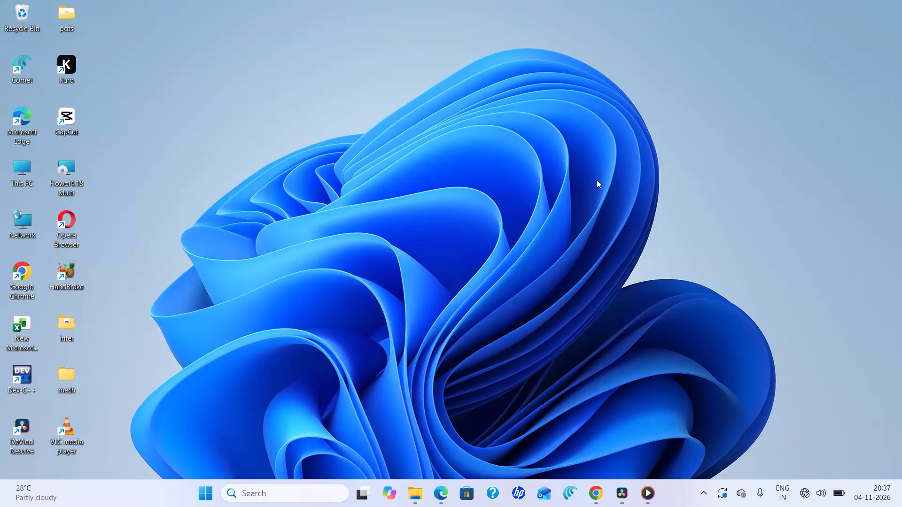
Connect the computer to the open ISM-Campus-Wi-Fi network and return to the desktop.
double_click(535, 284)
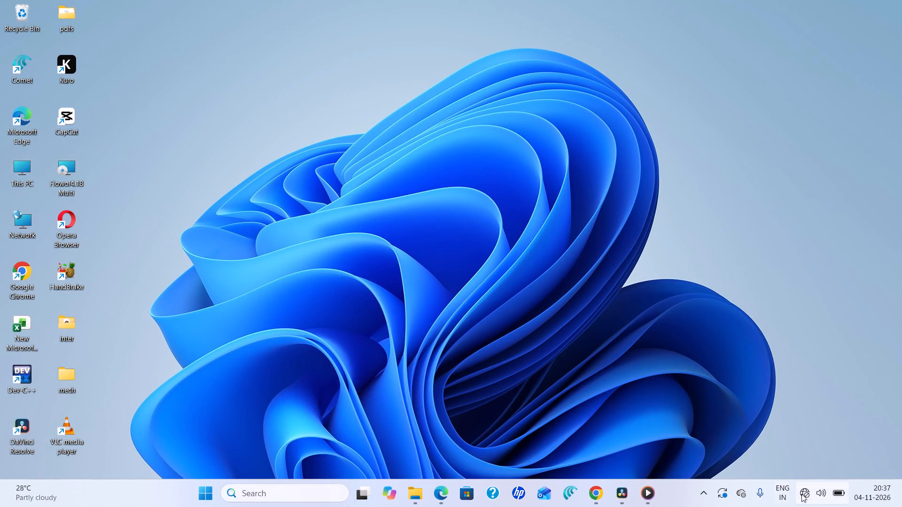
left_click(804, 496)
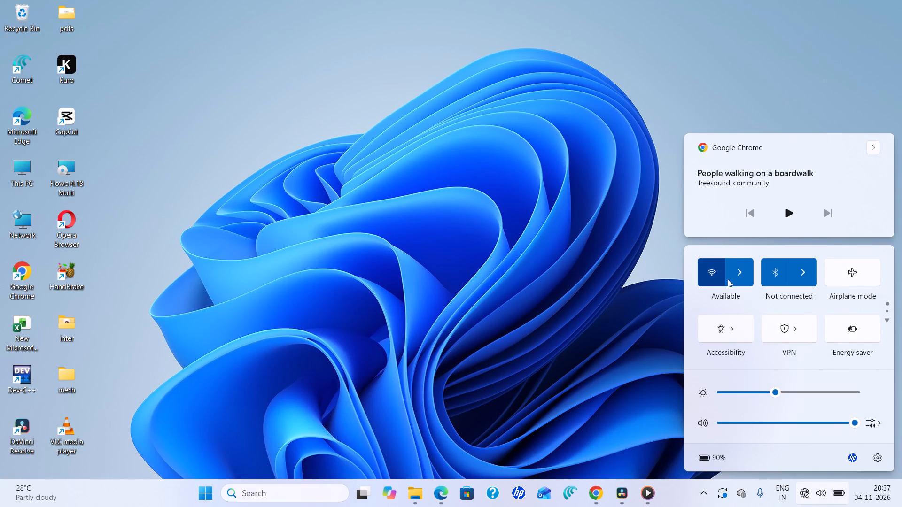
left_click(738, 271)
left_click(745, 284)
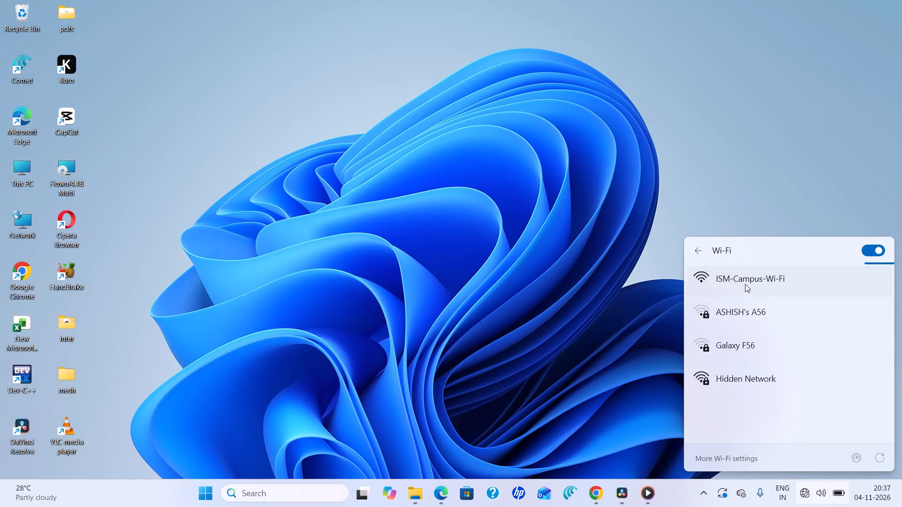
left_click(820, 364)
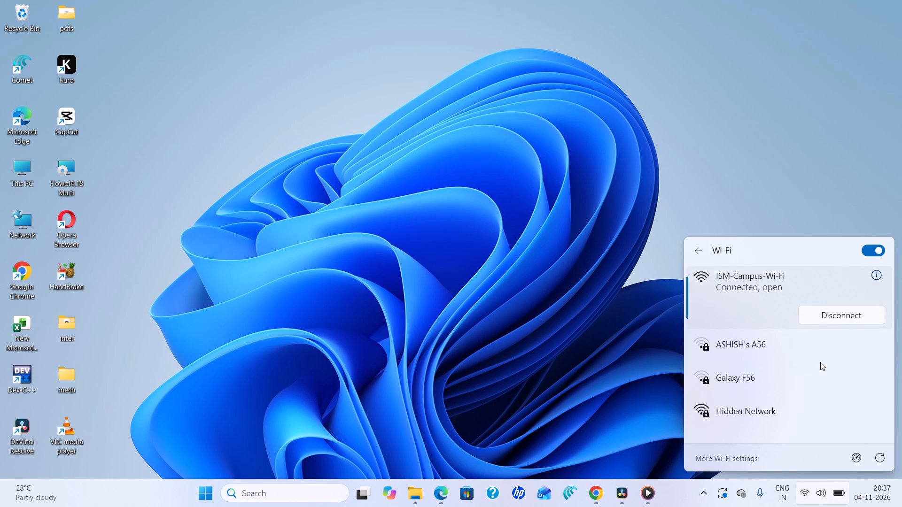
left_click(594, 337)
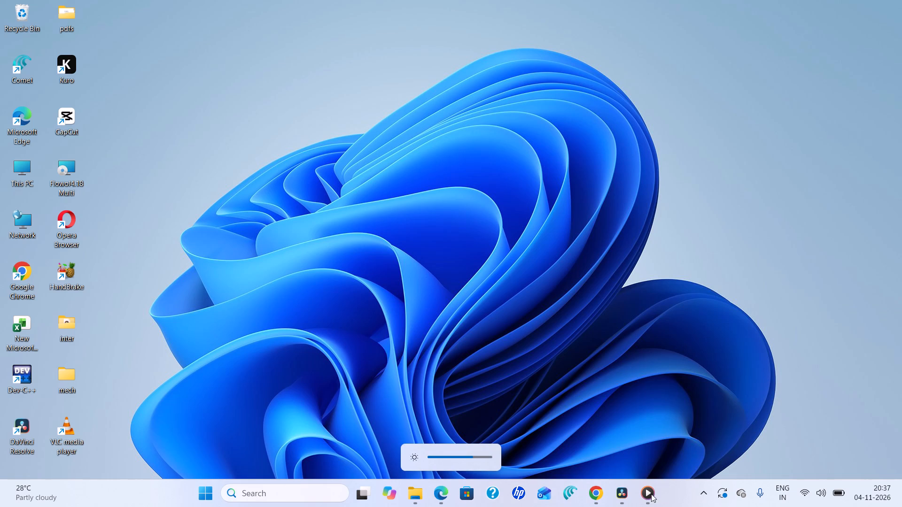
Switch to DaVinci Resolve, enlarge the viewer above the timeline and play Timeline 1 from its start at 01:00:00:00.
left_click(626, 493)
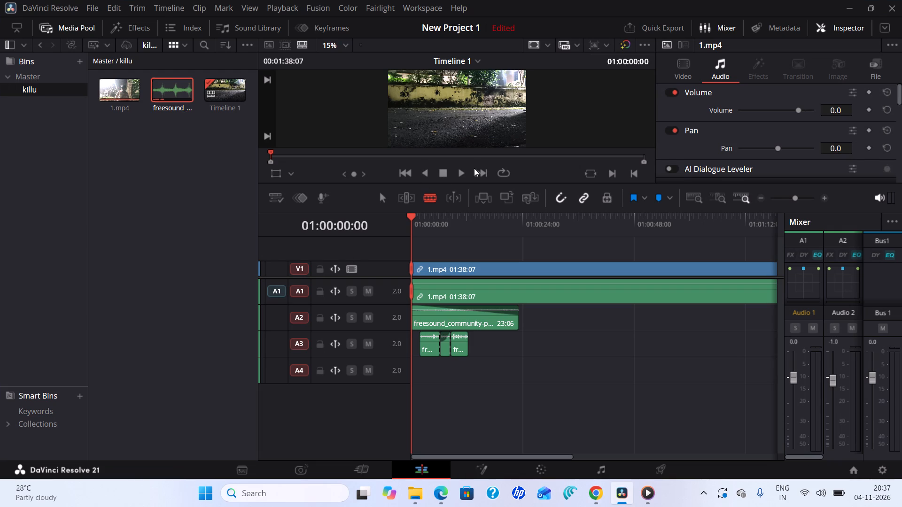
scroll(482, 169, "up", 2)
left_click_drag(486, 211, 487, 277)
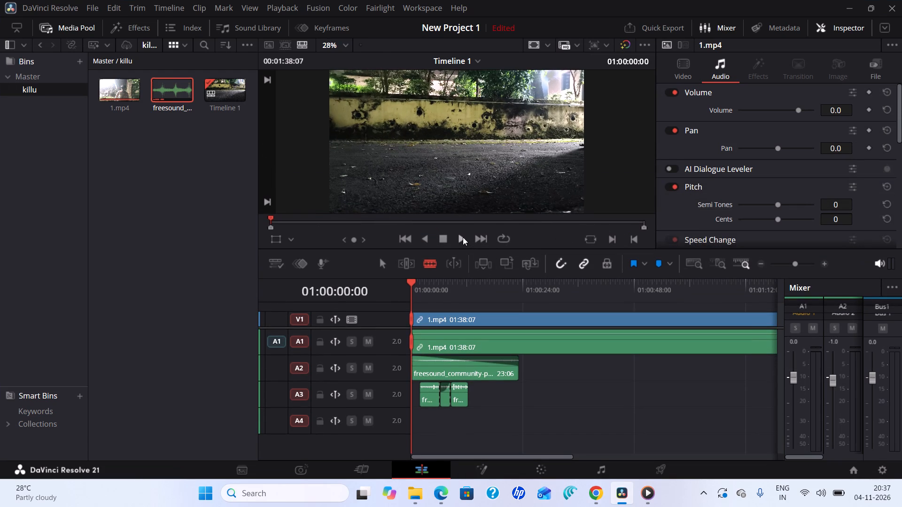
left_click(463, 237)
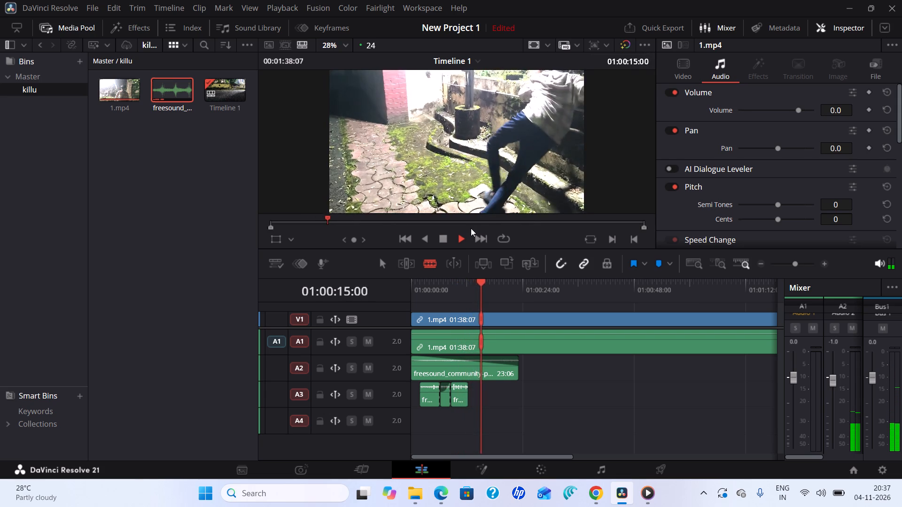
Stop the playback and return the playhead to the start of Timeline 1.
left_click(441, 235)
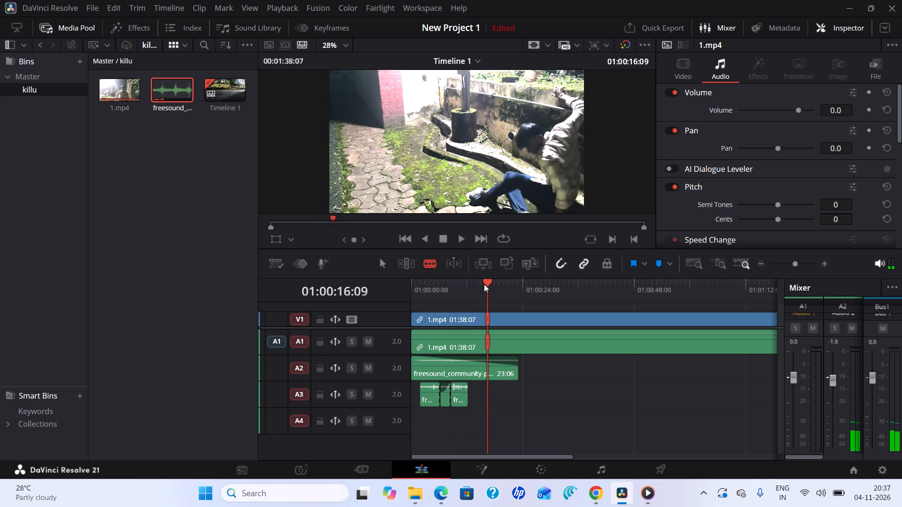
left_click_drag(486, 283, 412, 278)
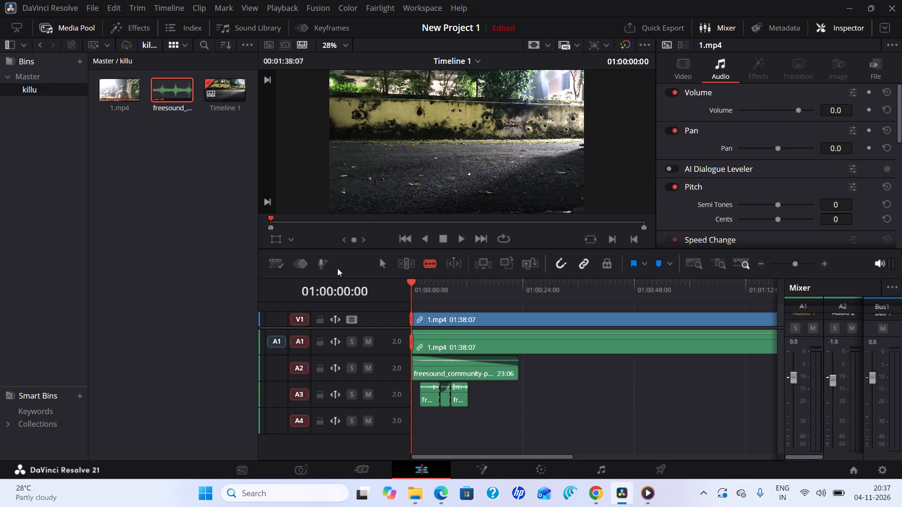
scroll(337, 268, "down", 1)
Switch to the Pixabay window in Chrome and search its sound effects for "leg kick".
left_click(599, 498)
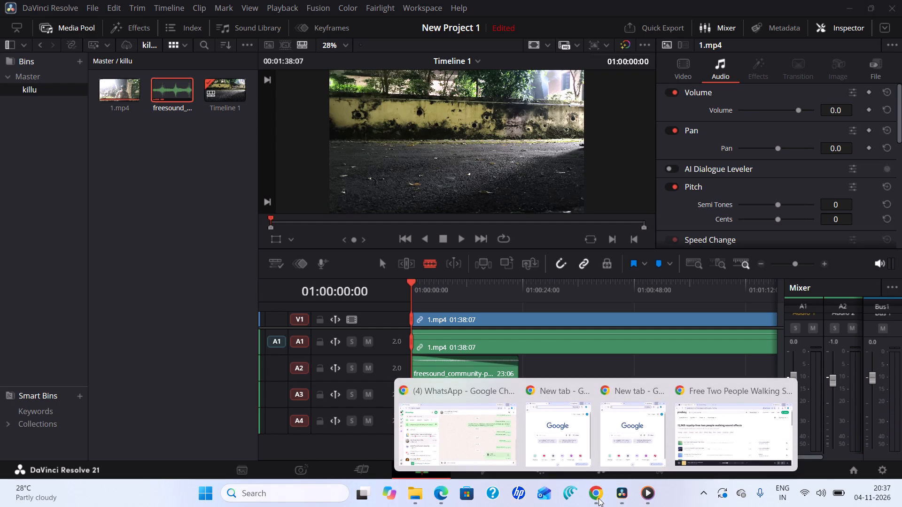
left_click(707, 436)
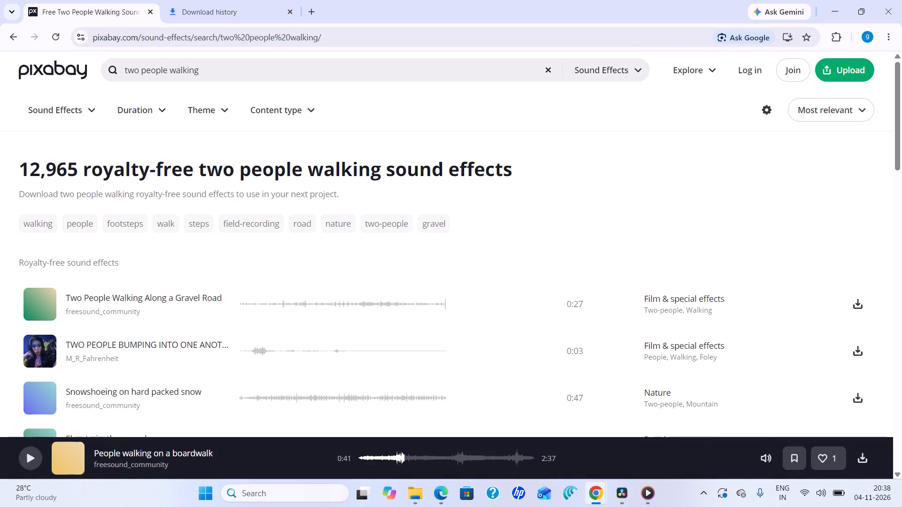
left_click(204, 70)
key("BackSpace")
key("BackSpace")
key("BackSpace")
key("BackSpace")
key("BackSpace")
key("BackSpace")
key("BackSpace")
key("BackSpace")
key("BackSpace")
key("BackSpace")
key("BackSpace")
key("BackSpace")
key("BackSpace")
key("BackSpace")
key("BackSpace")
key("BackSpace")
key("BackSpace")
key("BackSpace")
key("BackSpace")
key("BackSpace")
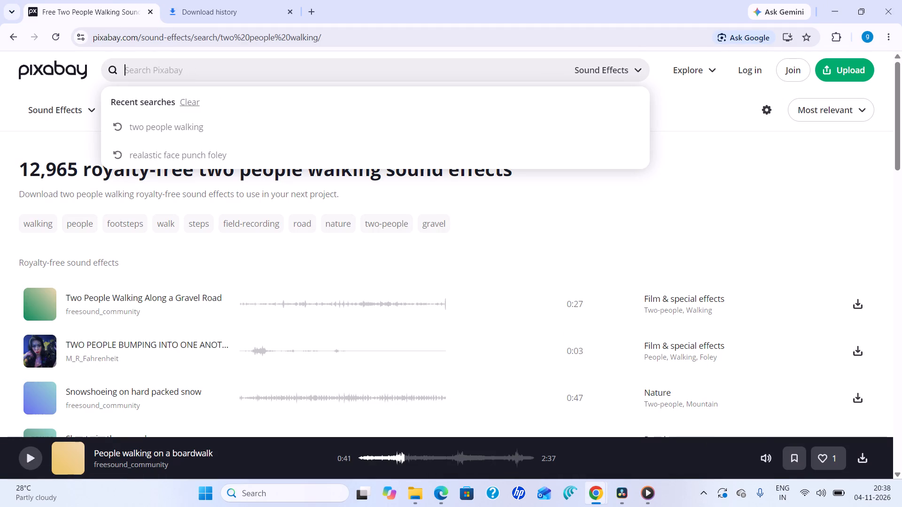
key("k")
key("BackSpace")
type("leg")
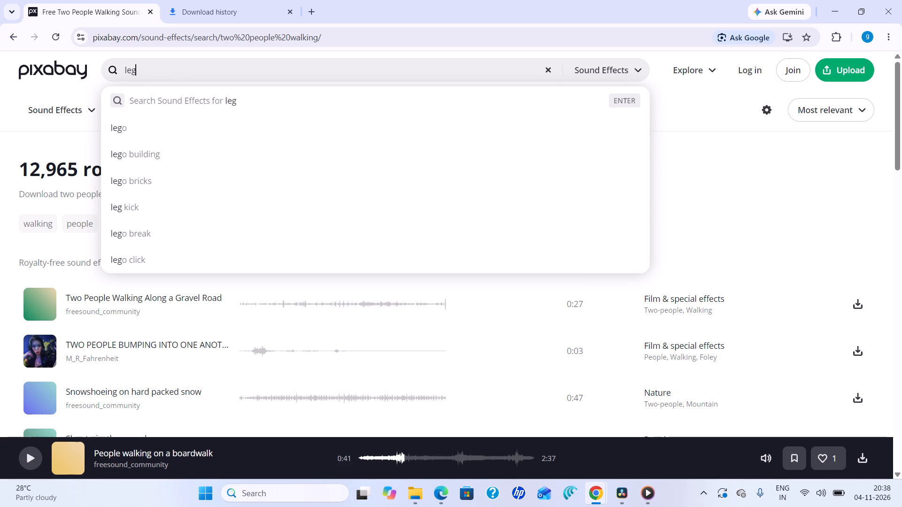
left_click(164, 215)
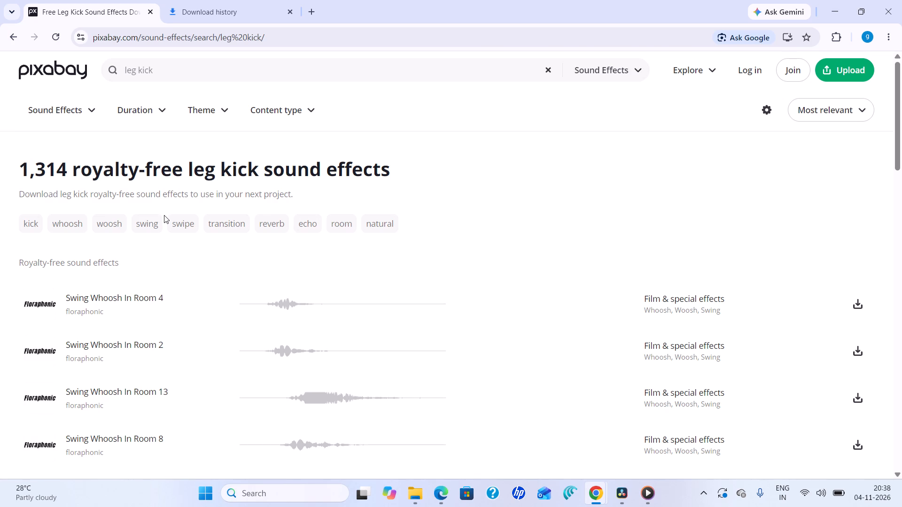
Listen to the Swing Whoosh In Room results one after another, from number 4 down the list to number 20.
left_click(33, 306)
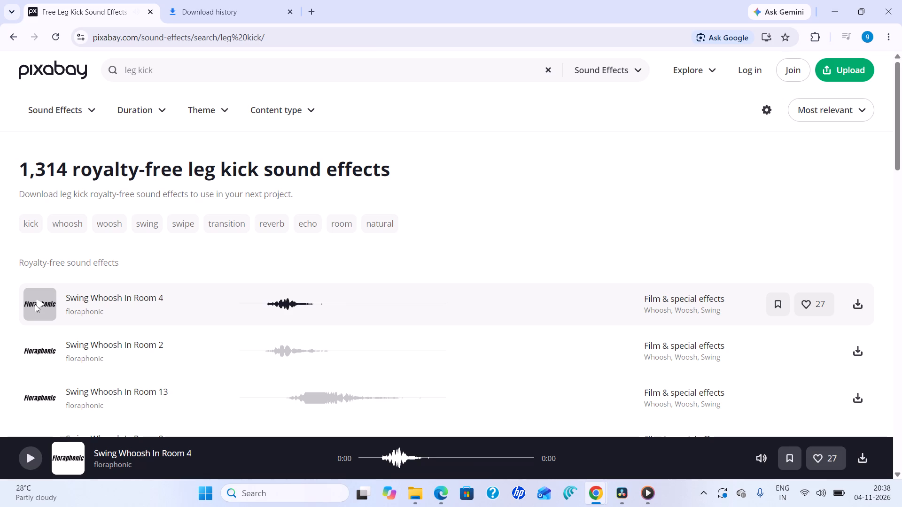
left_click(41, 351)
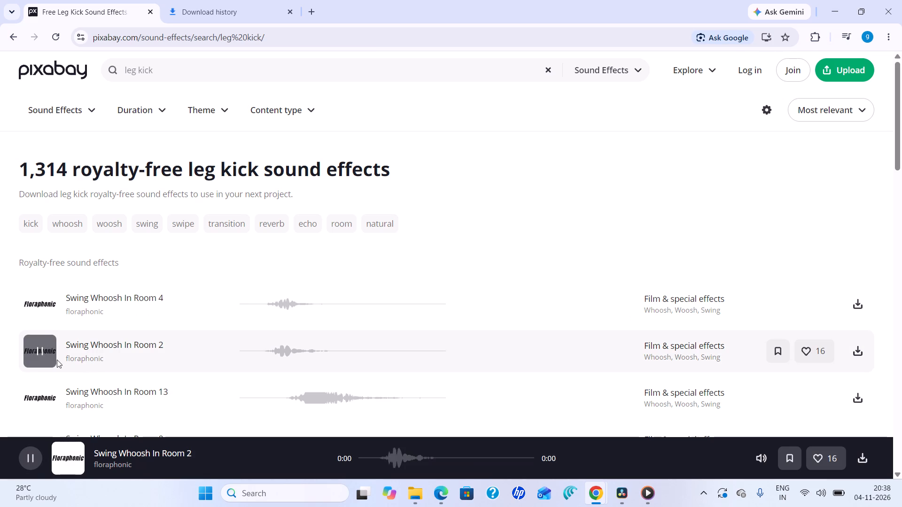
scroll(81, 375, "down", 2)
left_click(49, 285)
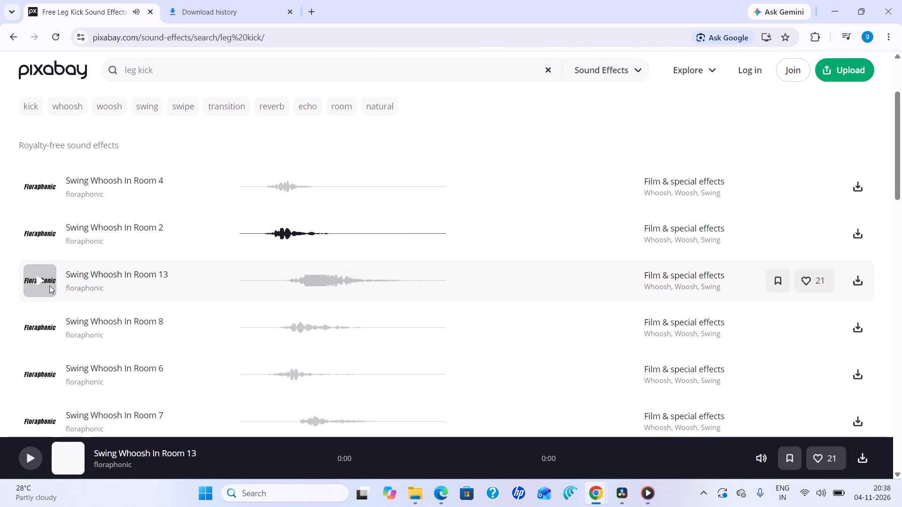
left_click(36, 325)
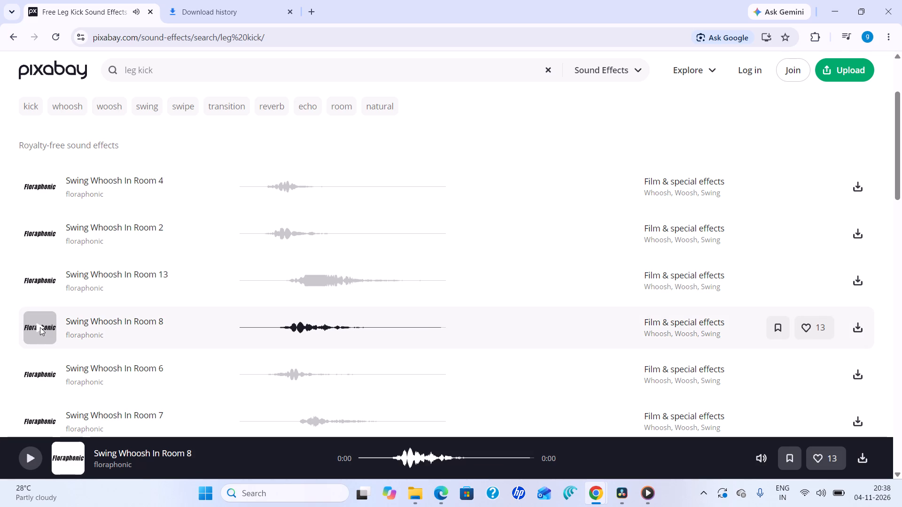
left_click(40, 370)
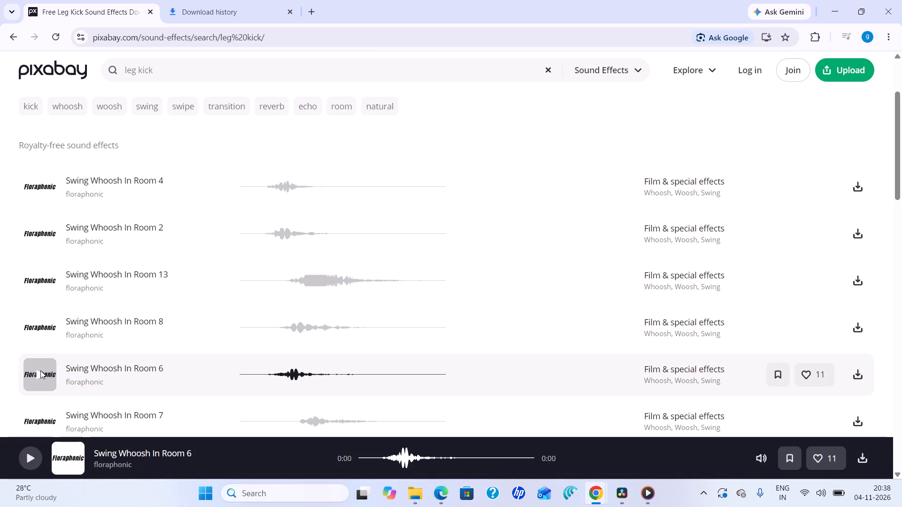
scroll(55, 381, "down", 1)
left_click(43, 361)
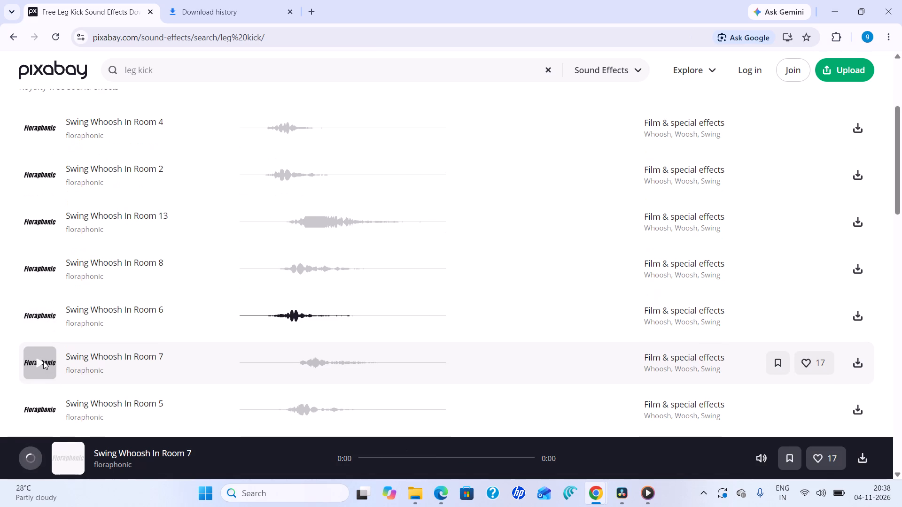
scroll(95, 395, "down", 2)
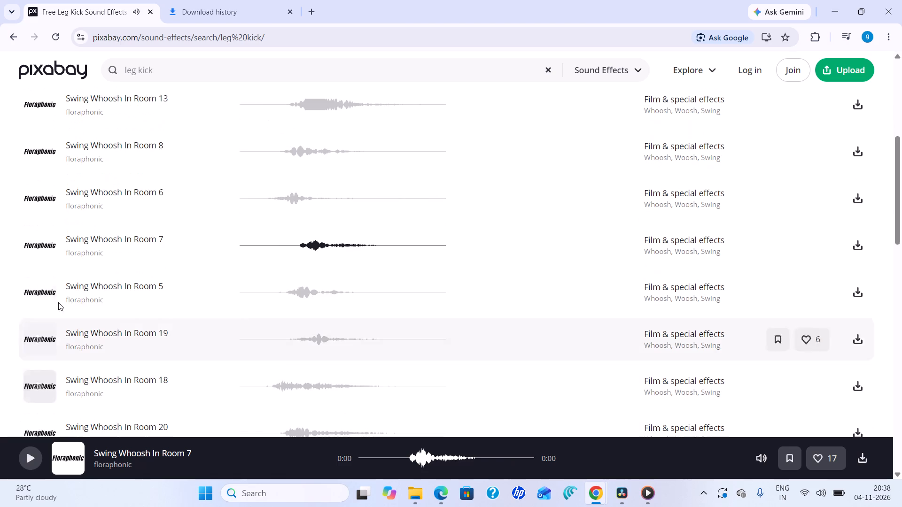
left_click(51, 287)
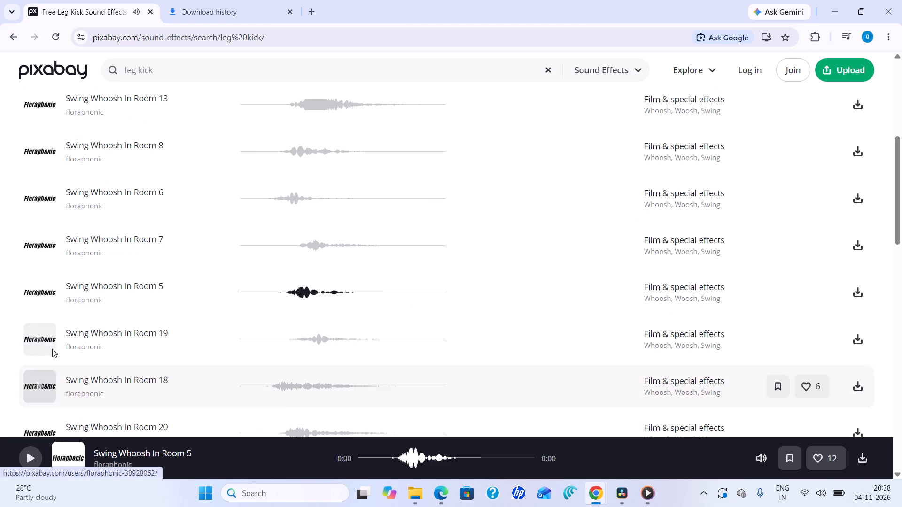
left_click(45, 337)
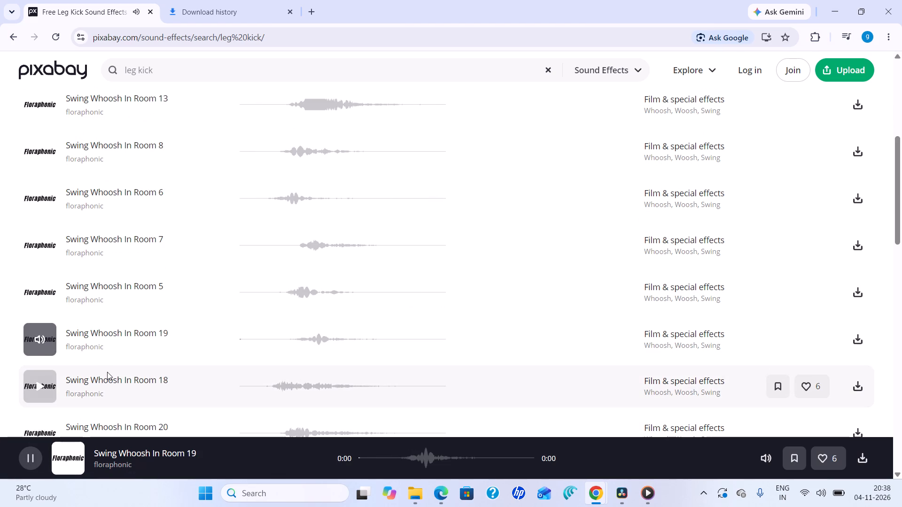
scroll(107, 372, "down", 2)
left_click(42, 276)
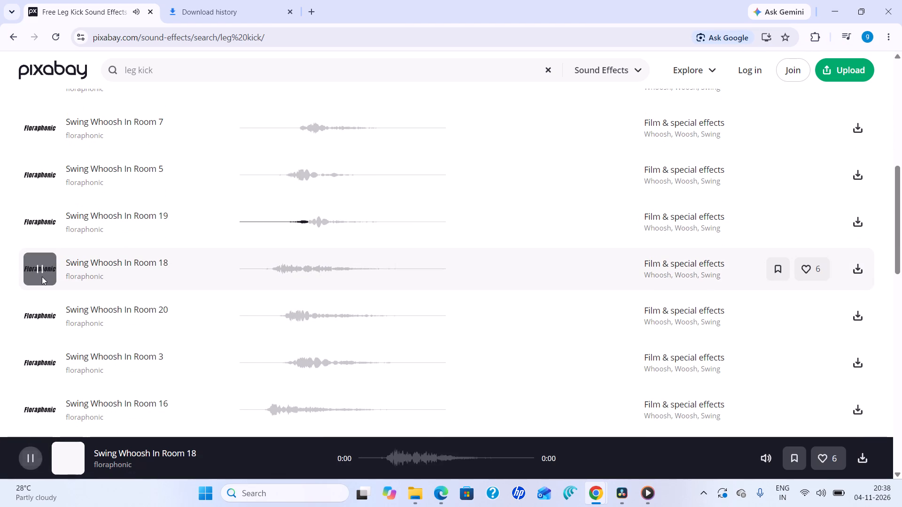
left_click(43, 308)
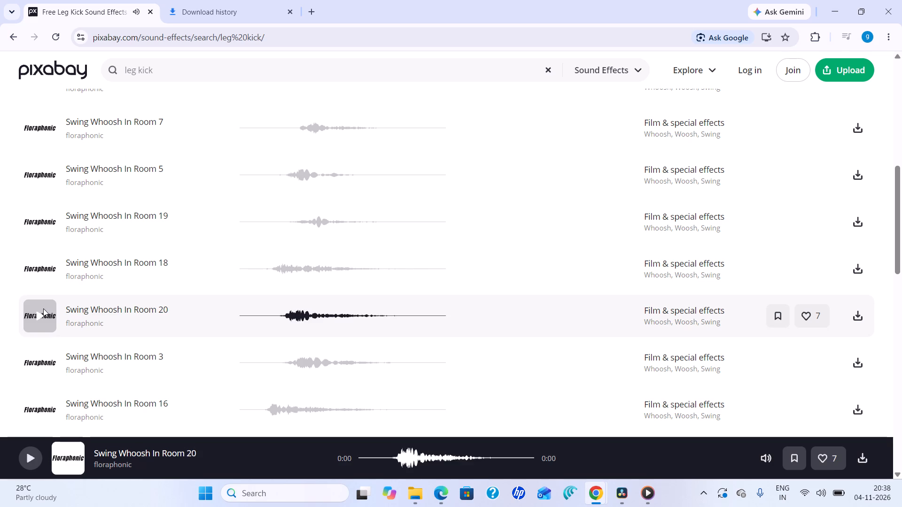
Browse the remaining leg kick results and preview the DEEP KICK sound.
scroll(229, 319, "down", 4)
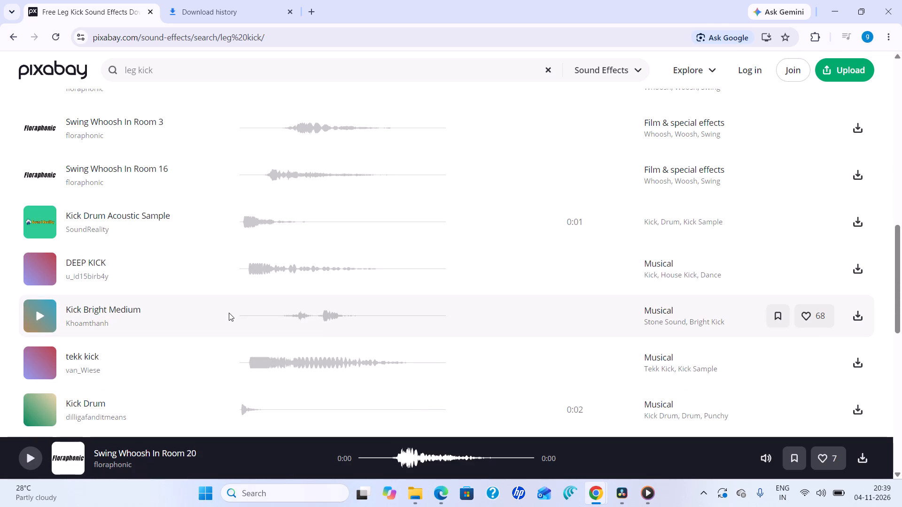
scroll(222, 288, "down", 4)
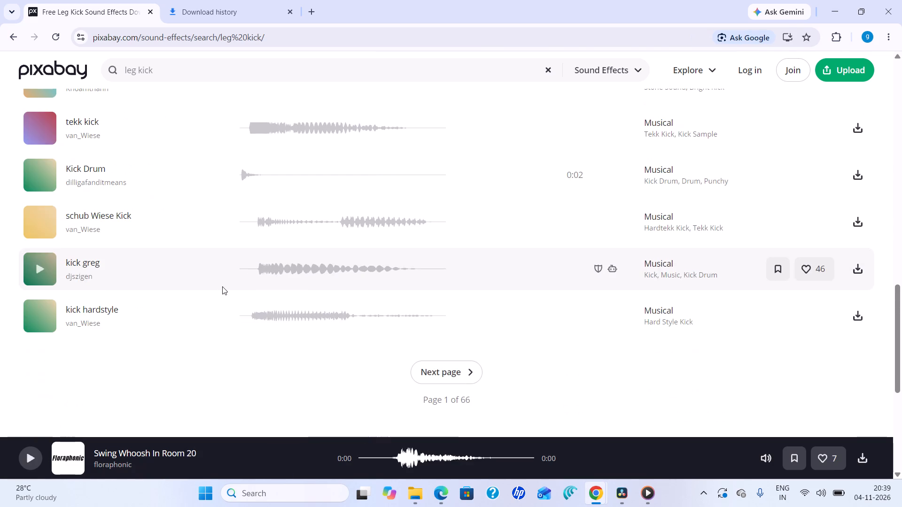
scroll(222, 286, "up", 3)
left_click(45, 207)
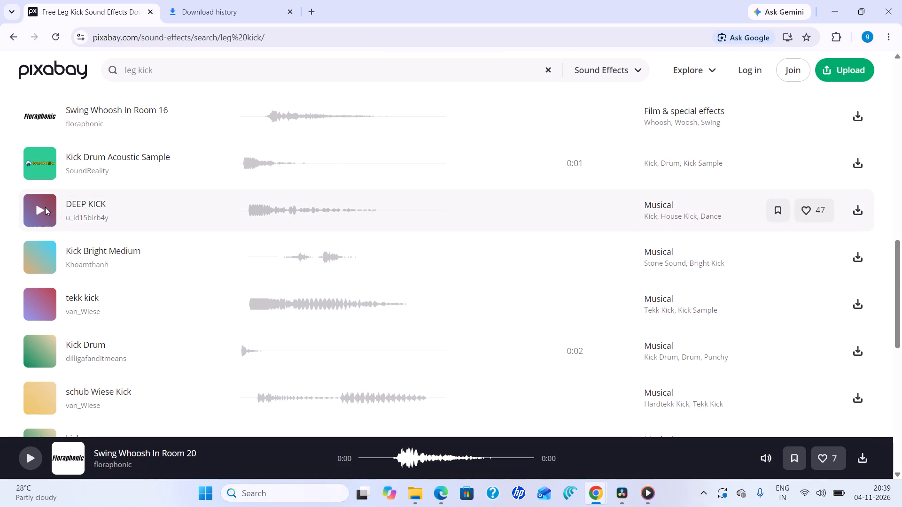
Compare Swing Whoosh In Room 4, 2 and 13 by listening again, finishing with number 4.
scroll(106, 294, "up", 9)
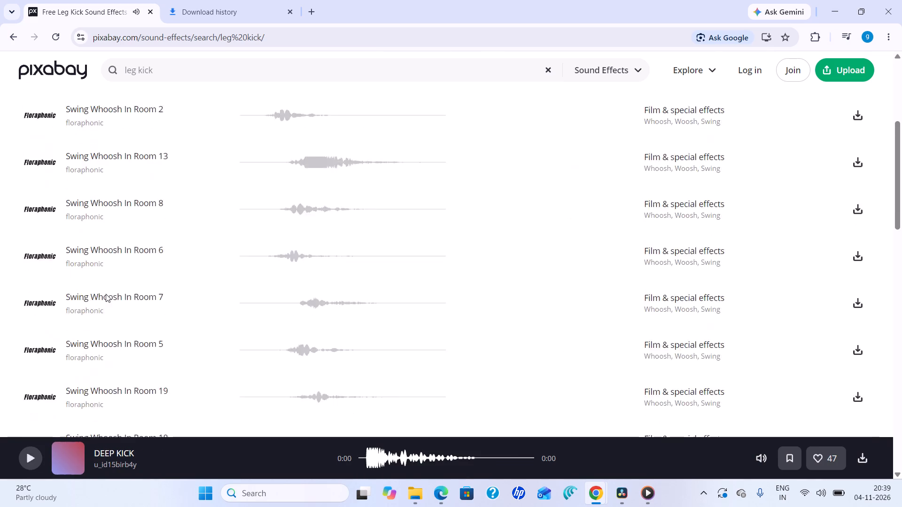
scroll(106, 294, "up", 6)
left_click(44, 305)
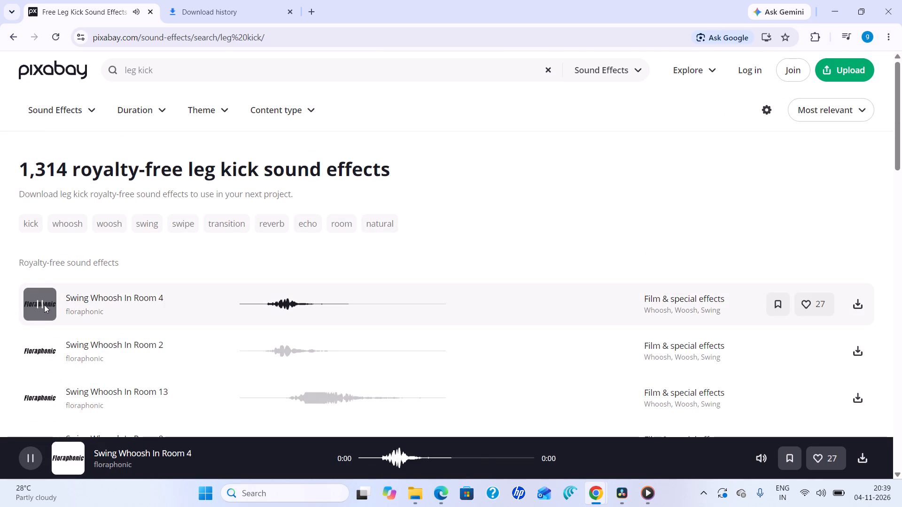
left_click(50, 358)
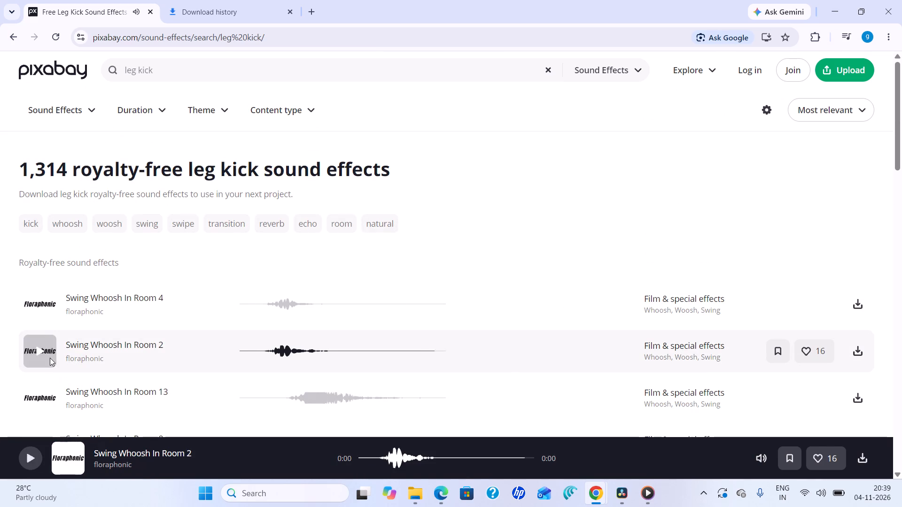
left_click(41, 392)
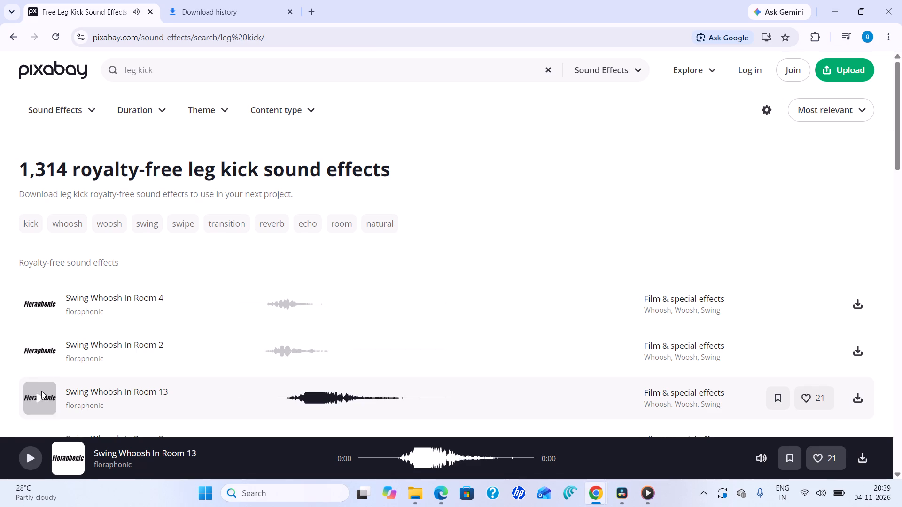
left_click(44, 306)
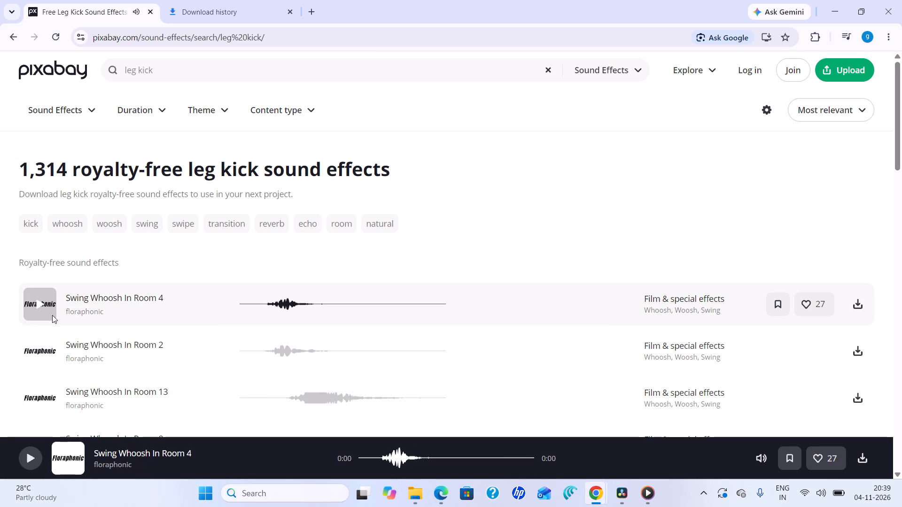
Download the Swing Whoosh In Room 4 sound effect and dismiss the thank-you dialog.
left_click(864, 304)
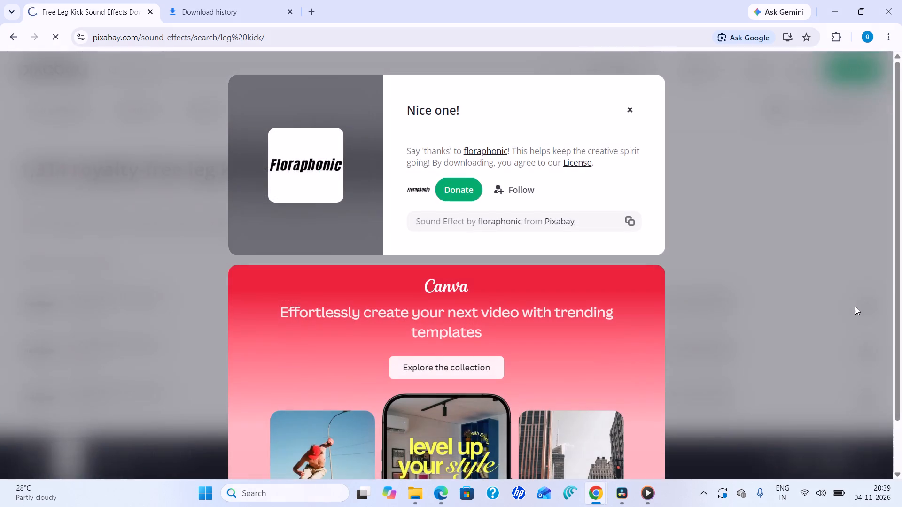
left_click(638, 111)
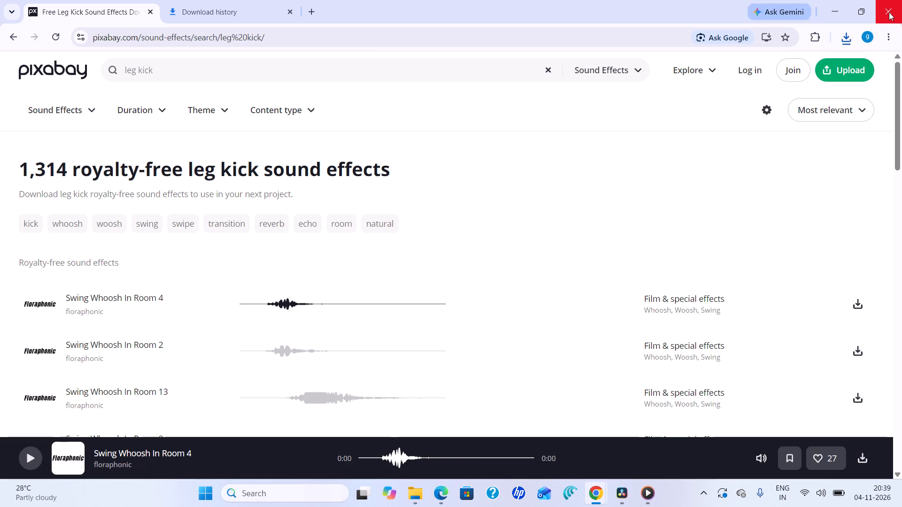
Minimize the browser and DaVinci Resolve windows and open the Downloads folder in File Explorer.
left_click(841, 15)
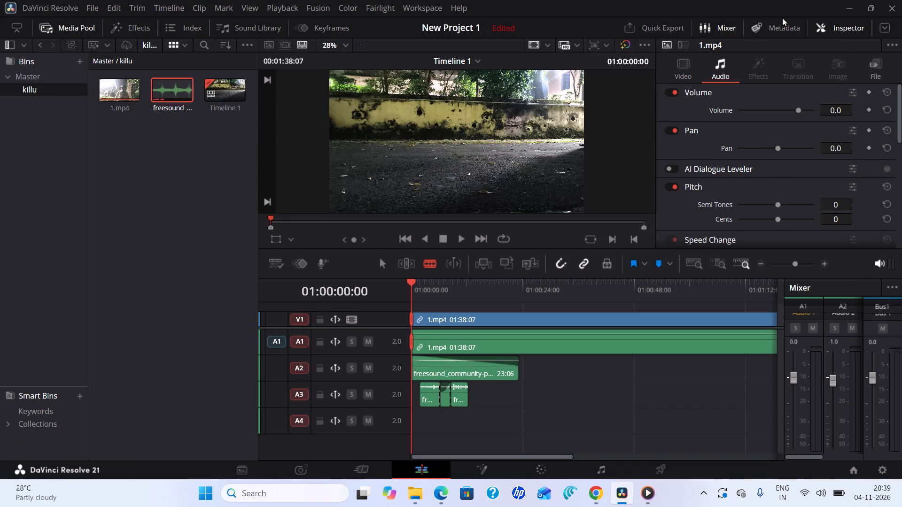
left_click(850, 6)
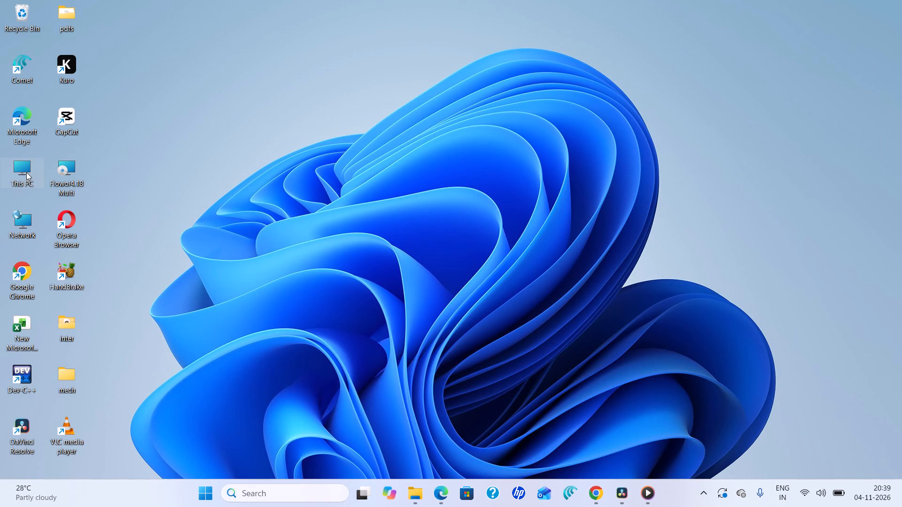
left_click(26, 172)
double_click(31, 171)
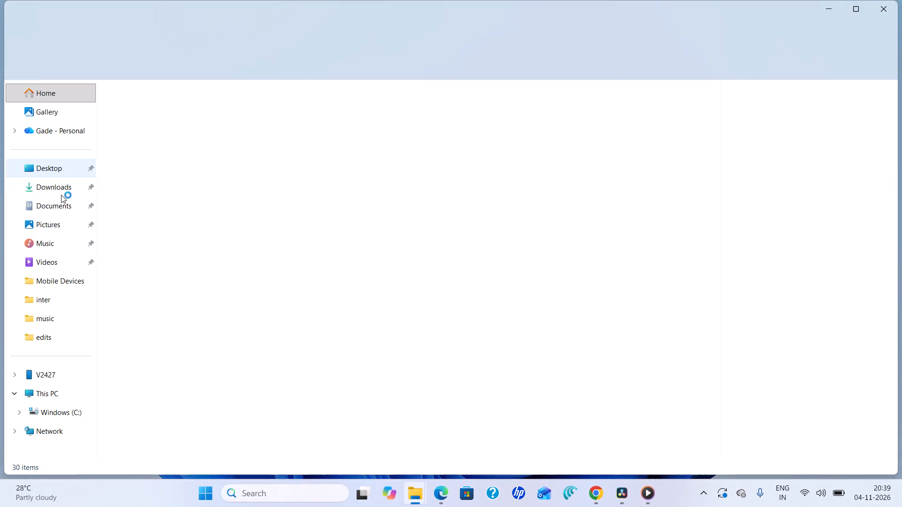
left_click(61, 196)
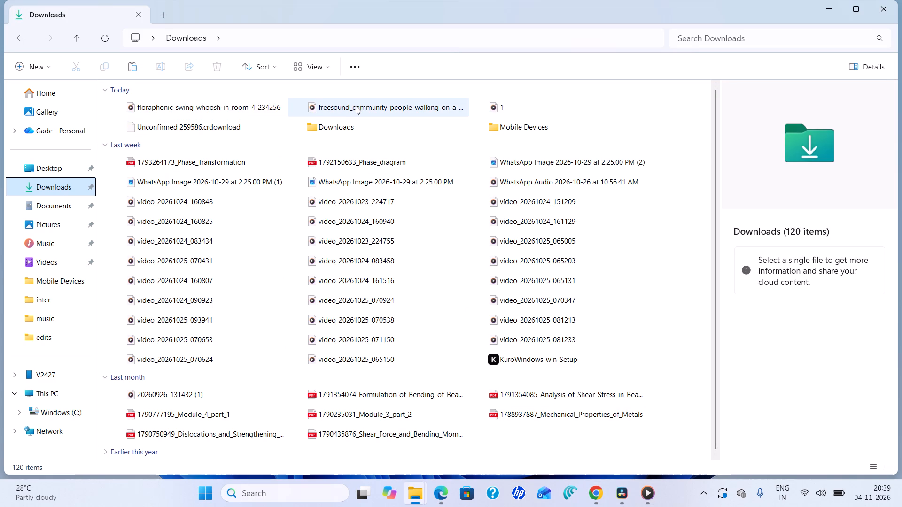
Copy the floraphonic-swing-whoosh-in-room-4-234256 file from Downloads into the edits folder.
right_click(251, 104)
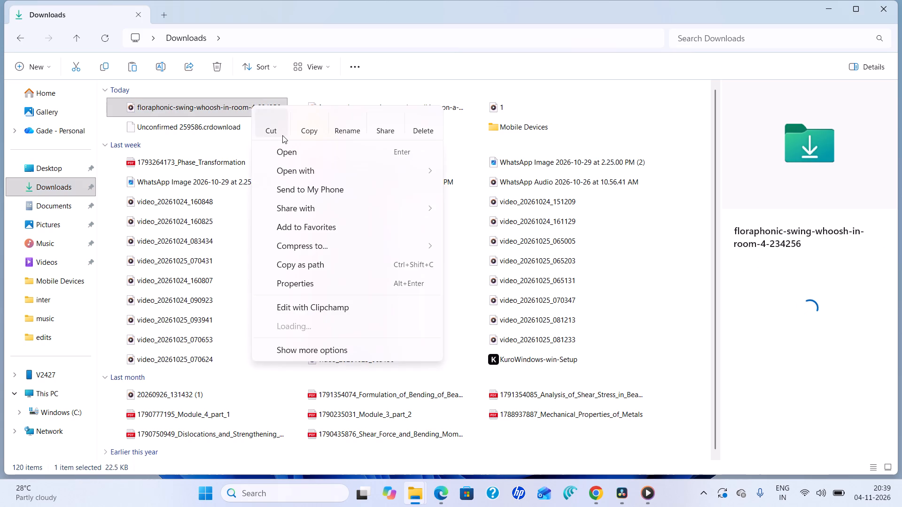
left_click(303, 131)
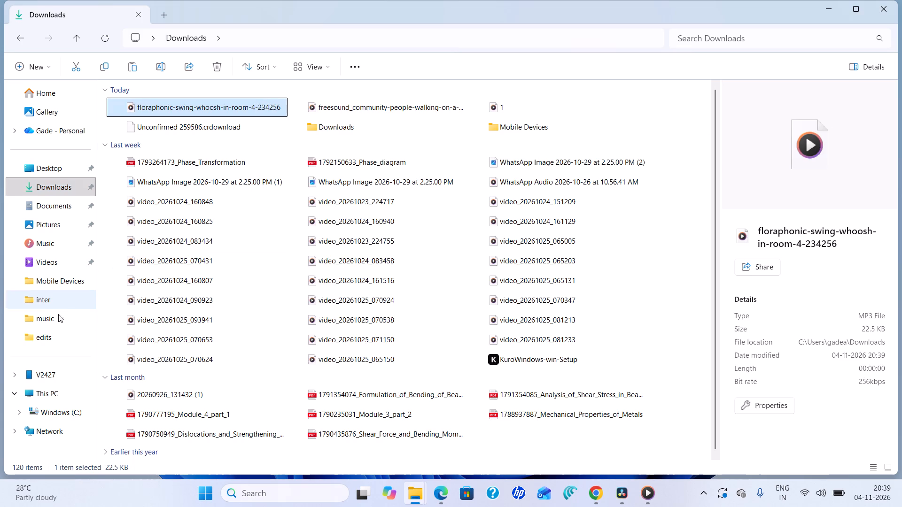
left_click(54, 338)
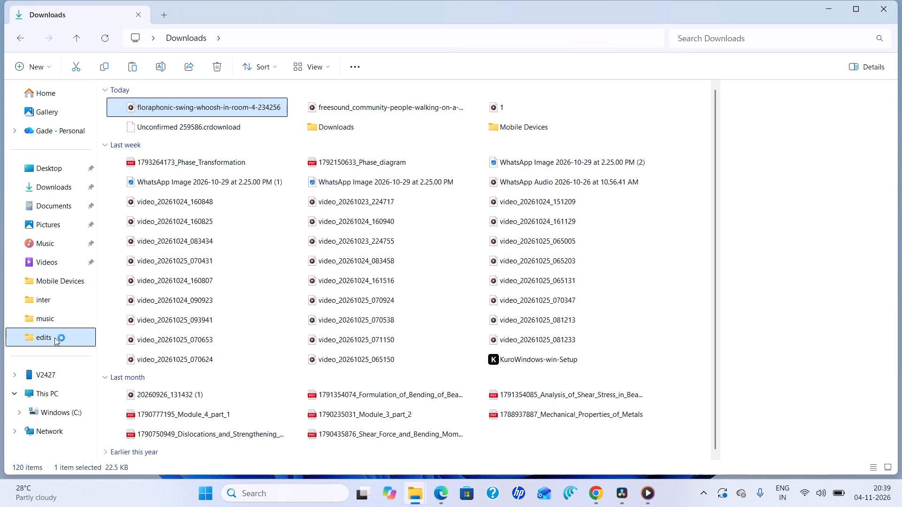
right_click(281, 374)
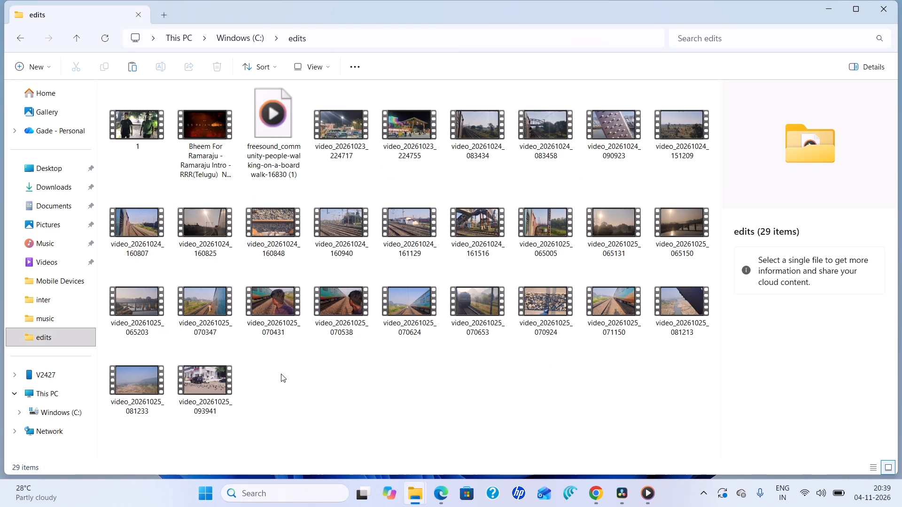
left_click(299, 386)
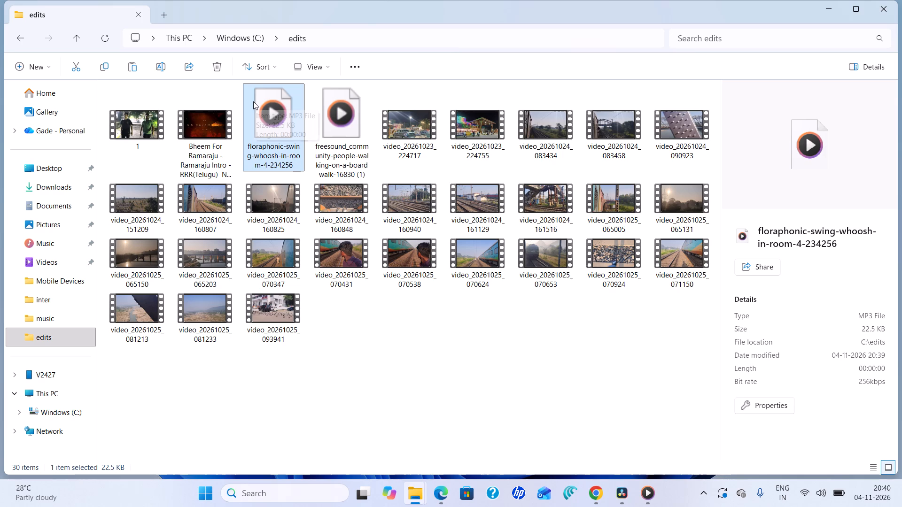
Switch to DaVinci Resolve and import the floraphonic swing whoosh file from the edits folder into the killu bin.
left_click(627, 496)
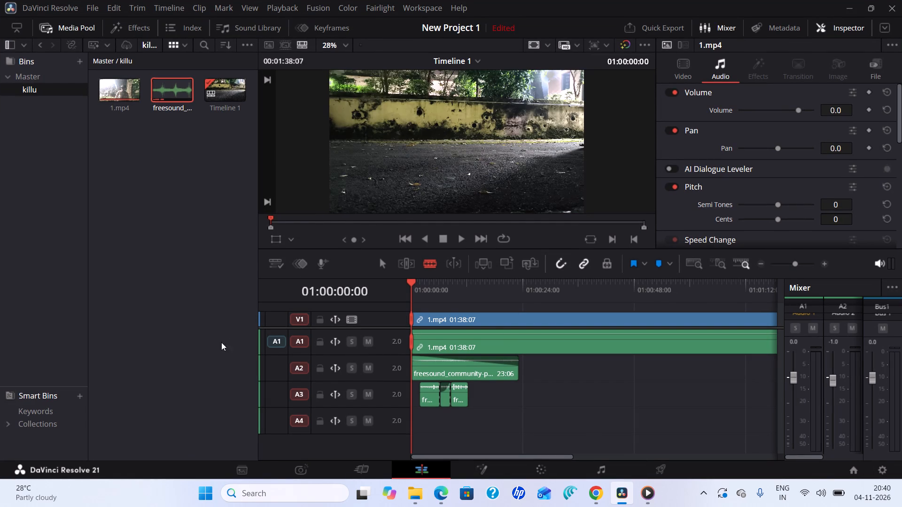
left_click(241, 469)
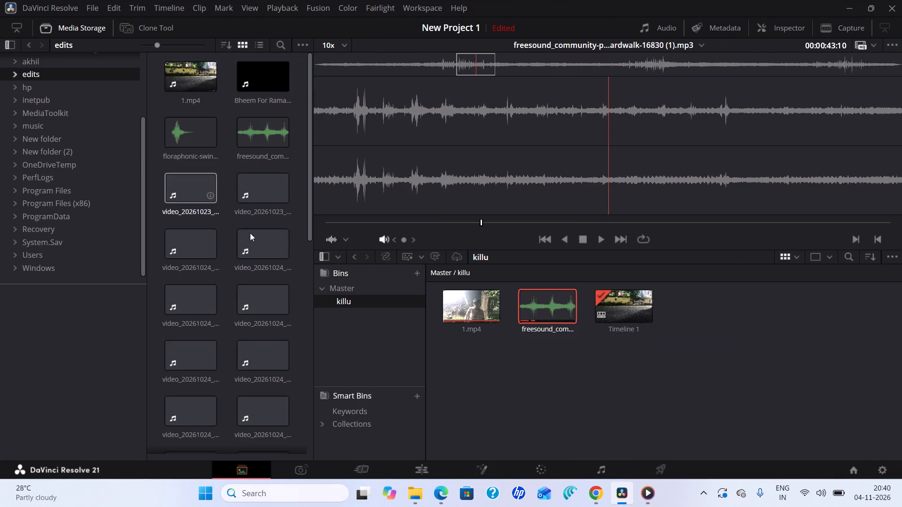
left_click_drag(182, 142, 368, 183)
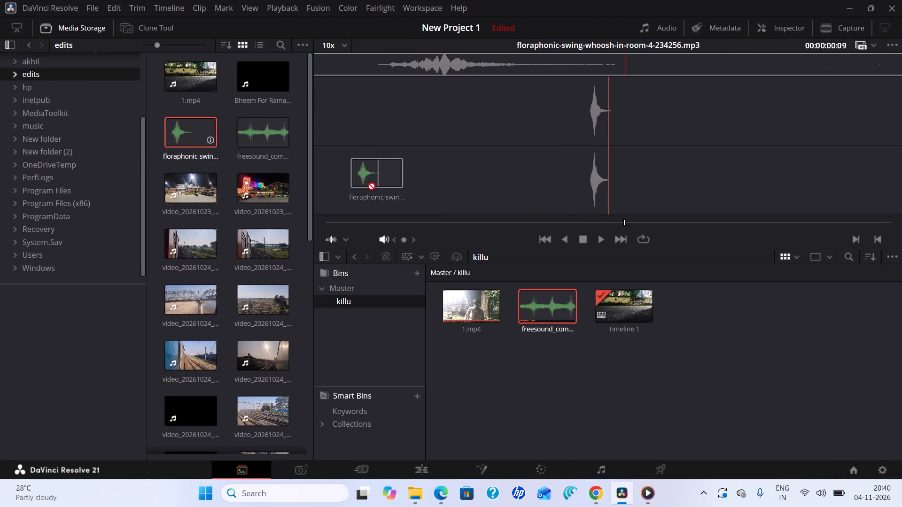
left_click_drag(368, 183, 453, 356)
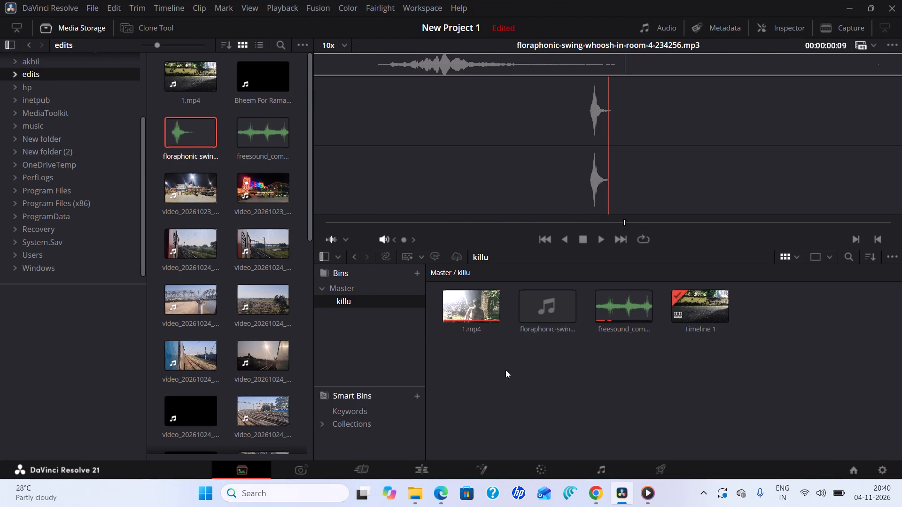
Return to the Edit page and place the swing whoosh clip on audio track A3 at about 15 seconds.
left_click(428, 468)
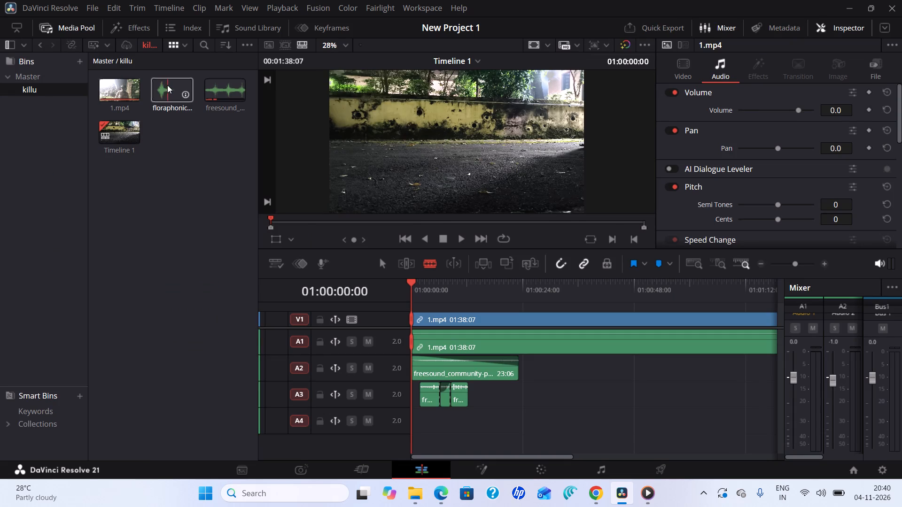
left_click_drag(167, 85, 482, 385)
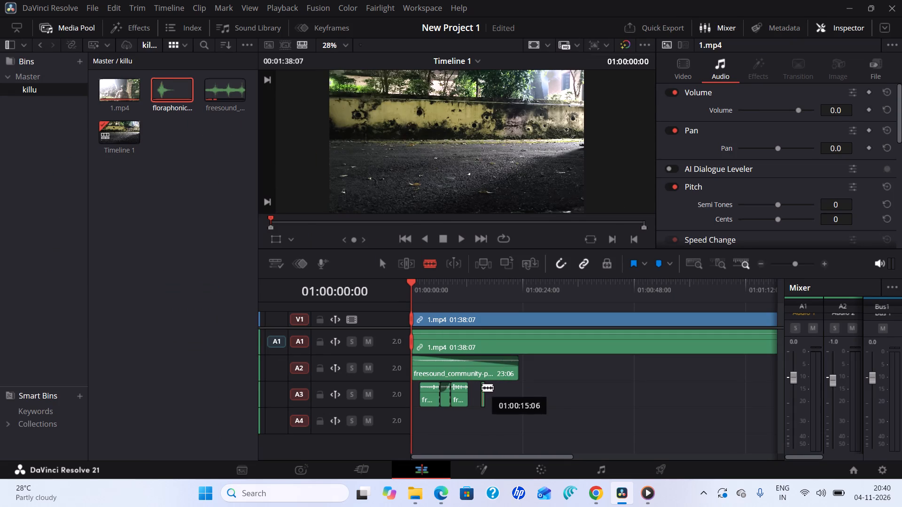
Using selection mode, move the swing whoosh clip on A3 so it starts right after the last freesound clip.
left_click(381, 263)
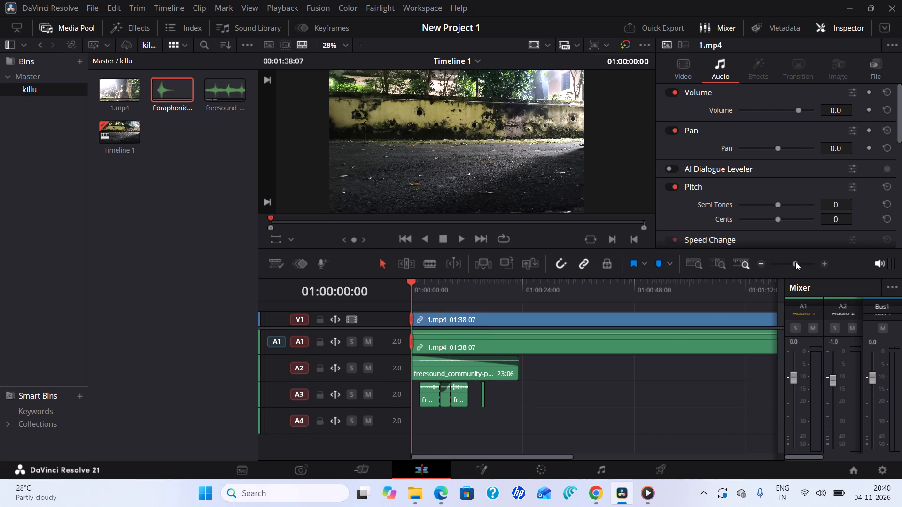
left_click_drag(795, 262, 796, 271)
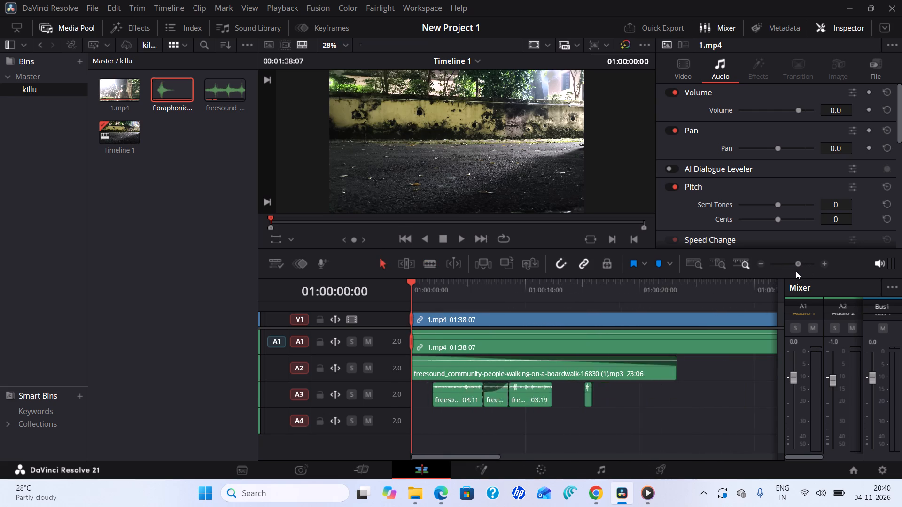
left_click_drag(796, 271, 798, 270)
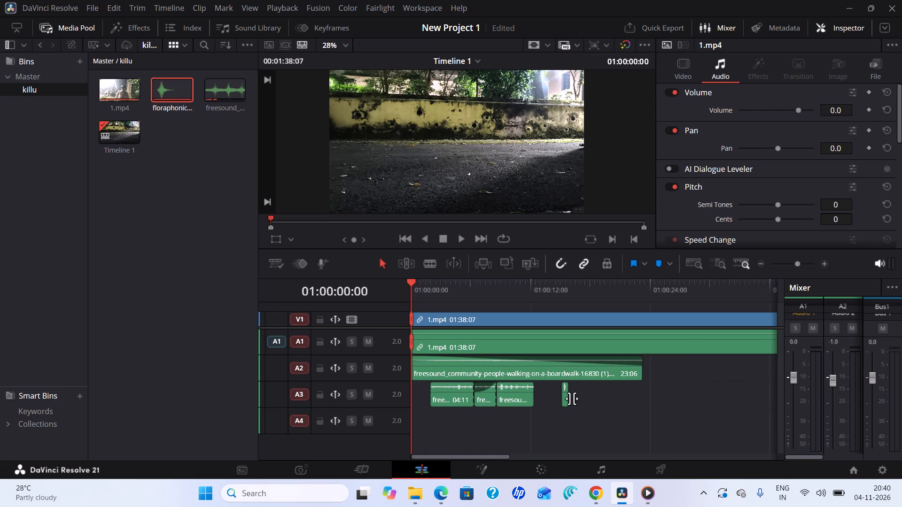
left_click_drag(571, 397, 595, 401)
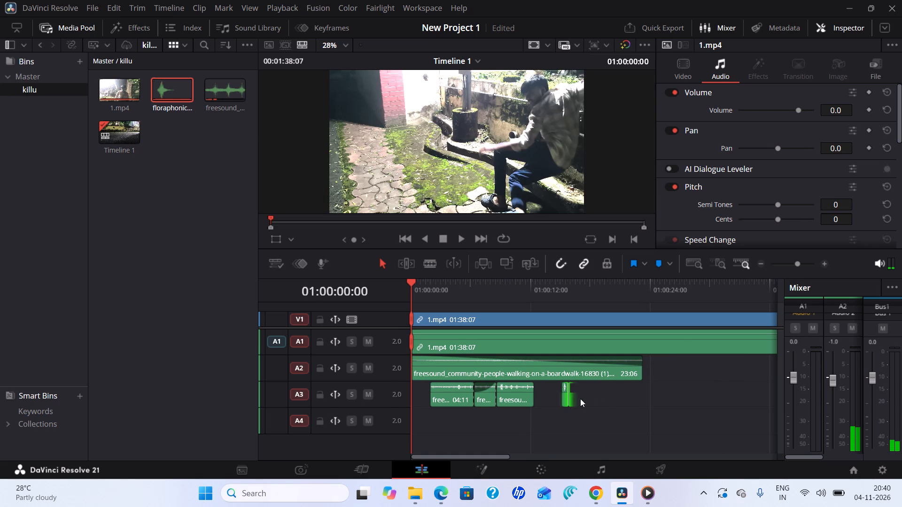
left_click_drag(569, 397, 604, 388)
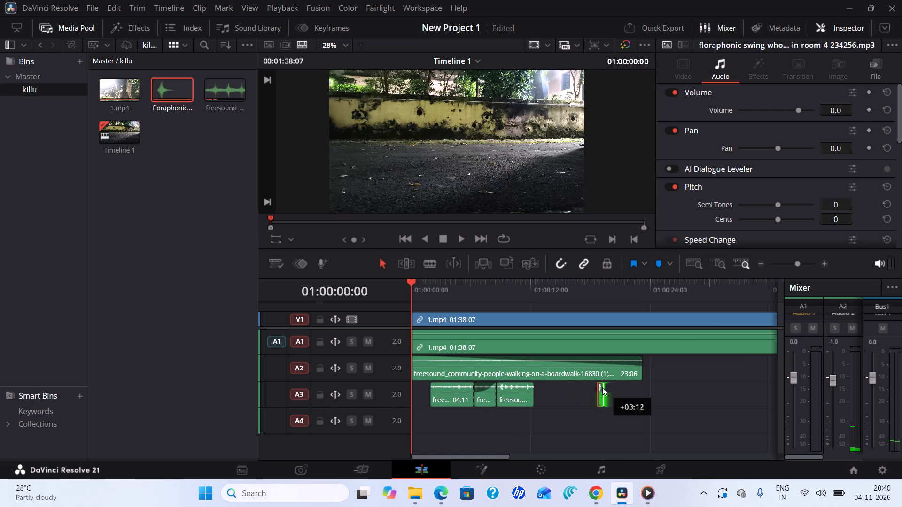
left_click_drag(596, 396, 591, 397)
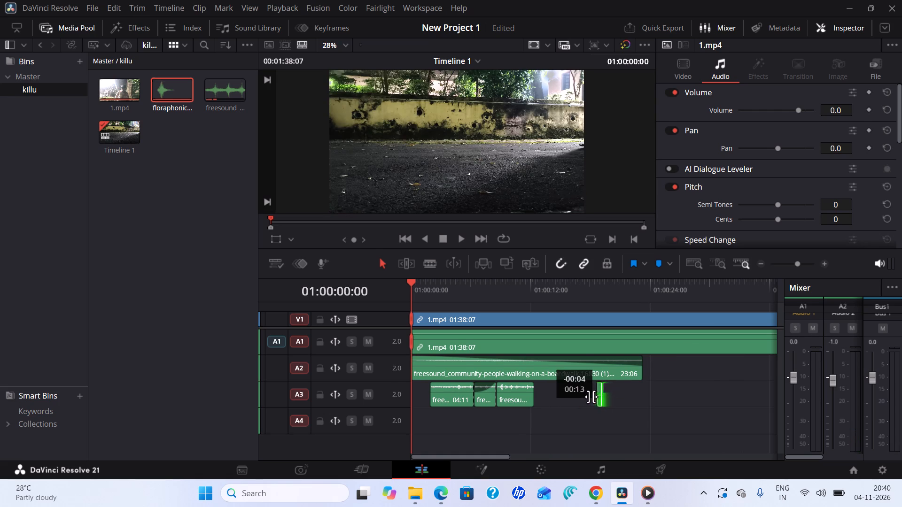
left_click_drag(591, 397, 609, 407)
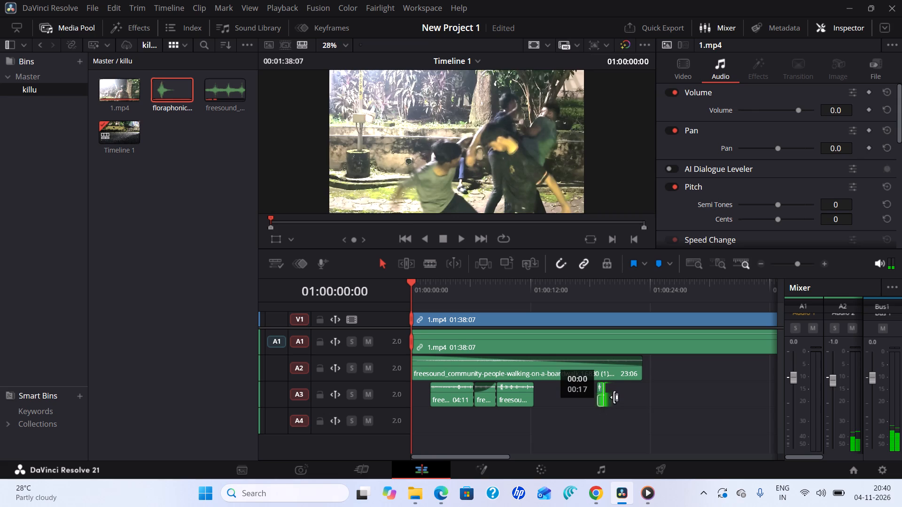
left_click(798, 263)
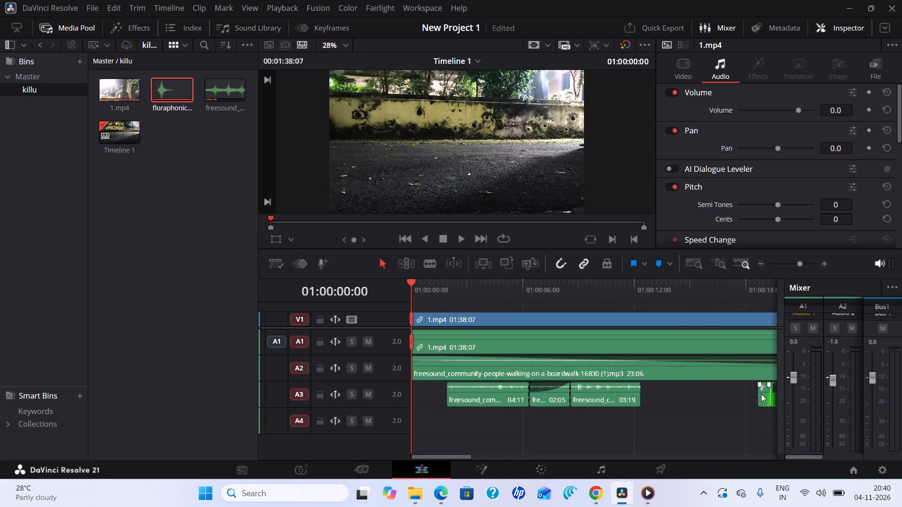
left_click_drag(761, 394, 648, 384)
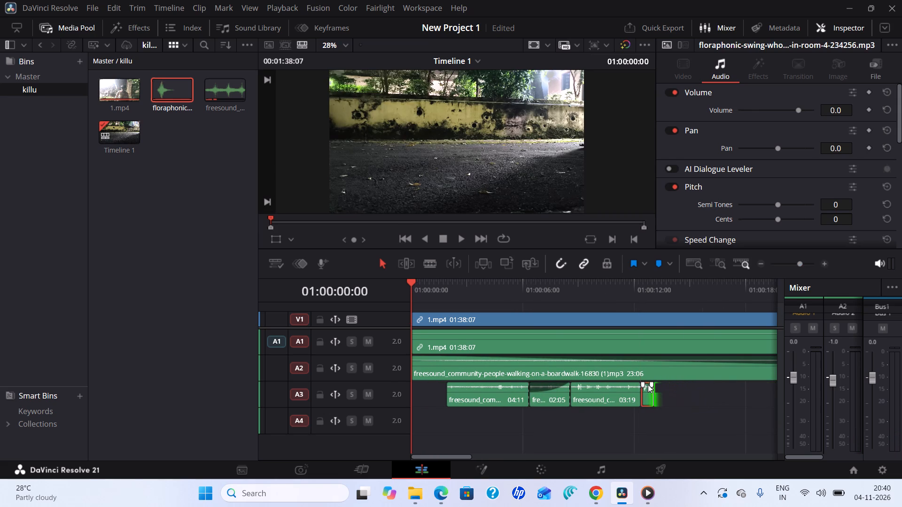
Play the timeline from the start to check the whoosh timing, and shift the A3 clip to start at about 01:00:12:23.
left_click(460, 240)
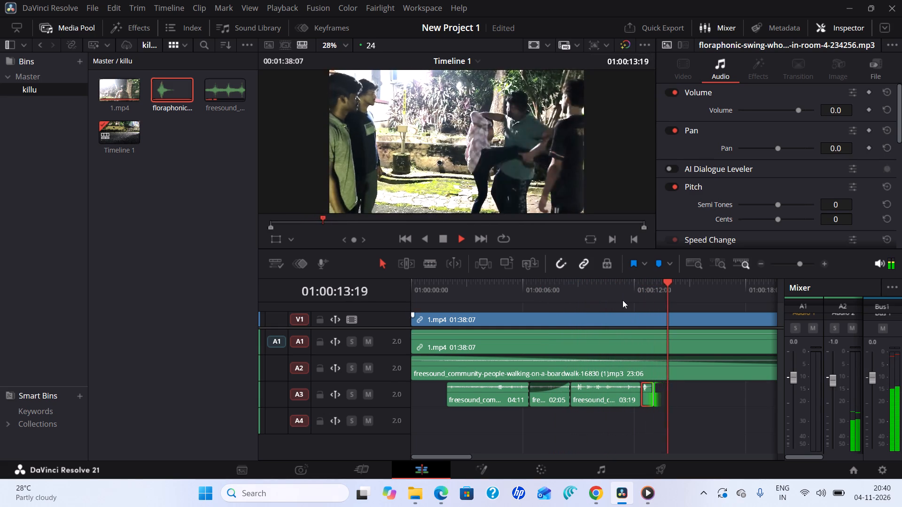
left_click(443, 239)
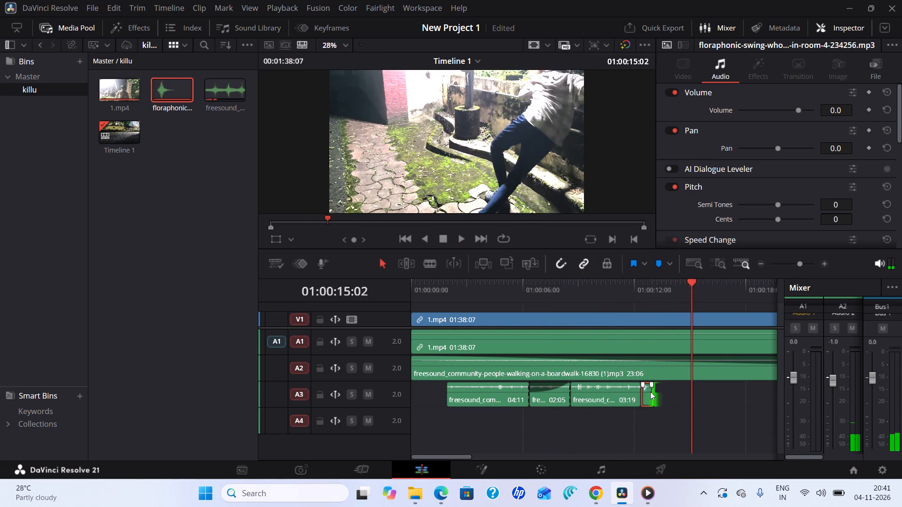
left_click_drag(648, 396, 653, 395)
left_click_drag(649, 392, 653, 398)
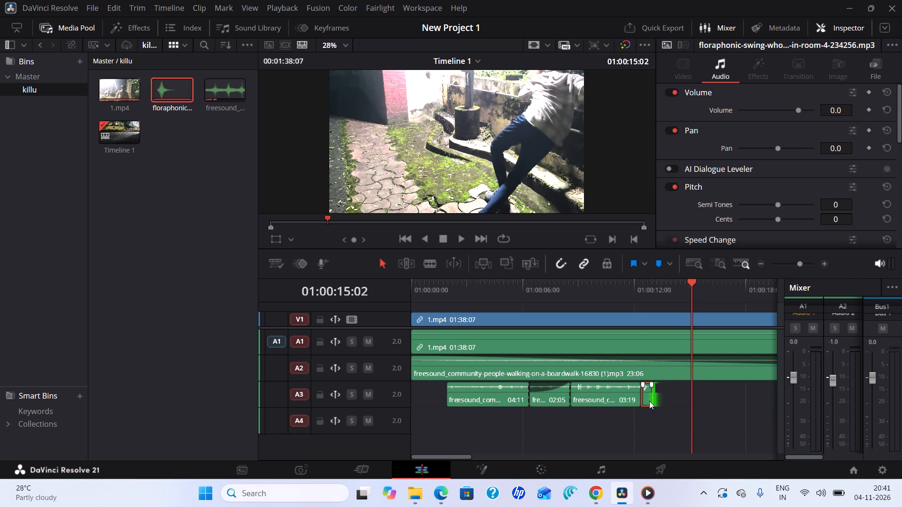
left_click_drag(649, 401, 660, 403)
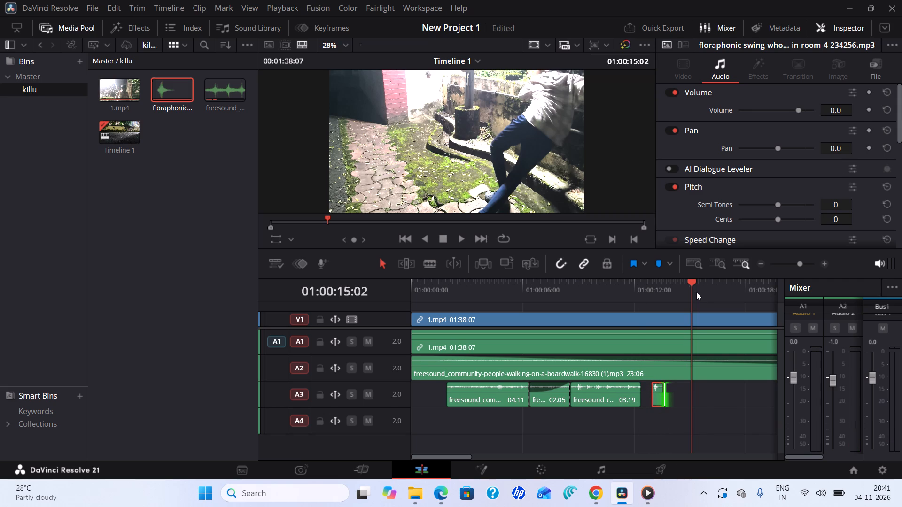
Move the playhead back to about 01:00:11:11 and play the kick section to check the whoosh clip's timing.
left_click_drag(693, 278, 686, 282)
left_click_drag(686, 282, 688, 282)
left_click_drag(690, 280, 650, 286)
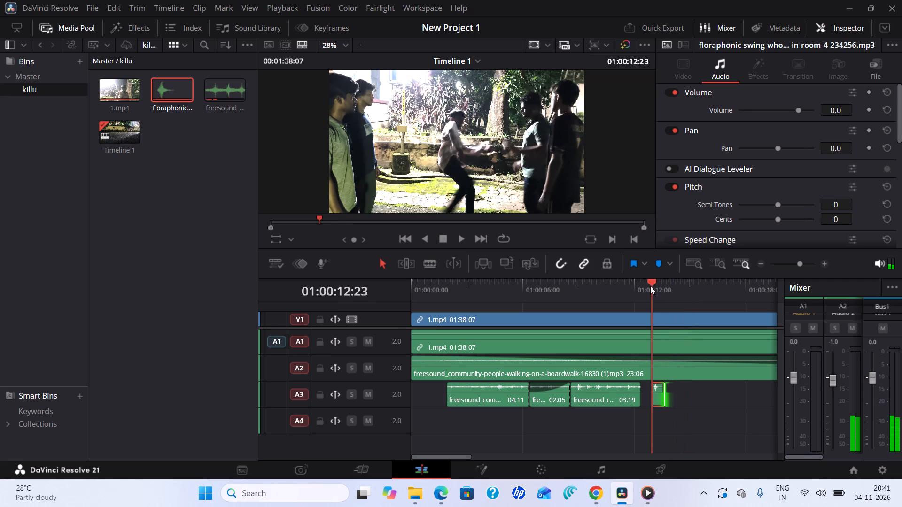
left_click_drag(650, 286, 650, 286)
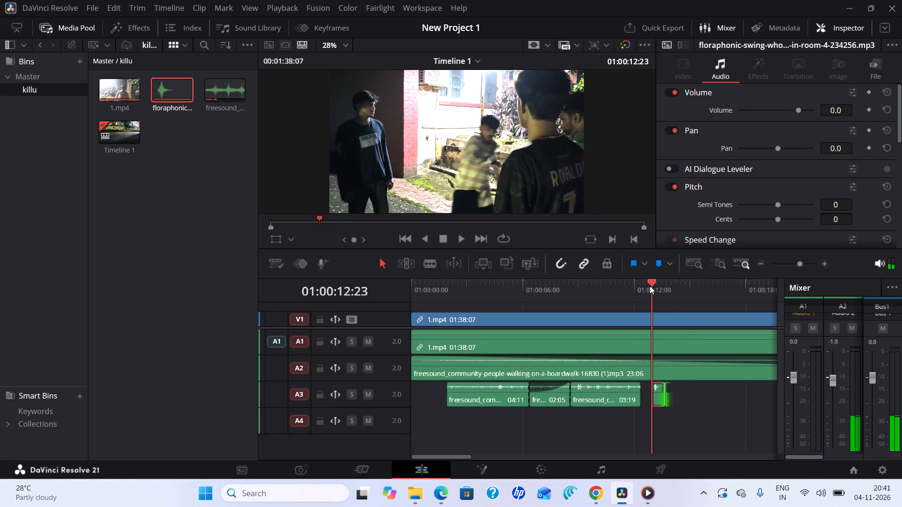
left_click_drag(650, 286, 656, 287)
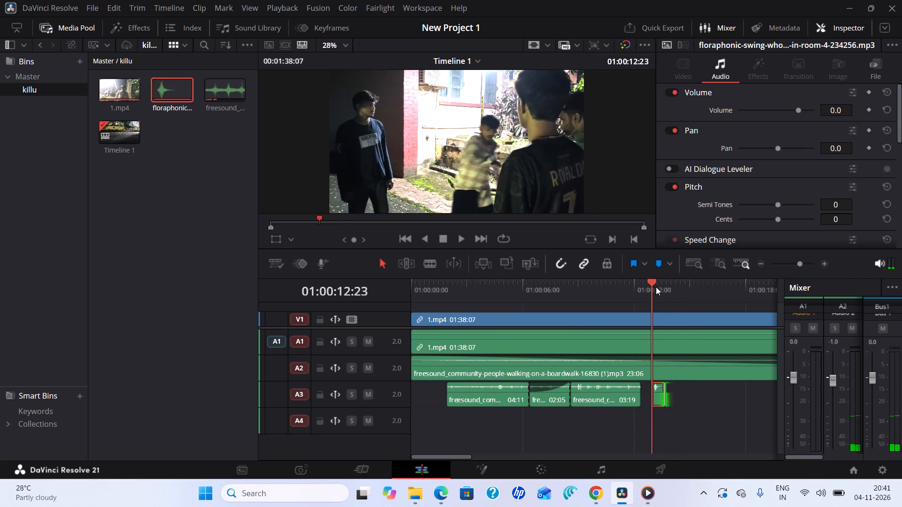
left_click_drag(656, 287, 624, 292)
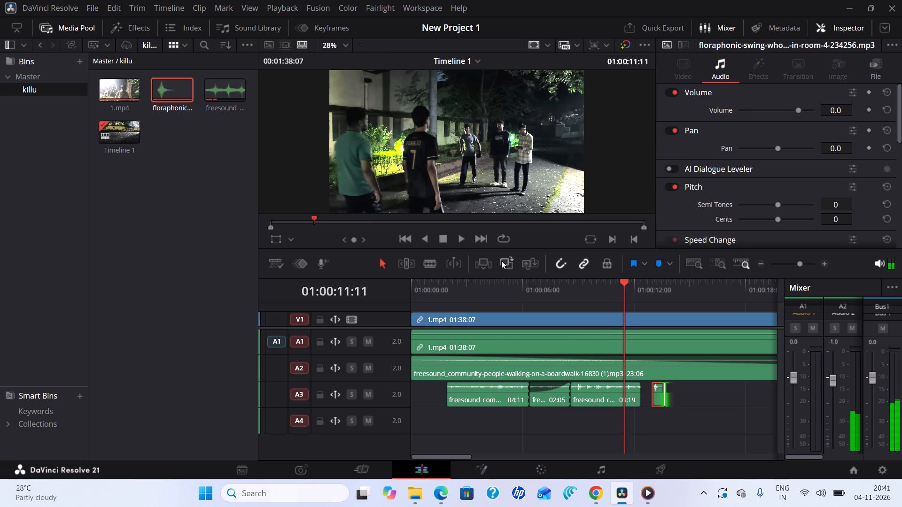
left_click(463, 237)
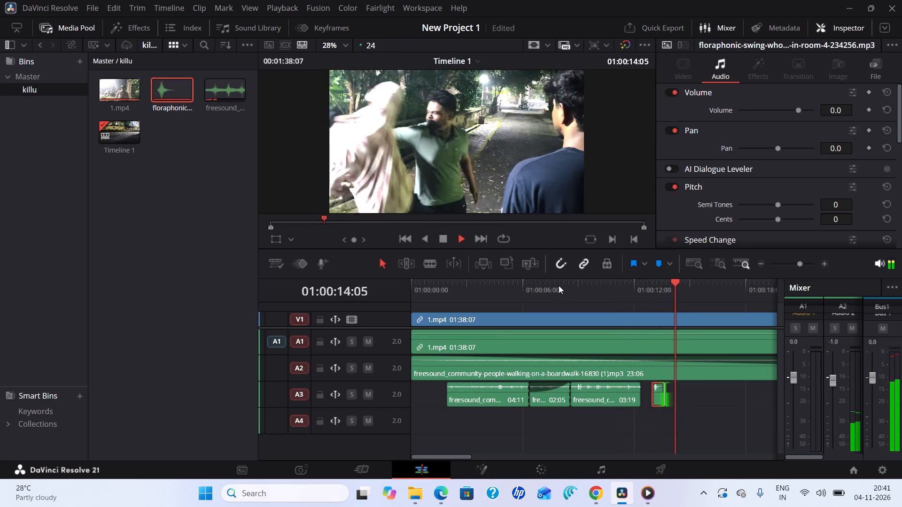
left_click(442, 242)
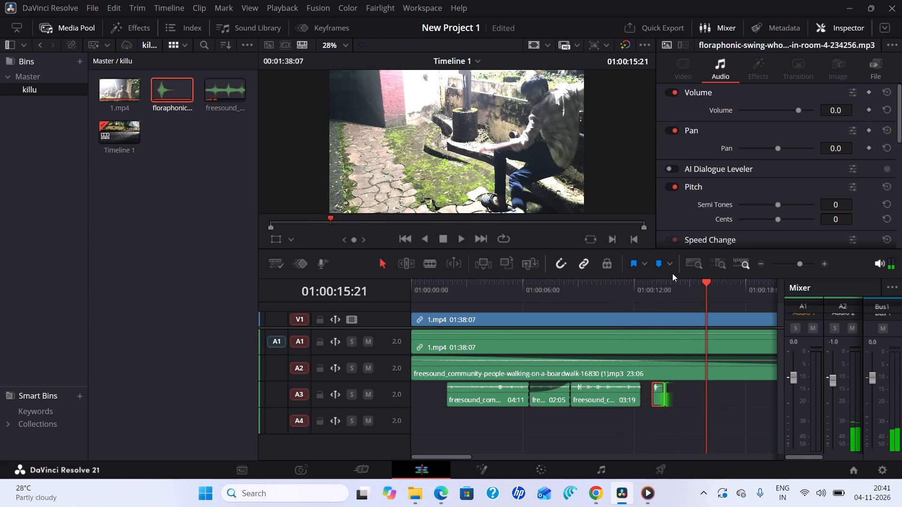
Switch to the Pixabay leg kick results in Chrome and preview Swing Whoosh In Room 2, 13, 8, 6, 7, 5 and 19.
left_click(602, 487)
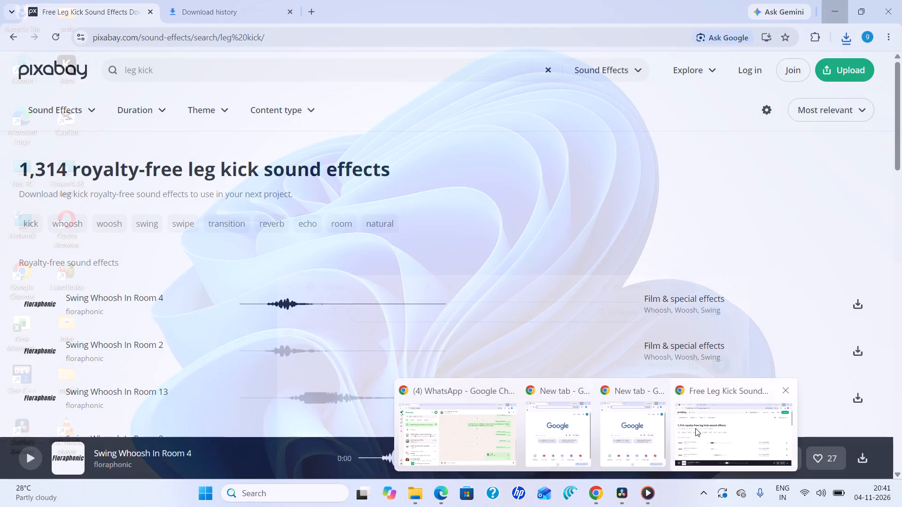
left_click(695, 428)
scroll(70, 241, "down", 1)
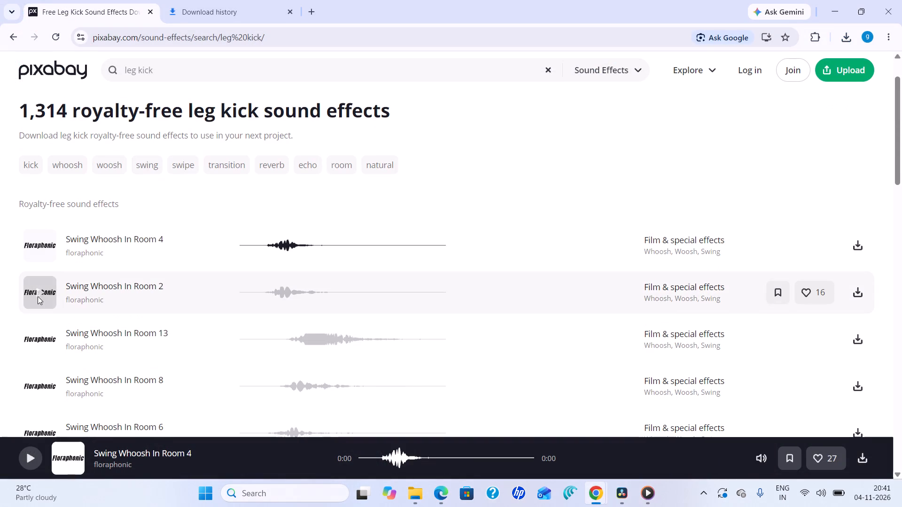
left_click(40, 296)
scroll(115, 332, "down", 2)
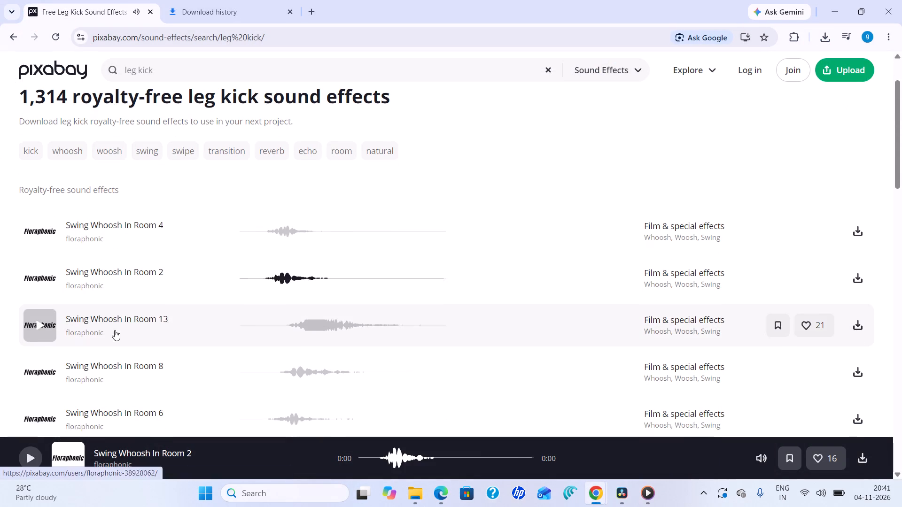
left_click(32, 217)
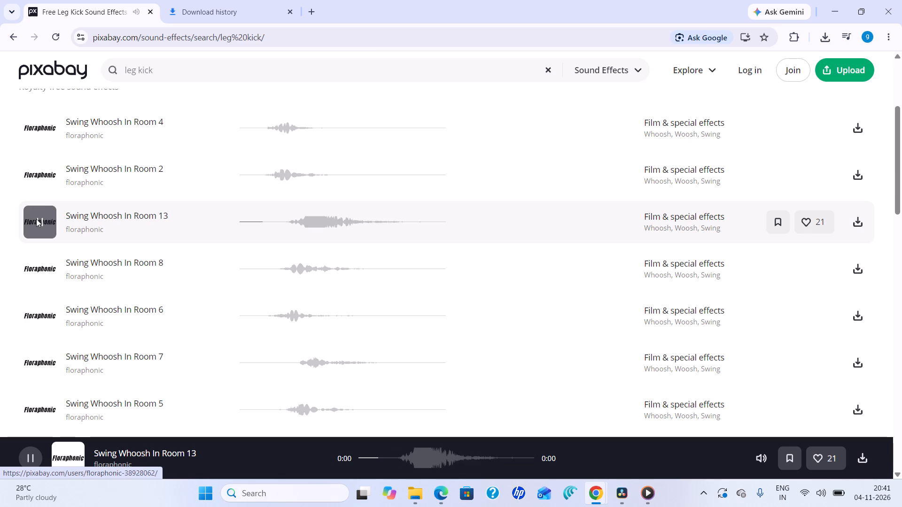
left_click(38, 275)
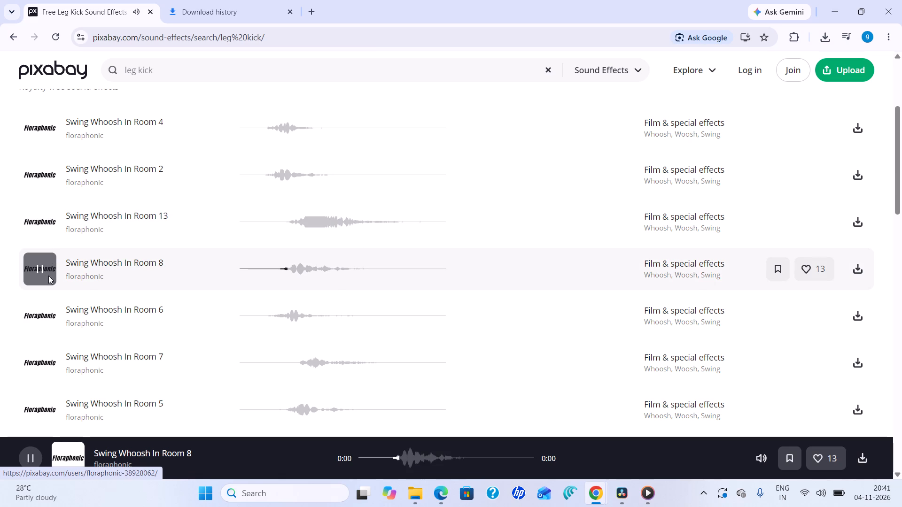
left_click(39, 321)
scroll(58, 307, "down", 2)
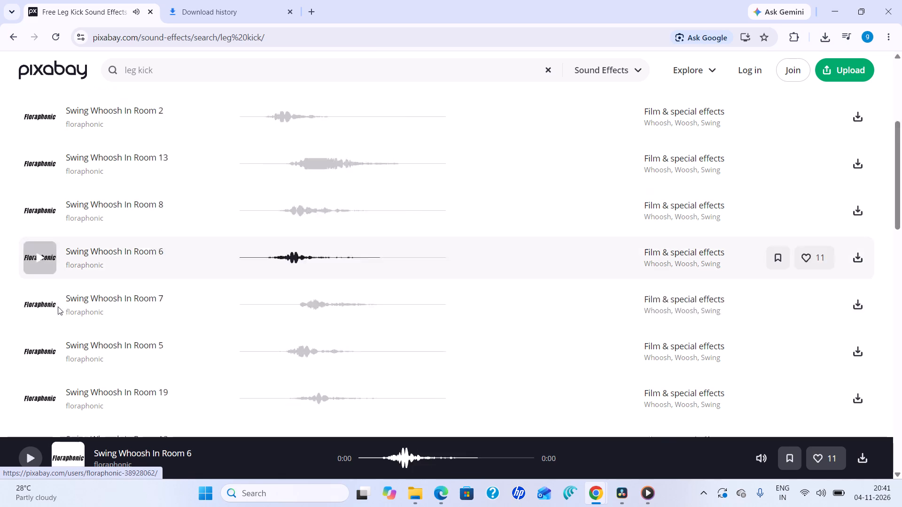
left_click(44, 252)
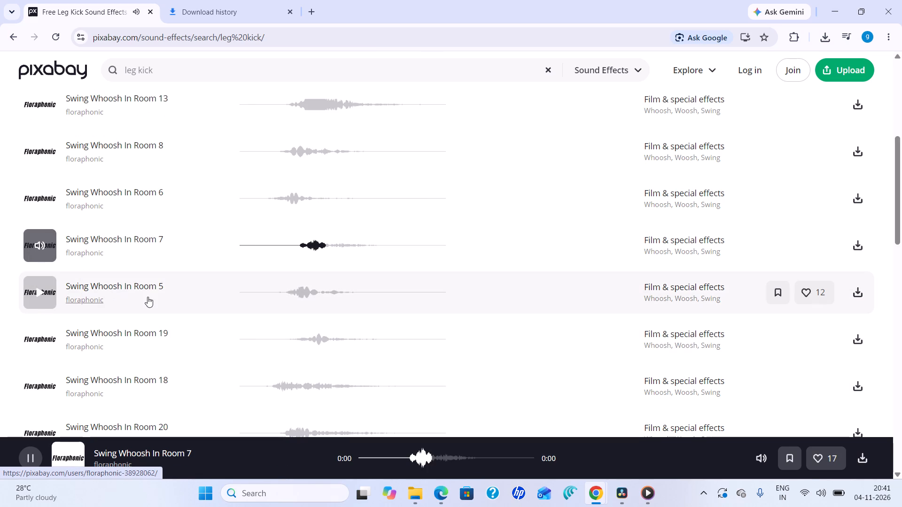
left_click(33, 292)
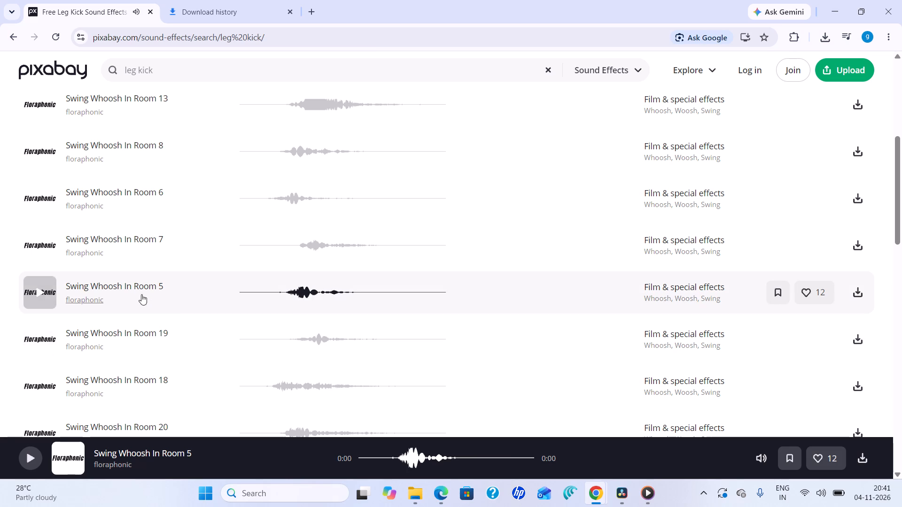
left_click(39, 333)
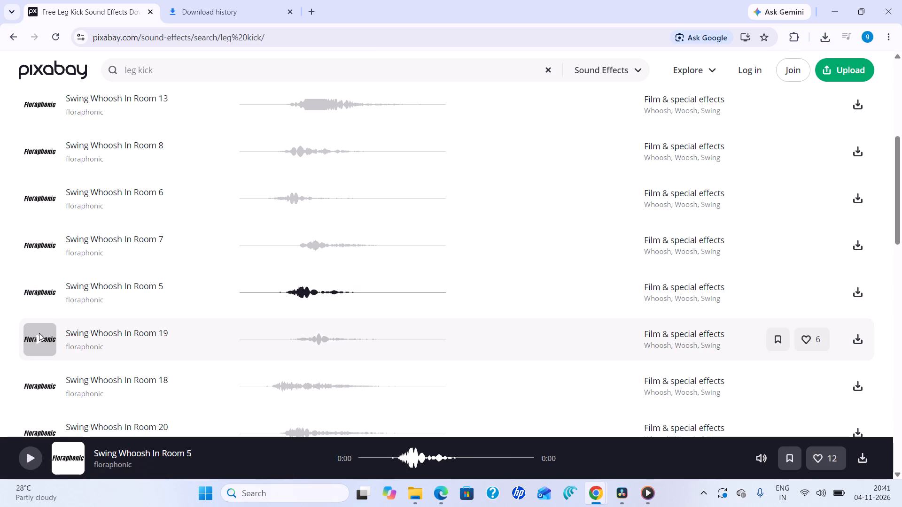
scroll(191, 233, "up", 6)
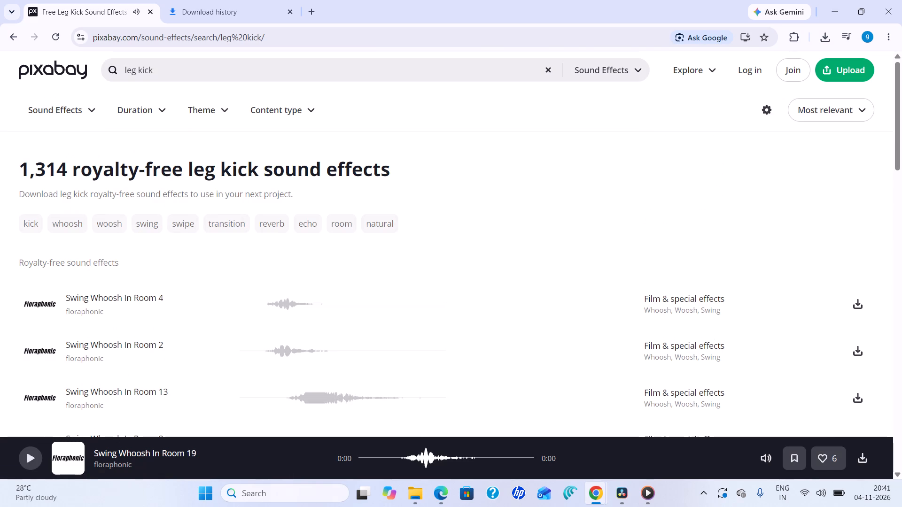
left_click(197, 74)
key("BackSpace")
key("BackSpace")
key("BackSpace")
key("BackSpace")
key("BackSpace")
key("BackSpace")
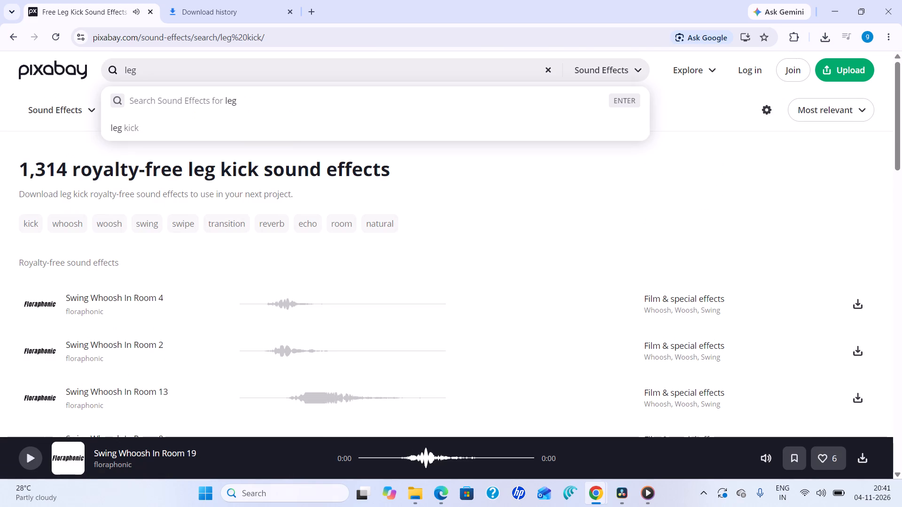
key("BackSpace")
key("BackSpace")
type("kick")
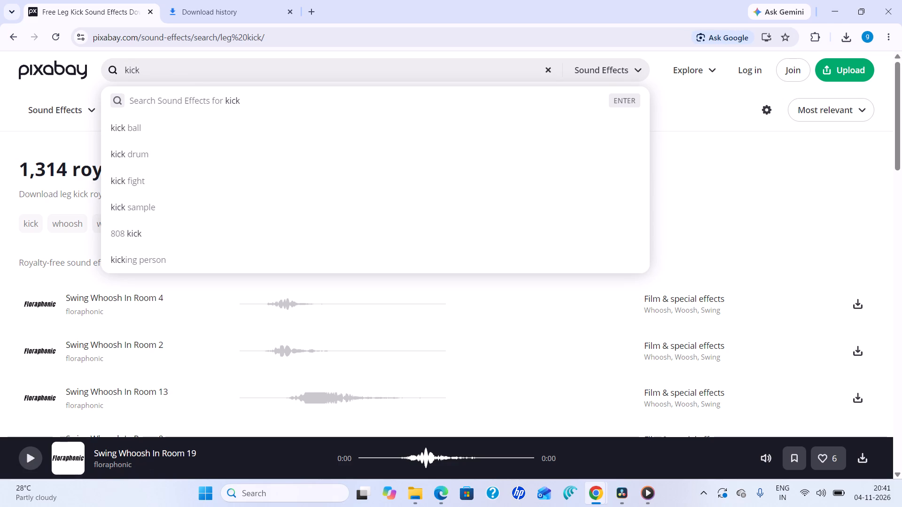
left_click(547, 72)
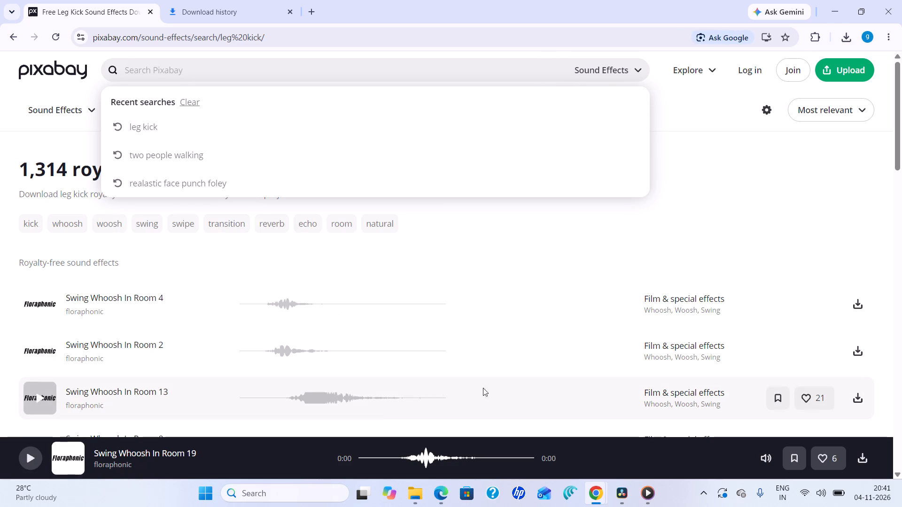
Return to DaVinci Resolve, move the playhead back before the whoosh clip and play the kick section up to about 01:00:16:15.
left_click(627, 492)
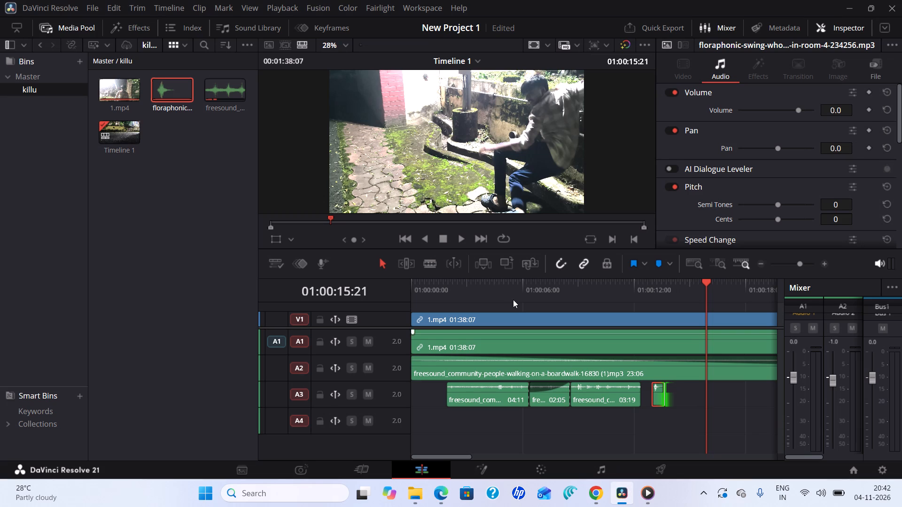
left_click_drag(709, 281, 705, 284)
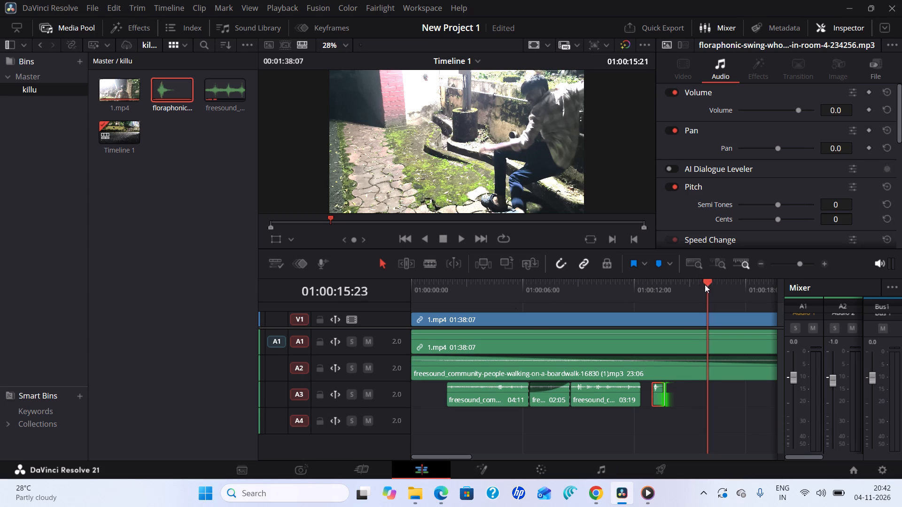
left_click_drag(705, 284, 606, 302)
left_click(461, 237)
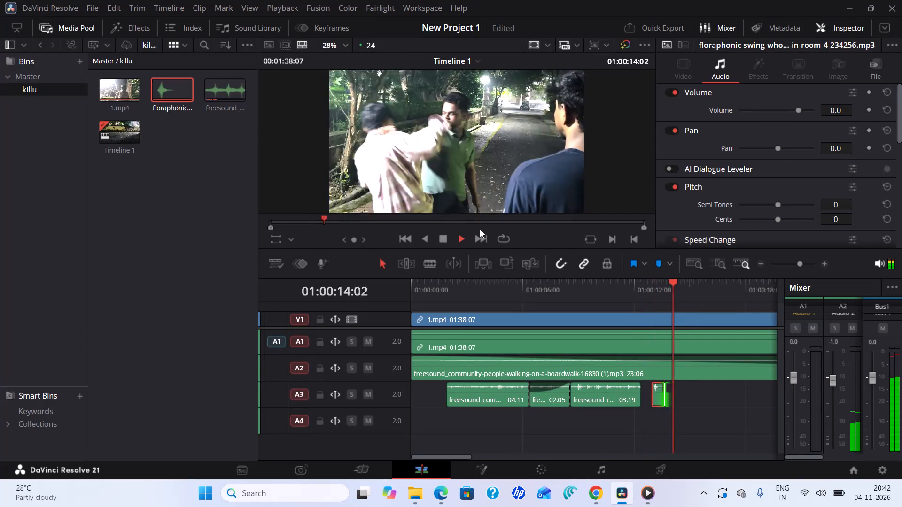
left_click(446, 238)
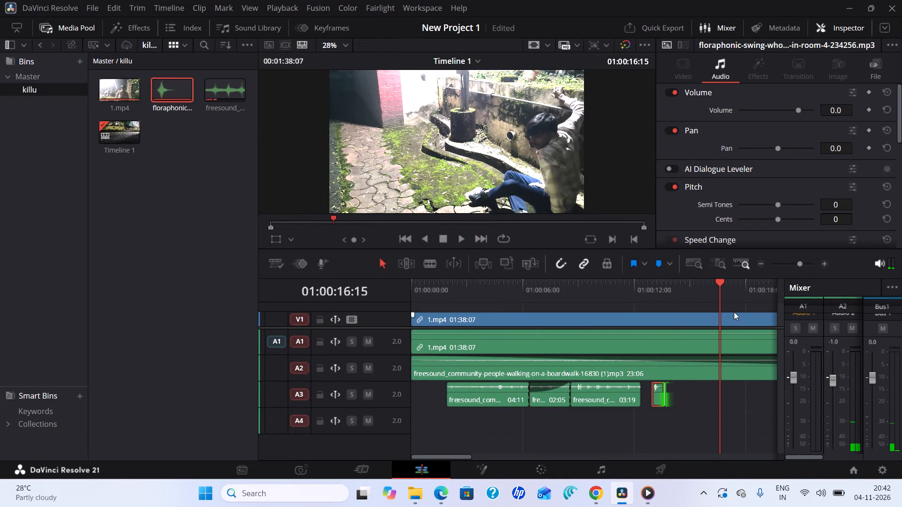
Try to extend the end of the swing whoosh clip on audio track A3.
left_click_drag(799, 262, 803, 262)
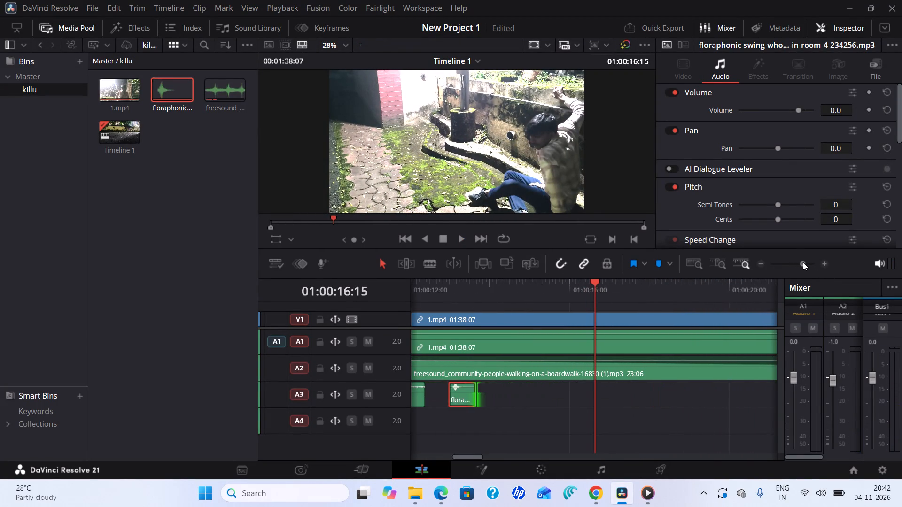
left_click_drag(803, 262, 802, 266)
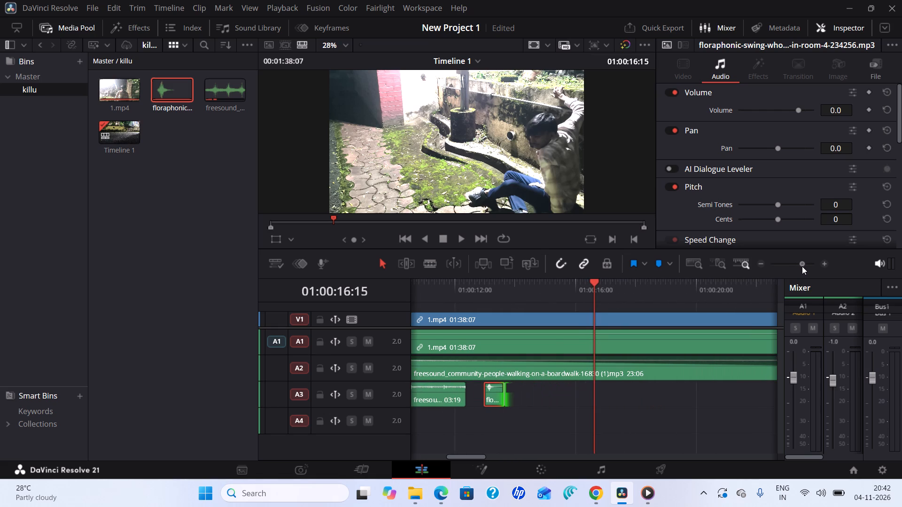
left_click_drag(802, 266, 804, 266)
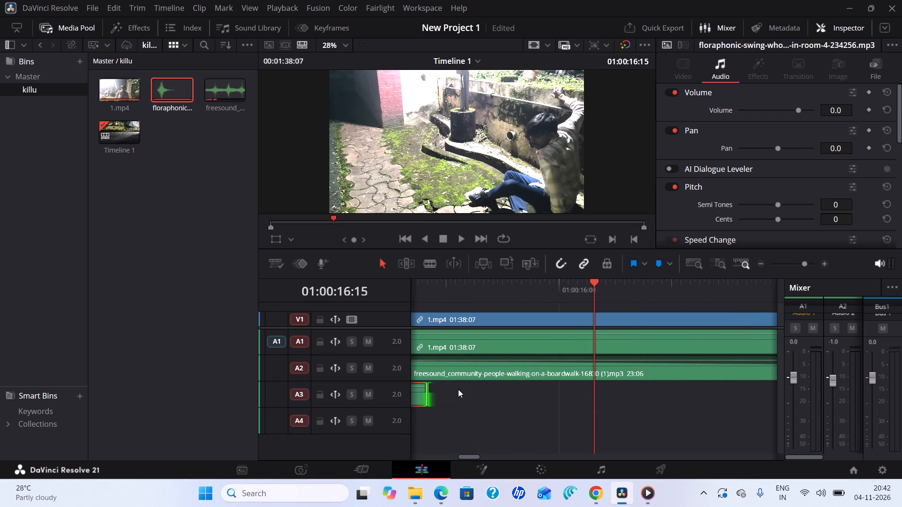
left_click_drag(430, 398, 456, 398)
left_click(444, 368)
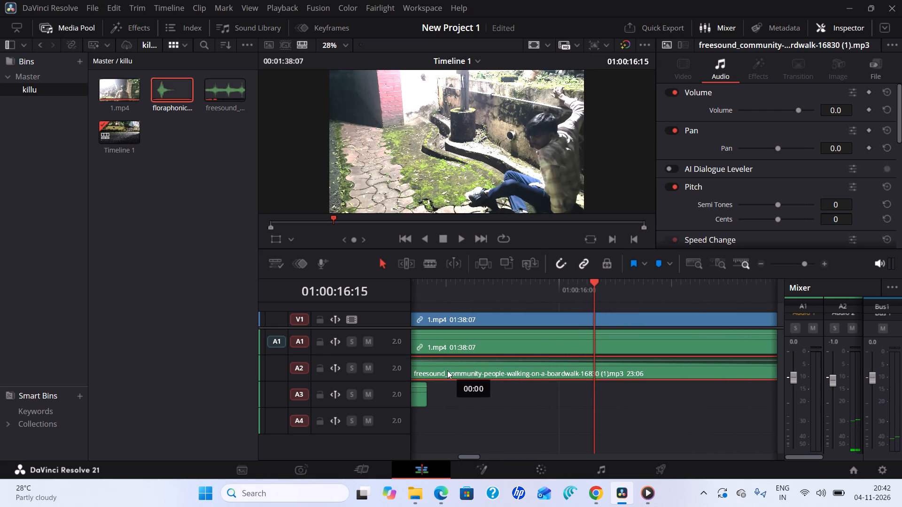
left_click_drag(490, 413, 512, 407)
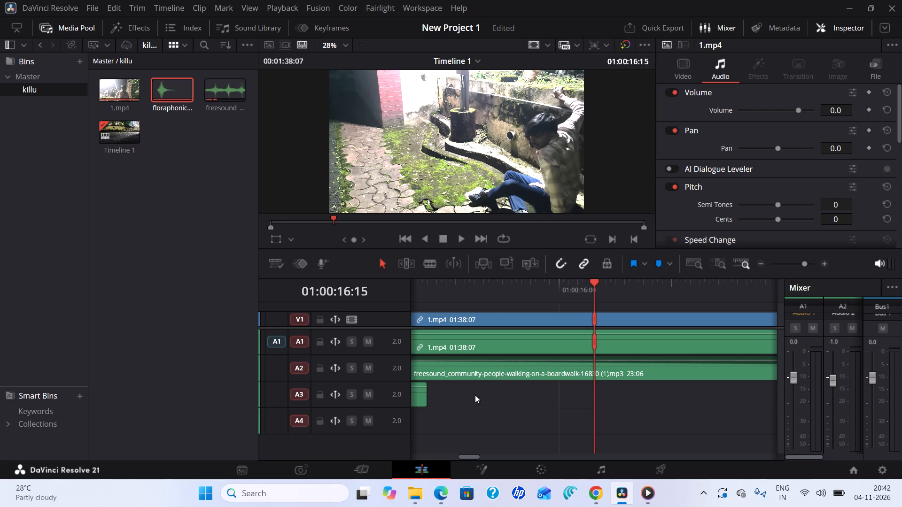
Play the timeline from the start to about 01:00:17:14 to check the sound effects against the video.
left_click_drag(594, 283, 419, 286)
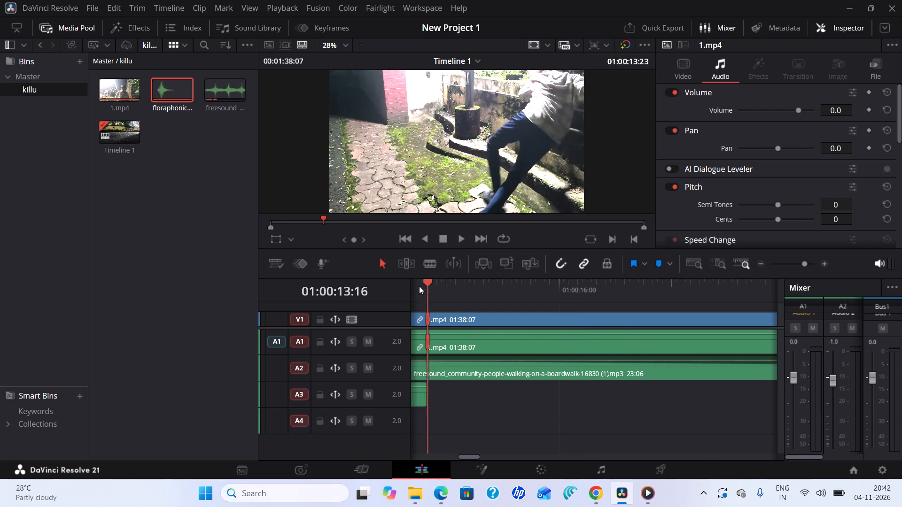
left_click_drag(419, 286, 364, 287)
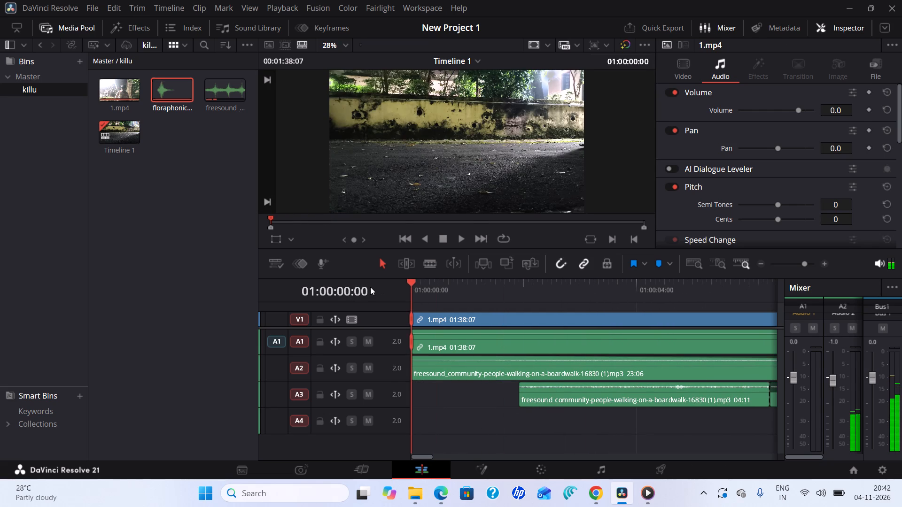
left_click(460, 243)
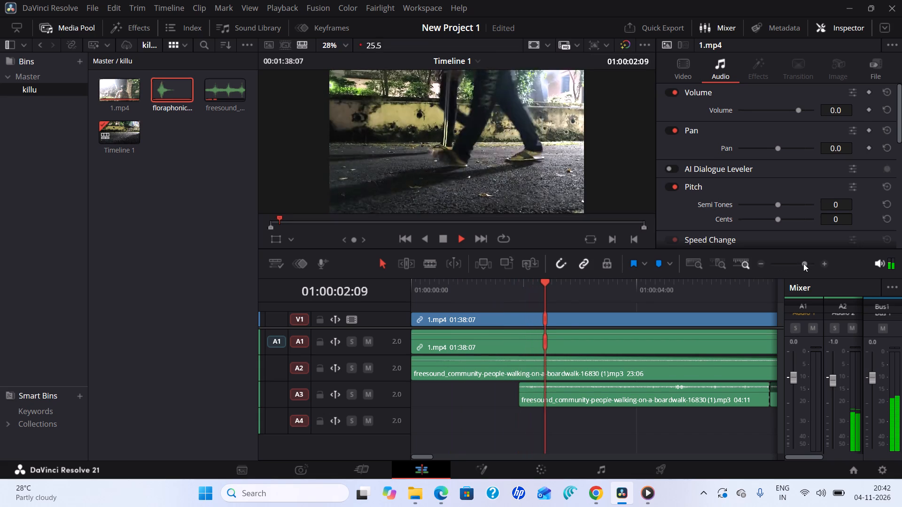
left_click_drag(805, 263, 797, 269)
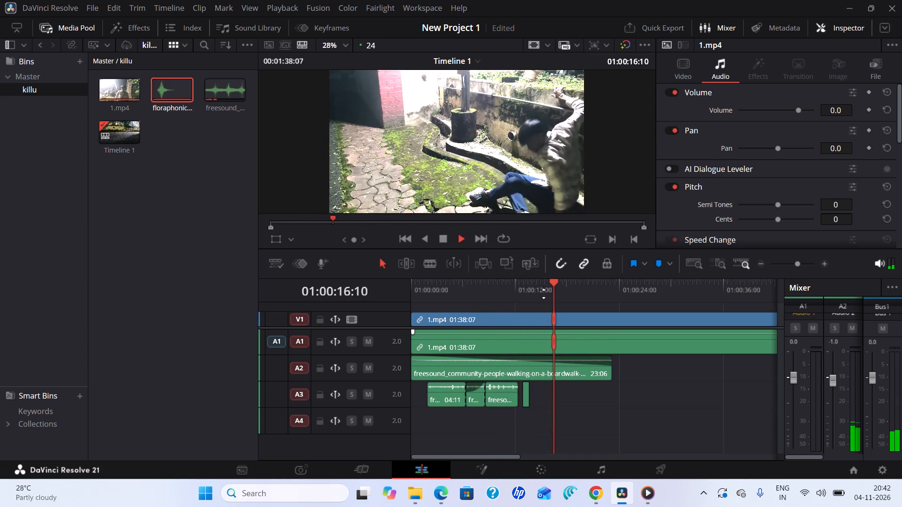
left_click(445, 235)
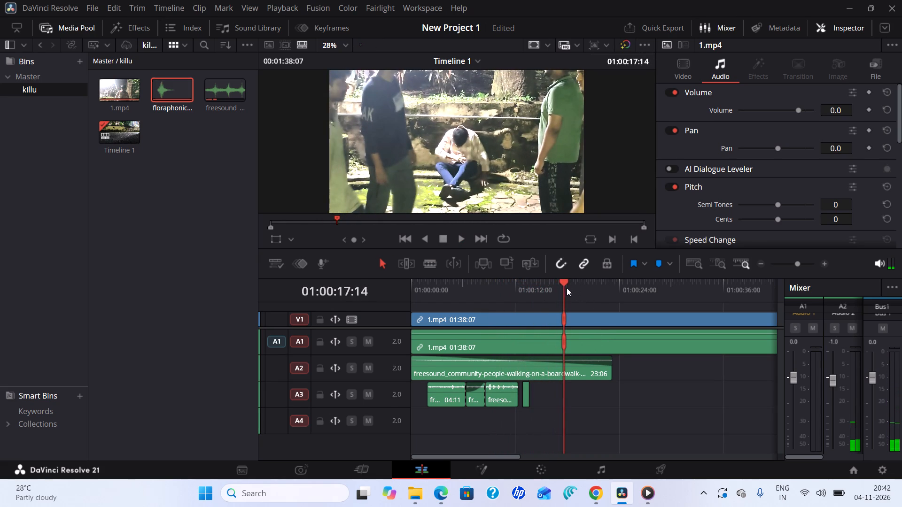
Set the playhead to 01:00:12:06 and add a fade-in of about 7 frames to the swing whoosh clip on A3.
left_click_drag(566, 283, 529, 287)
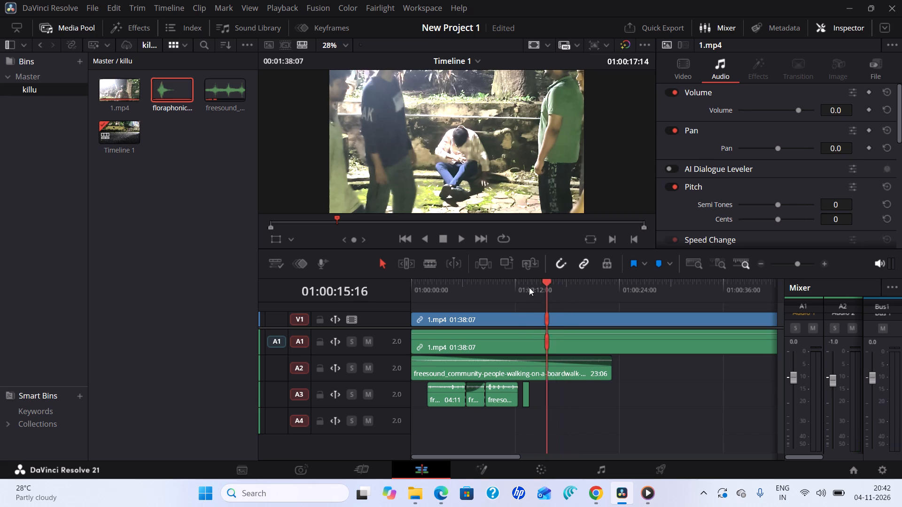
left_click_drag(529, 287, 505, 291)
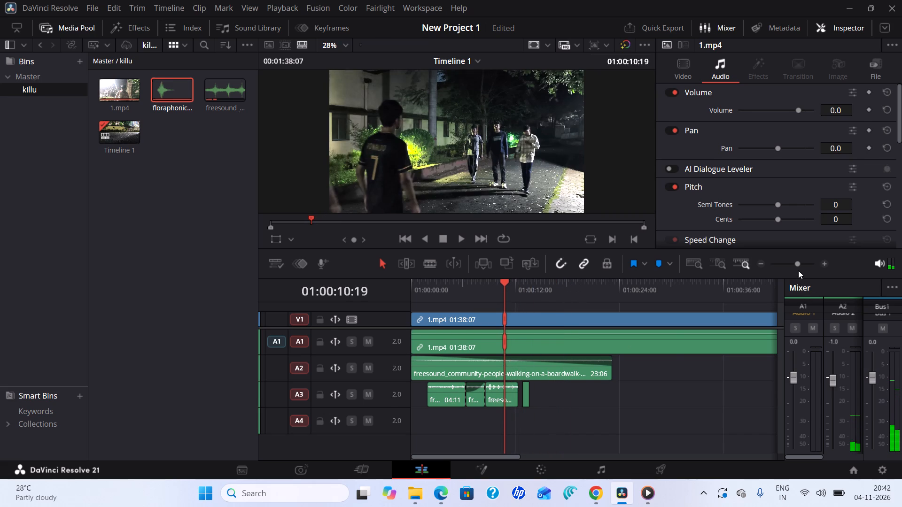
left_click_drag(797, 264, 804, 263)
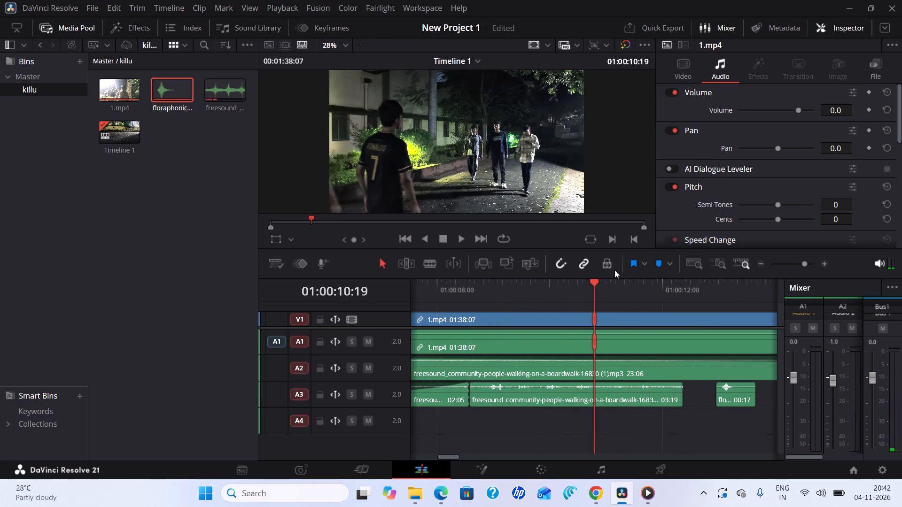
left_click_drag(596, 280, 666, 286)
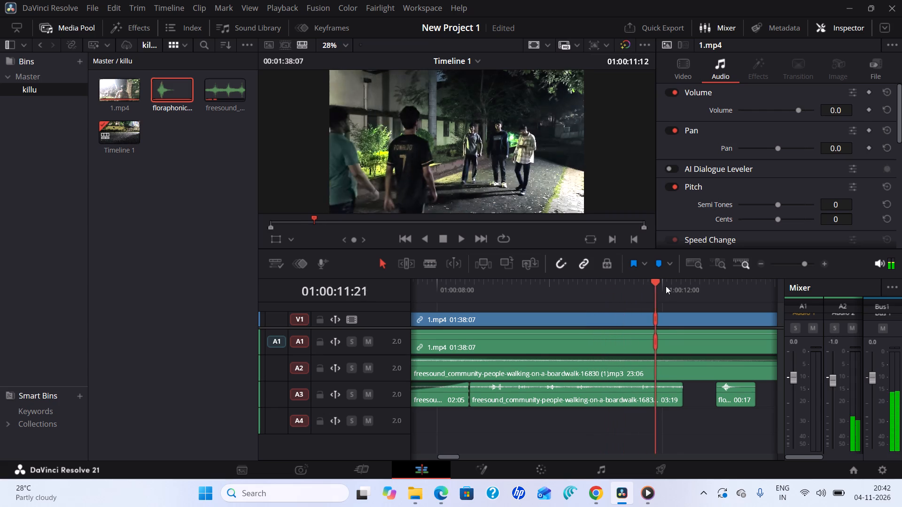
left_click_drag(666, 286, 676, 288)
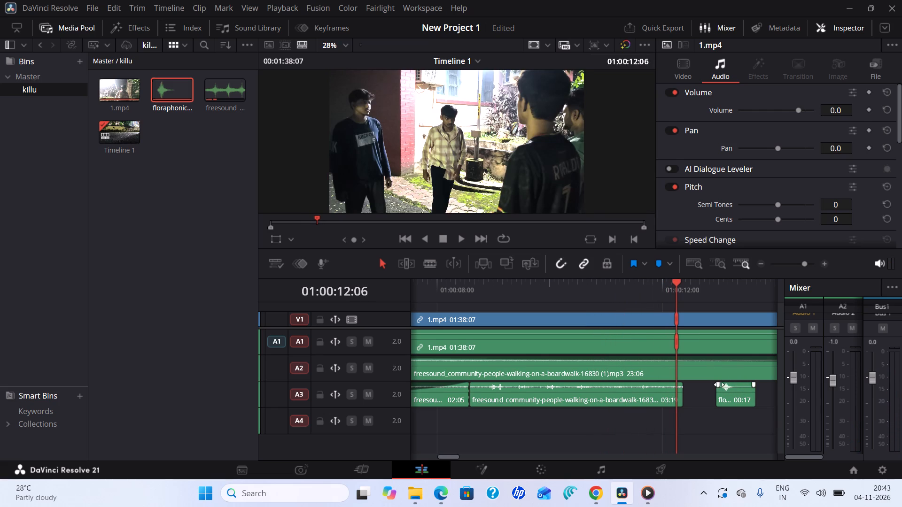
left_click_drag(720, 384, 729, 405)
left_click_drag(729, 405, 733, 411)
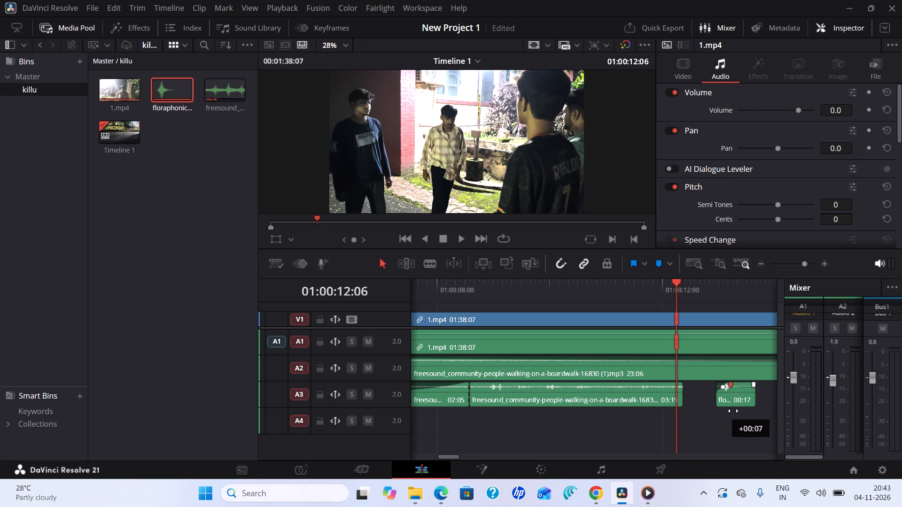
left_click_drag(733, 411, 736, 412)
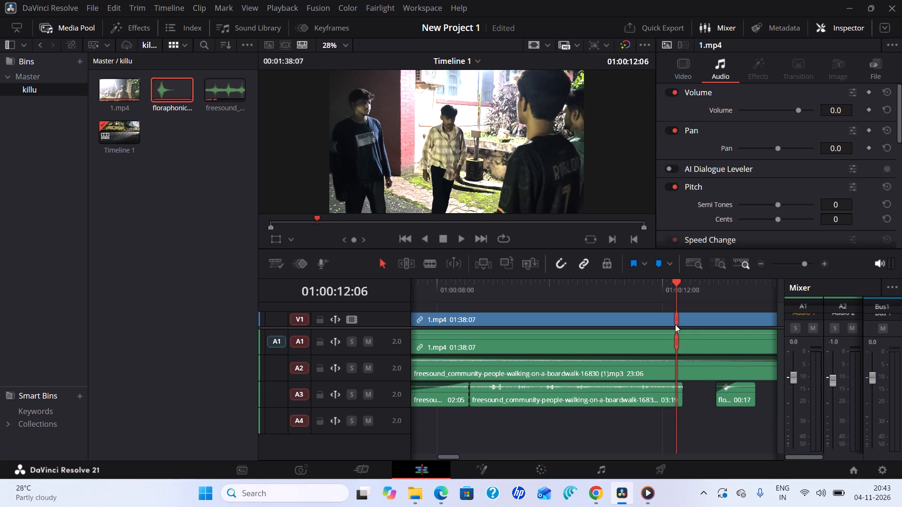
Play the kick section from 01:00:12:06 to check the sound effects, then scrub the following footage up to 01:00:18:13.
left_click(462, 239)
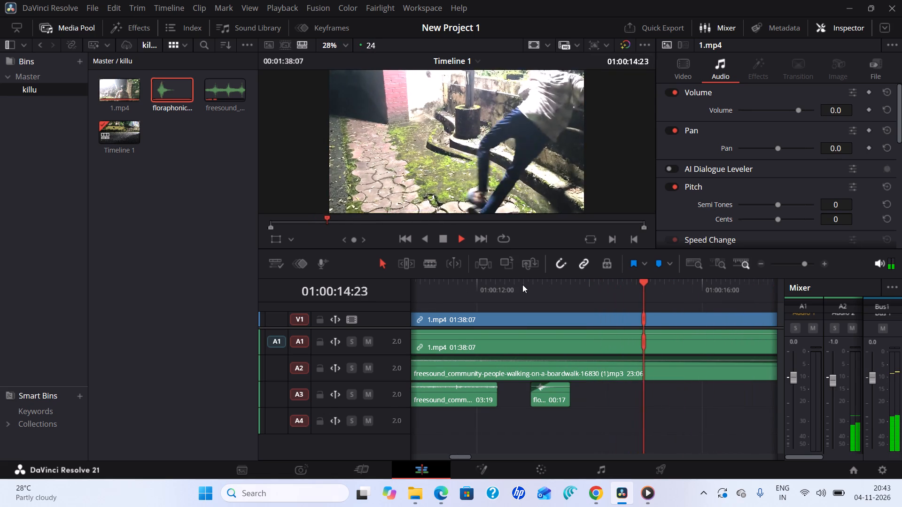
left_click(444, 240)
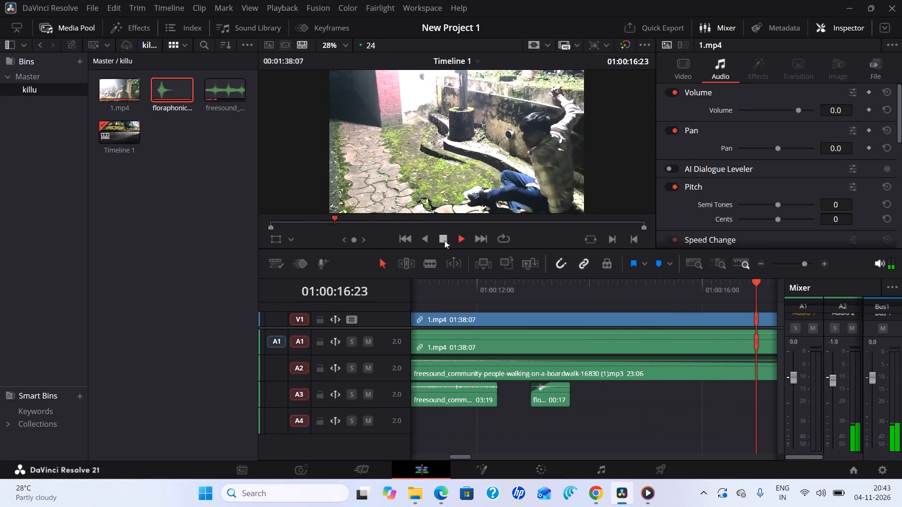
left_click_drag(777, 283, 571, 286)
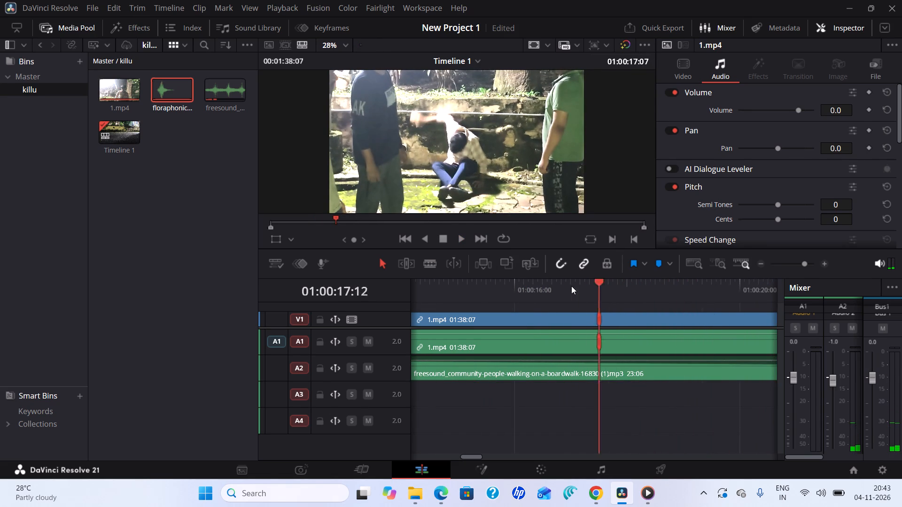
left_click_drag(571, 286, 557, 311)
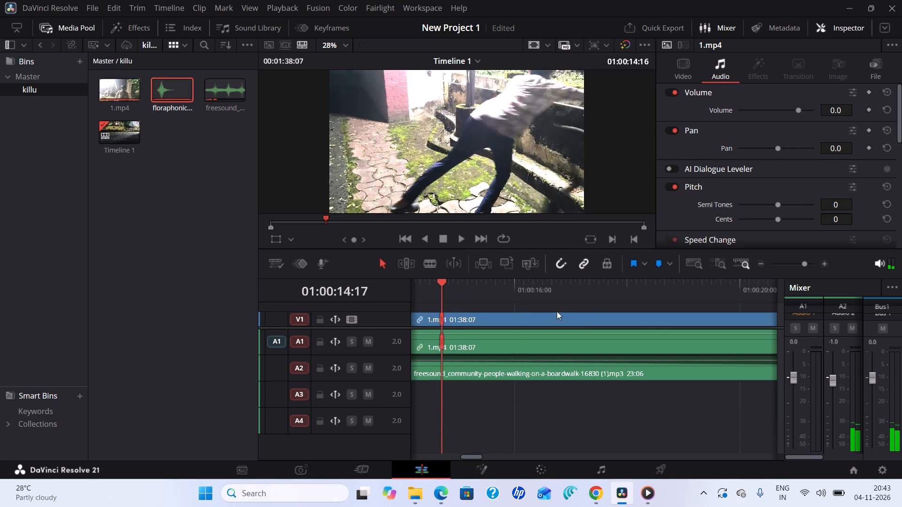
left_click_drag(557, 311, 657, 327)
left_click_drag(803, 263, 799, 265)
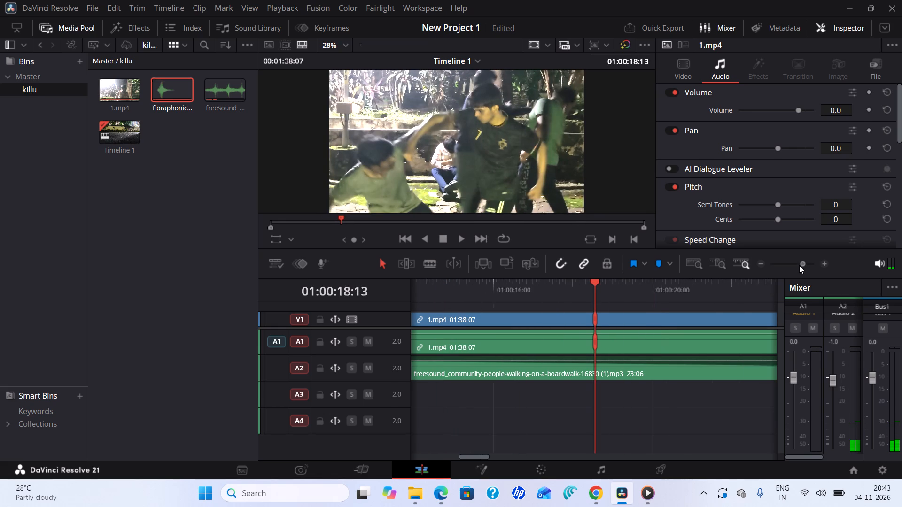
left_click_drag(799, 265, 798, 267)
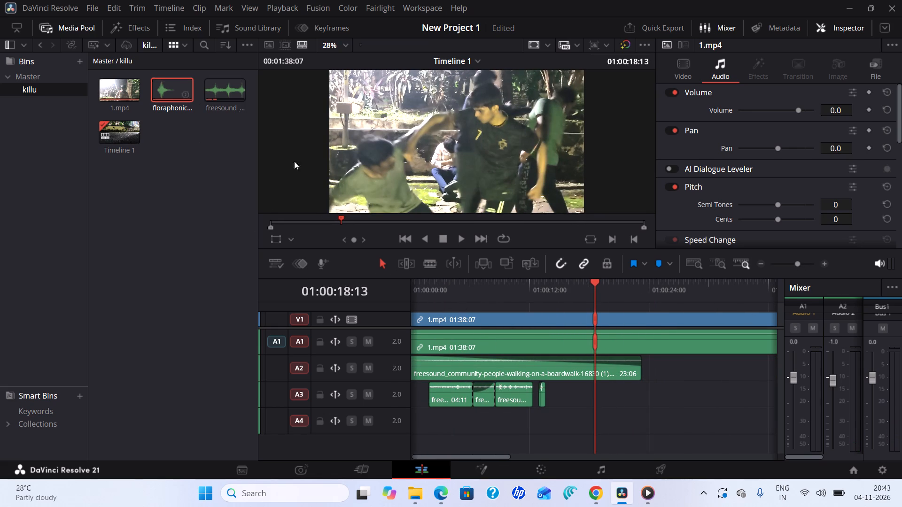
Switch to the Chrome window showing the Pixabay leg kick sound effects.
left_click(597, 486)
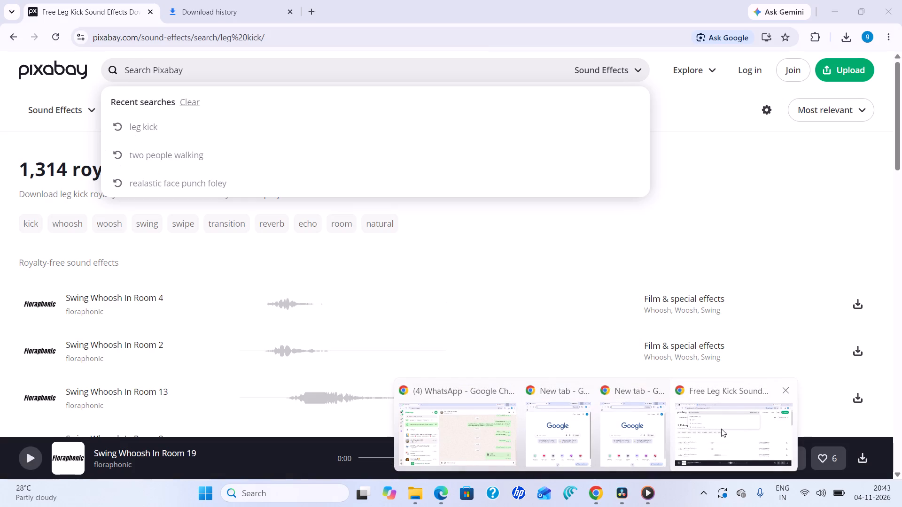
left_click(721, 429)
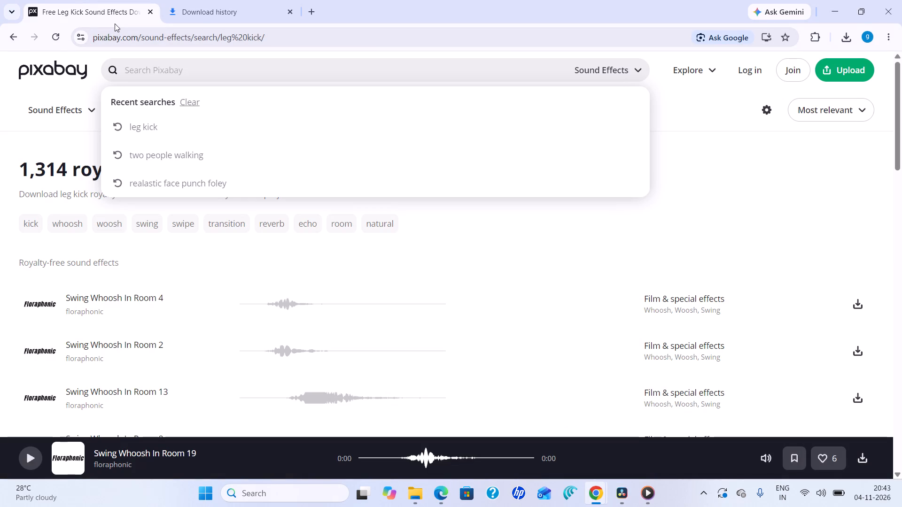
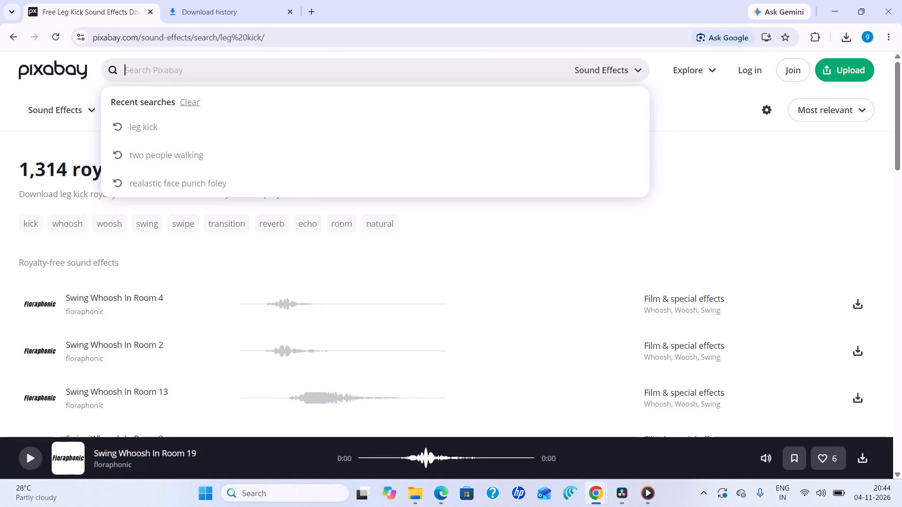
Search Pixabay sound effects for neck break.
type("nec")
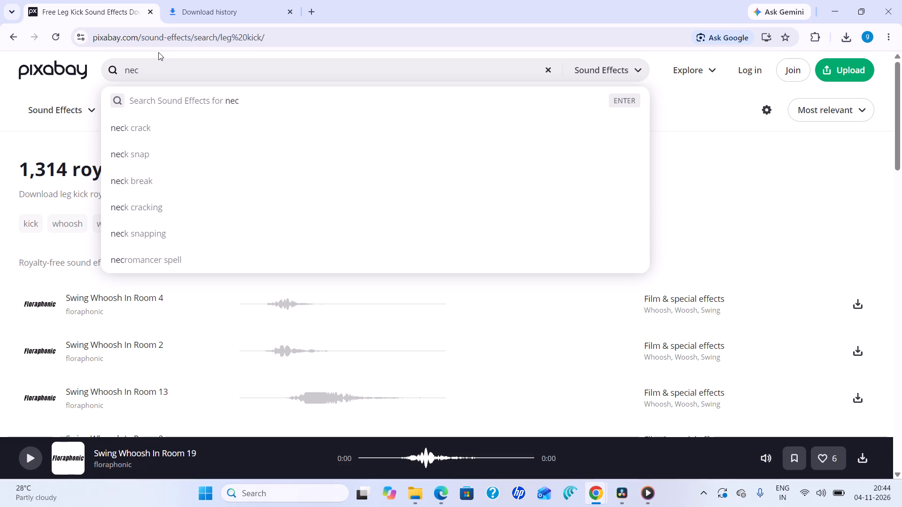
left_click(166, 187)
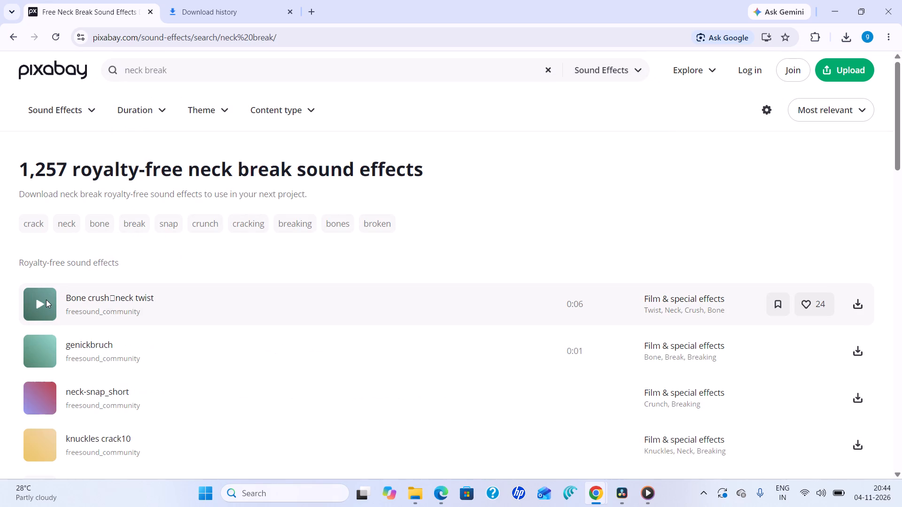
Preview the neck break results from Bone crush neck twist through knuckles crack6, skipping neck-snap_up-tempo, to find a suitable sound.
left_click(46, 300)
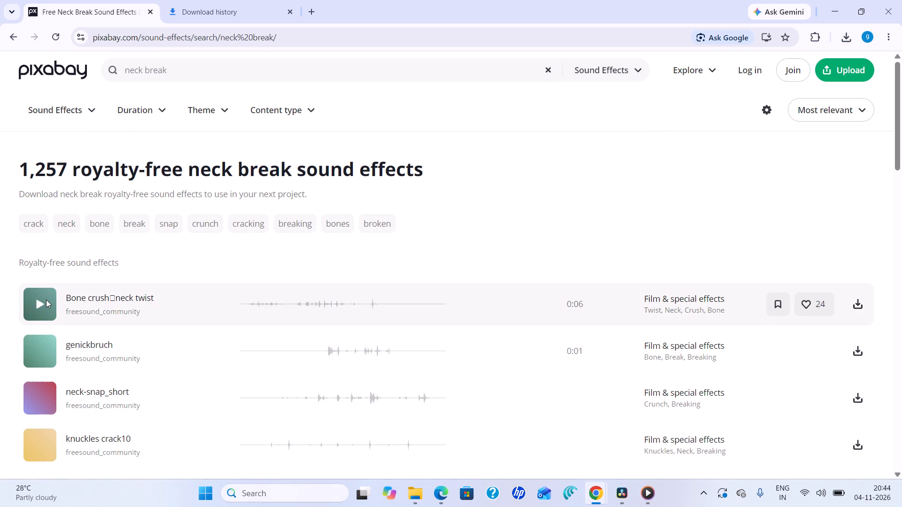
left_click(42, 303)
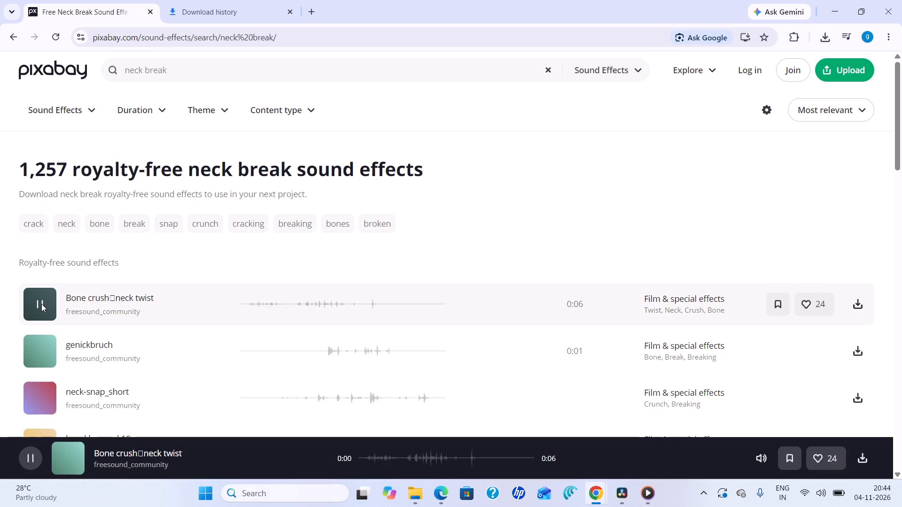
left_click(32, 347)
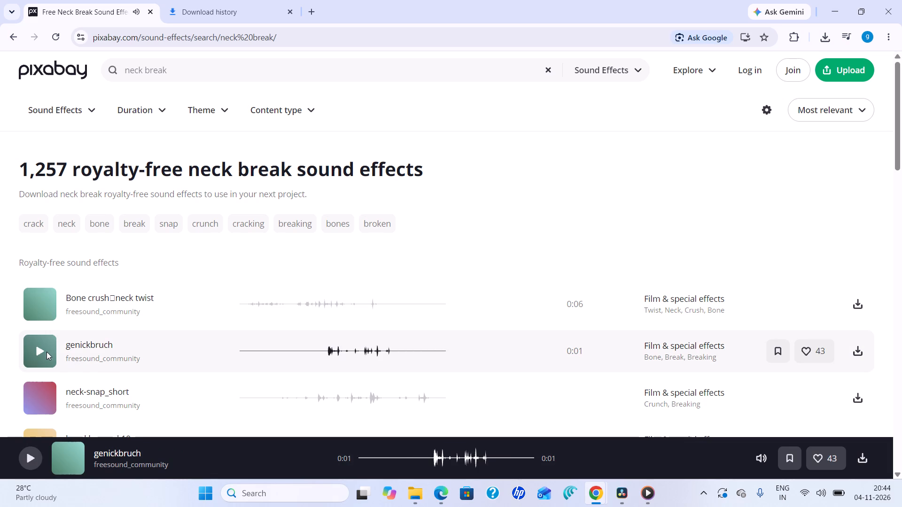
left_click(48, 394)
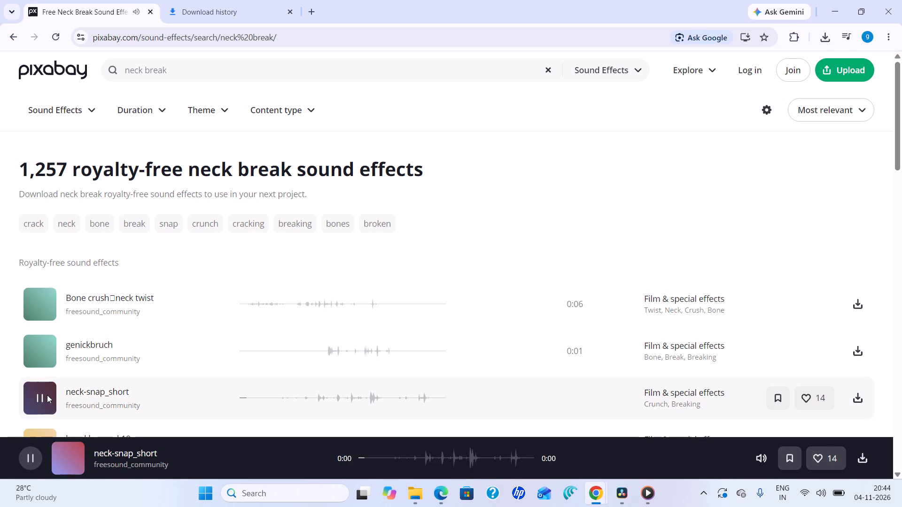
scroll(47, 395, "down", 1)
left_click(46, 393)
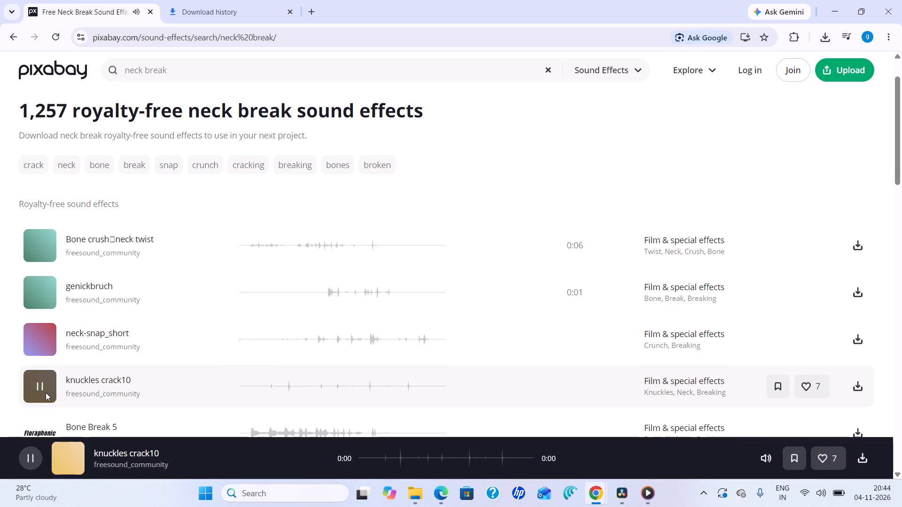
scroll(49, 388, "down", 2)
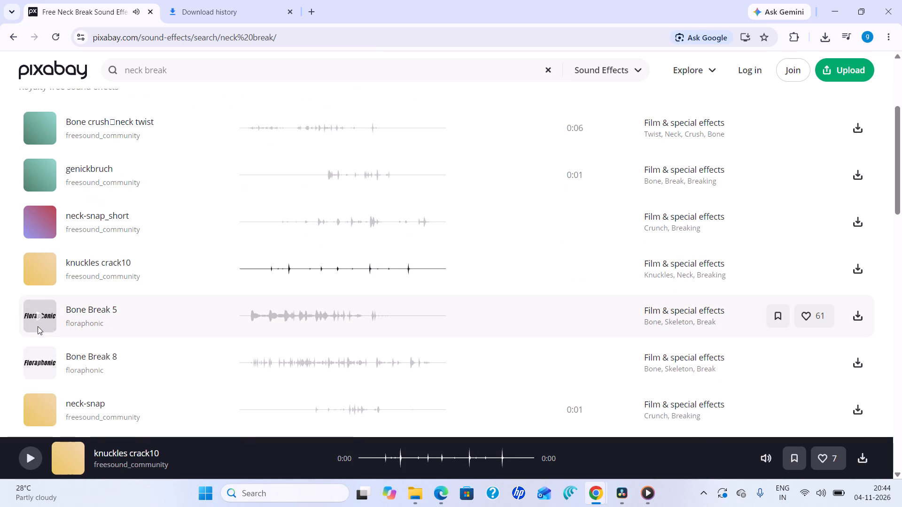
left_click(38, 326)
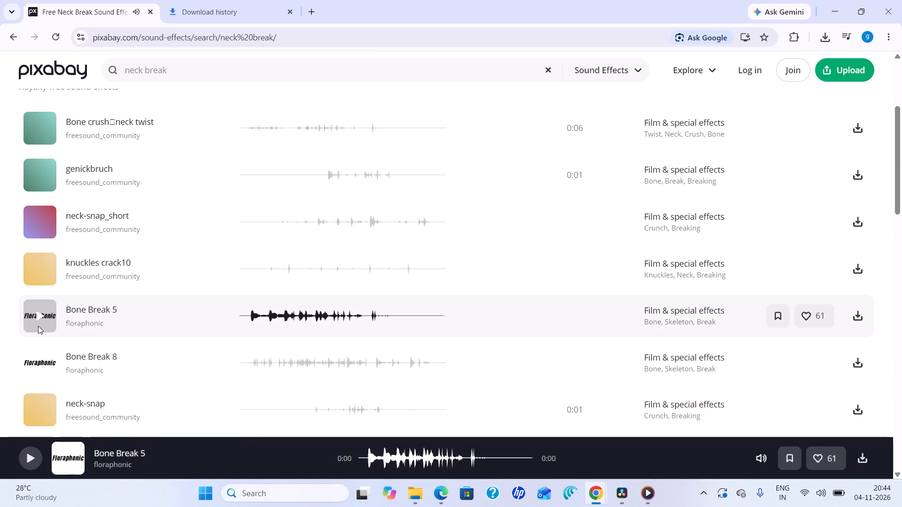
left_click(39, 363)
scroll(41, 360, "down", 2)
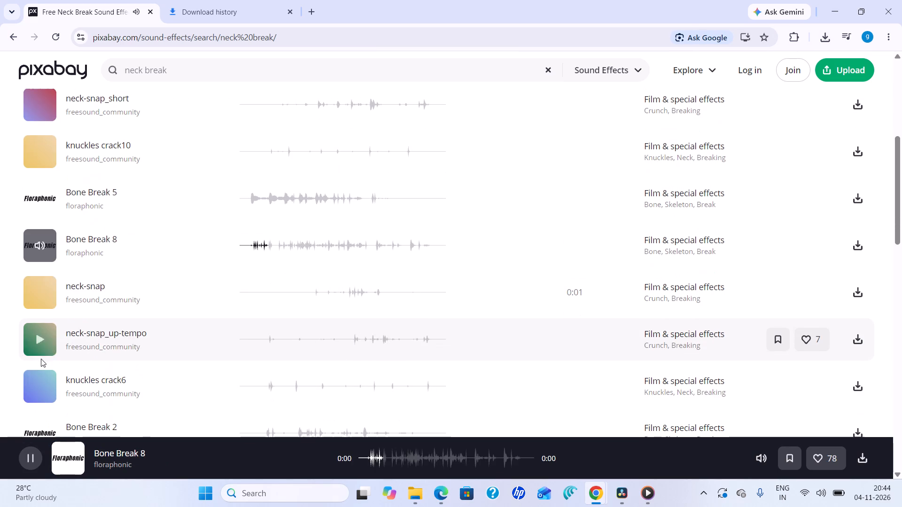
left_click(37, 293)
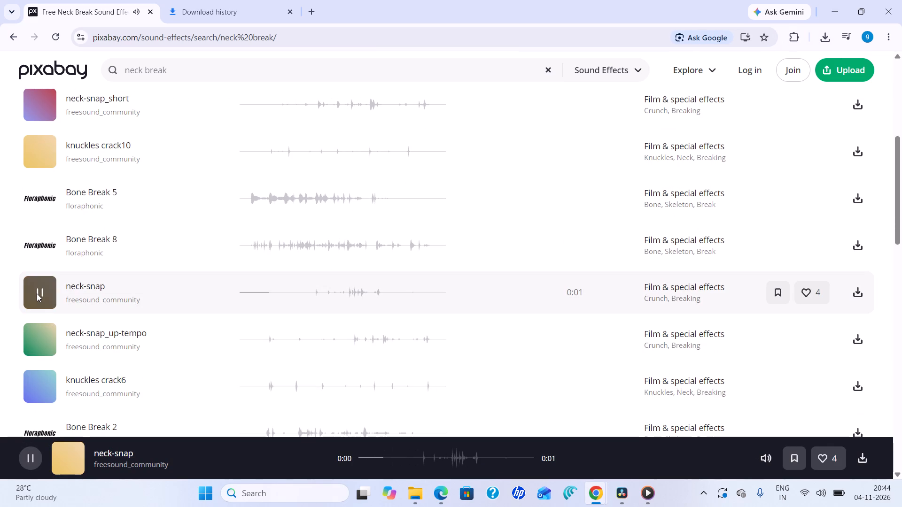
scroll(37, 293, "down", 2)
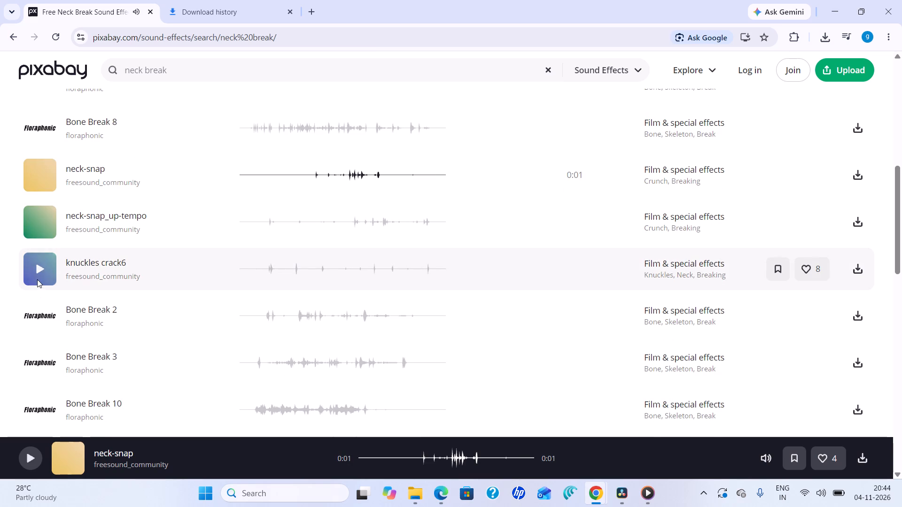
left_click(37, 278)
scroll(125, 299, "up", 6)
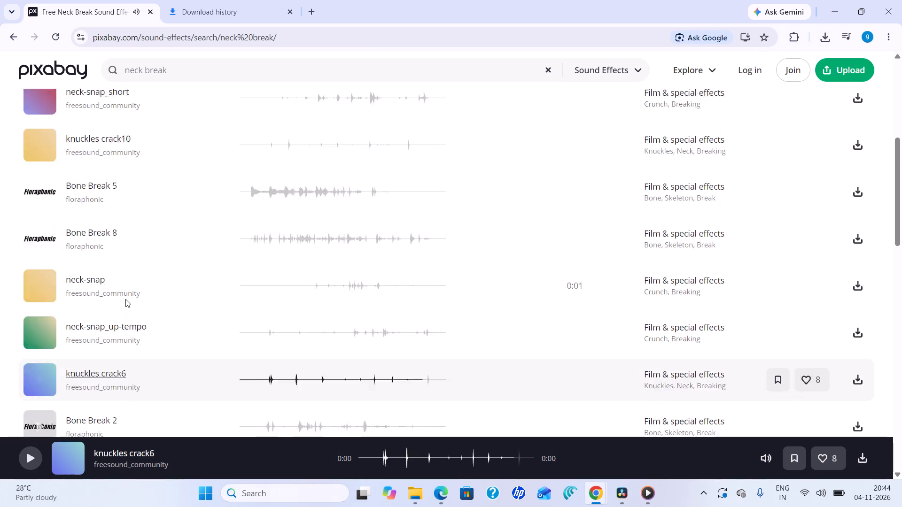
Clear the neck break query from the Pixabay search field.
left_click(235, 62)
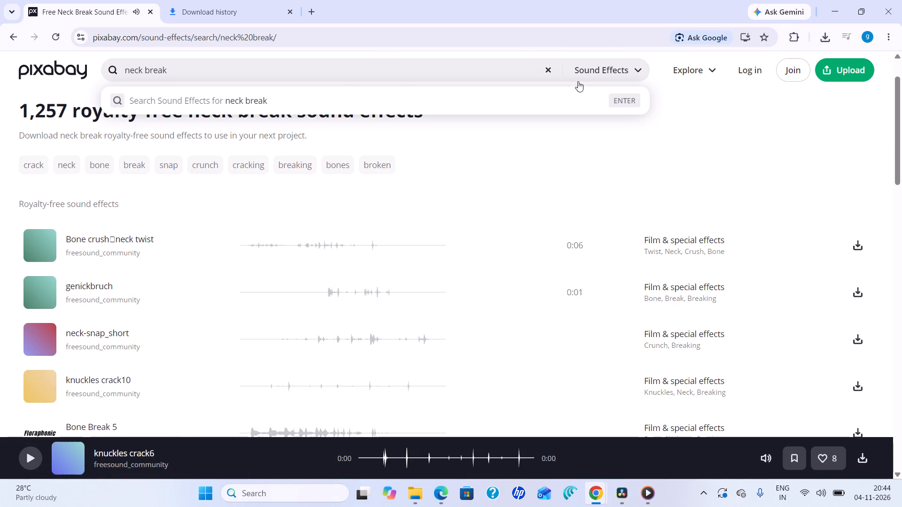
left_click(550, 67)
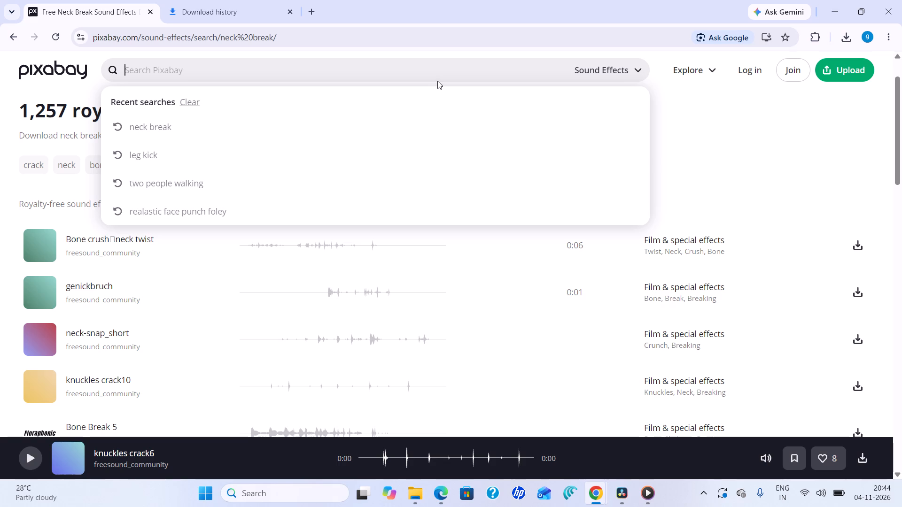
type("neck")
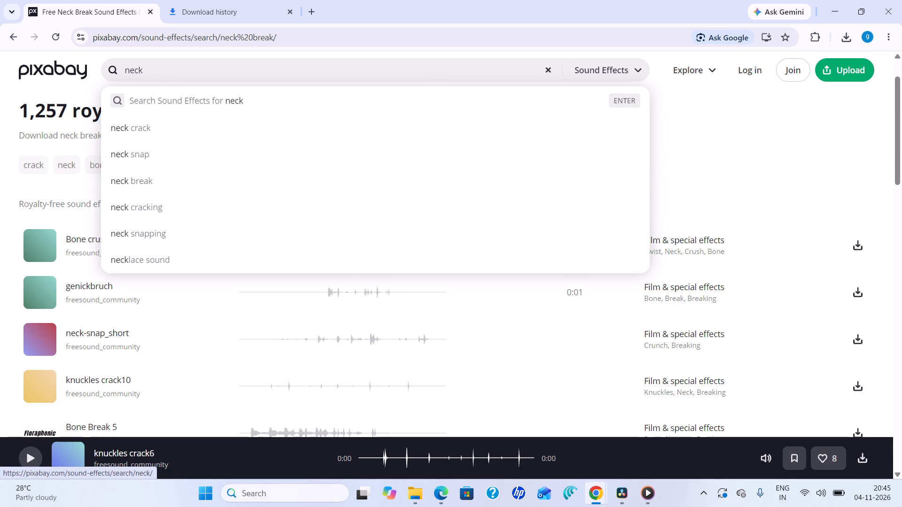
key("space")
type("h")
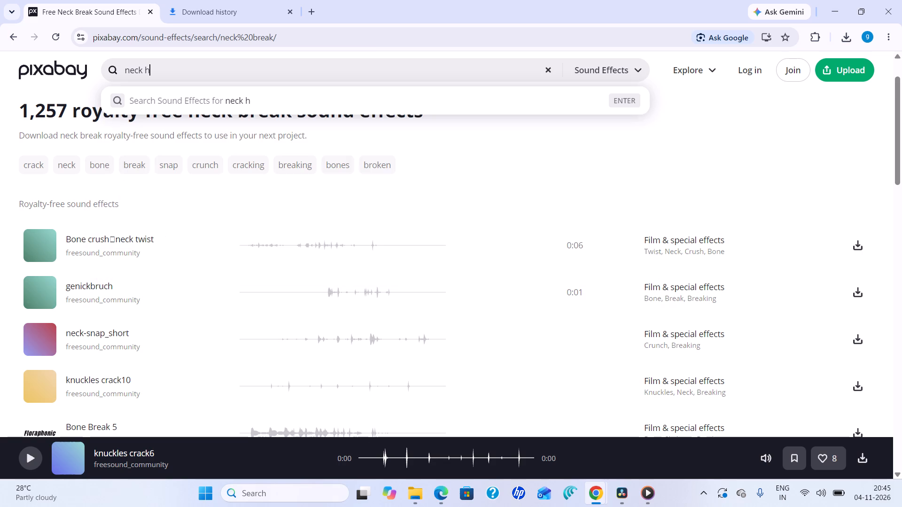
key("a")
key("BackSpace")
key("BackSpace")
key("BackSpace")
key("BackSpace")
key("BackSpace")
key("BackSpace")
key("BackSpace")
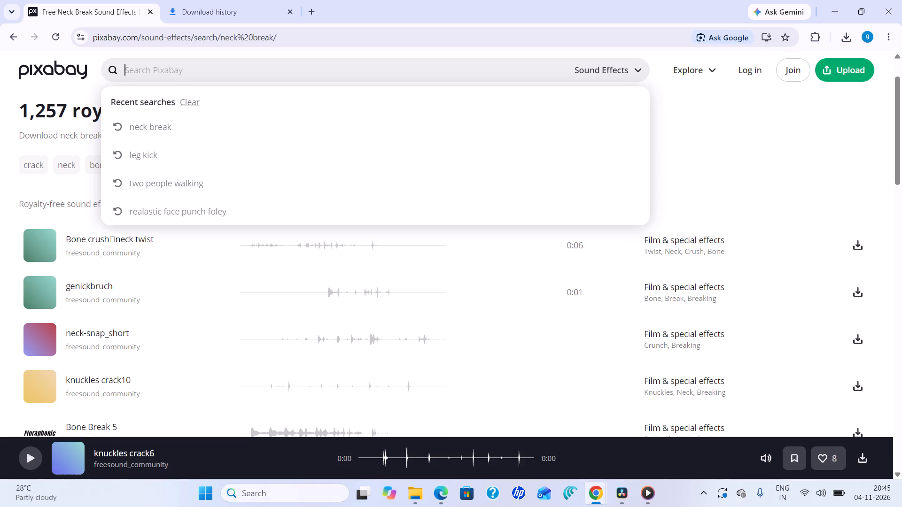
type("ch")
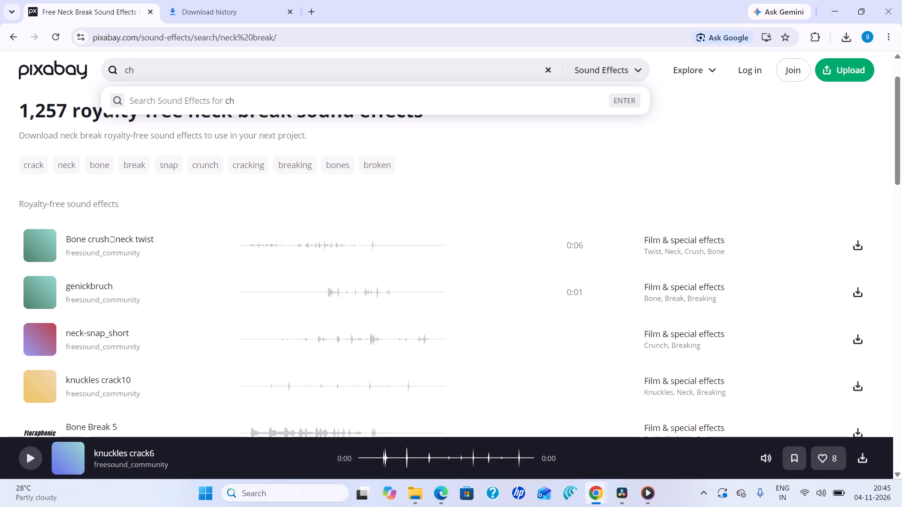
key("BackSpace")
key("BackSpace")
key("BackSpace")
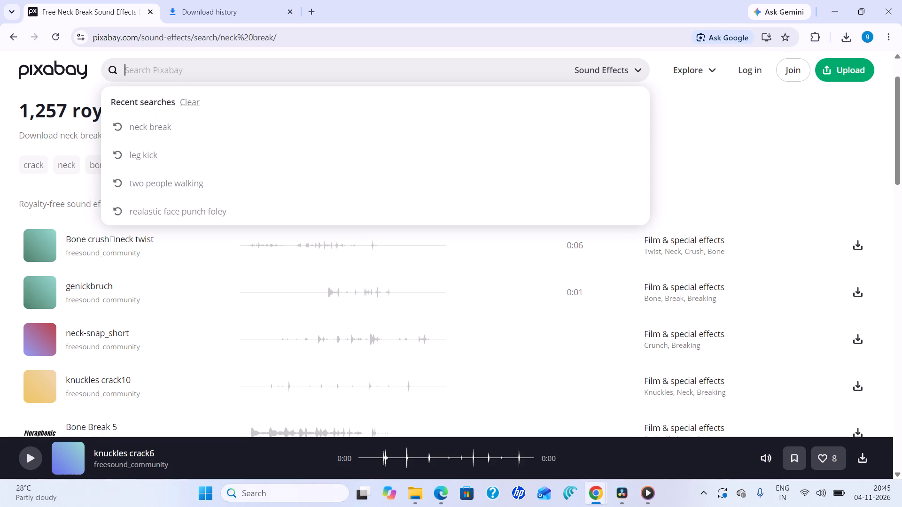
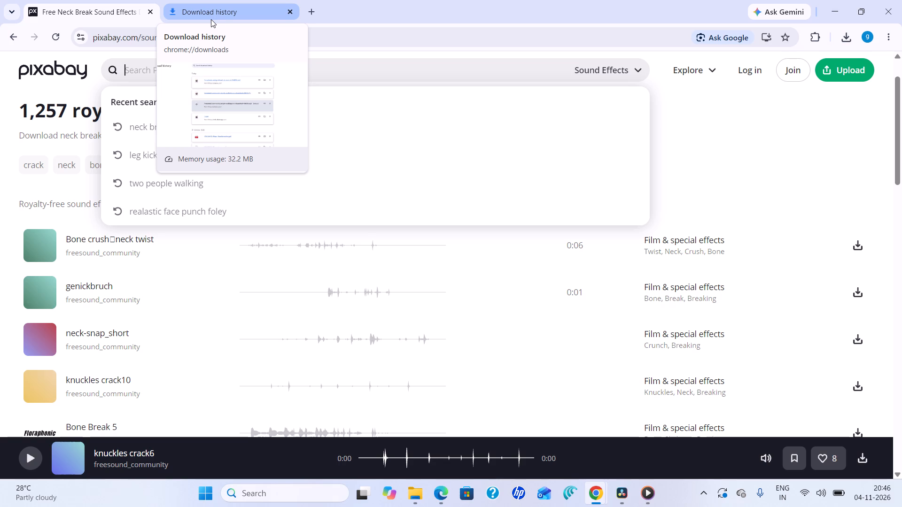
Search Pixabay sound effects for neck grab.
left_click(386, 77)
type("necj")
key("BackSpace")
type("k")
key("space")
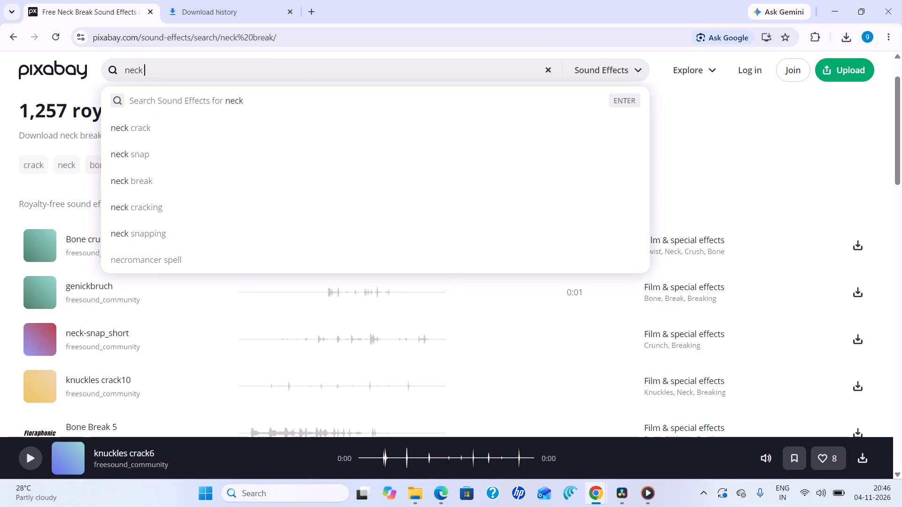
type("gra")
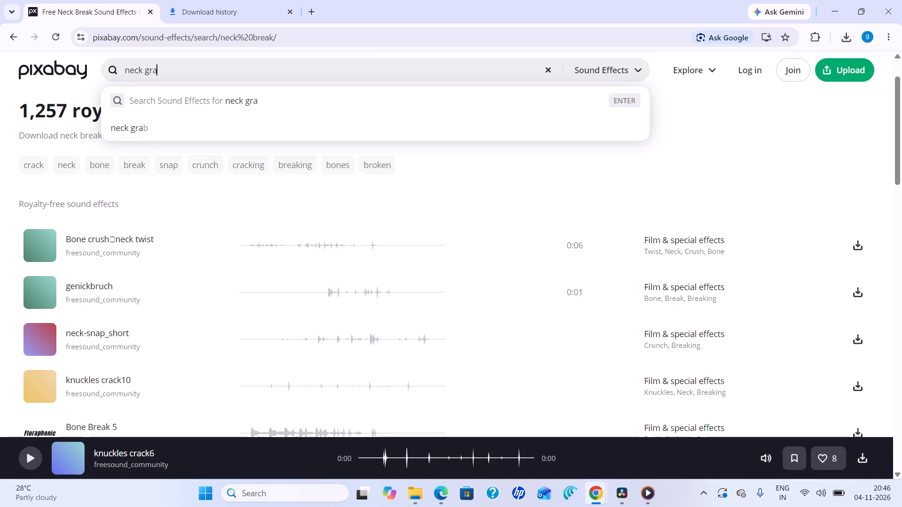
left_click(292, 119)
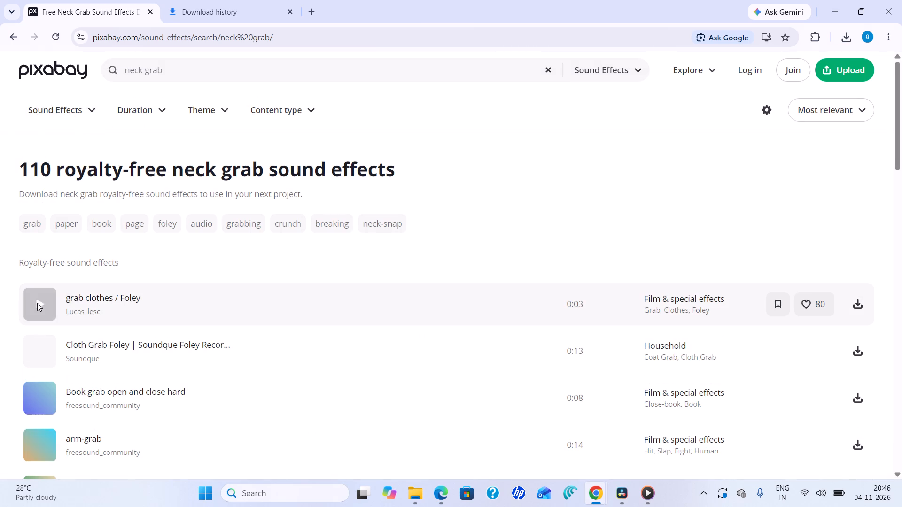
Preview the grab clothes / Foley, Cloth Grab Foley and Book grab open and close hard sounds, ending on grab clothes / Foley.
left_click(38, 303)
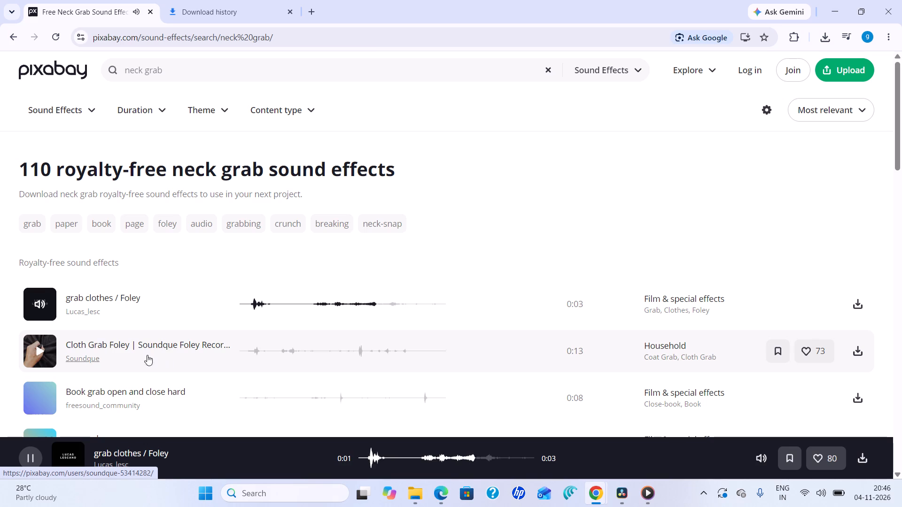
left_click(44, 307)
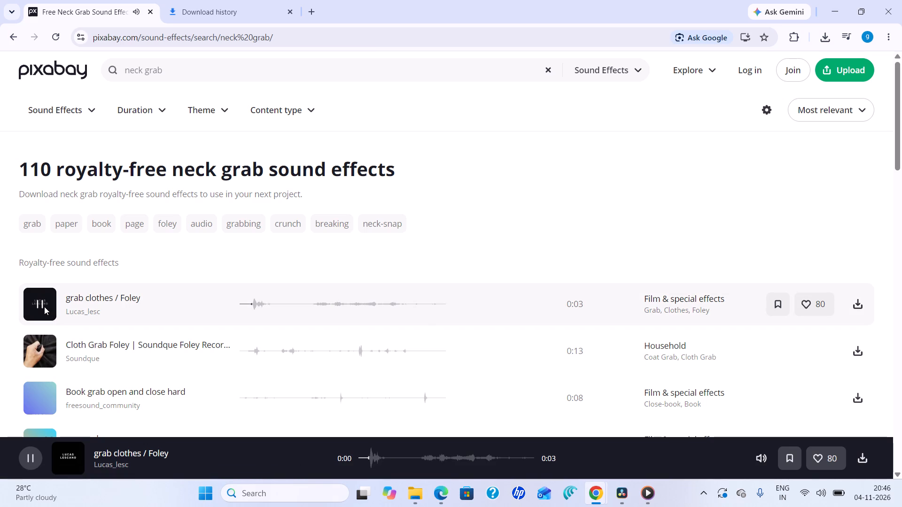
left_click(45, 345)
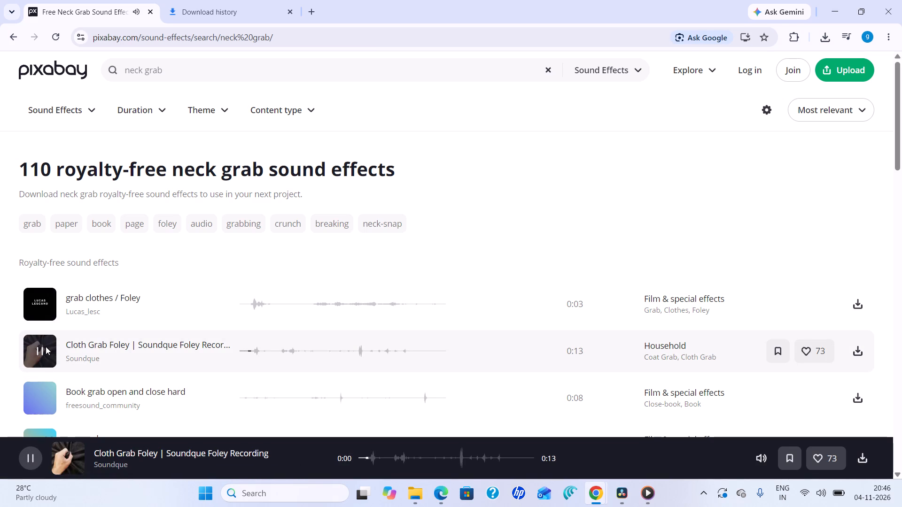
left_click(42, 349)
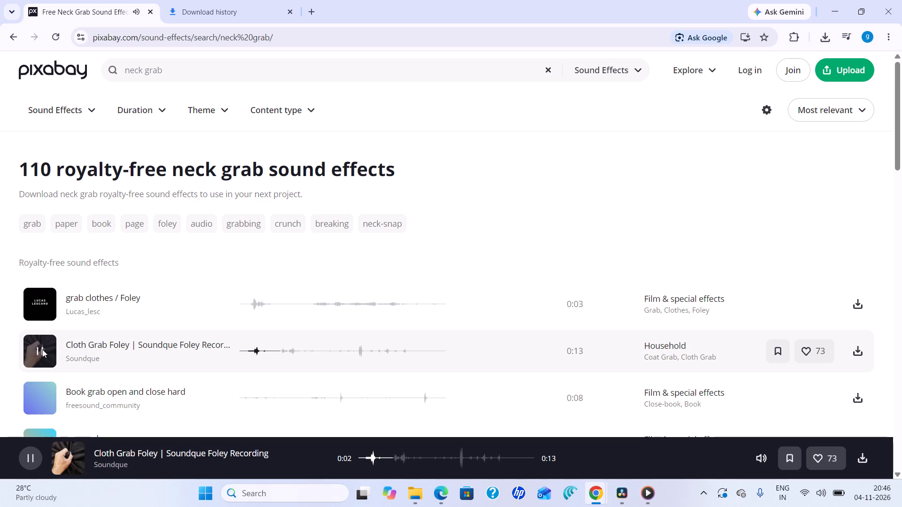
left_click(41, 350)
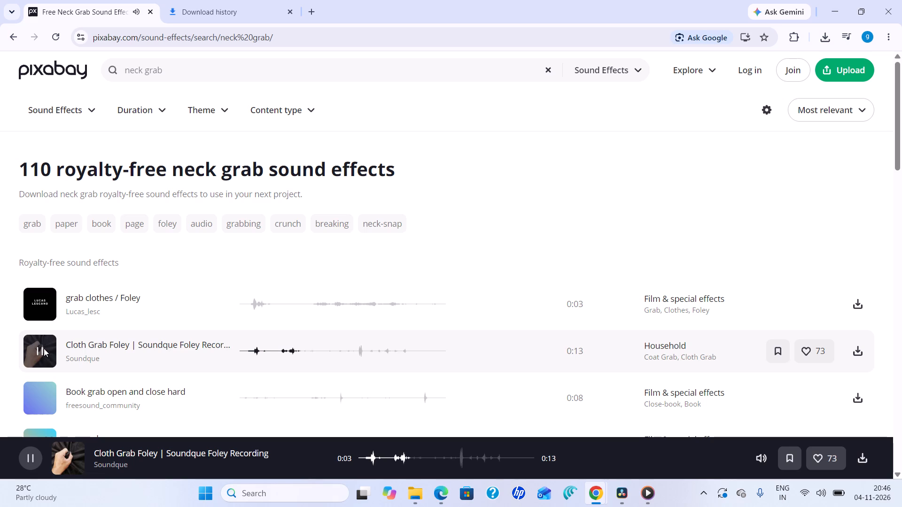
scroll(47, 355, "down", 1)
left_click(41, 344)
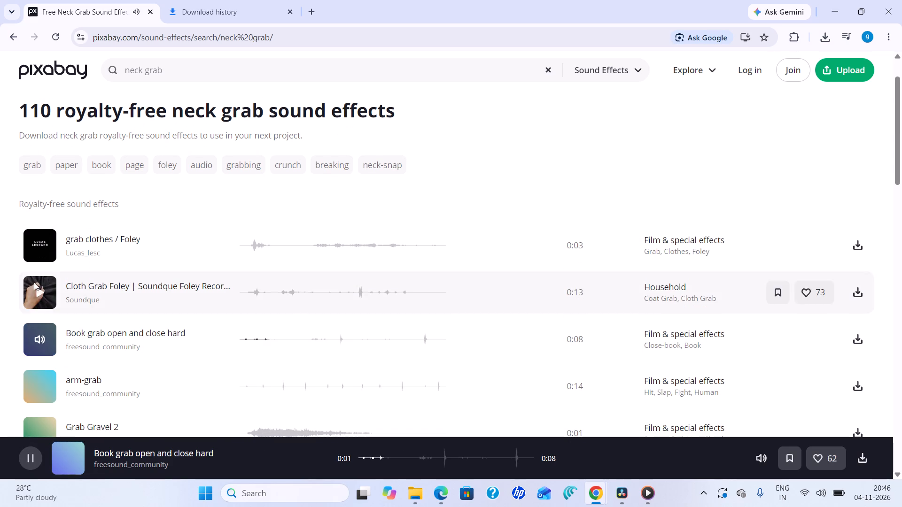
left_click(34, 254)
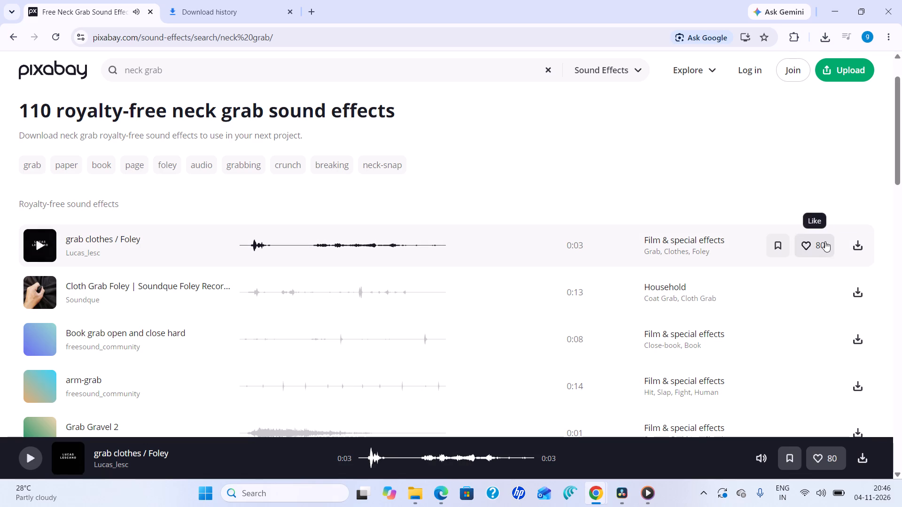
Download the grab clothes / Foley sound effect by Lucas_lesc.
left_click(855, 250)
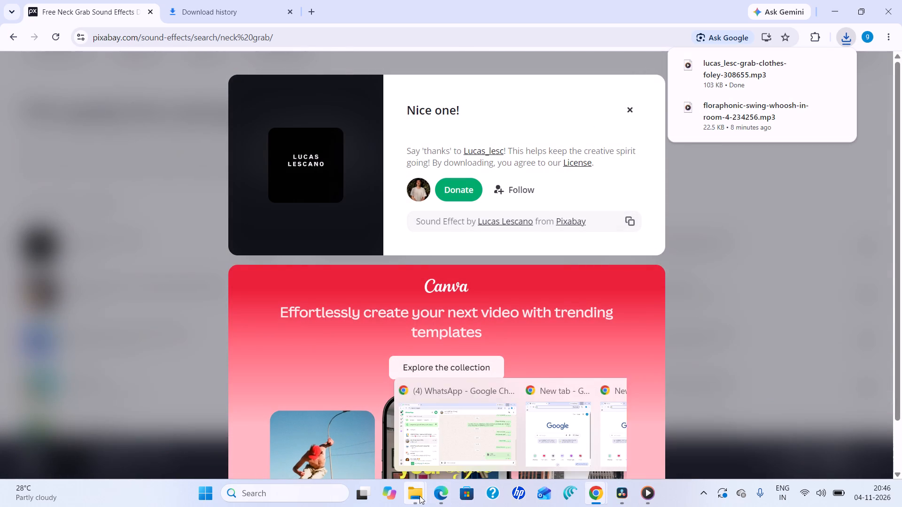
Copy lucas_lesc-grab-clothes-foley-308655 from the Downloads folder into the edits folder on the C: drive.
left_click(536, 453)
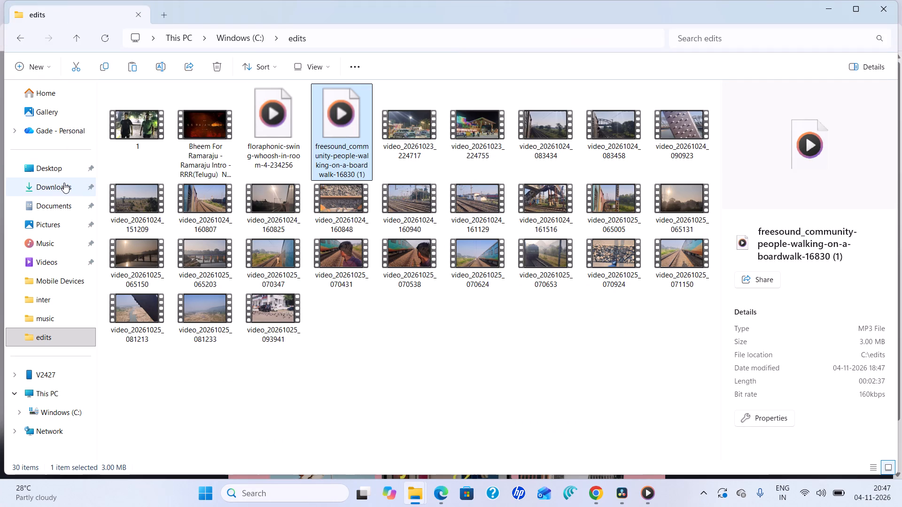
left_click(64, 183)
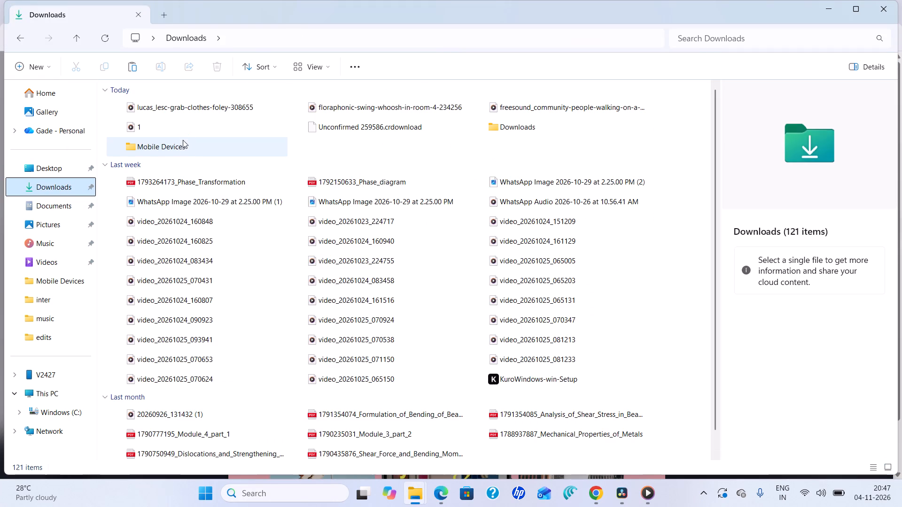
right_click(194, 106)
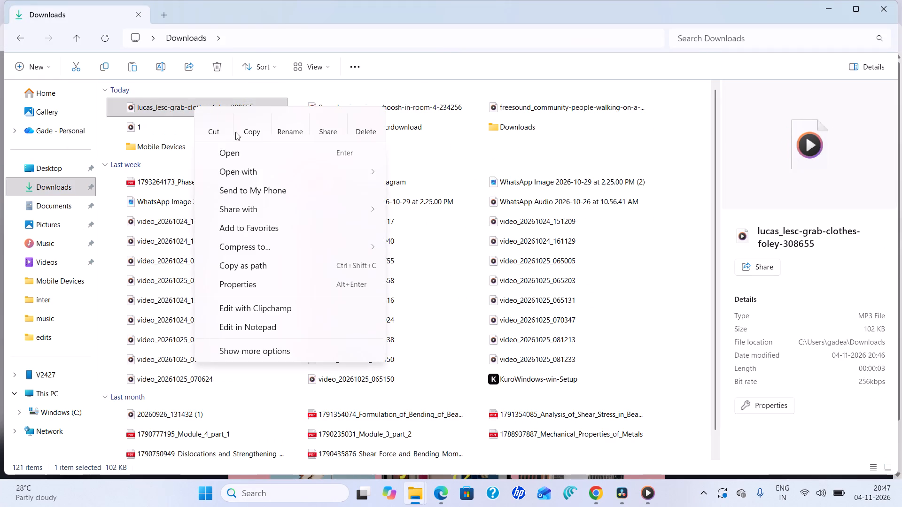
left_click(247, 124)
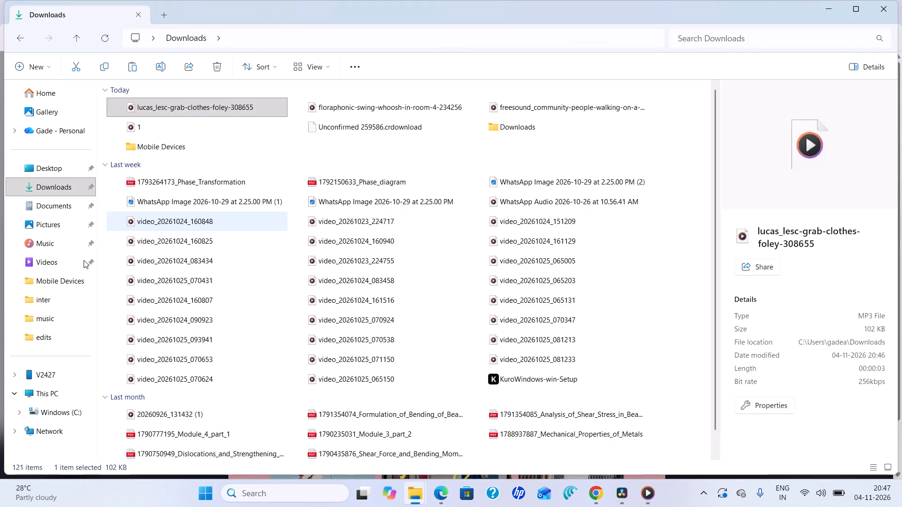
left_click(40, 338)
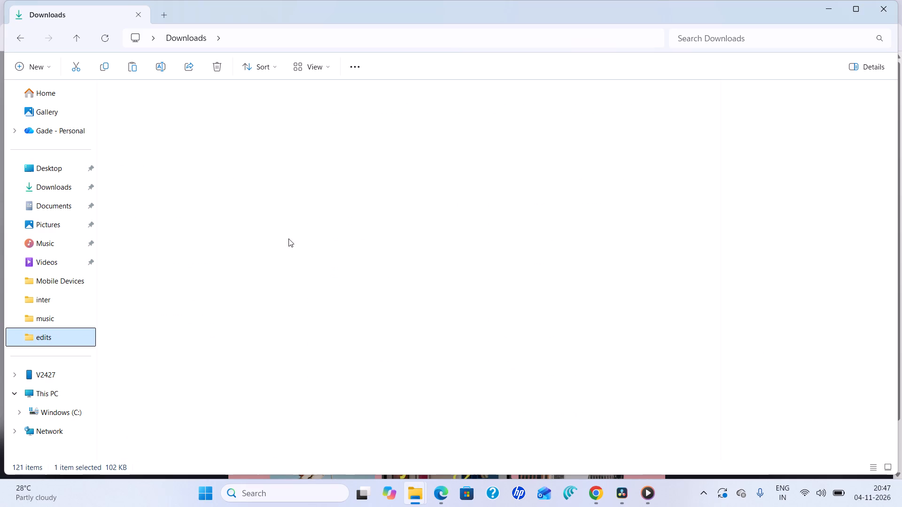
right_click(348, 369)
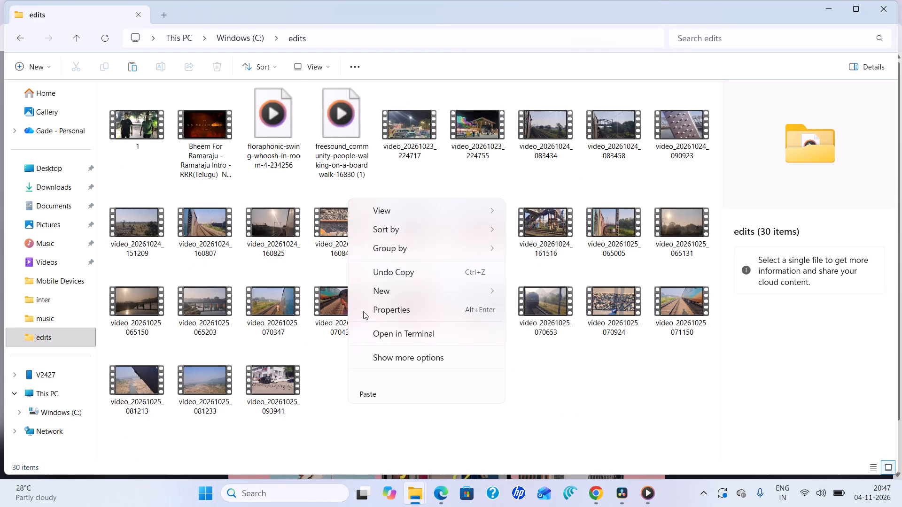
left_click(363, 382)
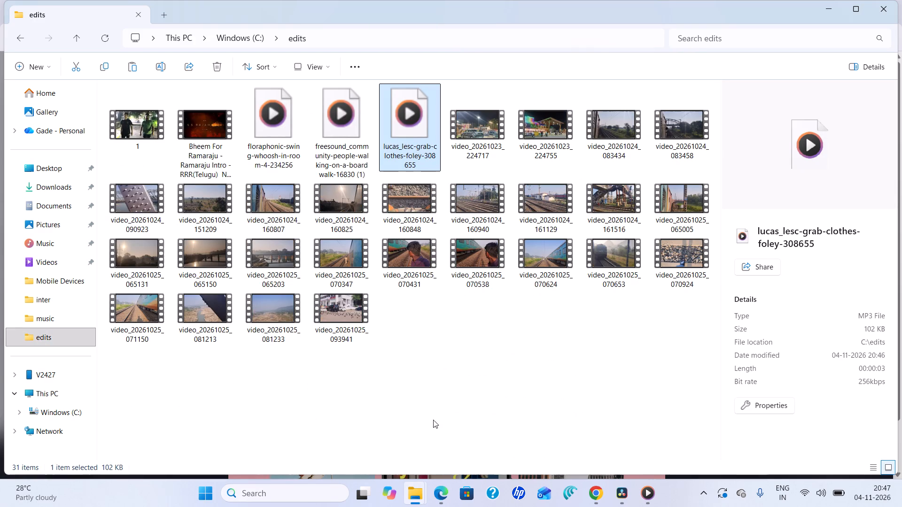
Switch to DaVinci Resolve and import lucas_lesc-grab-clothes-foley-308655.mp3 from the edits folder into the killu bin.
left_click(624, 503)
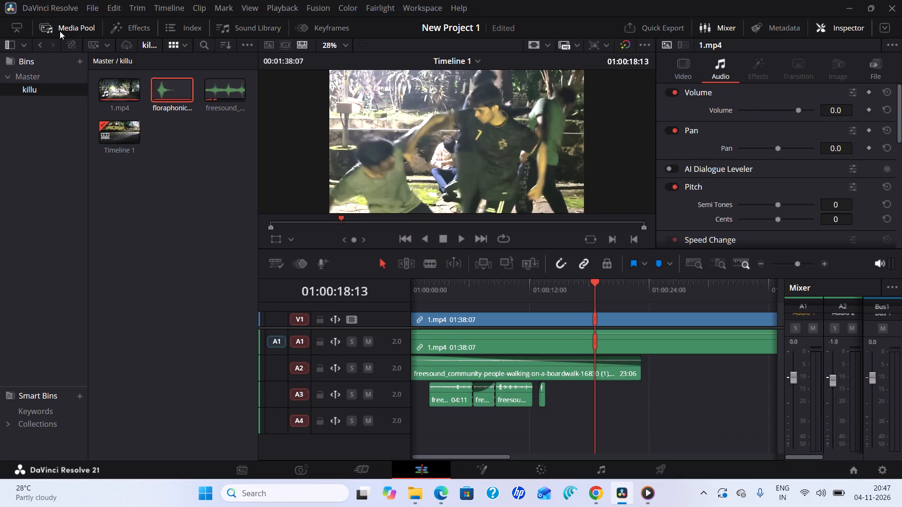
left_click(250, 471)
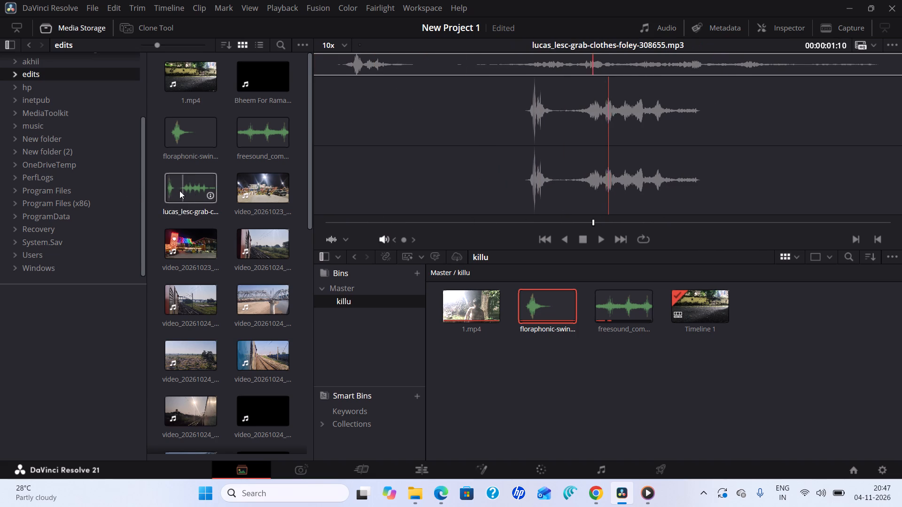
left_click_drag(168, 193, 722, 315)
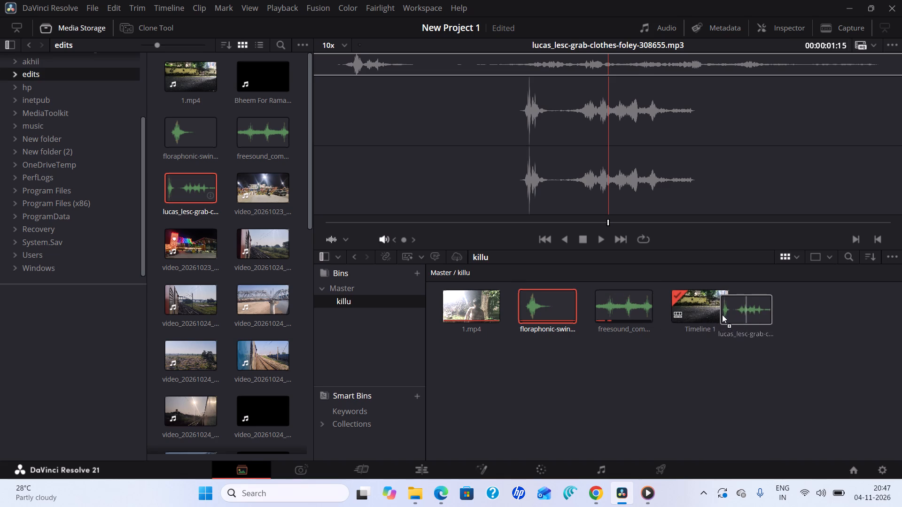
left_click_drag(722, 315, 750, 320)
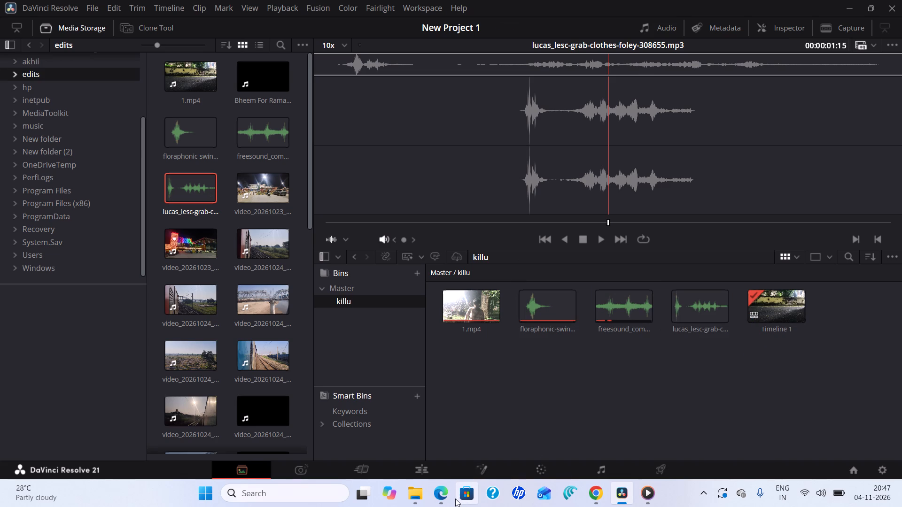
left_click(622, 491)
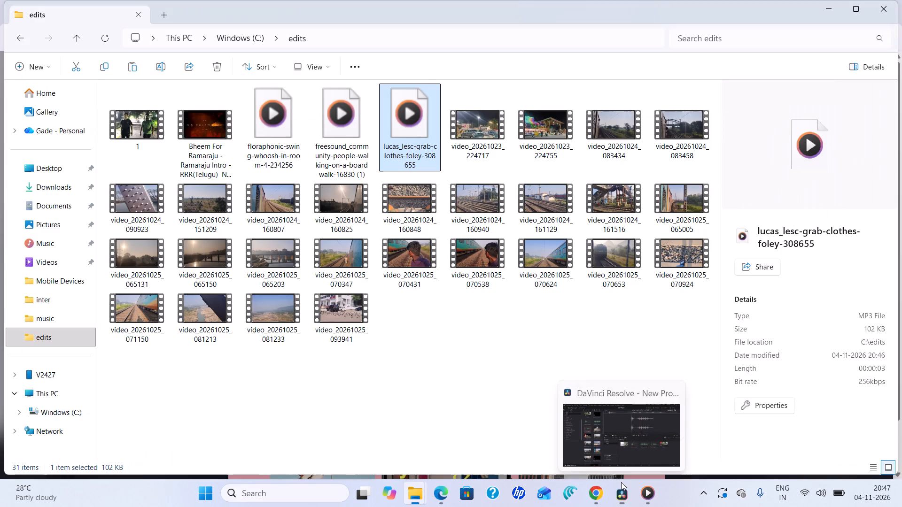
left_click(621, 492)
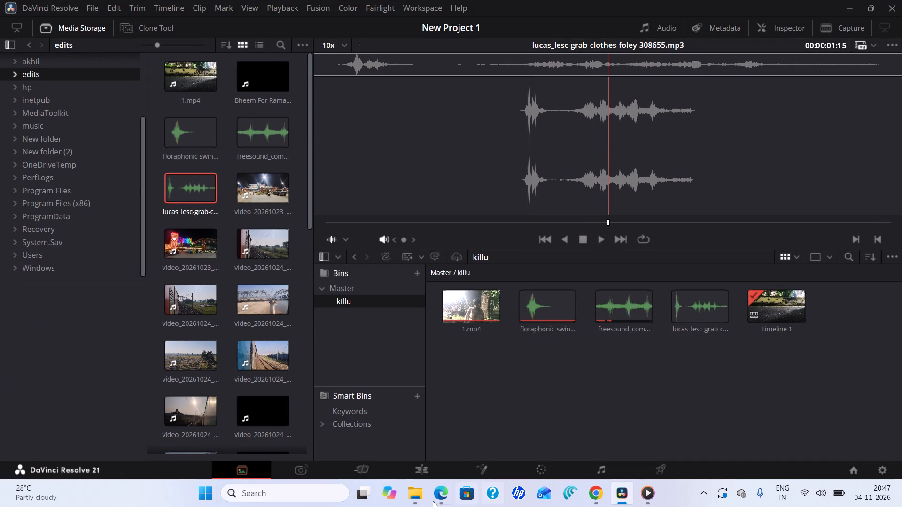
Place the grab-clothes foley clip on audio track A3 of Timeline 1, directly after the floraphonic whoosh clip.
left_click(433, 463)
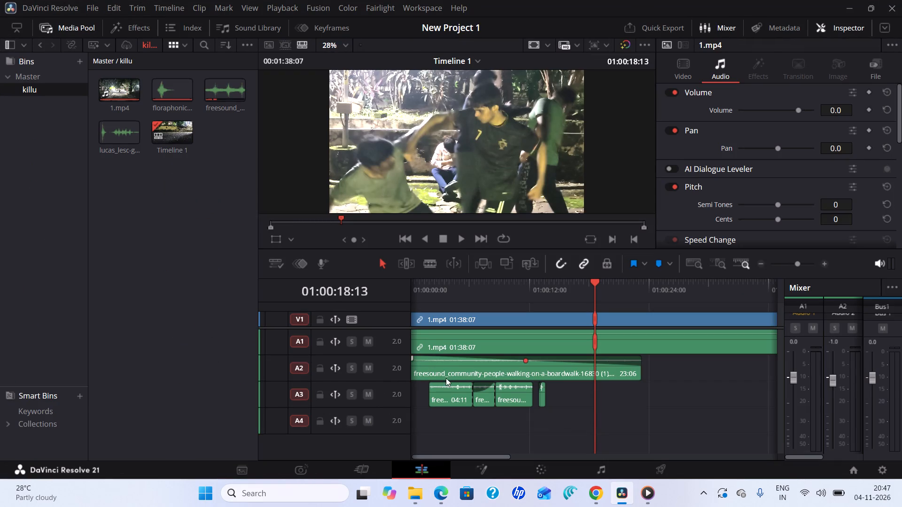
left_click_drag(119, 139, 556, 418)
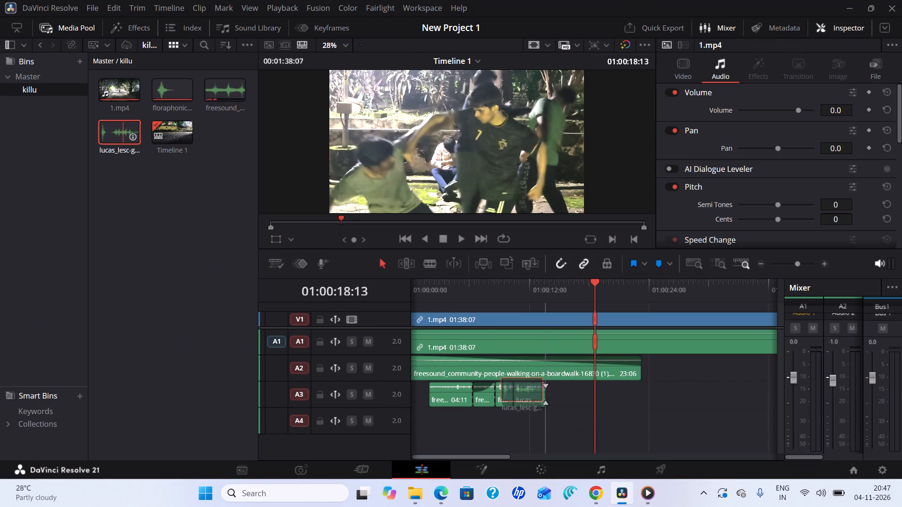
left_click_drag(556, 418, 568, 400)
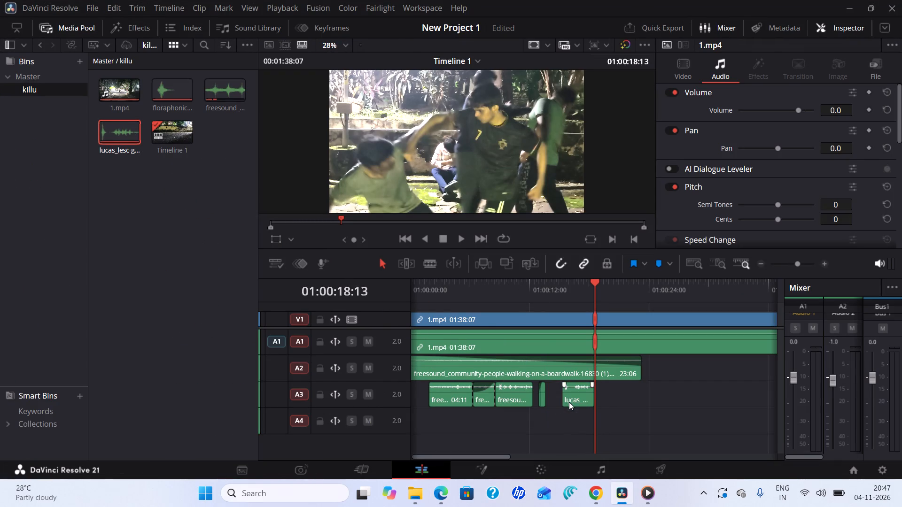
left_click_drag(573, 392, 559, 391)
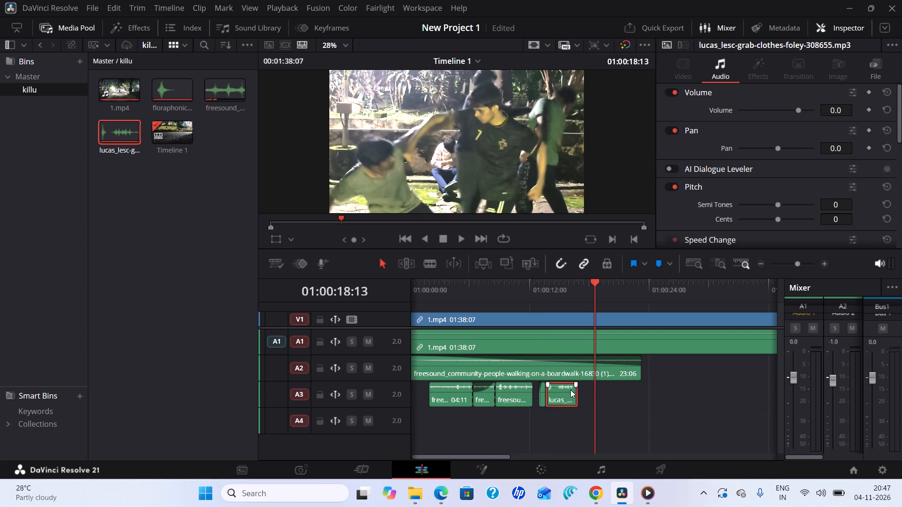
Trim the end of the grab-clothes foley clip on A3, leaving about one second with its opening burst.
left_click(799, 264)
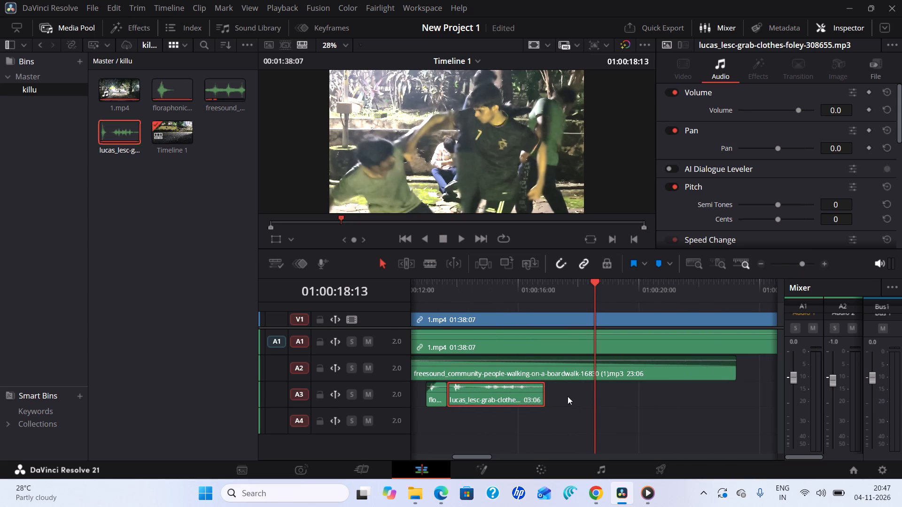
left_click_drag(547, 393, 514, 399)
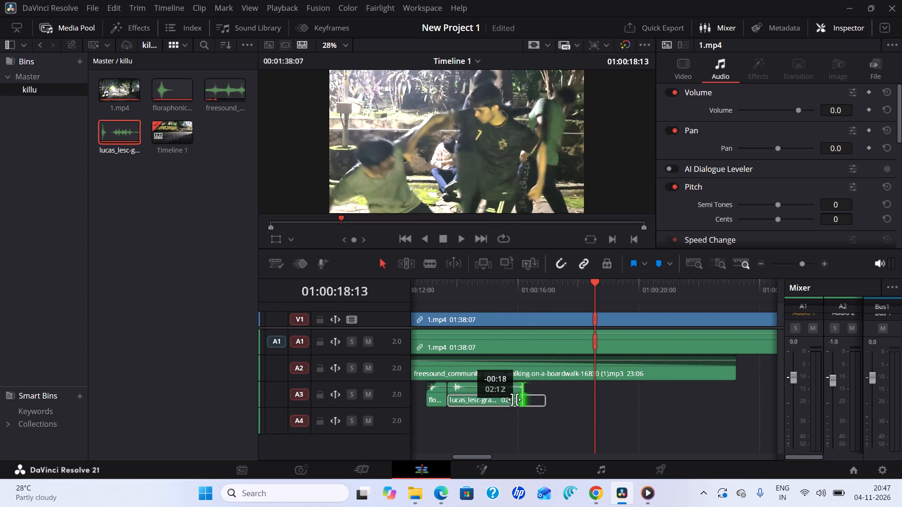
left_click_drag(514, 399, 478, 405)
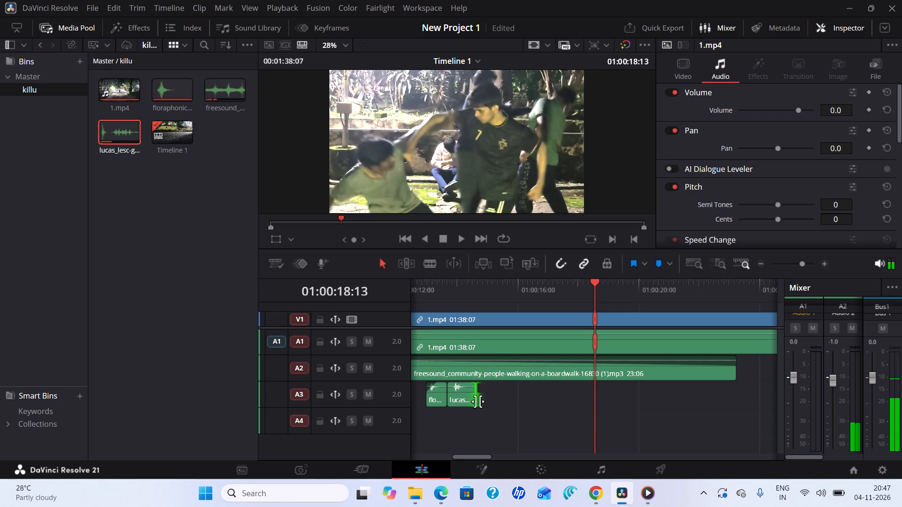
left_click(477, 401)
left_click(475, 398)
left_click(475, 399)
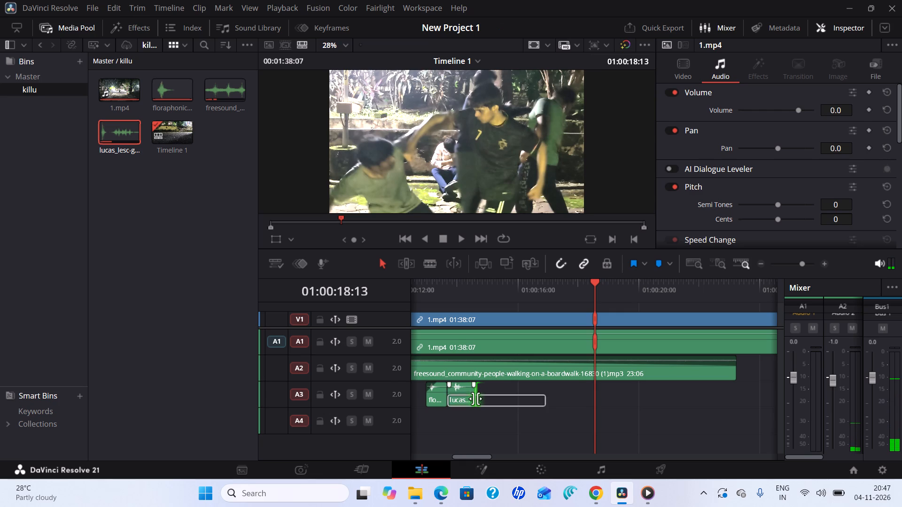
Play the timeline from about 01:00:12:23 to check the whoosh and grab sounds against the action.
left_click_drag(594, 281, 524, 292)
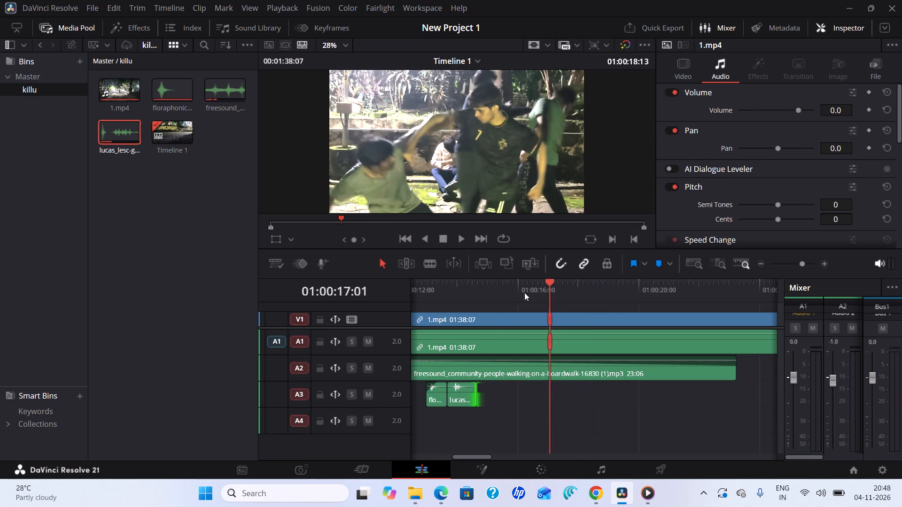
left_click_drag(524, 292, 431, 302)
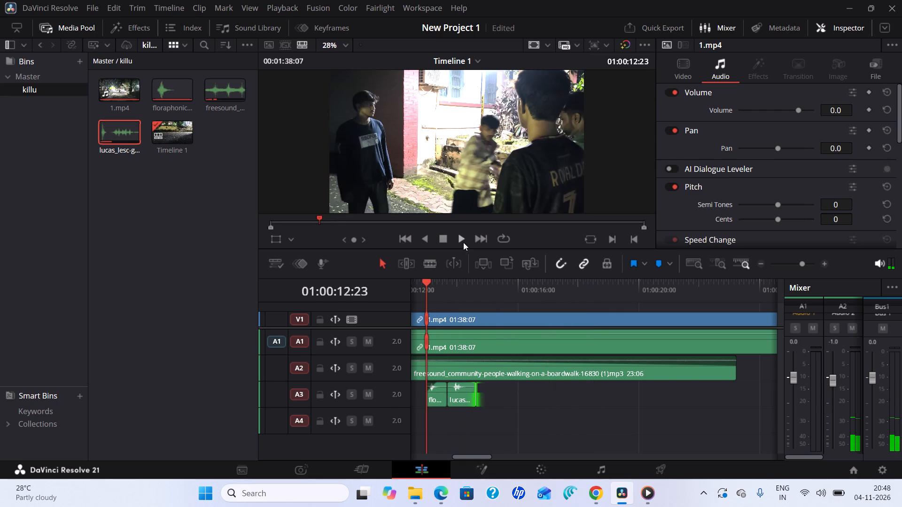
left_click(462, 240)
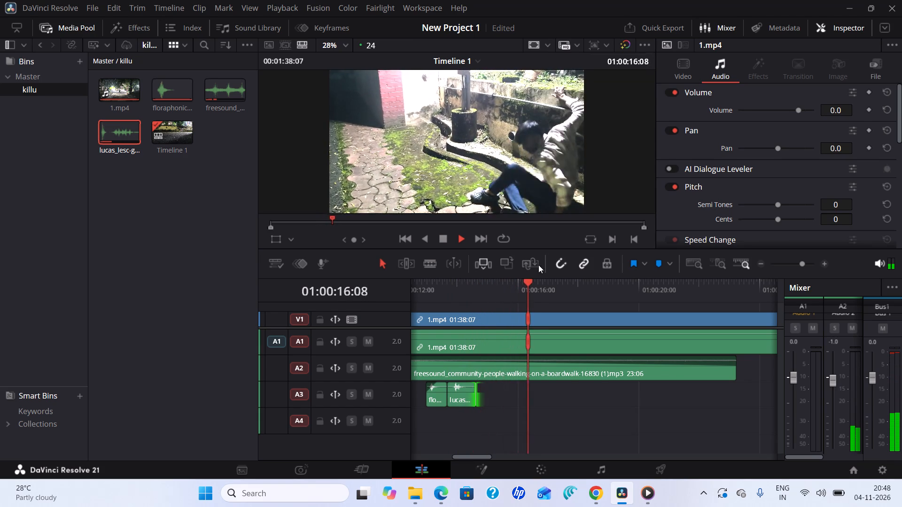
Replay the timeline from before the floraphonic whoosh to check the whoosh and grab-clothes sounds against the action.
left_click(443, 239)
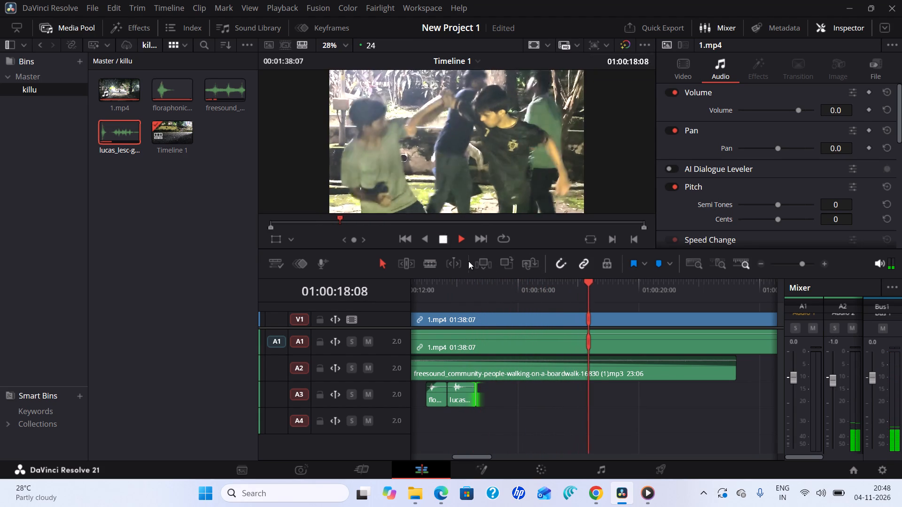
left_click_drag(590, 283, 404, 288)
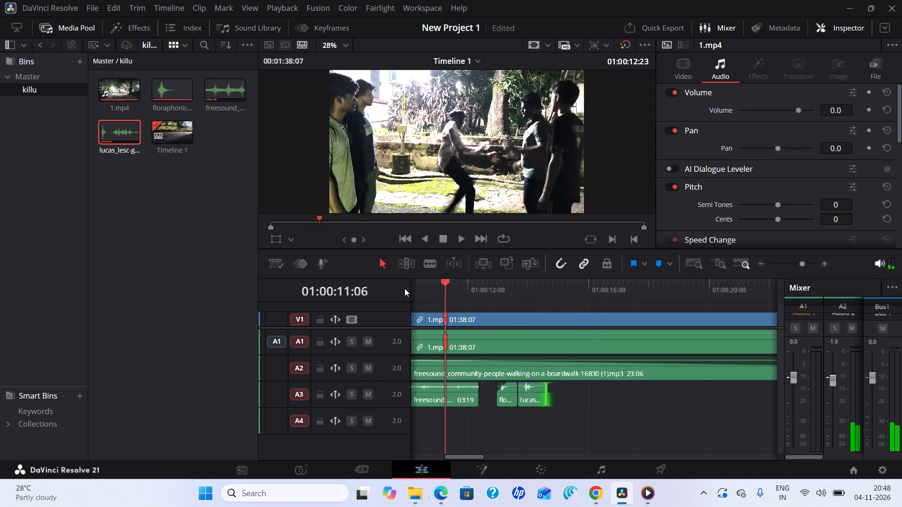
left_click_drag(404, 288, 391, 287)
left_click(458, 241)
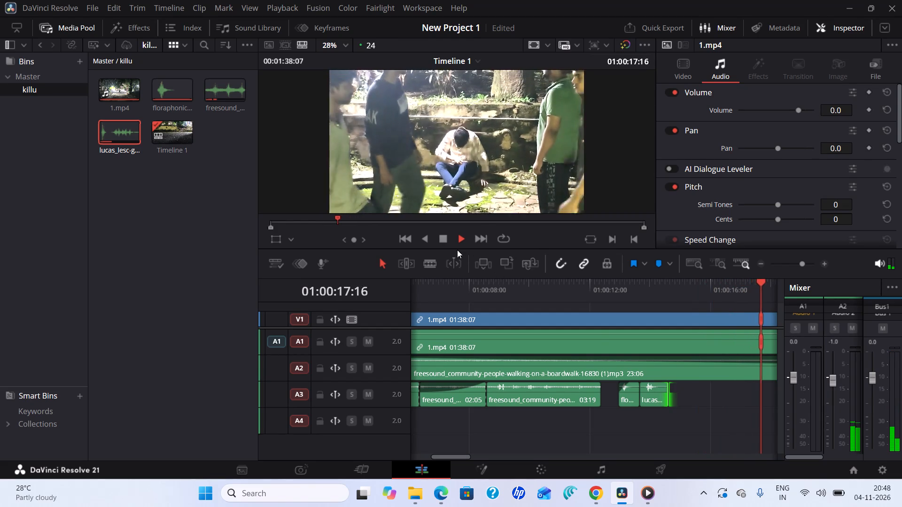
left_click(444, 245)
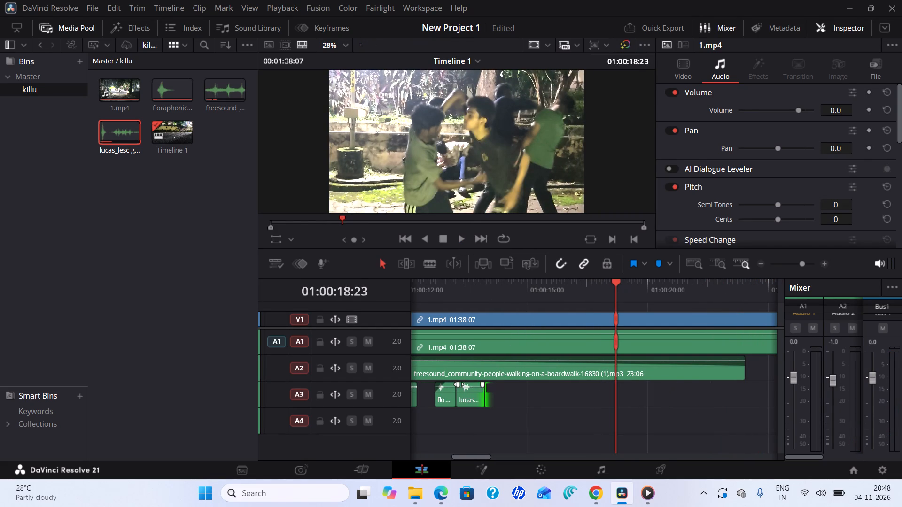
Add a fade-in of about 10 frames to the grab-clothes foley clip on A3, bending its fade curve downward.
left_click_drag(459, 384, 469, 398)
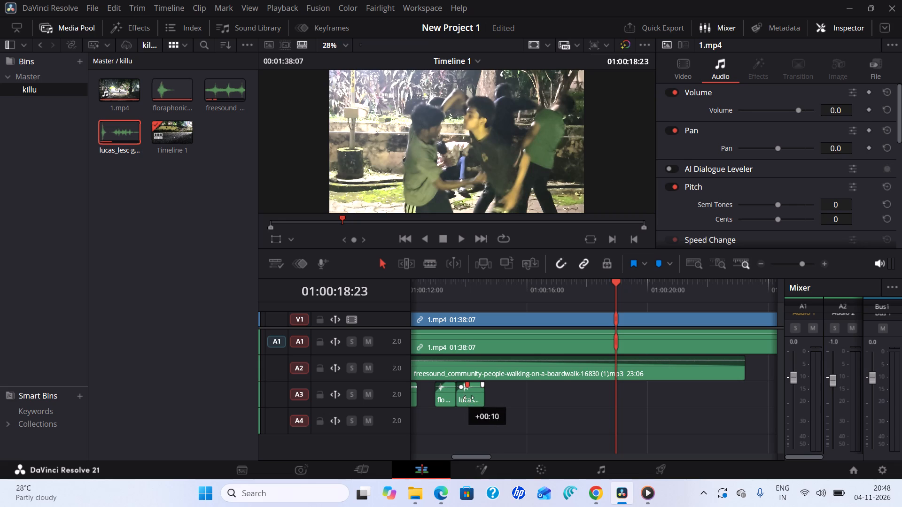
left_click_drag(469, 398, 469, 398)
left_click_drag(464, 389, 464, 391)
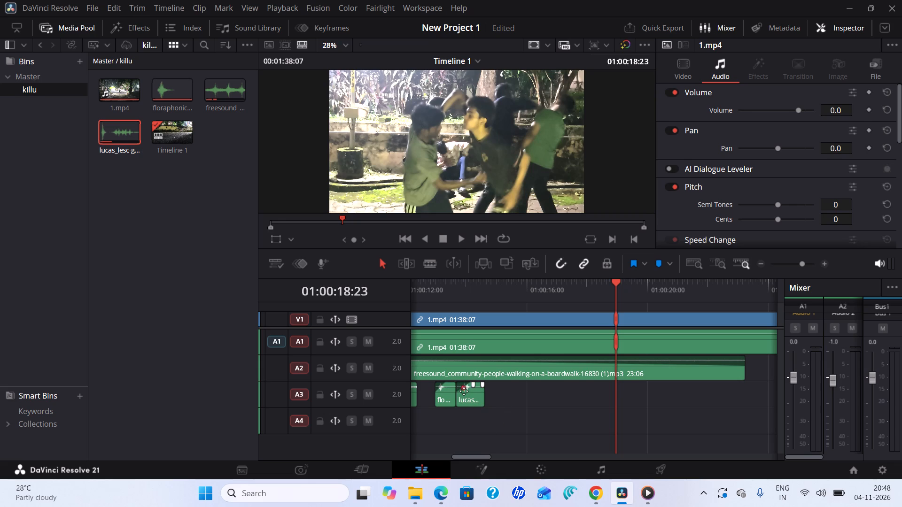
left_click_drag(464, 391, 463, 404)
Play the whoosh and the faded grab sound against the action, and scrub back to about 01:00:14:06.
left_click_drag(616, 281, 450, 295)
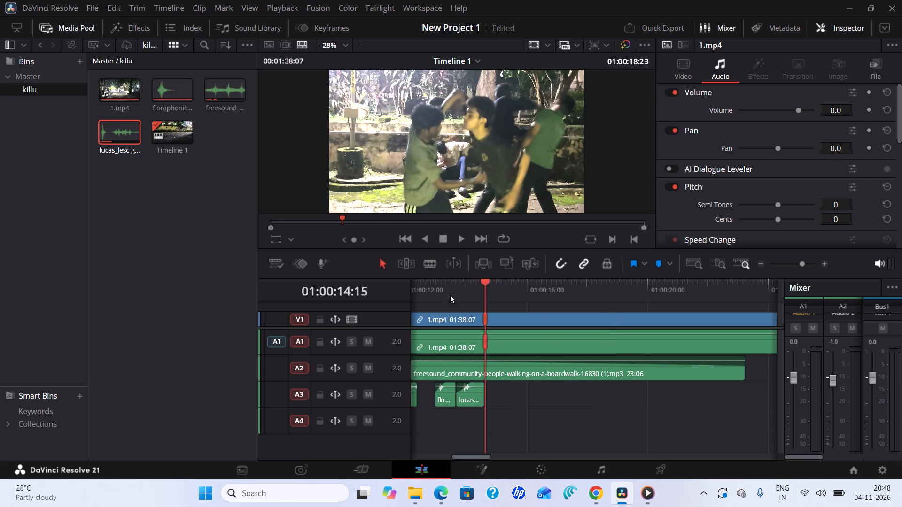
left_click_drag(450, 295, 412, 296)
left_click(463, 240)
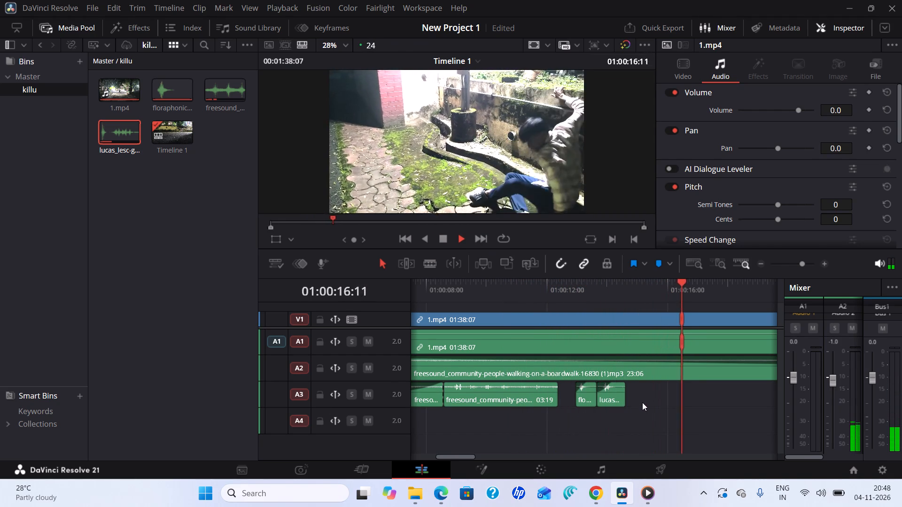
left_click(441, 238)
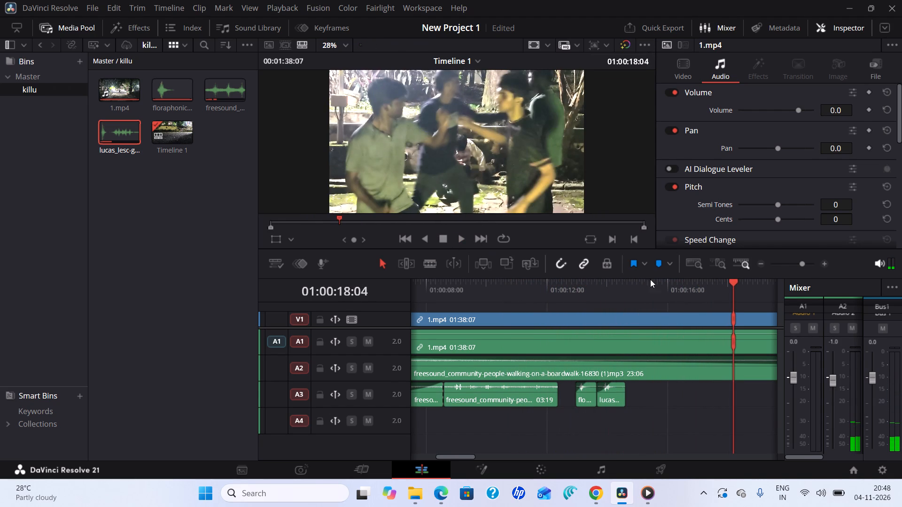
left_click_drag(735, 282, 633, 292)
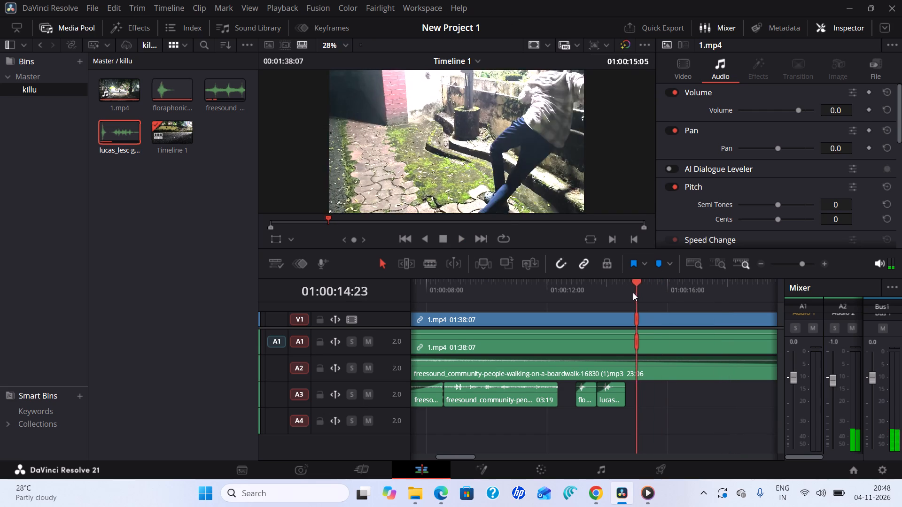
left_click_drag(633, 292, 615, 293)
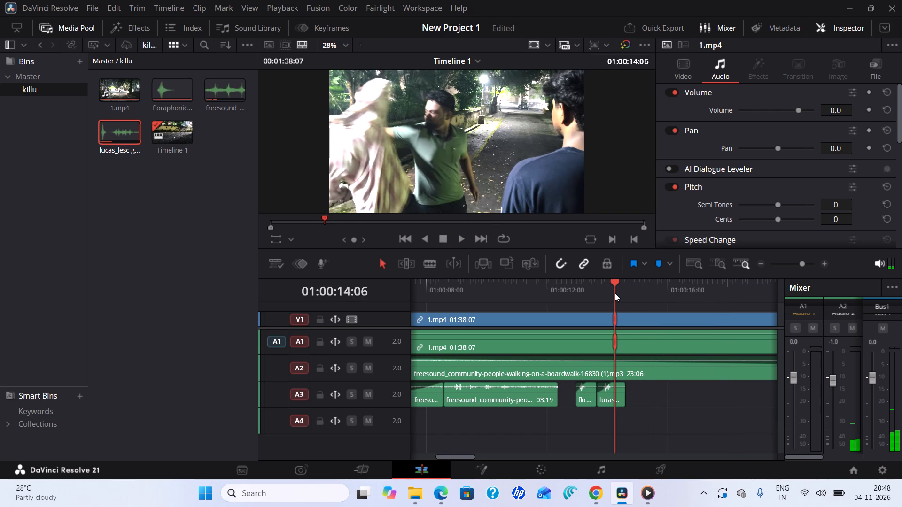
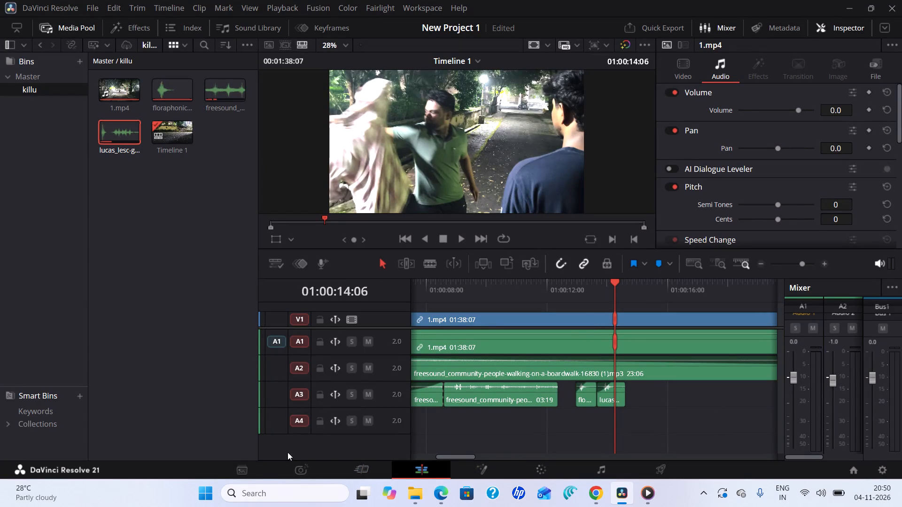
Switch to the Chrome window with Pixabay's neck grab results and dismiss the post-download thank-you dialog.
left_click(589, 490)
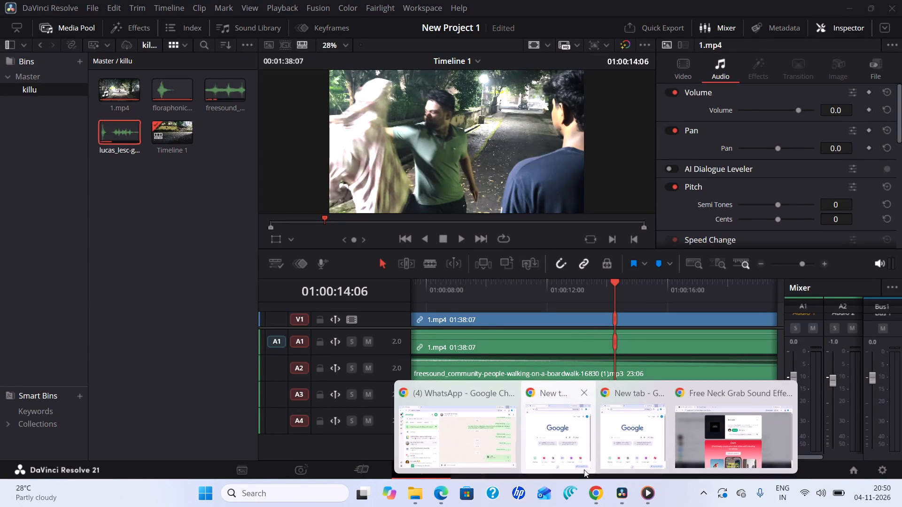
left_click(711, 422)
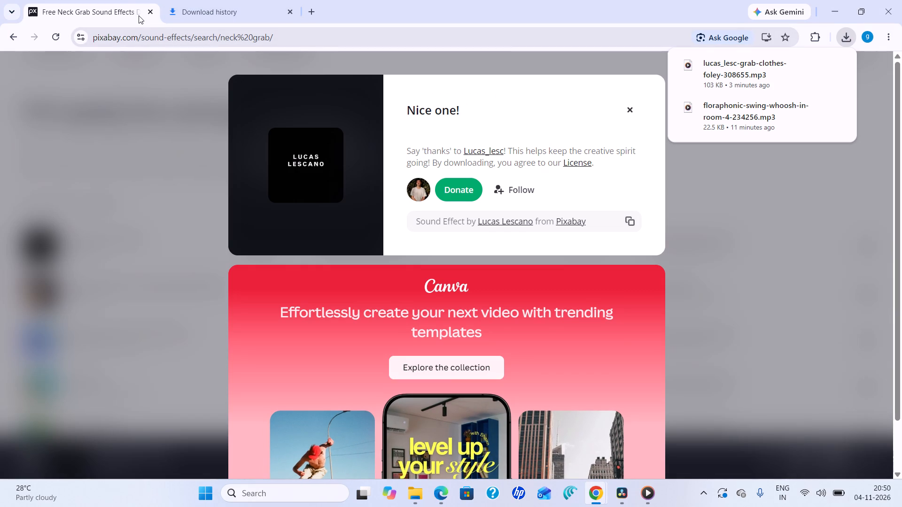
left_click(131, 8)
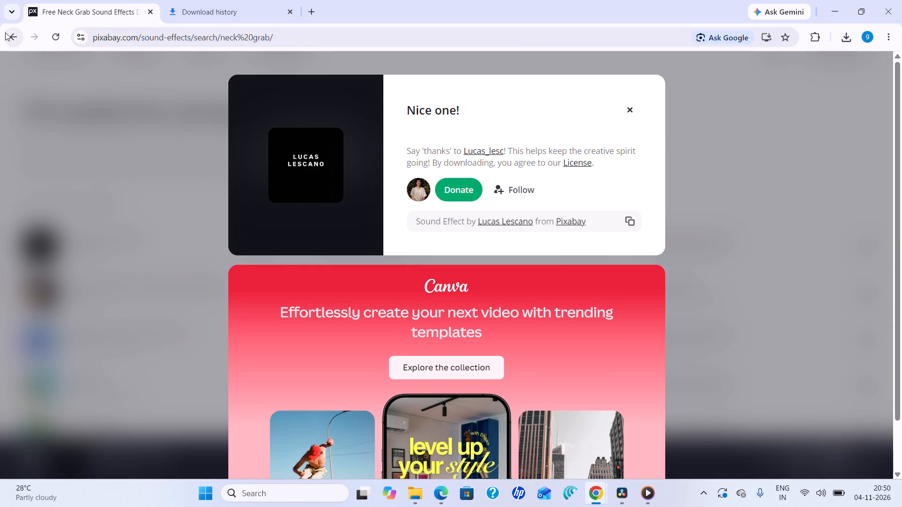
left_click(626, 108)
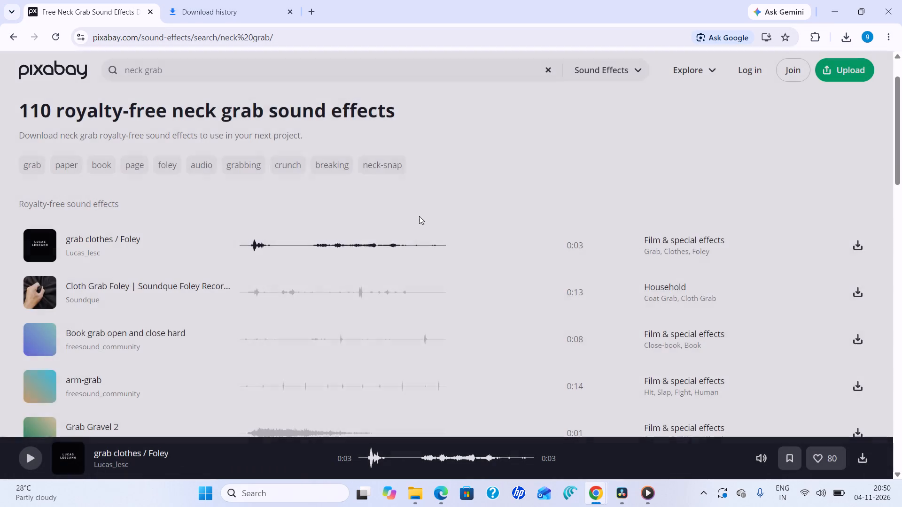
Replace the neck grab search with a Pixabay sound-effects search for "body hitting wall", using the matching suggestion.
scroll(406, 217, "up", 2)
left_click(332, 70)
key("BackSpace")
key("BackSpace")
key("BackSpace")
key("BackSpace")
key("BackSpace")
key("BackSpace")
key("BackSpace")
key("BackSpace")
key("BackSpace")
key("BackSpace")
key("BackSpace")
key("BackSpace")
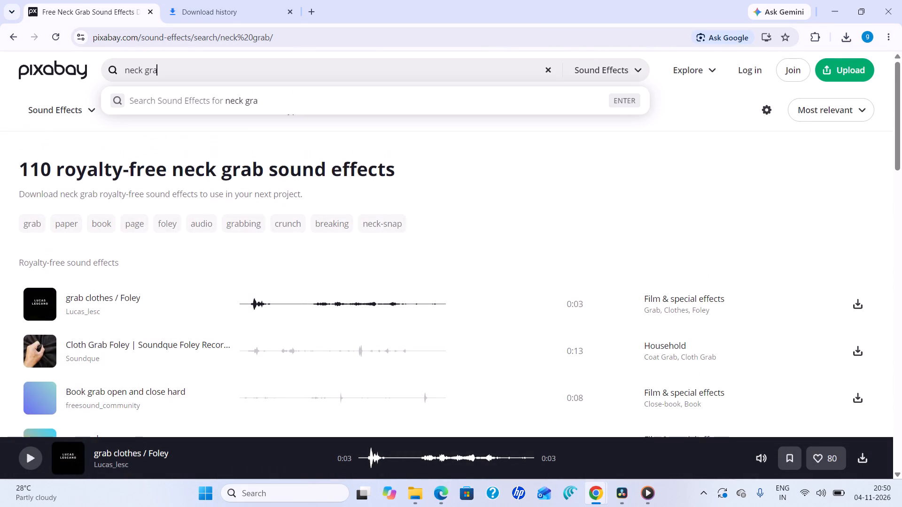
type("body hitting")
key("space")
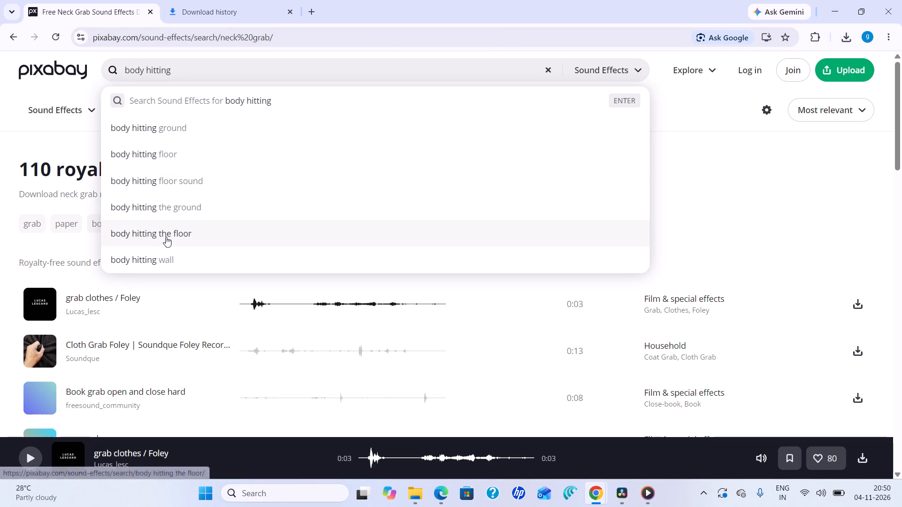
left_click(168, 259)
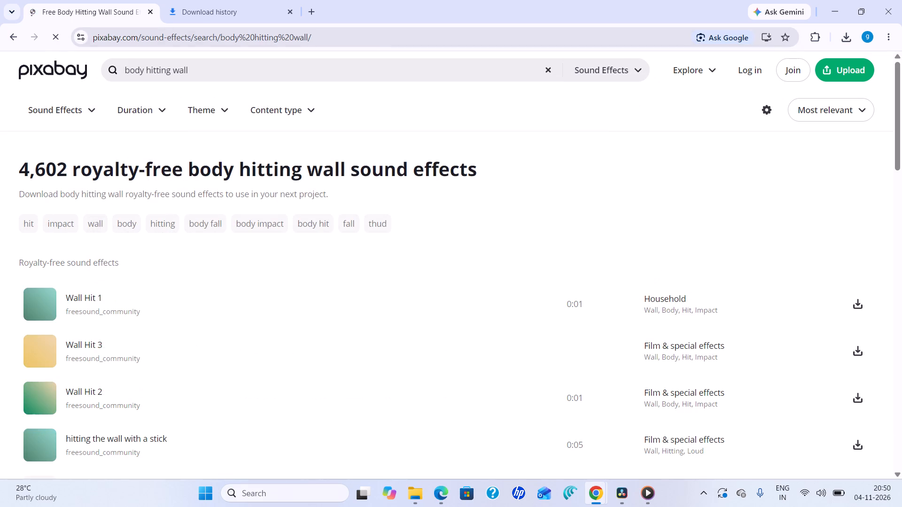
Change the Pixabay sound-effects search to "head hitting wall".
left_click(144, 74)
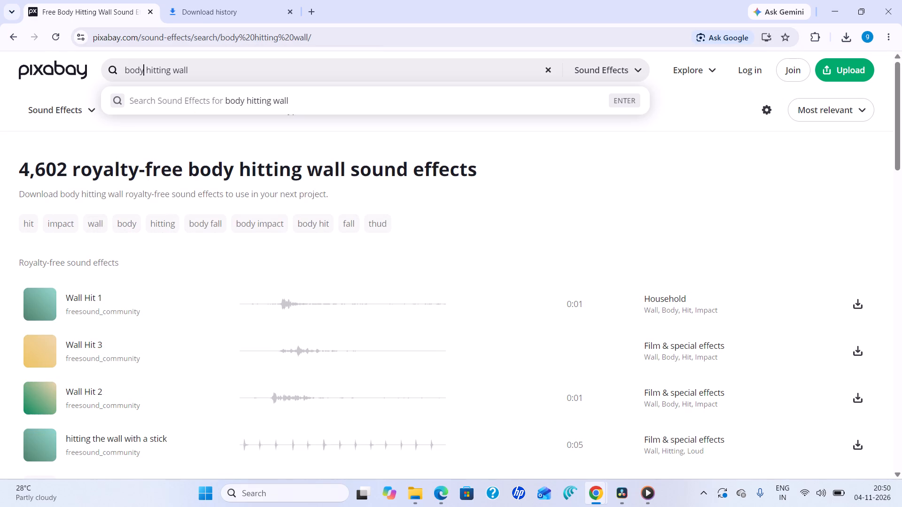
key("BackSpace")
key("BackSpace")
key("BackSpace")
key("BackSpace")
type("head")
key("Return")
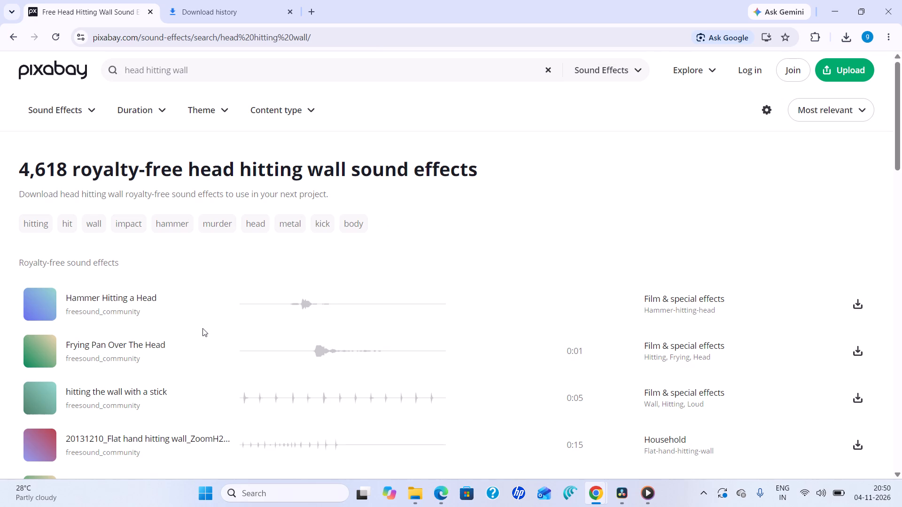
Audition the "hitting the wall with a stick", RAGECore29 head-and-hammer and "Hitting Wall" sounds, and browse the remaining results for a head impact.
scroll(191, 284, "down", 1)
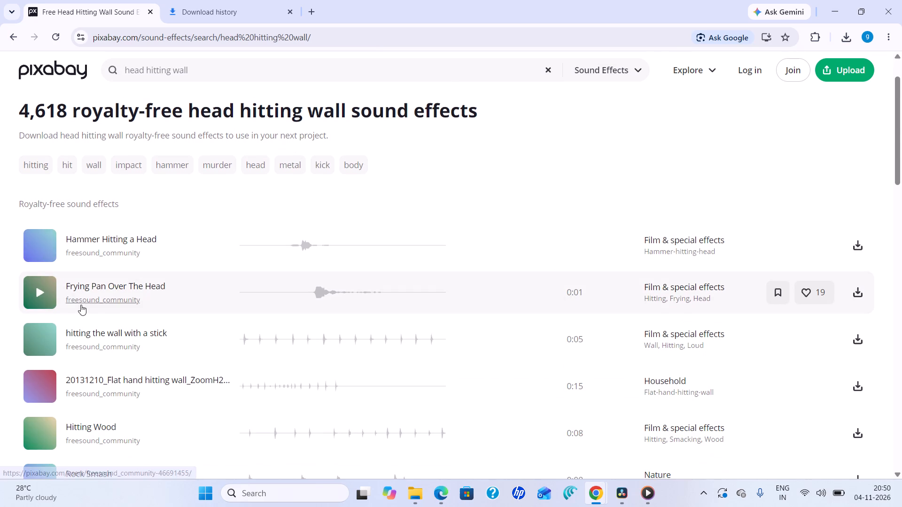
scroll(81, 306, "down", 1)
left_click(42, 283)
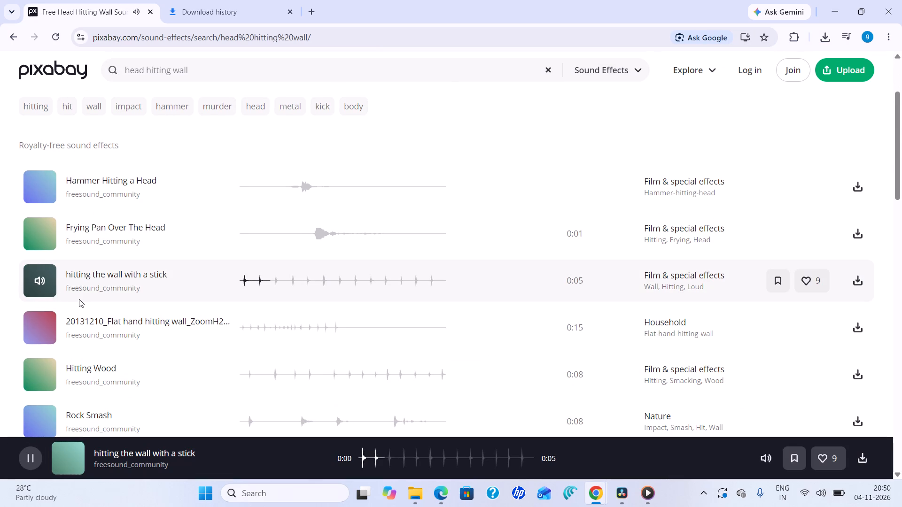
scroll(106, 315, "down", 3)
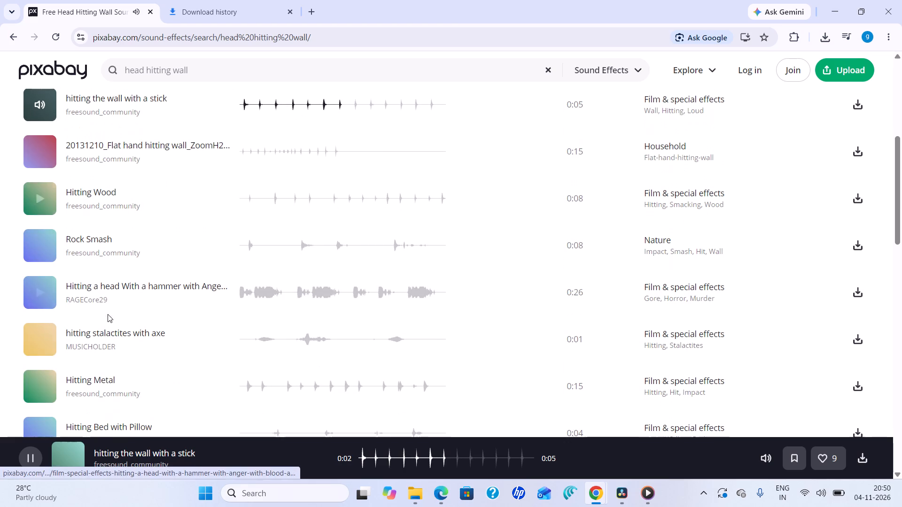
left_click(48, 290)
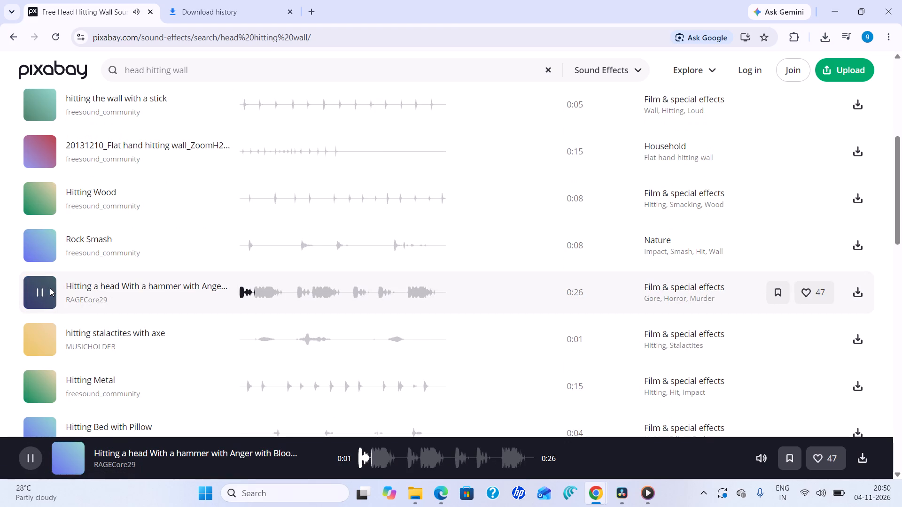
scroll(47, 363, "down", 1)
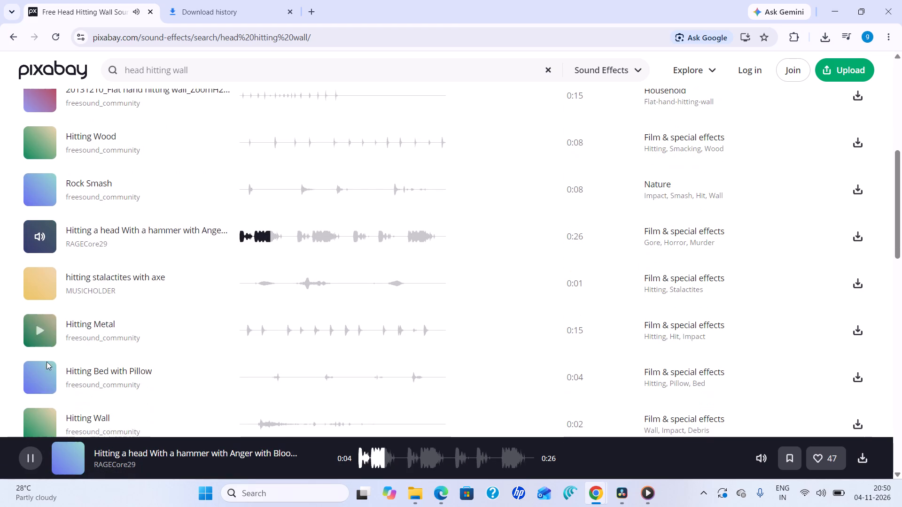
scroll(48, 358, "down", 1)
left_click(46, 357)
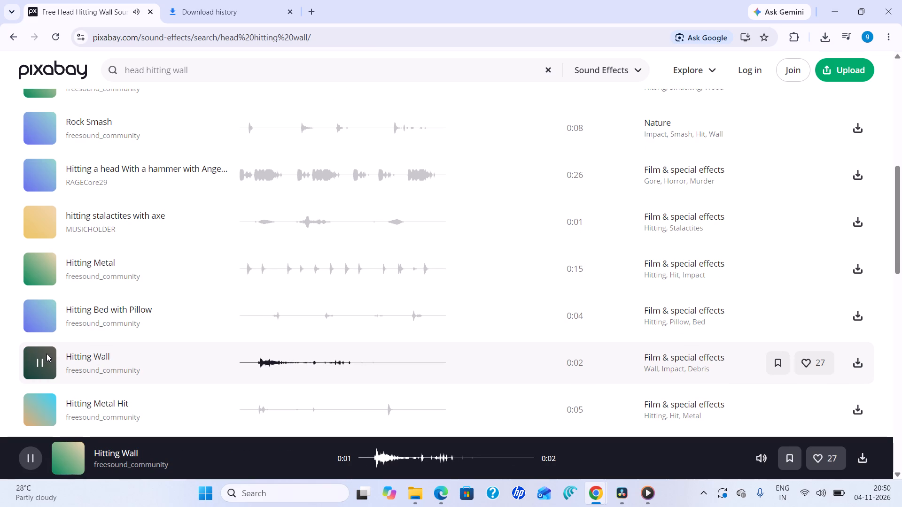
scroll(47, 361, "down", 3)
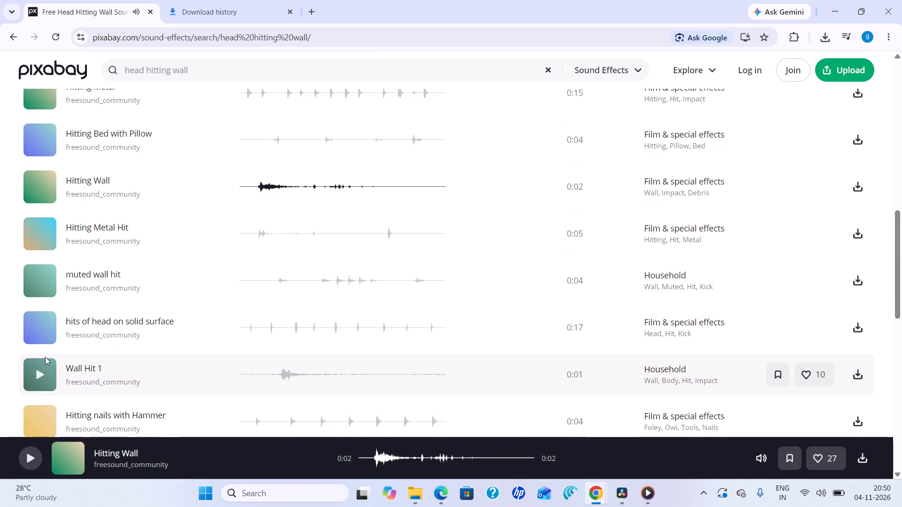
scroll(45, 357, "down", 3)
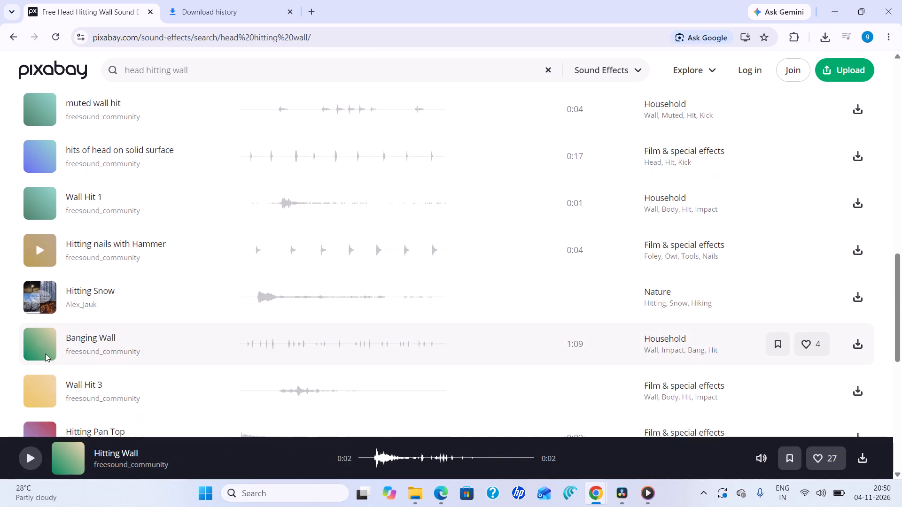
scroll(46, 353, "up", 14)
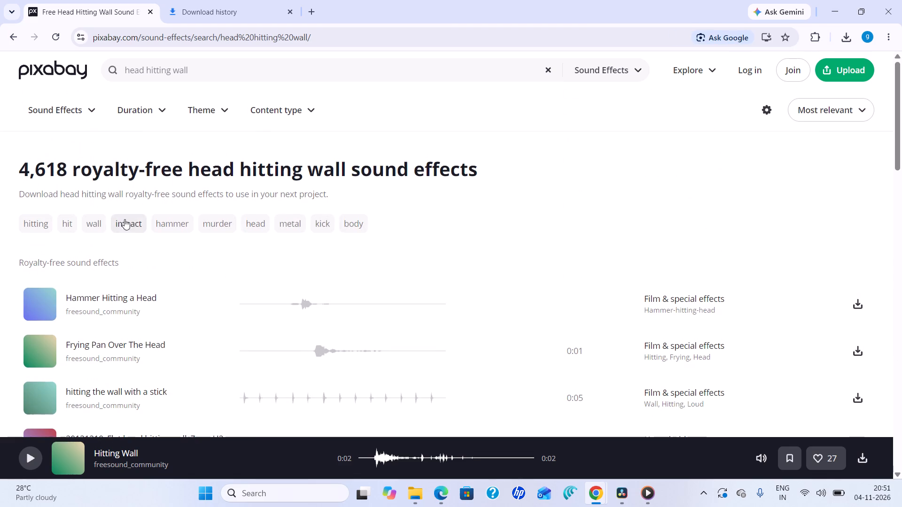
Shorten the search to "head hitting" and narrow it to the related tag "head".
left_click(209, 65)
key("BackSpace")
key("BackSpace")
key("BackSpace")
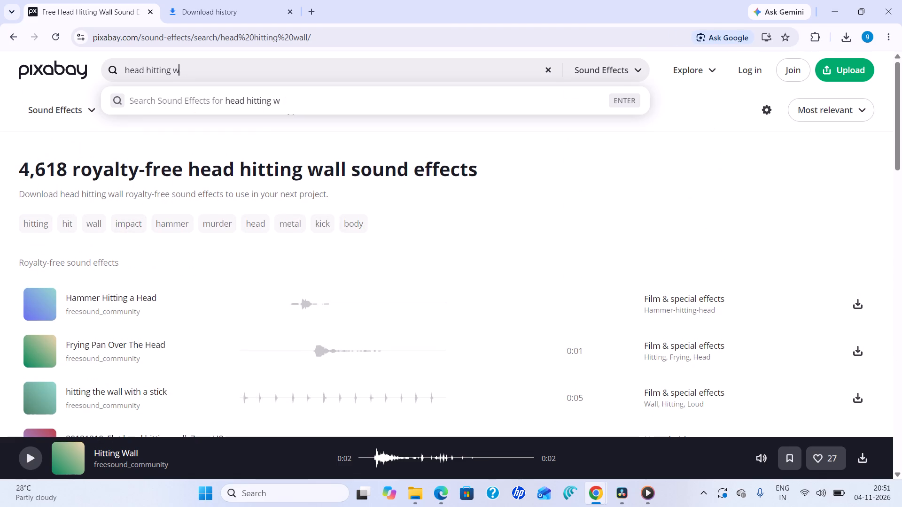
key("BackSpace")
key("BackSpace")
key("Return")
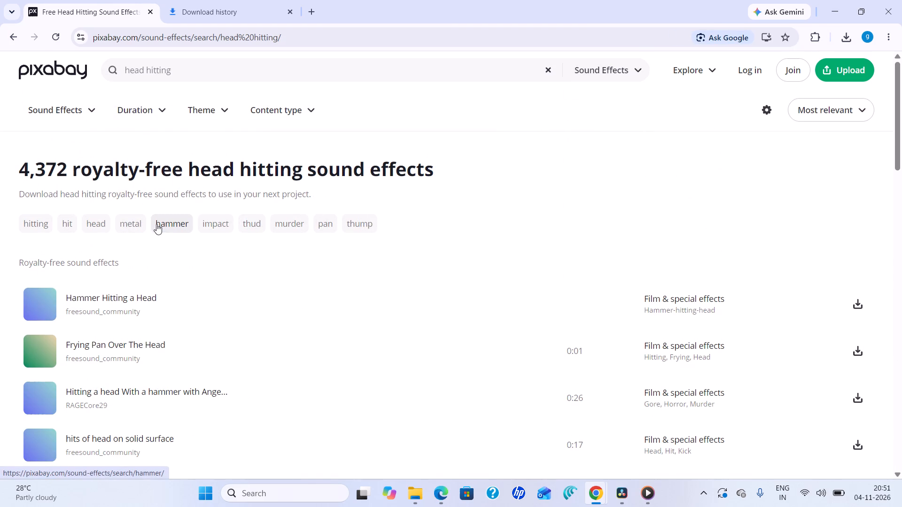
left_click(96, 222)
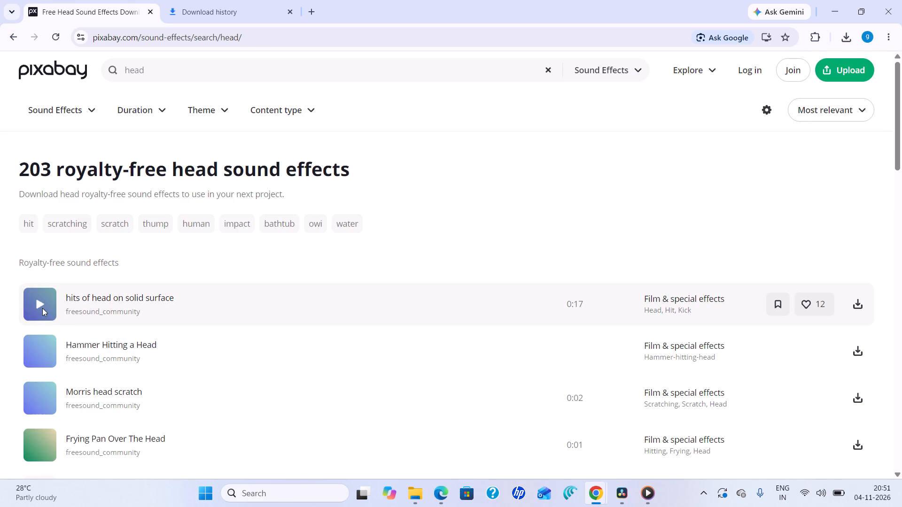
Audition "hits of head on solid surface", "head impact on bathtub" and "banging head", and browse the other head sounds.
left_click(42, 308)
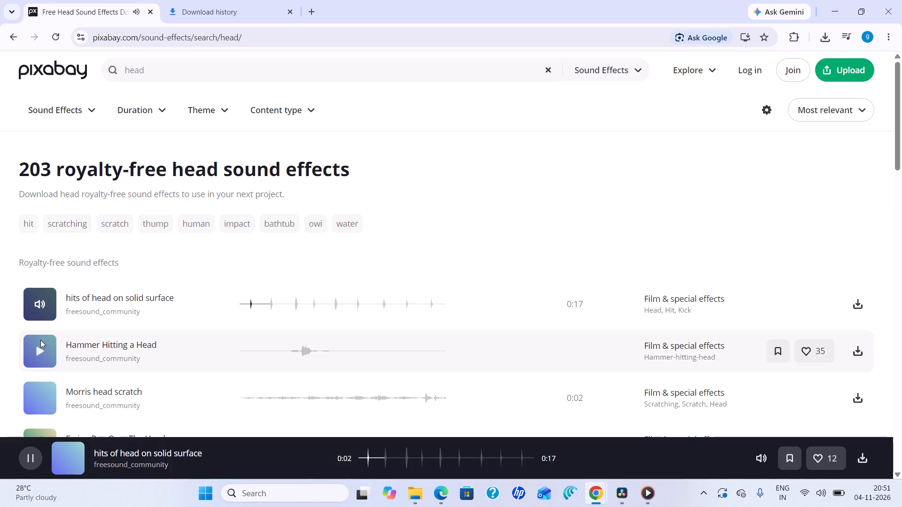
scroll(42, 343, "down", 2)
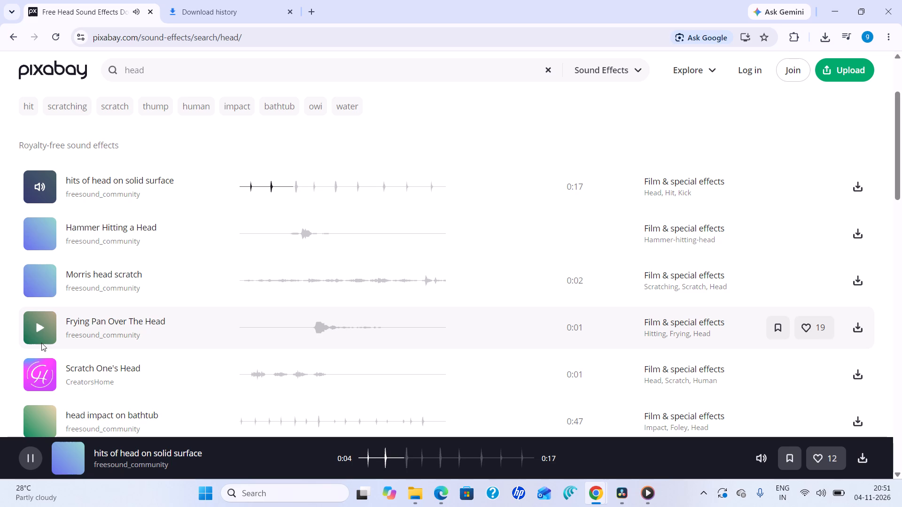
scroll(41, 335, "down", 2)
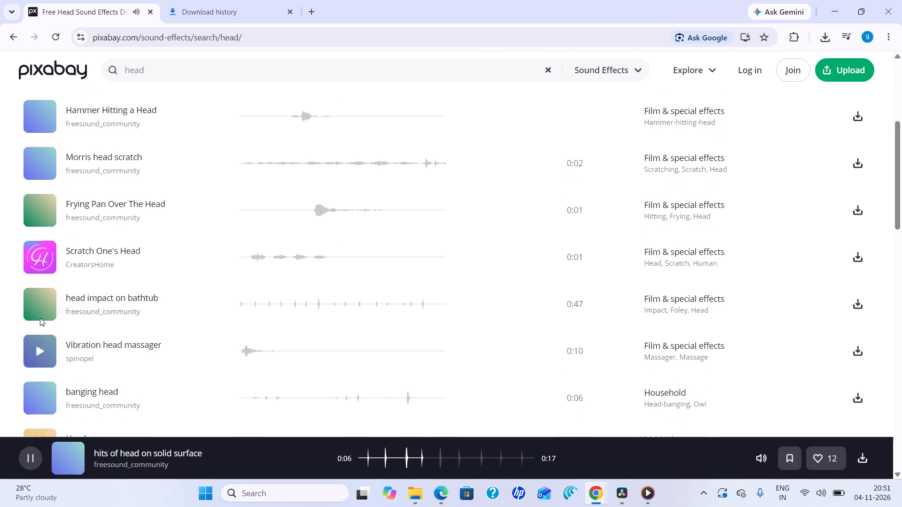
left_click(38, 307)
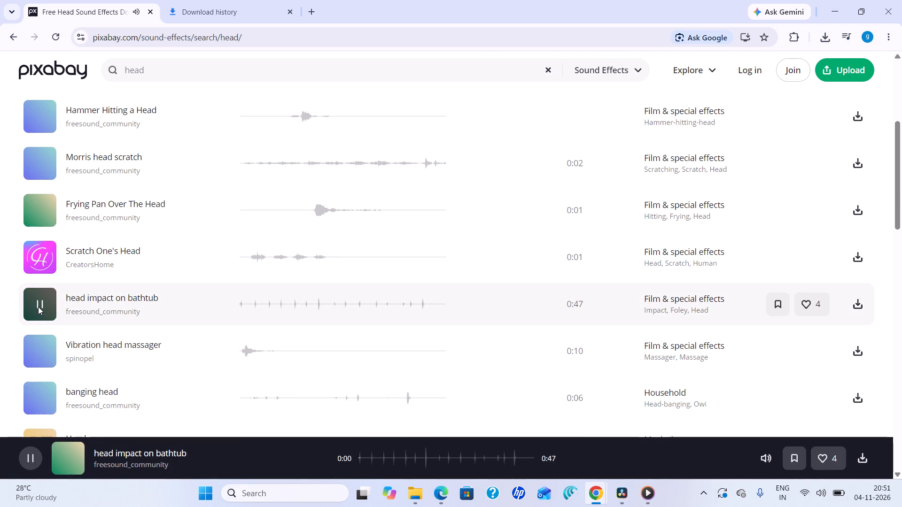
scroll(39, 311, "down", 2)
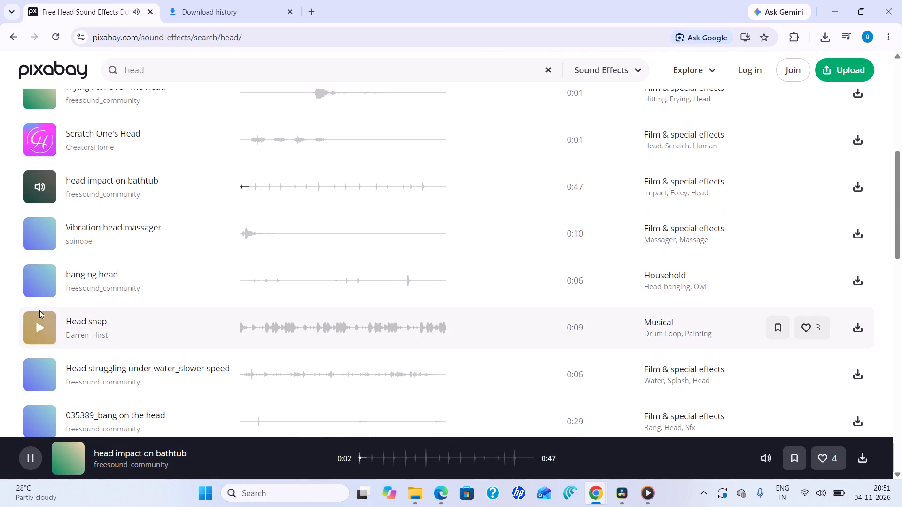
left_click(41, 282)
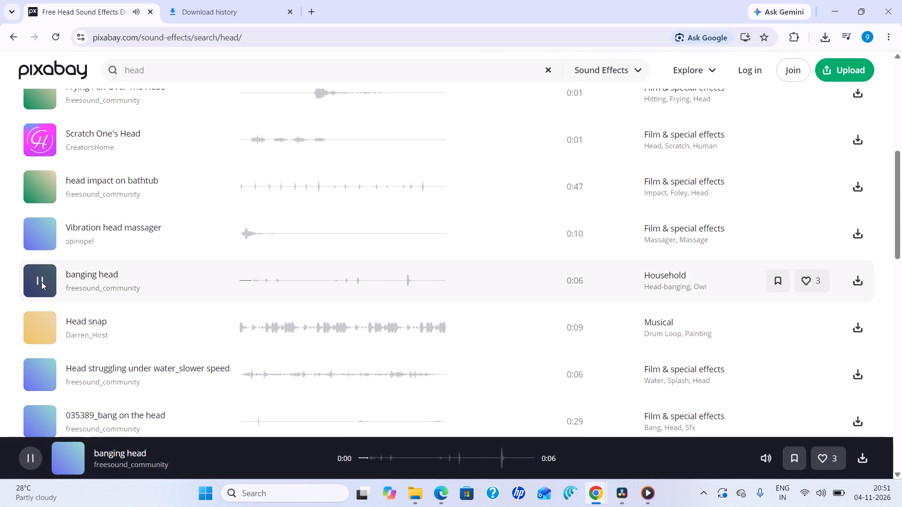
scroll(41, 285, "down", 1)
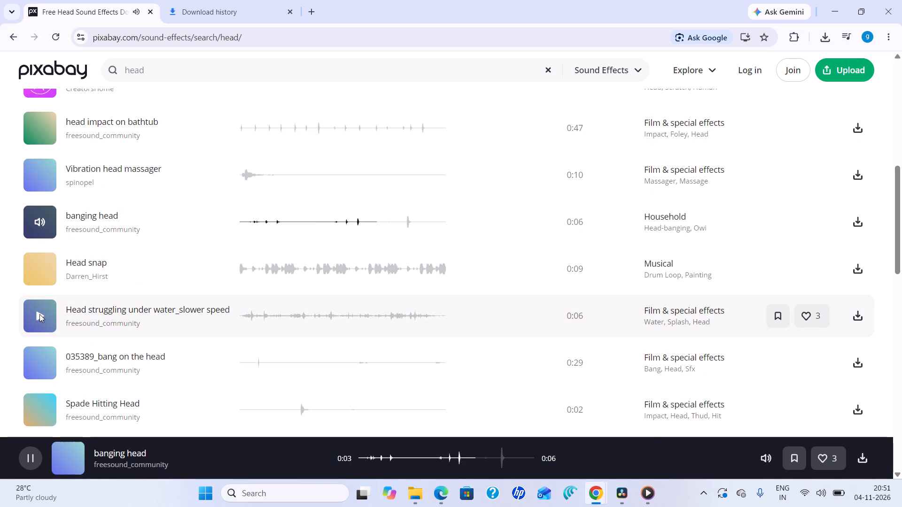
scroll(39, 314, "down", 3)
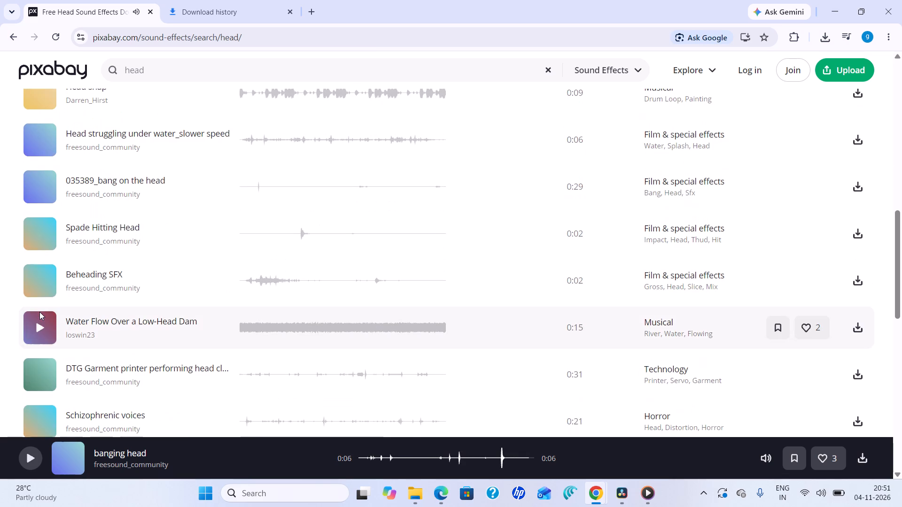
scroll(40, 311, "down", 6)
scroll(40, 310, "up", 18)
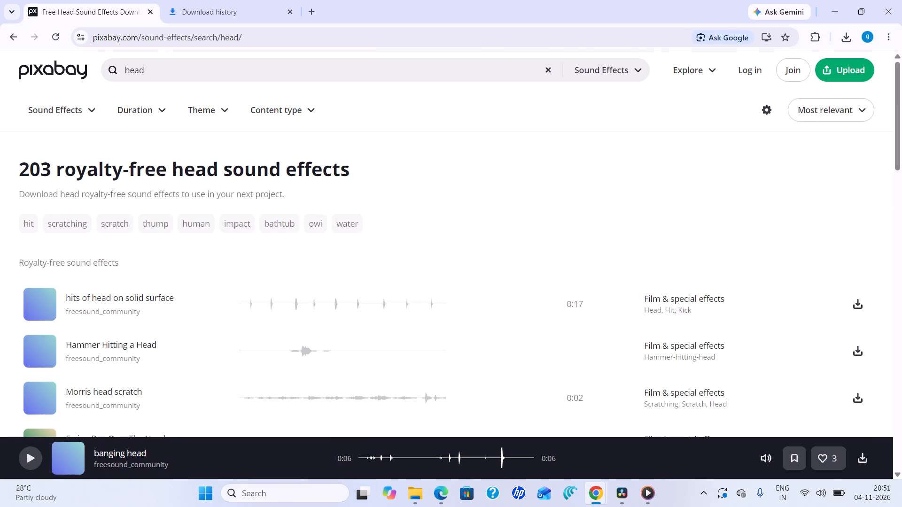
Search Pixabay sound effects for "head hitting wall" again.
left_click(229, 73)
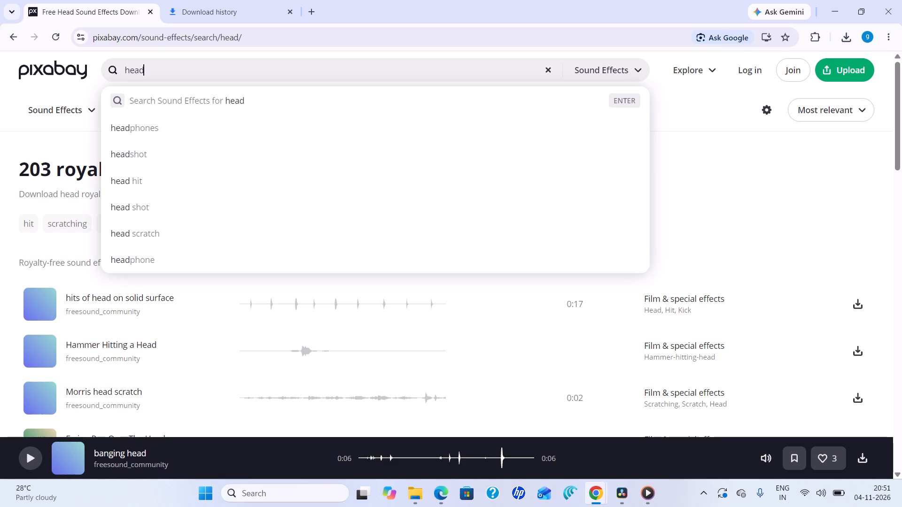
key("space")
type("hittinh")
key("BackSpace")
type("g")
key("space")
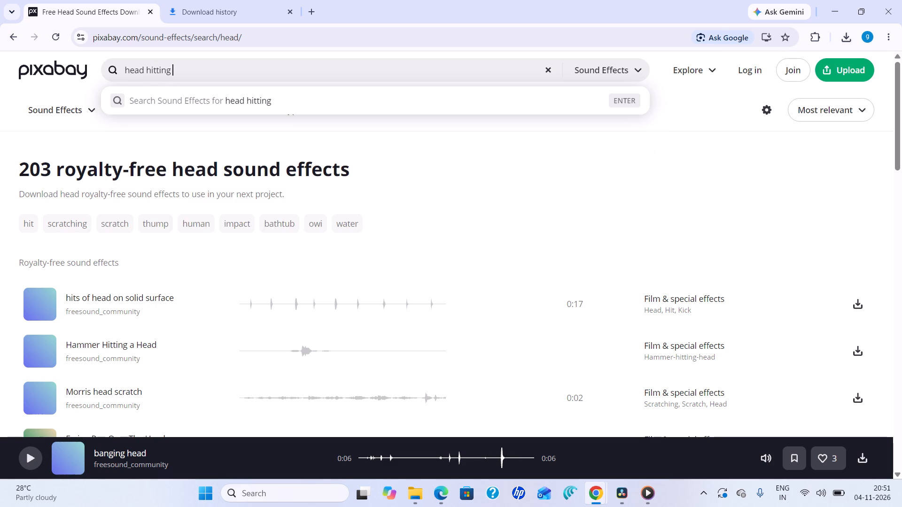
type("wall")
key("Return")
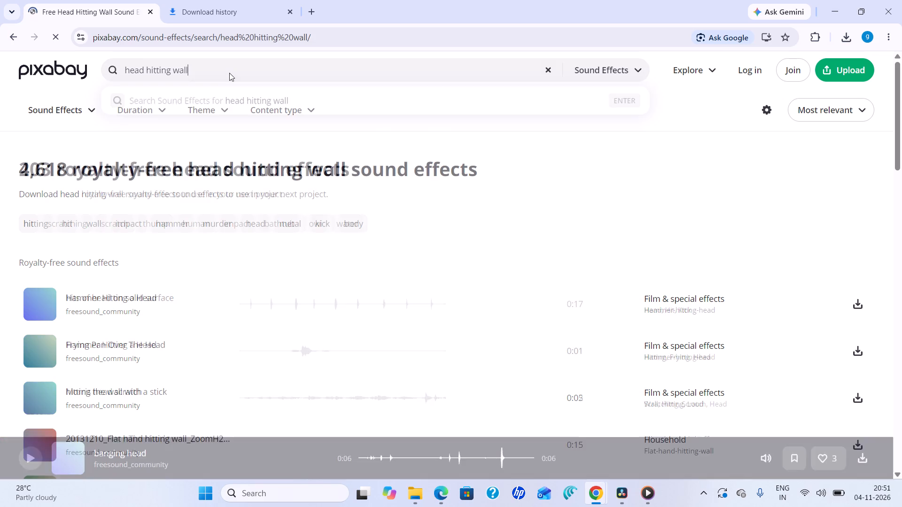
Audition "hitting the wall with a stick", "Frying Pan Over The Head", "Hammer Hitting a Head" and "Hitting Wall" among the search results.
scroll(120, 279, "down", 2)
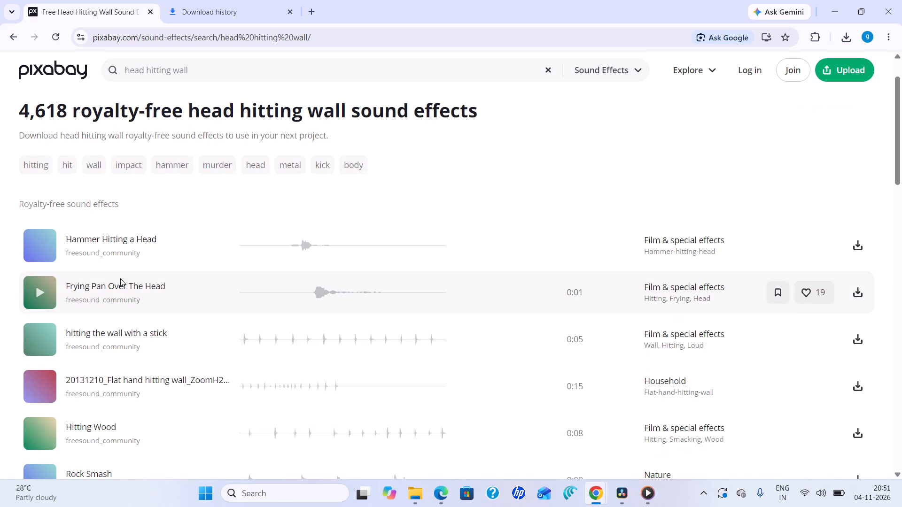
left_click(45, 338)
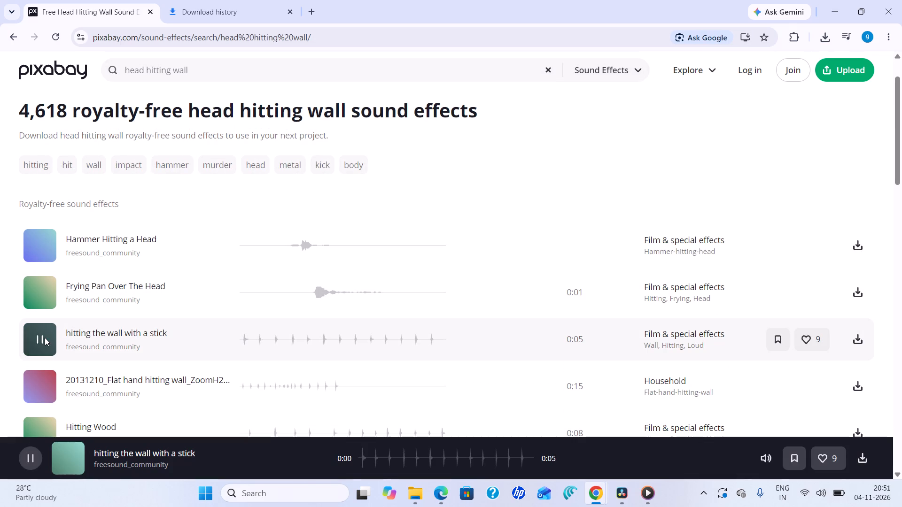
left_click(40, 303)
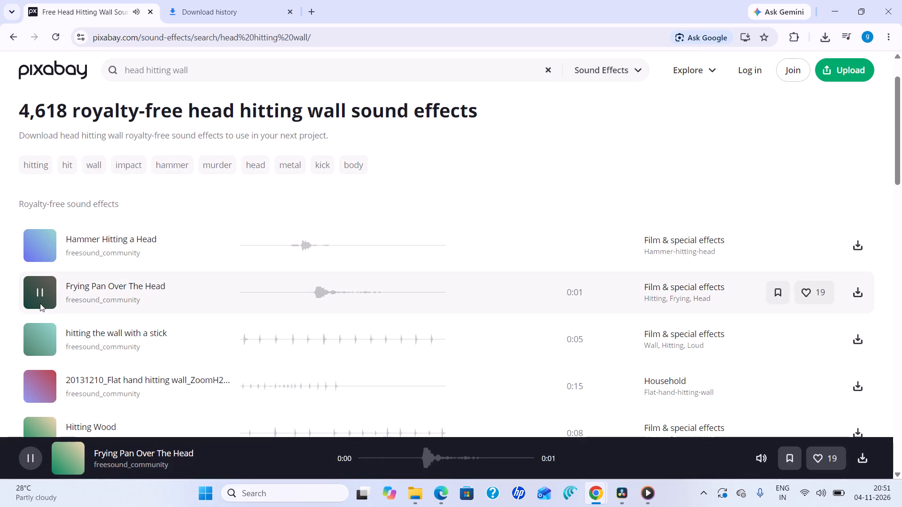
left_click(34, 244)
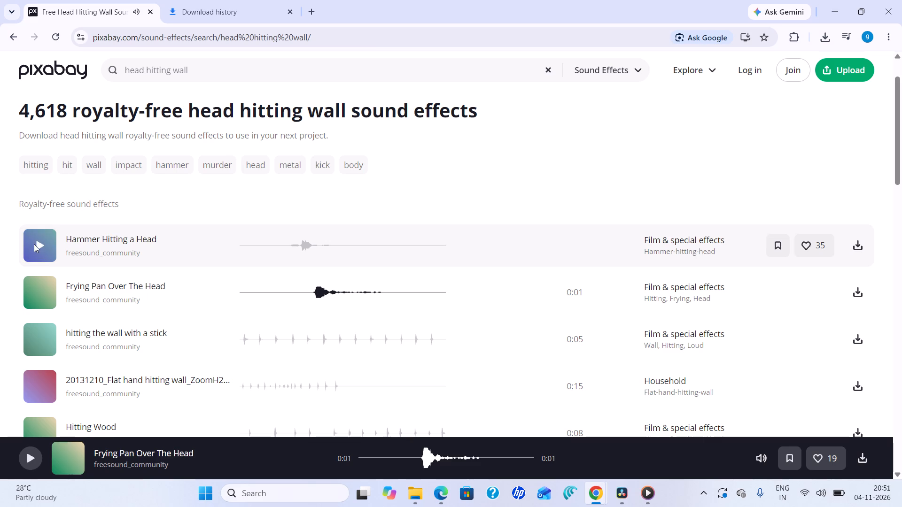
scroll(44, 274, "down", 2)
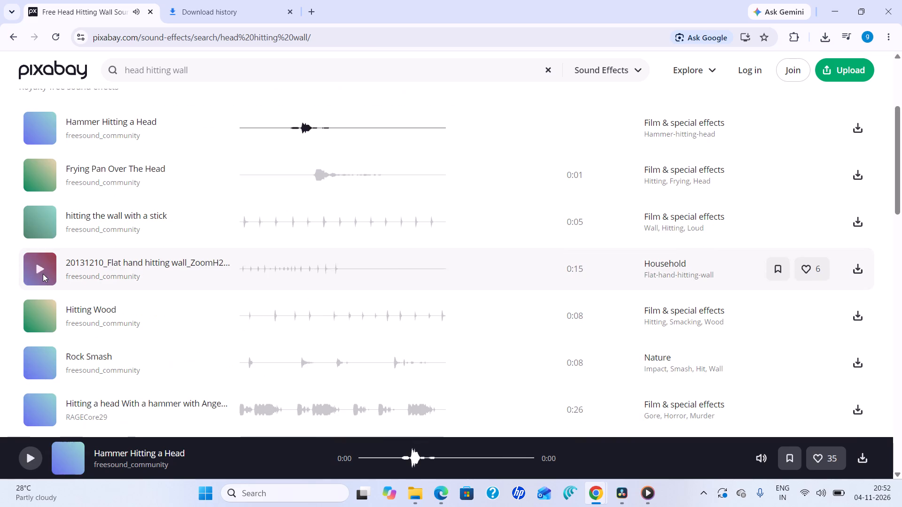
scroll(35, 305, "down", 2)
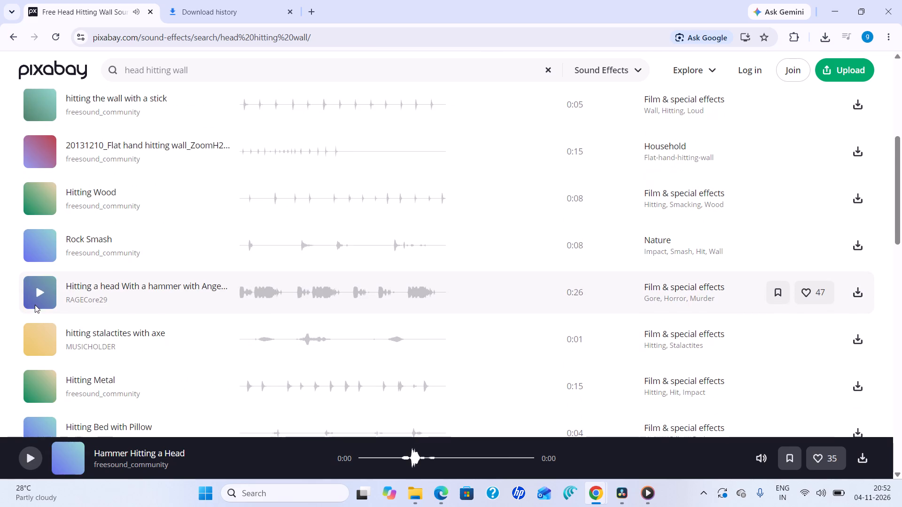
scroll(35, 306, "down", 3)
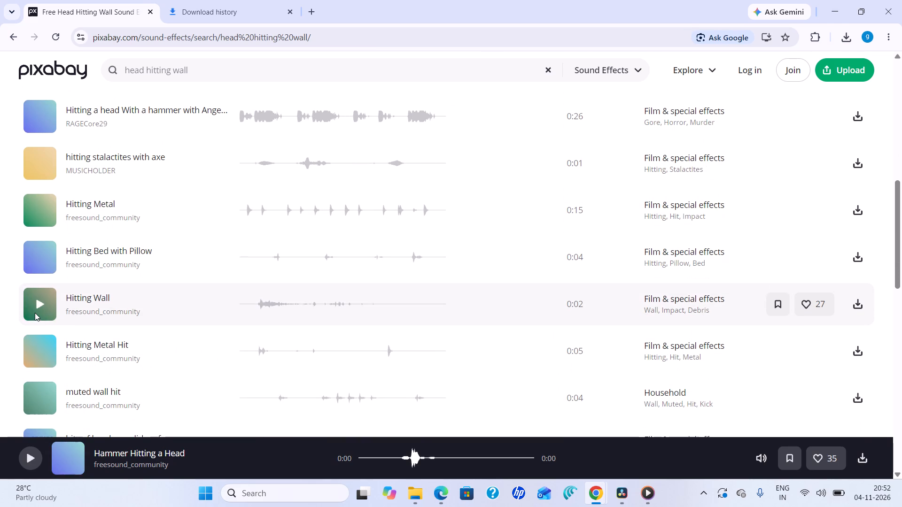
left_click(35, 312)
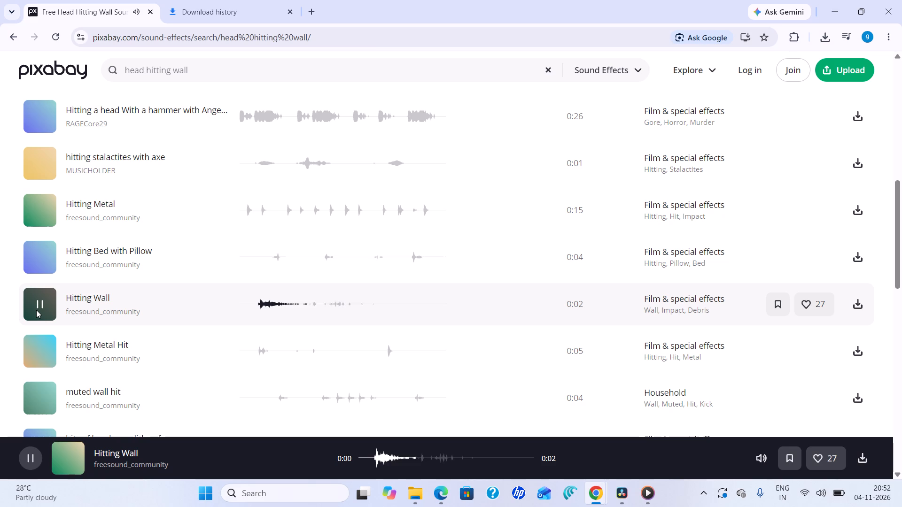
Download the two-second "Hitting Wall" sound effect by freesound_community.
scroll(36, 311, "down", 2)
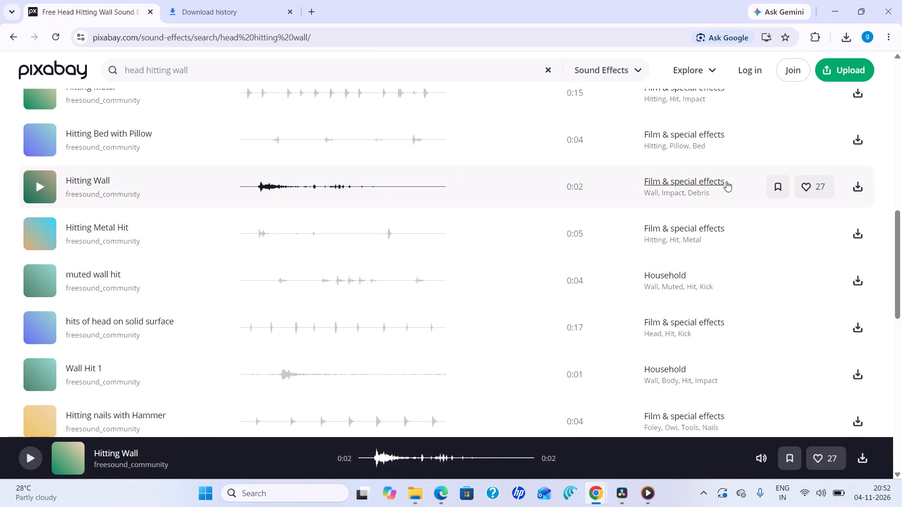
left_click(859, 189)
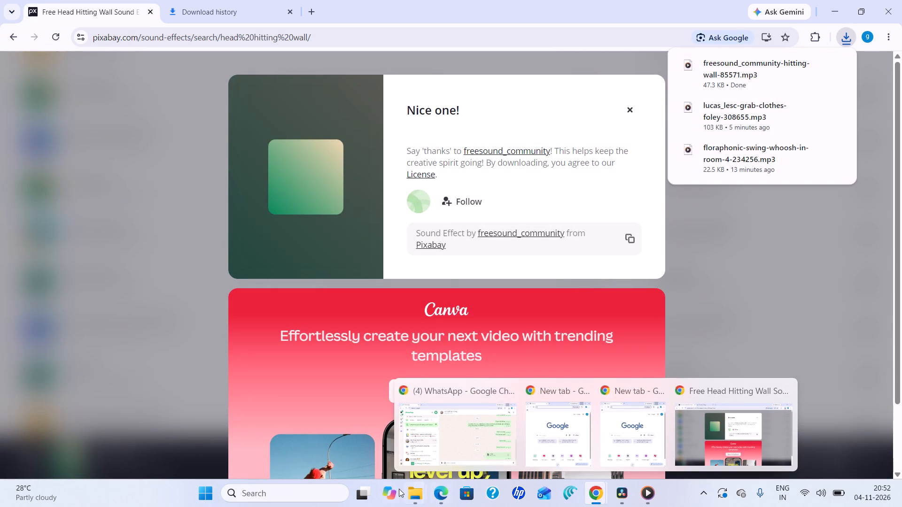
In File Explorer, copy freesound_community-hitting-wall-85571 from the Downloads folder into the edits folder.
left_click(540, 435)
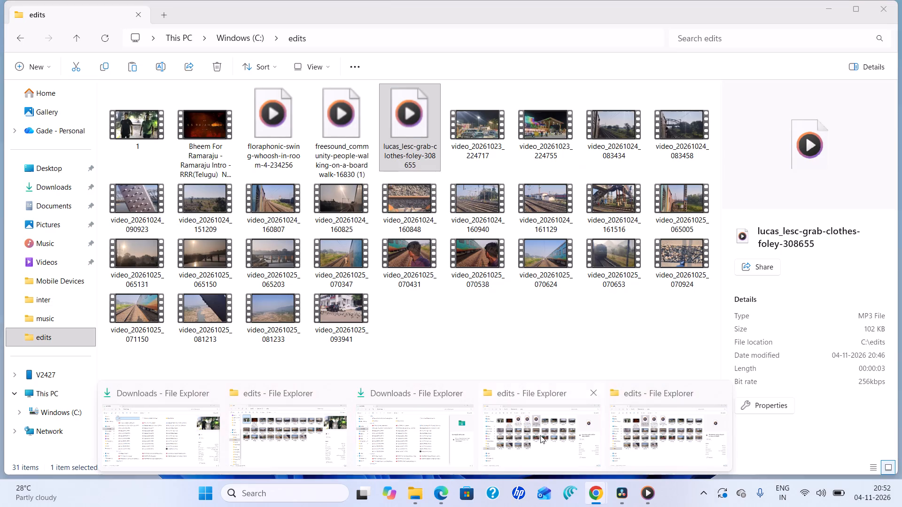
left_click(69, 186)
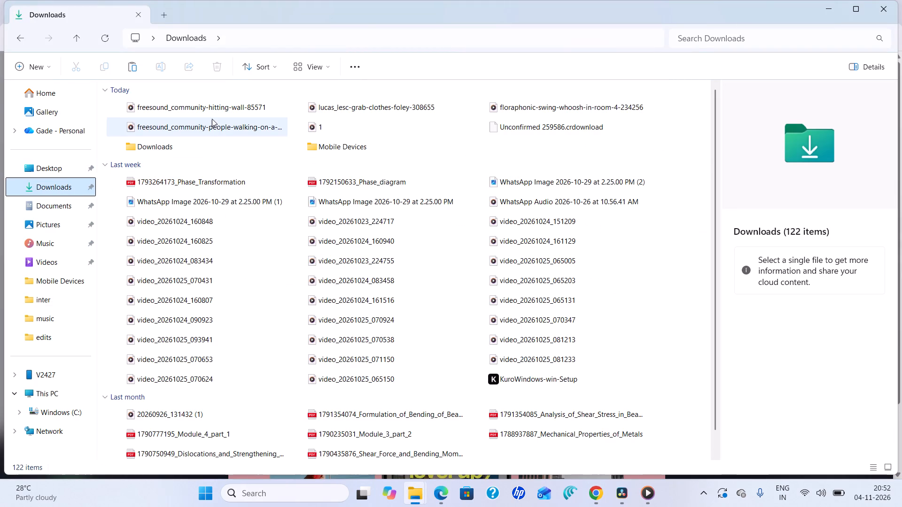
right_click(213, 111)
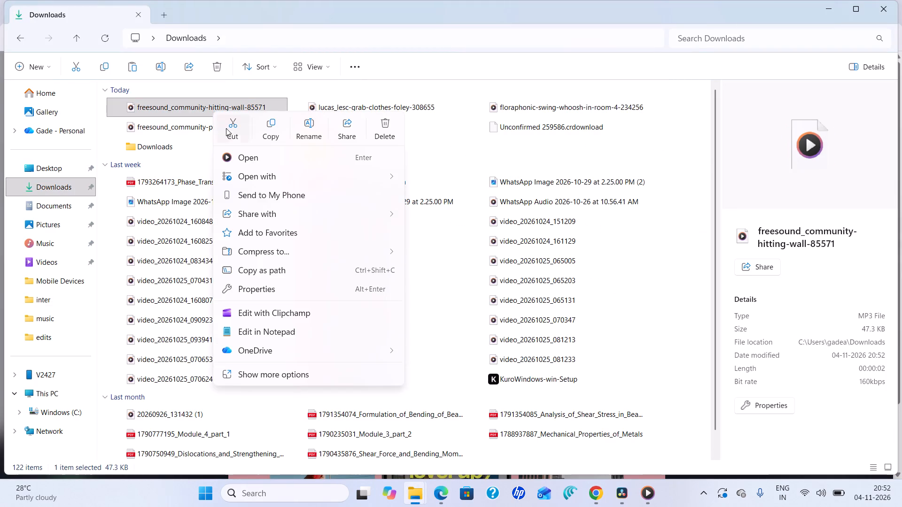
left_click(276, 124)
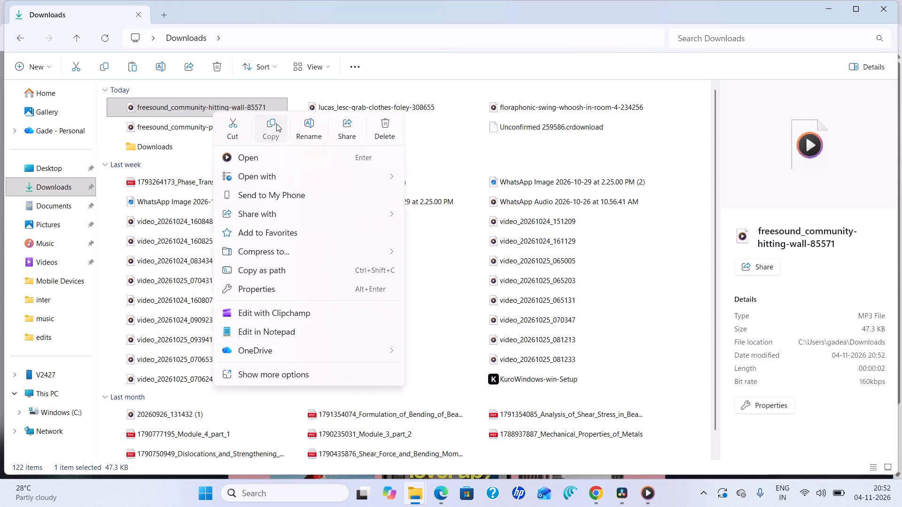
left_click(59, 332)
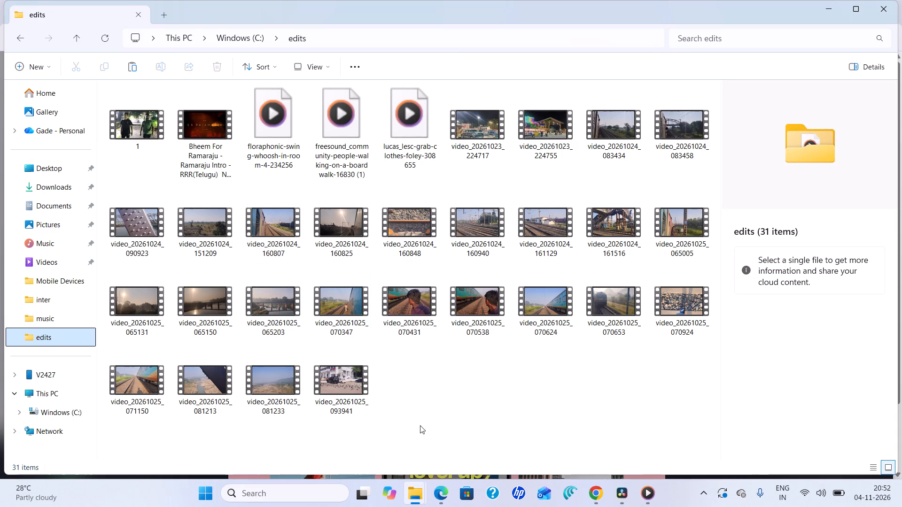
right_click(416, 381)
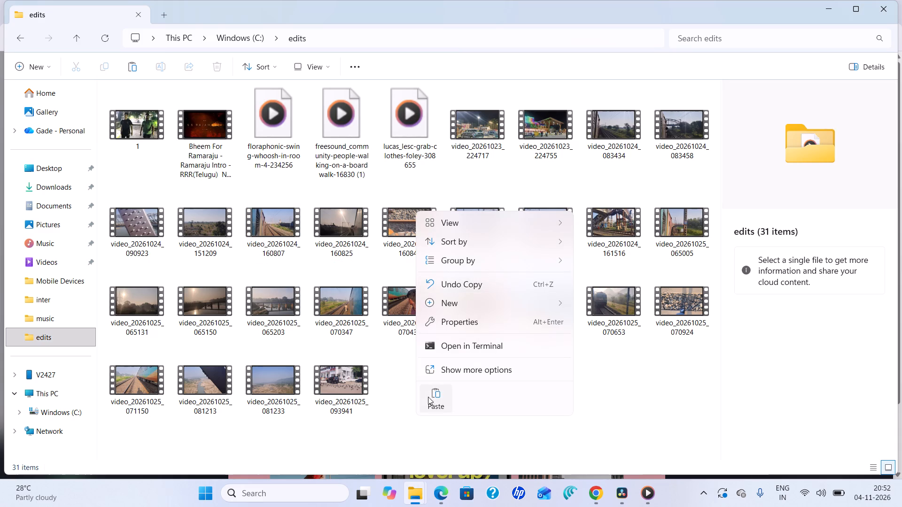
left_click(431, 394)
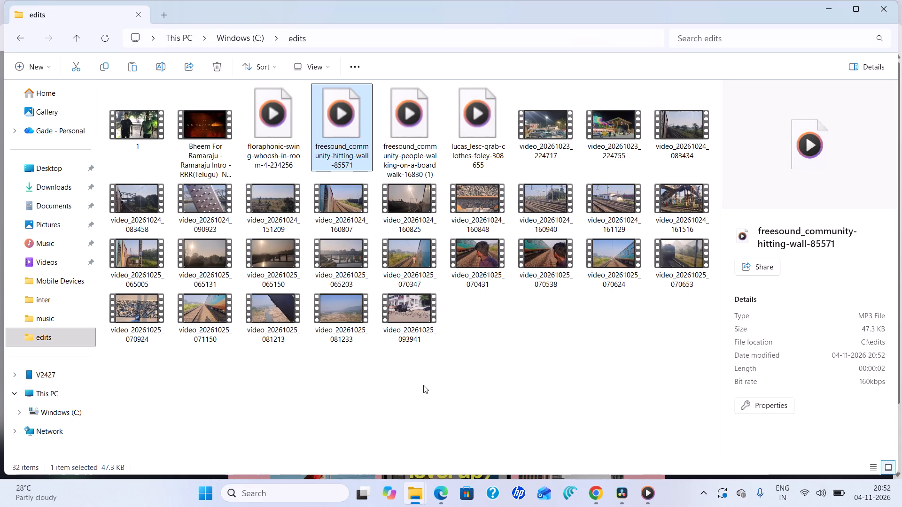
left_click(323, 126)
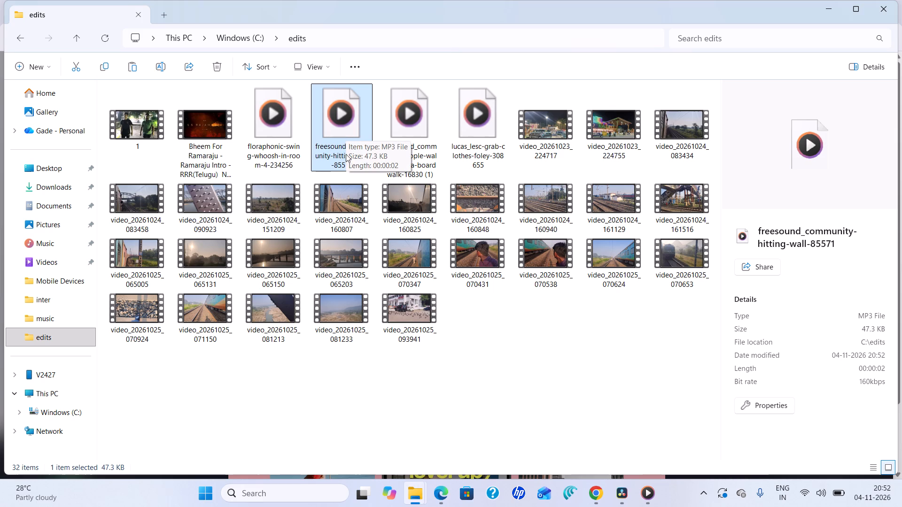
Switch to DaVinci Resolve and import the hitting-wall sound from the edits folder into the killu bin.
left_click(620, 497)
left_click(256, 470)
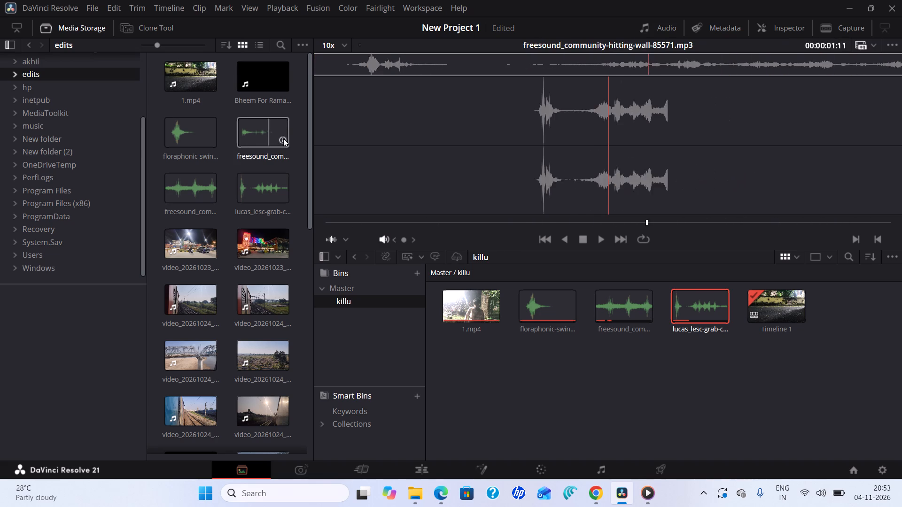
left_click_drag(250, 123, 740, 304)
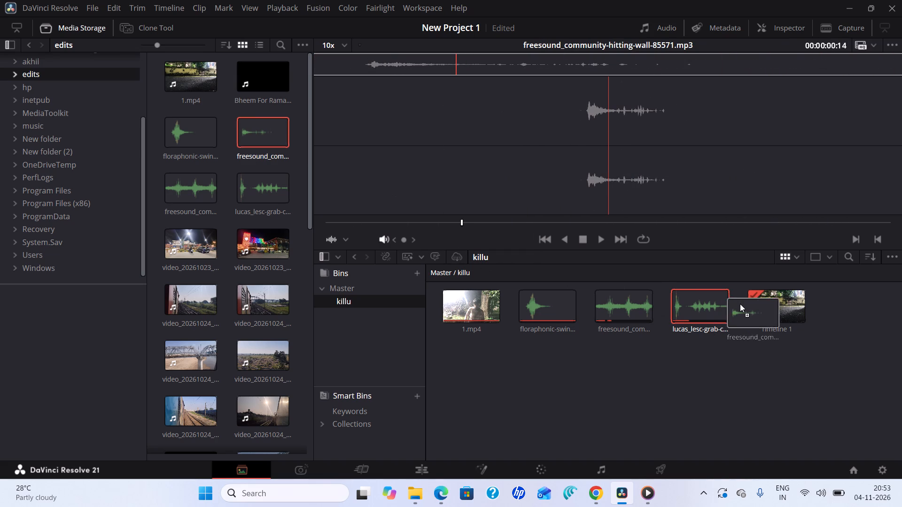
left_click_drag(740, 304, 806, 298)
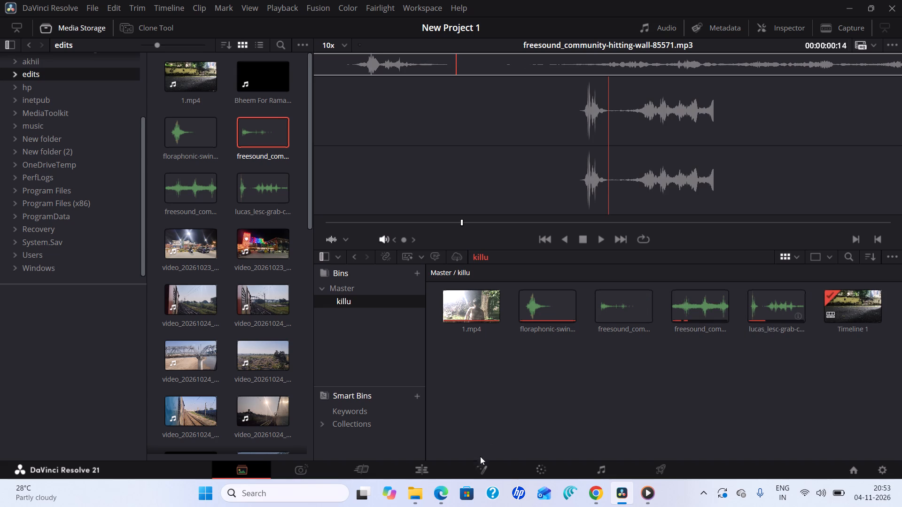
left_click(432, 468)
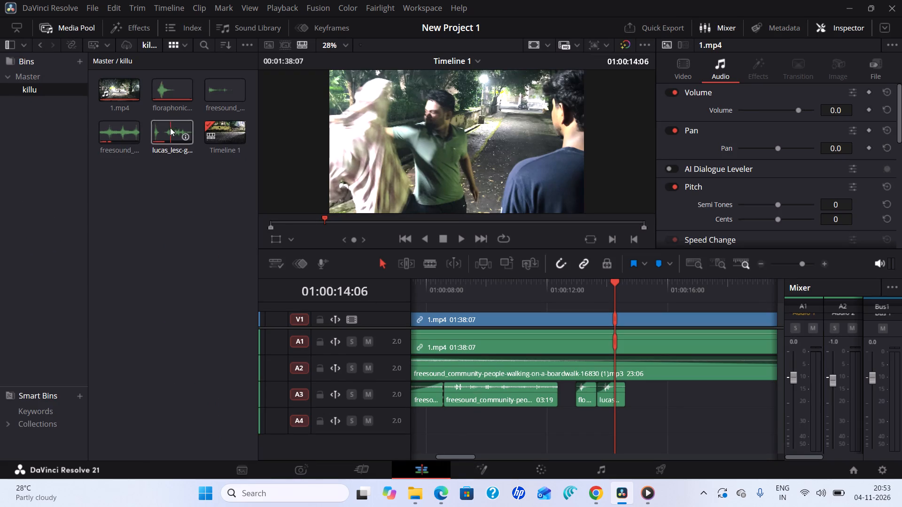
left_click_drag(209, 95, 637, 407)
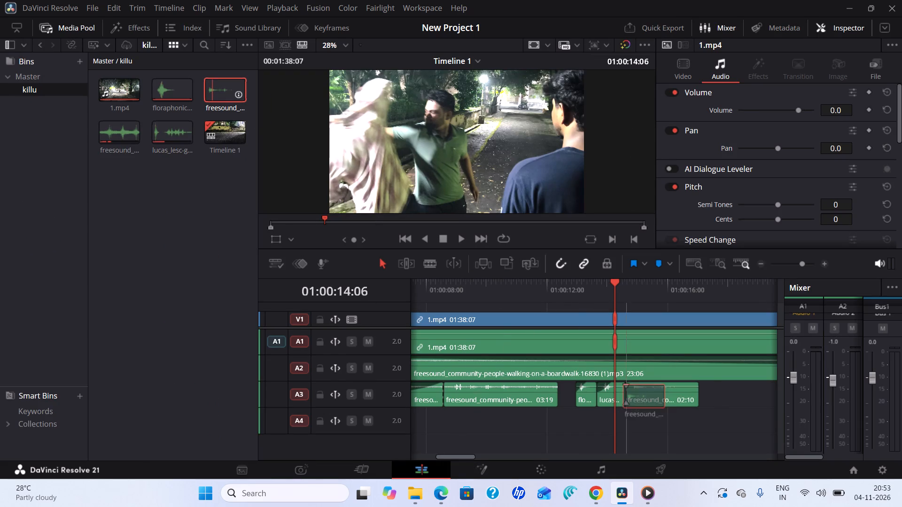
left_click_drag(637, 407, 626, 395)
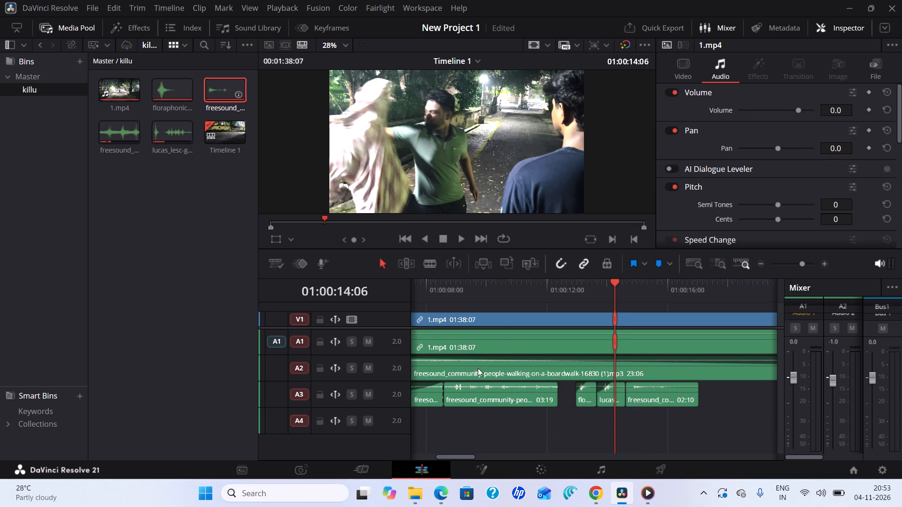
Play back the fight section twice from before the whoosh clip to check the hitting-wall sound's timing against the action.
left_click_drag(615, 286, 545, 299)
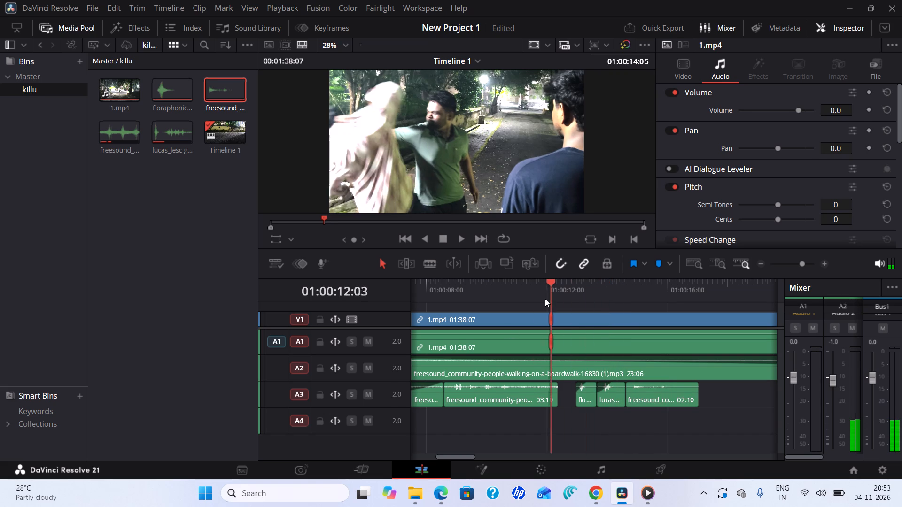
left_click_drag(545, 299, 544, 299)
left_click(465, 236)
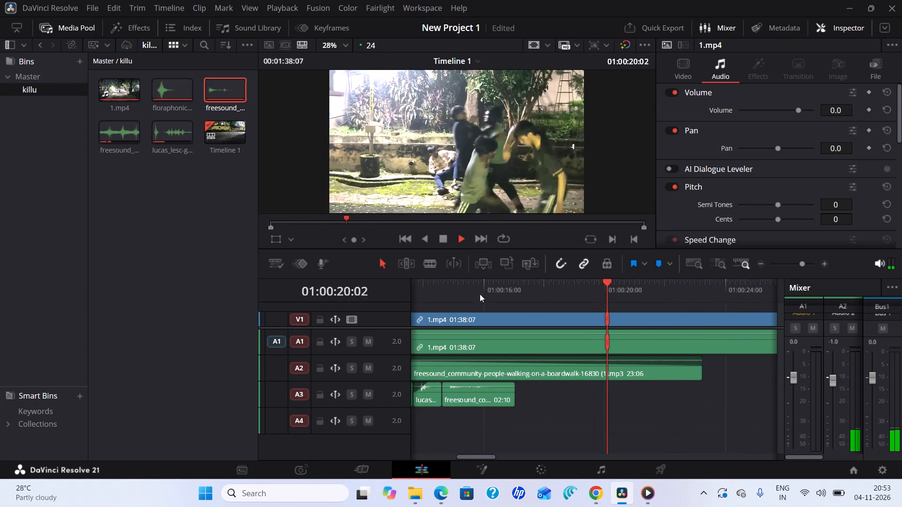
left_click(443, 242)
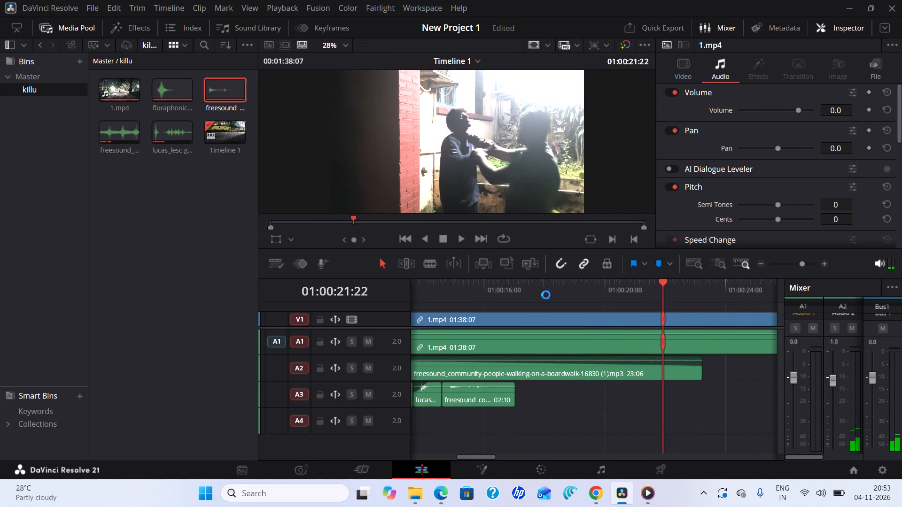
left_click_drag(665, 282, 432, 304)
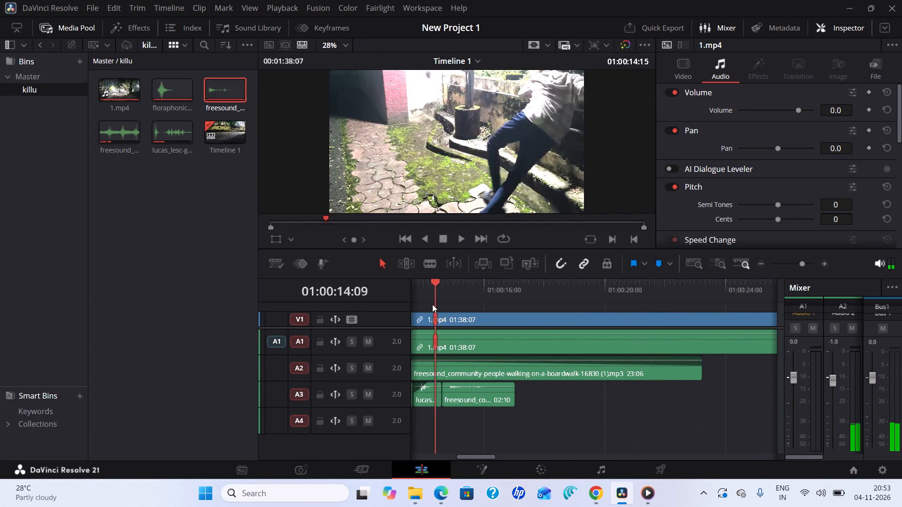
left_click_drag(432, 304, 387, 293)
left_click(463, 241)
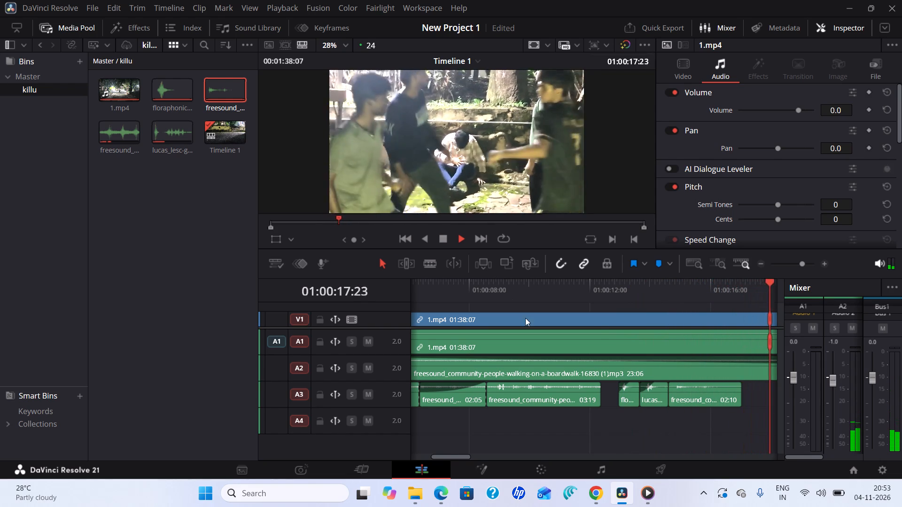
left_click(443, 236)
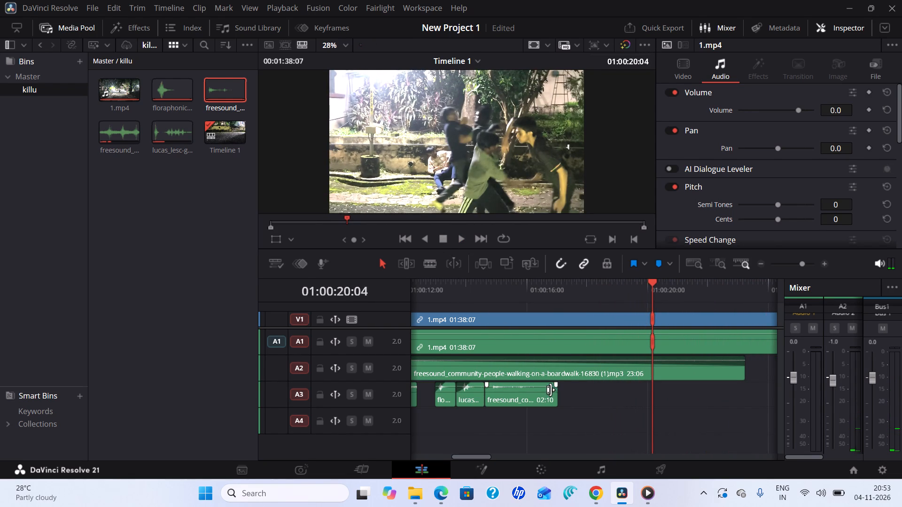
Add a long fade-out to the hitting-wall clip on A3, starting near the clip's beginning, and adjust its fade curve.
left_click_drag(554, 385, 516, 416)
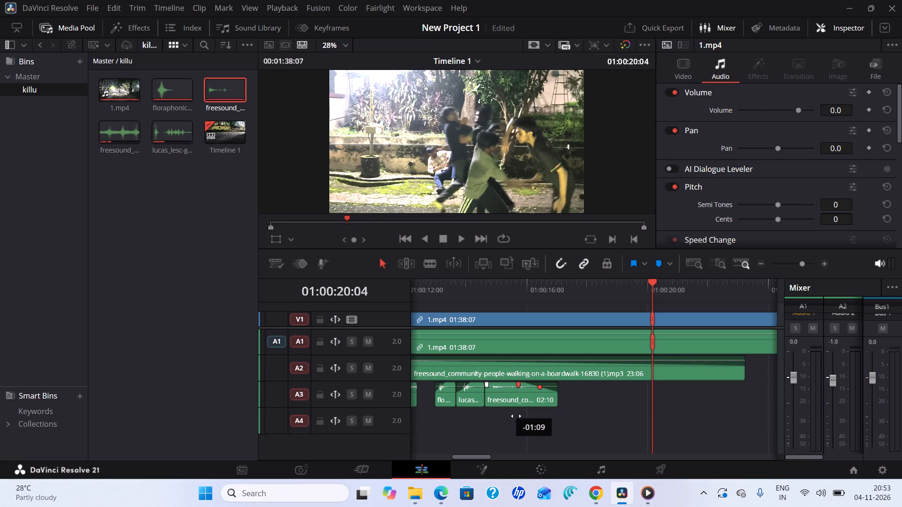
left_click_drag(516, 416, 492, 426)
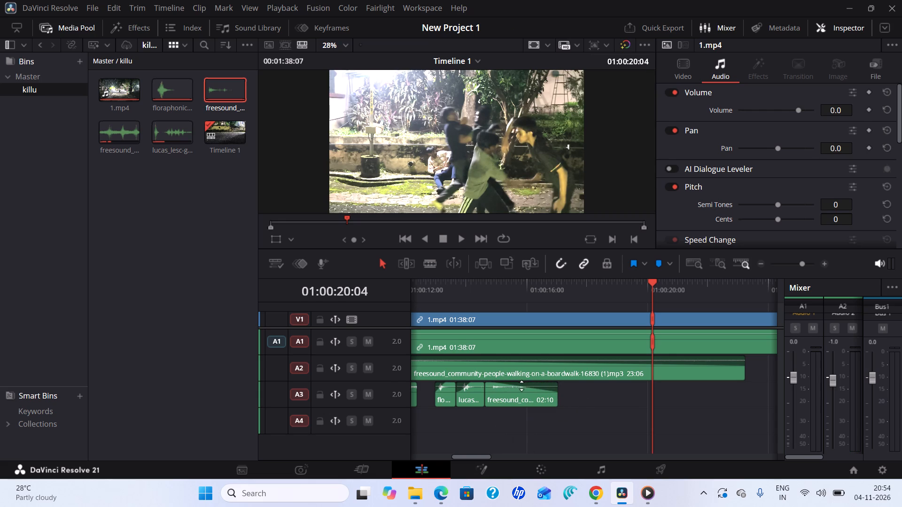
left_click(504, 389)
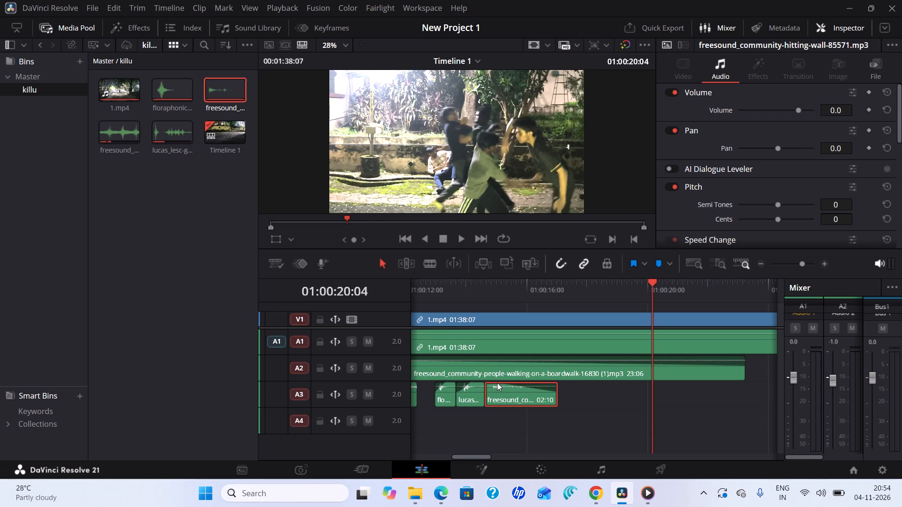
left_click_drag(526, 390, 540, 395)
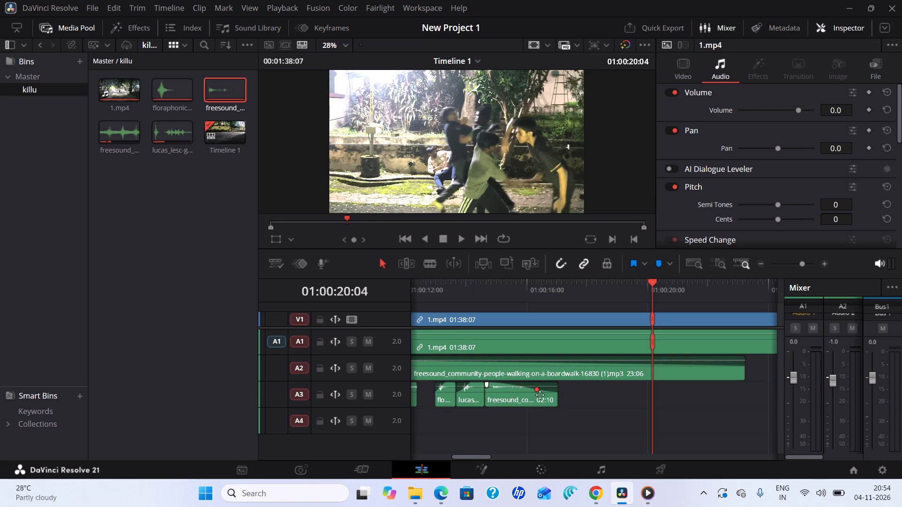
left_click_drag(540, 395, 544, 399)
Replay the section around the hitting-wall clip, continuing to about 01:00:20, to check the fade-out and the following action.
left_click_drag(655, 284, 475, 298)
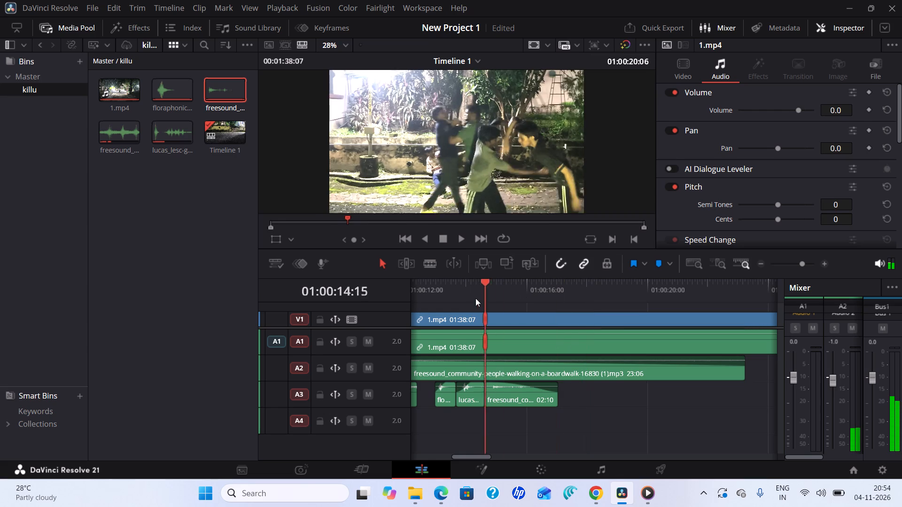
left_click_drag(475, 298, 454, 298)
left_click(465, 241)
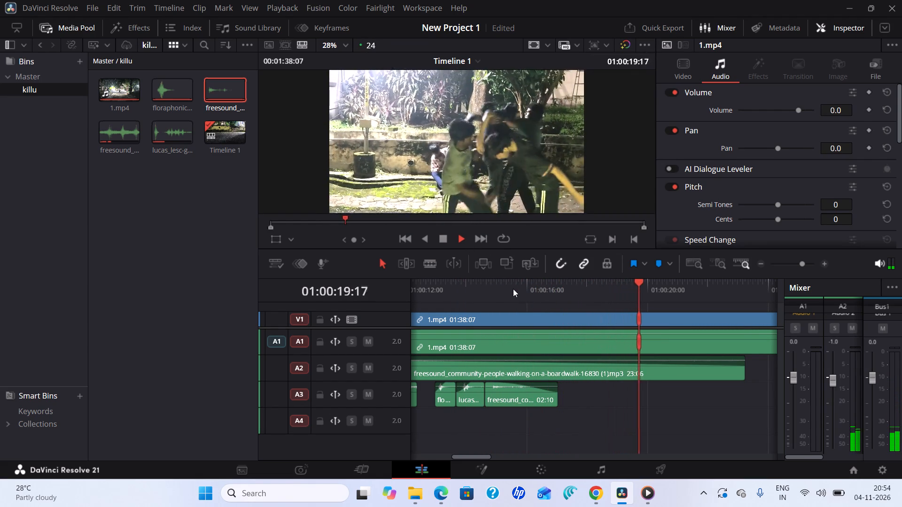
left_click(444, 238)
left_click_drag(712, 283, 626, 287)
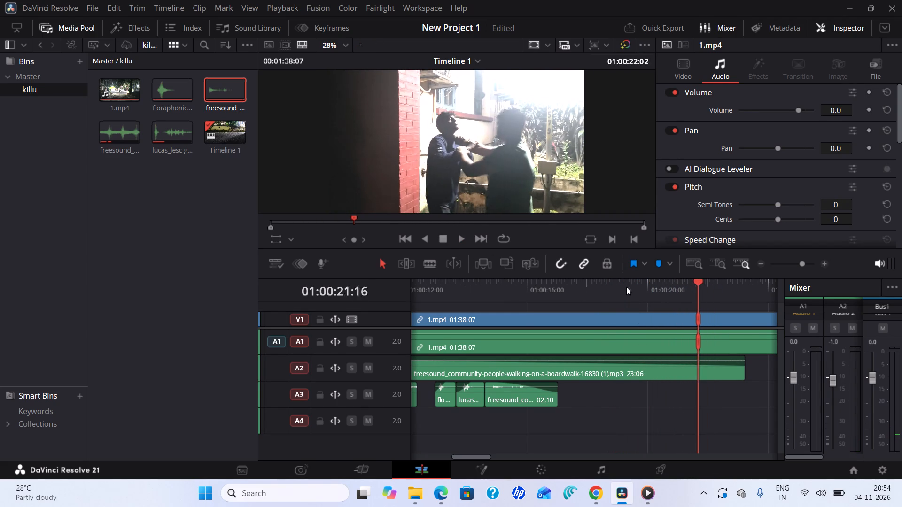
left_click_drag(626, 287, 522, 286)
left_click(460, 236)
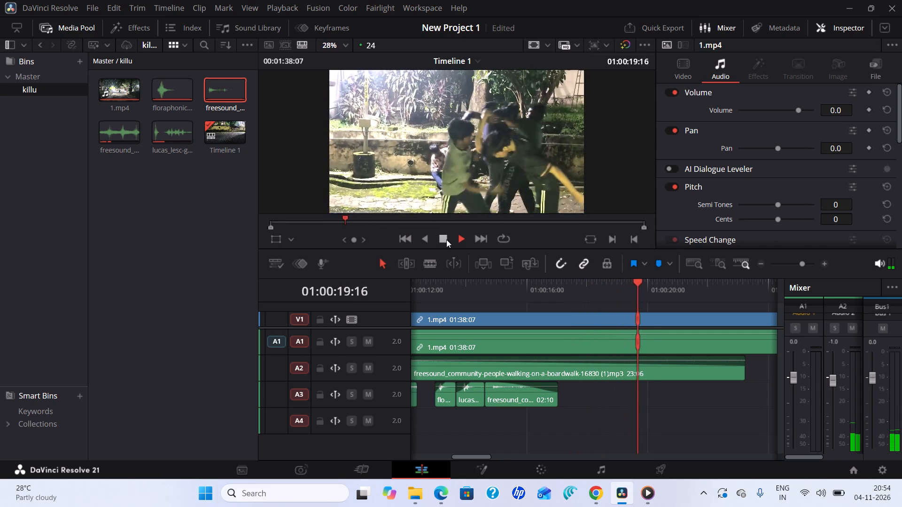
left_click(445, 239)
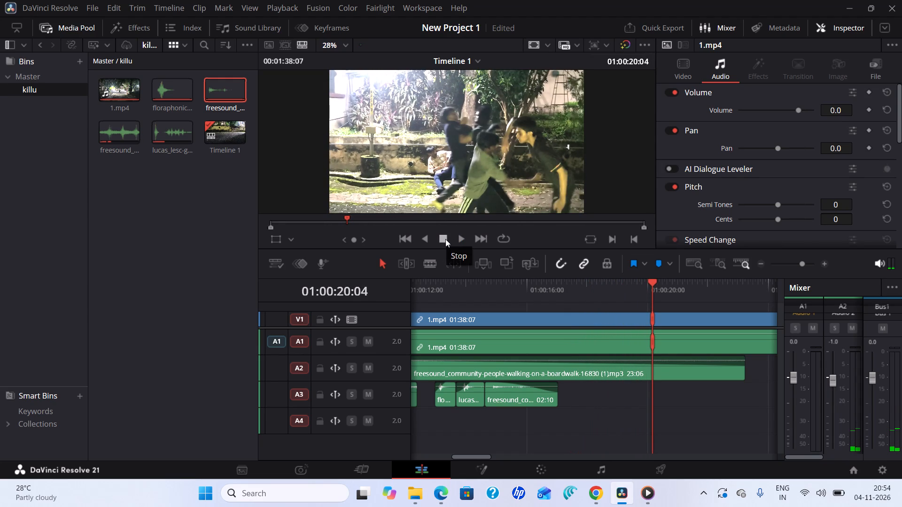
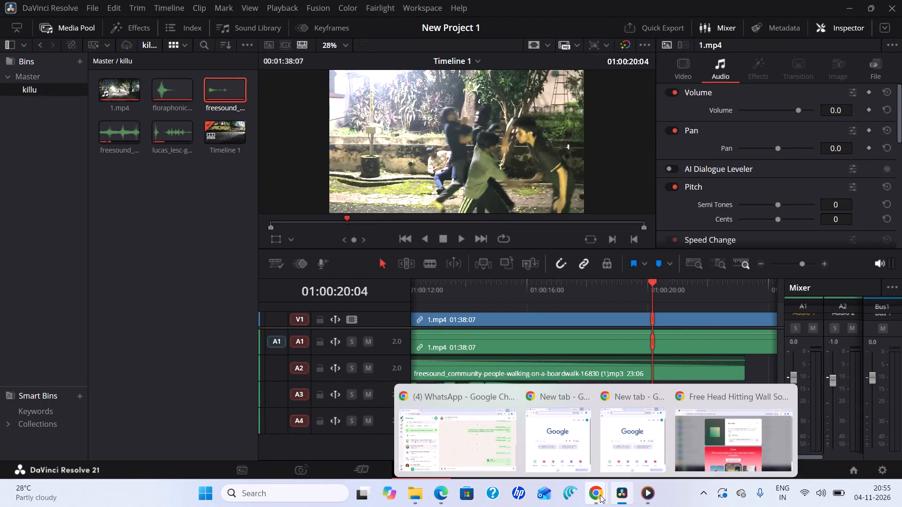
Switch to Pixabay in Chrome, dismiss the download thank-you pop-up and search sound effects for "hand grabbing wrist".
left_click(711, 439)
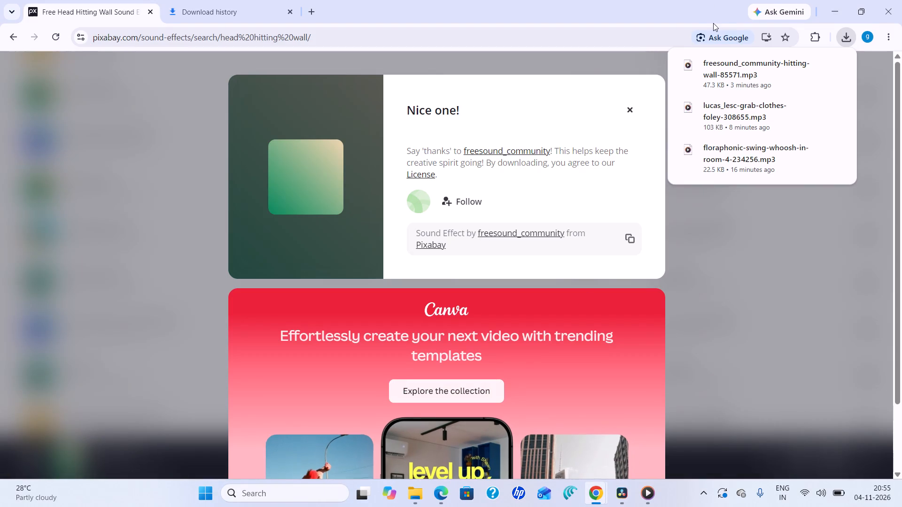
left_click(632, 103)
scroll(360, 88, "up", 2)
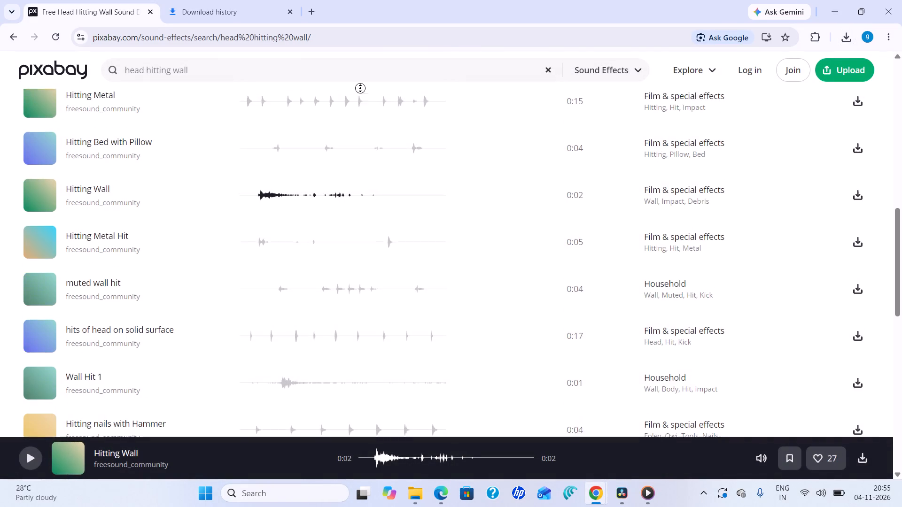
middle_click(360, 88)
scroll(360, 88, "up", 4)
left_click(358, 74)
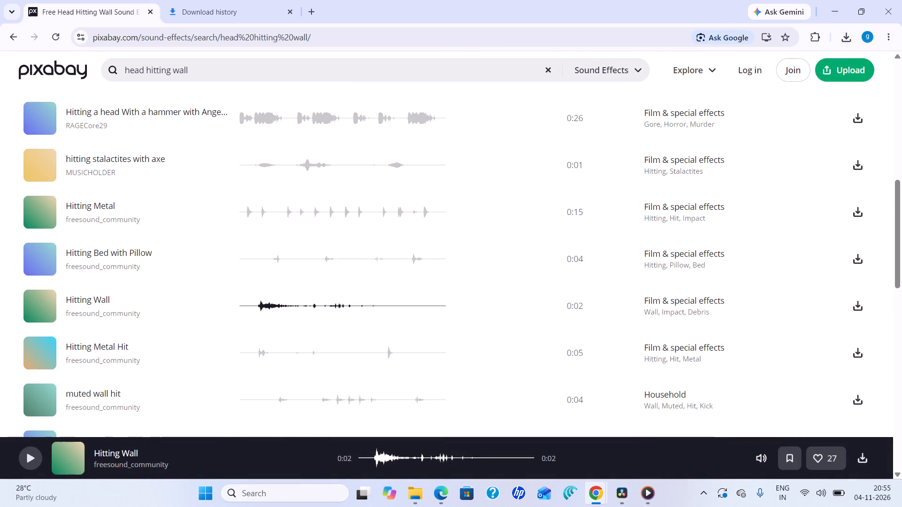
key("BackSpace")
key("BackSpace")
key("BackSpace")
key("BackSpace")
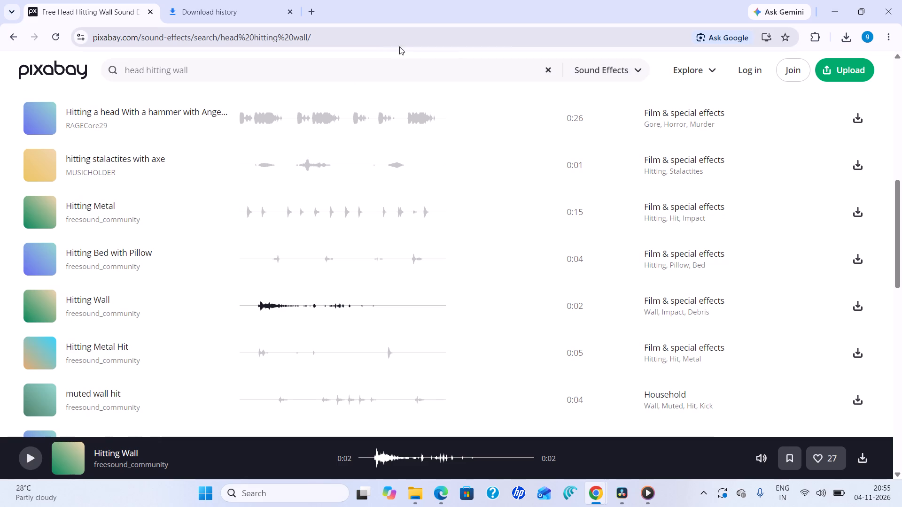
left_click(547, 69)
left_click(365, 68)
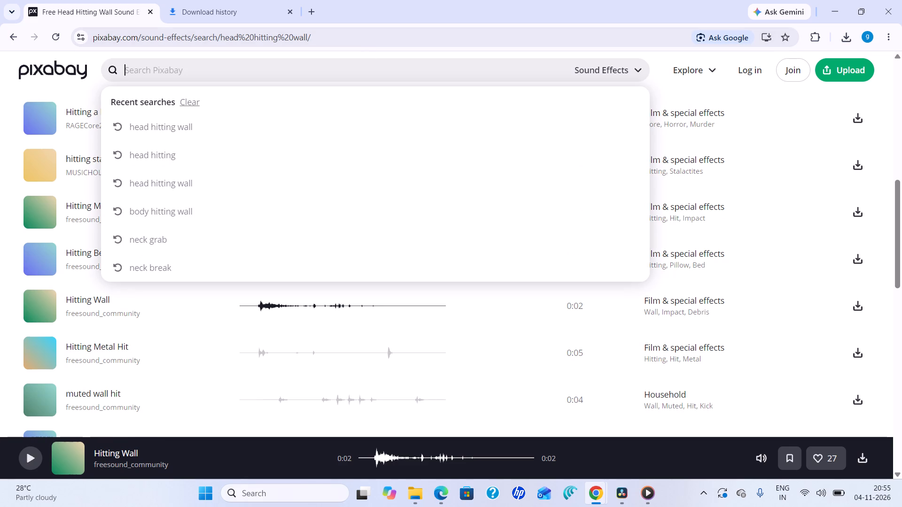
type("hand")
key("space")
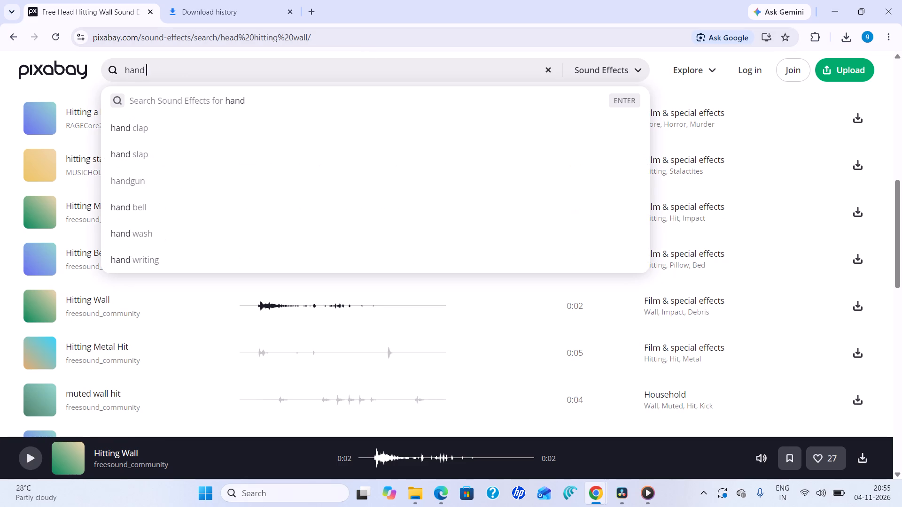
type("grabbing")
key("space")
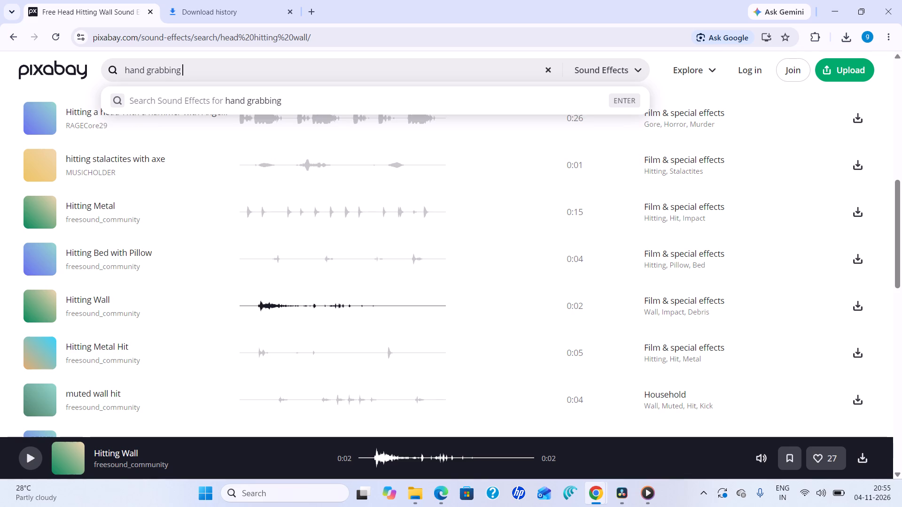
type("wrist")
key("space")
left_click(321, 99)
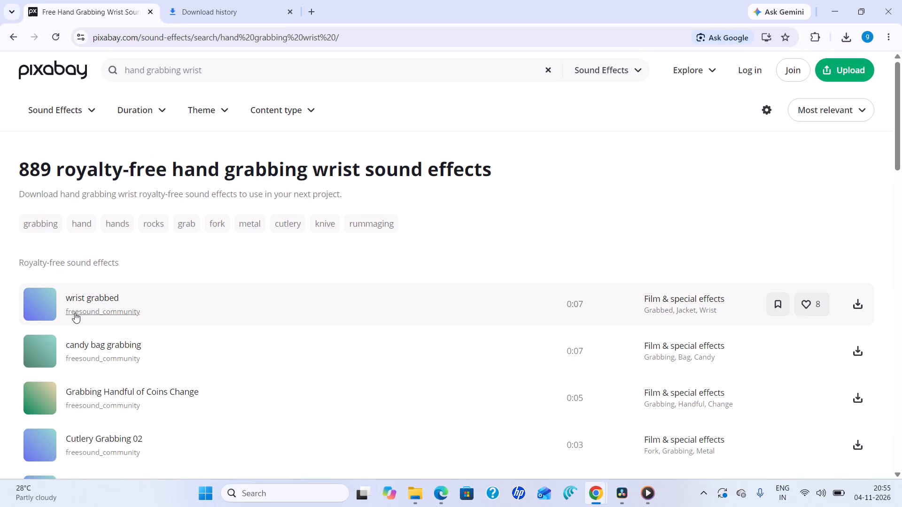
Preview the "wrist grabbed", "candy bag grabbing" and "Grabbing Handful of Coins Change" sound effects.
left_click(44, 305)
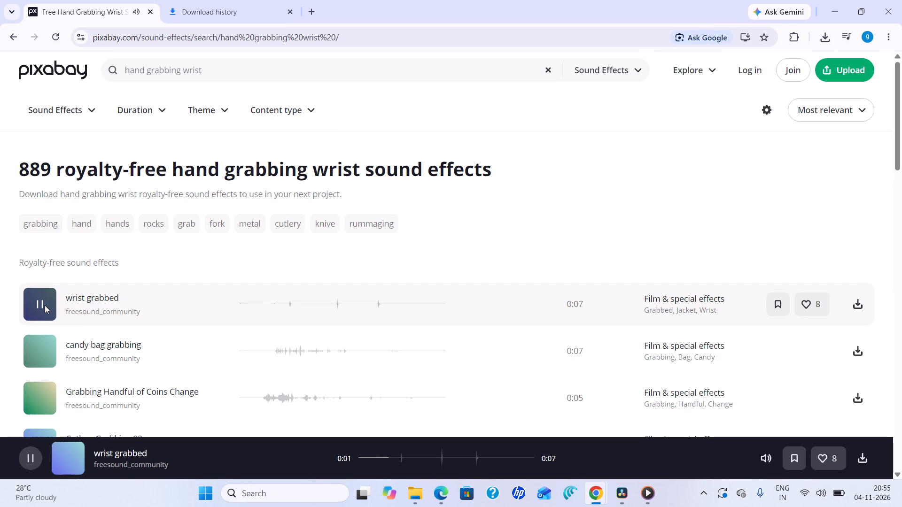
left_click(43, 348)
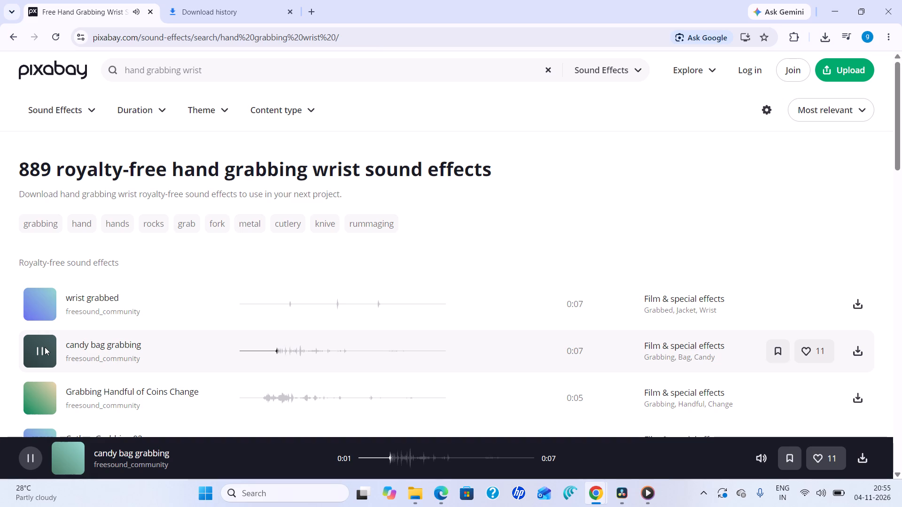
scroll(48, 353, "down", 2)
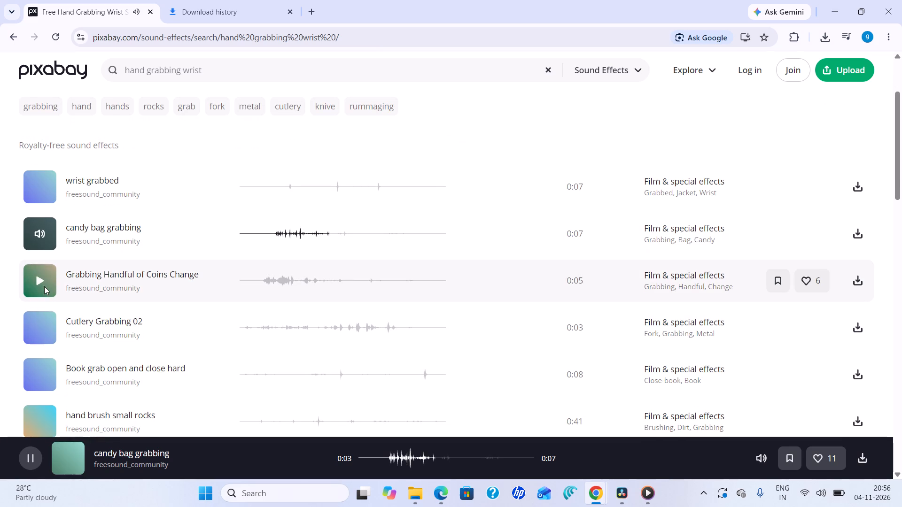
left_click(44, 286)
Replace the search with "holding hands" among the Pixabay sound effects.
scroll(107, 141, "up", 4)
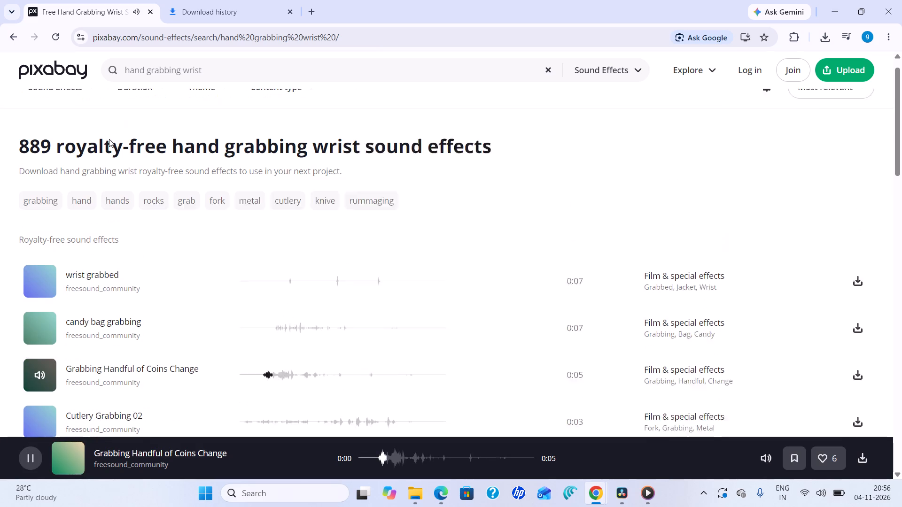
left_click(223, 66)
key("BackSpace")
key("BackSpace")
key("BackSpace")
key("BackSpace")
key("BackSpace")
key("BackSpace")
key("BackSpace")
key("BackSpace")
key("BackSpace")
key("BackSpace")
key("BackSpace")
key("BackSpace")
key("BackSpace")
key("BackSpace")
key("BackSpace")
key("BackSpace")
key("BackSpace")
key("BackSpace")
key("BackSpace")
key("BackSpace")
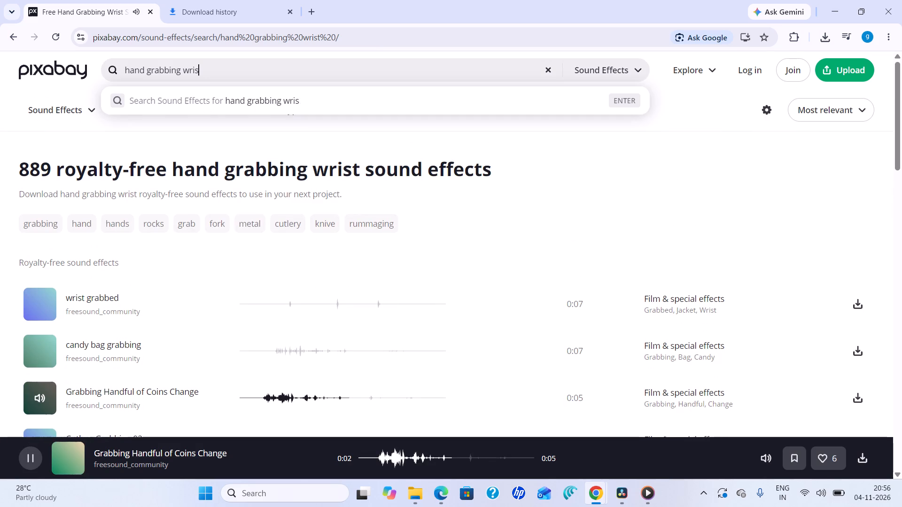
type("holdin")
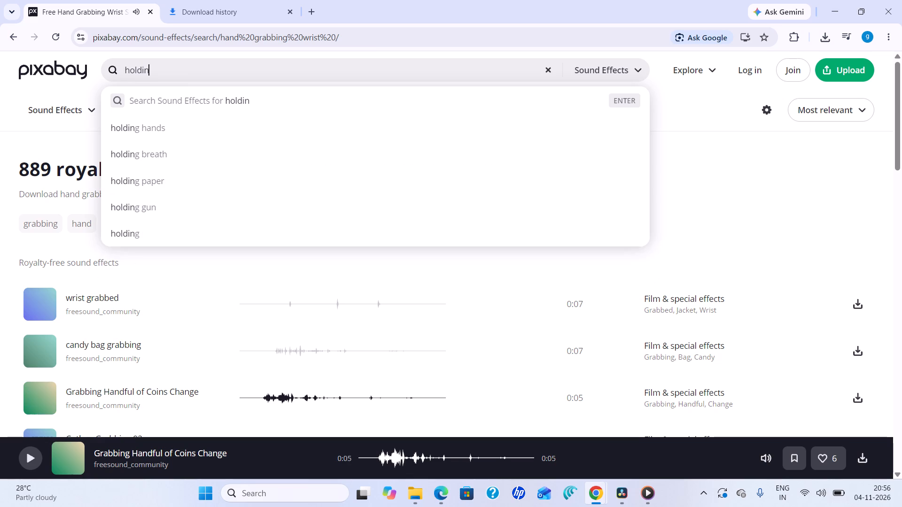
left_click(198, 133)
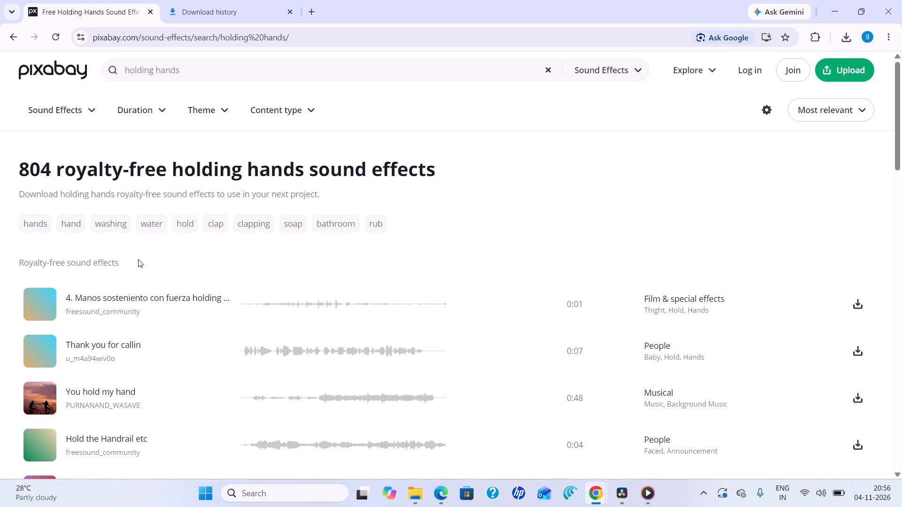
Preview the "4. Manos sosteniento con fuerza holding thight" and "Hands" sound effects.
left_click(49, 302)
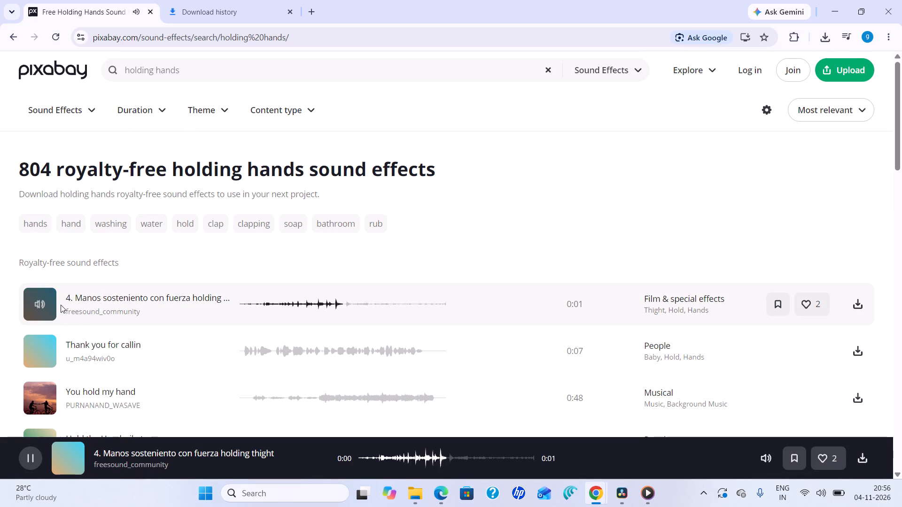
scroll(66, 309, "down", 4)
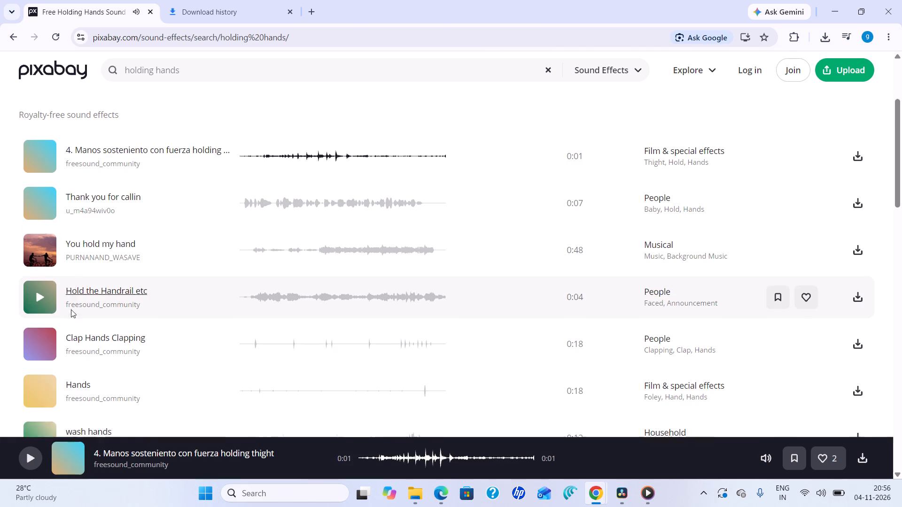
left_click(50, 306)
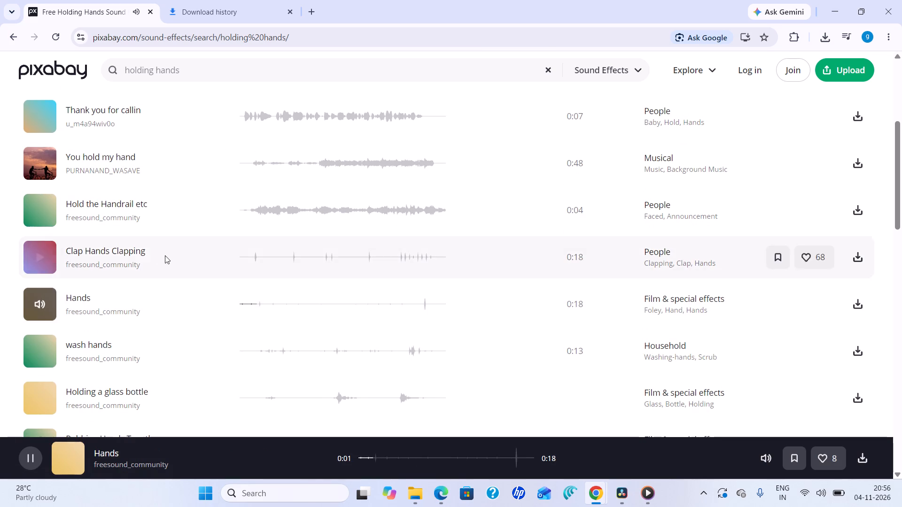
Replace the search with "whoosh" among the Pixabay sound effects.
scroll(167, 253, "up", 5)
left_click(208, 71)
key("BackSpace")
key("BackSpace")
key("BackSpace")
key("BackSpace")
key("BackSpace")
key("BackSpace")
key("BackSpace")
key("BackSpace")
key("BackSpace")
key("BackSpace")
key("BackSpace")
key("BackSpace")
key("BackSpace")
key("BackSpace")
key("BackSpace")
key("BackSpace")
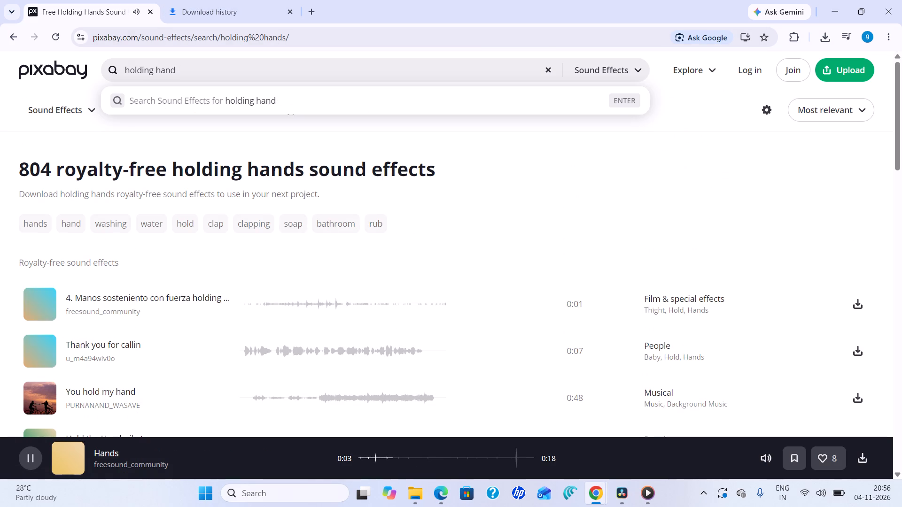
type("whoo")
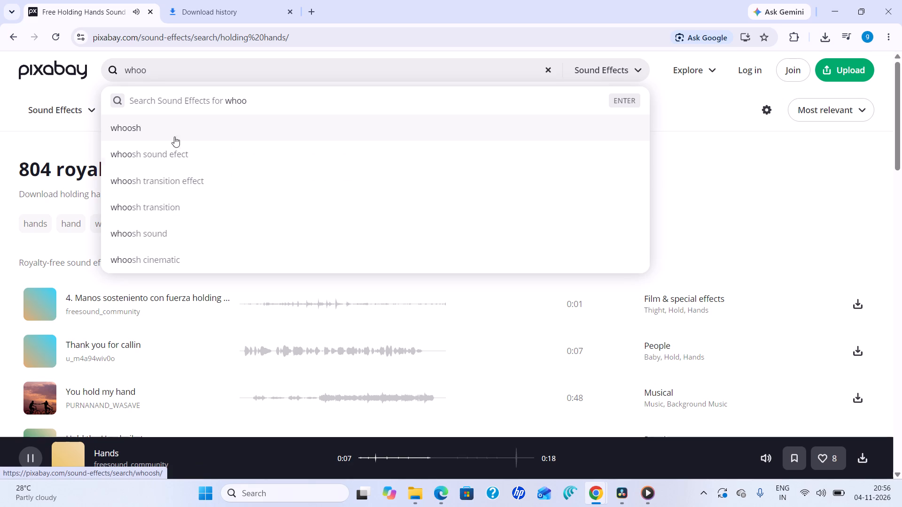
left_click(176, 132)
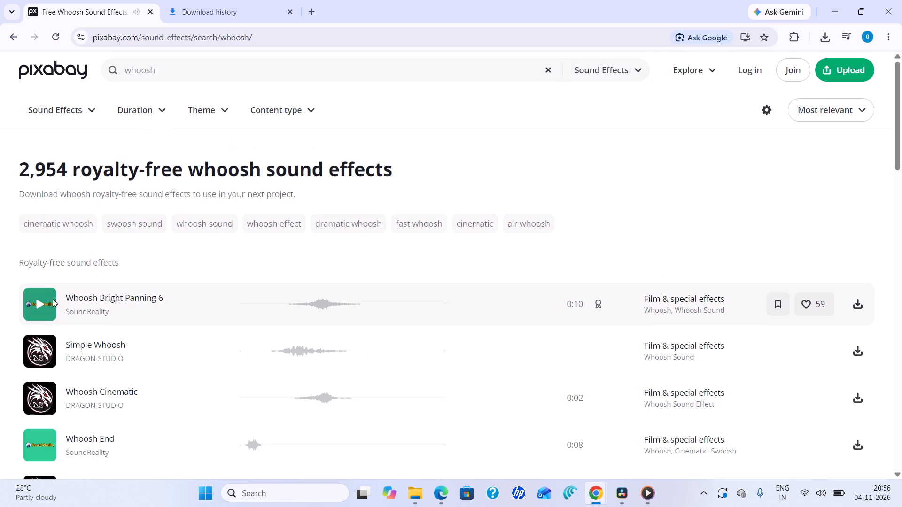
Preview the "Whoosh Bright Panning 6" and "Simple Whoosh" sound effects.
left_click(40, 303)
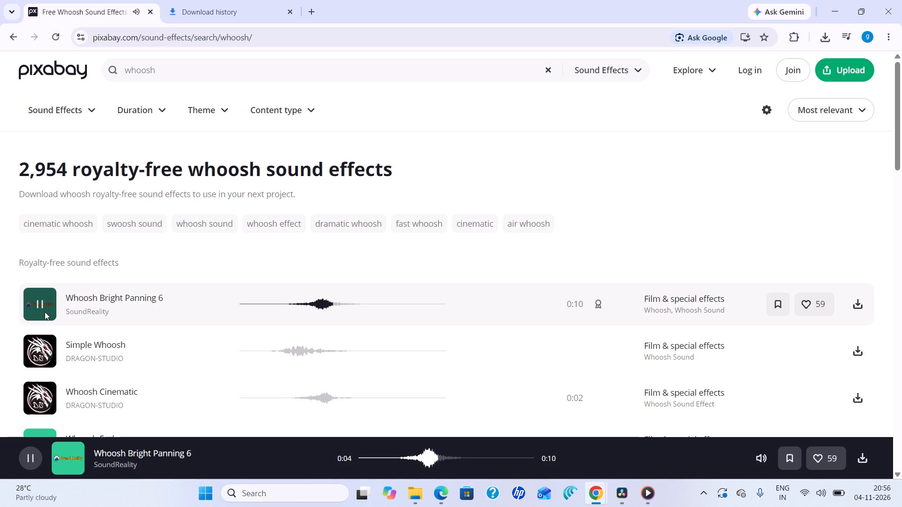
scroll(46, 329, "down", 1)
left_click(43, 301)
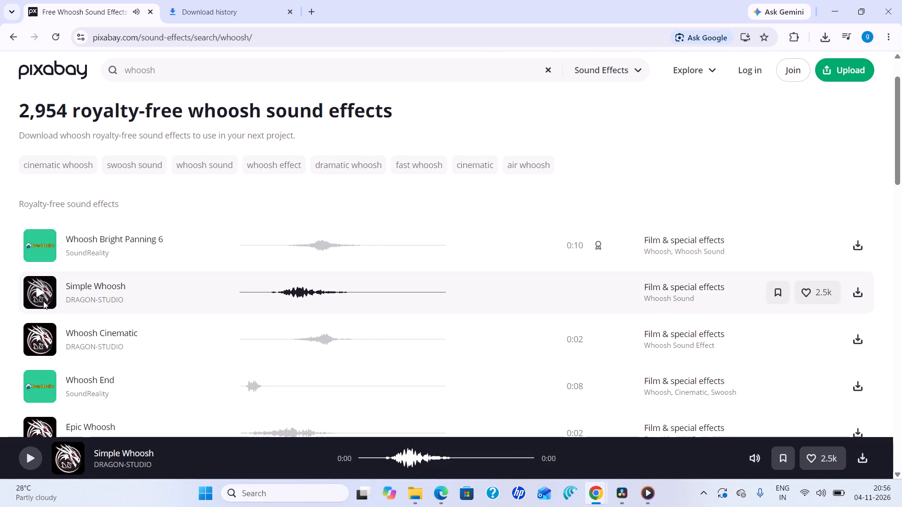
Download the "Simple Whoosh" sound by DRAGON-STUDIO, dismiss the thank-you pop-up and replay its preview.
left_click(855, 289)
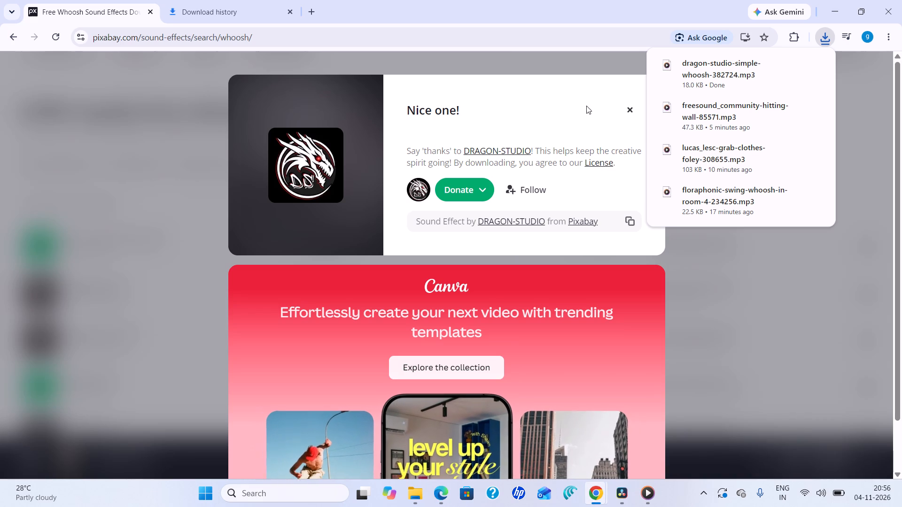
left_click(633, 111)
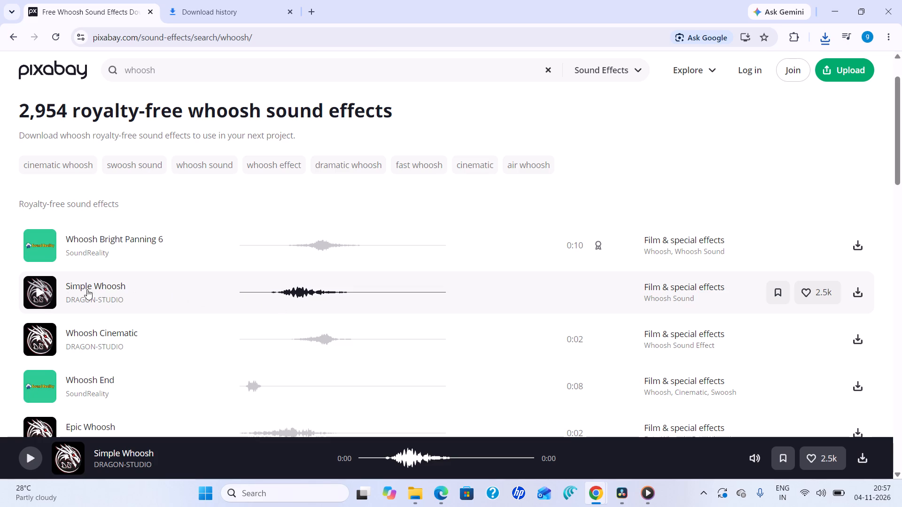
left_click(365, 457)
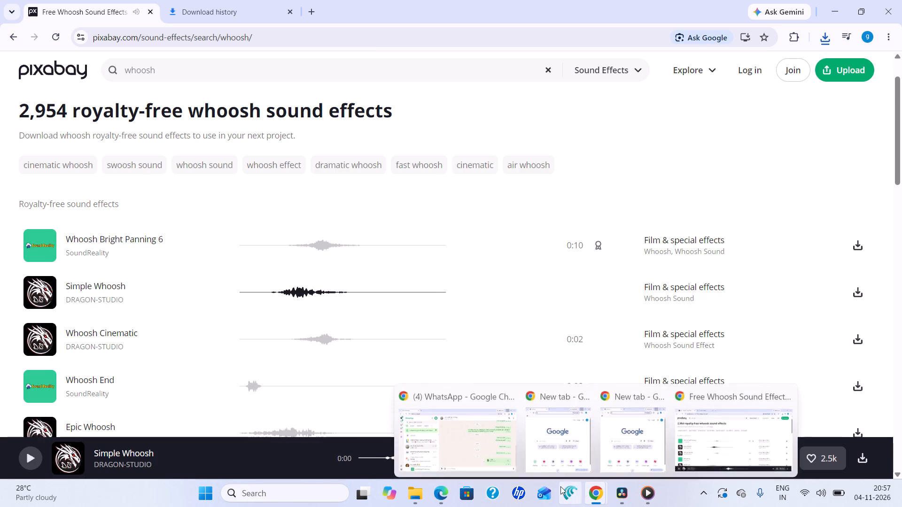
Open the Downloads folder in File Explorer and play the dragon-studio-simple-whoosh-382724 file in Media Player to check it.
left_click(416, 492)
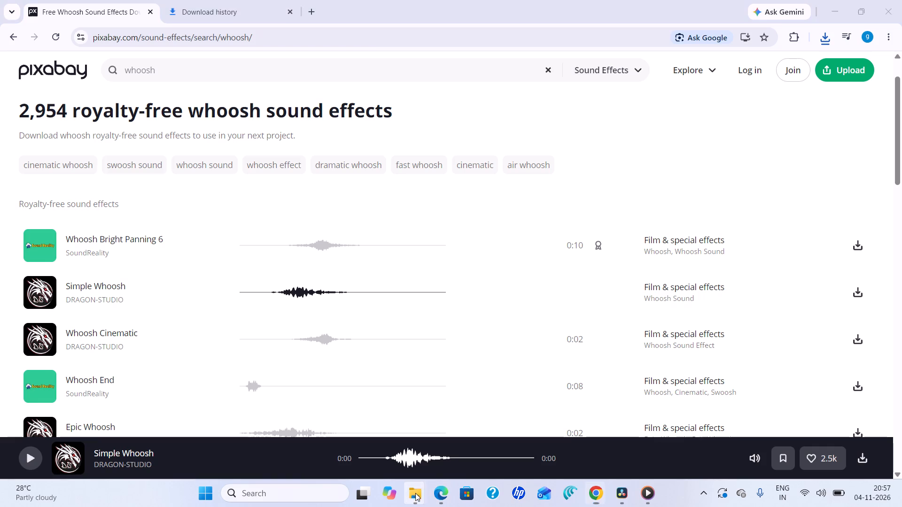
left_click(551, 443)
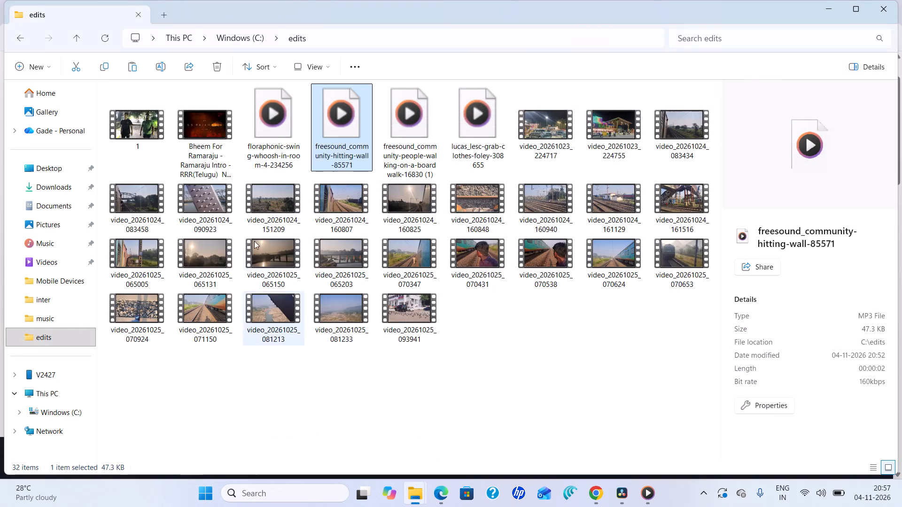
left_click(84, 181)
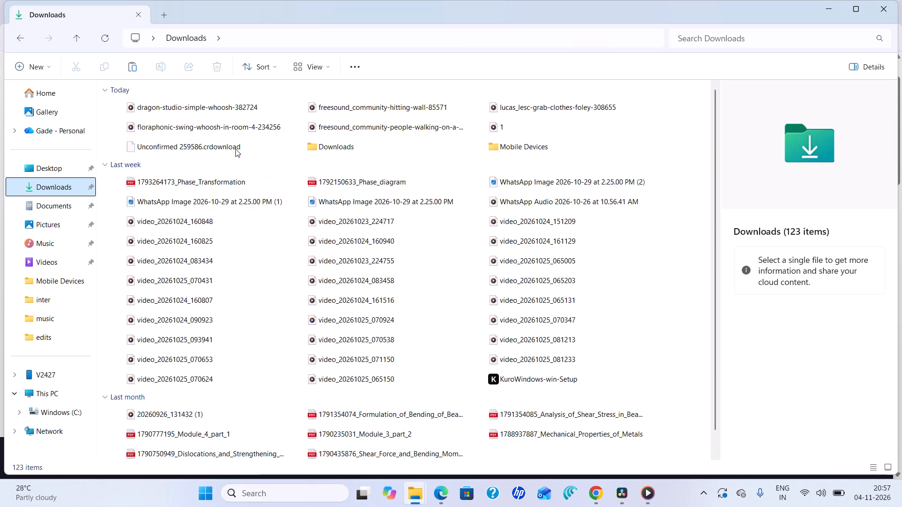
left_click(216, 110)
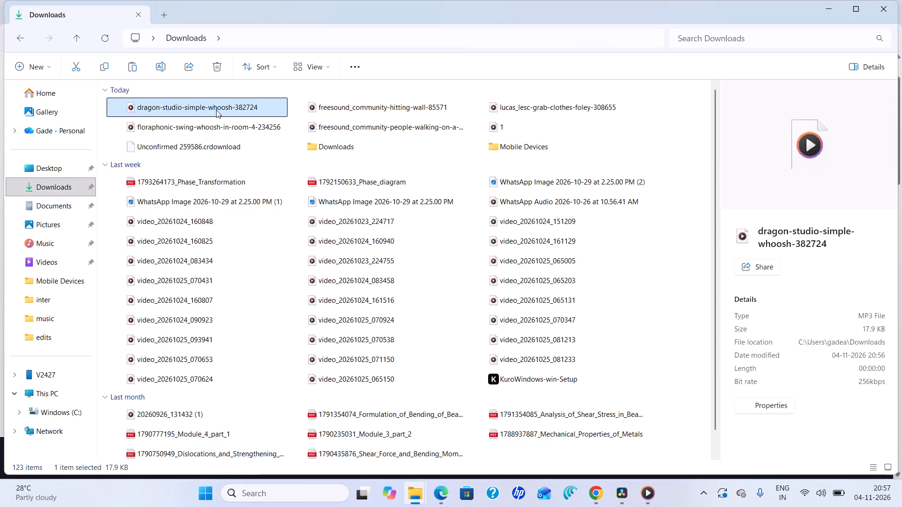
double_click(216, 109)
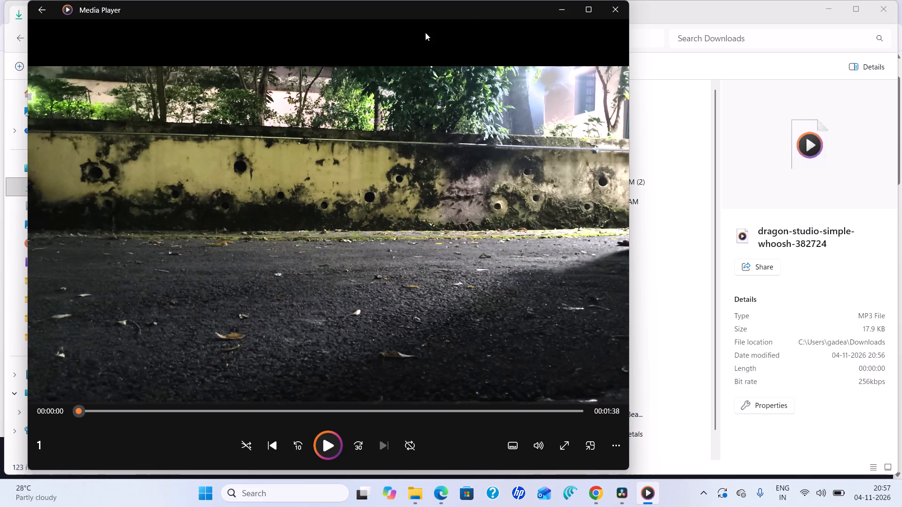
left_click(607, 5)
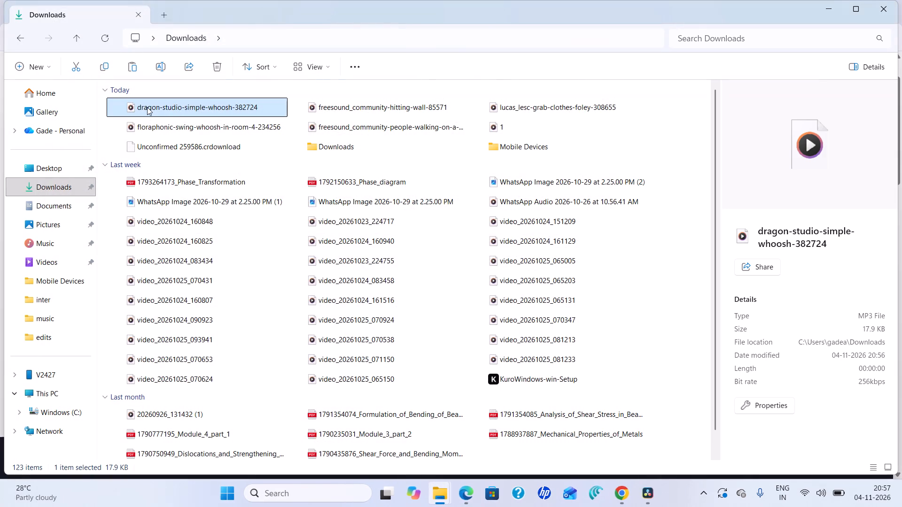
double_click(147, 107)
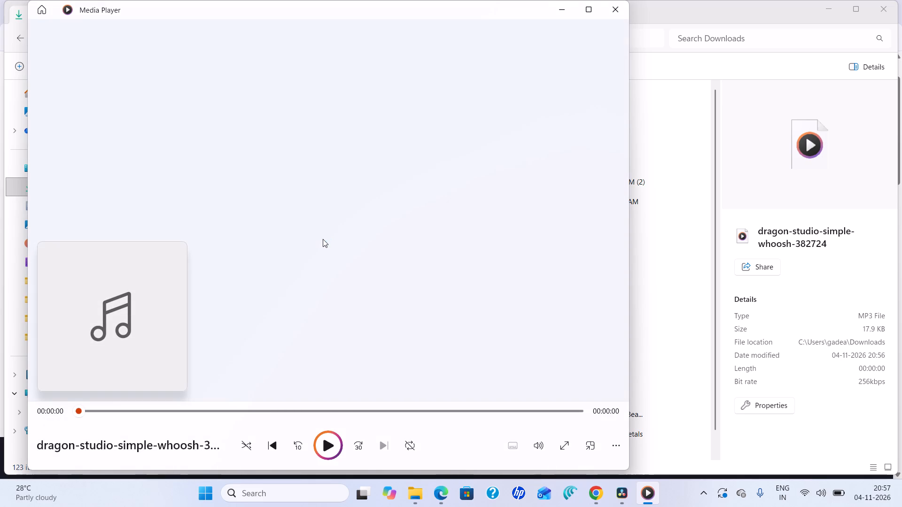
left_click(605, 14)
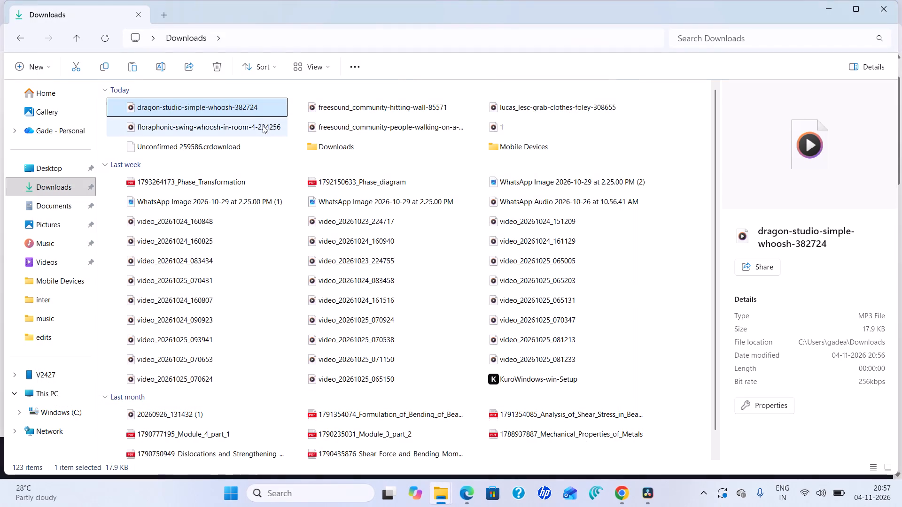
Copy the dragon-studio-simple-whoosh-382724 file from Downloads into the edits folder.
right_click(252, 109)
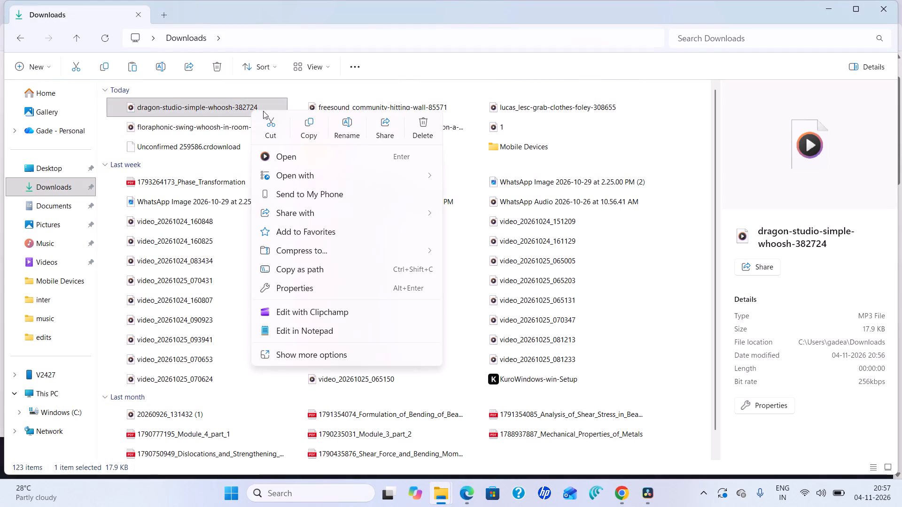
left_click(311, 128)
left_click(24, 332)
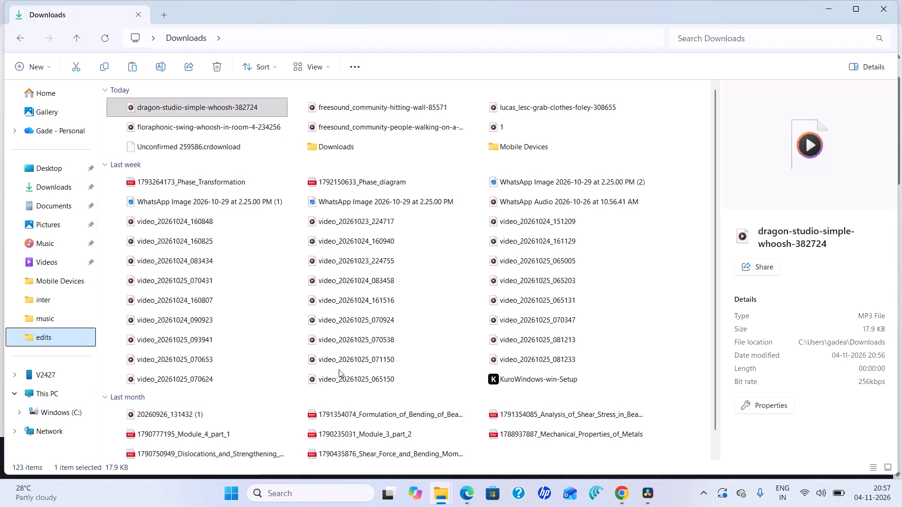
left_click(54, 339)
right_click(473, 385)
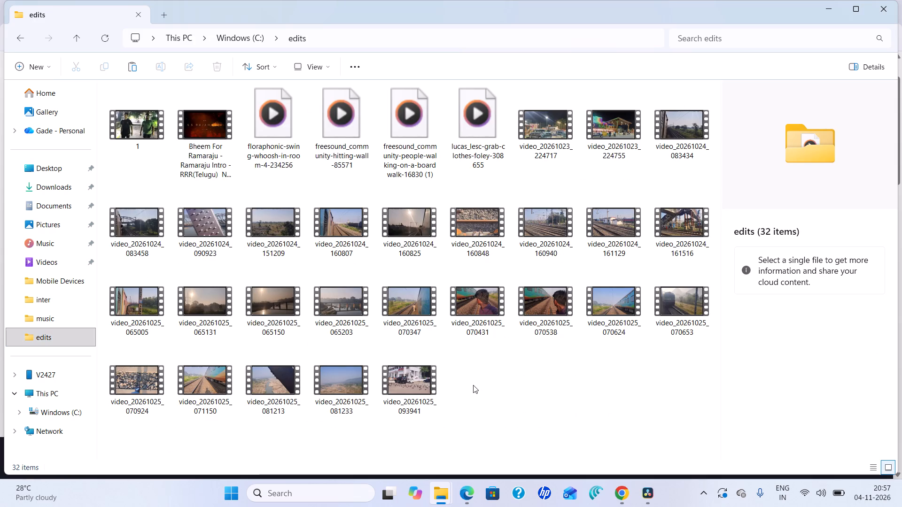
left_click(493, 399)
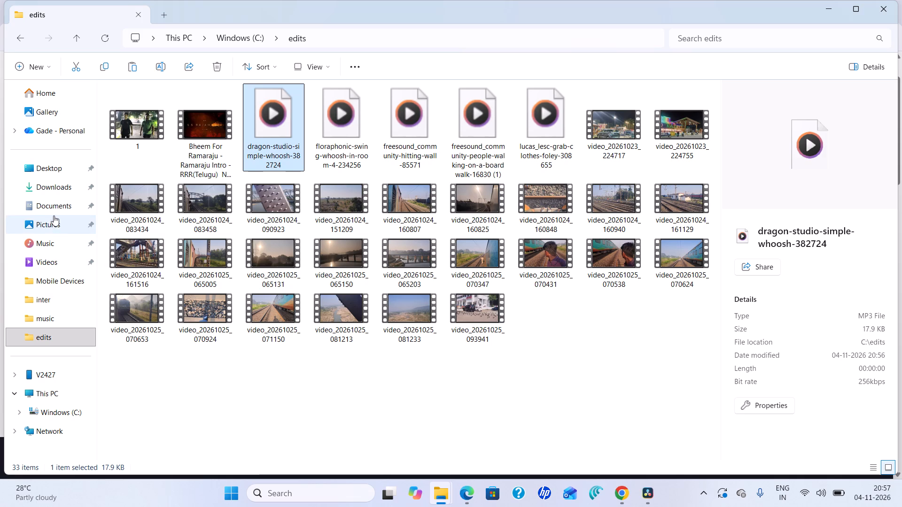
Delete the dragon-studio whoosh, floraphonic whoosh, hitting-wall, boardwalk walking and grab-clothes sound files from the Downloads folder.
right_click(61, 193)
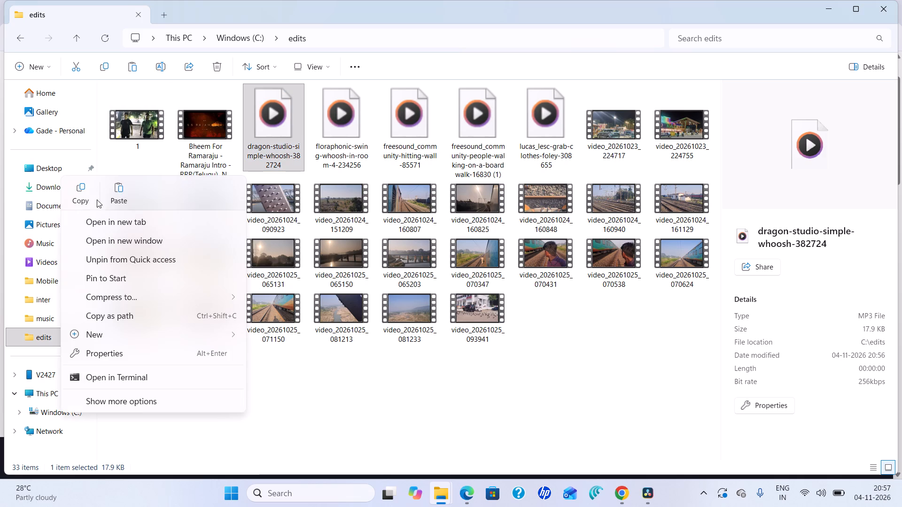
left_click(32, 185)
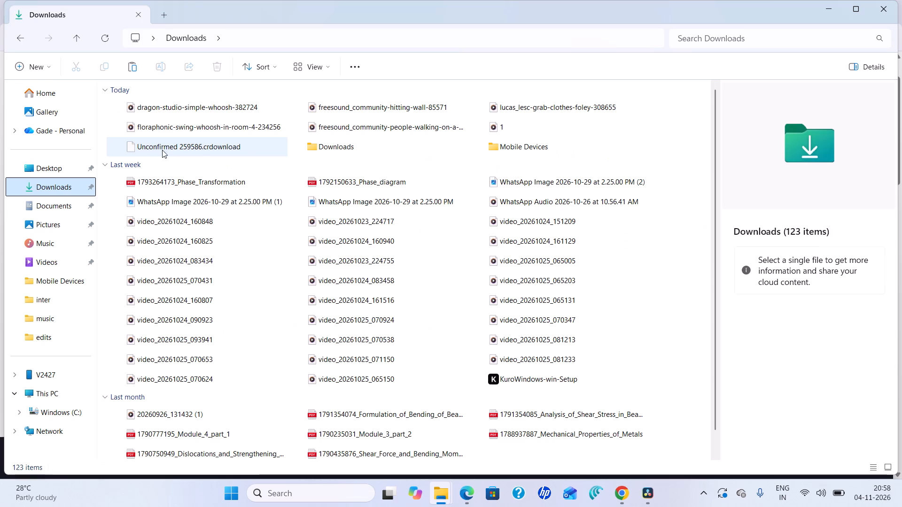
right_click(163, 125)
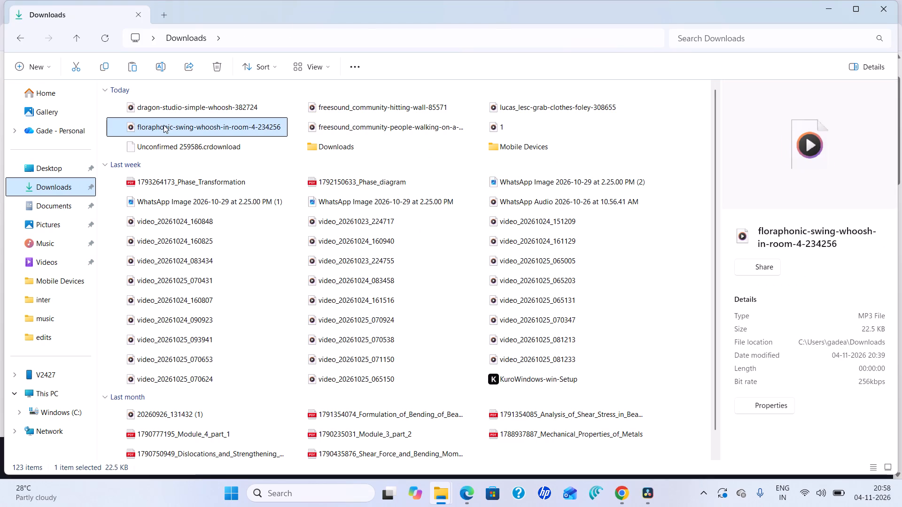
left_click(176, 107, "ctrl")
left_click(327, 117, "ctrl")
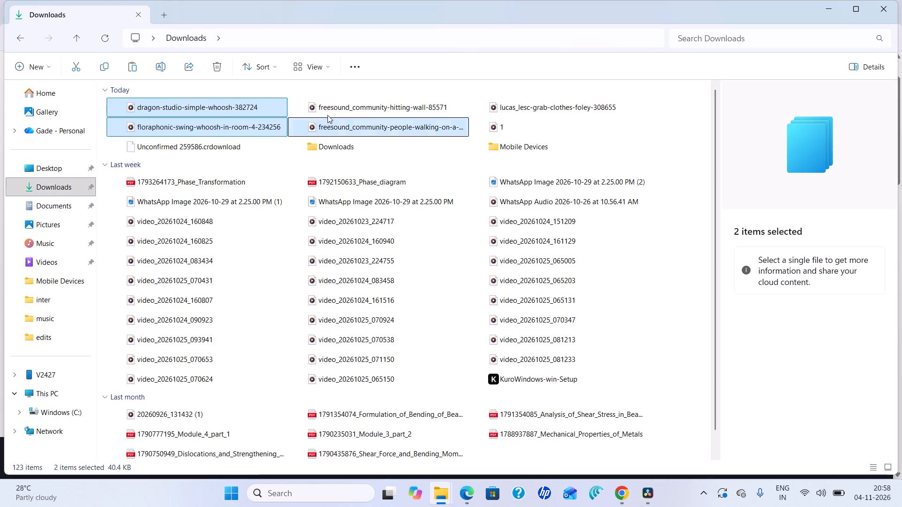
left_click(333, 108, "ctrl")
left_click(511, 109, "ctrl")
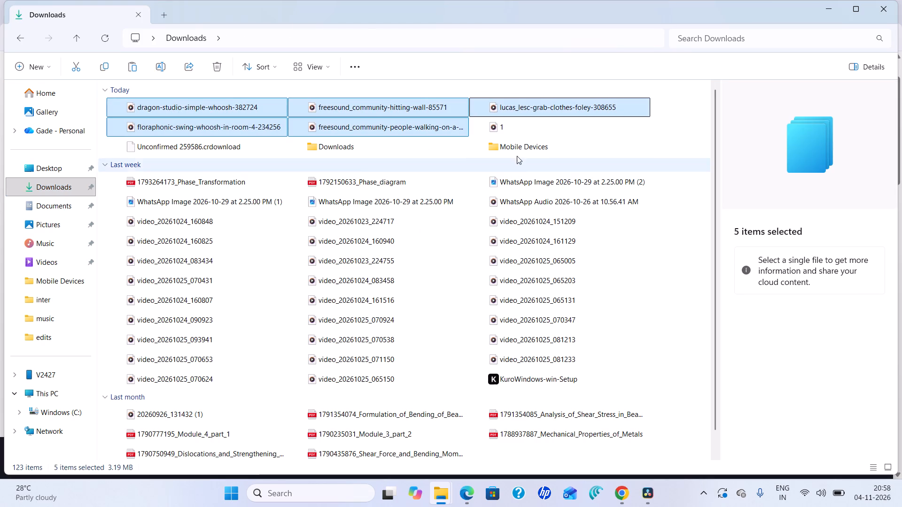
left_click(218, 69)
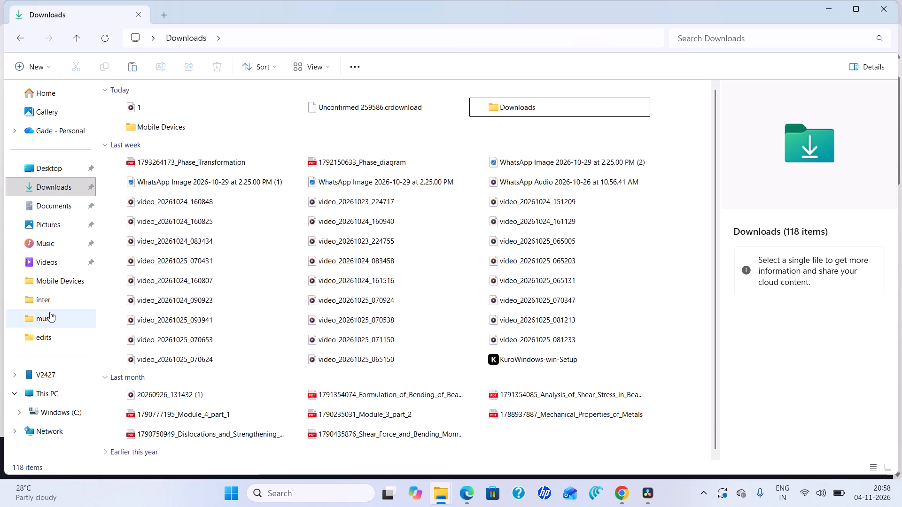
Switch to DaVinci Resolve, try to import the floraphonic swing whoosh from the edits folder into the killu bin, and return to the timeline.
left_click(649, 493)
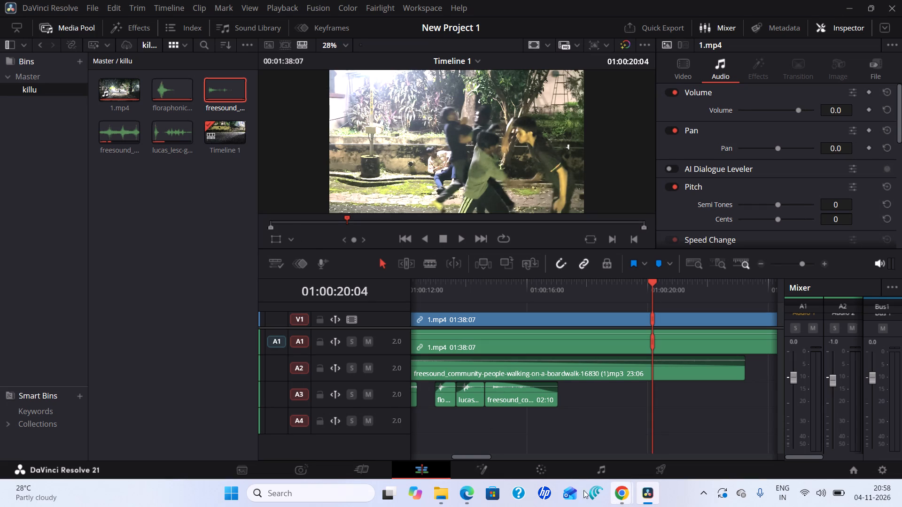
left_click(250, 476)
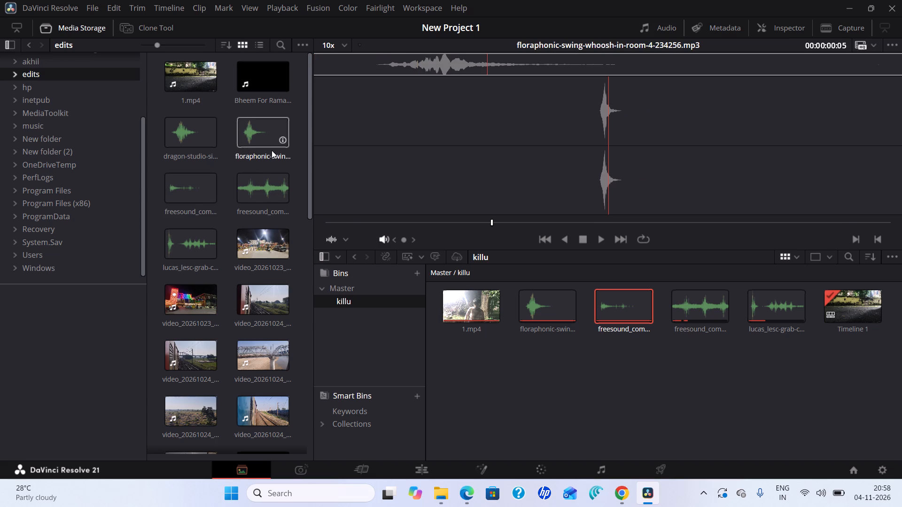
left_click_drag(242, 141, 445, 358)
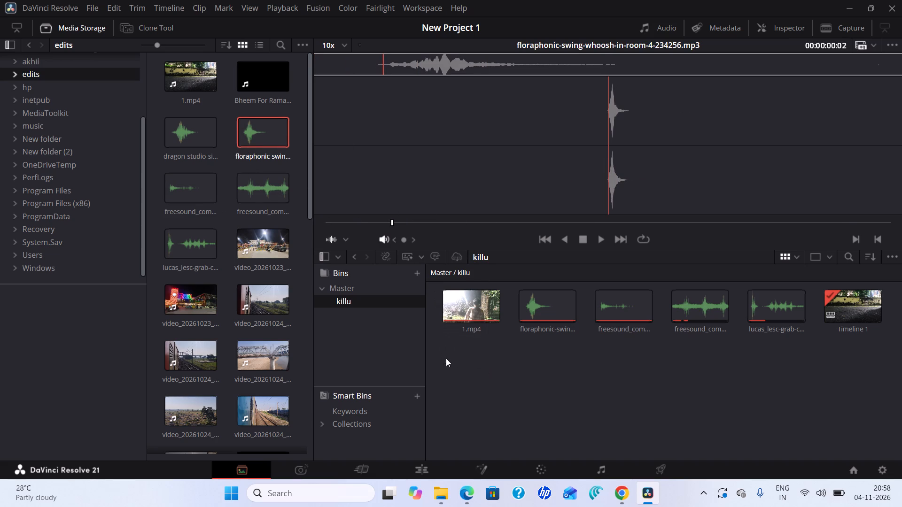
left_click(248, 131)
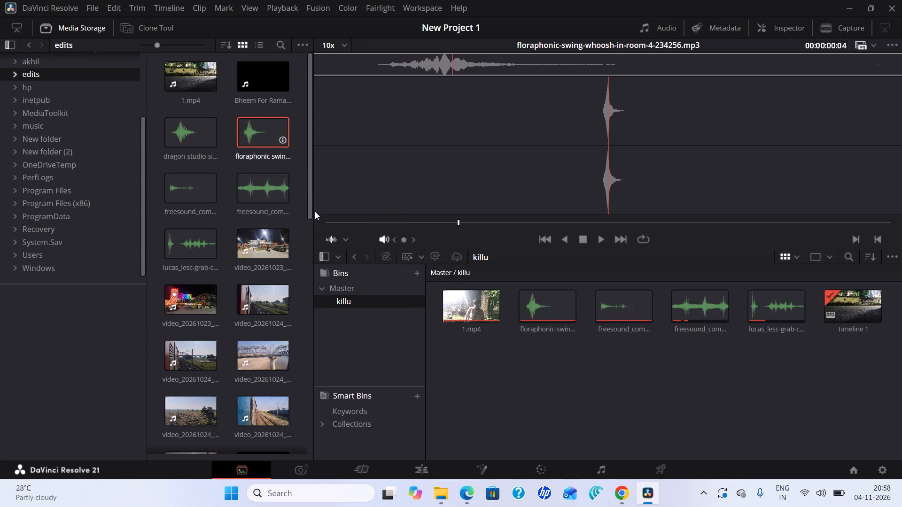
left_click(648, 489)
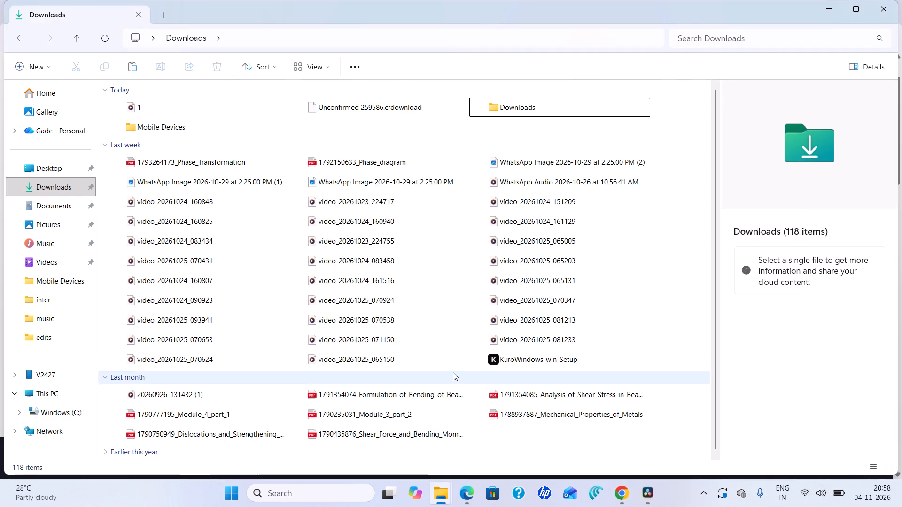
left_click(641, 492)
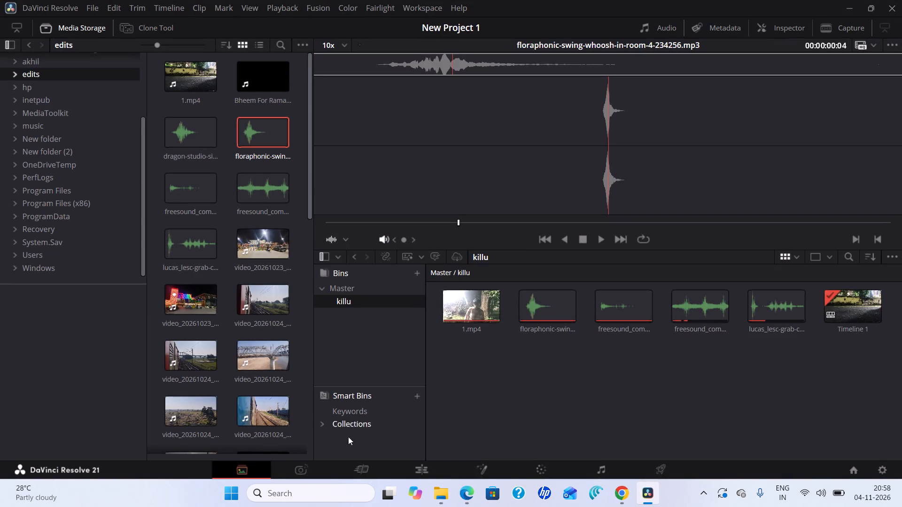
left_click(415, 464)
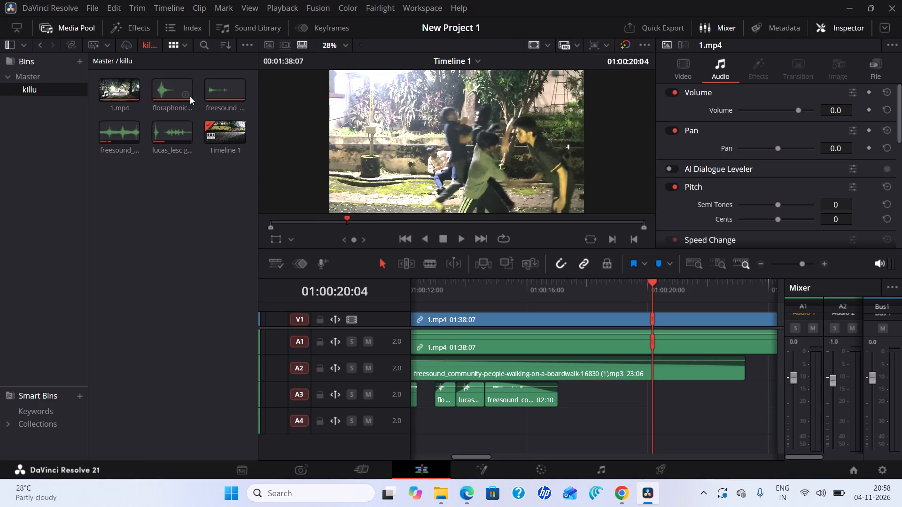
Place the floraphonic swing whoosh on track A3 directly after the 02:10 freesound clip and play back from about 01:00:14:15.
left_click_drag(159, 93, 574, 413)
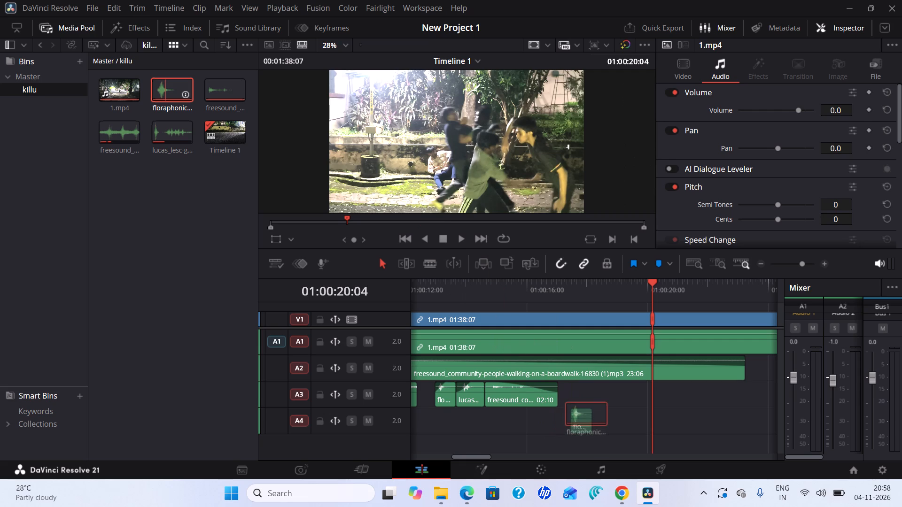
left_click_drag(574, 413, 560, 395)
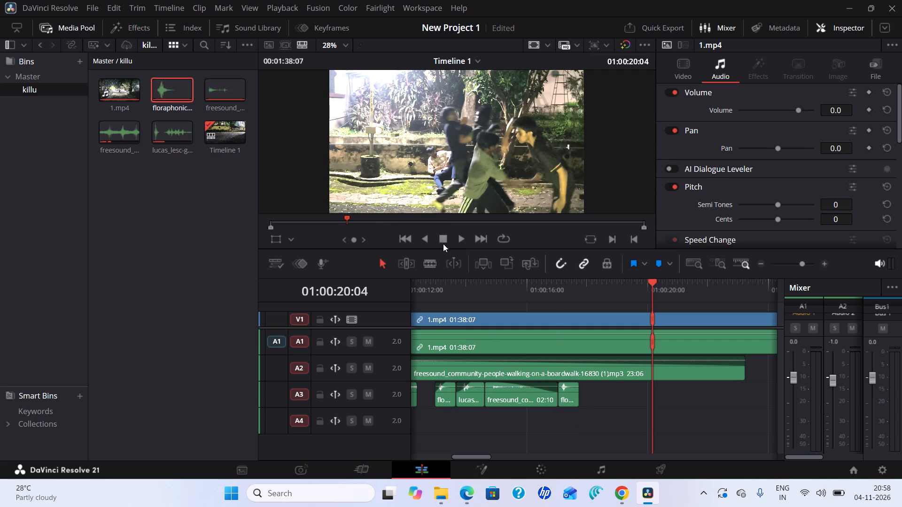
left_click_drag(652, 282, 480, 286)
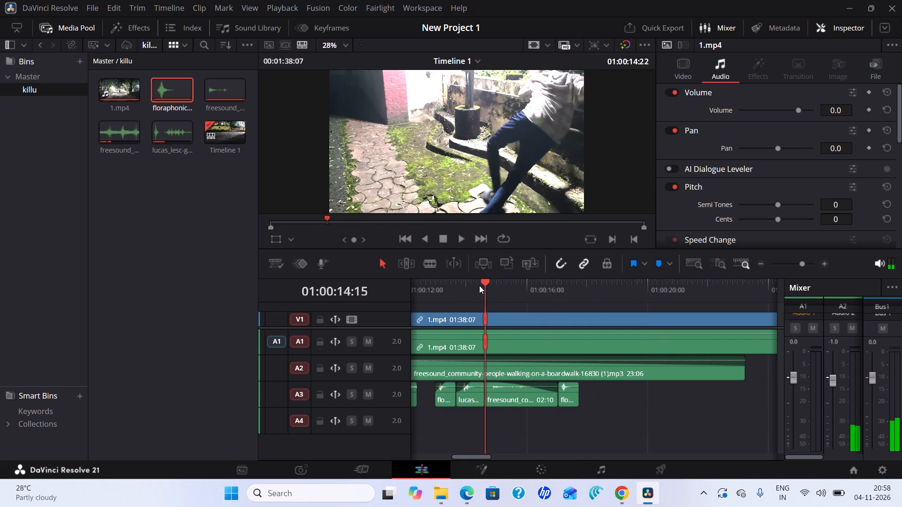
left_click(463, 237)
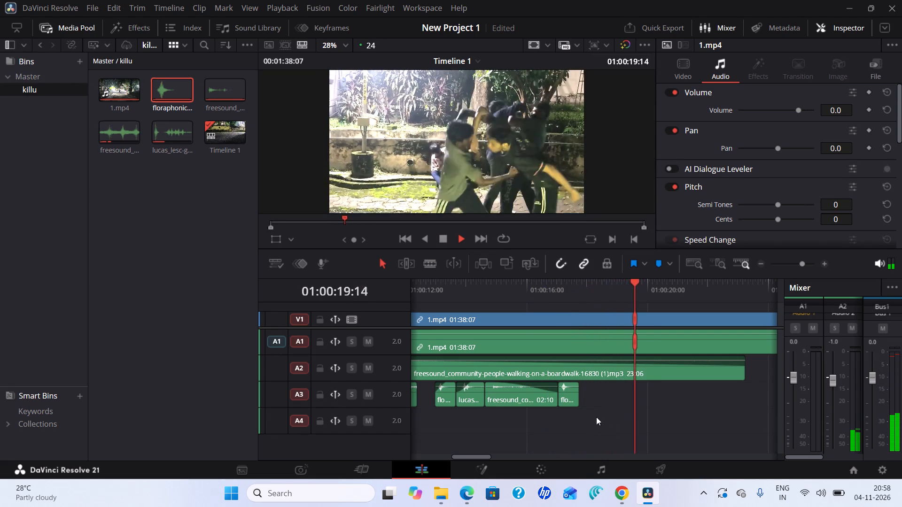
left_click(443, 237)
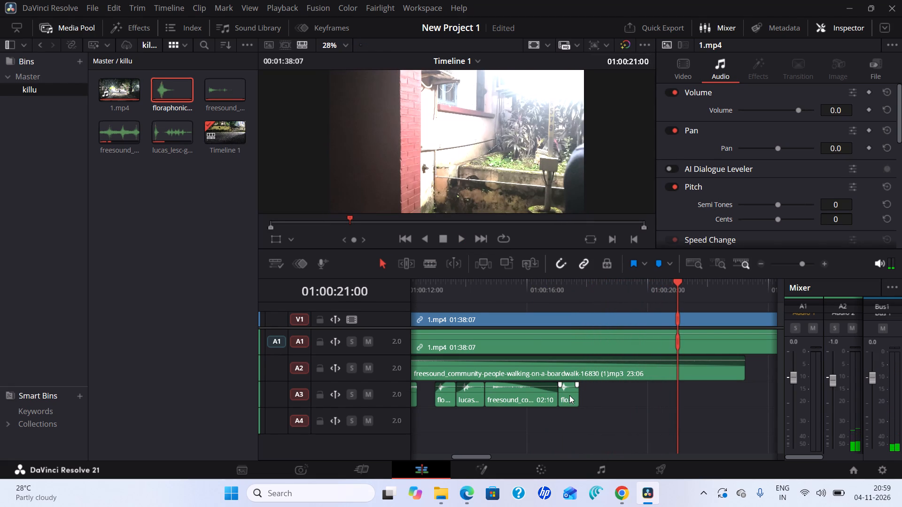
Move the newly placed floraphonic whoosh on A3 about 10 frames later and play back from about 01:00:16:02.
left_click_drag(568, 394, 575, 397)
left_click_drag(568, 392, 580, 396)
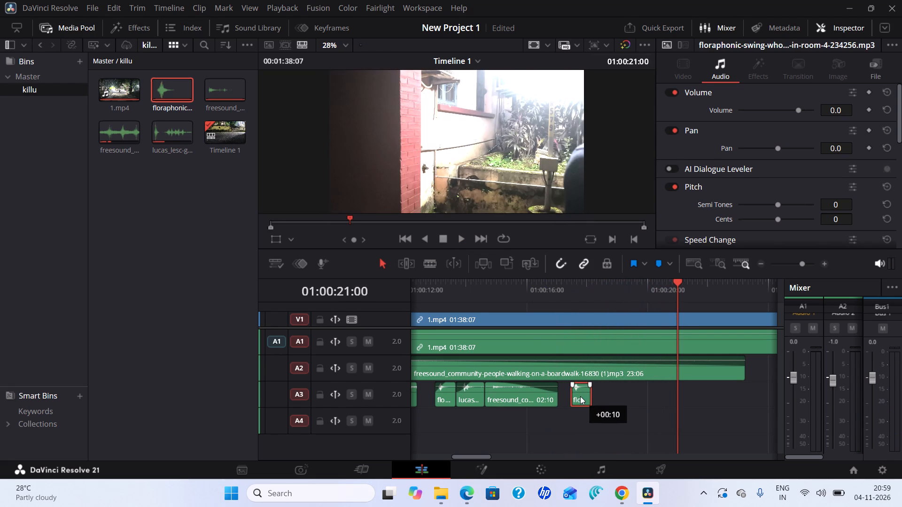
left_click_drag(580, 396, 581, 396)
left_click_drag(679, 280, 530, 295)
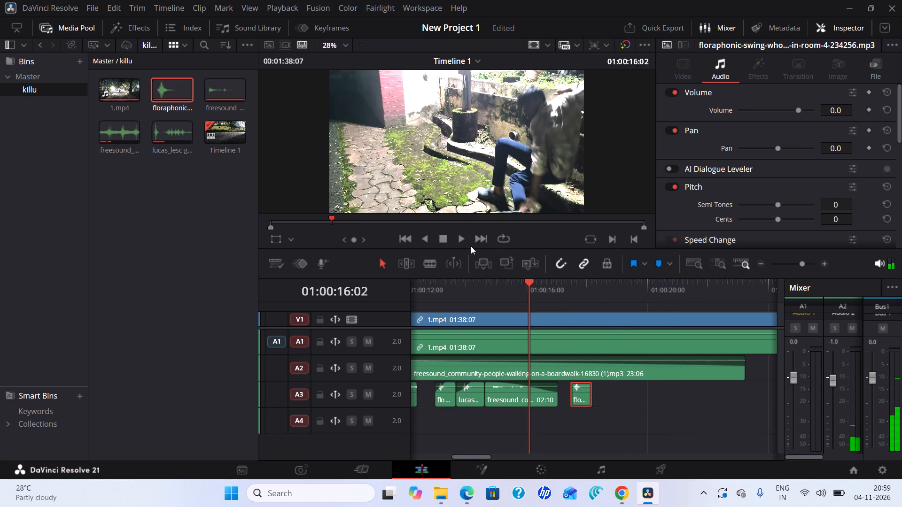
left_click(461, 239)
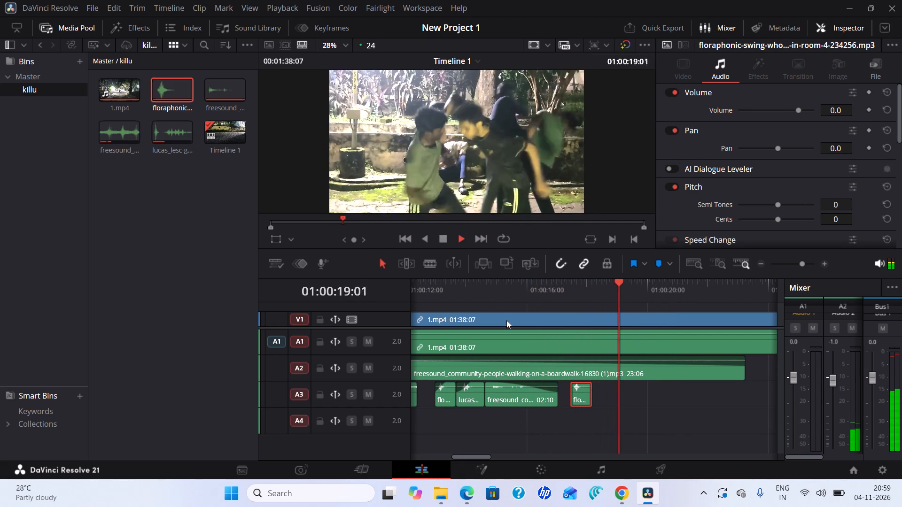
Shift the last floraphonic whoosh on A3 slightly later again and play back from about 01:00:15:08 to check its sync.
left_click_drag(582, 391, 589, 393)
left_click(447, 237)
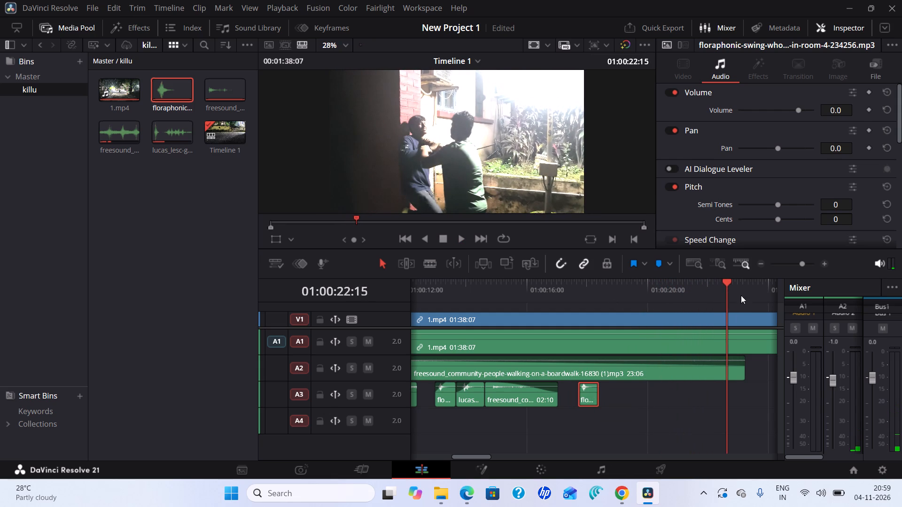
left_click_drag(725, 281, 506, 286)
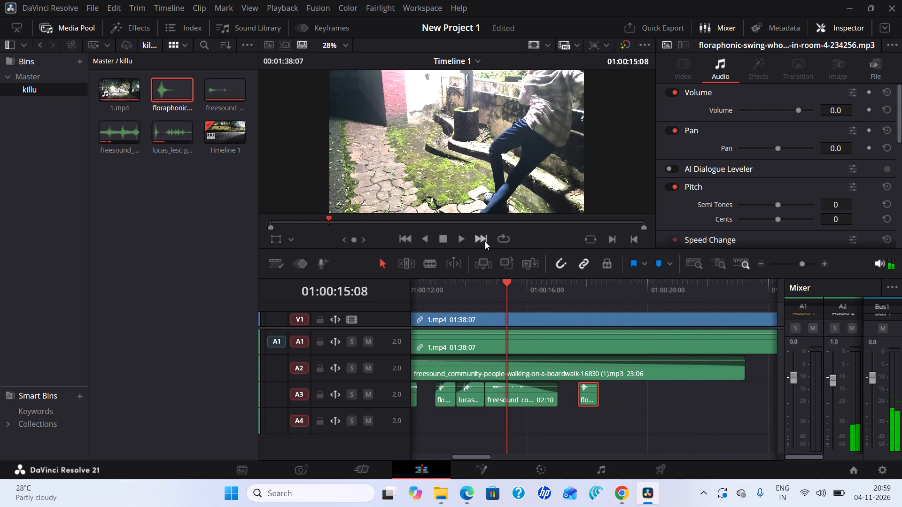
left_click(461, 237)
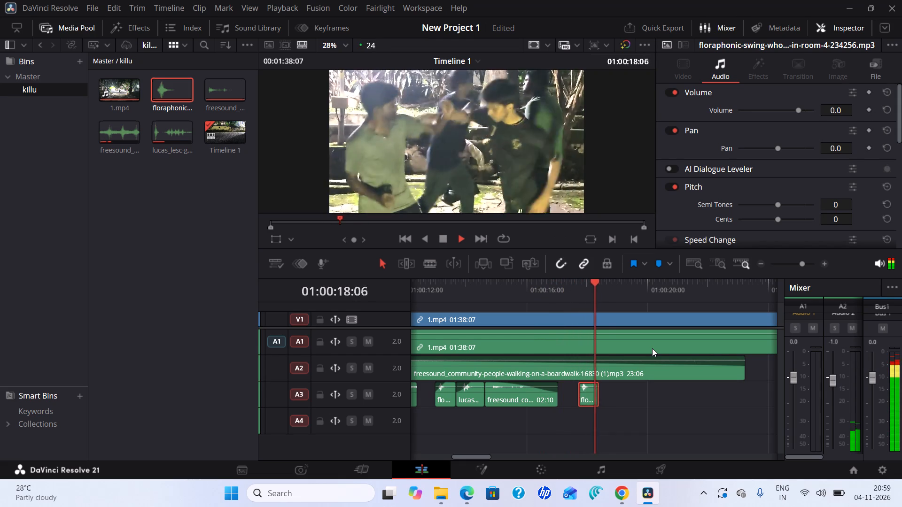
left_click(583, 384)
left_click(580, 384)
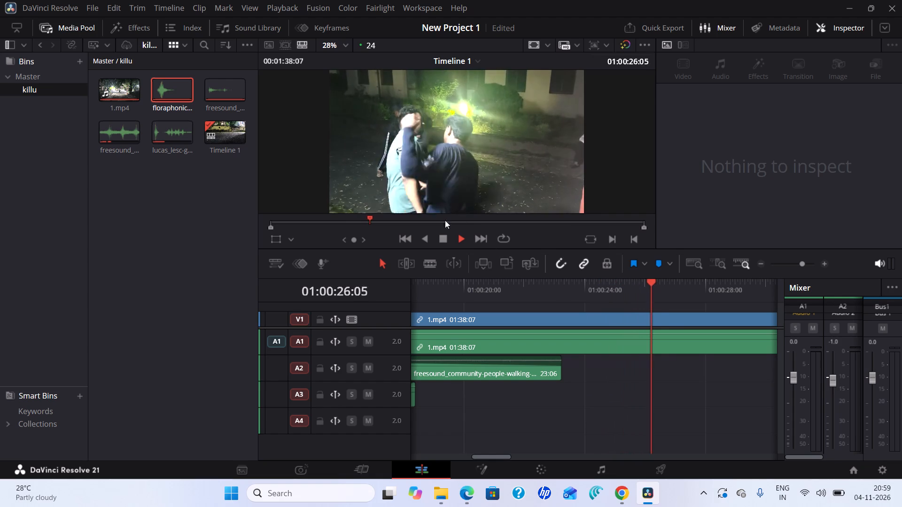
left_click(447, 237)
Scrub through the timeline from the opening walk to about 01:00:24:06 to review the footage and its sound effects.
left_click_drag(679, 279, 646, 280)
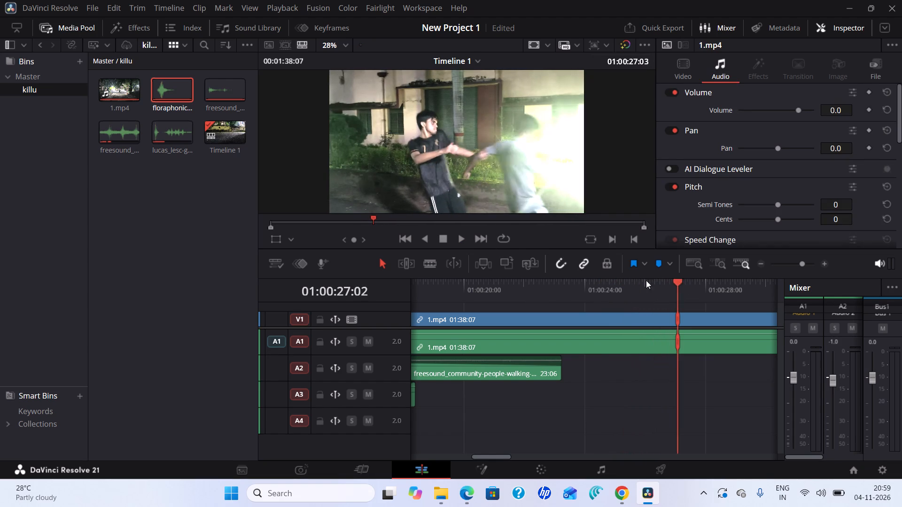
left_click_drag(646, 280, 442, 285)
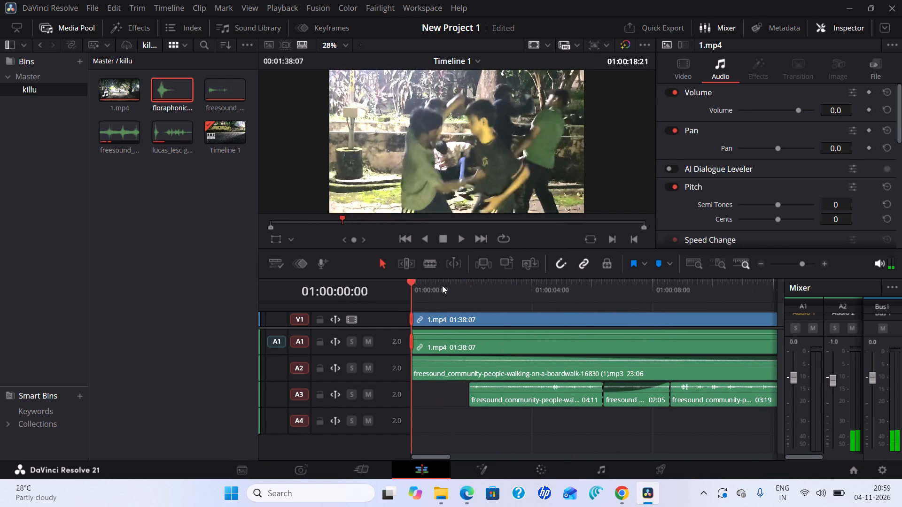
left_click_drag(442, 285, 604, 322)
left_click_drag(672, 423, 654, 417)
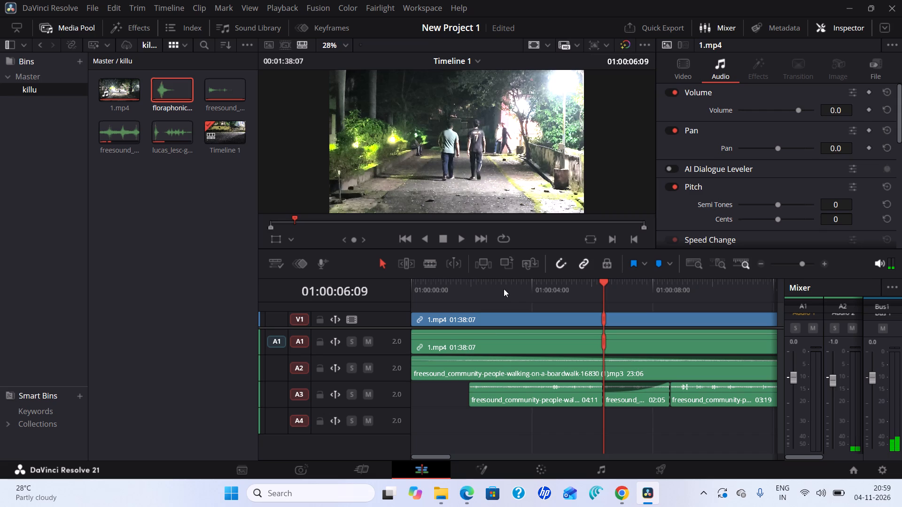
left_click_drag(513, 287, 668, 329)
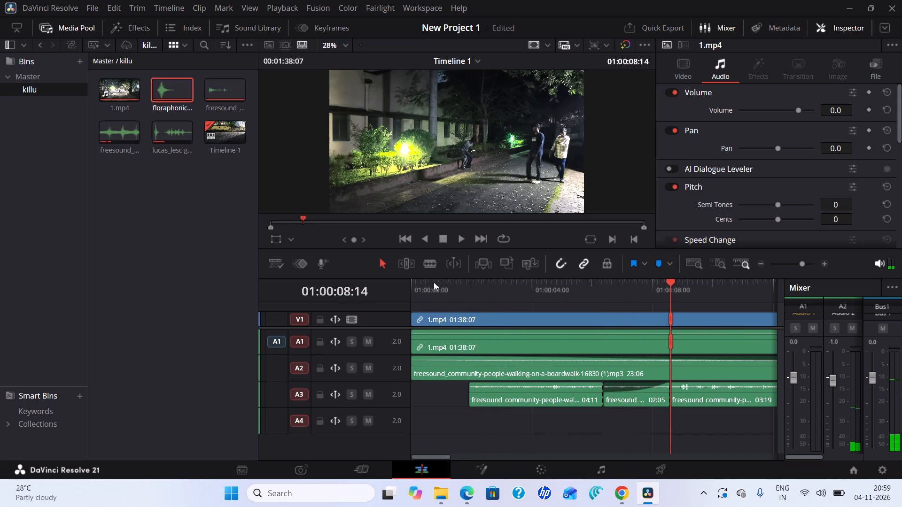
left_click_drag(305, 215, 323, 218)
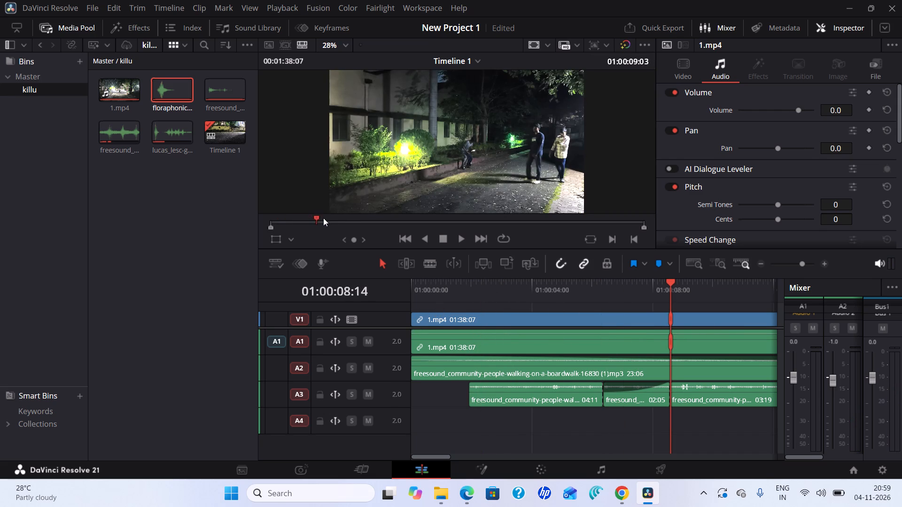
left_click_drag(323, 218, 362, 223)
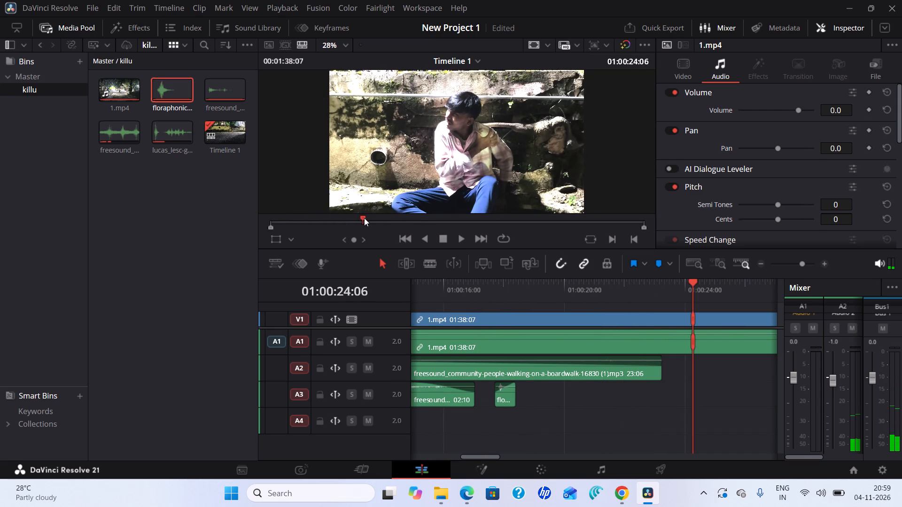
Play back from about 01:00:16:00 through the fight to check the sync of the last floraphonic whoosh on A3.
left_click_drag(362, 218, 350, 217)
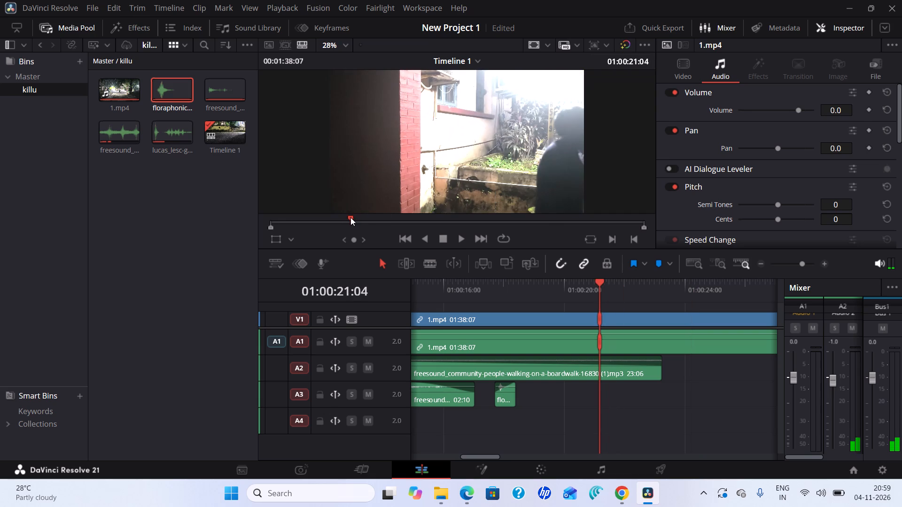
left_click_drag(350, 217, 350, 217)
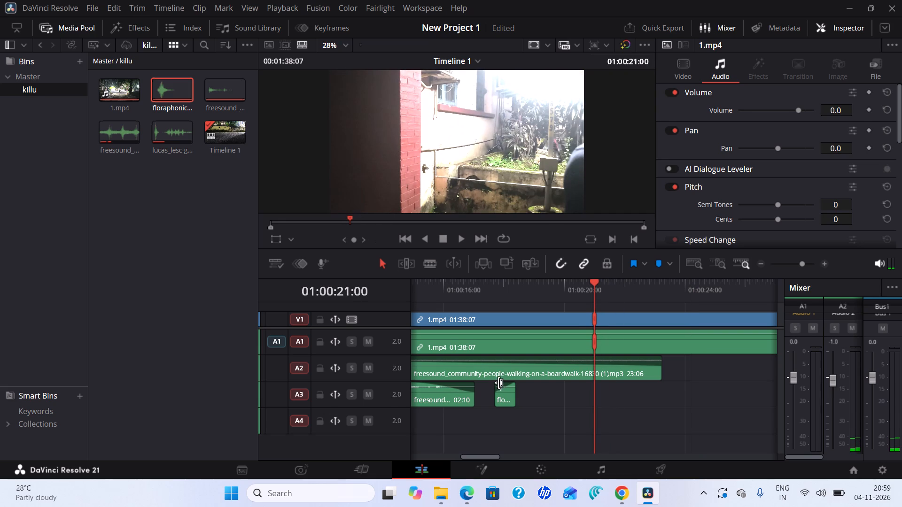
left_click_drag(597, 277, 515, 284)
left_click_drag(593, 289, 441, 299)
left_click(458, 244)
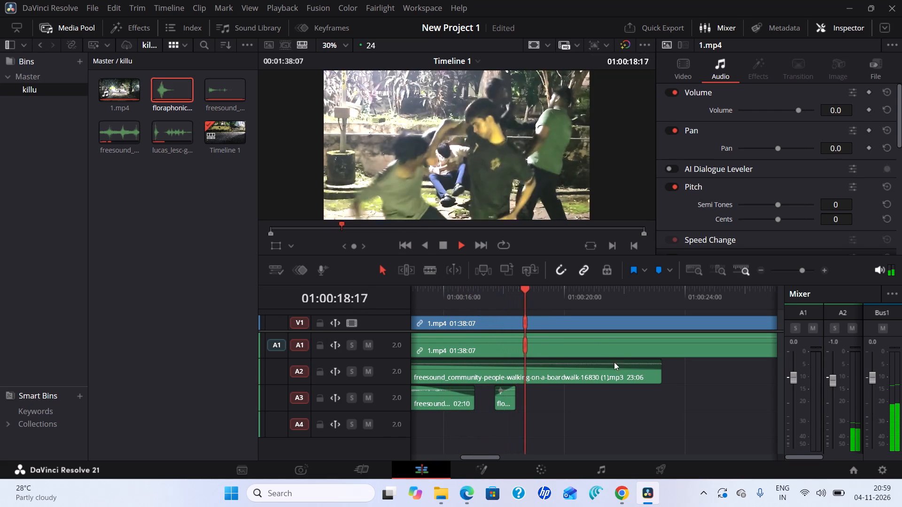
left_click(441, 245)
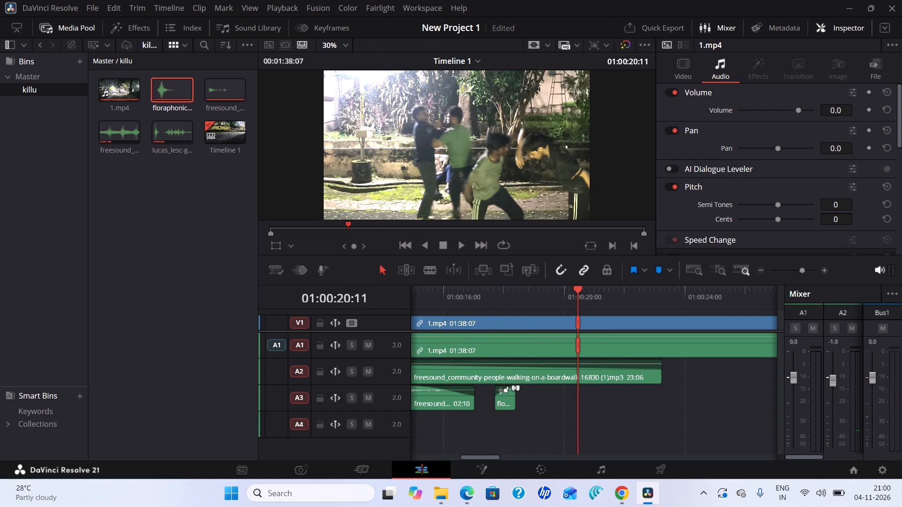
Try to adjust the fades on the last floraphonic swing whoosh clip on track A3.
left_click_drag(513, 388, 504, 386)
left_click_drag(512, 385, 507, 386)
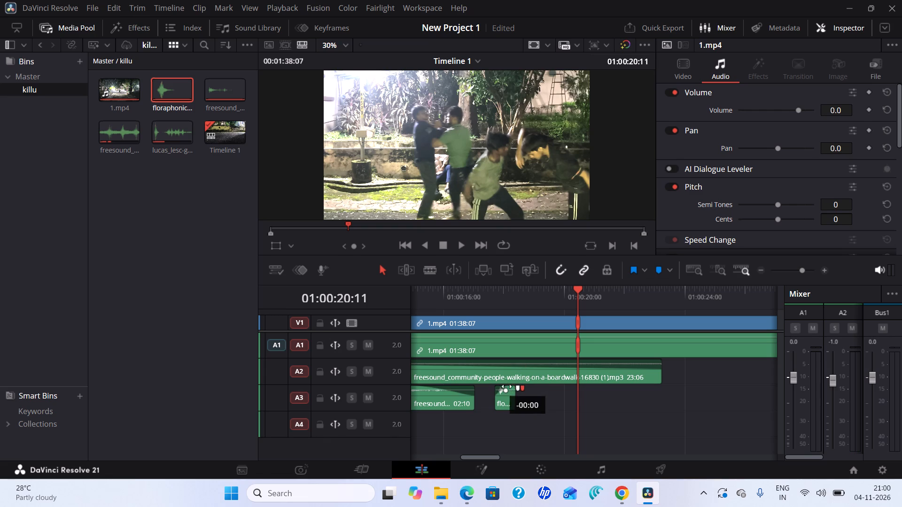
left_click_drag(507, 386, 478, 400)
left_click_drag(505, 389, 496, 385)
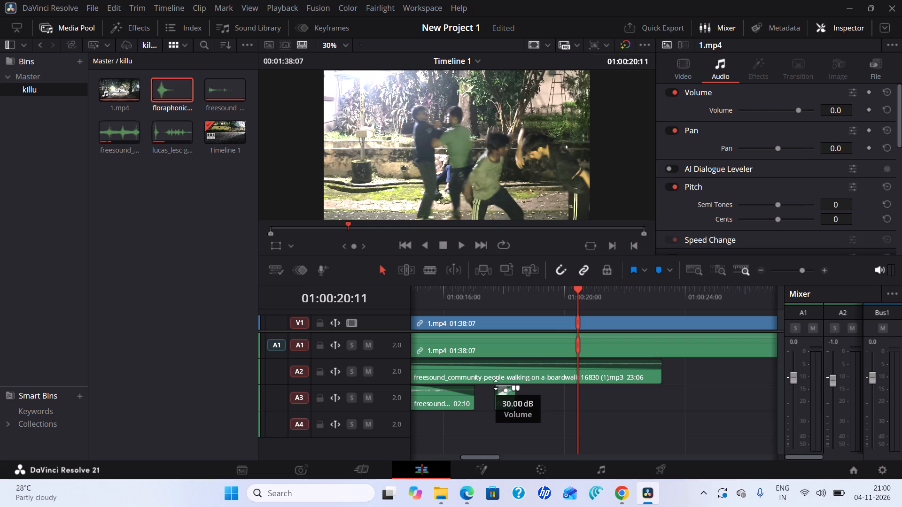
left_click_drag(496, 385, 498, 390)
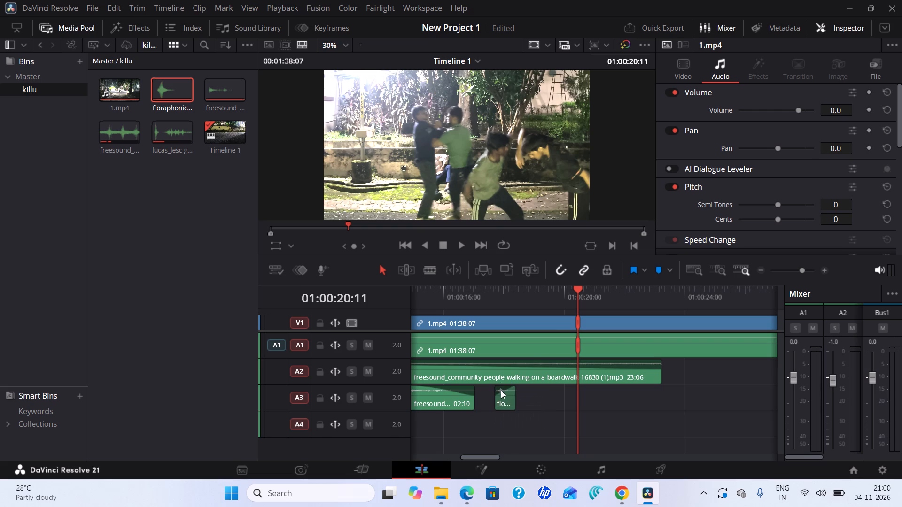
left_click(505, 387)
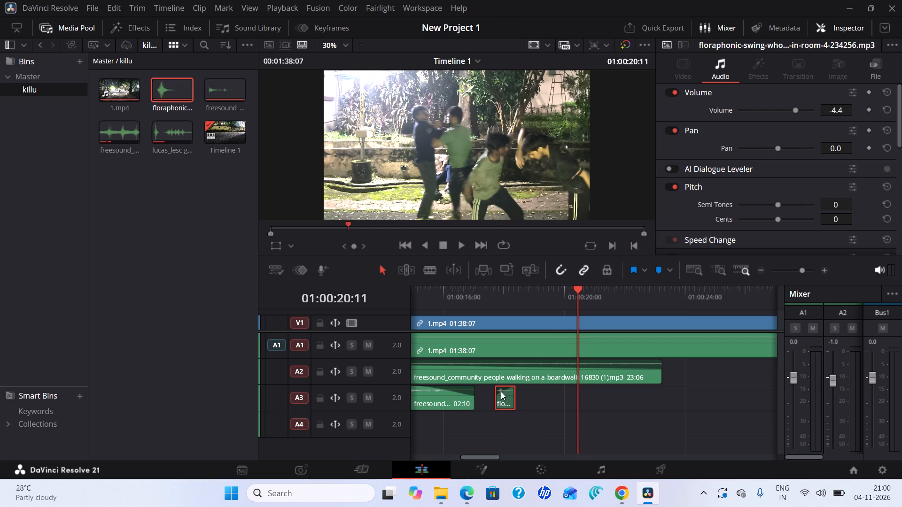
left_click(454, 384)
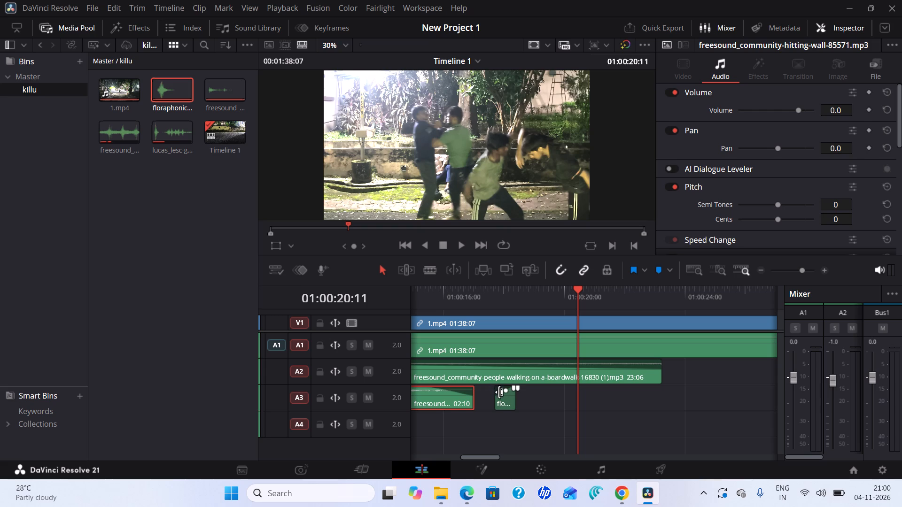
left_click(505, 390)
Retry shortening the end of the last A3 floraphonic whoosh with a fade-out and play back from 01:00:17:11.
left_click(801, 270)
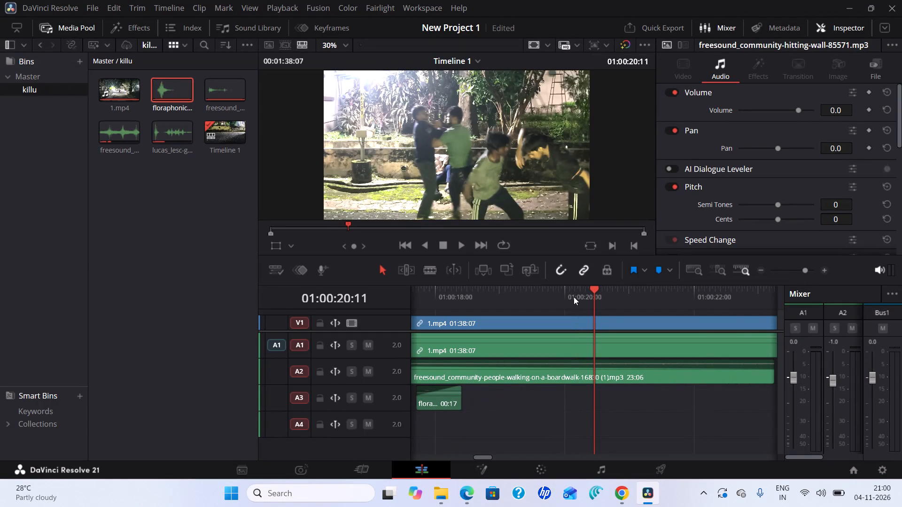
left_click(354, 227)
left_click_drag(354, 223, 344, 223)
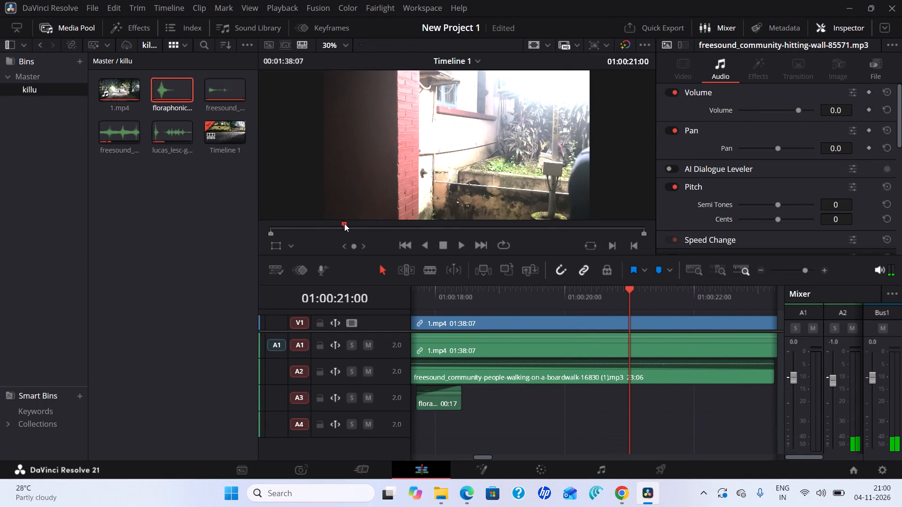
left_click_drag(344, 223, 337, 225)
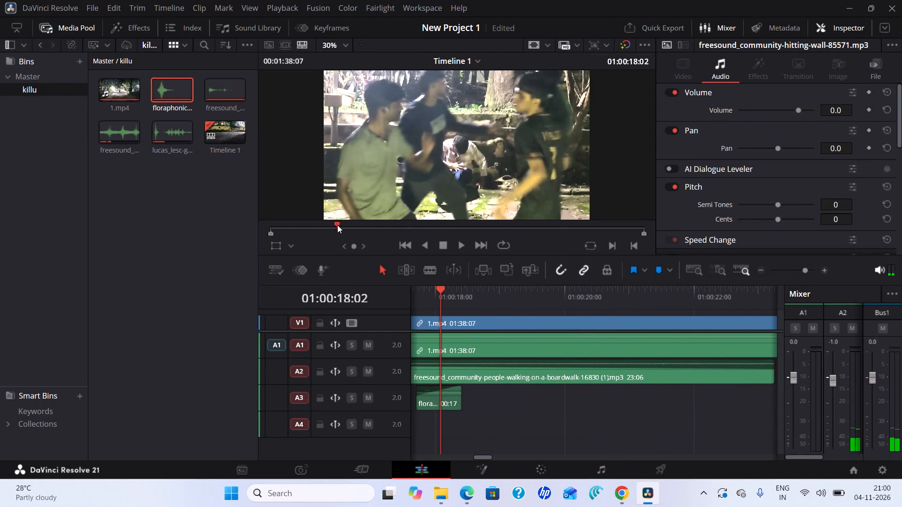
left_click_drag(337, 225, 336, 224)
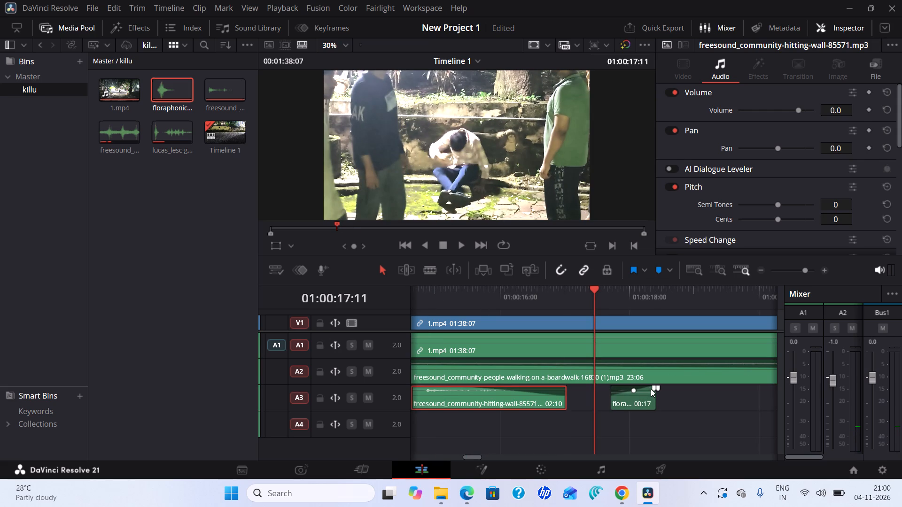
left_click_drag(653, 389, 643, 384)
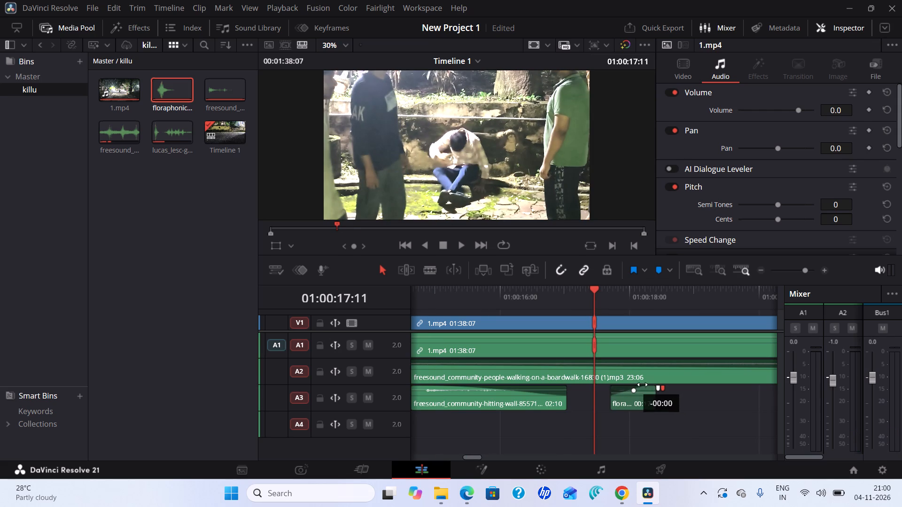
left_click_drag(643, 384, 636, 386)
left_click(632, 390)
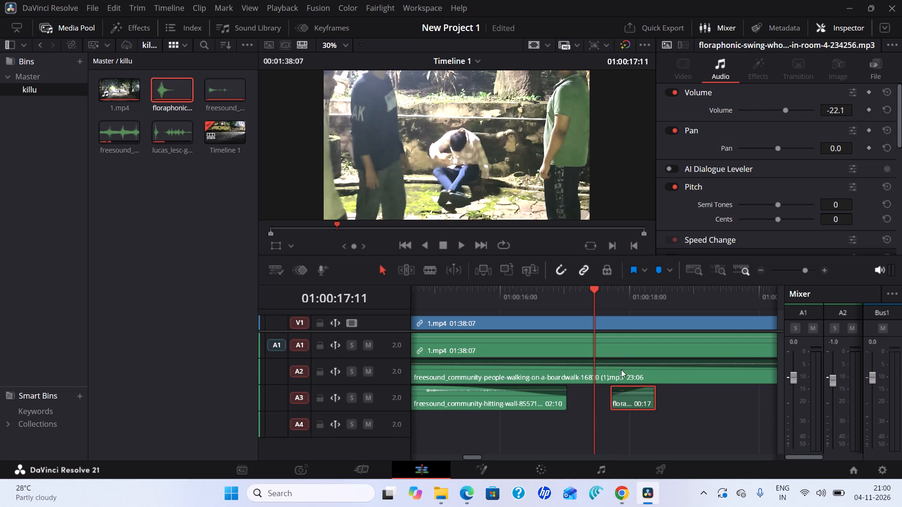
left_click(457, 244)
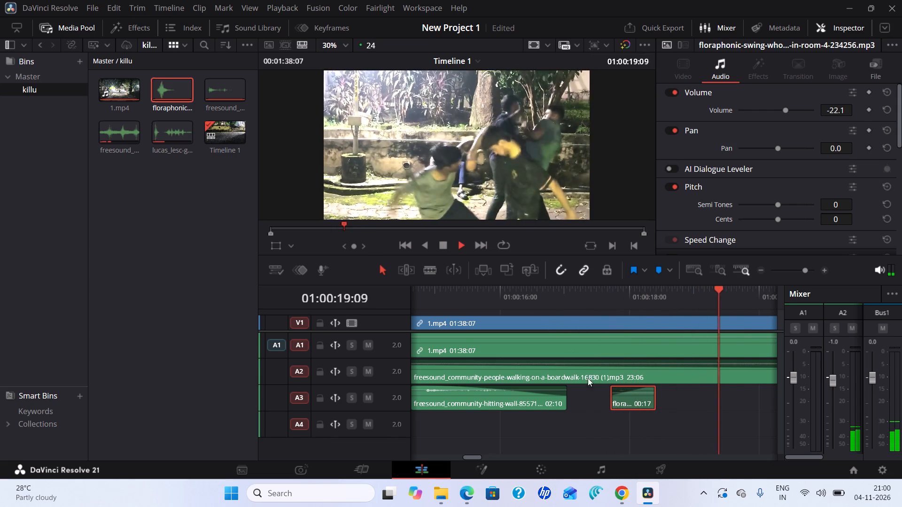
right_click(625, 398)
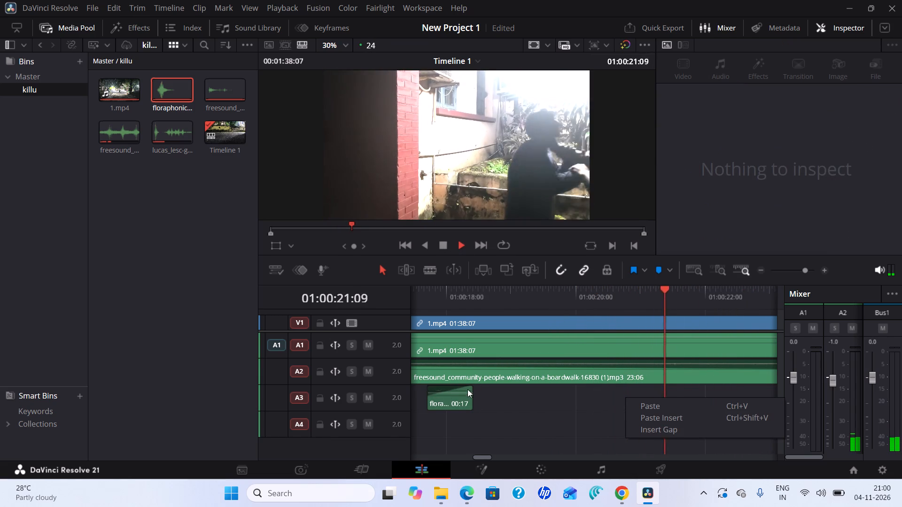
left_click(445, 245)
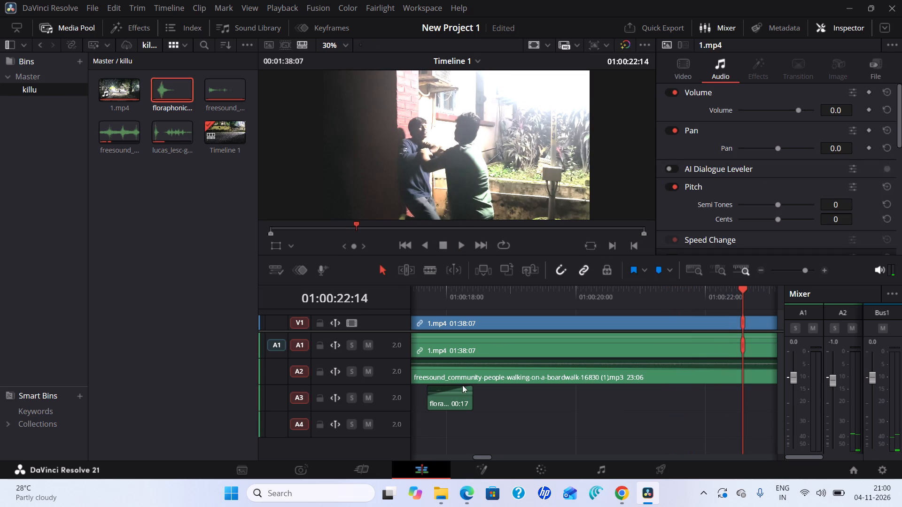
Replace the last floraphonic whoosh on A3 with a fresh copy starting at about 01:00:17:21, with a short fade-in.
right_click(458, 390)
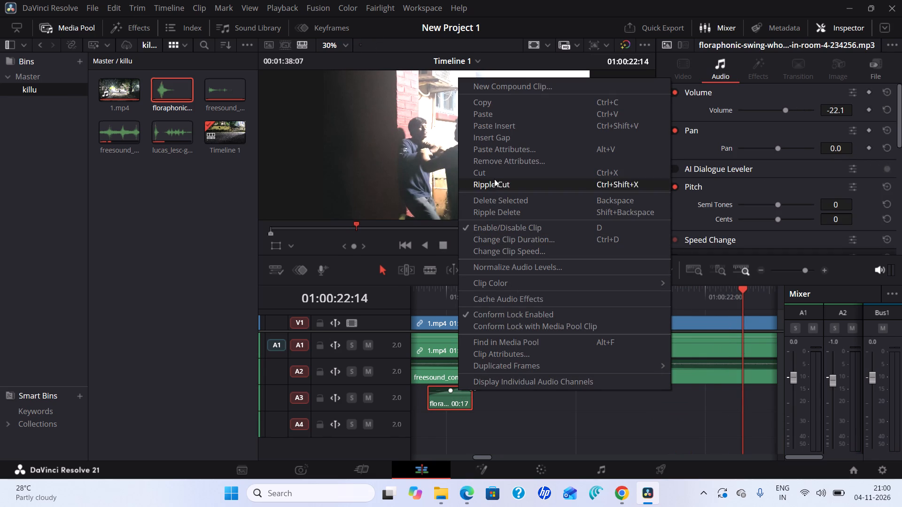
left_click(492, 169)
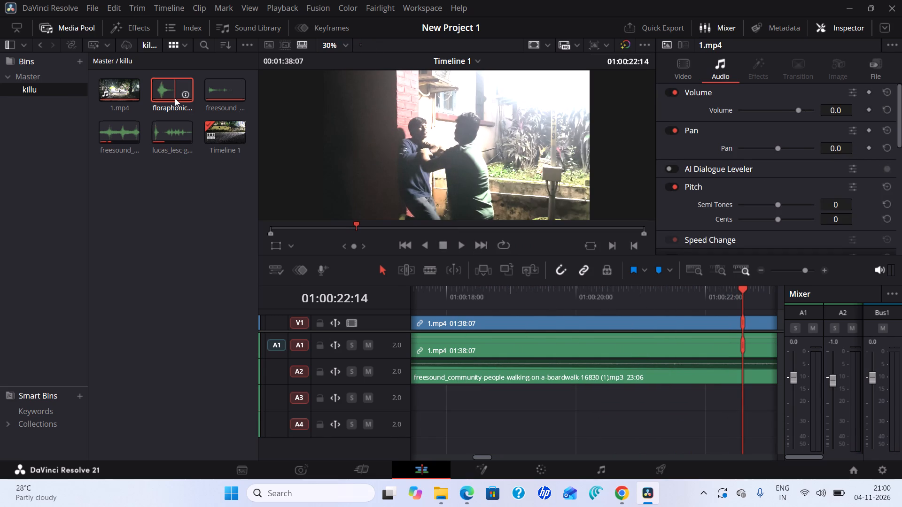
left_click_drag(175, 98, 450, 413)
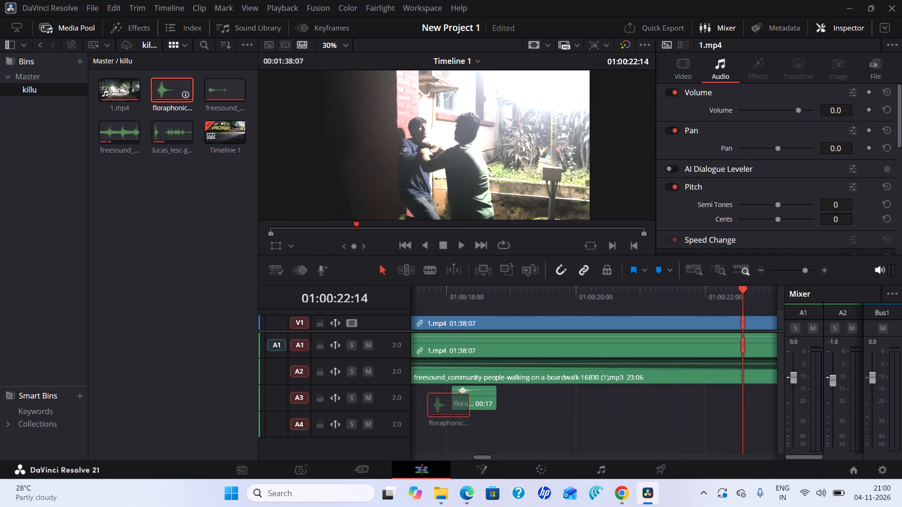
left_click_drag(450, 413, 436, 412)
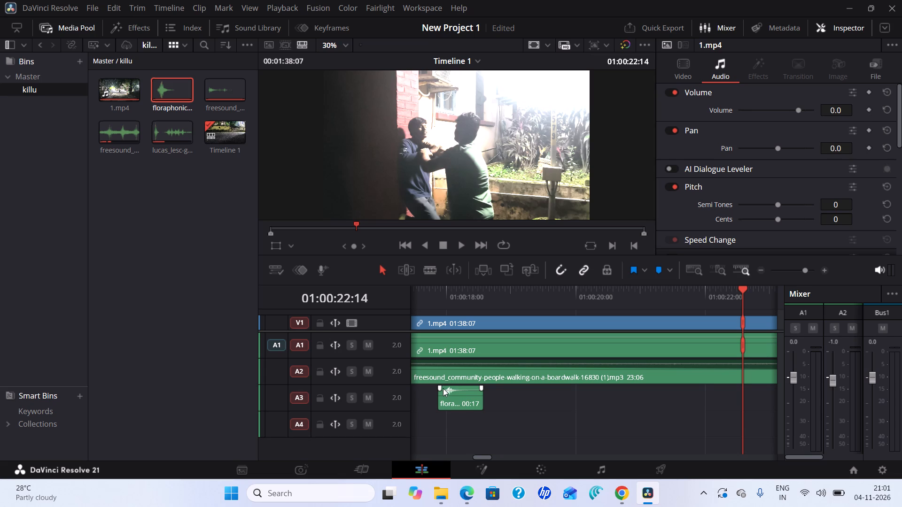
left_click_drag(441, 388, 446, 395)
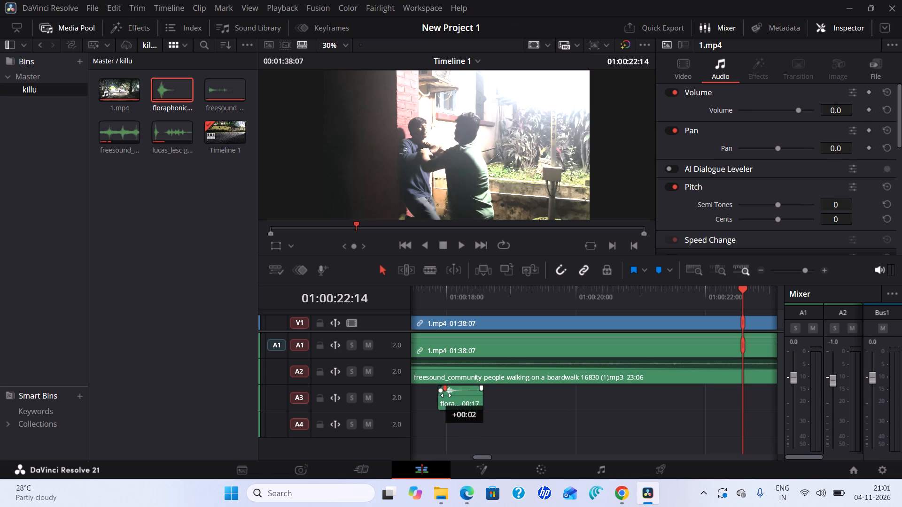
left_click_drag(446, 395, 455, 403)
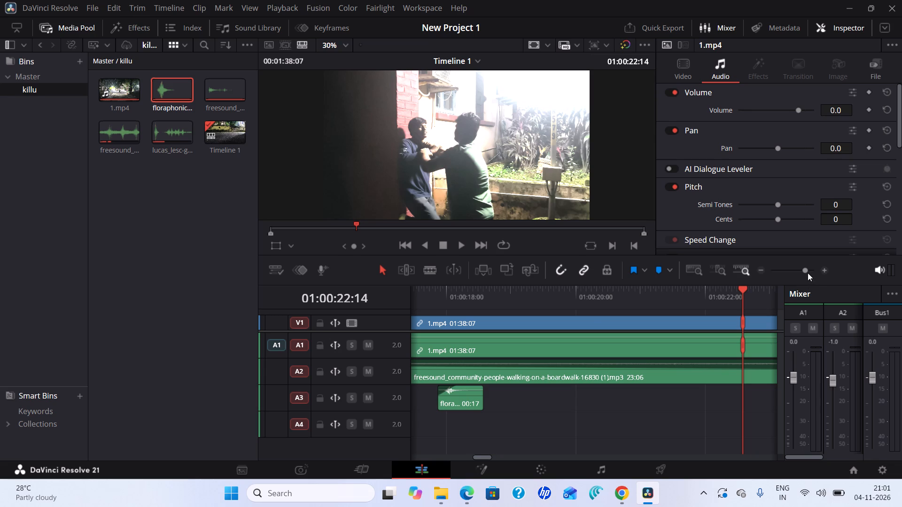
Play back the timeline from 01:00:04:23 to about 01:00:21:21 to review all the placed sound effects.
left_click_drag(807, 269, 802, 271)
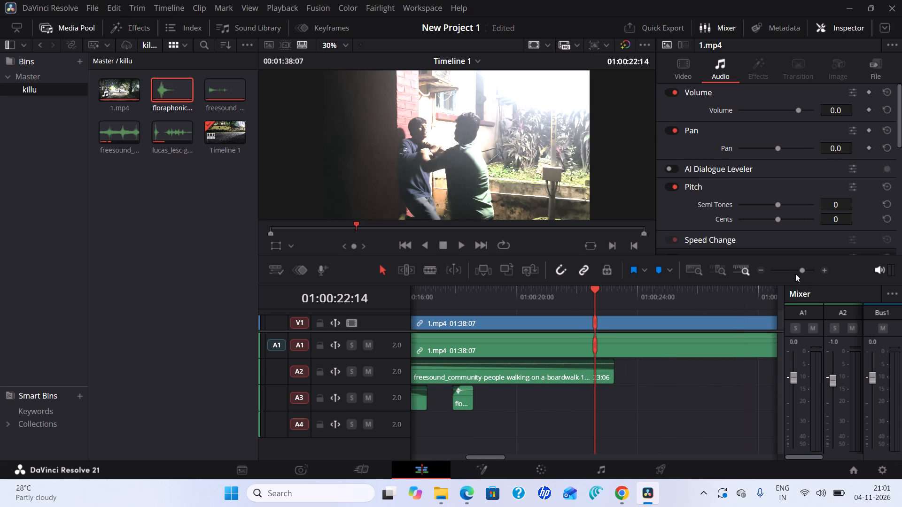
left_click_drag(351, 226, 350, 227)
left_click_drag(350, 227, 289, 235)
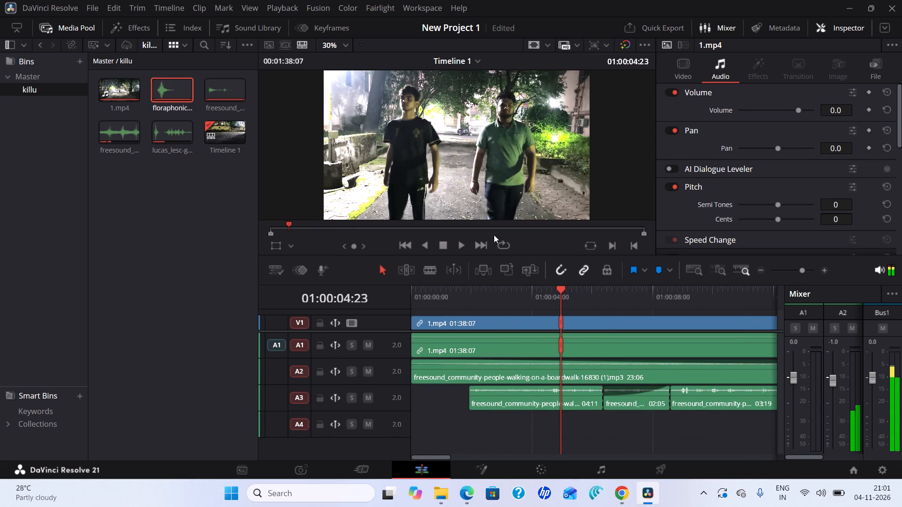
left_click(459, 246)
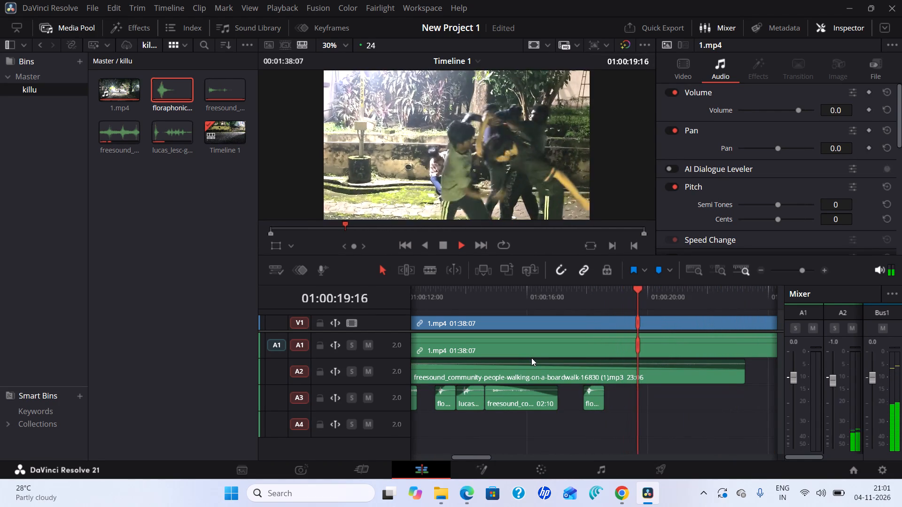
left_click(445, 243)
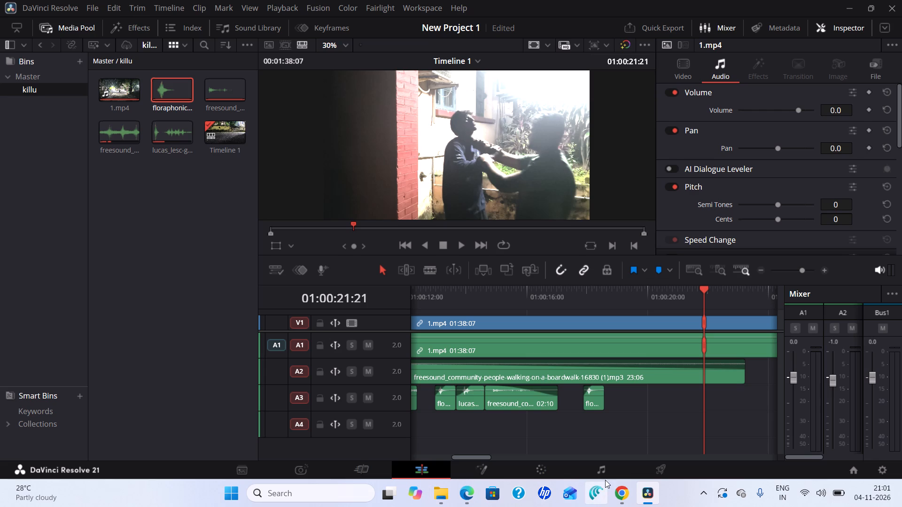
Switch to Chrome and search Pixabay's sound effects for "hitting stomach".
left_click(616, 488)
left_click(727, 440)
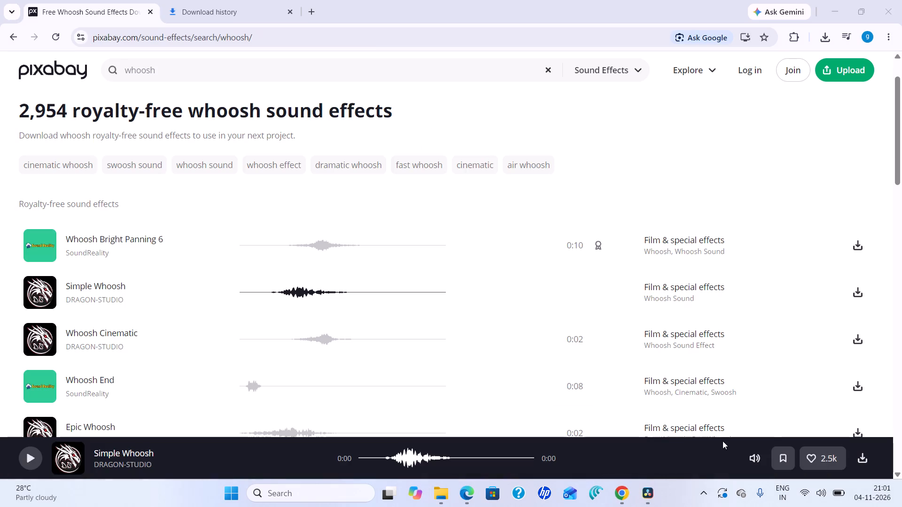
left_click(260, 63)
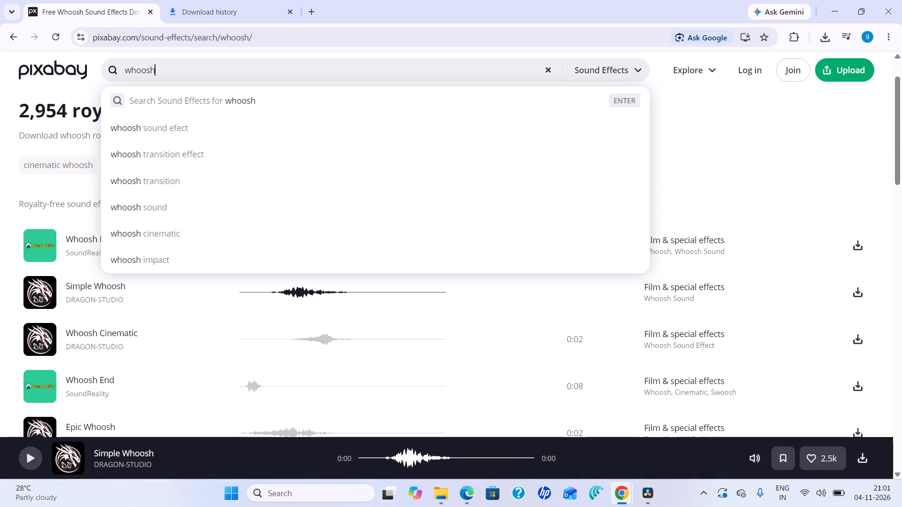
key("BackSpace")
key("BackSpace")
key("BackSpace")
key("BackSpace")
key("BackSpace")
key("BackSpace")
key("BackSpace")
key("BackSpace")
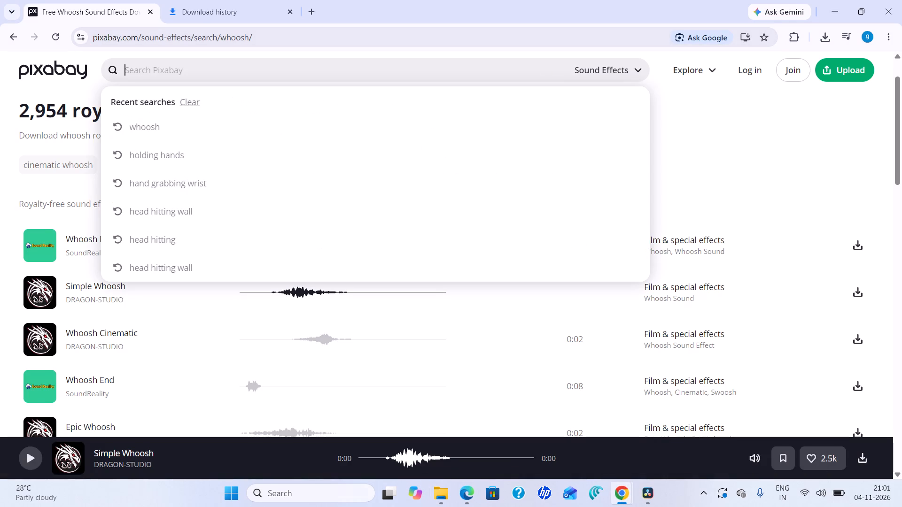
key("h")
type("ittinh")
key("BackSpace")
type("g s")
key("ctrl+t")
key("o")
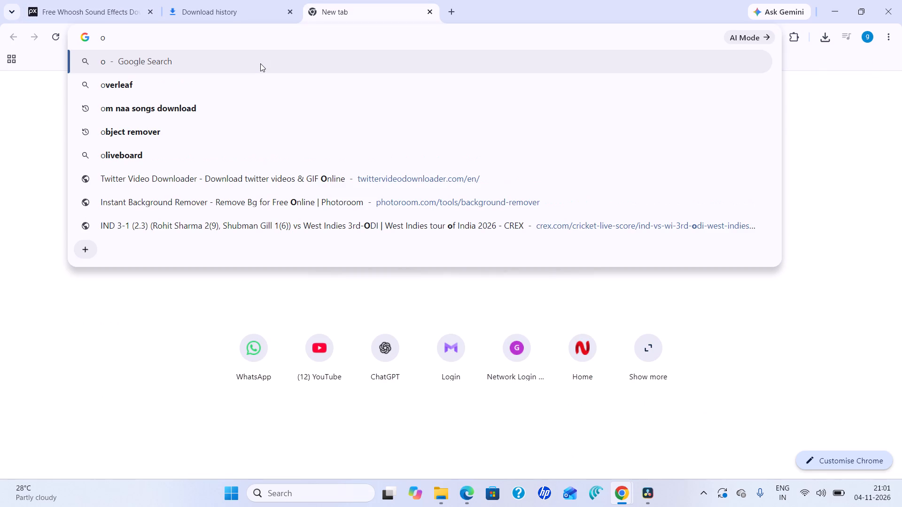
left_click(427, 11)
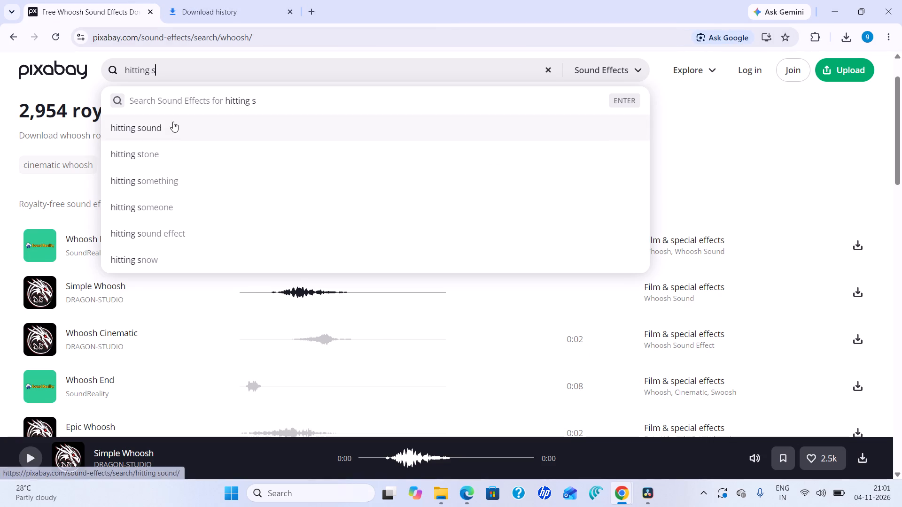
left_click(193, 75)
type("to")
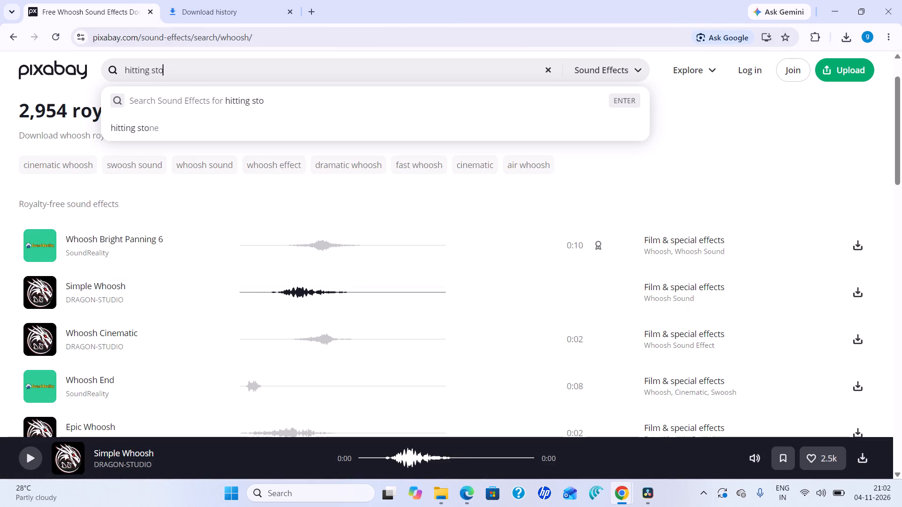
type("ma")
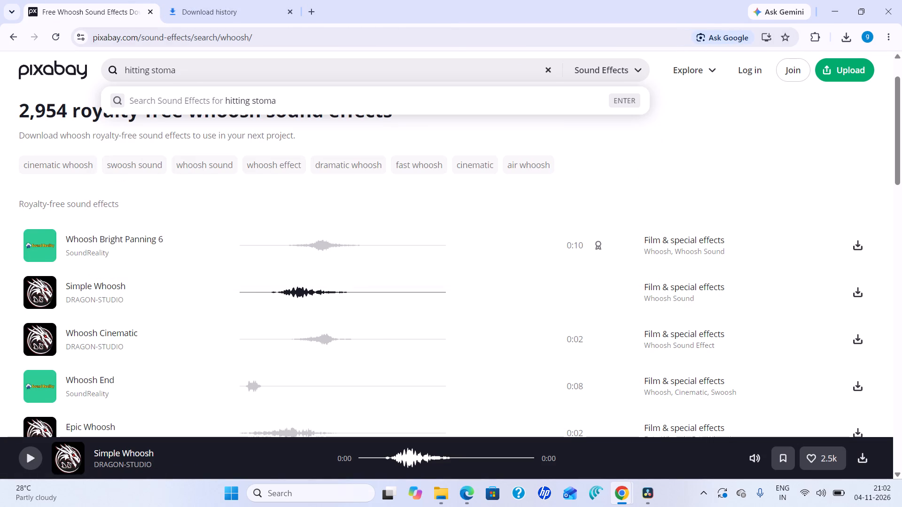
type("ch")
key("Return")
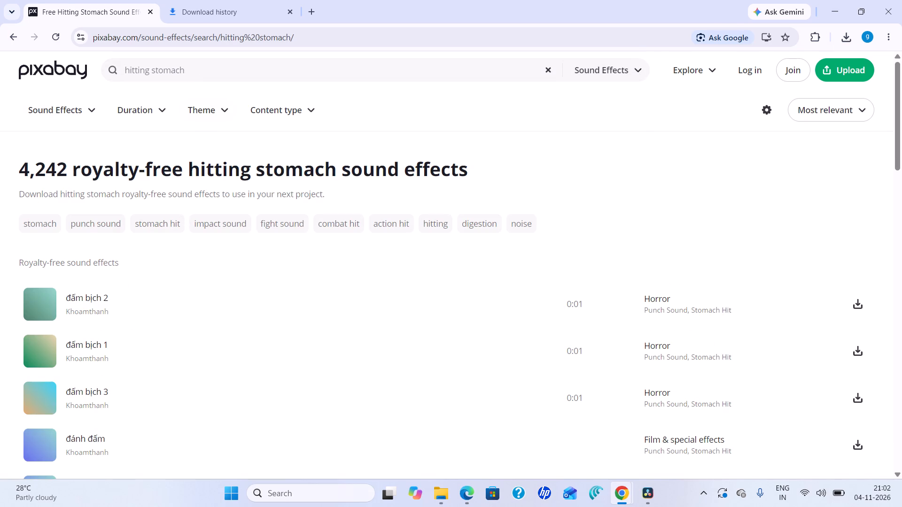
Change the Pixabay sound effects search to "hitting body".
left_click(227, 74)
key("BackSpace")
key("BackSpace")
key("BackSpace")
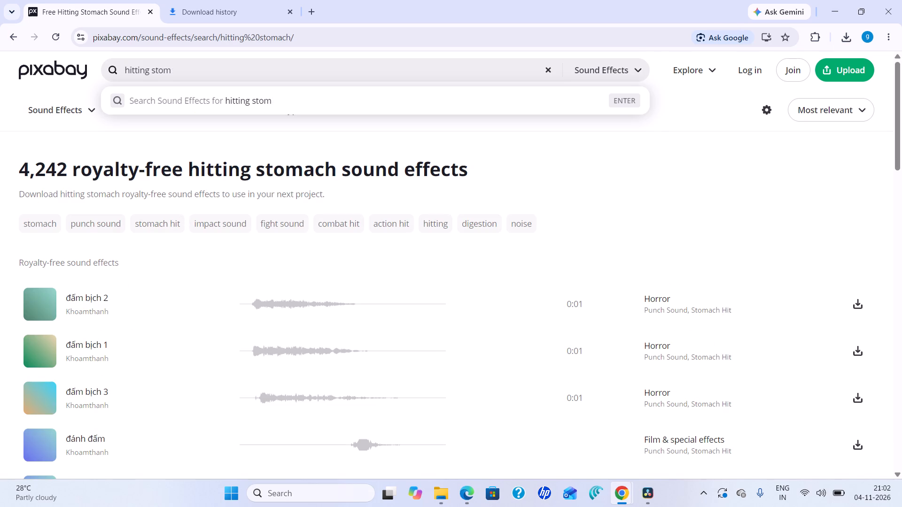
key("BackSpace")
key("BackSpace")
key("BackSpace")
key("BackSpace")
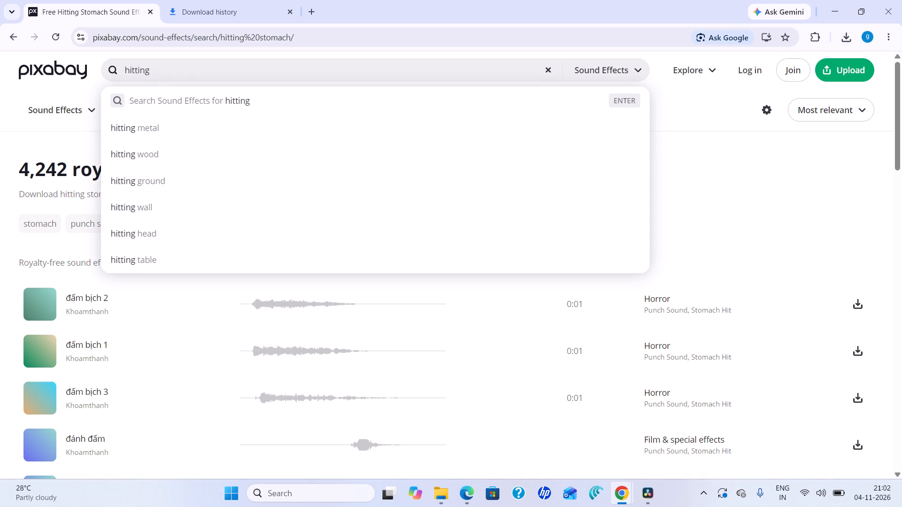
key("b")
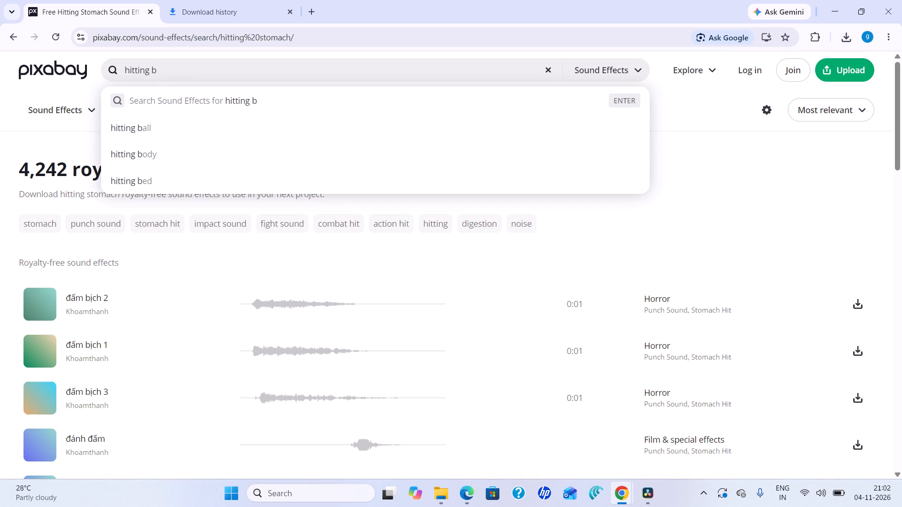
key("o")
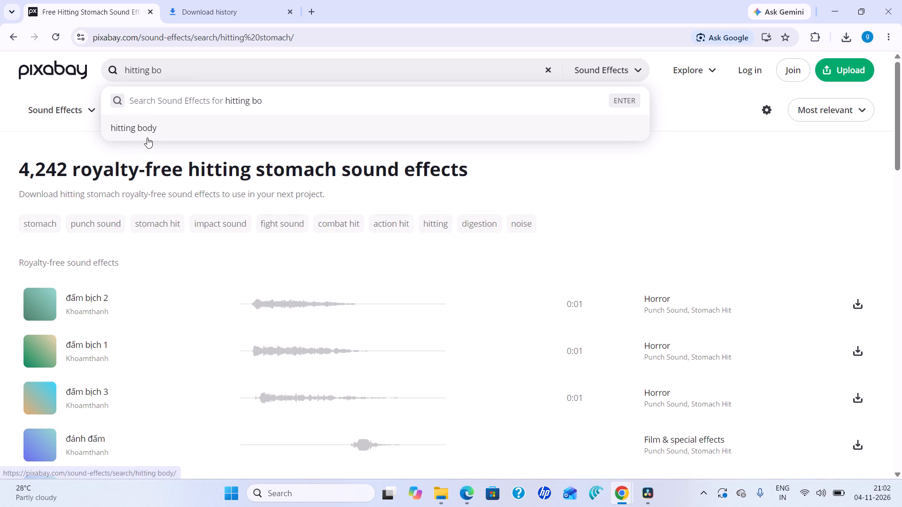
left_click(147, 138)
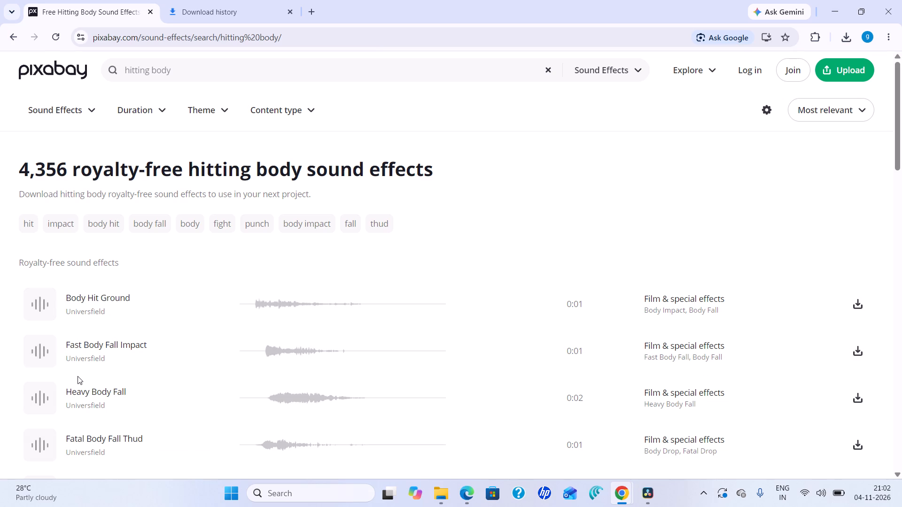
Extend the sound effects search to "hitting body with hand".
left_click(173, 74)
key("space")
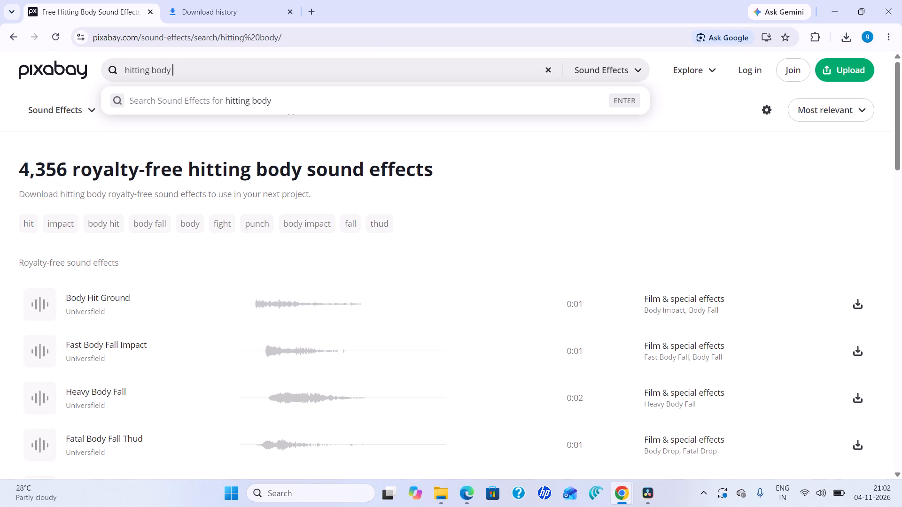
type("with")
key("space")
type("hand")
key("Return")
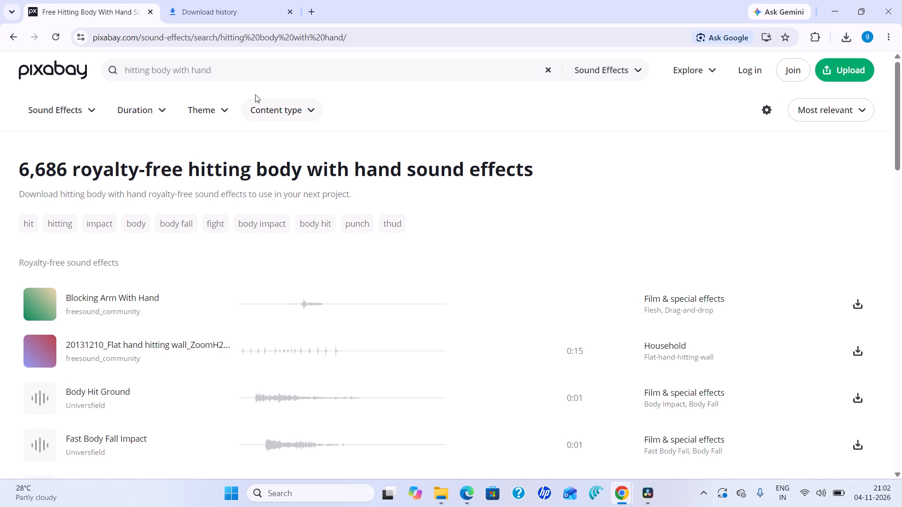
Replace the sound effects search with "realastic punch to stomach".
left_click(263, 74)
key("BackSpace")
key("BackSpace")
key("BackSpace")
key("BackSpace")
key("BackSpace")
key("BackSpace")
key("BackSpace")
key("BackSpace")
key("BackSpace")
key("BackSpace")
key("BackSpace")
key("BackSpace")
key("BackSpace")
key("BackSpace")
key("BackSpace")
key("BackSpace")
key("BackSpace")
key("BackSpace")
key("BackSpace")
key("BackSpace")
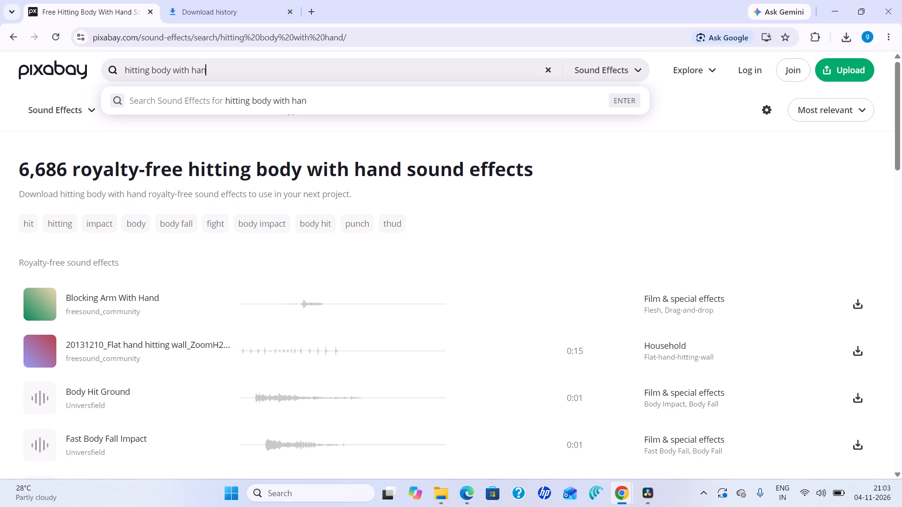
type("rae")
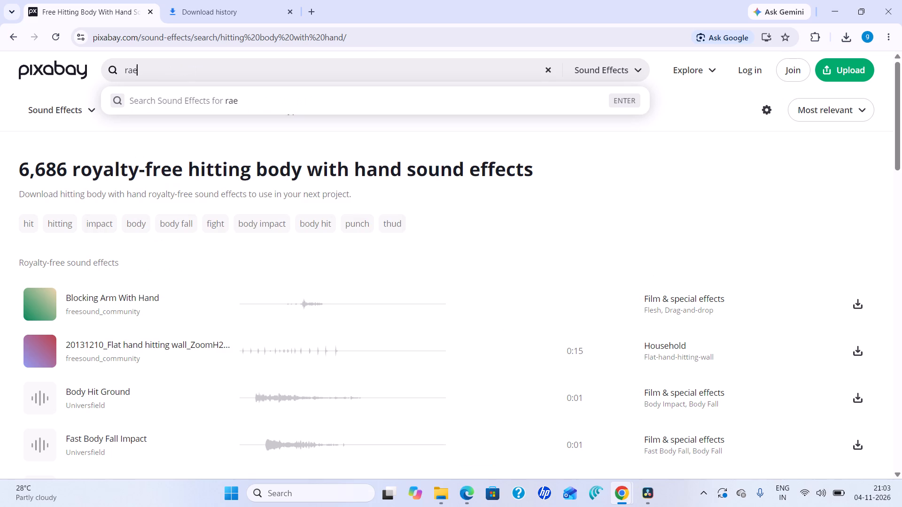
key("BackSpace")
key("BackSpace")
type("eal")
type("asr")
key("BackSpace")
type("tic")
key("space")
type("punch")
key("space")
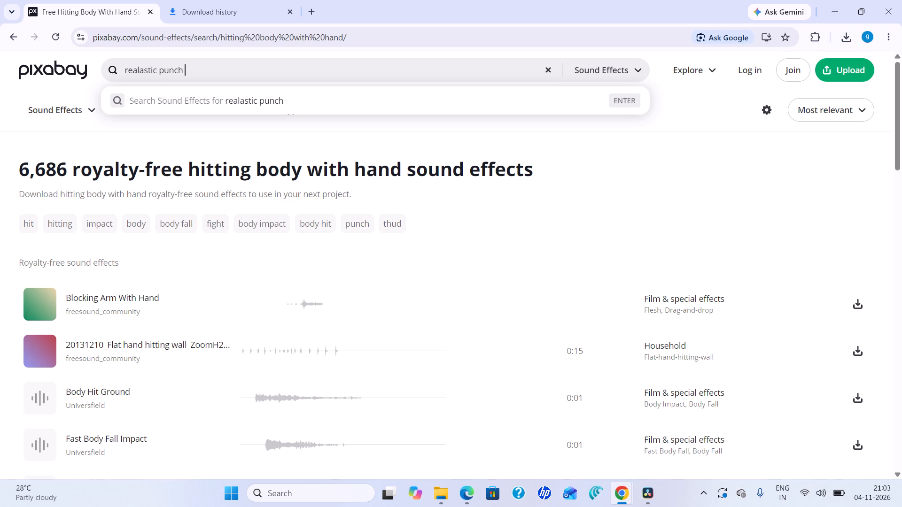
type("to st")
type("omac")
key("h")
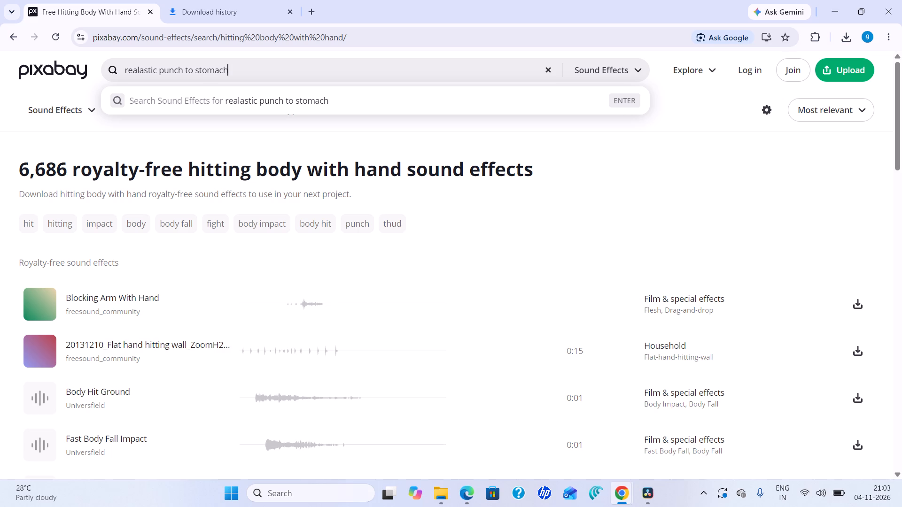
key("Return")
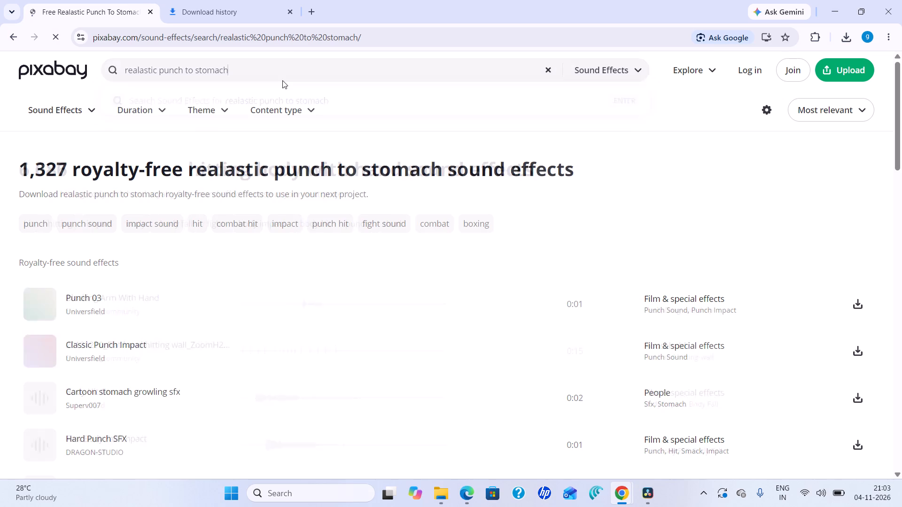
Preview punch results including Punch 03, Classic Punch Impact, Punch Impact Hit, Hard Punch SFX and the Punch effects by soraatwod and Universfield.
left_click(43, 304)
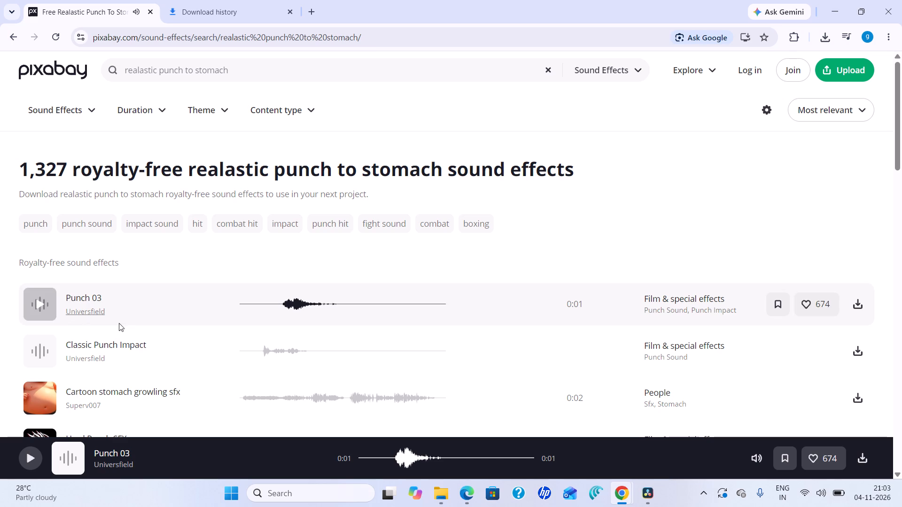
left_click(52, 353)
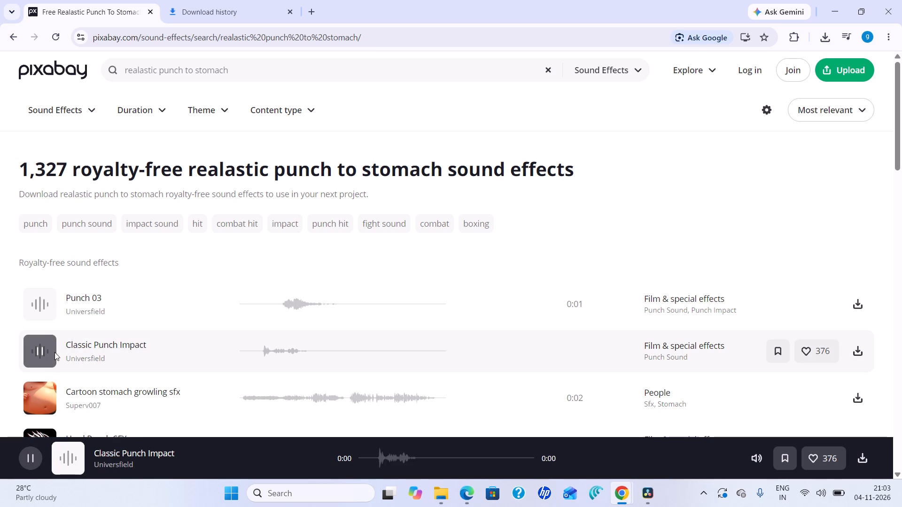
scroll(116, 329, "down", 2)
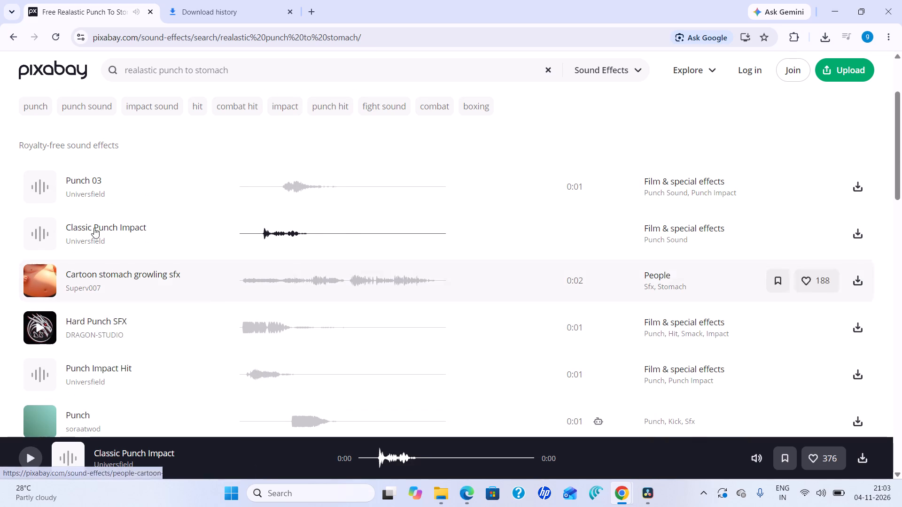
scroll(316, 304, "down", 1)
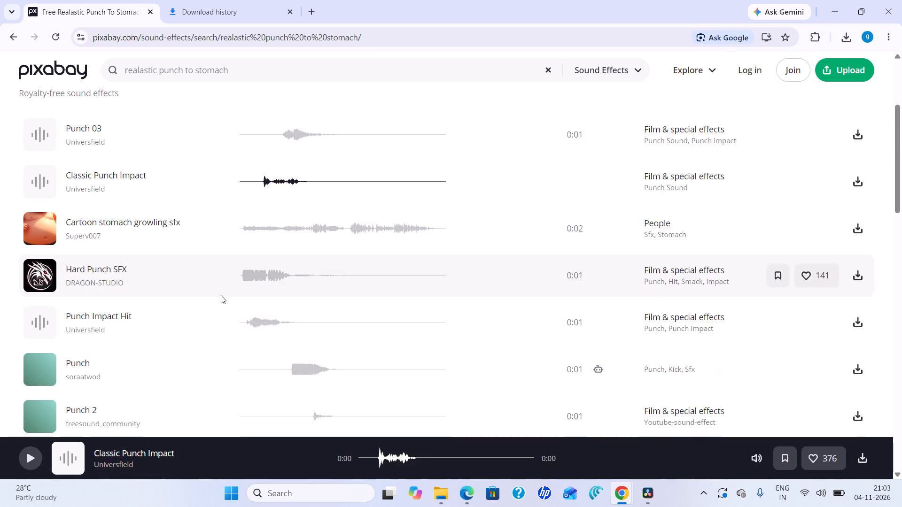
left_click(30, 363)
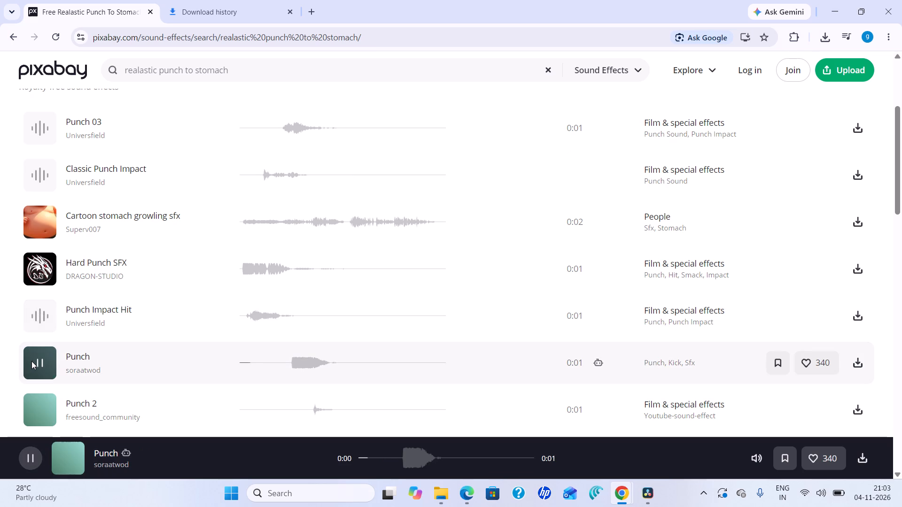
left_click(43, 325)
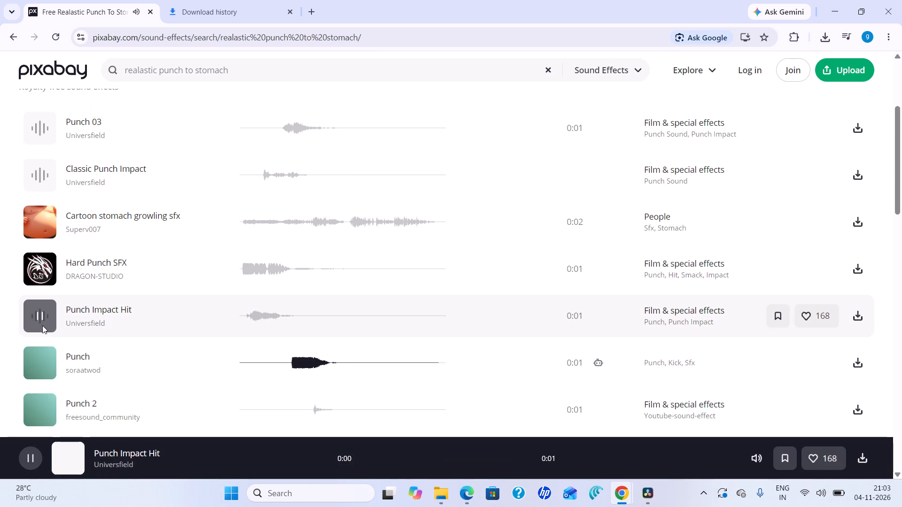
left_click(30, 268)
scroll(56, 299, "down", 2)
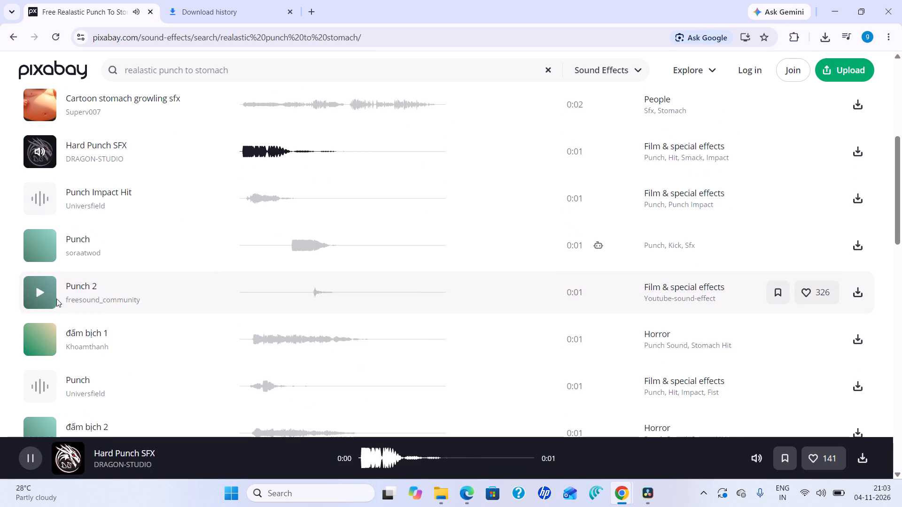
scroll(59, 337, "down", 2)
left_click(45, 269)
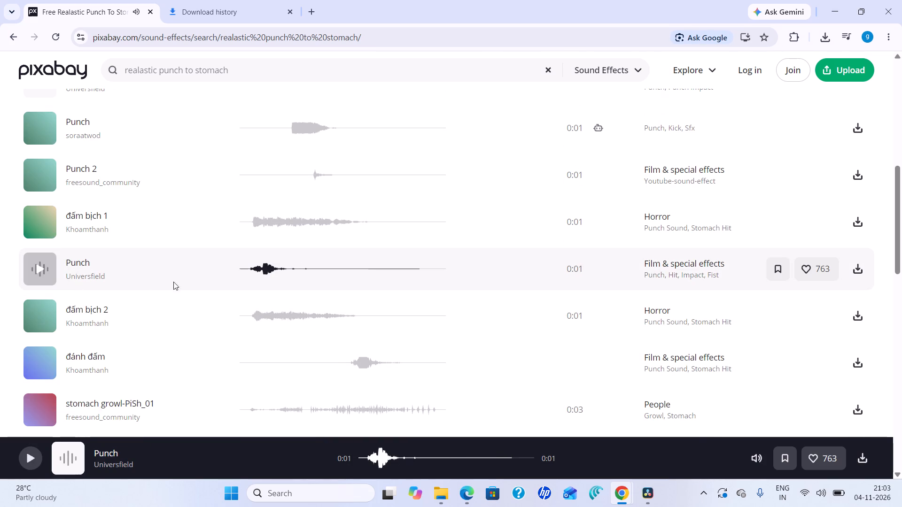
Download the Punch sound effect by Universfield.
right_click(853, 264)
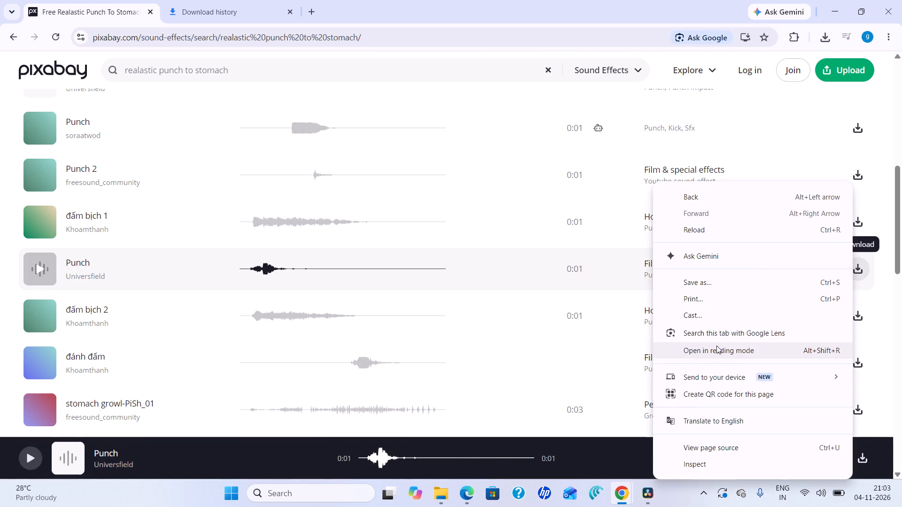
left_click(533, 347)
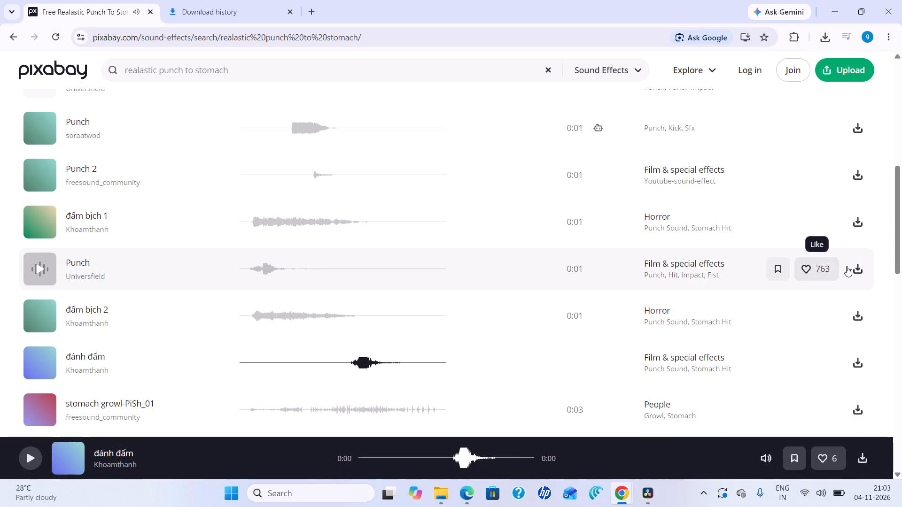
left_click(858, 266)
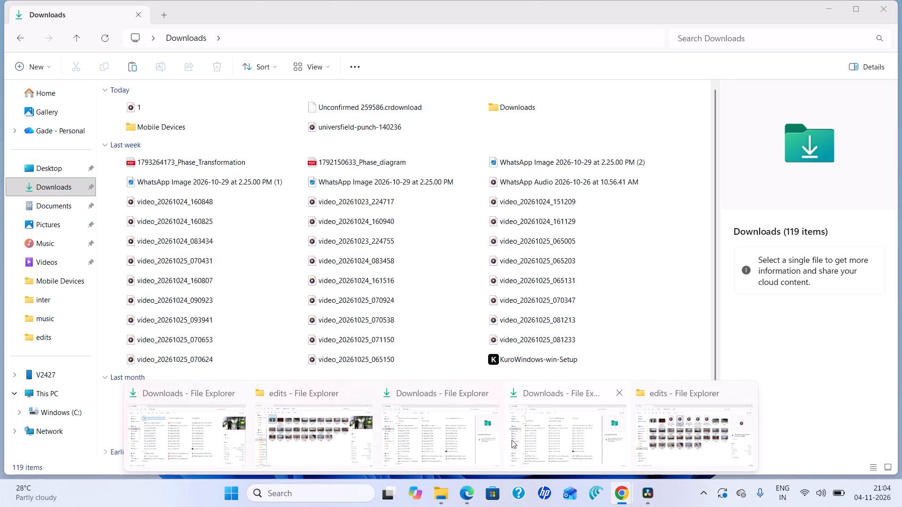
Copy the universfield-punch-140236 file from the Downloads folder into the edits folder.
left_click(551, 435)
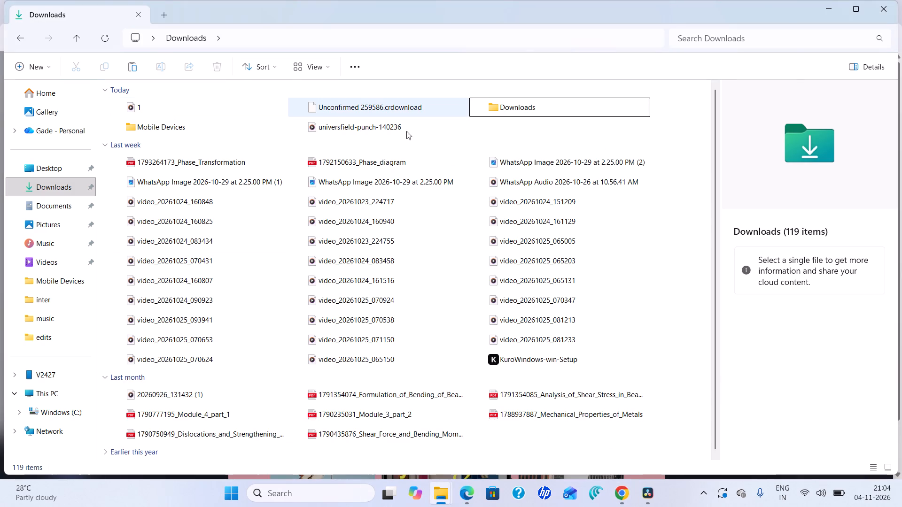
right_click(329, 128)
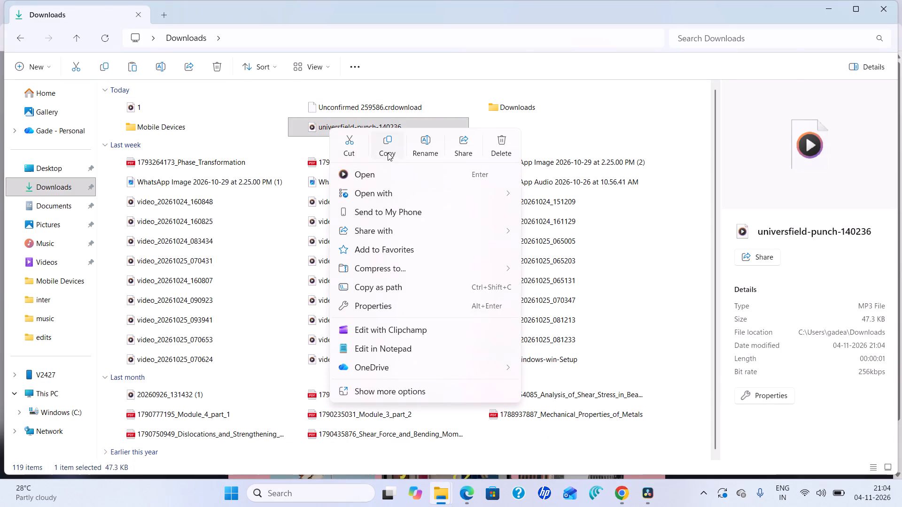
left_click(388, 151)
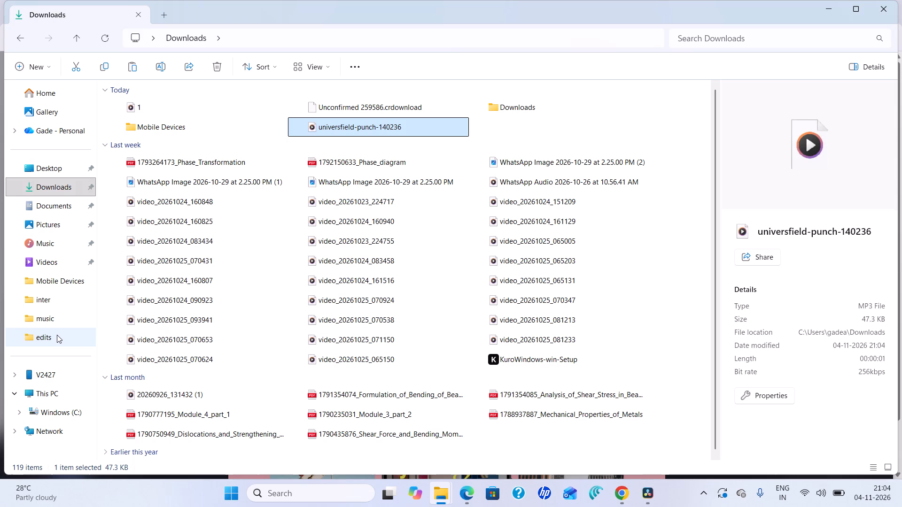
left_click(57, 335)
right_click(529, 384)
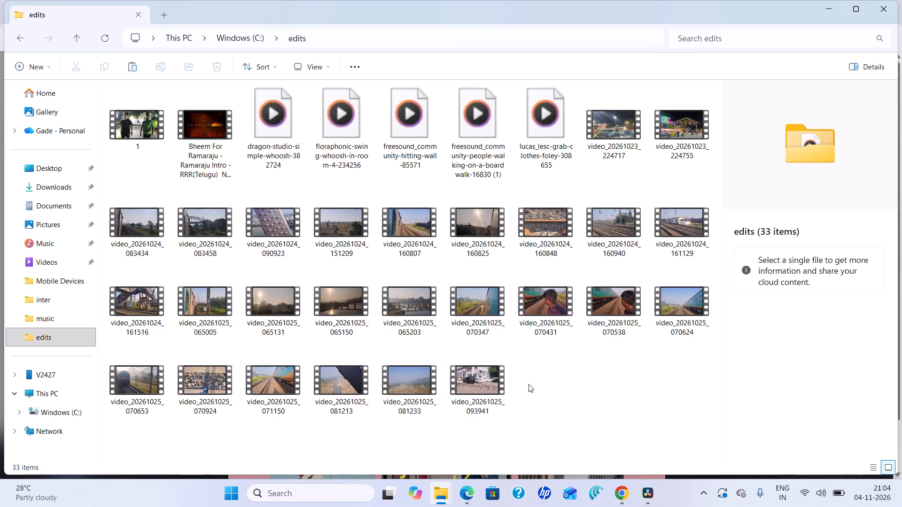
left_click(544, 385)
left_click(545, 393)
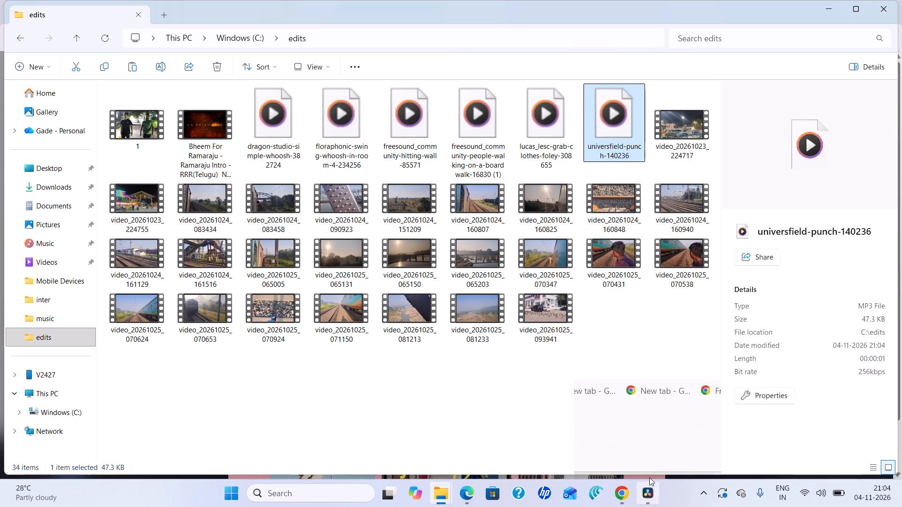
Switch to DaVinci Resolve and import universfield-punch-140236 from the edits folder into the killu bin.
left_click(650, 454)
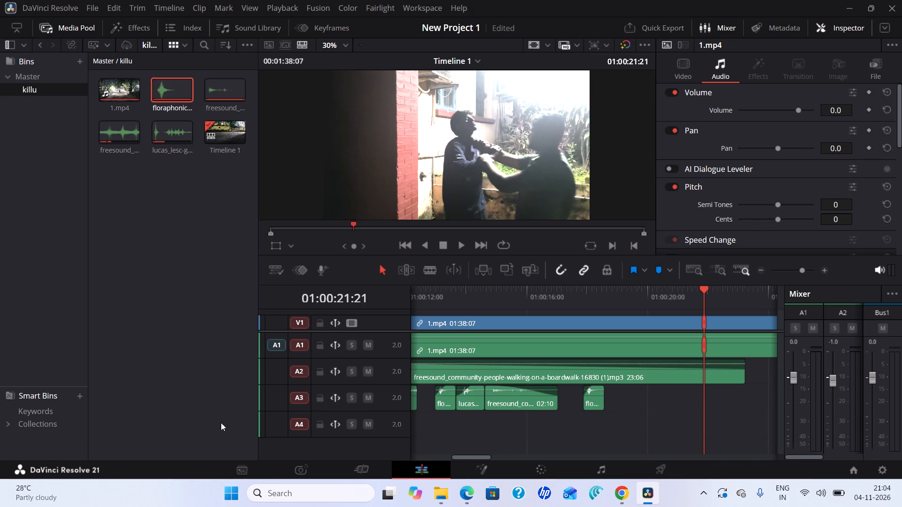
left_click(251, 468)
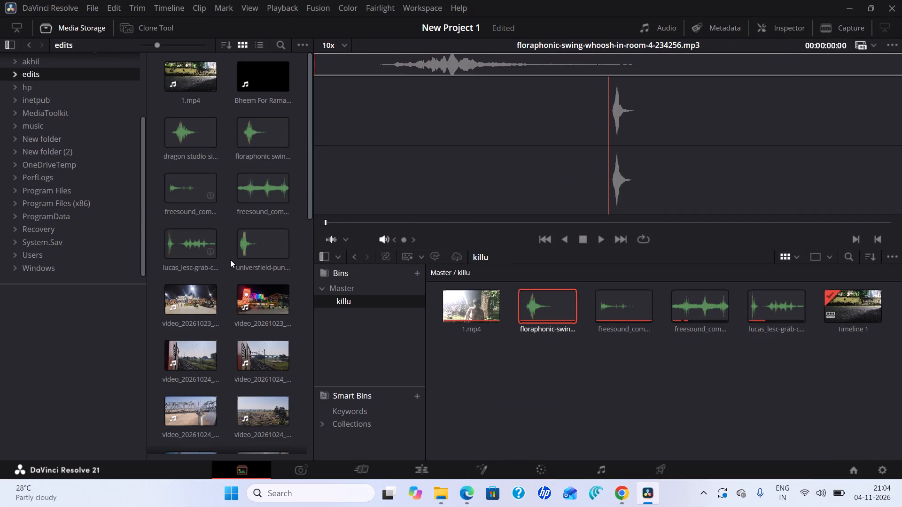
left_click_drag(248, 249, 461, 343)
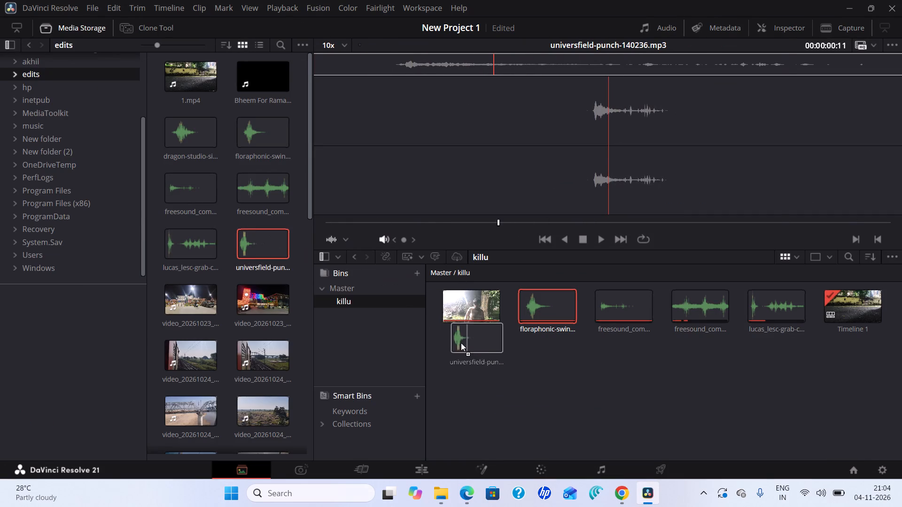
left_click_drag(461, 343, 471, 358)
Place the universfield punch sound on track A3 of Timeline 1, directly after the last whoosh clip.
left_click(424, 469)
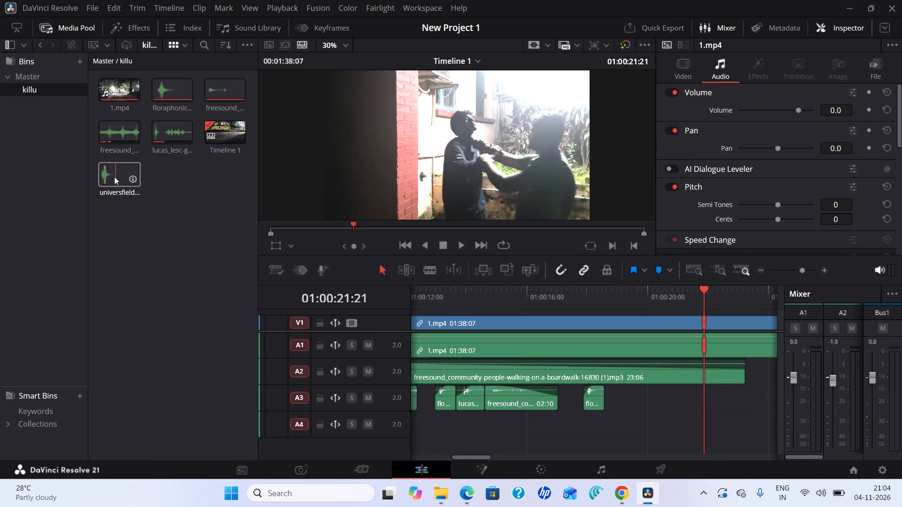
left_click_drag(113, 174, 621, 396)
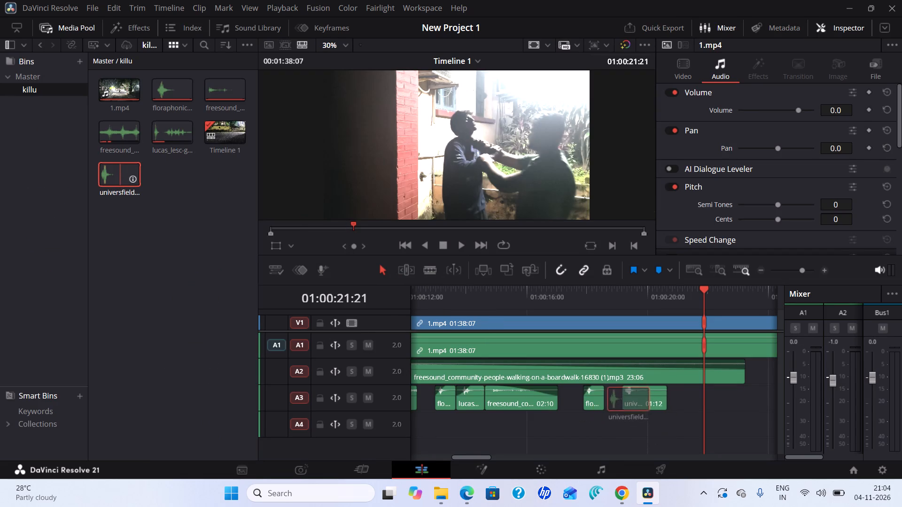
left_click_drag(621, 396, 603, 393)
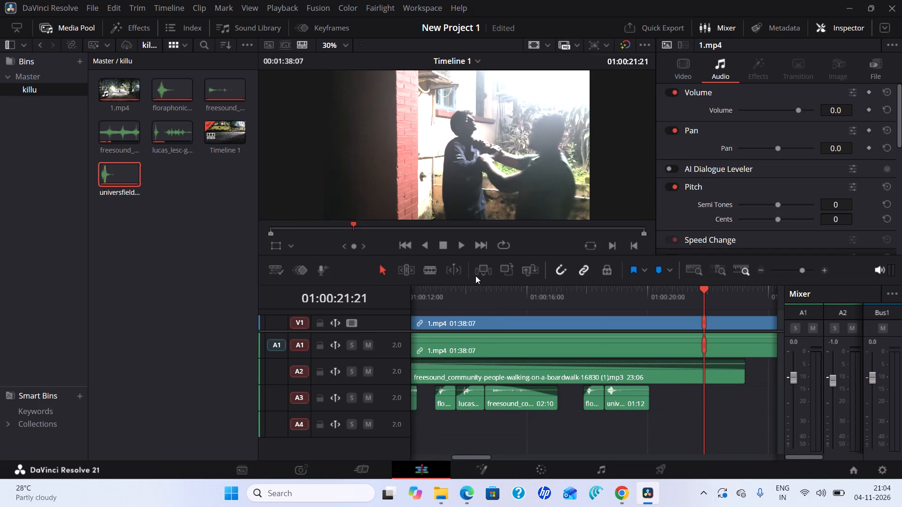
Play back the fight section and trim the end of the punch clip on A3 to about 21 frames.
left_click_drag(705, 288, 546, 291)
left_click(461, 242)
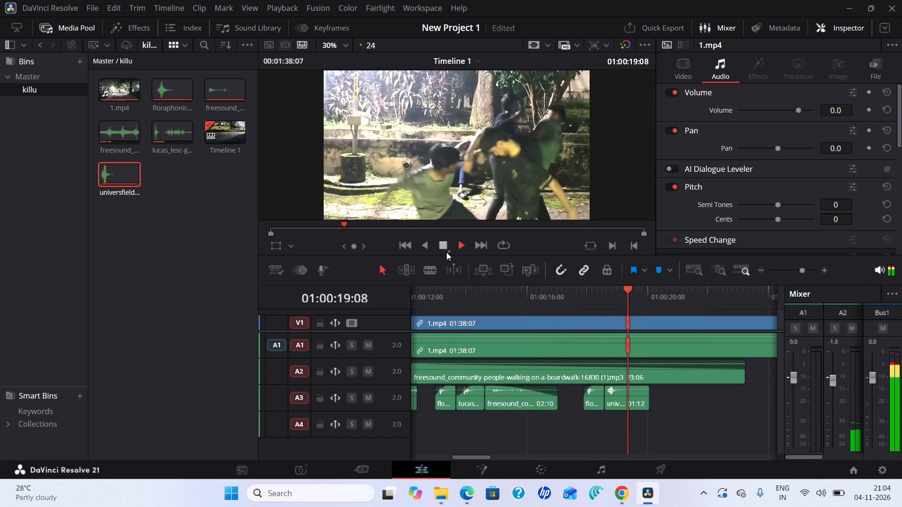
left_click(445, 245)
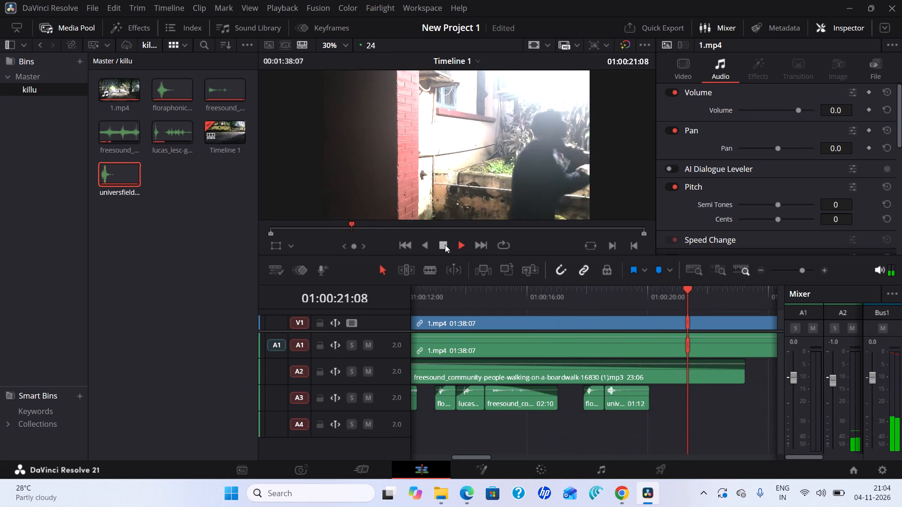
left_click_drag(649, 398, 628, 407)
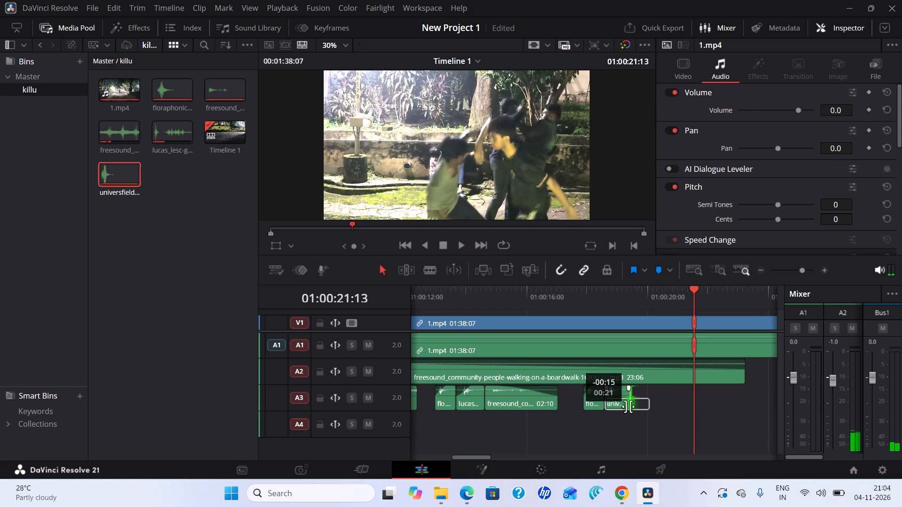
left_click_drag(628, 407, 628, 407)
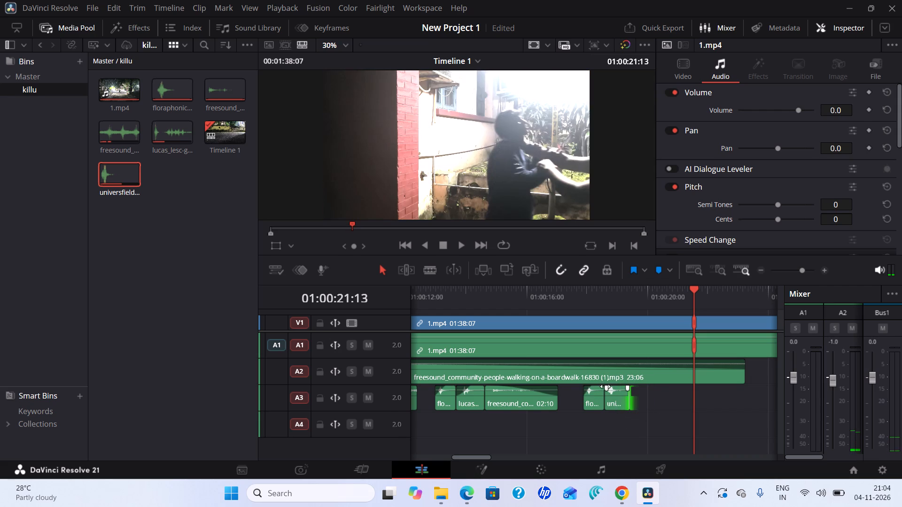
Add a fade-in of about 10 frames to the trimmed punch clip on A3.
left_click_drag(607, 388, 612, 396)
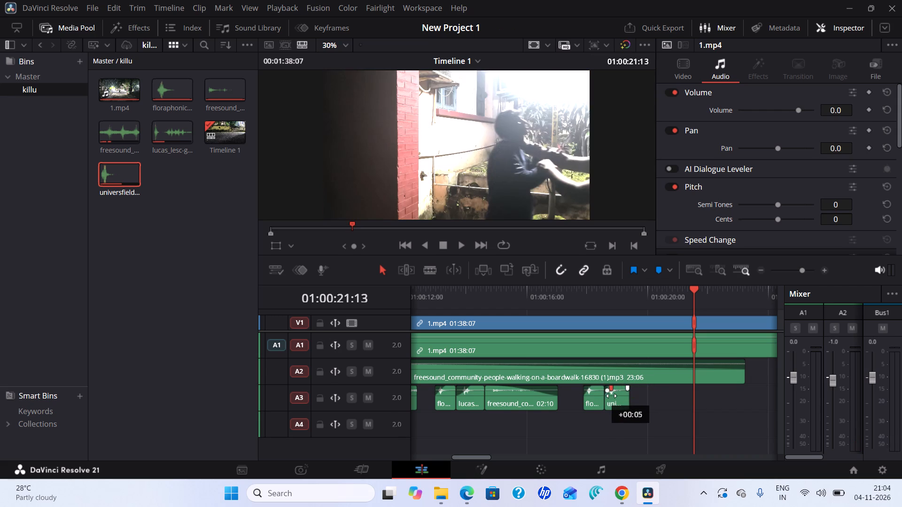
left_click_drag(612, 396, 616, 401)
left_click_drag(616, 401, 617, 402)
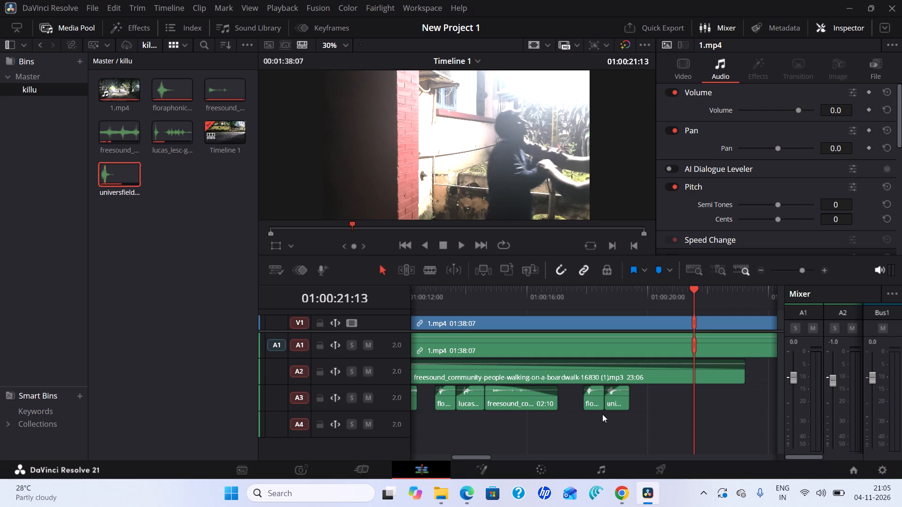
Play back the section around the whoosh and punch clips to check their timing against the fight action.
left_click_drag(692, 289, 619, 307)
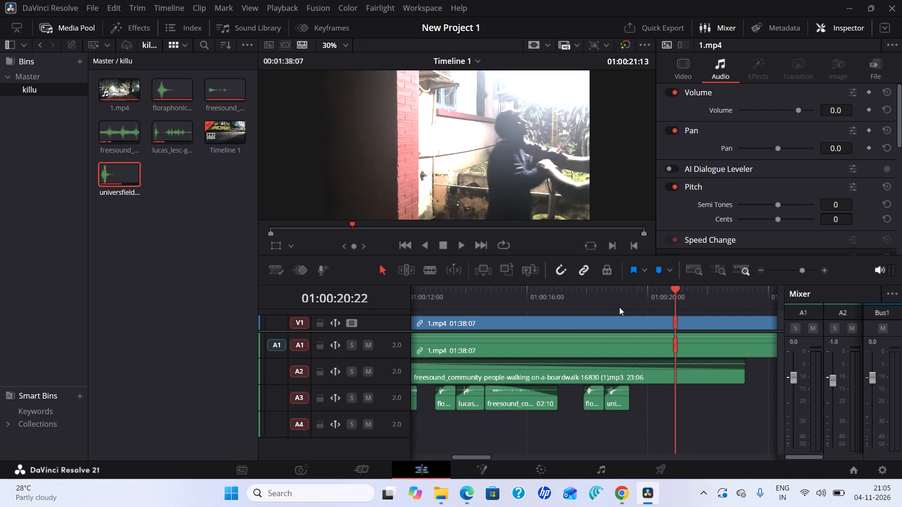
left_click_drag(619, 307, 573, 312)
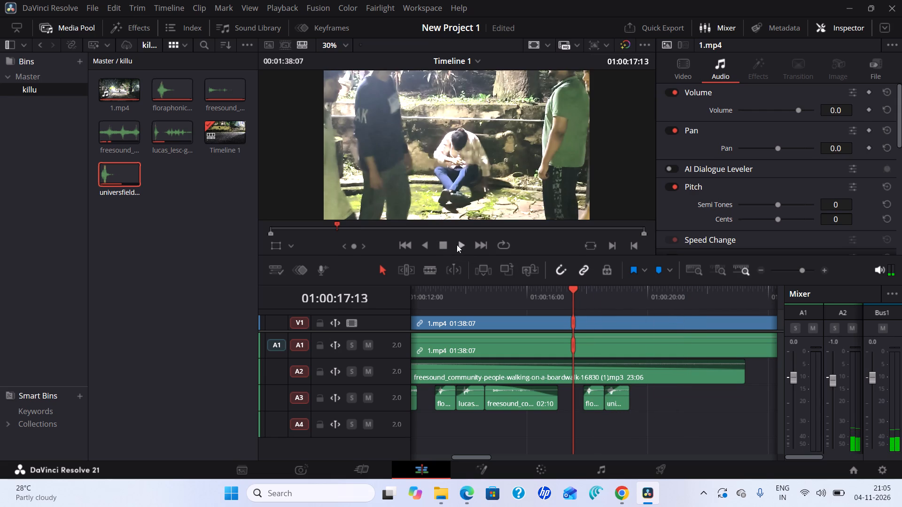
left_click(457, 245)
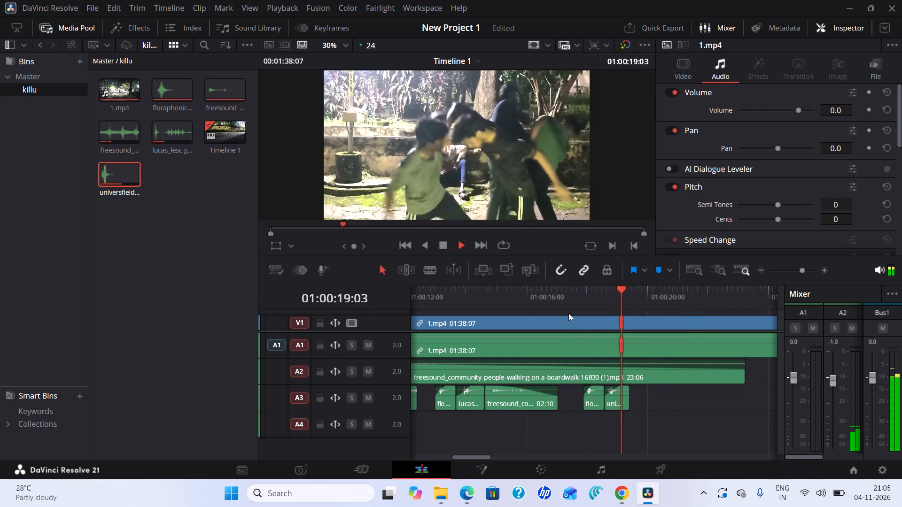
left_click(442, 248)
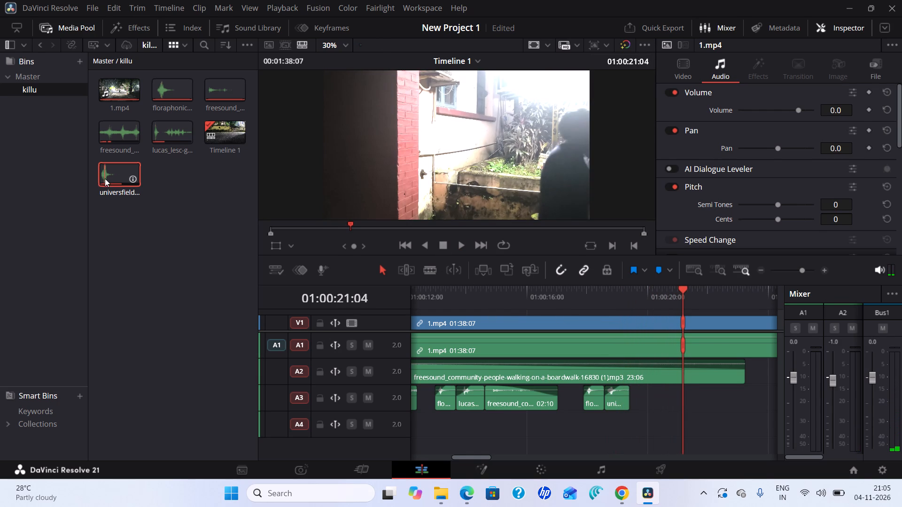
left_click_drag(681, 288, 590, 295)
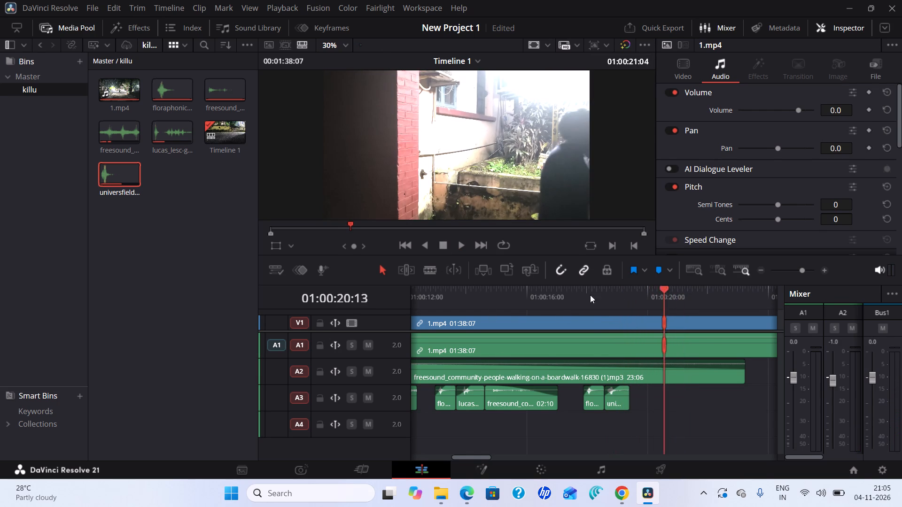
left_click_drag(590, 295, 466, 294)
left_click(459, 244)
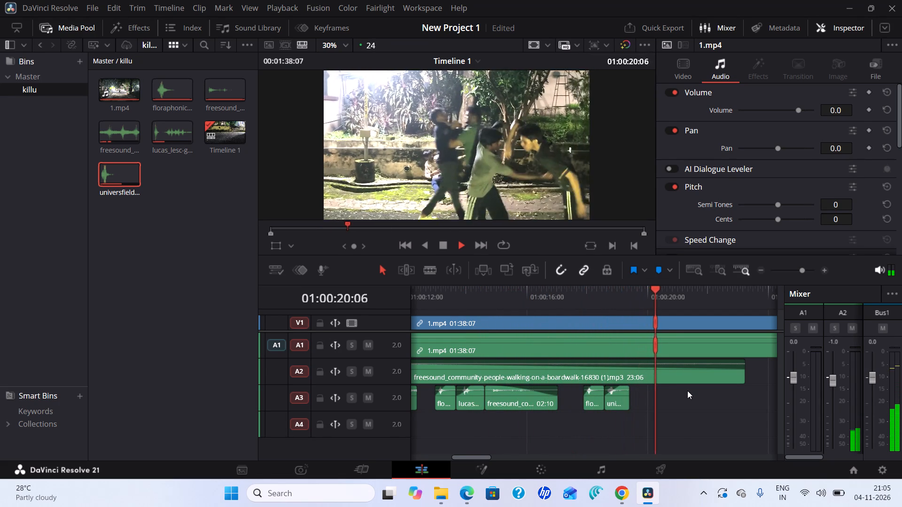
left_click(440, 242)
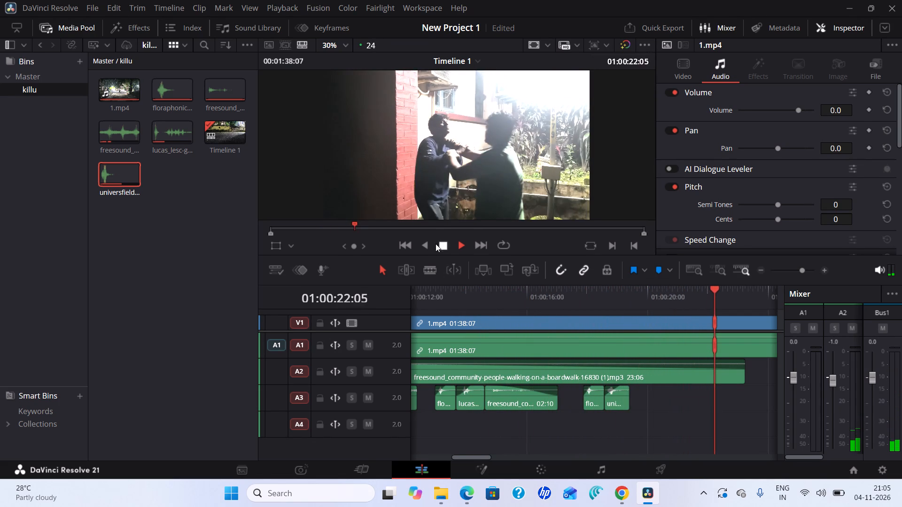
Place a second universfield punch directly after the first on A3 and trim its end to just under one second.
left_click_drag(119, 177, 659, 430)
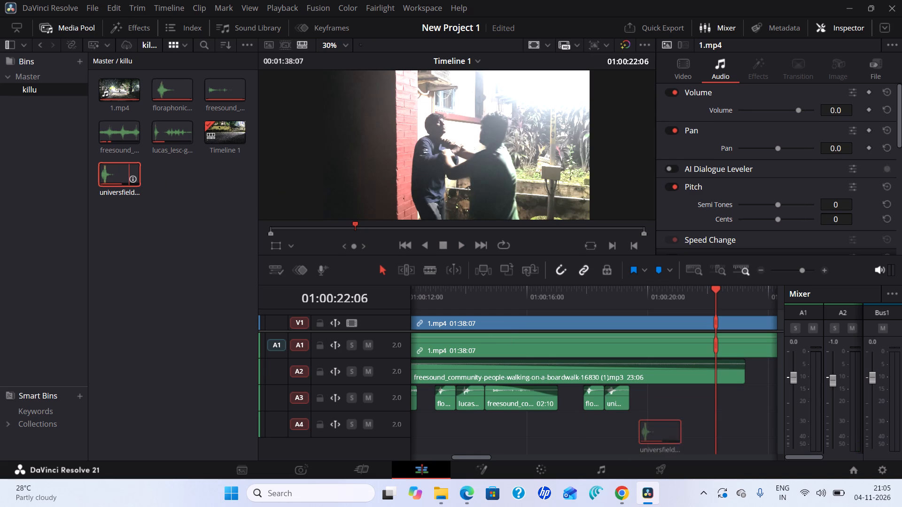
left_click_drag(659, 430, 629, 392)
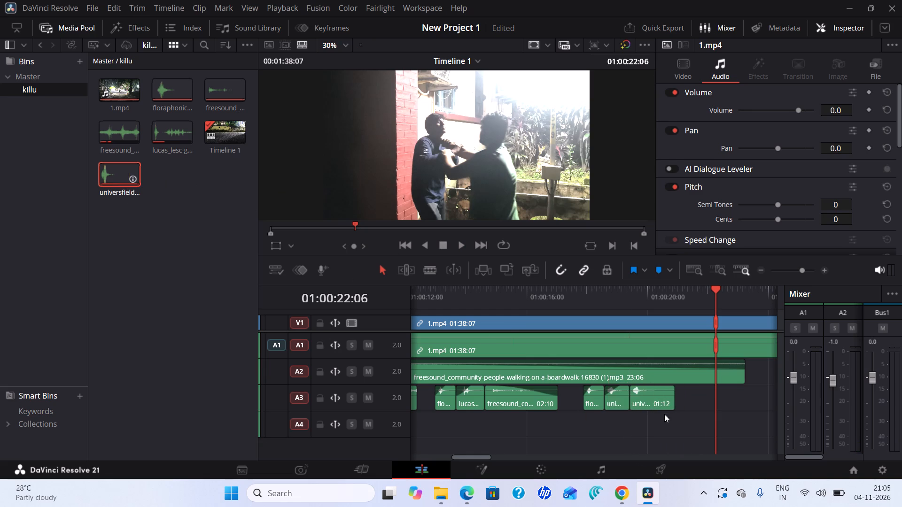
left_click_drag(675, 399, 666, 405)
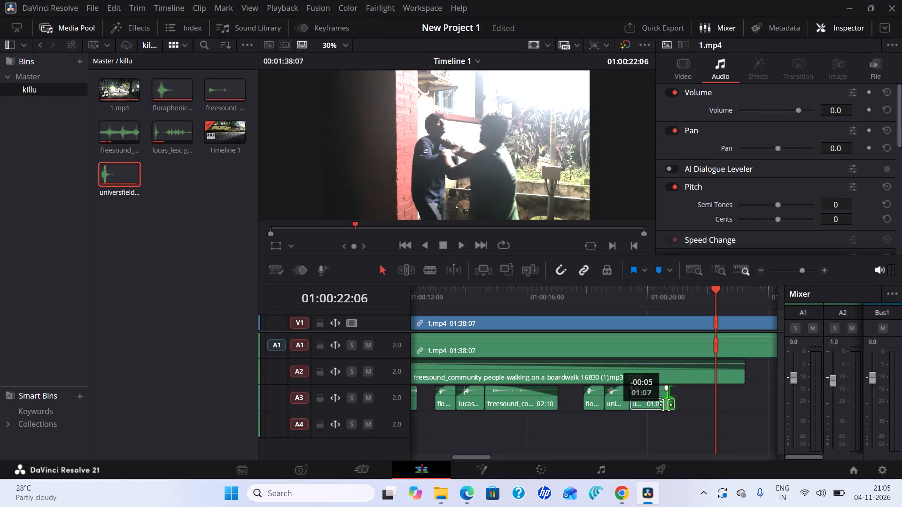
left_click_drag(666, 405, 658, 407)
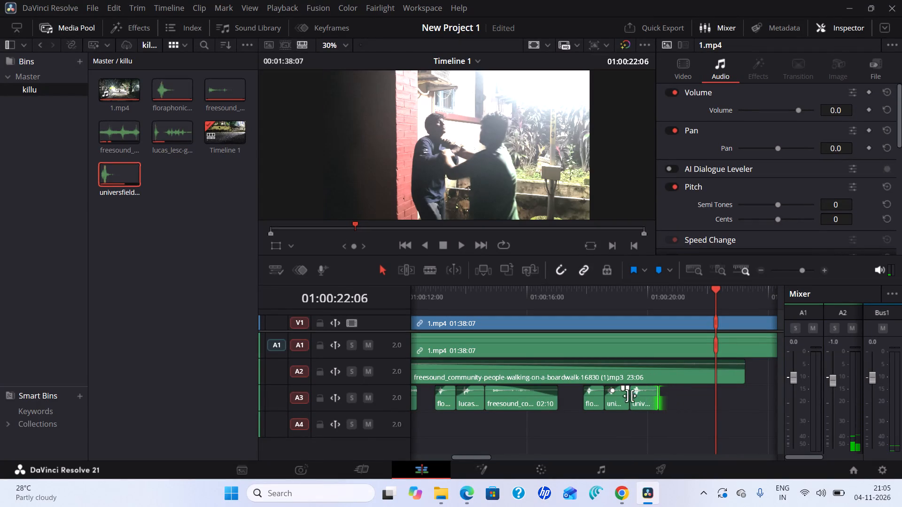
Add a fade-in of about 10 frames to the second punch clip on A3.
left_click_drag(633, 388, 634, 391)
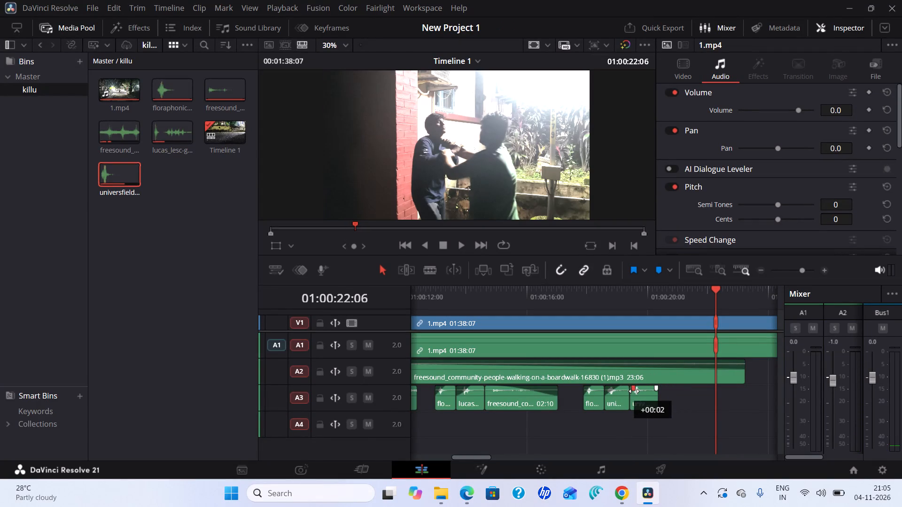
left_click_drag(634, 391, 638, 394)
left_click_drag(638, 394, 642, 394)
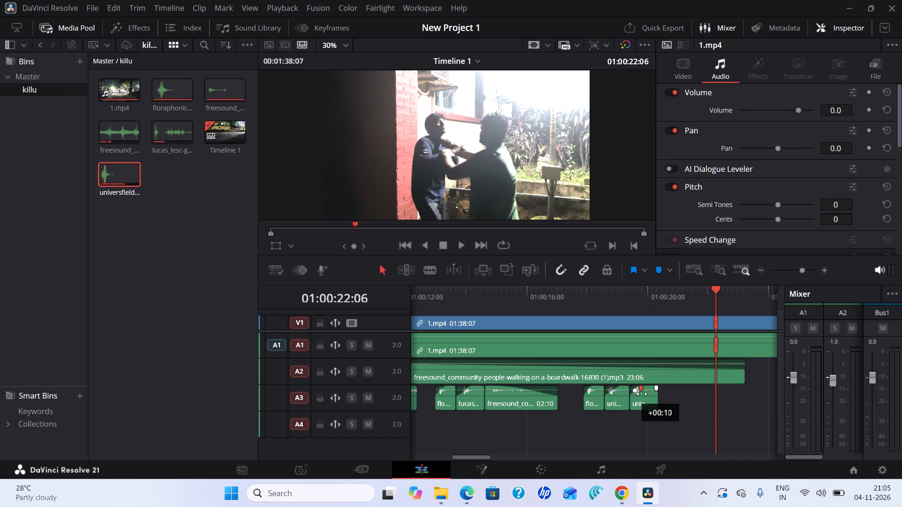
left_click_drag(642, 394, 645, 394)
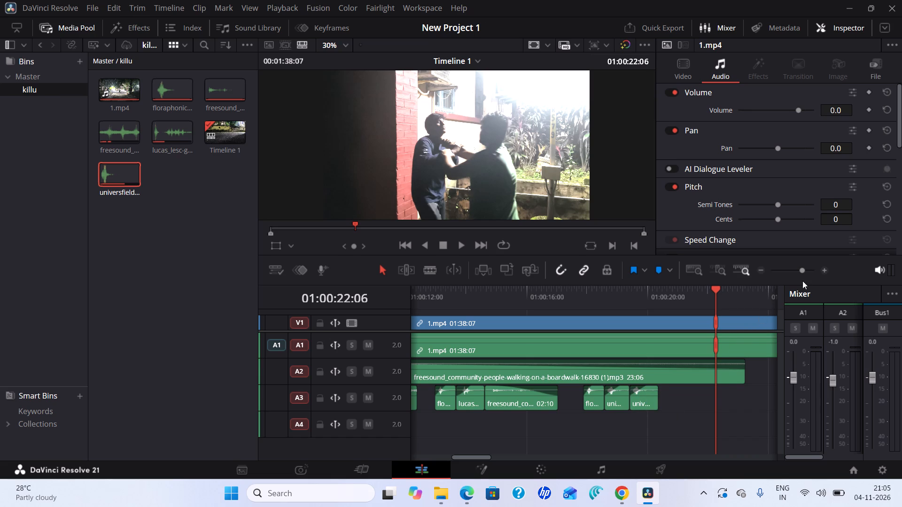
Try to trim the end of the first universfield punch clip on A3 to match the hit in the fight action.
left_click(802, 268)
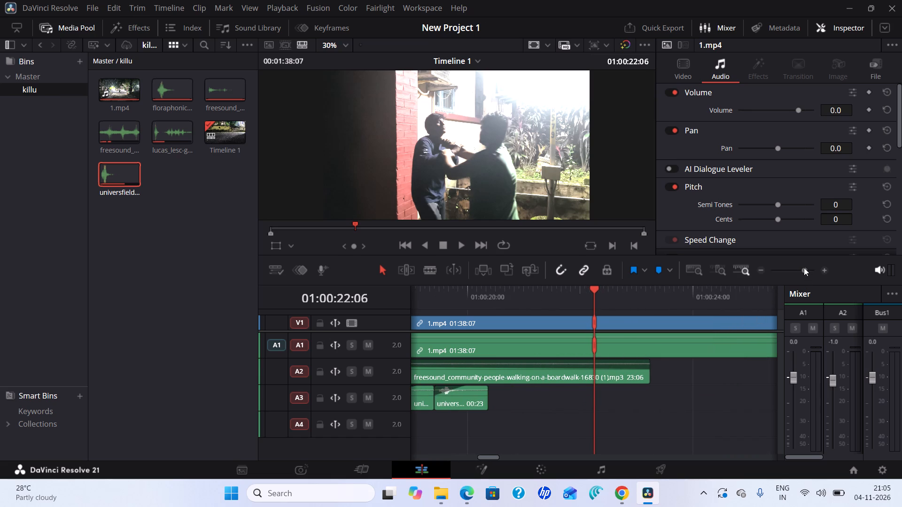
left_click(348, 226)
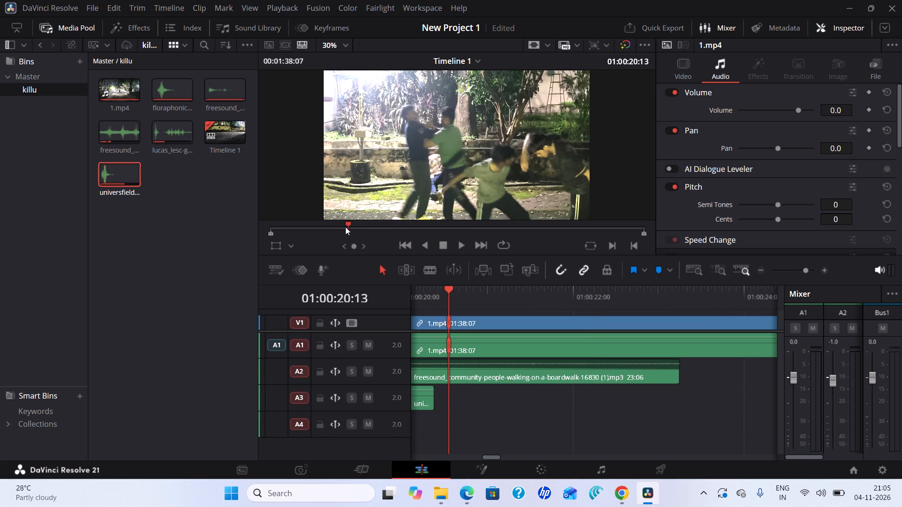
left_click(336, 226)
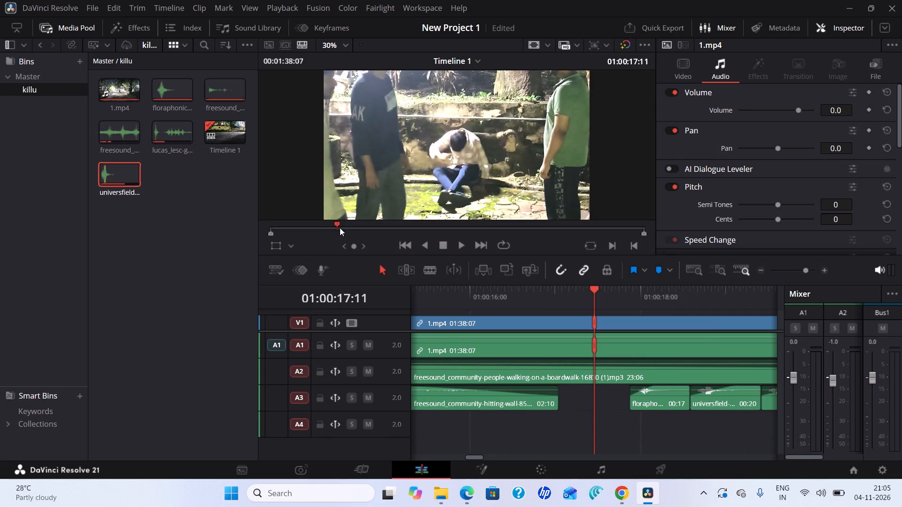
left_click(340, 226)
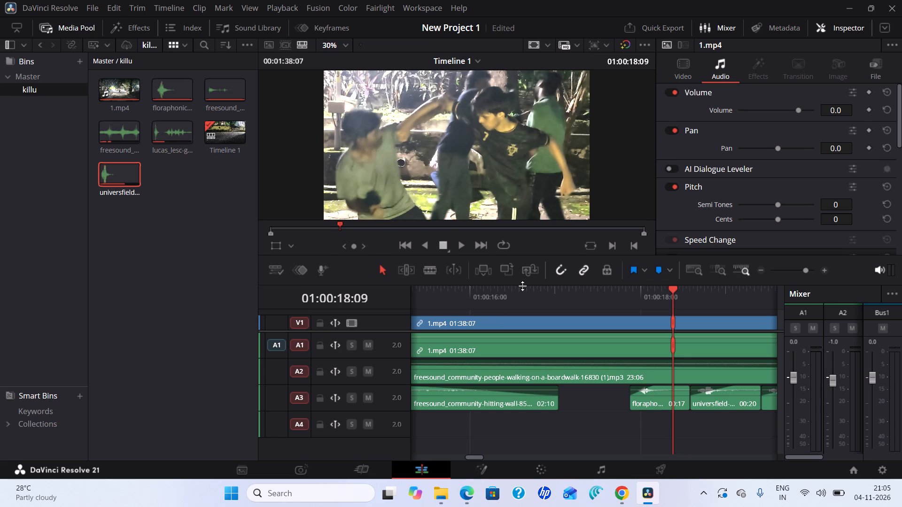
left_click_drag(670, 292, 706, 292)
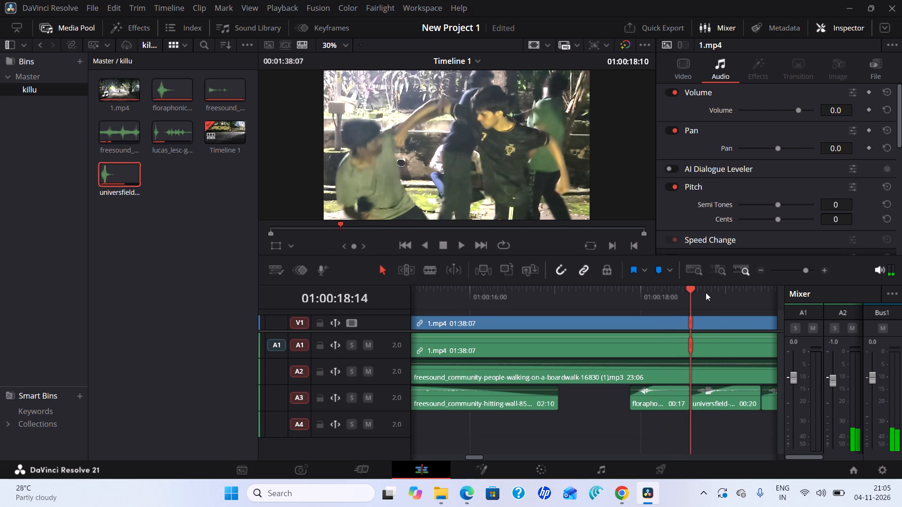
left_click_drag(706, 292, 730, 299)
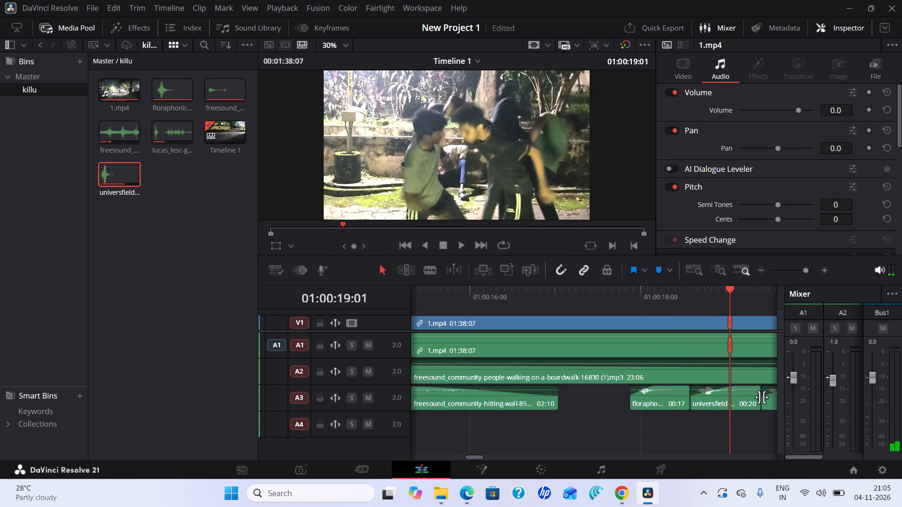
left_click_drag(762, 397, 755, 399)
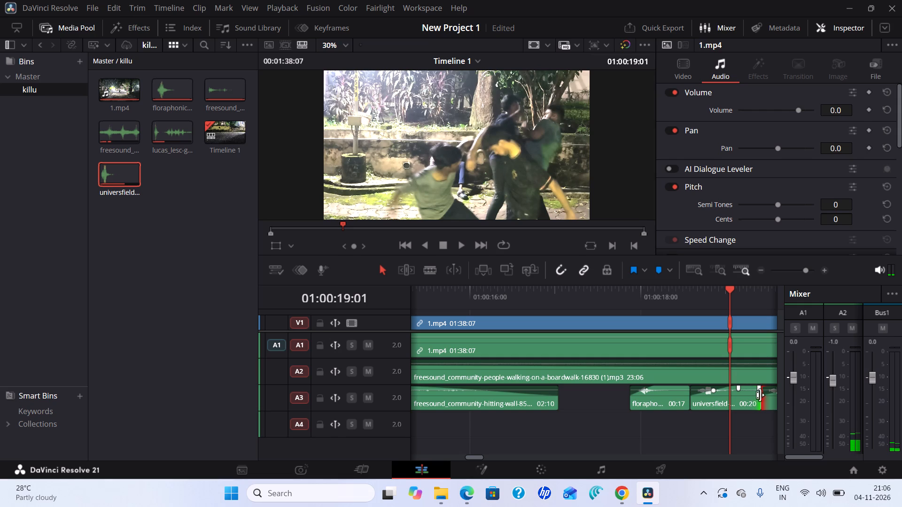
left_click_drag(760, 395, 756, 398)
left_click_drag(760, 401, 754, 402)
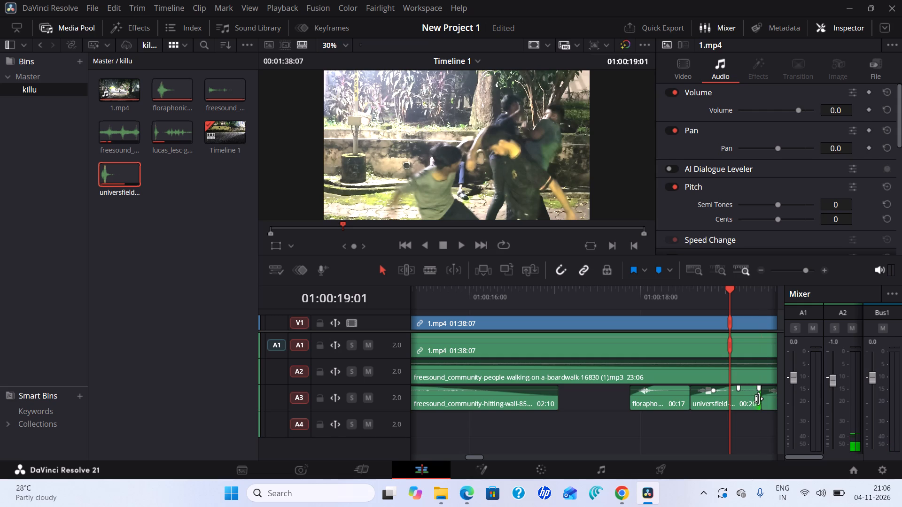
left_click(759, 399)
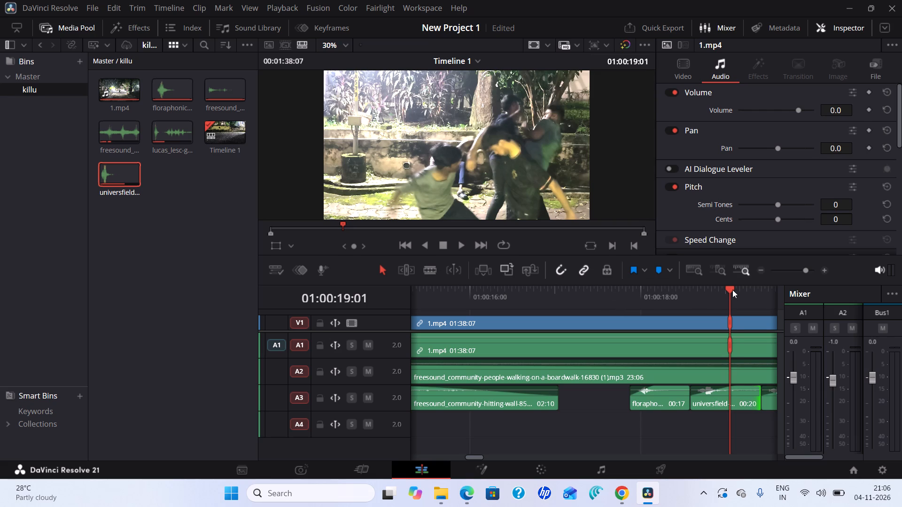
Split the first punch clip on A3 at 01:00:19:03 and delete the leftover piece after the cut.
left_click_drag(732, 288, 729, 292)
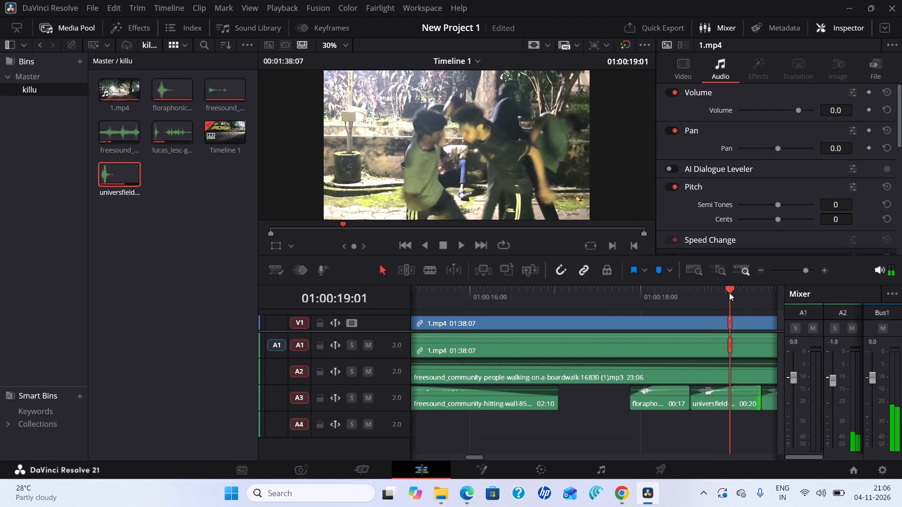
left_click_drag(729, 292, 738, 296)
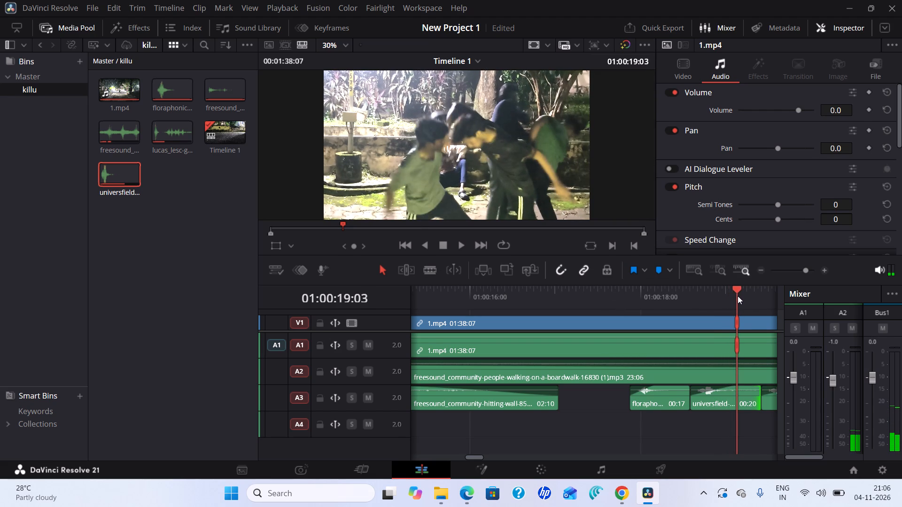
left_click_drag(738, 296, 738, 296)
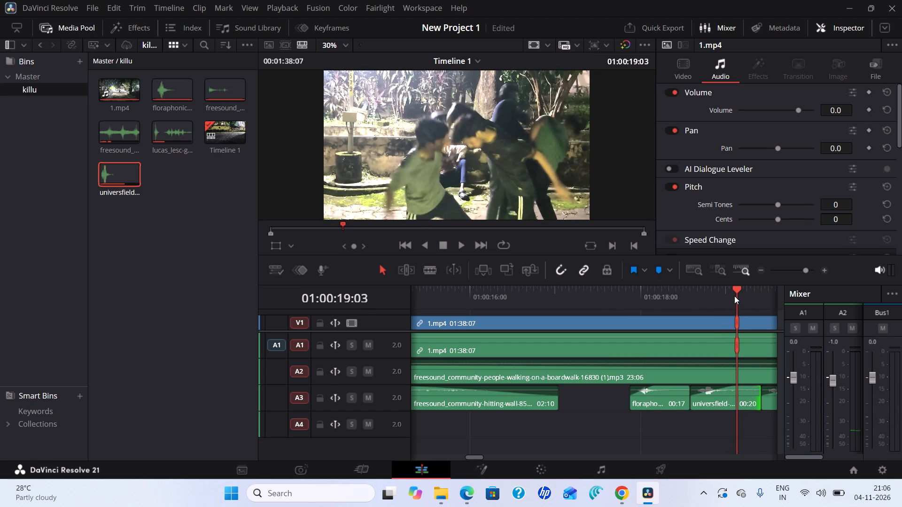
left_click(426, 264)
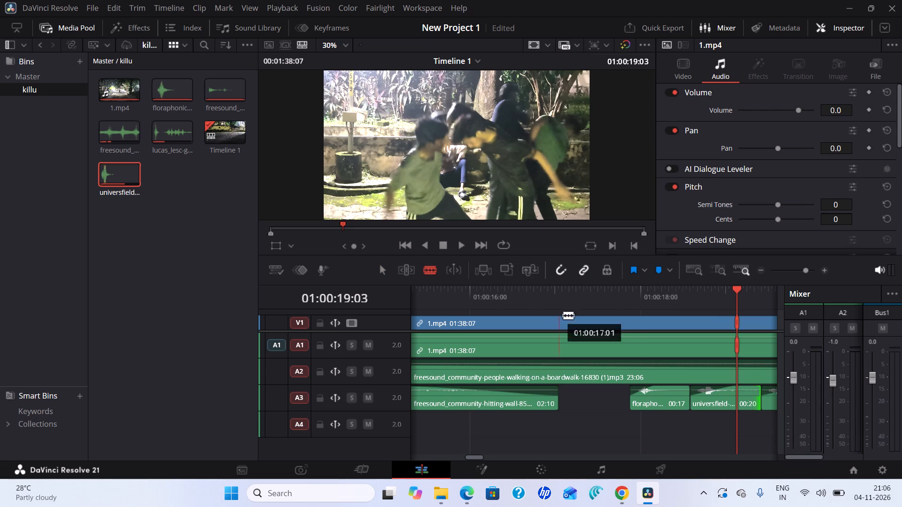
left_click(736, 398)
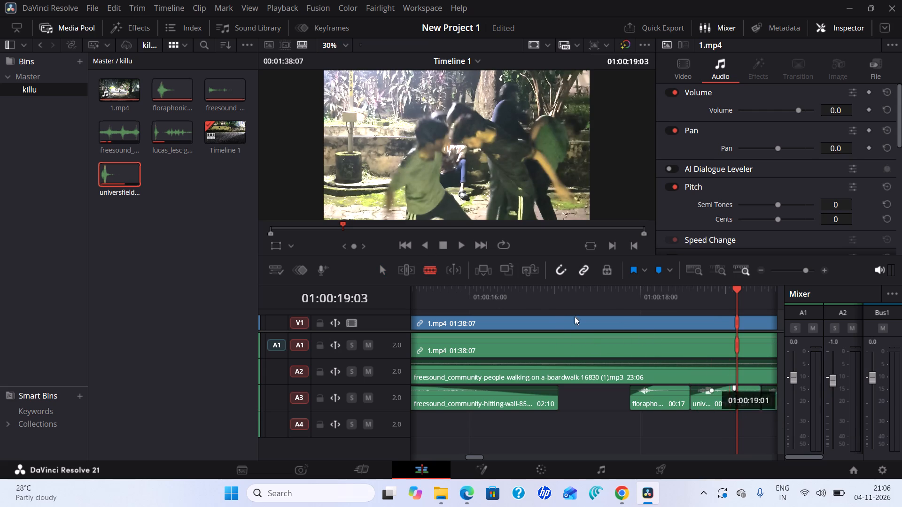
left_click(381, 268)
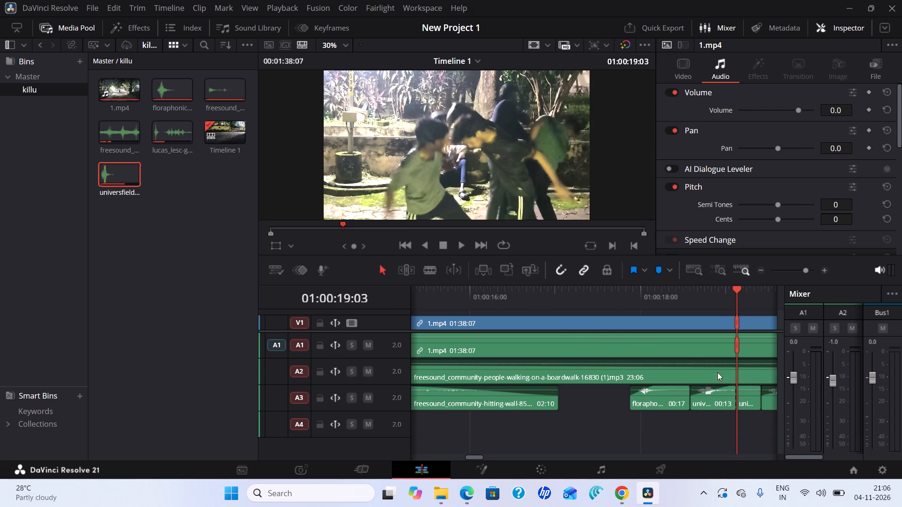
left_click(751, 394)
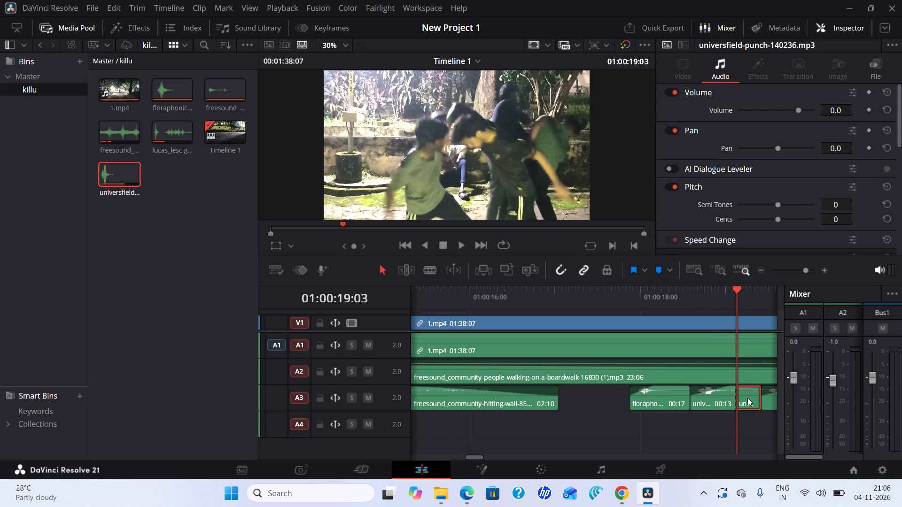
right_click(747, 398)
left_click(727, 183)
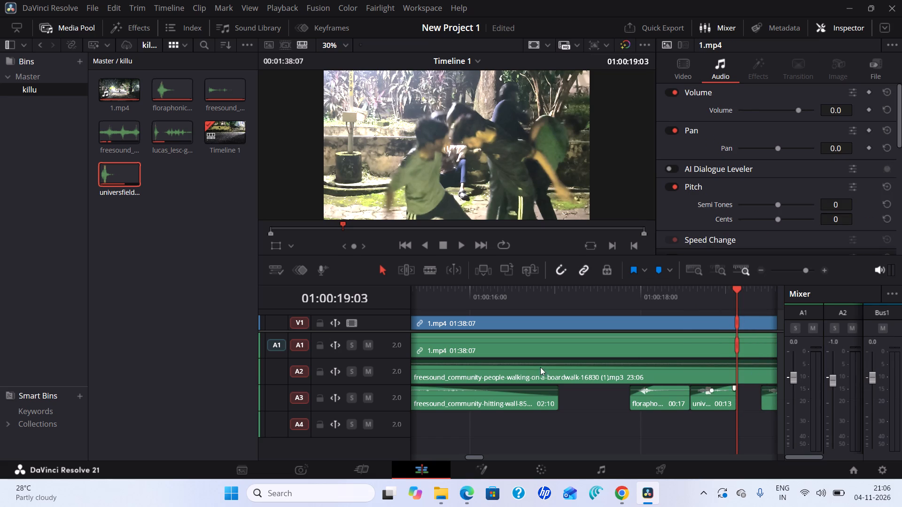
Move the second punch clip on A3 back so it starts directly after the shortened first punch, at 01:00:19:03.
left_click(385, 269)
left_click(382, 267)
left_click_drag(772, 403, 630, 412)
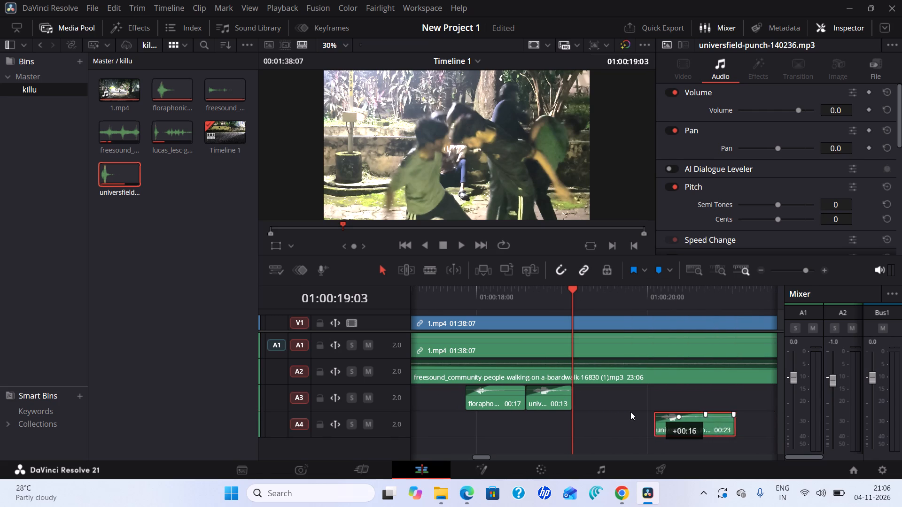
left_click_drag(630, 412, 581, 388)
Play back the tightened punch section and then the timeline from the start to check the sound timing against the action.
left_click_drag(571, 286, 570, 286)
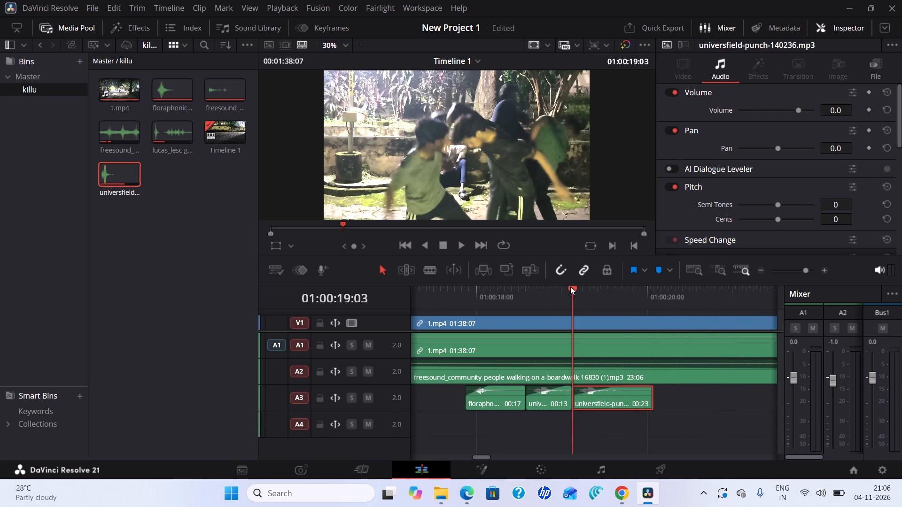
left_click_drag(570, 286, 502, 284)
left_click(461, 244)
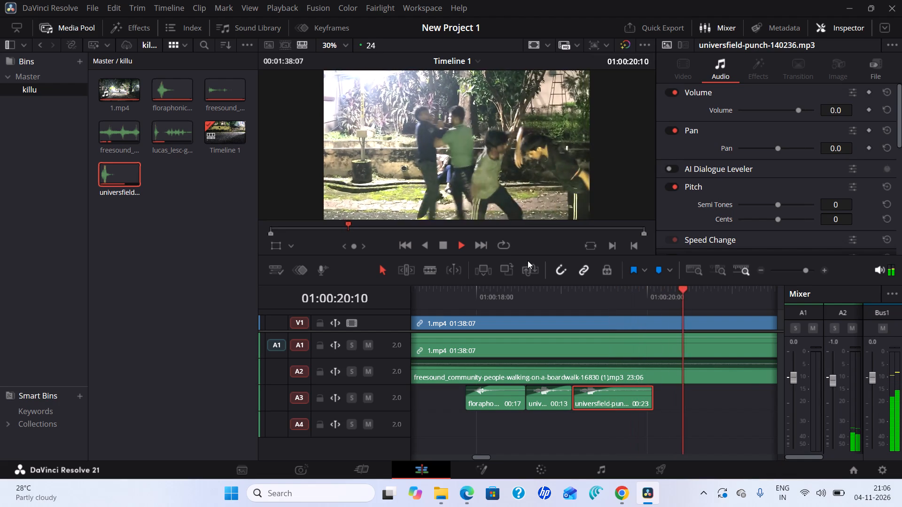
left_click(442, 245)
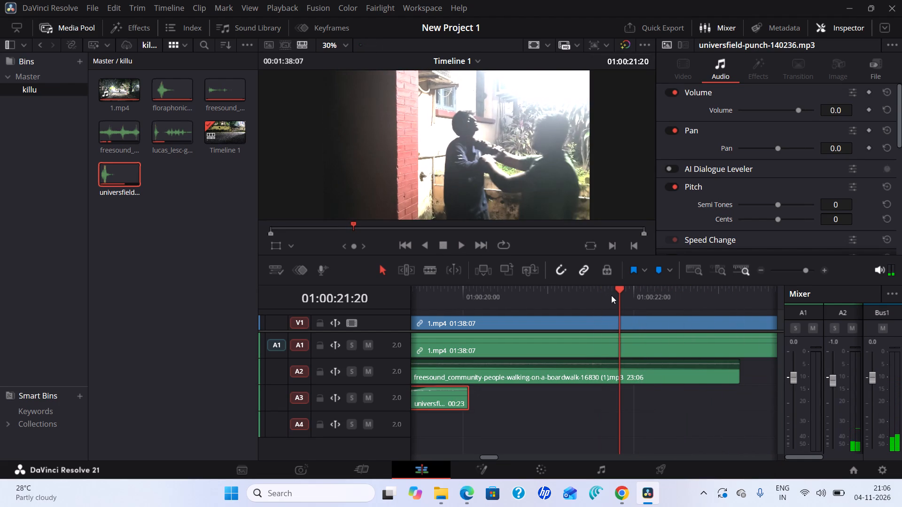
left_click_drag(622, 287, 330, 263)
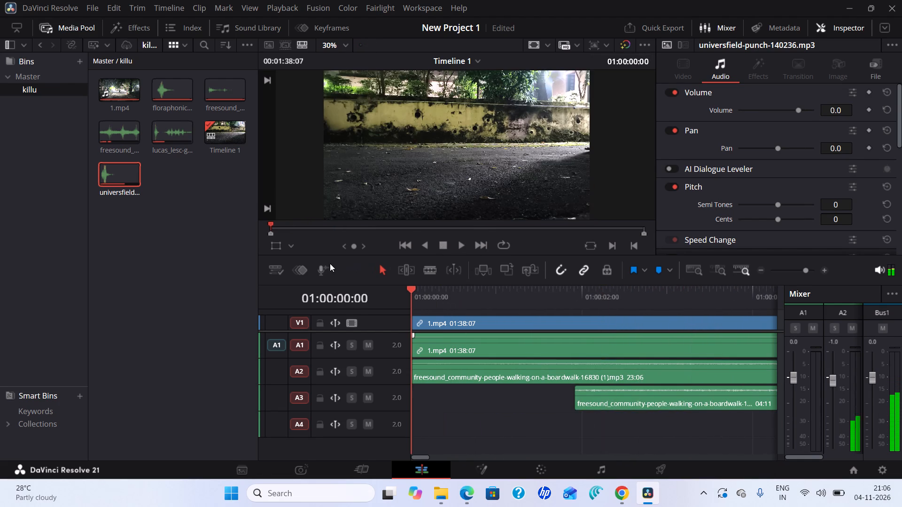
left_click_drag(330, 263, 321, 261)
left_click(463, 242)
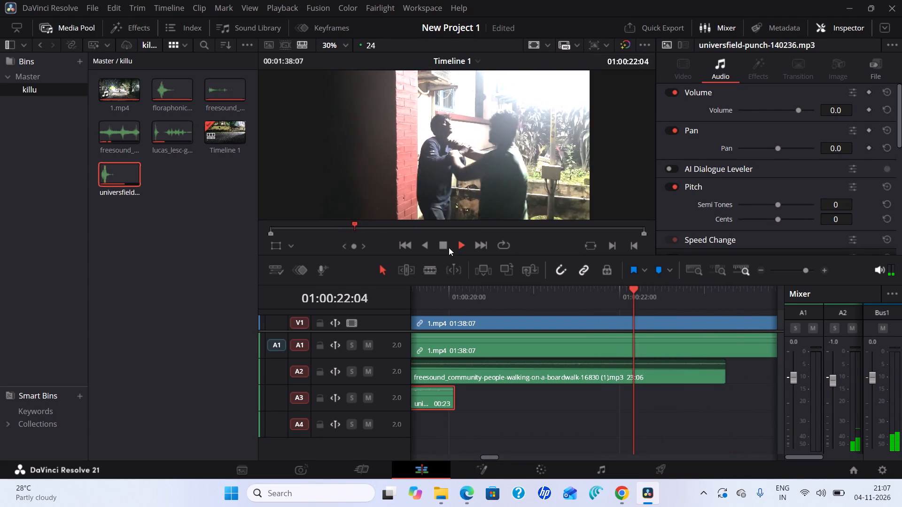
left_click(444, 244)
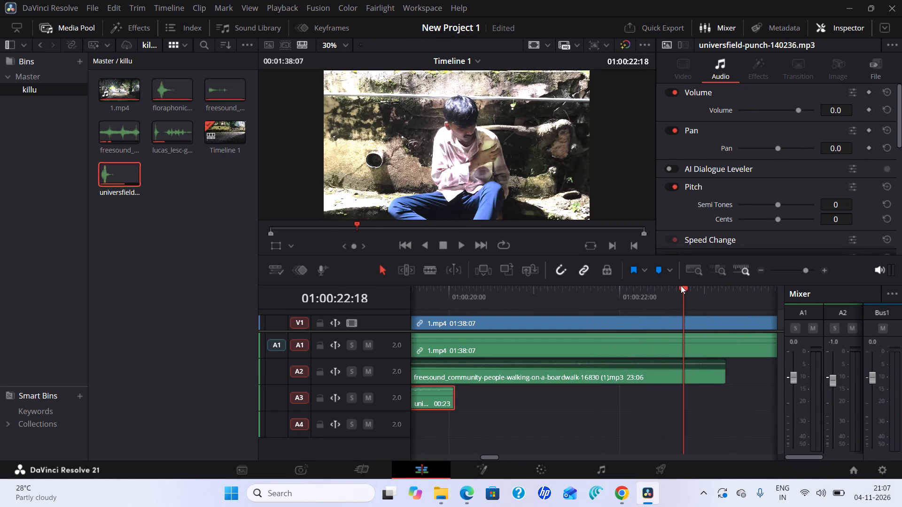
Place a third universfield punch on A3 at about 01:00:20:18, leaving a gap after the second punch.
left_click_drag(681, 285, 426, 273)
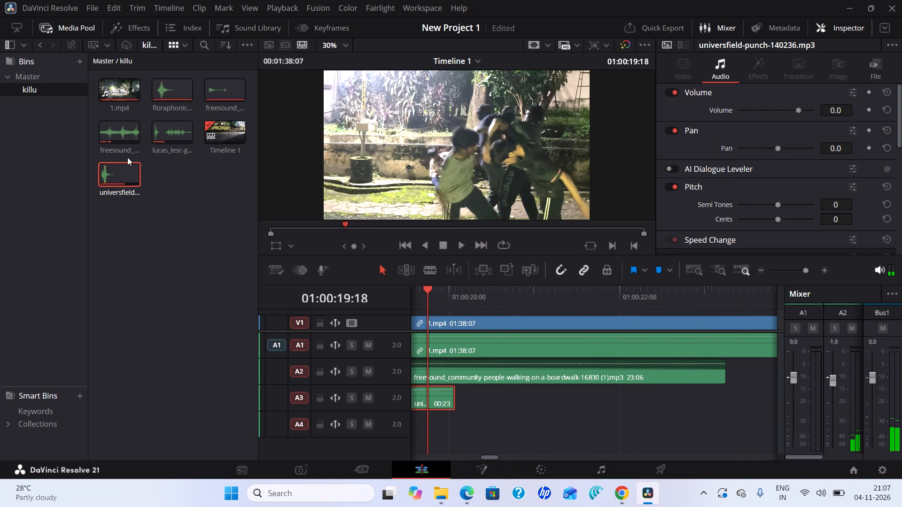
left_click_drag(109, 163, 502, 398)
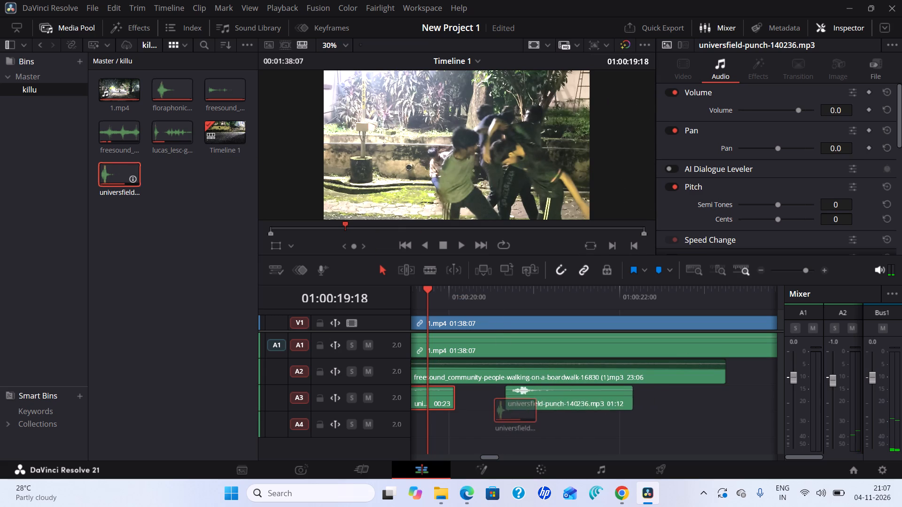
left_click_drag(502, 398, 511, 396)
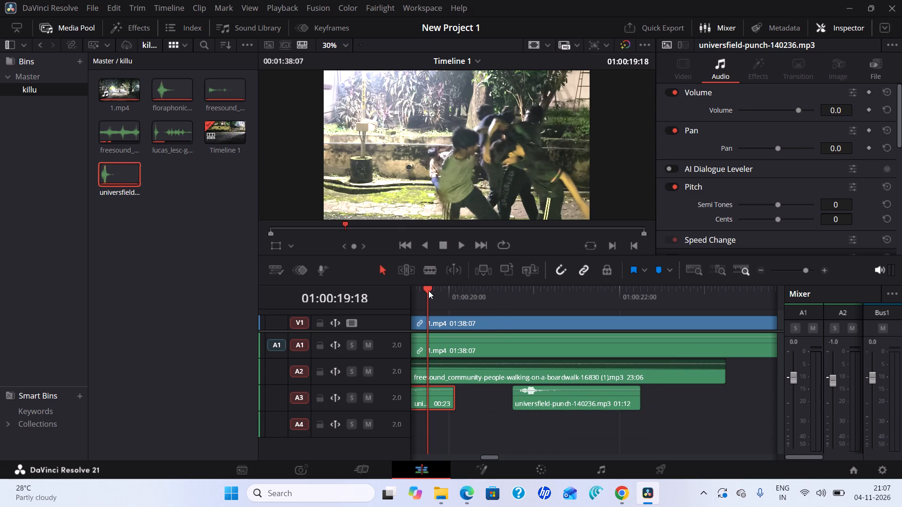
Scrub through the fight from about 01:00:16:22 to 01:00:19:18 to check the punch sounds on A3 against the action.
left_click_drag(428, 291, 431, 296)
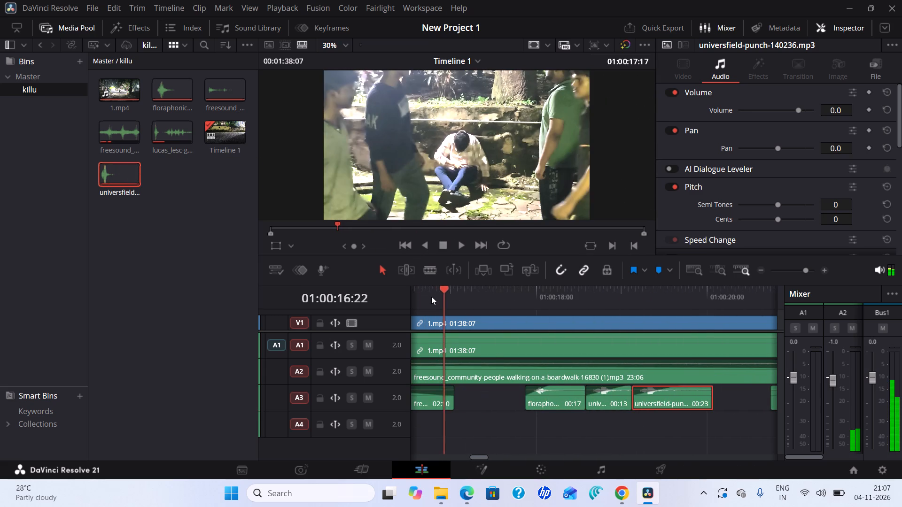
left_click_drag(431, 296, 526, 317)
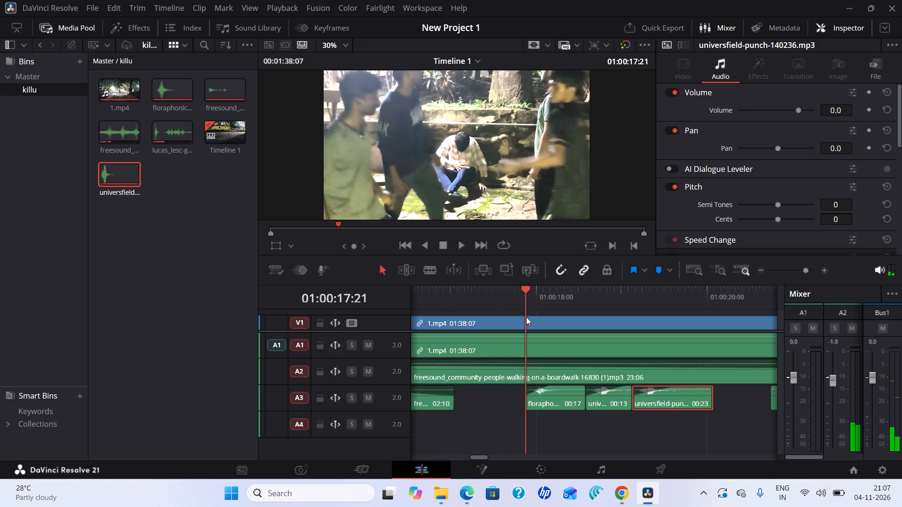
left_click_drag(526, 317, 537, 319)
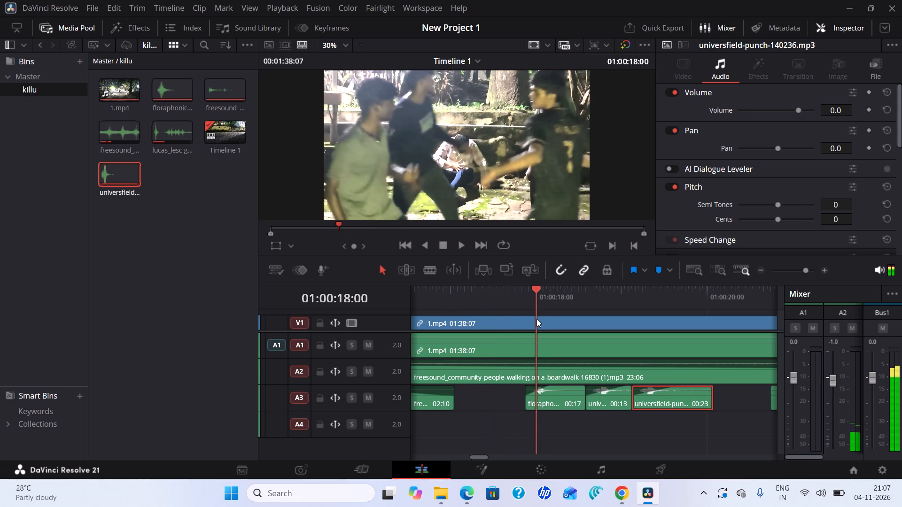
left_click_drag(537, 319, 548, 321)
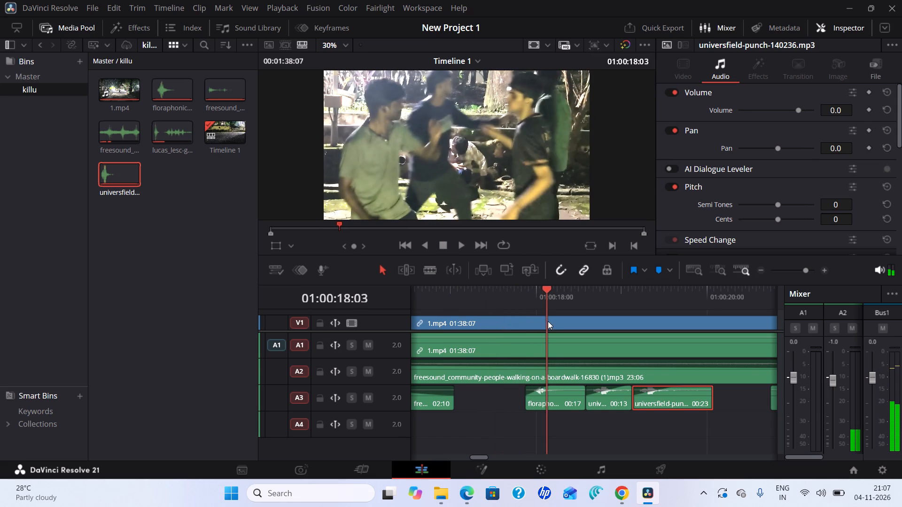
left_click_drag(548, 321, 568, 326)
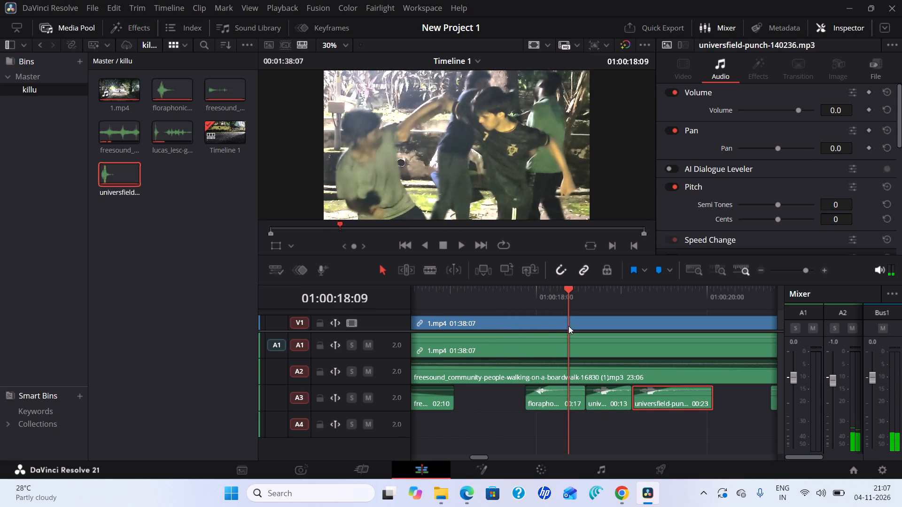
left_click_drag(568, 326, 588, 331)
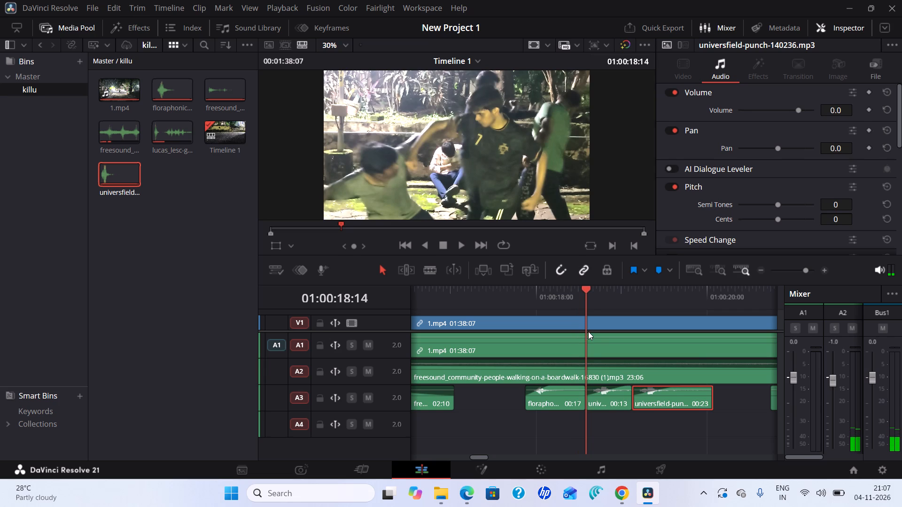
left_click_drag(588, 331, 602, 334)
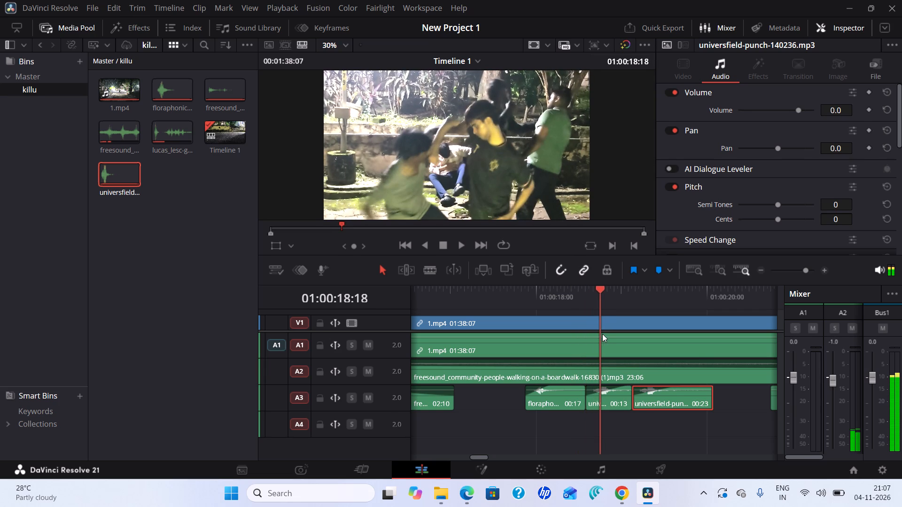
left_click_drag(602, 334, 619, 340)
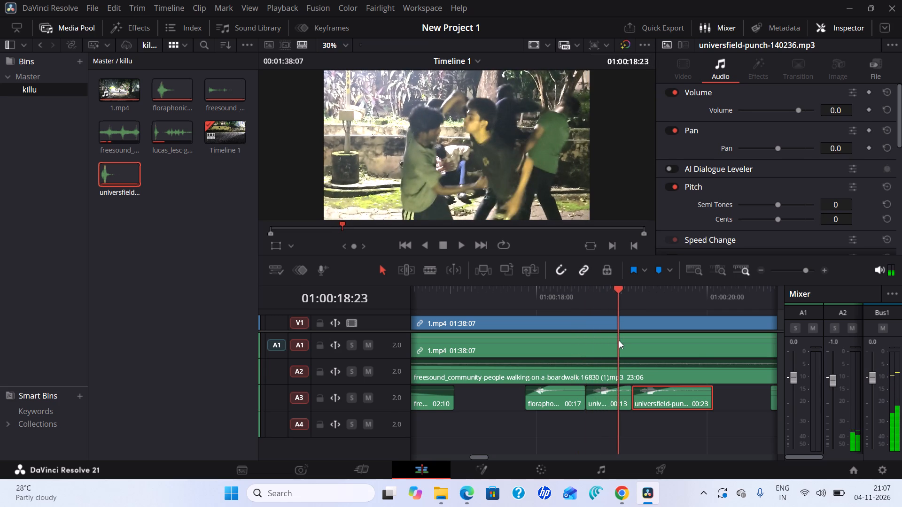
left_click_drag(619, 340, 638, 346)
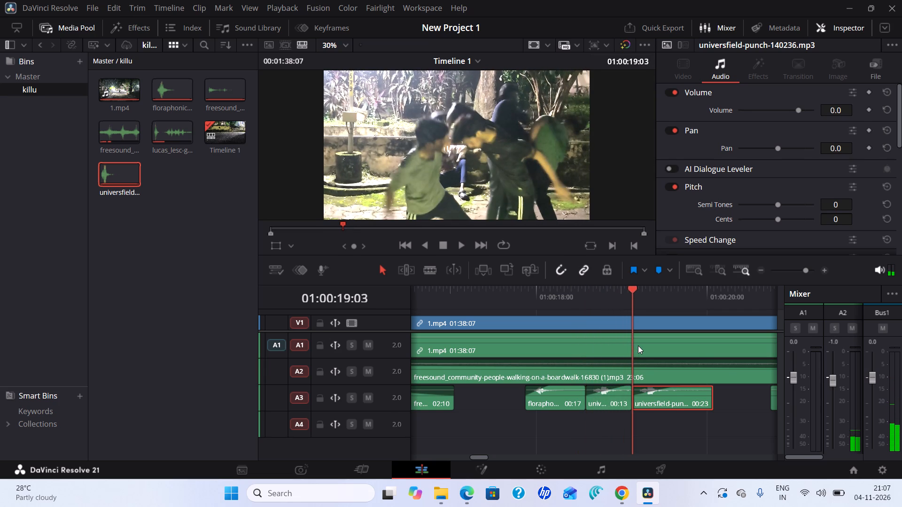
left_click_drag(638, 346, 664, 352)
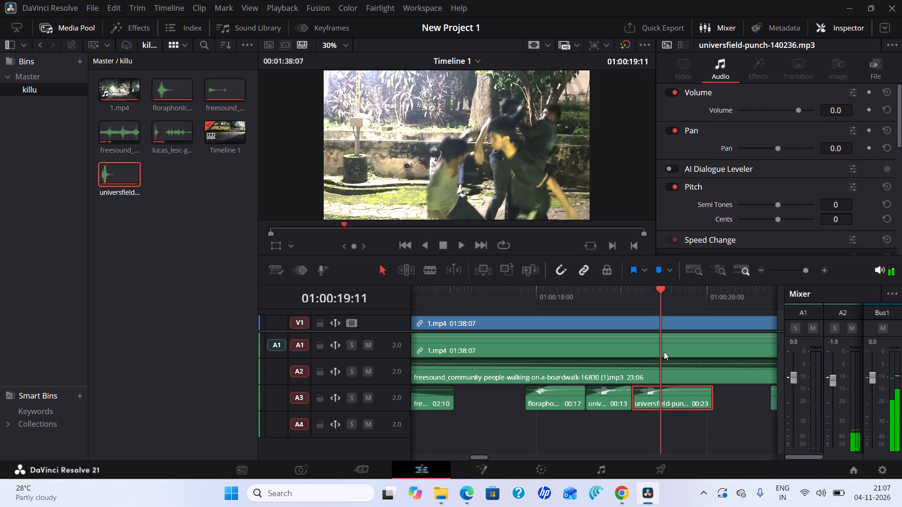
left_click_drag(664, 352, 679, 353)
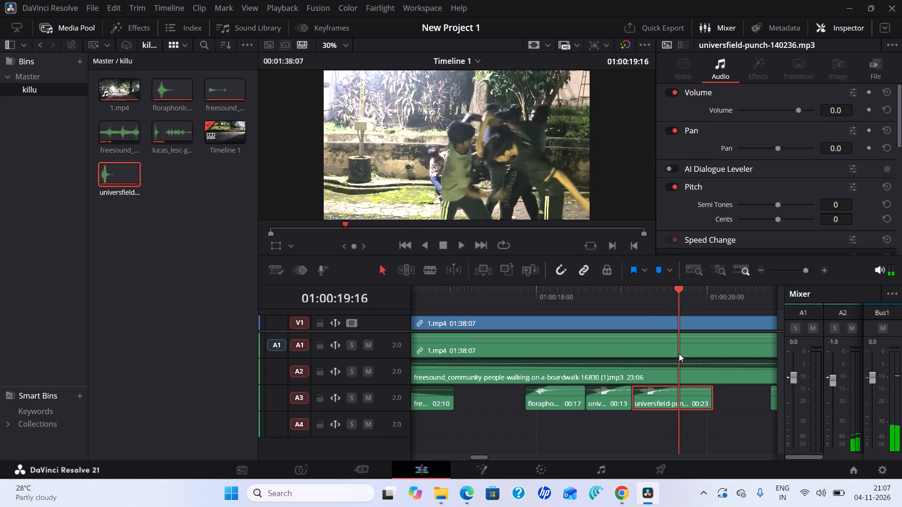
left_click_drag(679, 353, 685, 355)
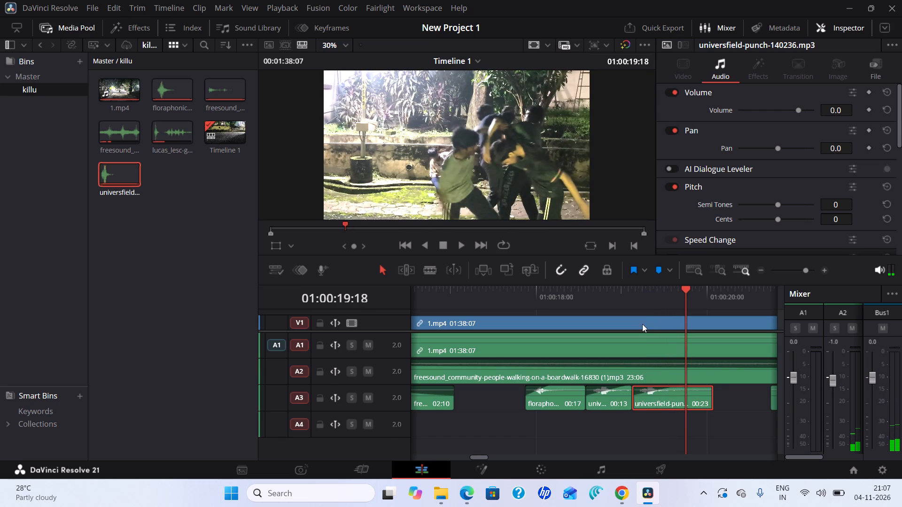
Split the second universfield punch clip on A3 at 01:00:19:18 and cut out the leftover piece after the split.
left_click(429, 267)
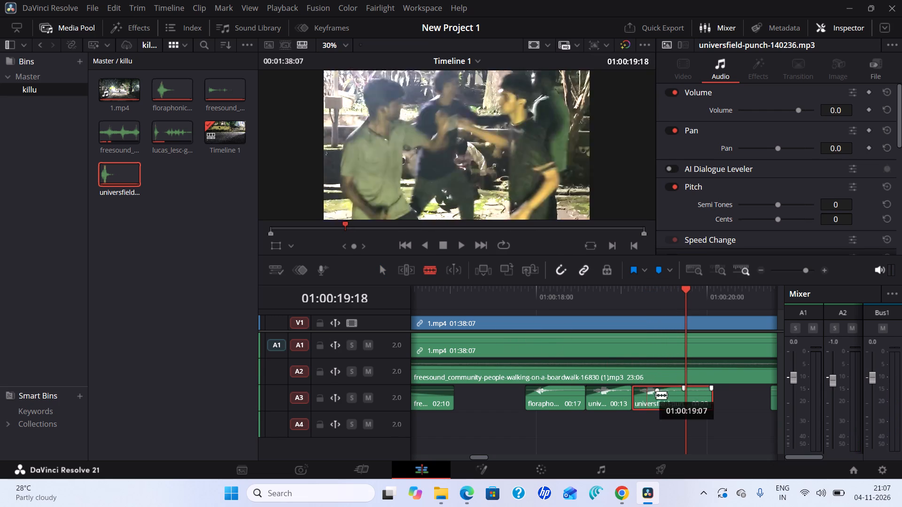
left_click(687, 402)
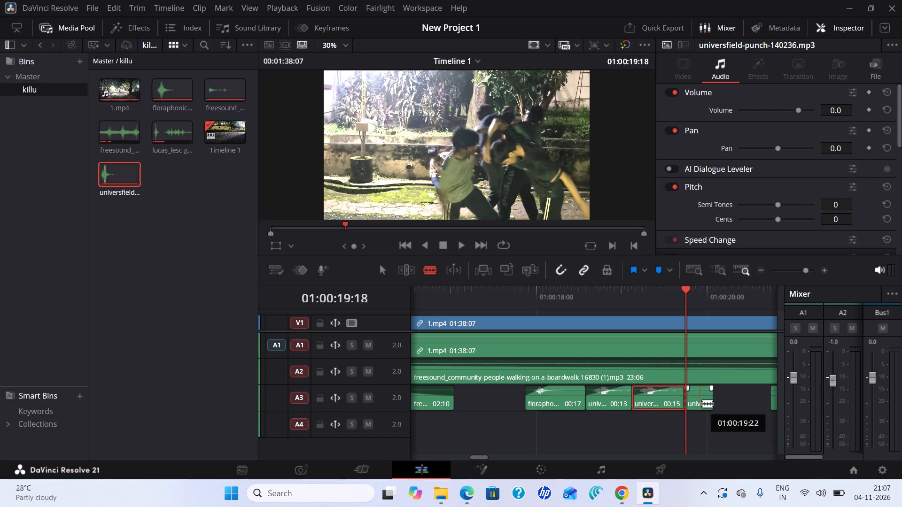
left_click(383, 273)
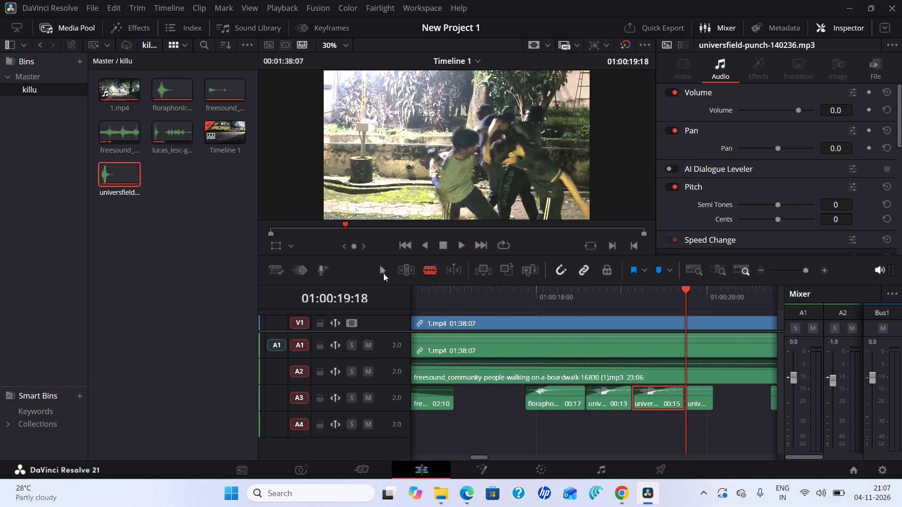
left_click(703, 399)
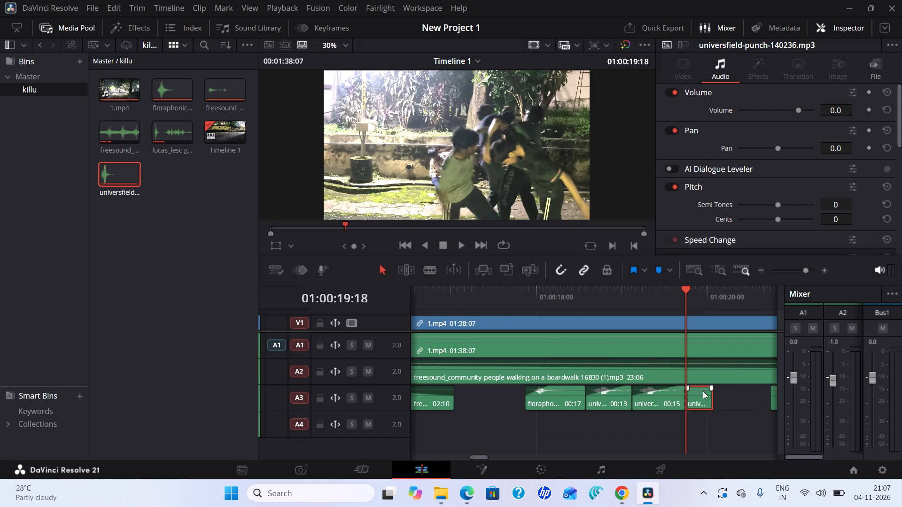
right_click(703, 397)
left_click(712, 180)
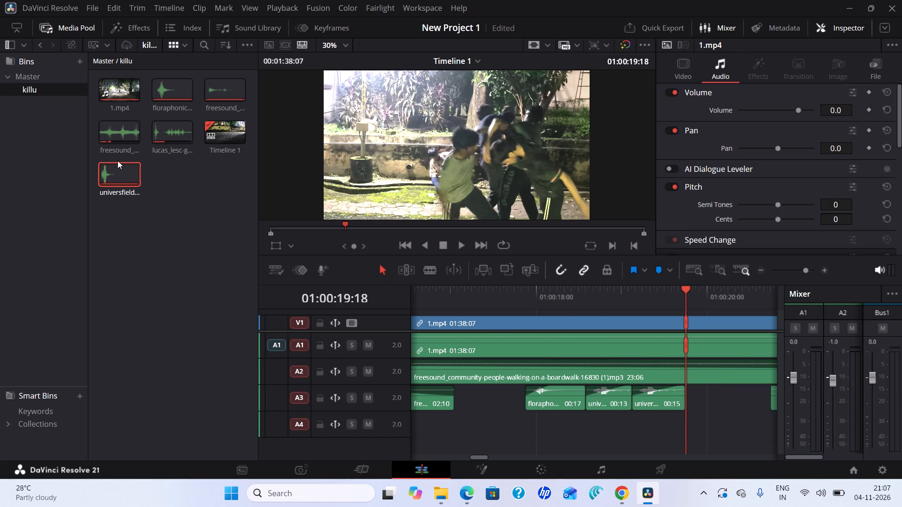
Add another universfield punch on A3 directly after the shortened second punch, at 01:00:19:18, and scrub over it to check its timing.
left_click_drag(112, 169, 708, 395)
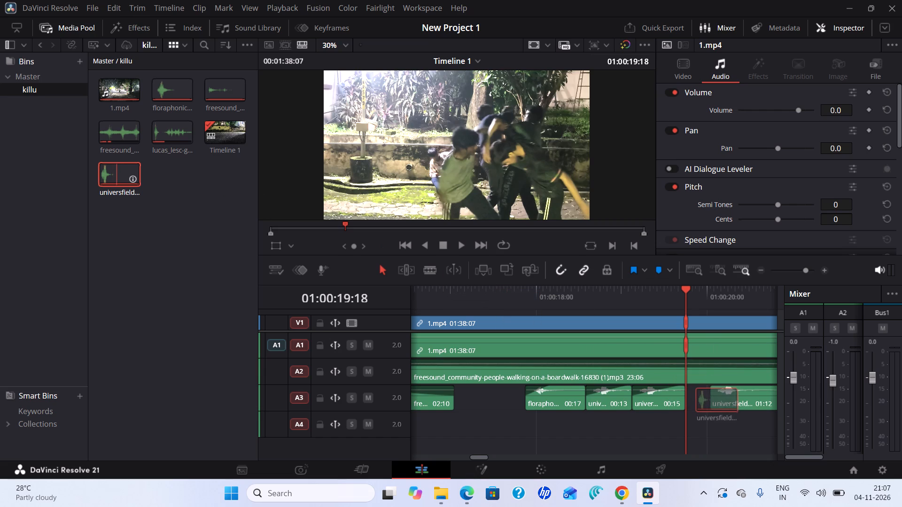
left_click_drag(708, 395, 684, 401)
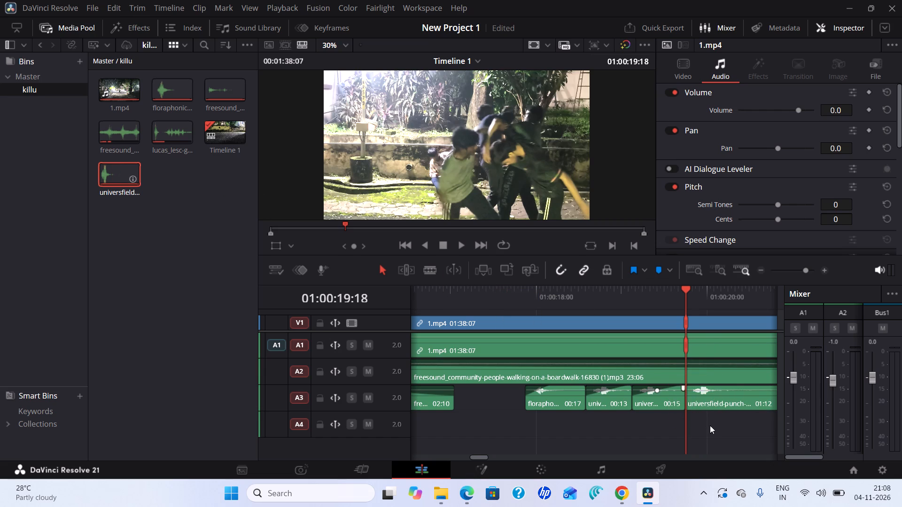
left_click_drag(684, 286, 693, 292)
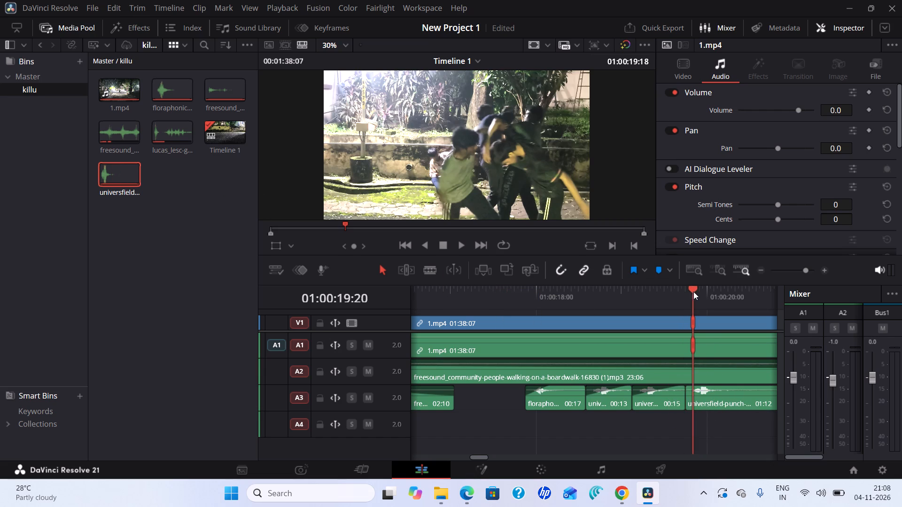
left_click_drag(693, 292, 706, 299)
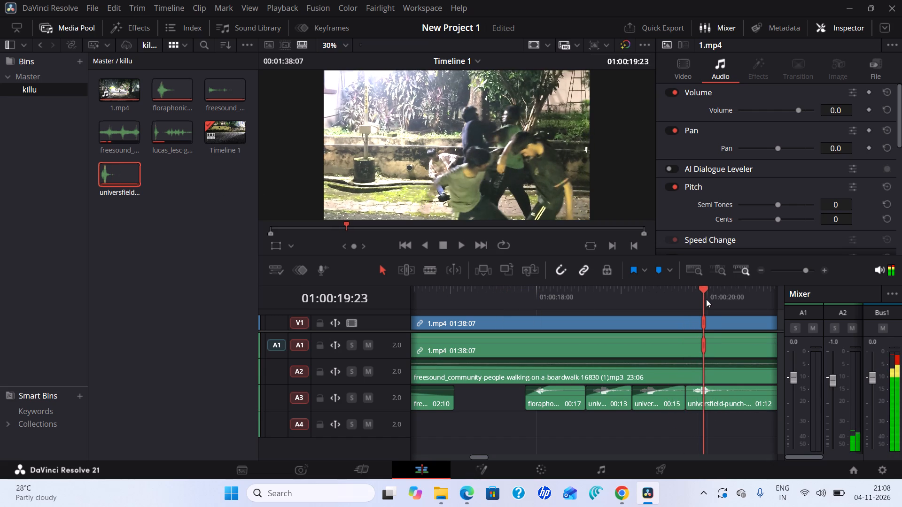
left_click_drag(706, 299, 726, 308)
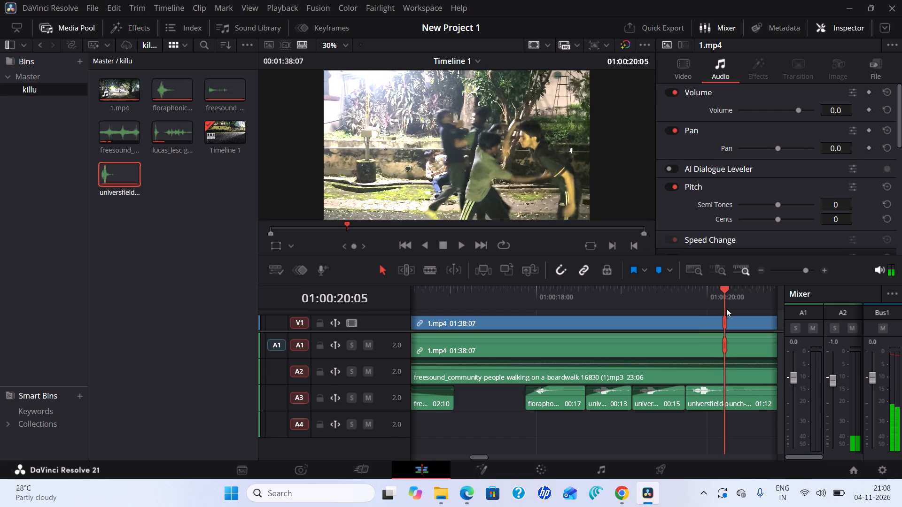
left_click_drag(726, 308, 729, 309)
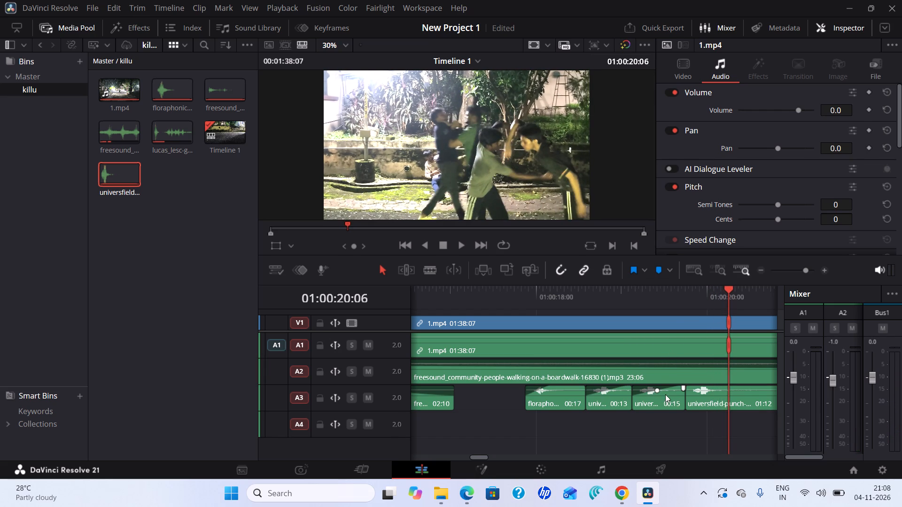
left_click_drag(729, 290, 712, 291)
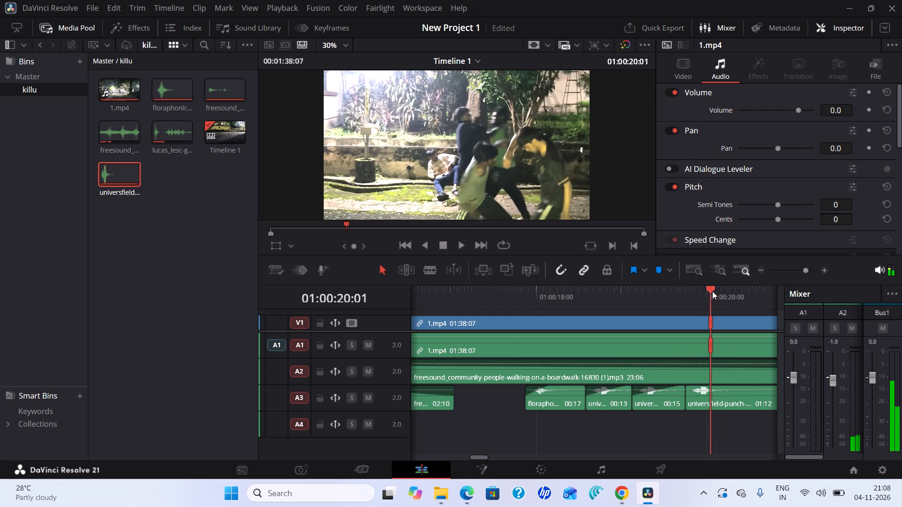
left_click_drag(653, 313, 615, 307)
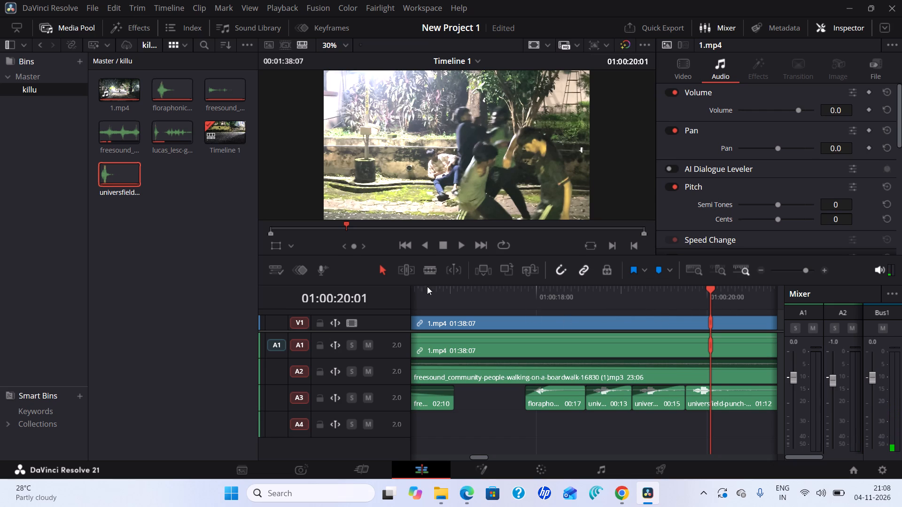
Remove the remaining piece of the earlier-placed punch that follows the newly added punch on A3.
left_click(350, 227)
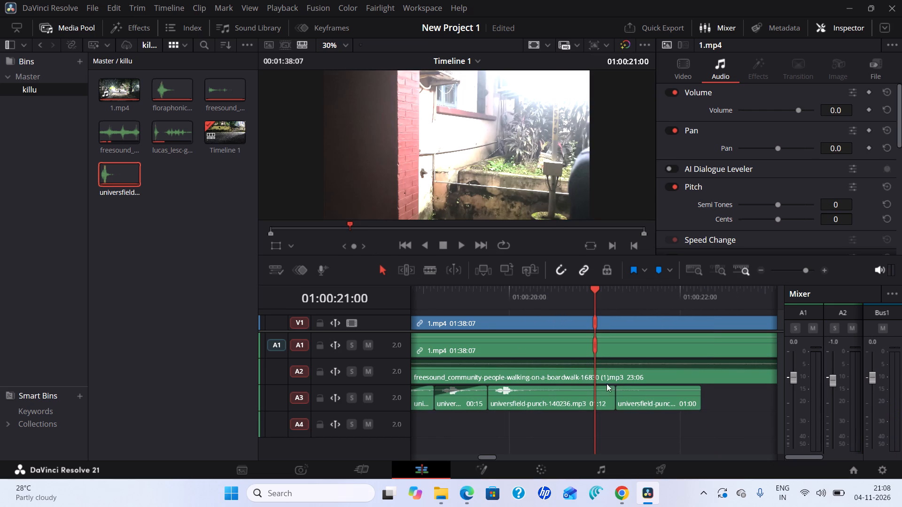
right_click(641, 397)
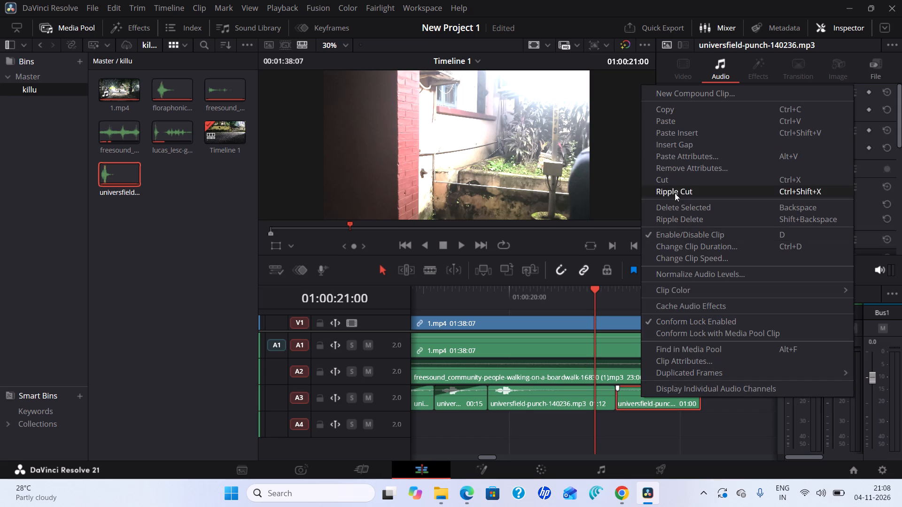
left_click(673, 183)
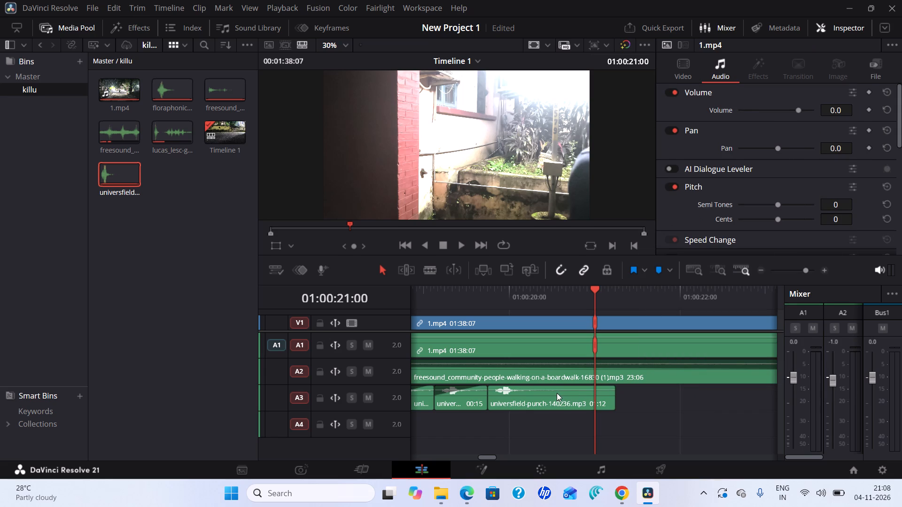
Shift the three universfield punch clips on A3 about 3 frames later, keeping them back to back.
left_click_drag(557, 392, 570, 395)
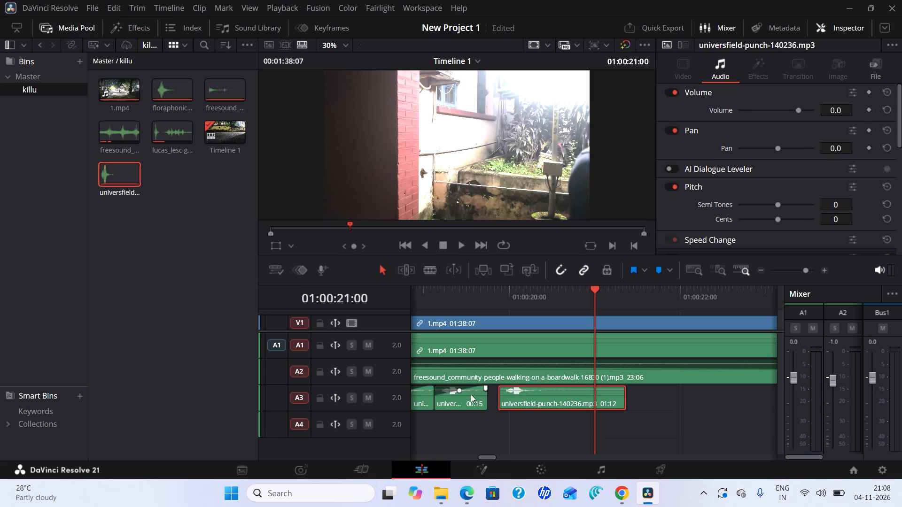
left_click_drag(445, 391, 455, 392)
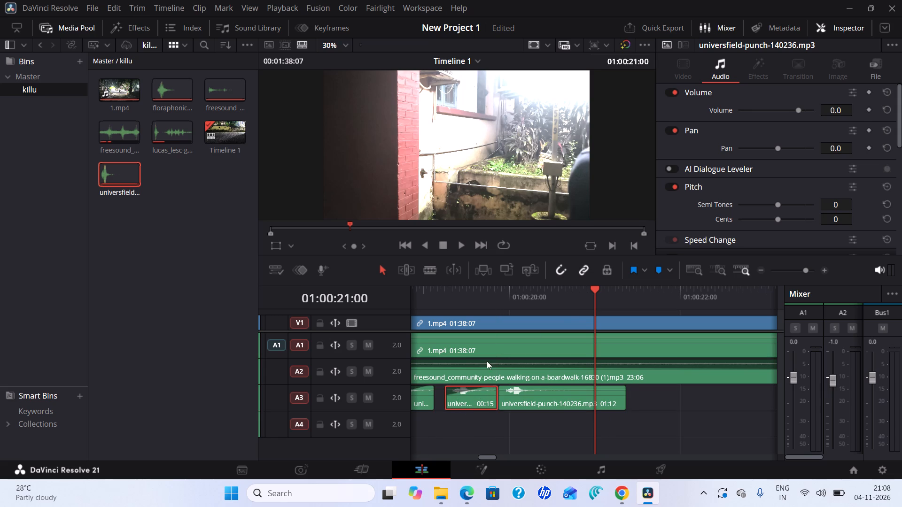
left_click_drag(595, 289, 586, 293)
left_click_drag(425, 395, 435, 398)
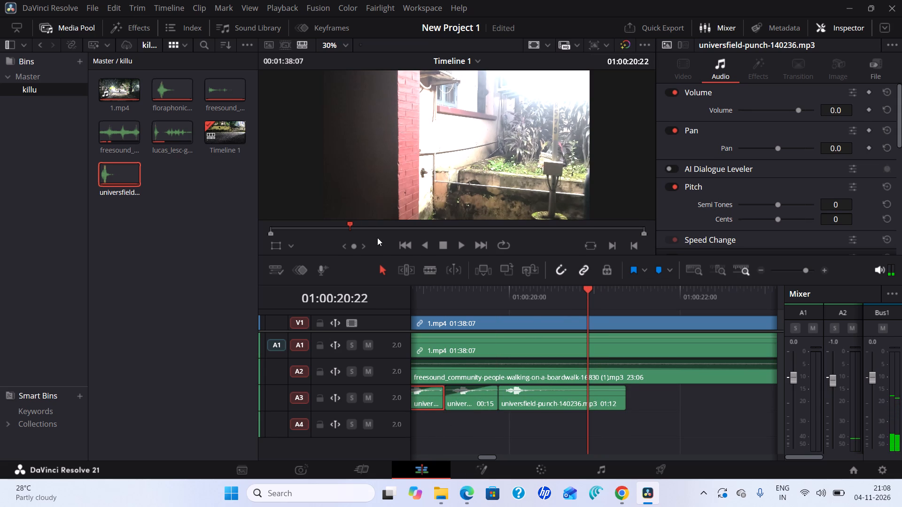
Scrub through the timeline from about 01:00:08 to 01:00:22 to review the placed sound effects against the fight action.
left_click_drag(588, 288, 500, 300)
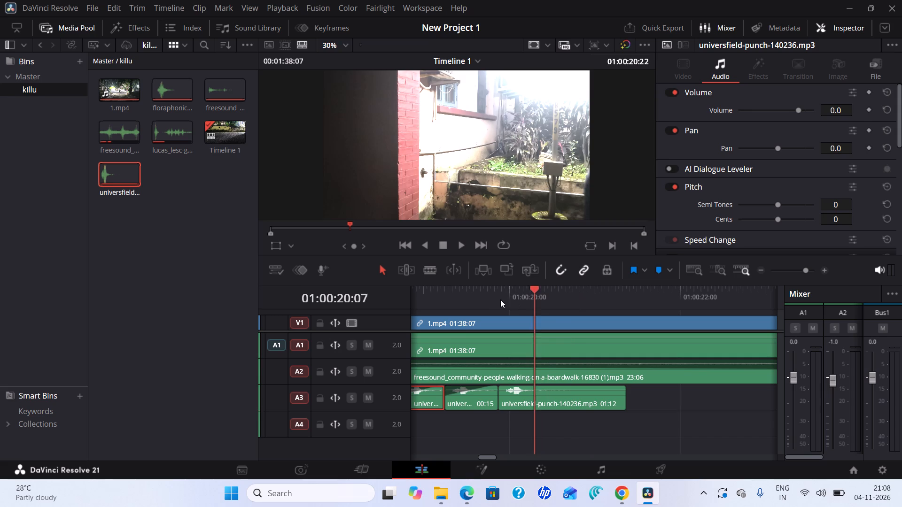
left_click_drag(500, 300, 559, 330)
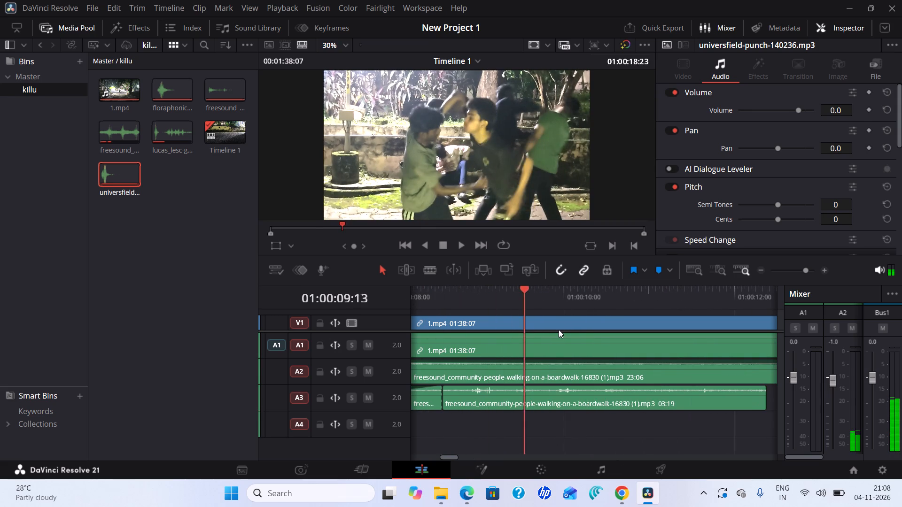
left_click_drag(559, 330, 697, 339)
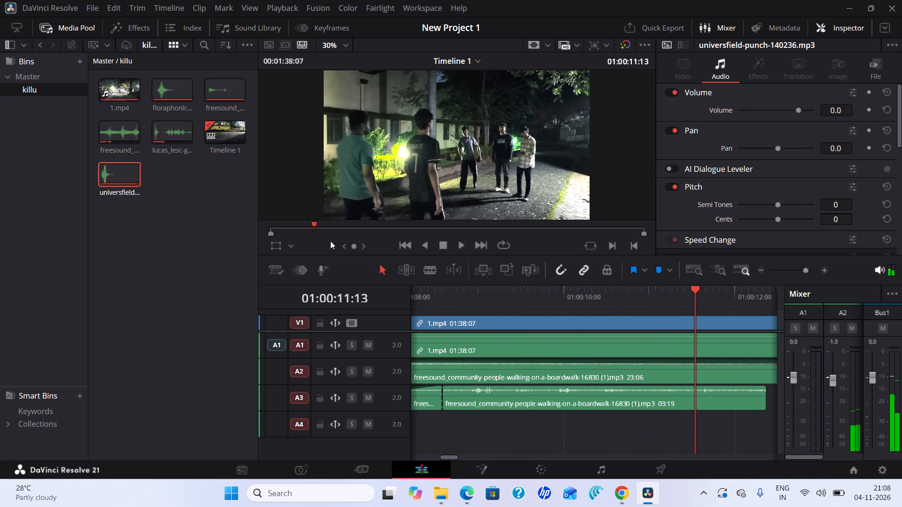
left_click(320, 228)
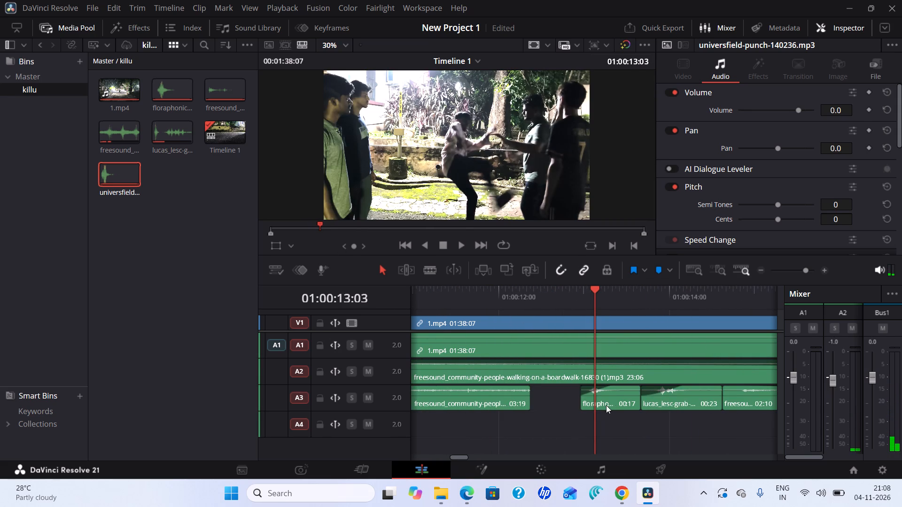
left_click(321, 227)
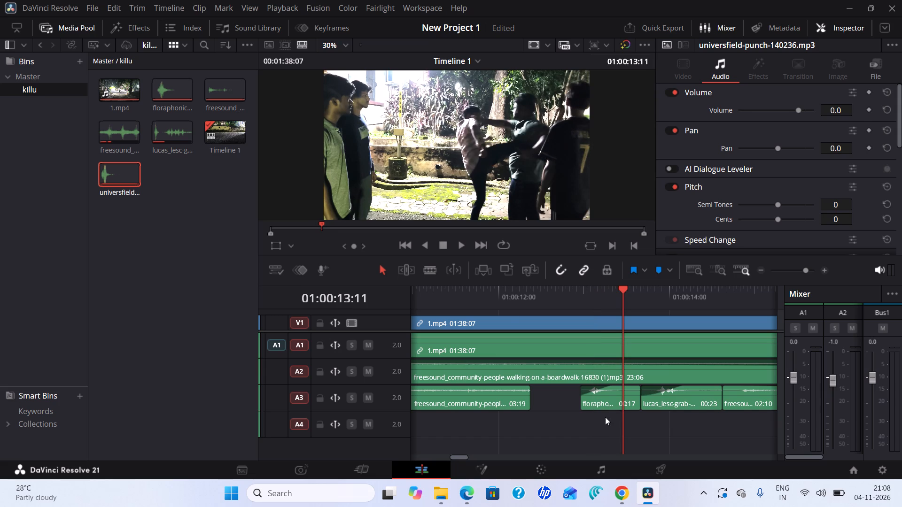
left_click_drag(603, 425, 566, 424)
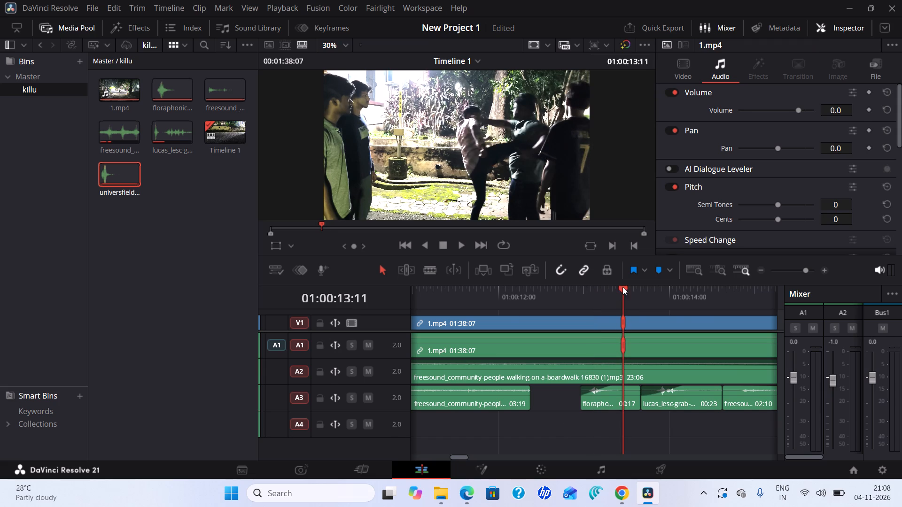
left_click_drag(622, 287, 723, 314)
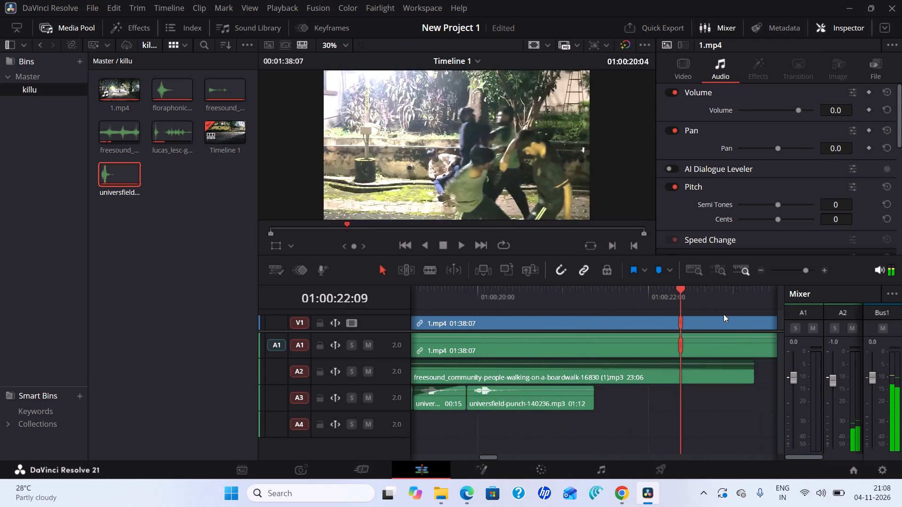
left_click_drag(723, 314, 714, 357)
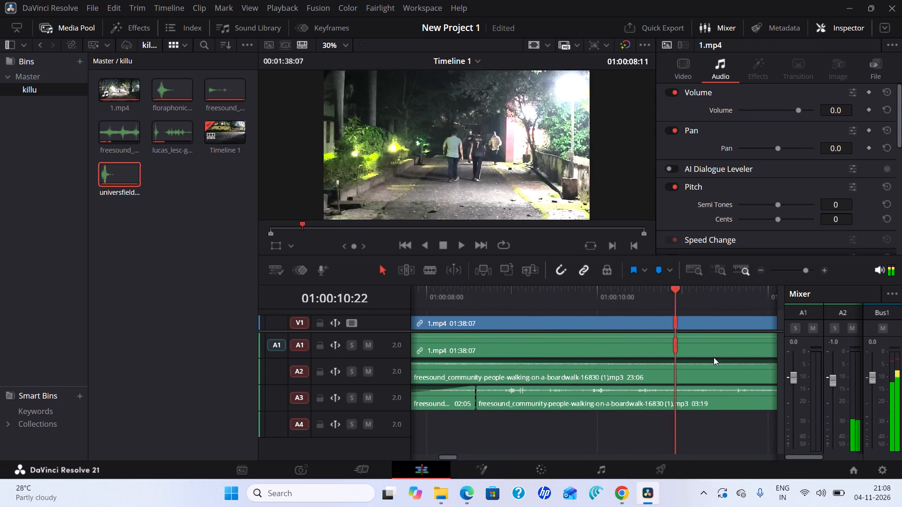
left_click_drag(714, 357, 732, 358)
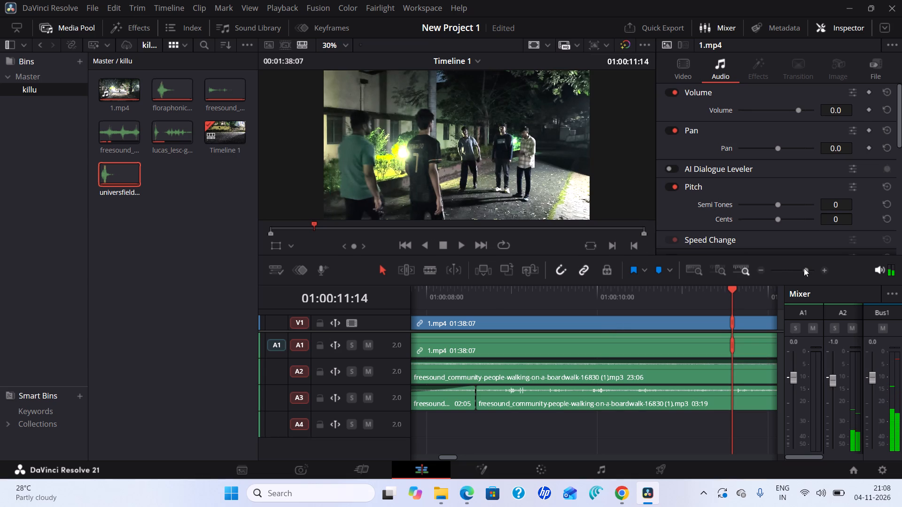
Move the floraphonic swing whoosh on A3 later, over the first universfield punch, and play from 01:00:11:14 through the punches to check it.
left_click_drag(805, 270, 798, 281)
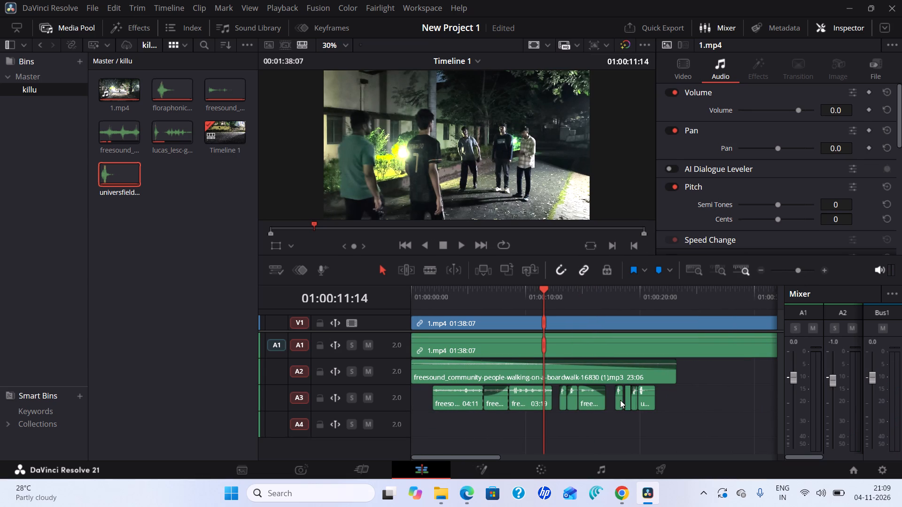
left_click_drag(620, 399, 628, 401)
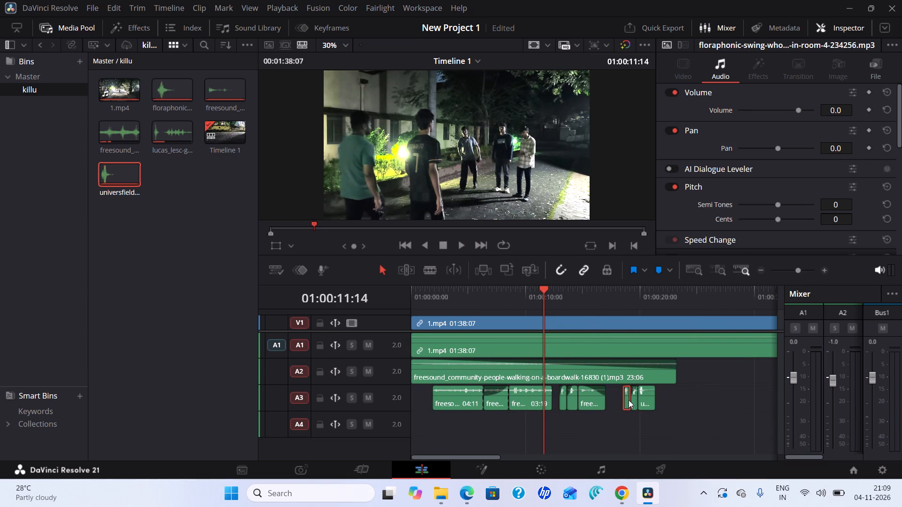
left_click(808, 269)
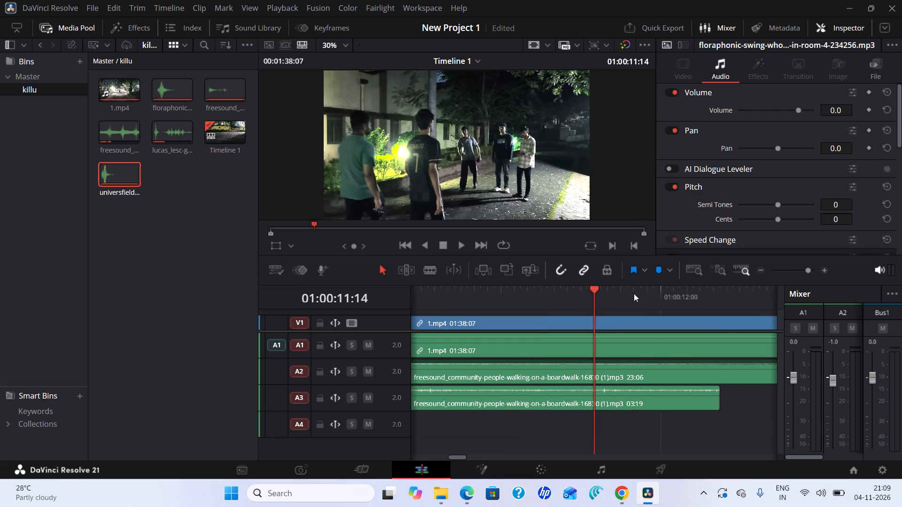
left_click(801, 269)
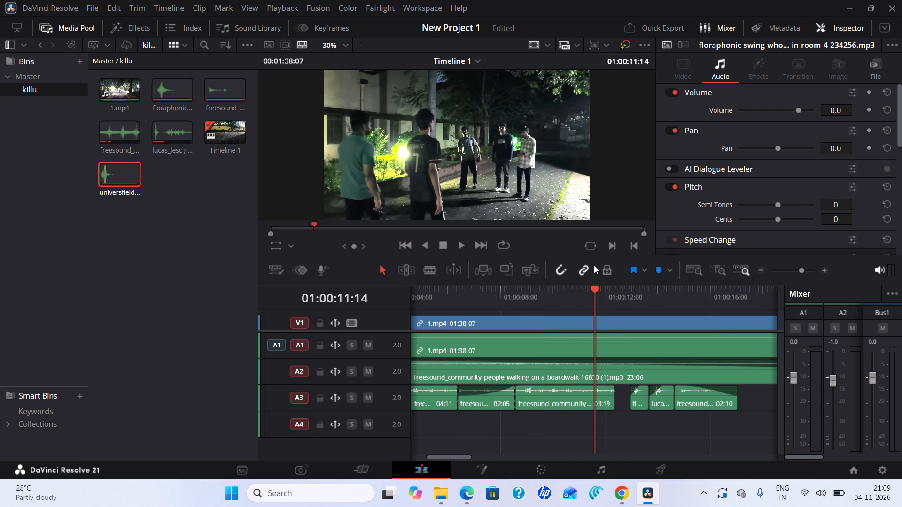
left_click(460, 243)
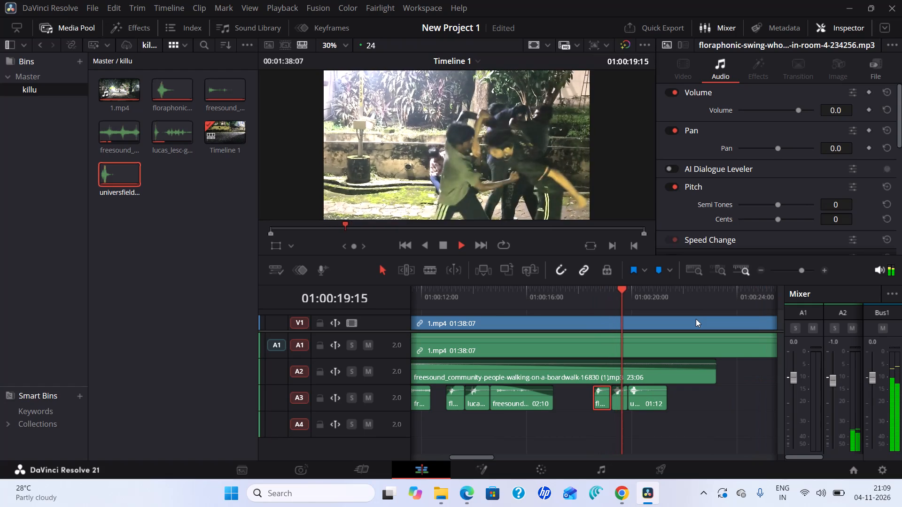
left_click(436, 243)
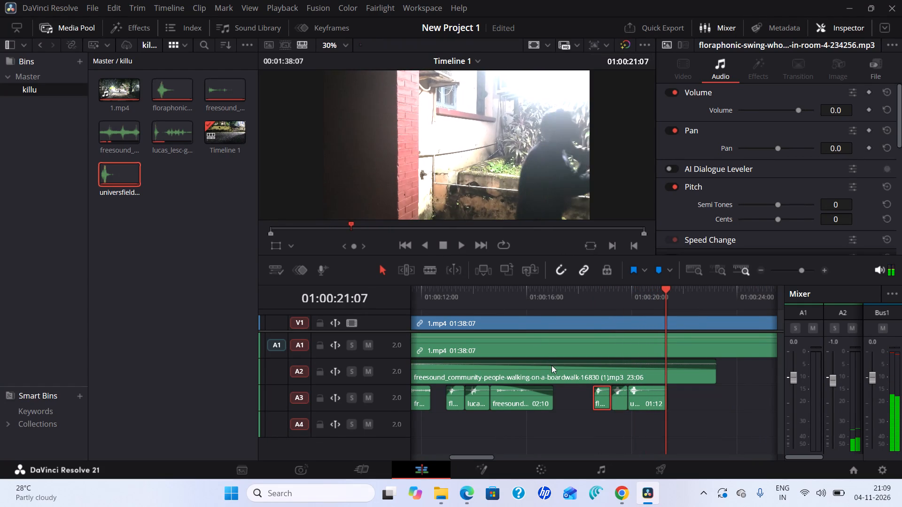
Shift the floraphonic whoosh and the two following universfield punches on A3 about 6 frames earlier, starting the whoosh at about 01:00:18:07.
left_click_drag(602, 399, 599, 401)
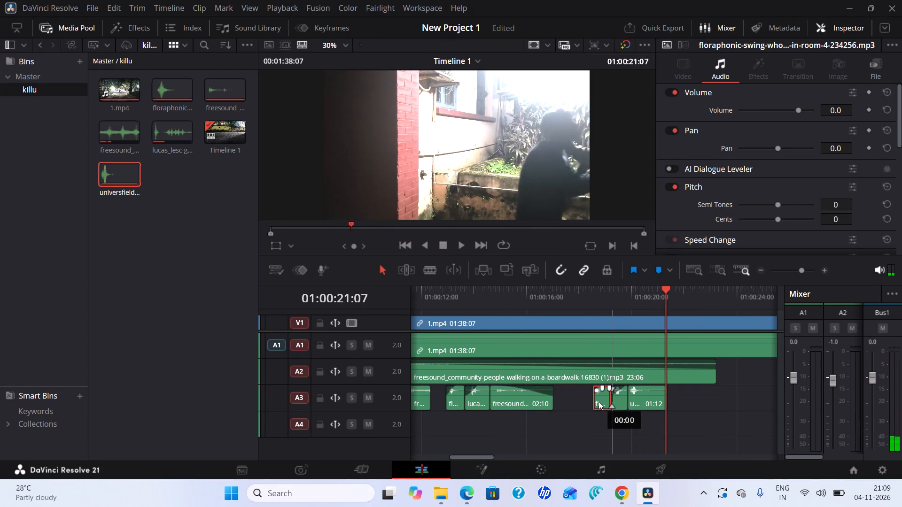
left_click_drag(599, 401, 595, 402)
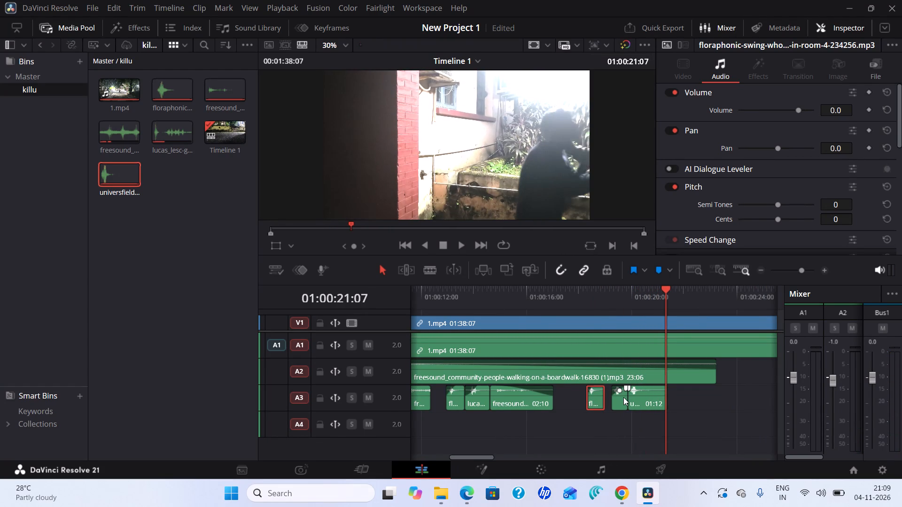
left_click_drag(623, 397, 617, 401)
left_click_drag(640, 395, 632, 398)
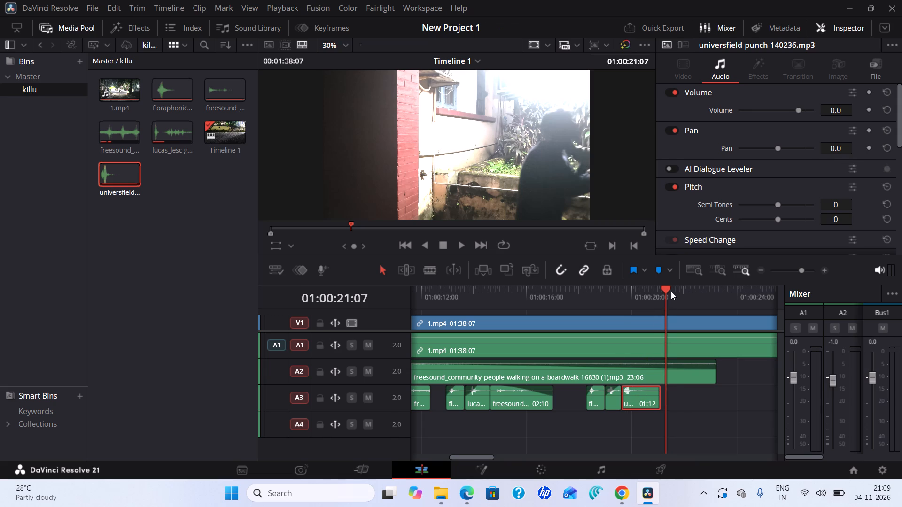
Scrub closely between 01:00:18:00 and 01:00:19:00 to check the whoosh and punch sounds against the hits.
left_click_drag(667, 289, 582, 299)
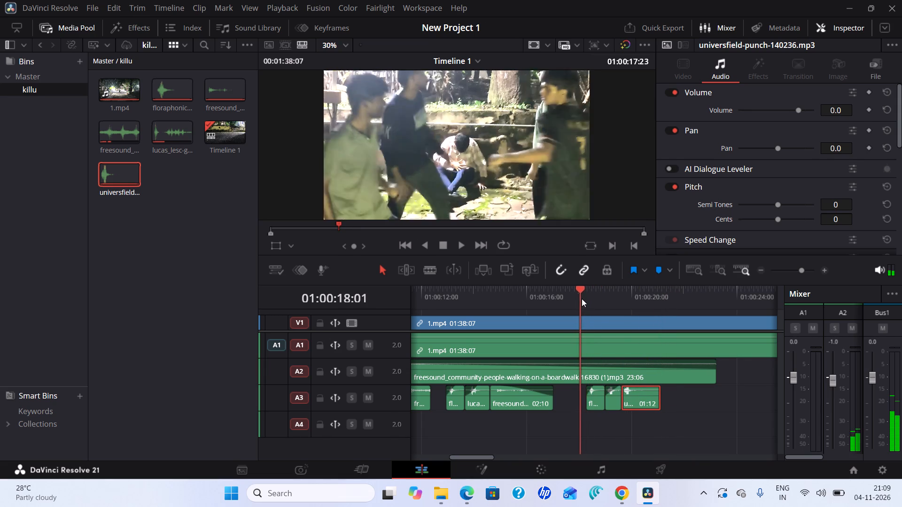
left_click_drag(582, 299, 587, 300)
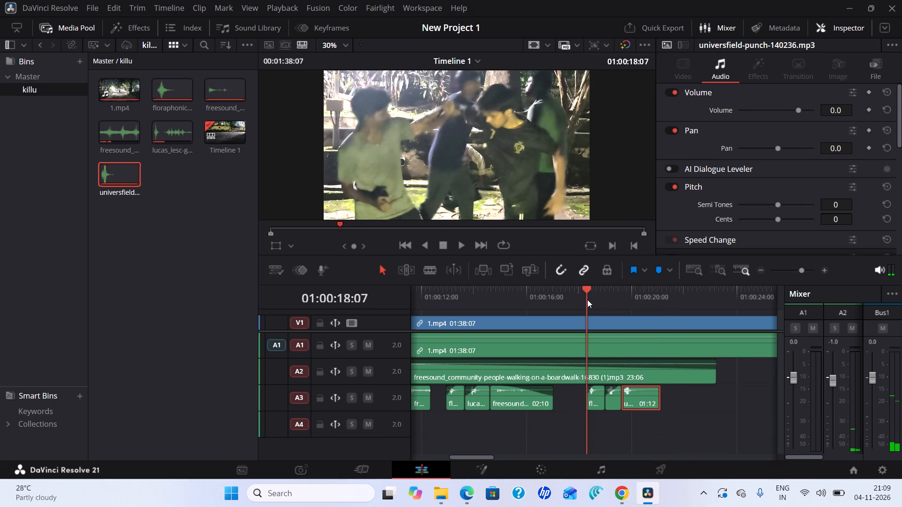
left_click_drag(587, 300, 589, 300)
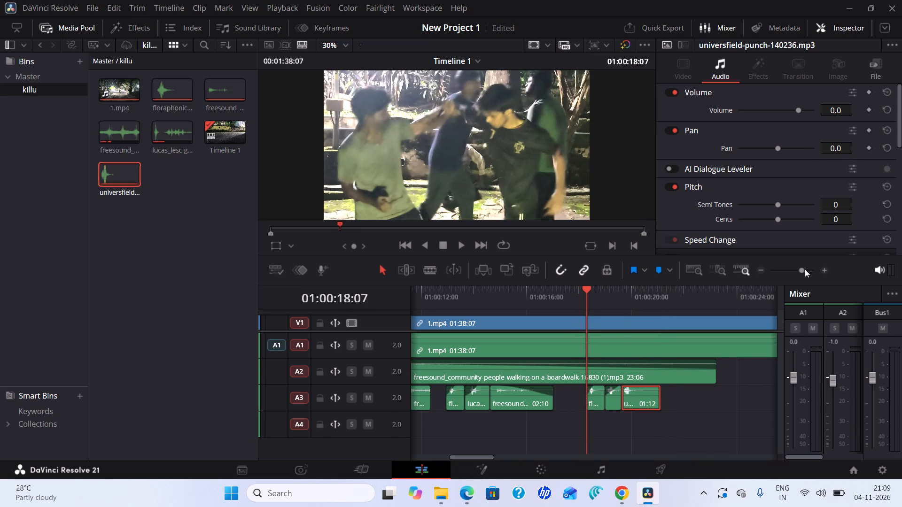
left_click(805, 269)
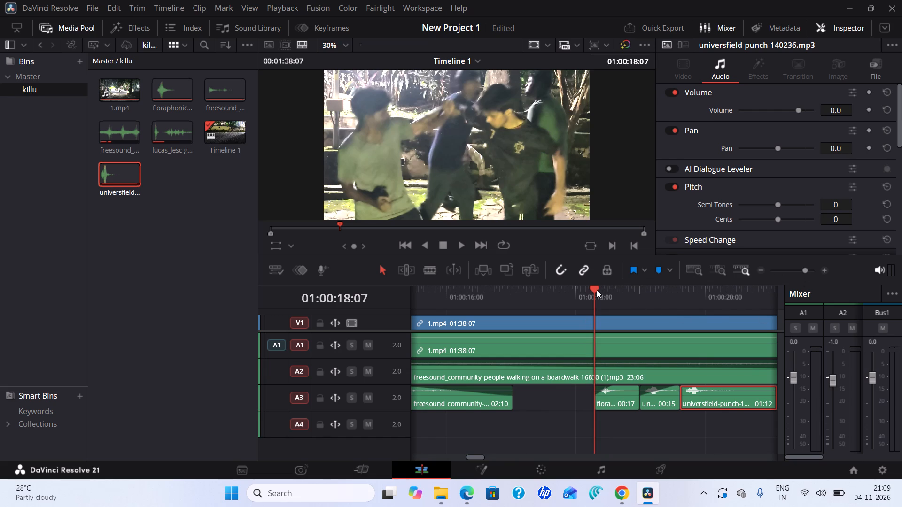
left_click_drag(595, 287, 575, 294)
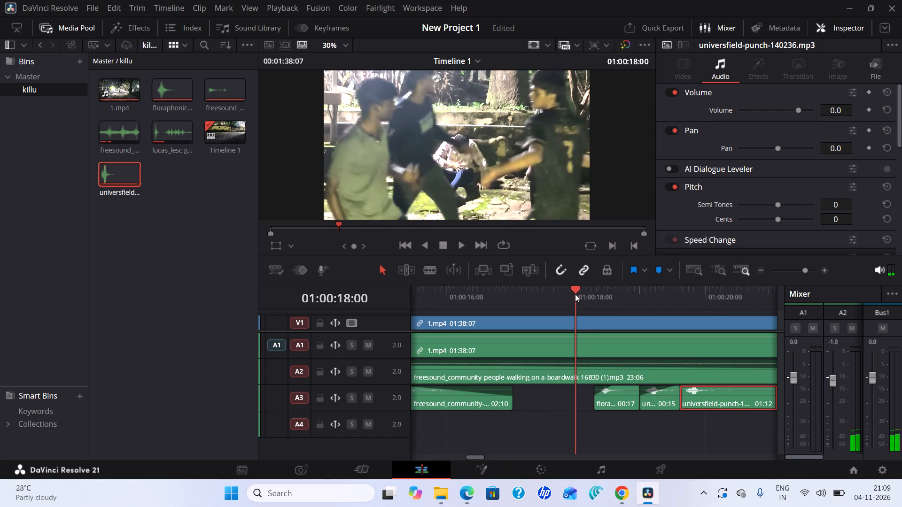
left_click_drag(575, 294, 600, 299)
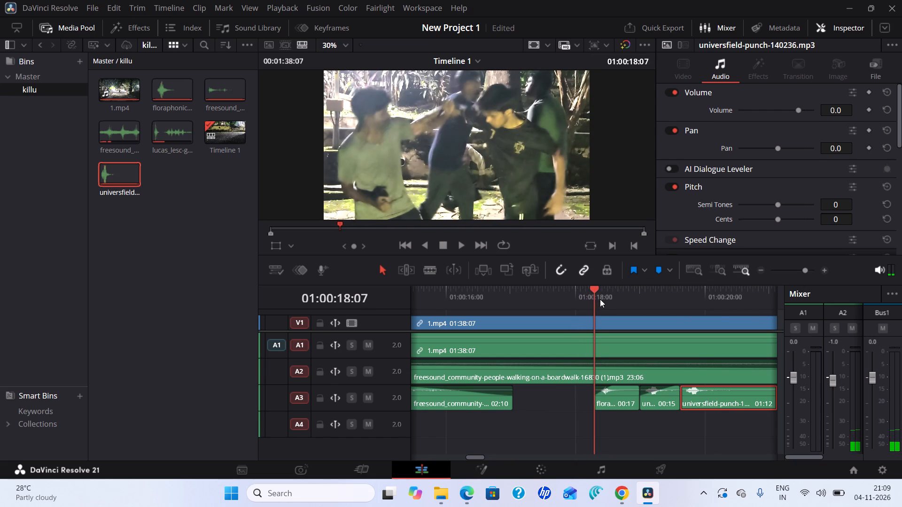
left_click_drag(600, 299, 614, 302)
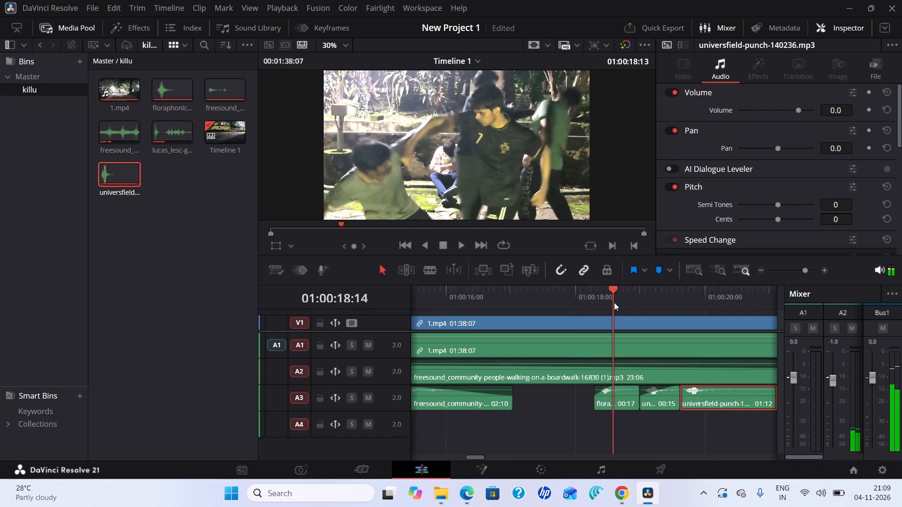
left_click_drag(614, 302, 632, 309)
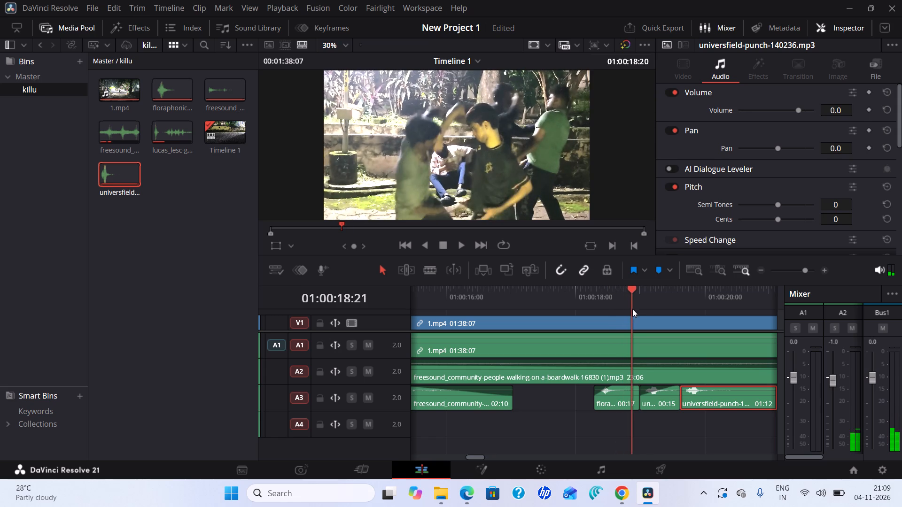
left_click_drag(632, 309, 636, 311)
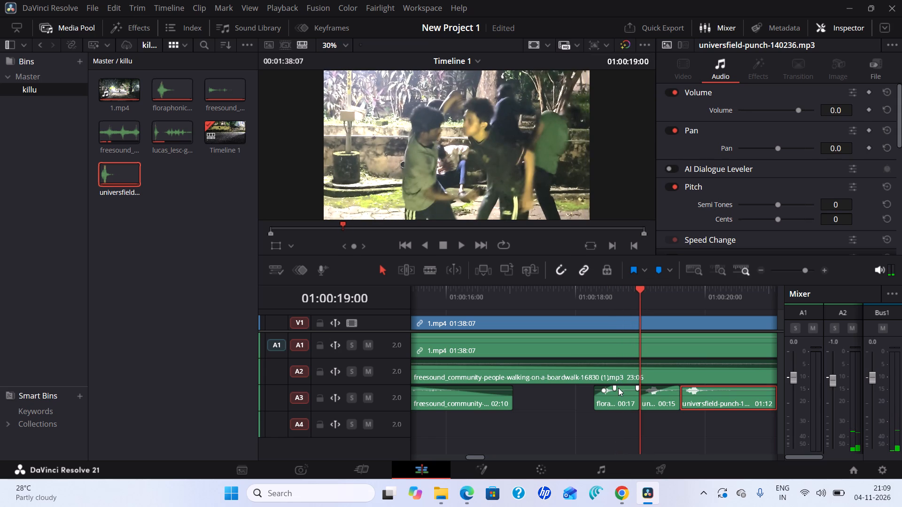
Shift the floraphonic whoosh and the two universfield punches on A3 about 3 frames earlier, keeping them back to back.
left_click_drag(621, 398, 616, 399)
left_click_drag(612, 397, 606, 397)
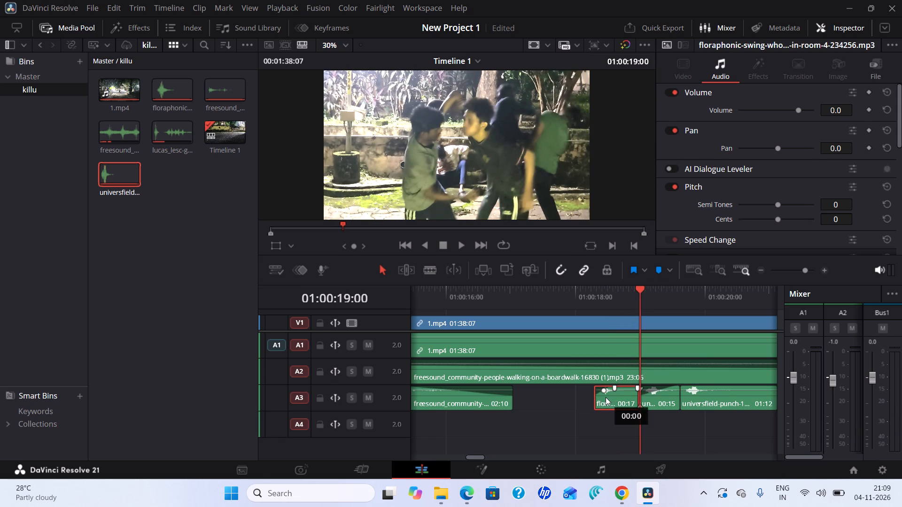
left_click_drag(606, 397, 605, 395)
left_click_drag(605, 395, 602, 394)
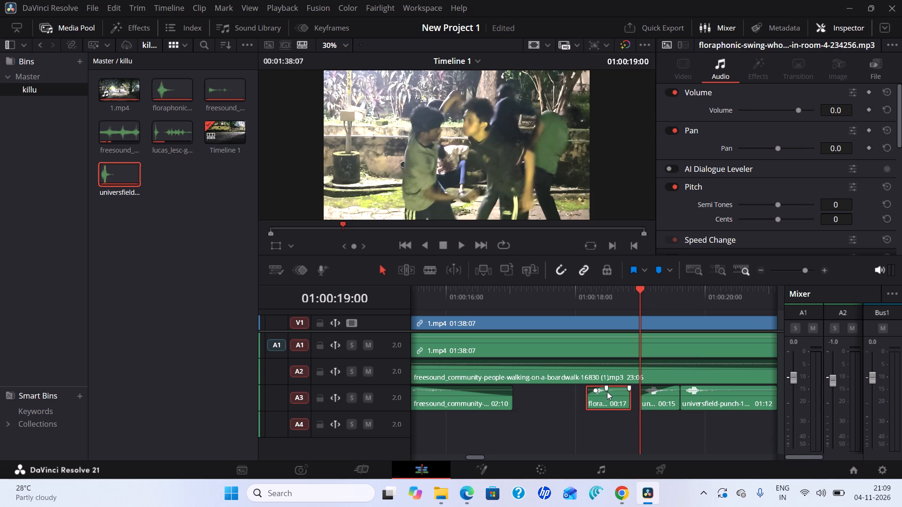
left_click_drag(662, 401, 653, 403)
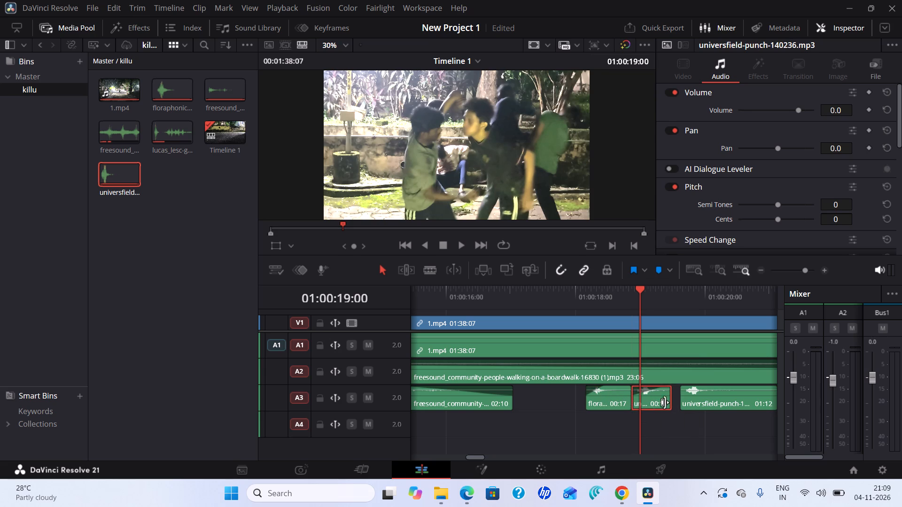
left_click_drag(705, 403, 692, 401)
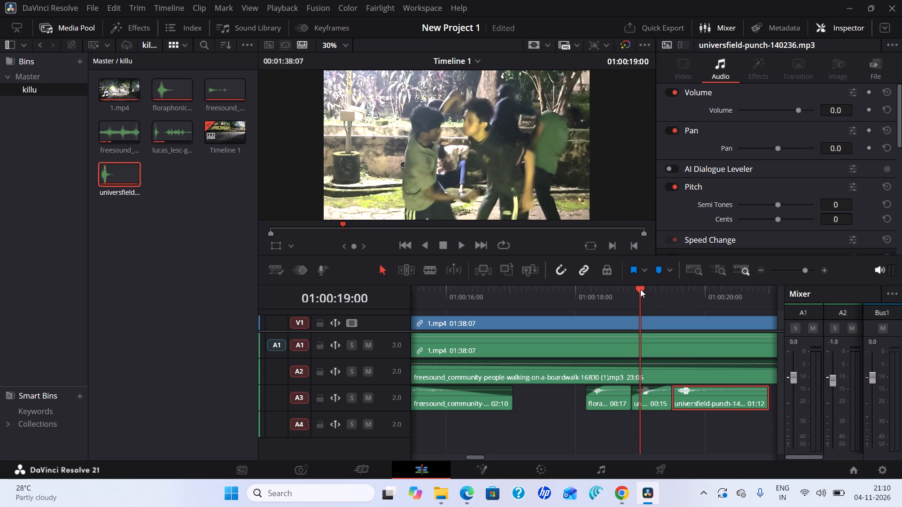
Scrub from 01:00:18:00 to 01:00:19:15 and play from about 01:00:17:15 to check the whoosh and both punches against the action.
left_click_drag(640, 289, 577, 305)
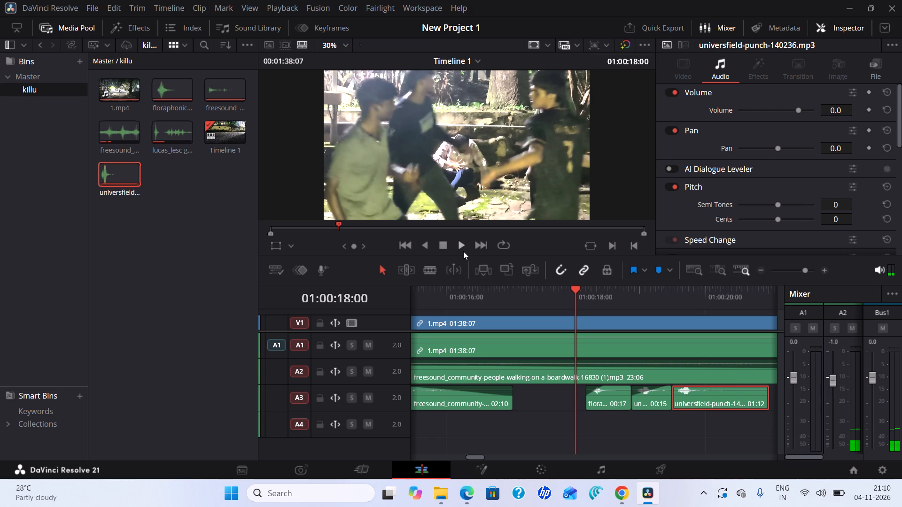
left_click_drag(576, 289, 579, 292)
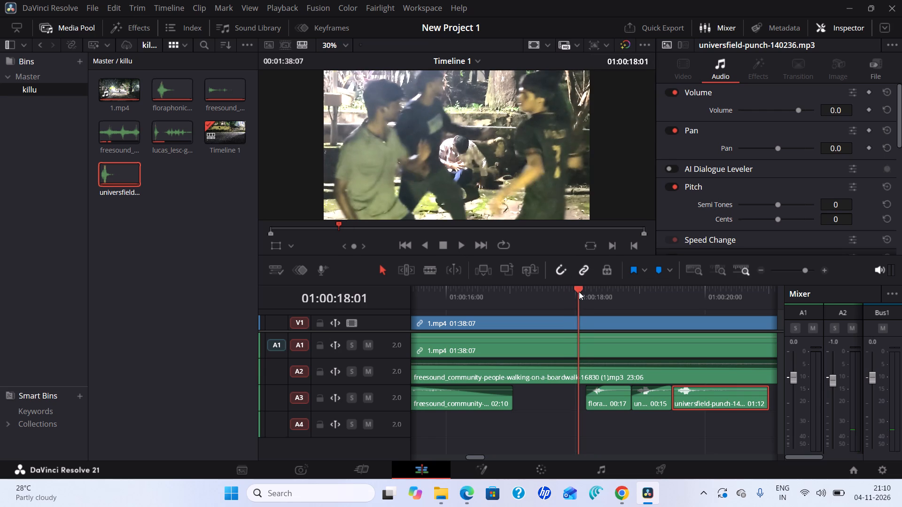
left_click_drag(579, 292, 607, 303)
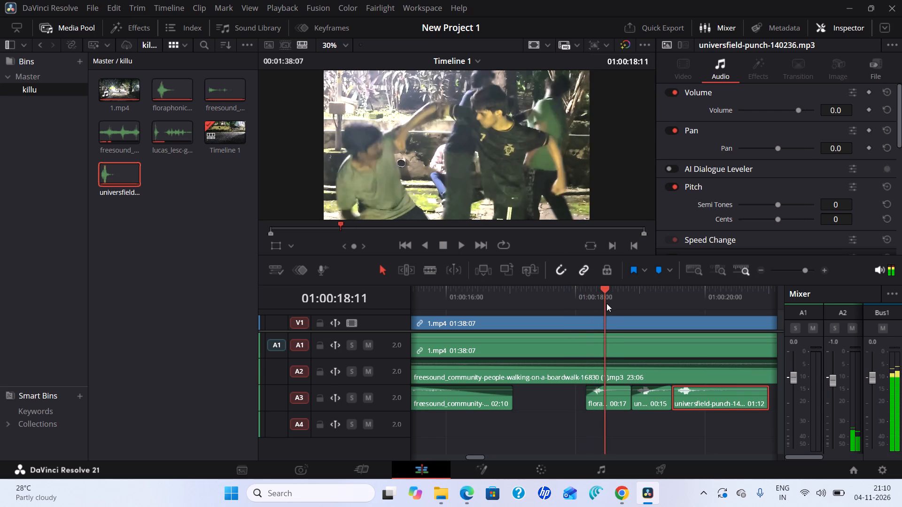
left_click_drag(607, 303, 645, 314)
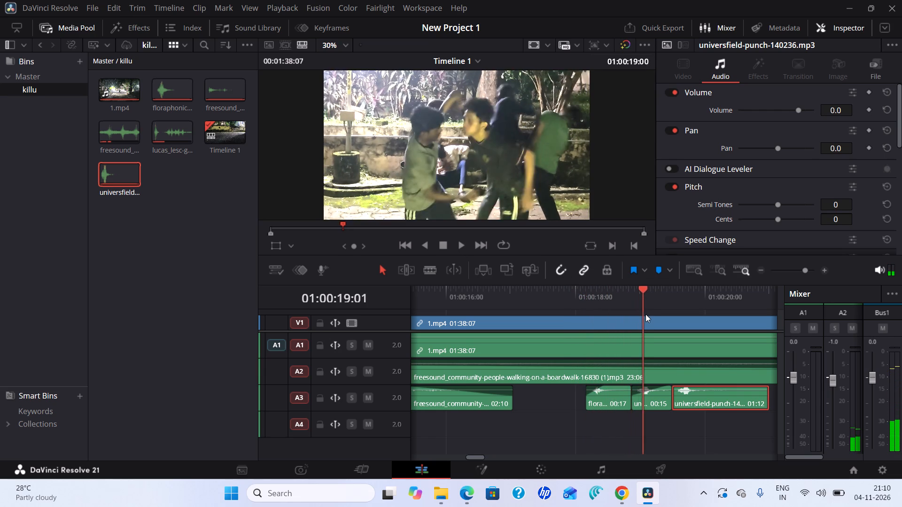
left_click_drag(645, 314, 681, 322)
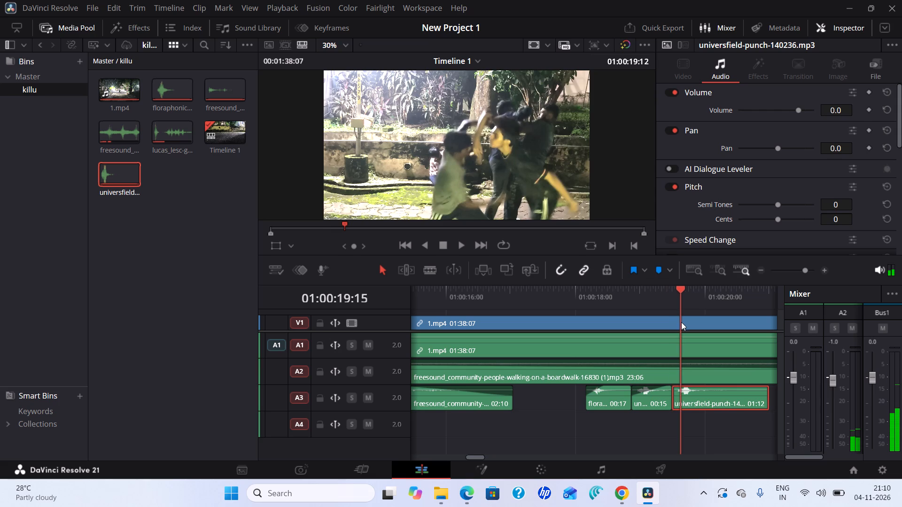
left_click_drag(681, 322, 550, 332)
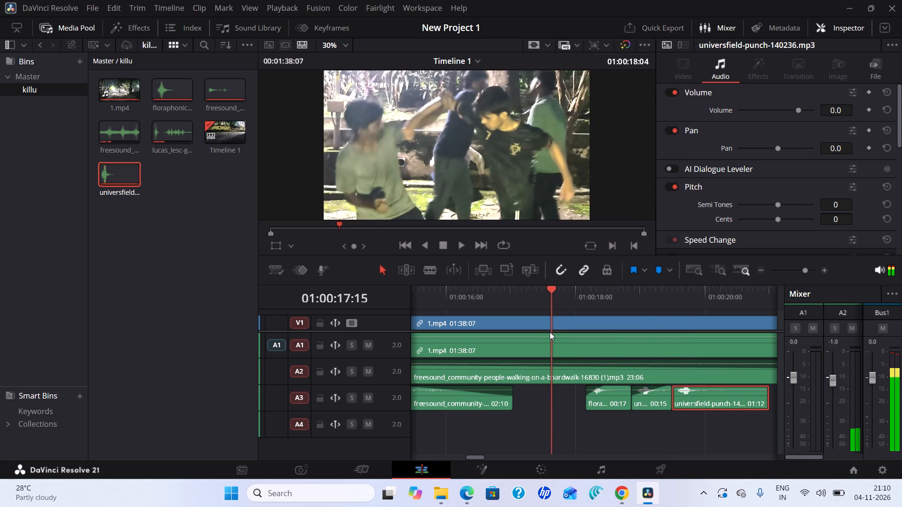
left_click_drag(550, 332, 548, 327)
left_click(461, 246)
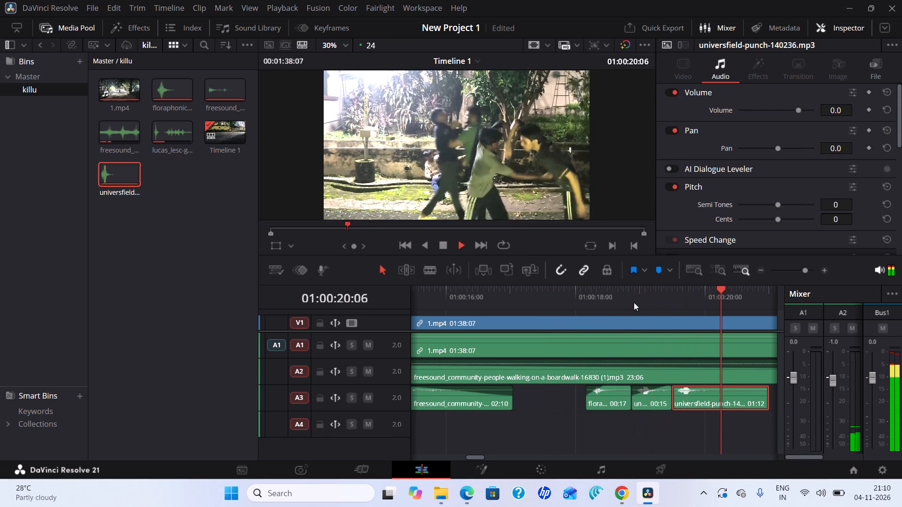
left_click(439, 245)
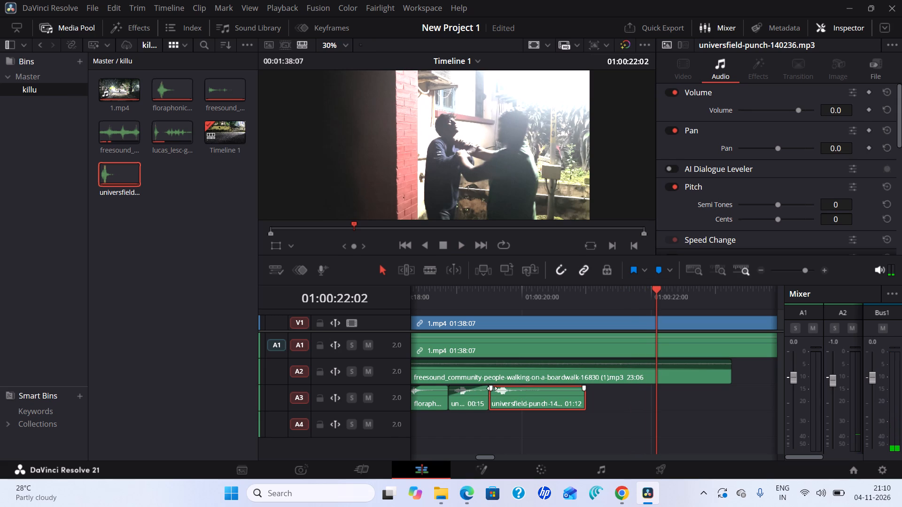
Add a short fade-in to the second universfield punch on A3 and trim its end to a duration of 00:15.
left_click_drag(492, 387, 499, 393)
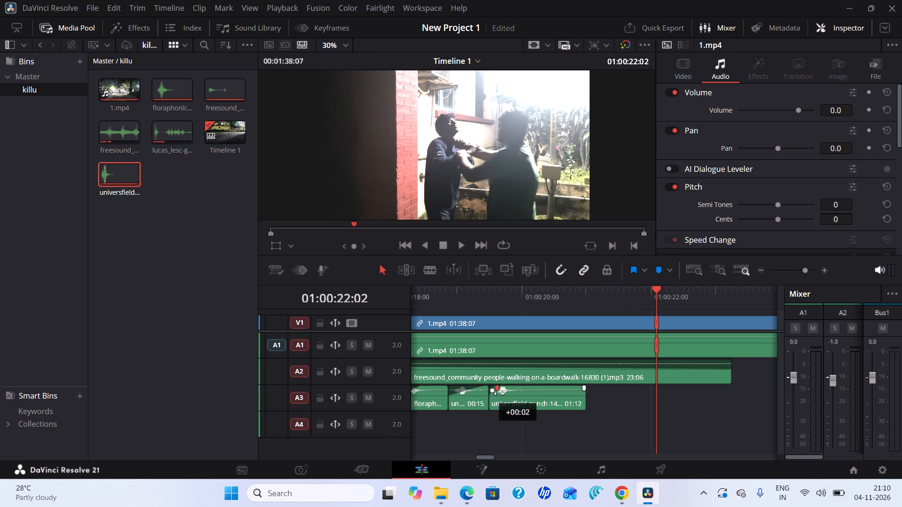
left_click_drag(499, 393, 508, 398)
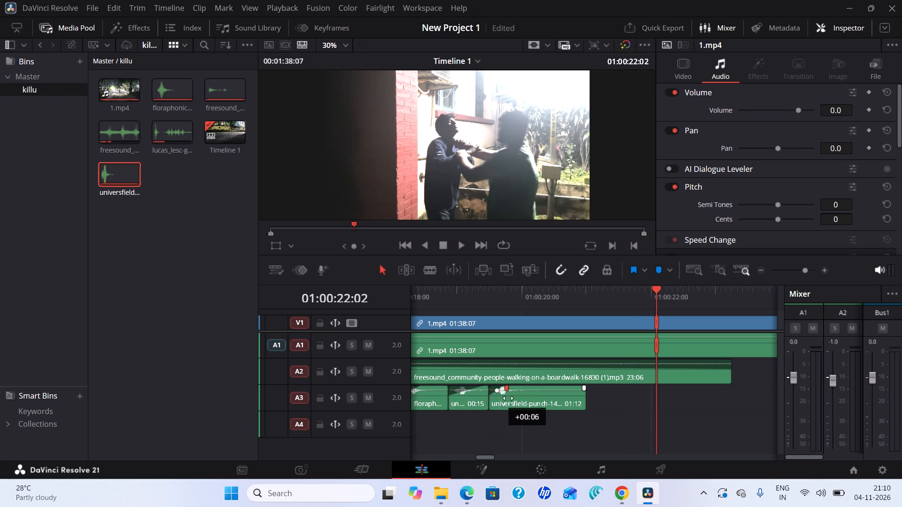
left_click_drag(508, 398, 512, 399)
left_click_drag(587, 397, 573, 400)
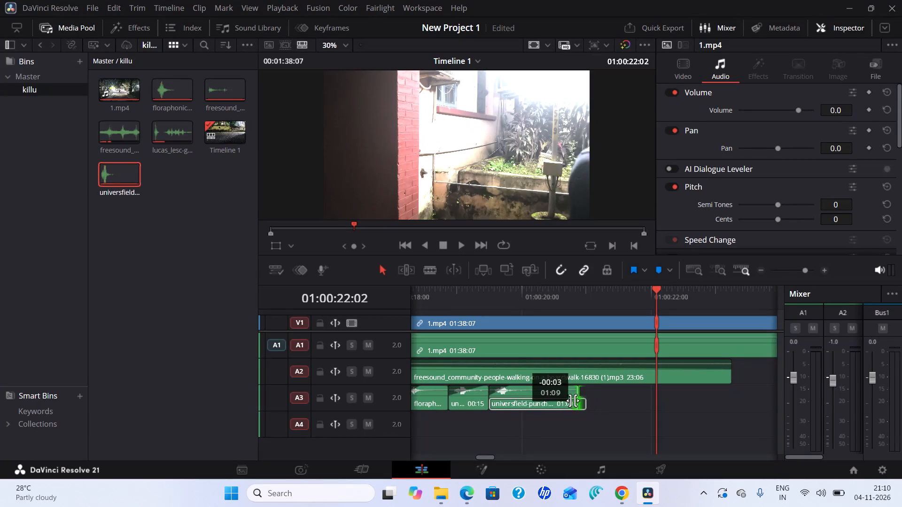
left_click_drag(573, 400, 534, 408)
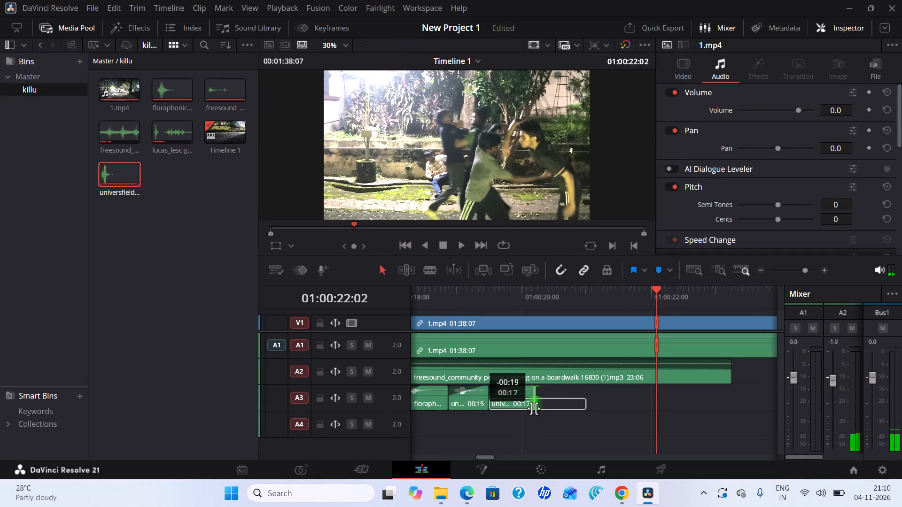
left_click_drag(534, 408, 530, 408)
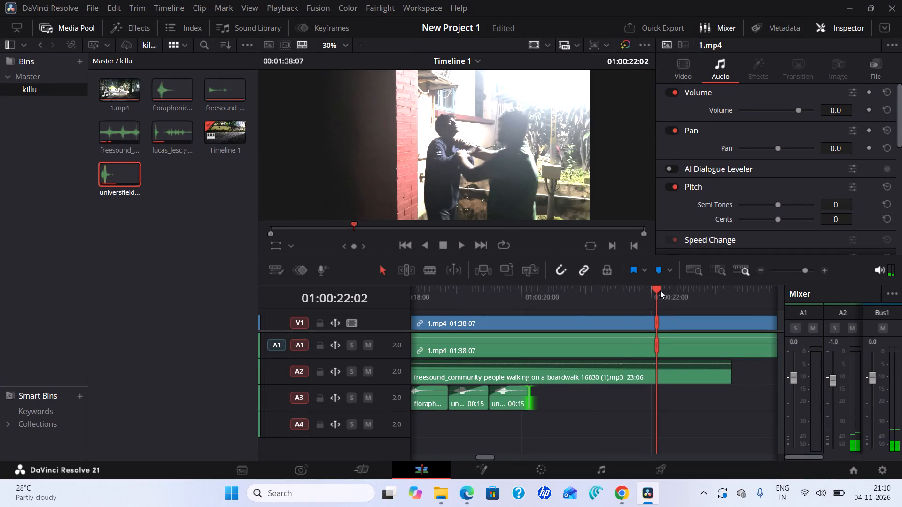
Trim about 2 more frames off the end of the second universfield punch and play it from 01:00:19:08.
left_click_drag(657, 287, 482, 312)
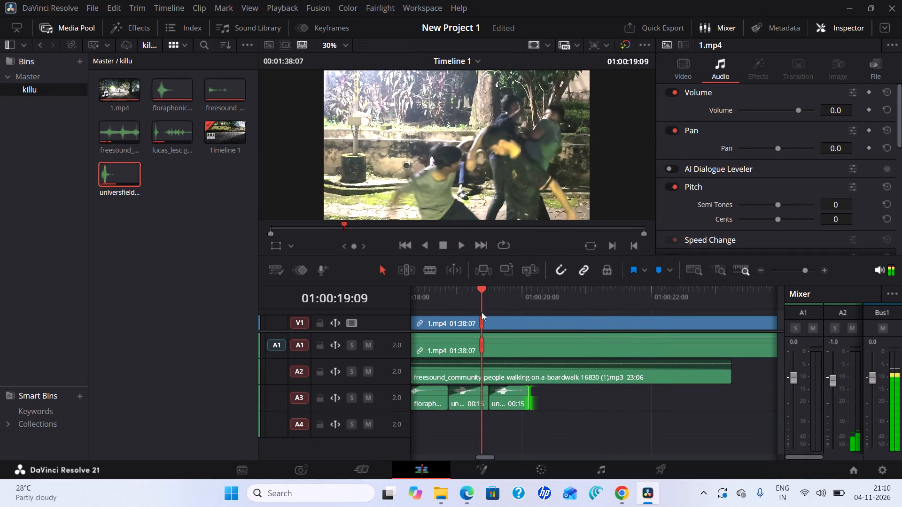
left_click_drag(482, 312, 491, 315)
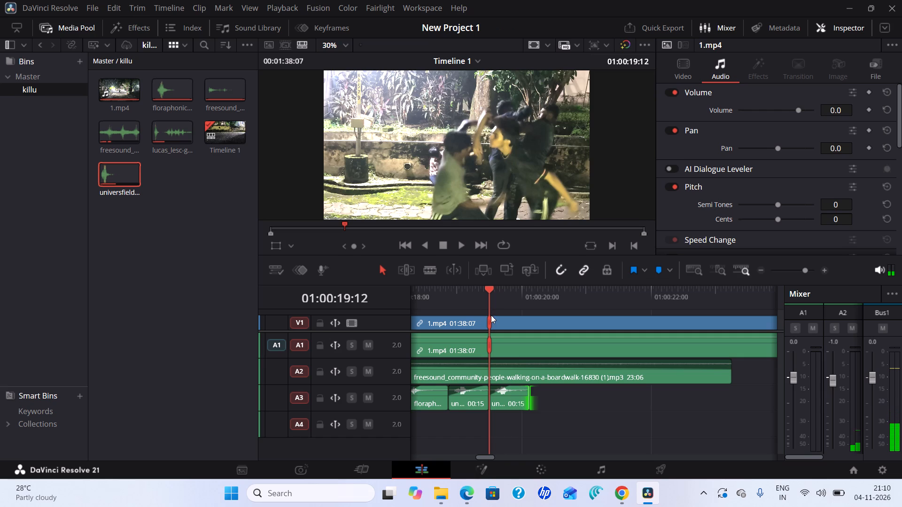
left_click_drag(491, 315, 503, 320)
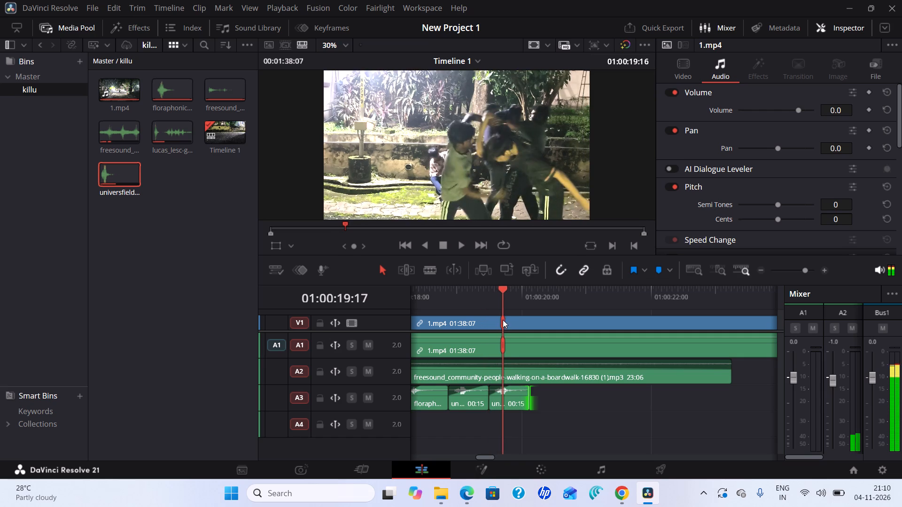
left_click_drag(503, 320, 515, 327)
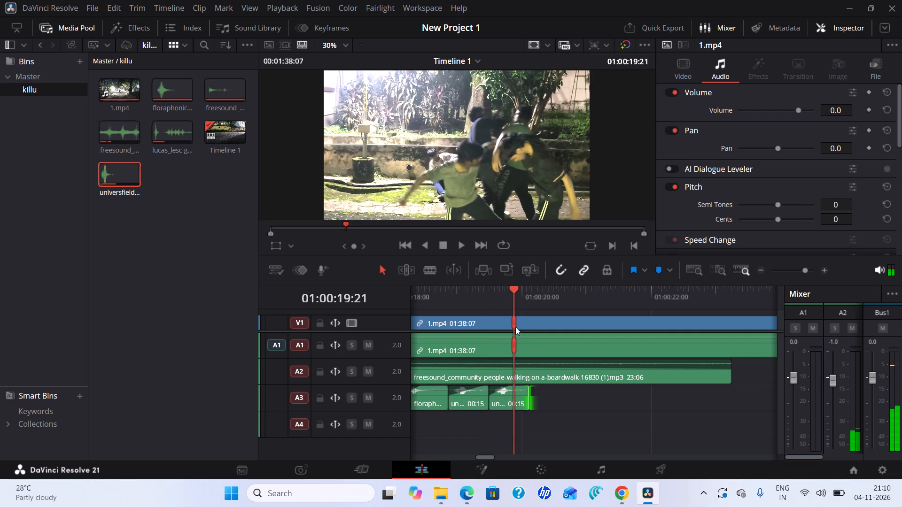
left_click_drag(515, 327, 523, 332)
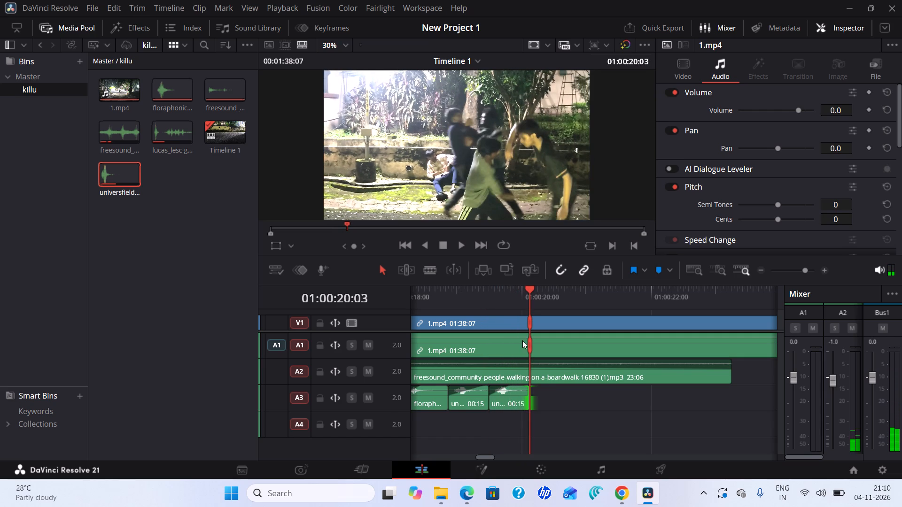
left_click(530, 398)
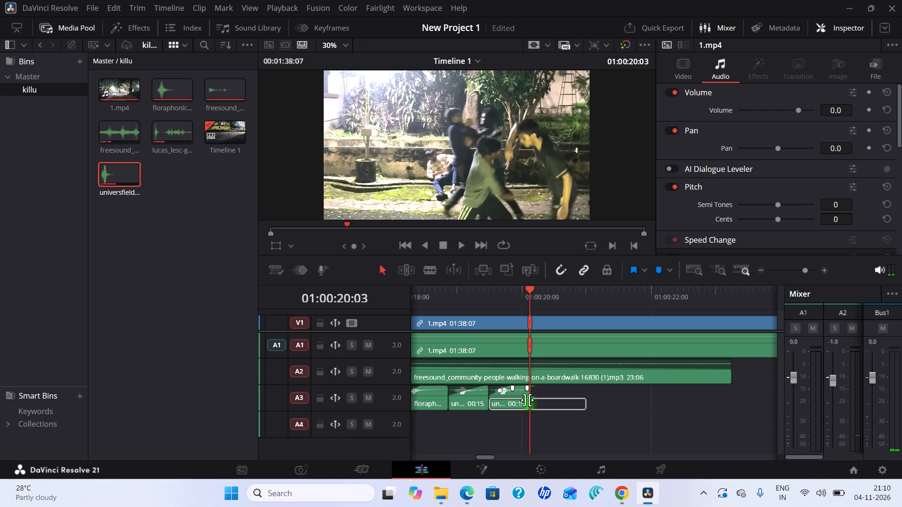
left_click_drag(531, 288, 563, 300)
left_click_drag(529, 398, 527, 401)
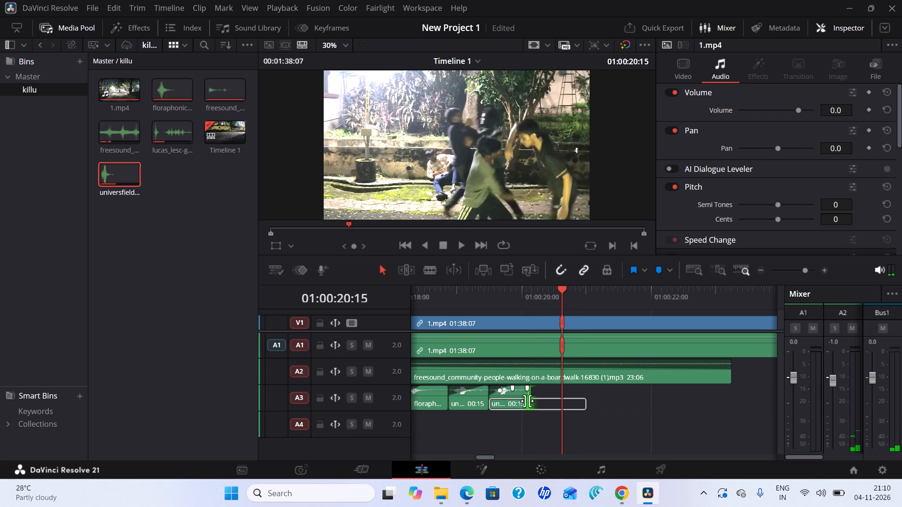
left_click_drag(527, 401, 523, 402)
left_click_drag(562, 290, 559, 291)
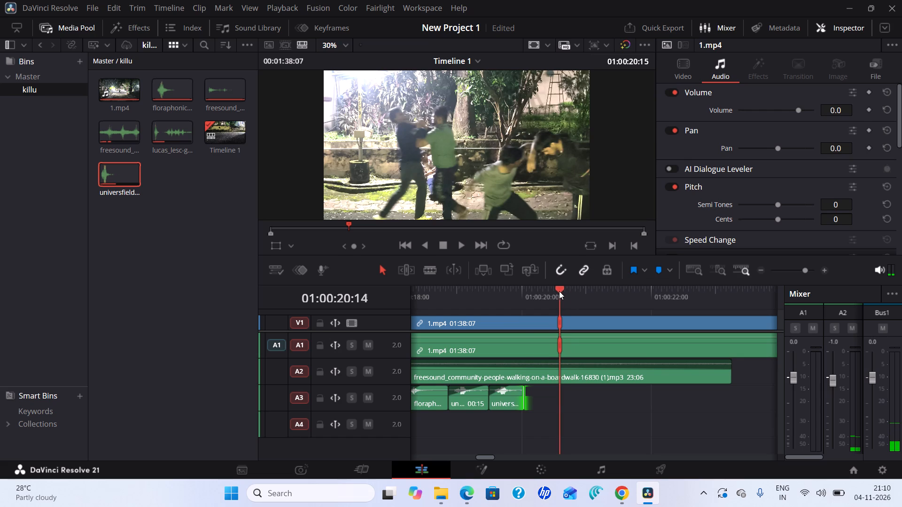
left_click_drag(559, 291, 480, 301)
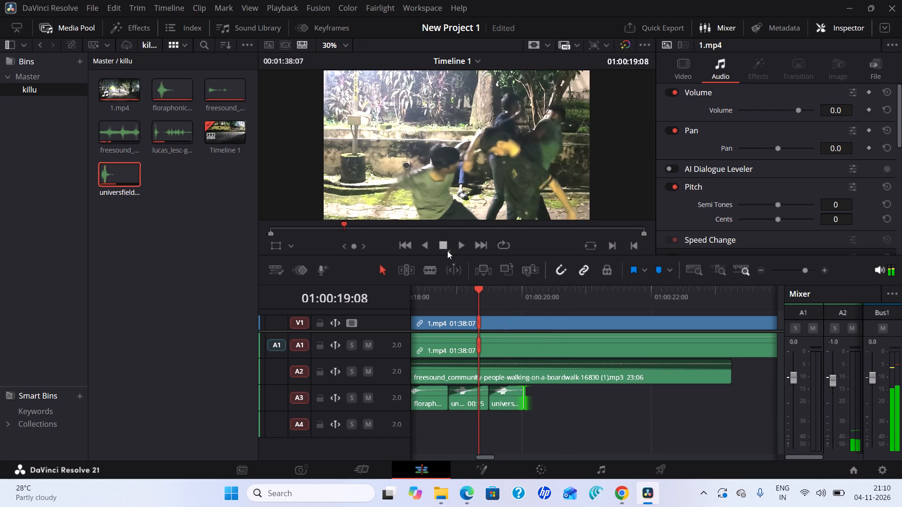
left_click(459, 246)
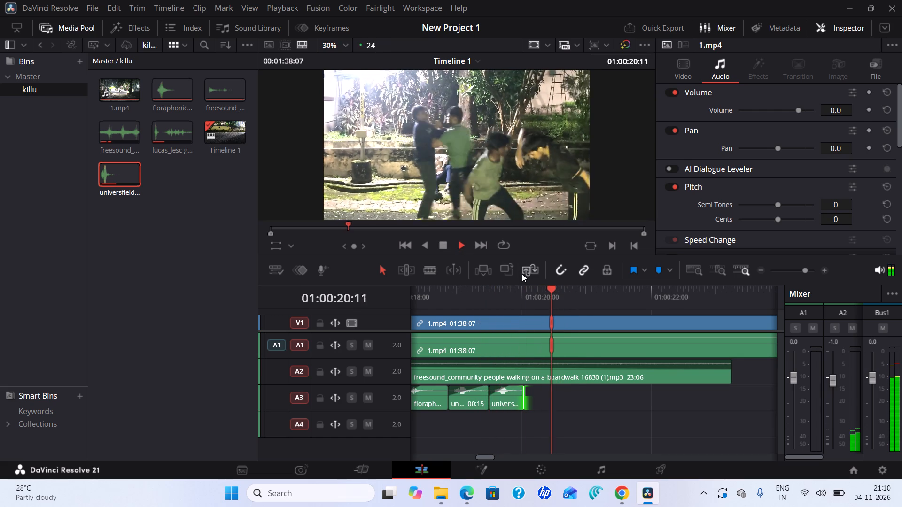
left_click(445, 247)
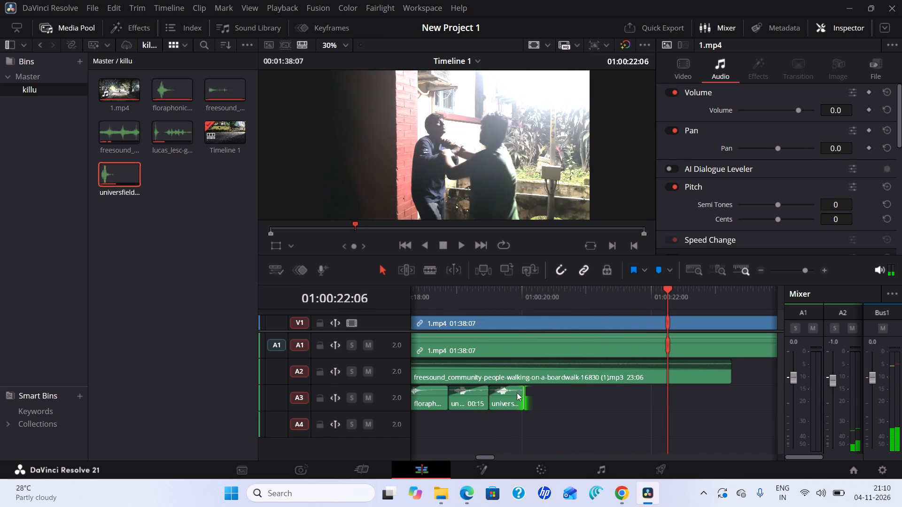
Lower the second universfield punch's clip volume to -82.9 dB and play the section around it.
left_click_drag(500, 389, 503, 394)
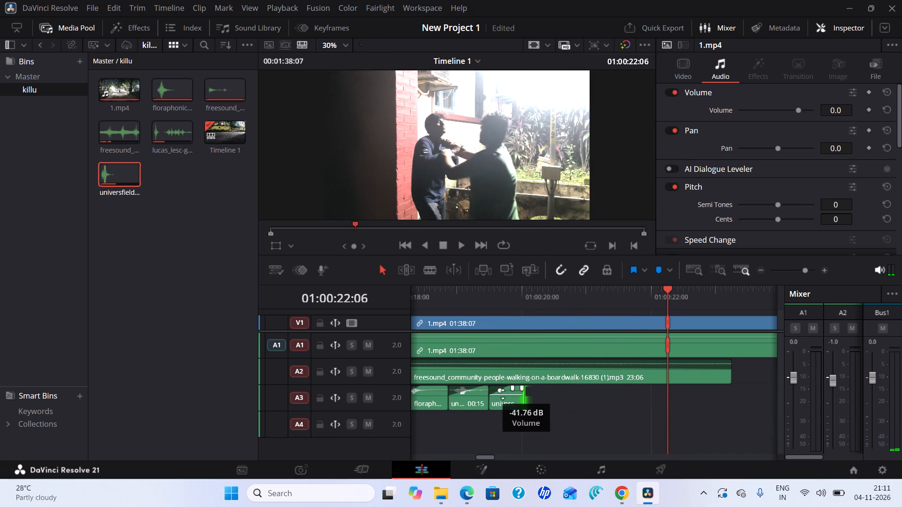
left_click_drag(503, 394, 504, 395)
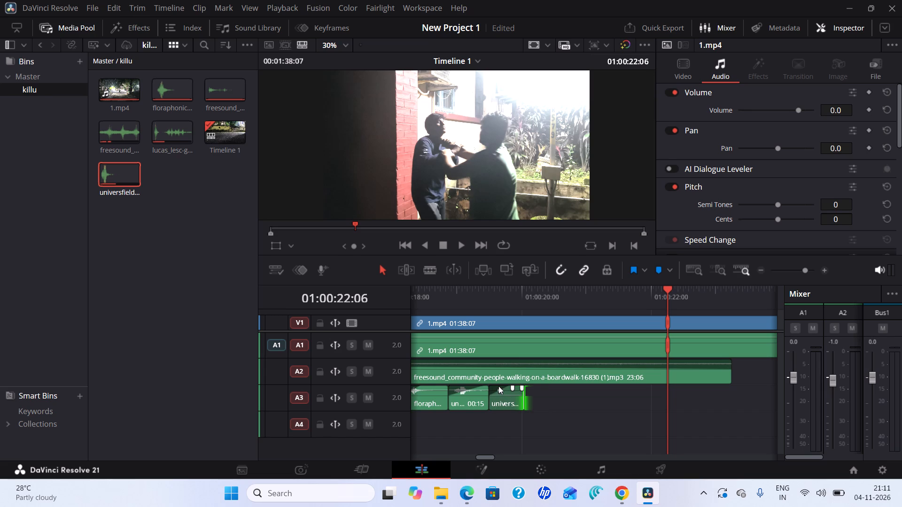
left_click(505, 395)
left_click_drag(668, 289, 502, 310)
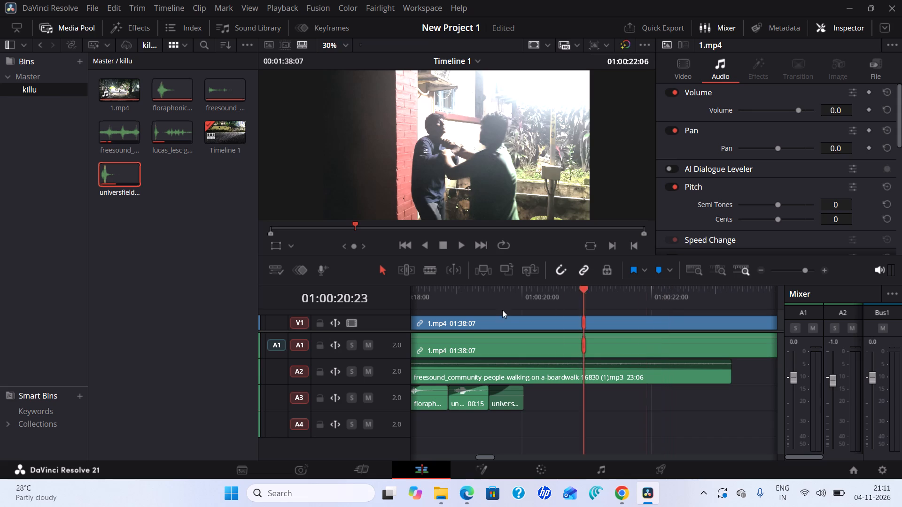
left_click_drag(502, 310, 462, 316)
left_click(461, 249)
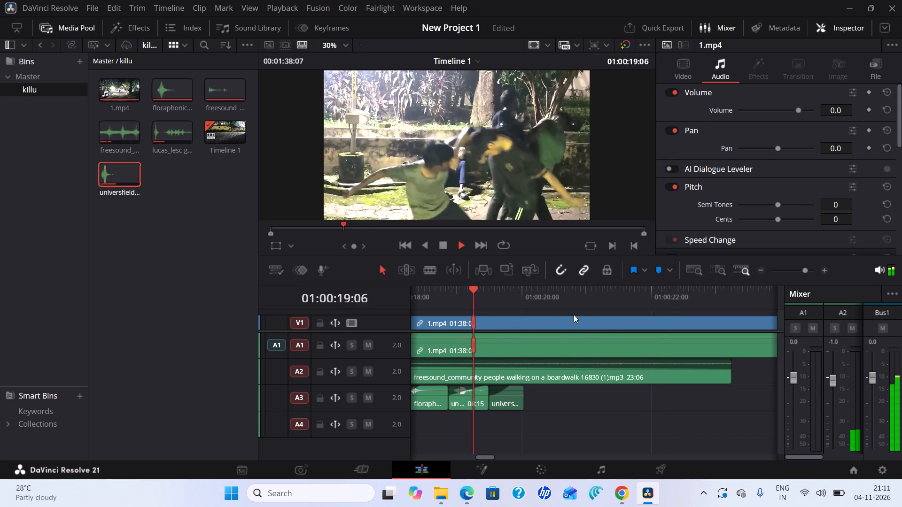
Cut the second universfield punch clip from A3, then stop playback.
right_click(509, 395)
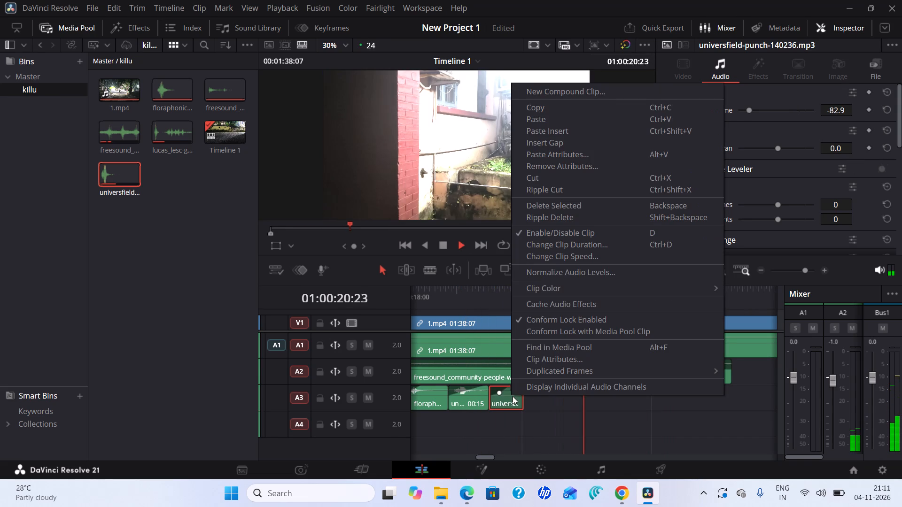
left_click(551, 182)
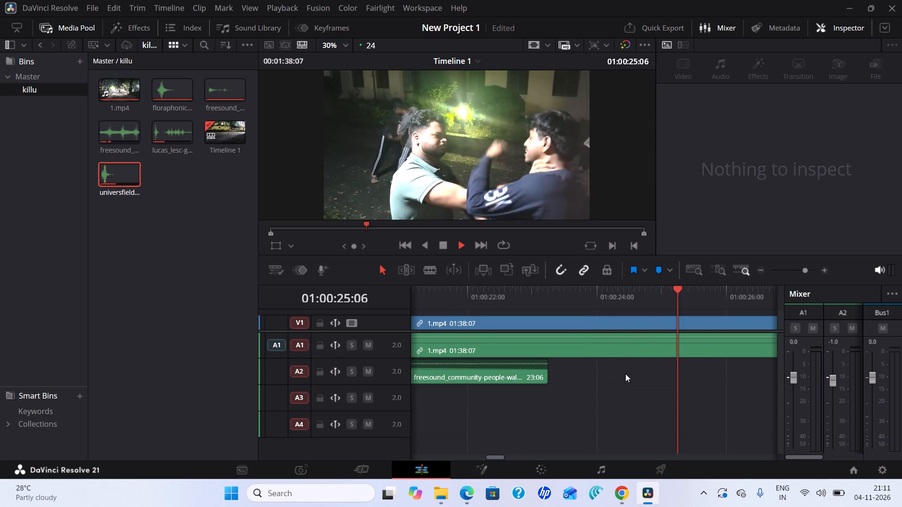
left_click(446, 248)
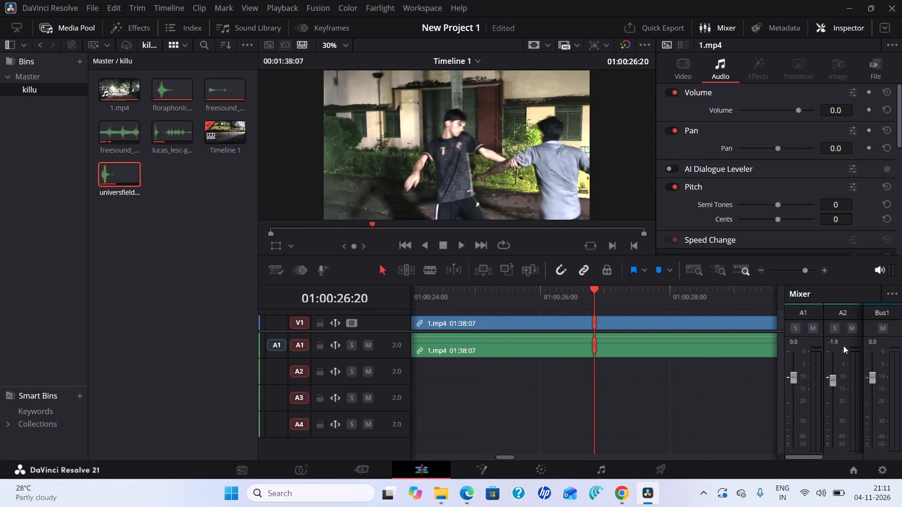
Add the universfield punch sound from the killu bin to A3, directly after the existing 00:15 universfield punch clip.
left_click(796, 267)
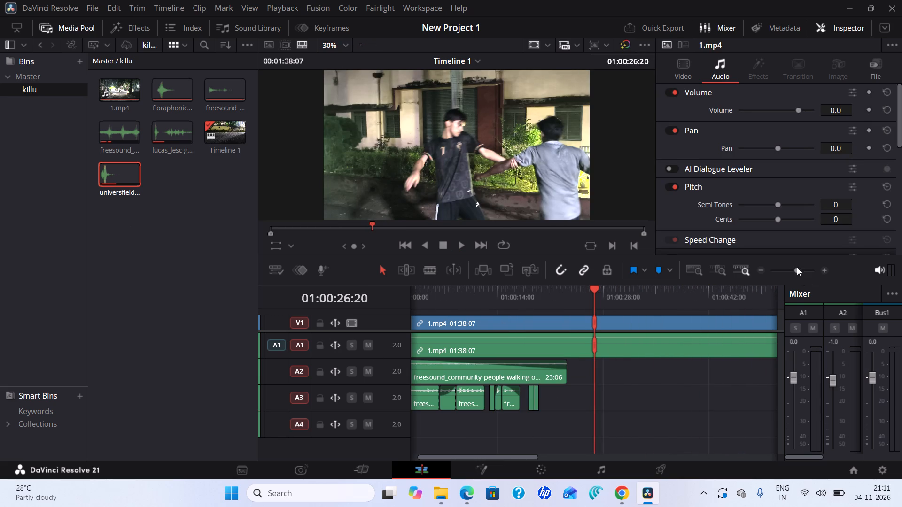
left_click_drag(126, 176, 532, 393)
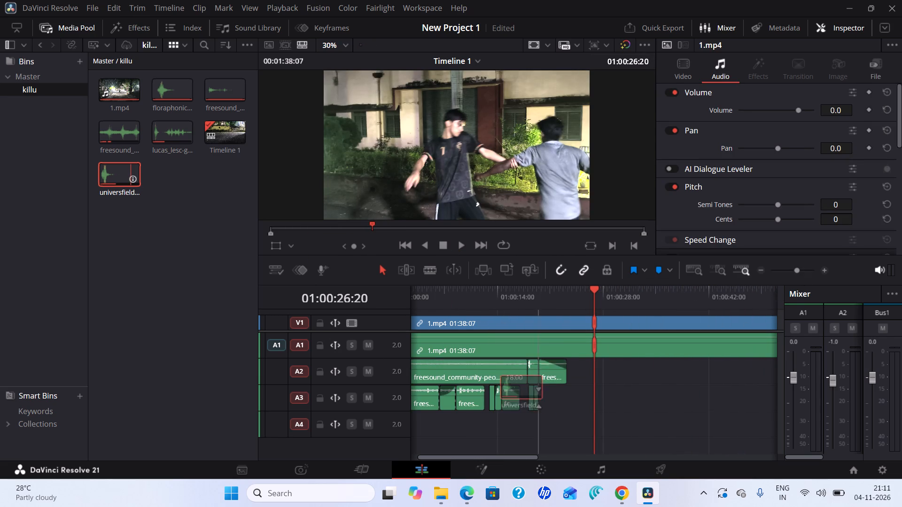
left_click_drag(532, 393, 564, 397)
left_click_drag(571, 396, 547, 396)
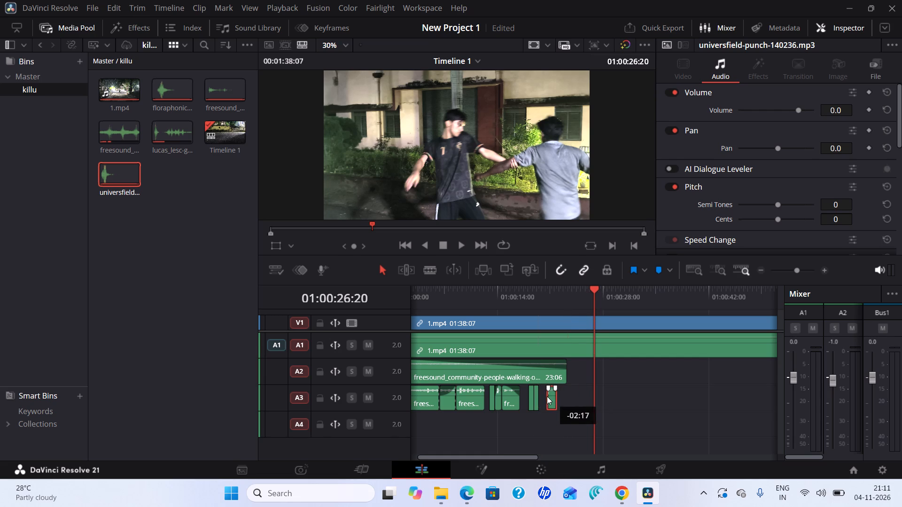
left_click_drag(547, 396, 546, 395)
Scrub through the fight around 01:00:20:20 and trim the end of the newly added universfield punch to a duration of 00:10.
left_click(807, 269)
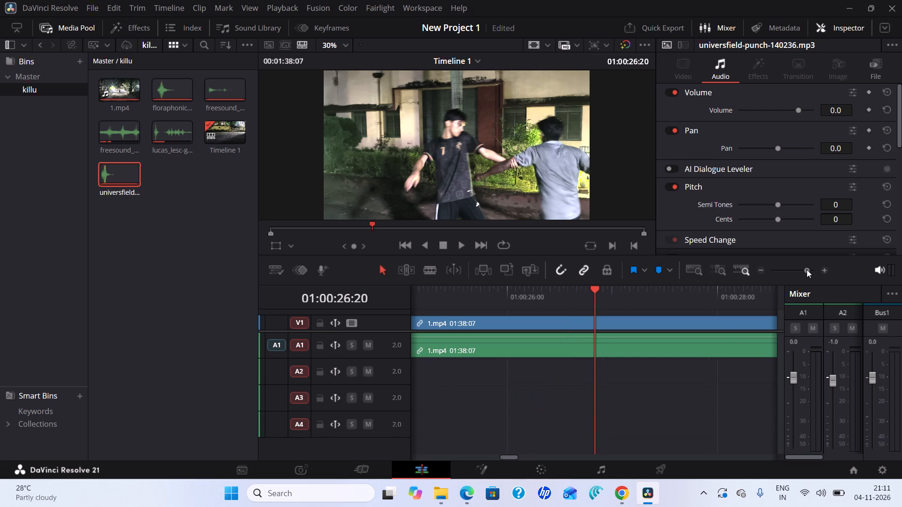
left_click_drag(592, 292, 707, 347)
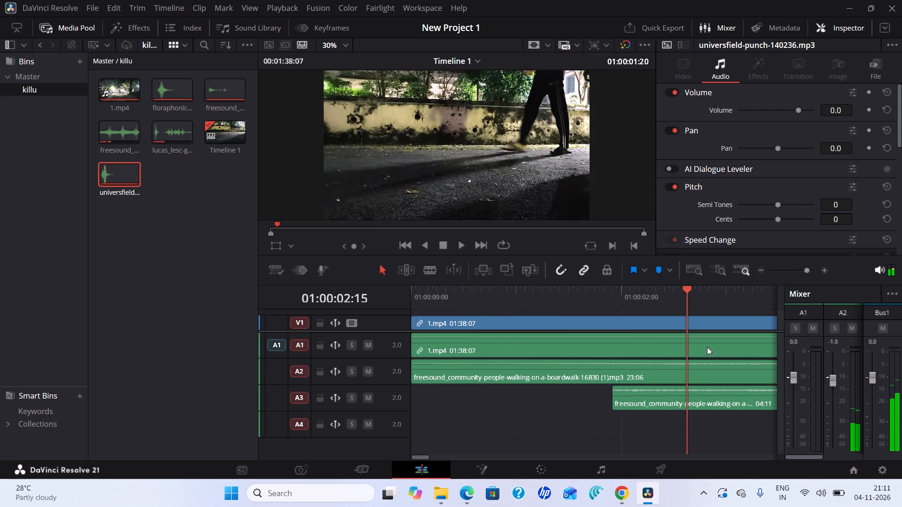
left_click_drag(707, 347, 786, 356)
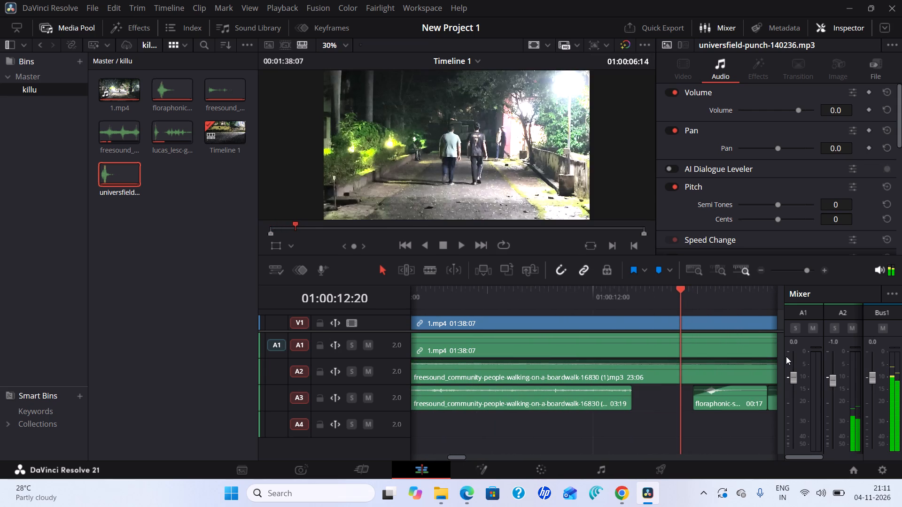
left_click_drag(786, 356, 789, 357)
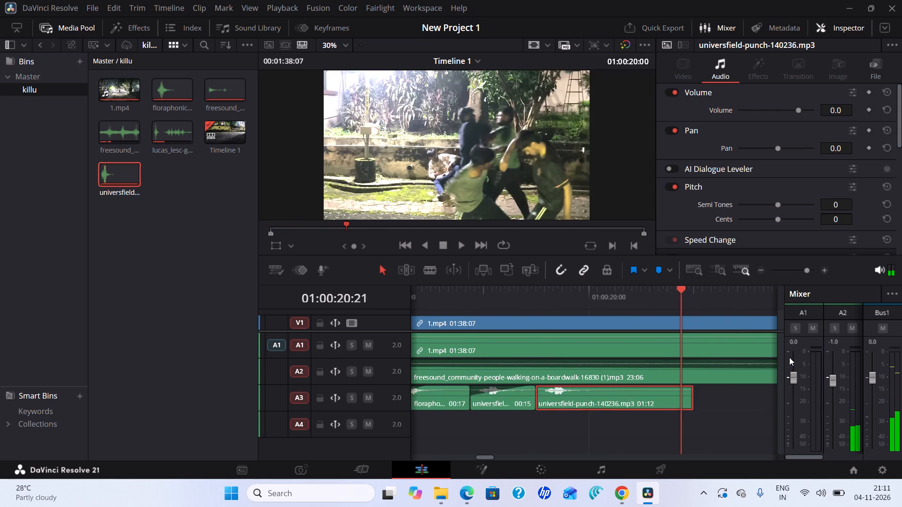
left_click_drag(789, 357, 467, 348)
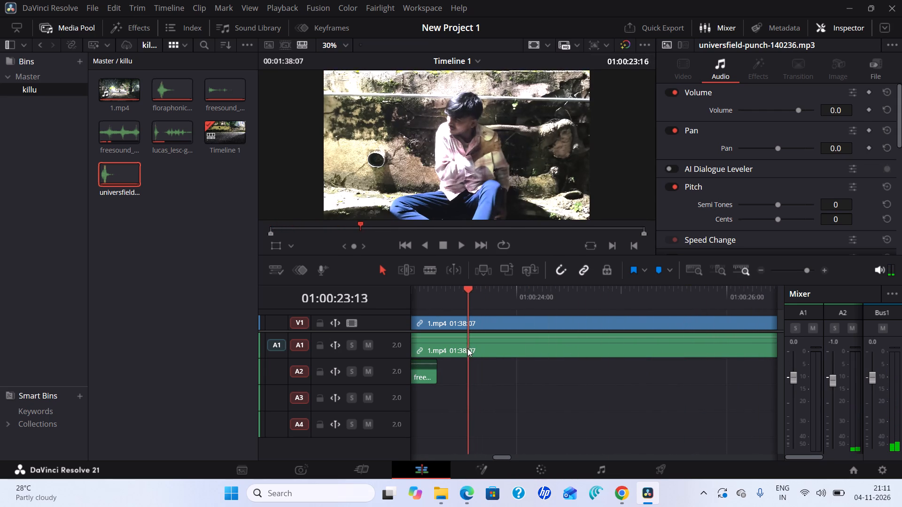
left_click_drag(467, 348, 453, 352)
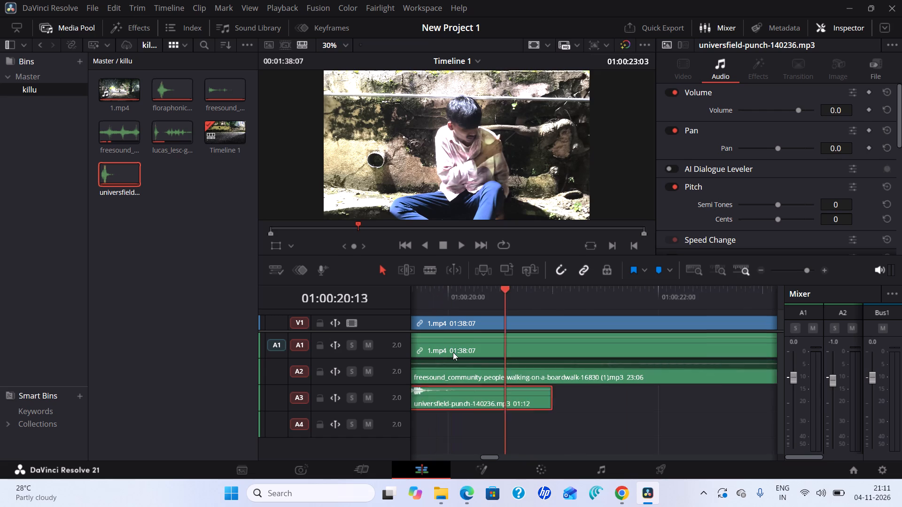
left_click_drag(453, 352, 739, 421)
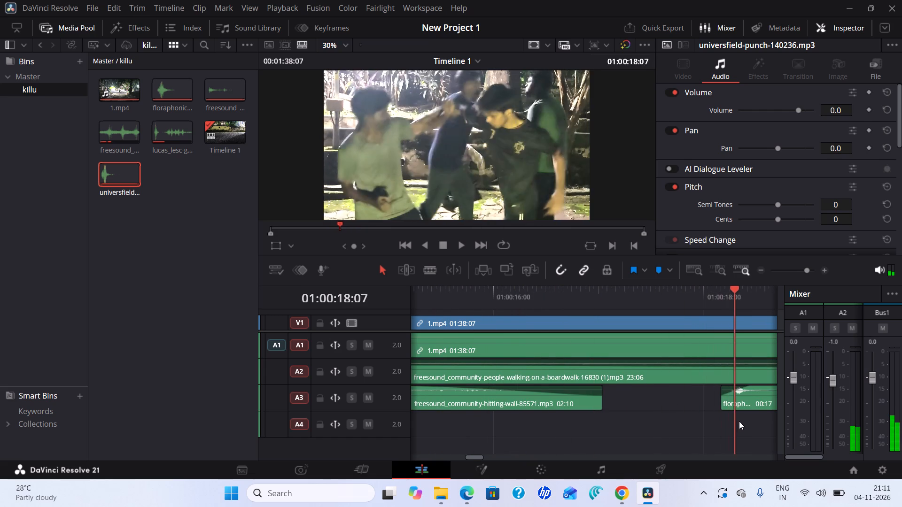
left_click_drag(739, 421, 767, 410)
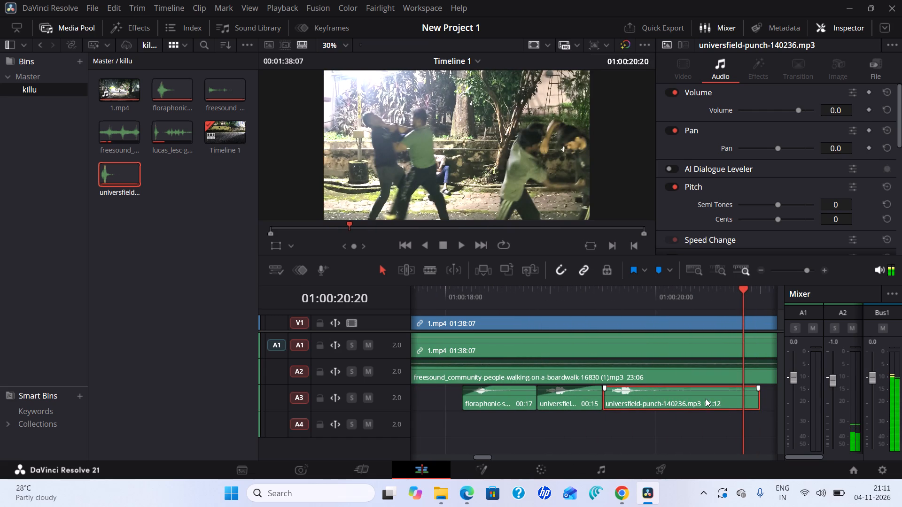
left_click_drag(760, 401, 758, 402)
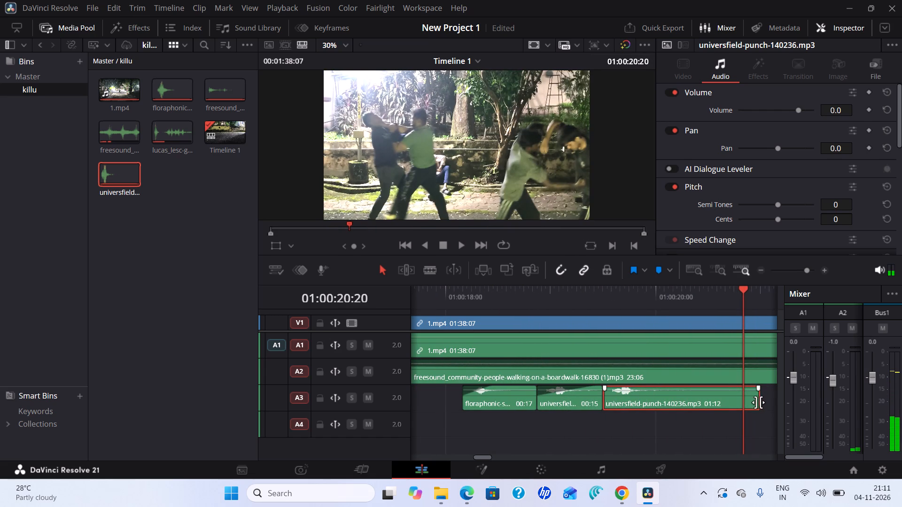
left_click_drag(758, 402, 658, 403)
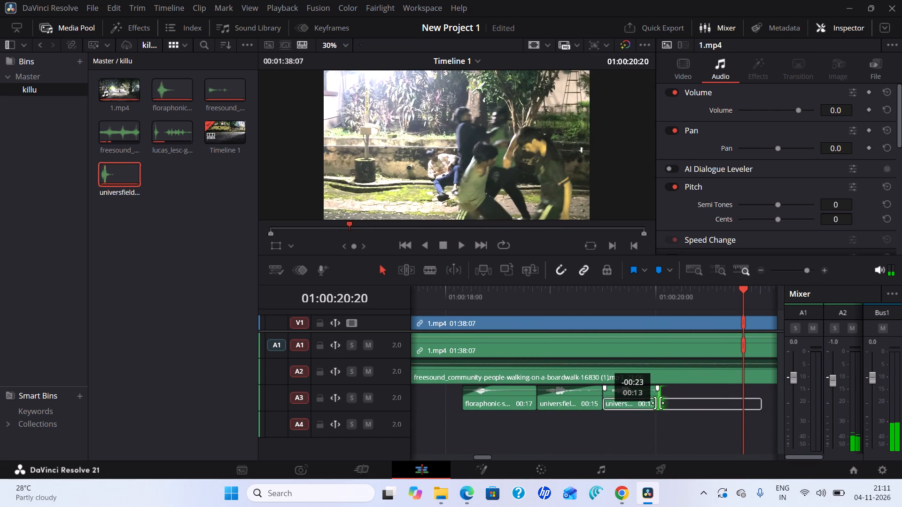
left_click_drag(658, 403, 645, 403)
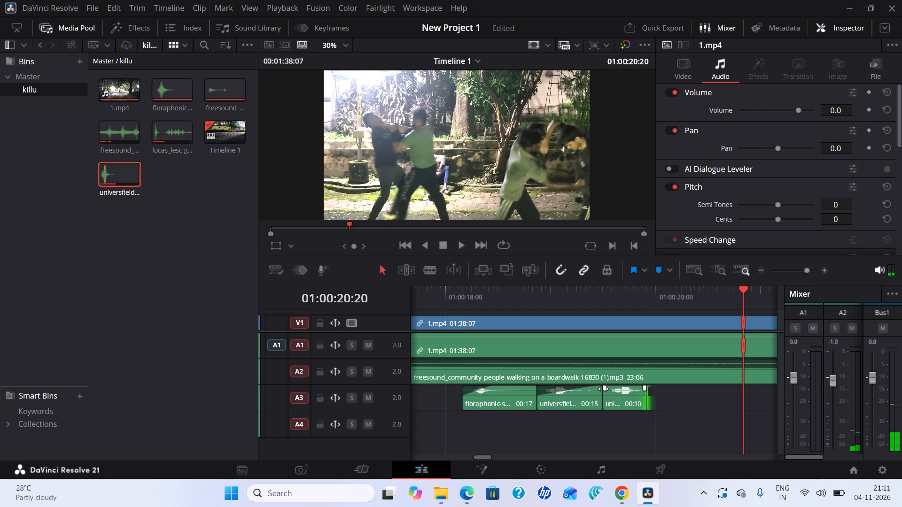
Add a fade-in of about 10 frames to the 00:10 universfield punch on A3.
left_click_drag(604, 389, 616, 400)
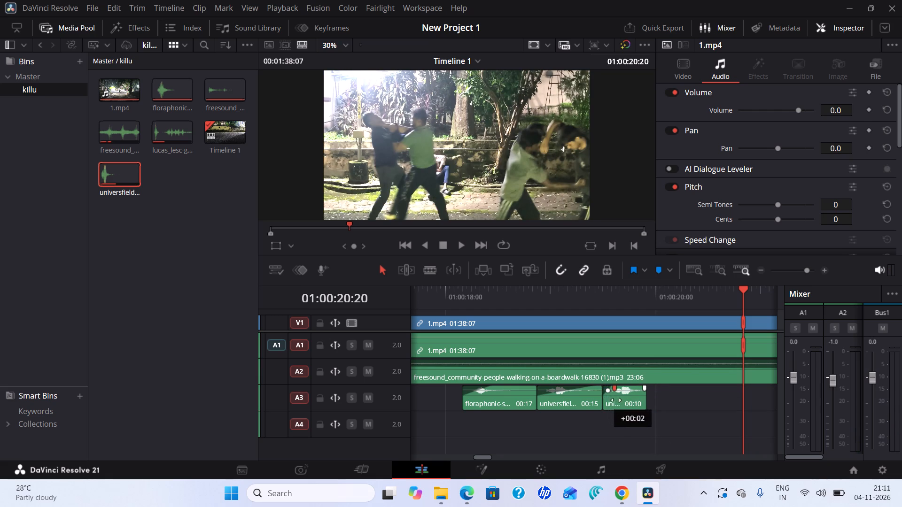
left_click_drag(616, 400, 640, 403)
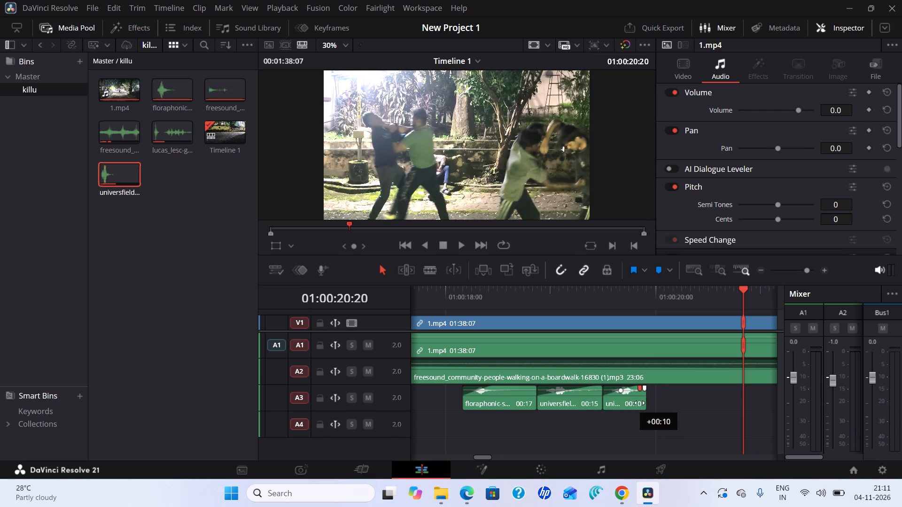
left_click_drag(640, 403, 651, 403)
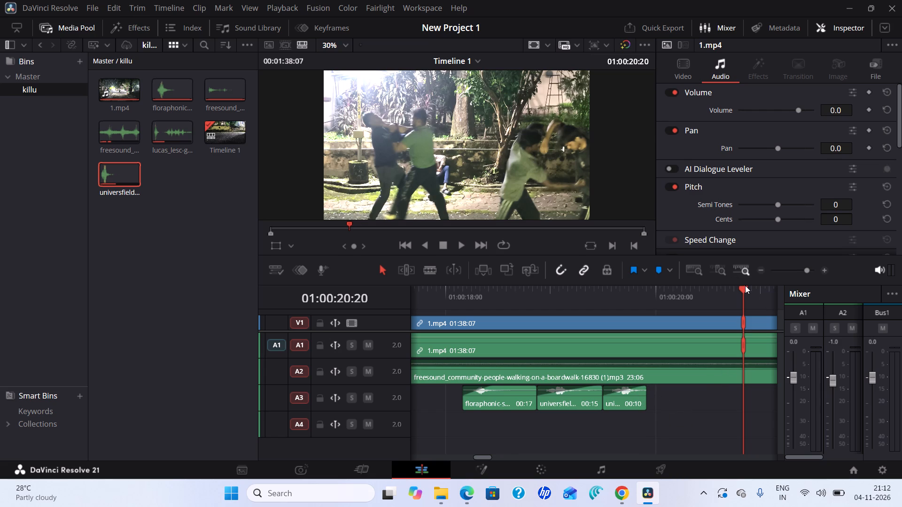
Play the timeline from 01:00:10:08 through the punches, stop, and return the playhead to 01:00:19:19.
left_click_drag(744, 288, 402, 314)
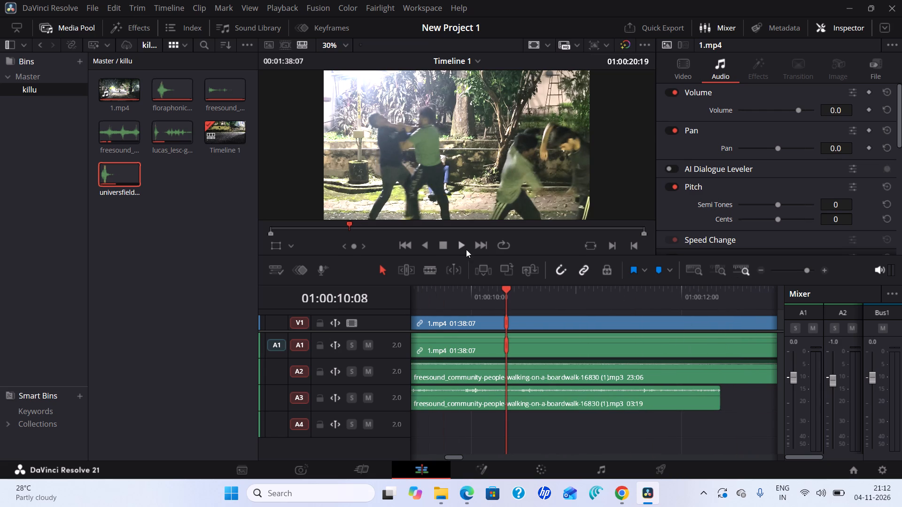
left_click(459, 247)
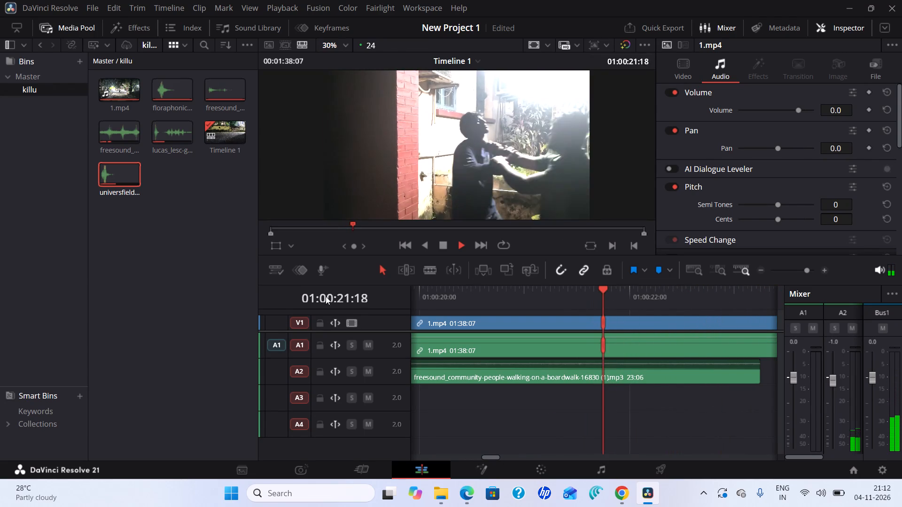
left_click(443, 249)
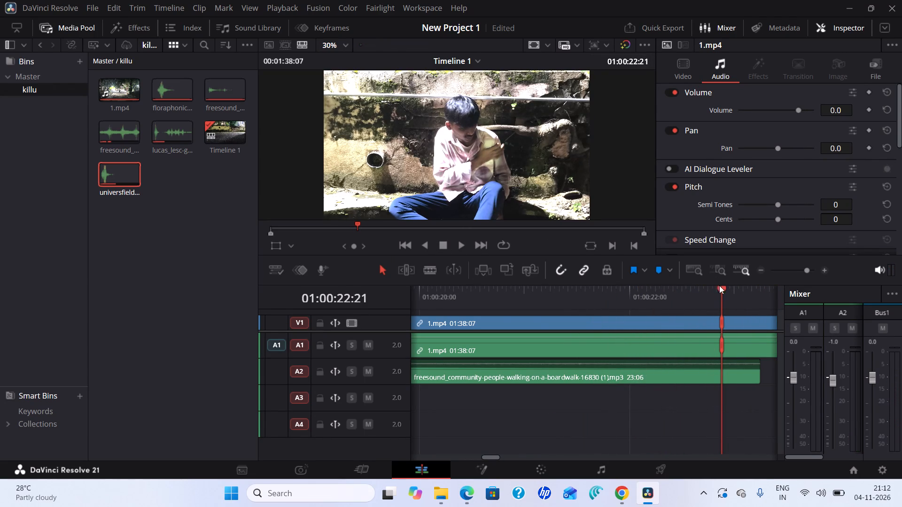
left_click_drag(724, 288, 410, 305)
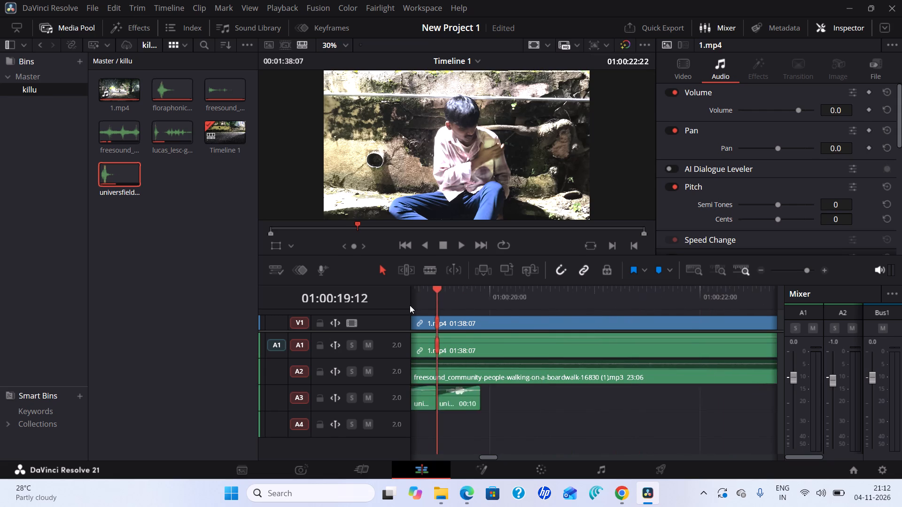
left_click_drag(410, 305, 732, 368)
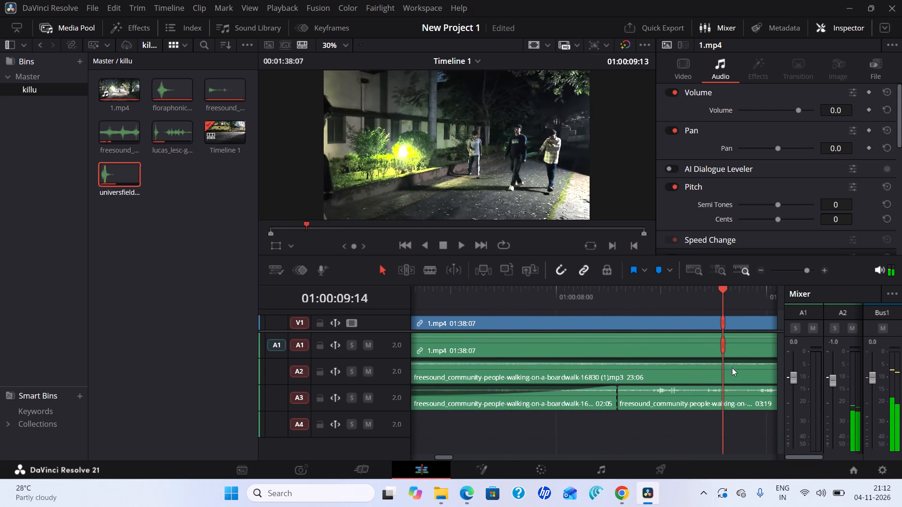
left_click_drag(732, 368, 485, 373)
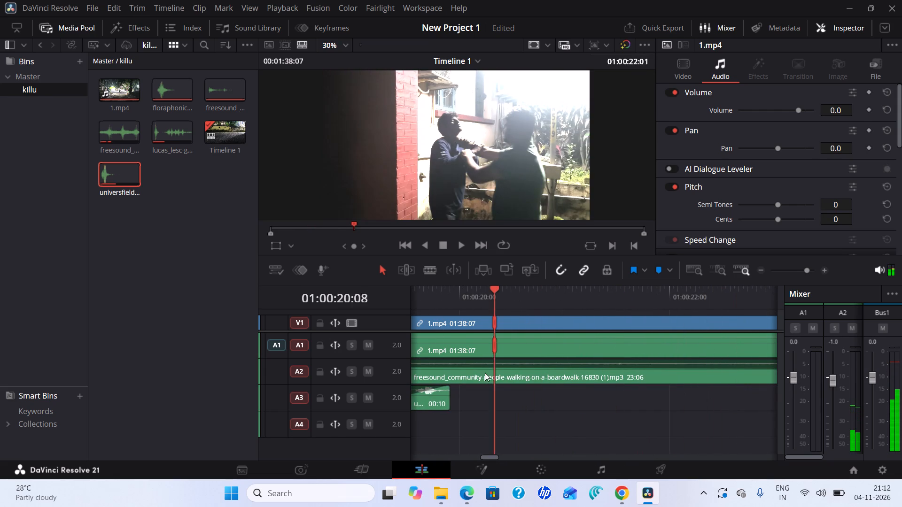
left_click_drag(485, 373, 436, 372)
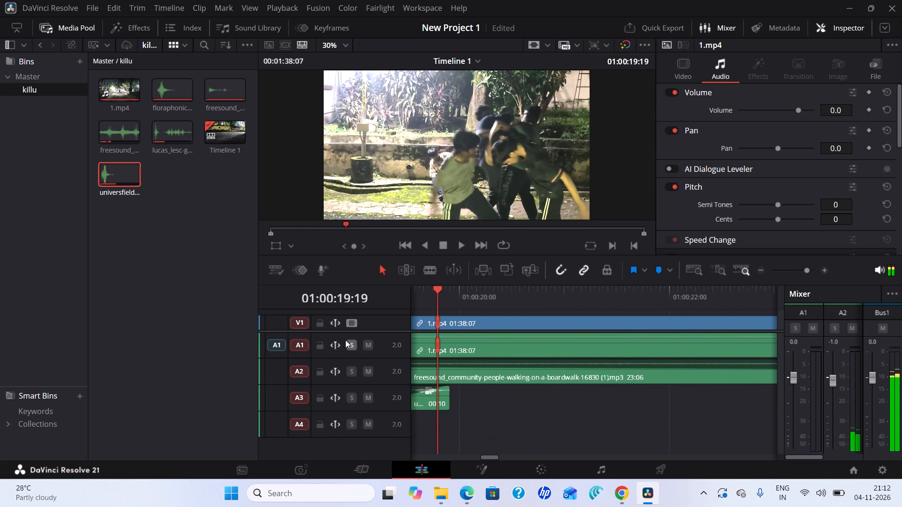
Place another universfield punch on A3 directly after the 00:10 punch and give it a fade-in of about 13 frames.
left_click_drag(127, 177, 491, 413)
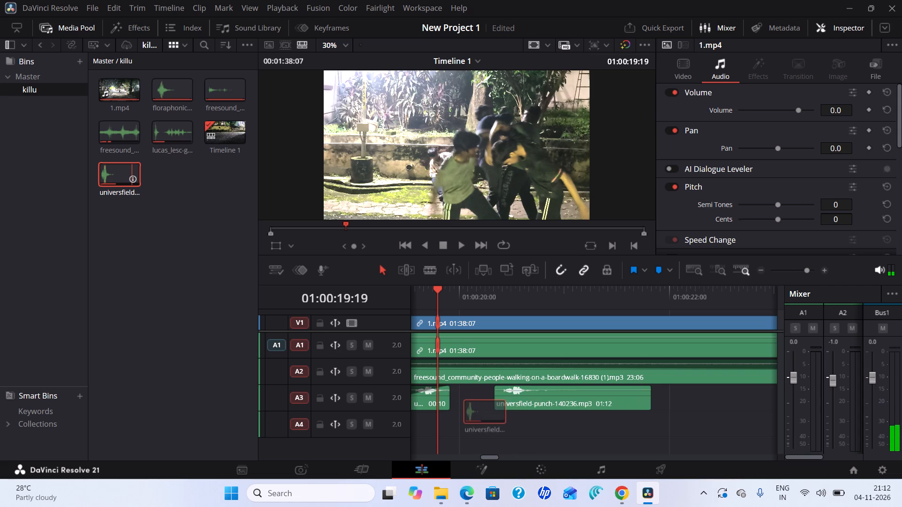
left_click_drag(491, 413, 451, 398)
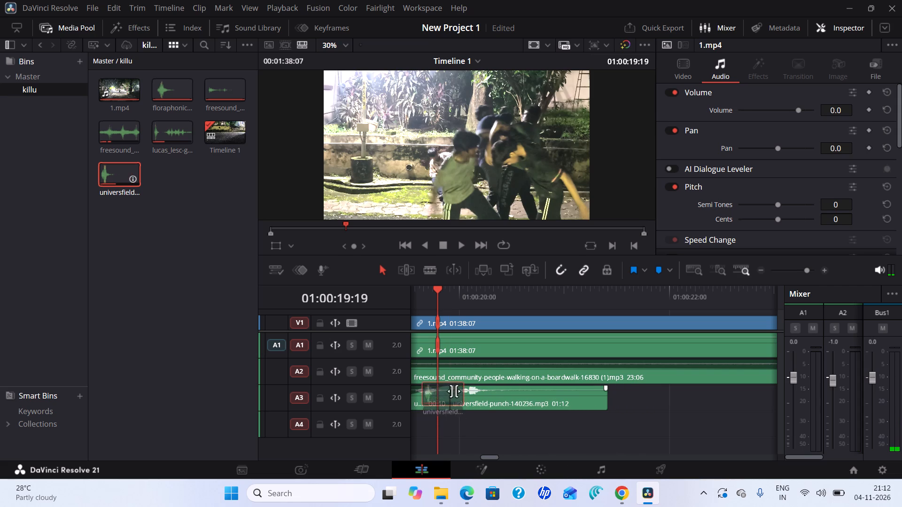
left_click_drag(453, 385, 465, 398)
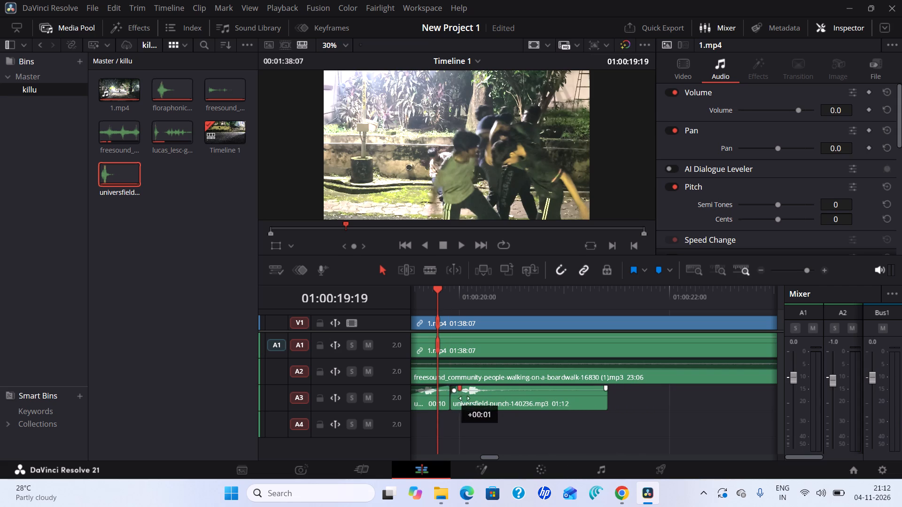
left_click_drag(465, 398, 510, 421)
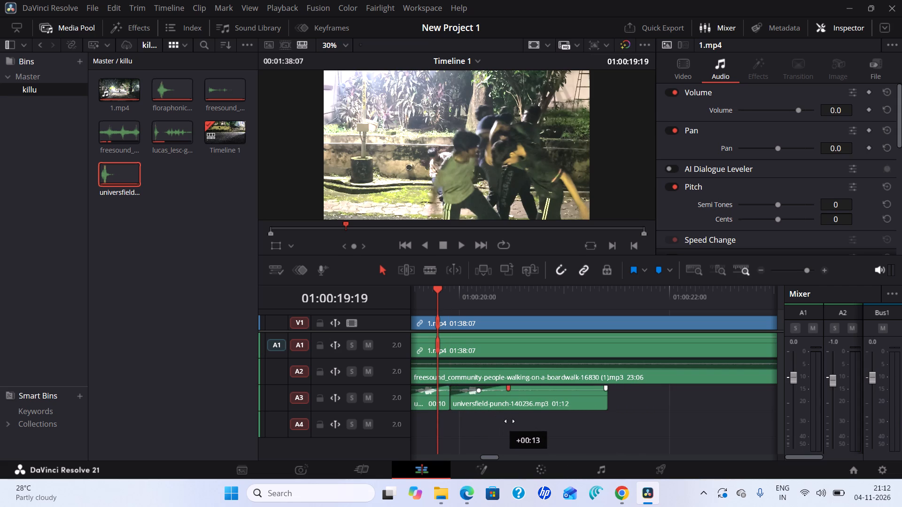
left_click_drag(510, 421, 510, 422)
left_click_drag(510, 422, 514, 423)
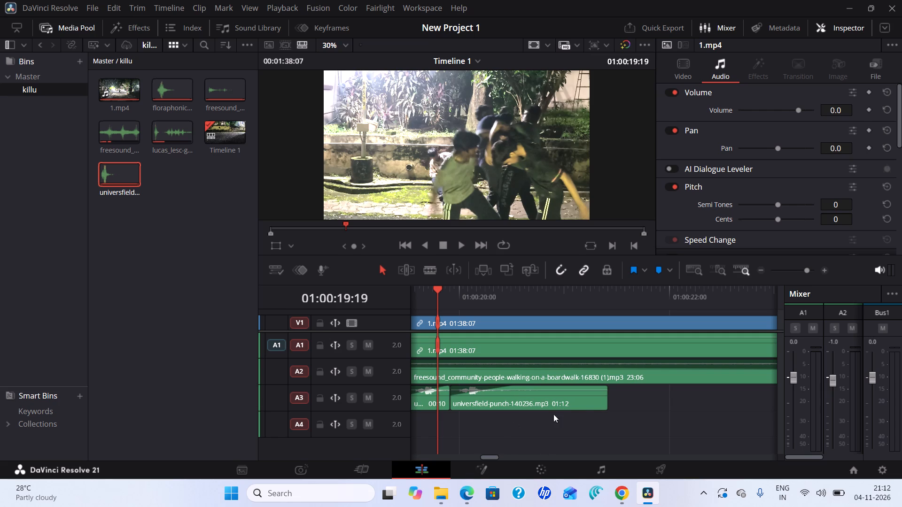
Trim the end of the last universfield punch on A3 to a duration of 00:11 and play it from 01:00:19:19.
left_click_drag(607, 397, 588, 409)
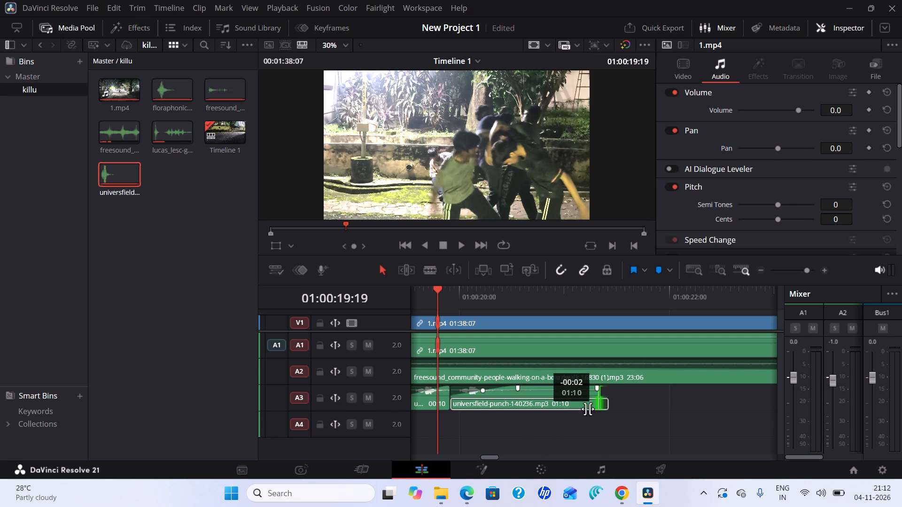
left_click_drag(588, 409, 502, 406)
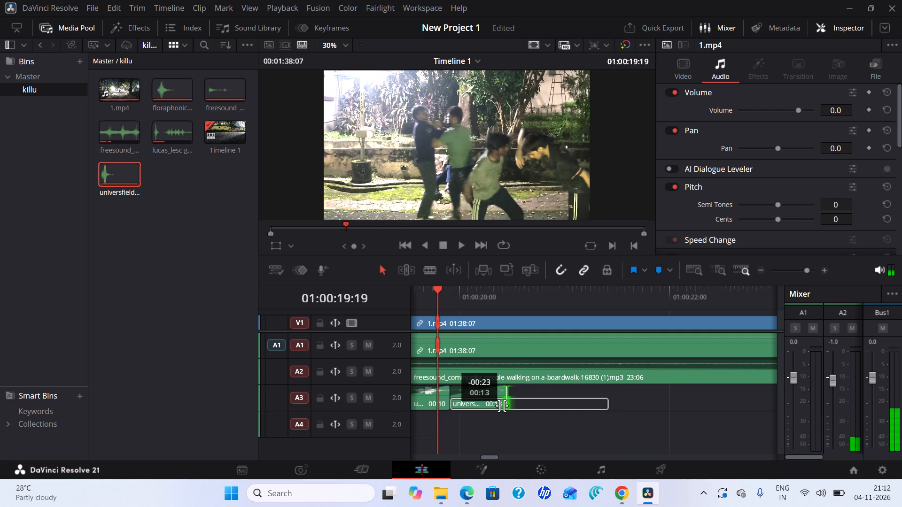
left_click_drag(502, 406, 493, 407)
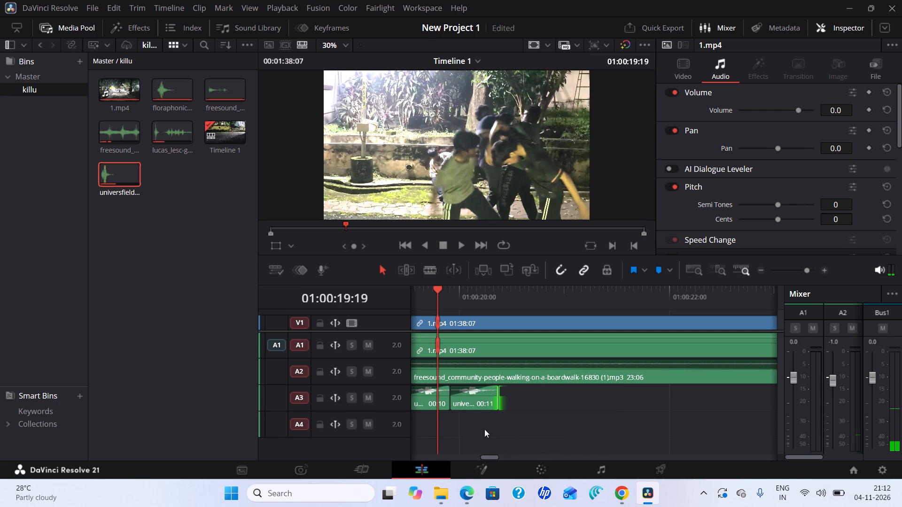
left_click(473, 389)
left_click(458, 245)
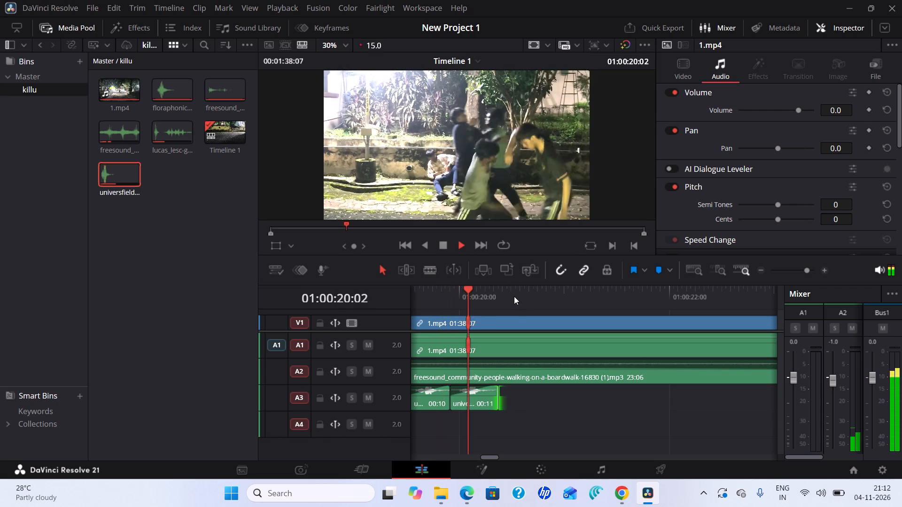
Play and scrub the timeline around the newest universfield punch on A3, leaving the playhead at its end, 01:00:20:09.
left_click(443, 247)
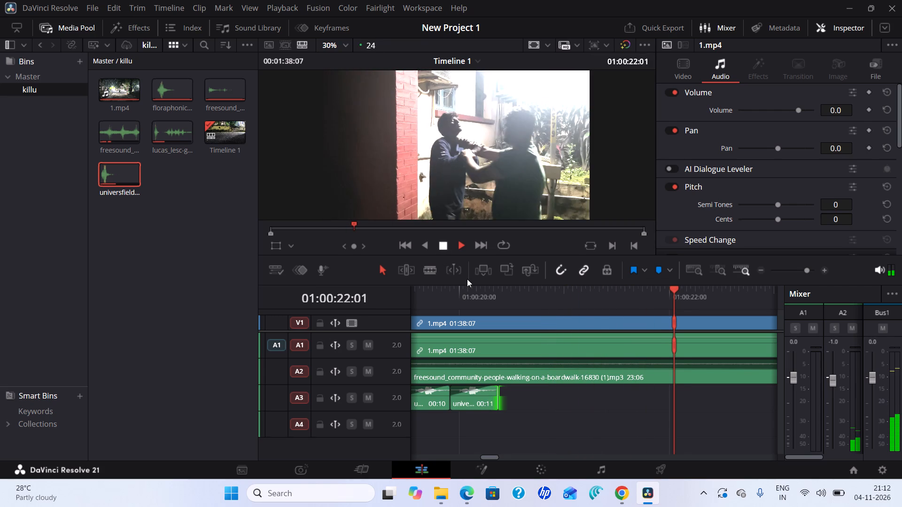
left_click_drag(686, 289, 305, 307)
left_click(457, 243)
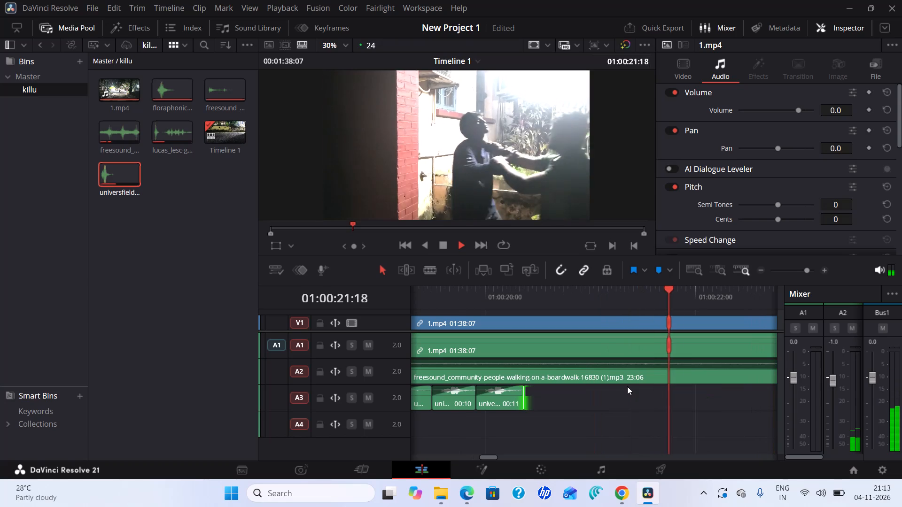
left_click(443, 242)
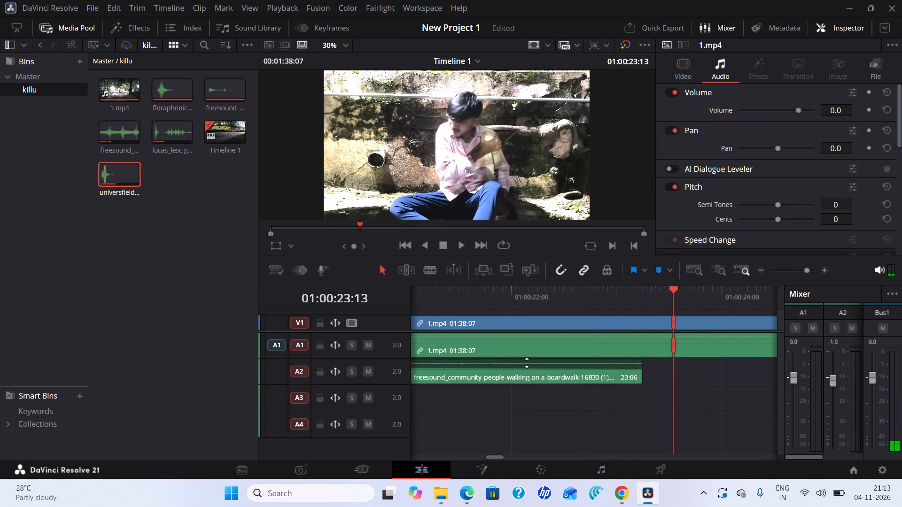
left_click_drag(676, 289, 477, 288)
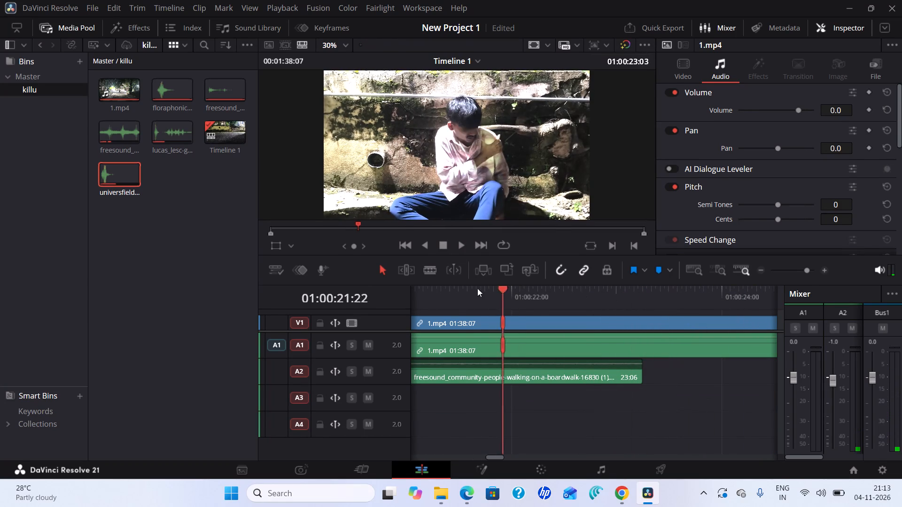
left_click_drag(477, 288, 547, 311)
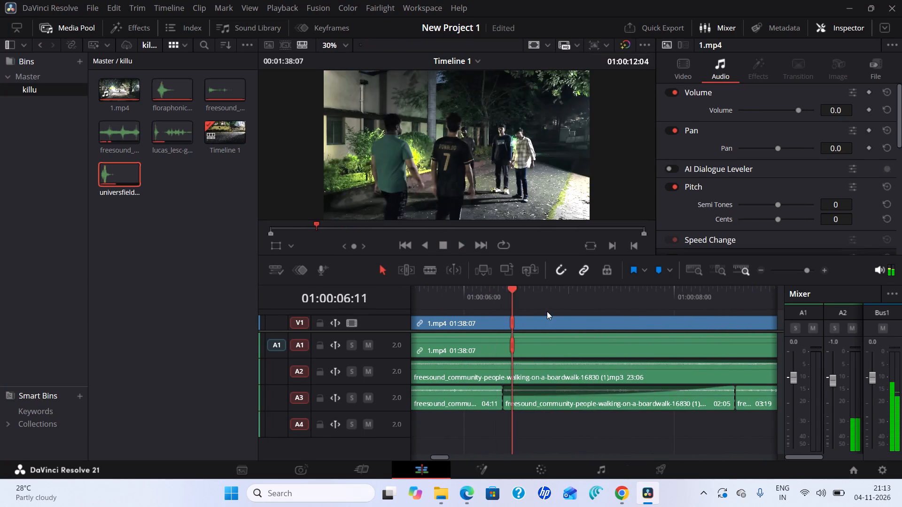
left_click_drag(547, 311, 757, 363)
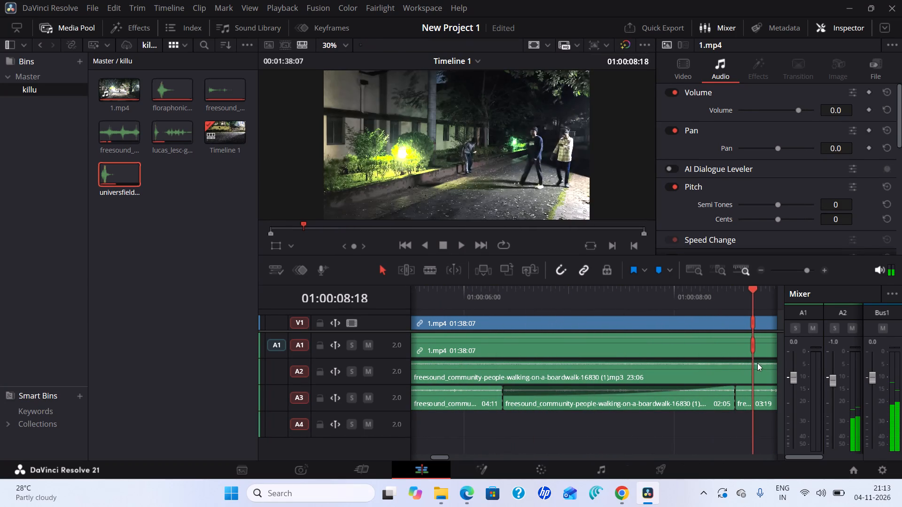
left_click_drag(757, 363, 681, 370)
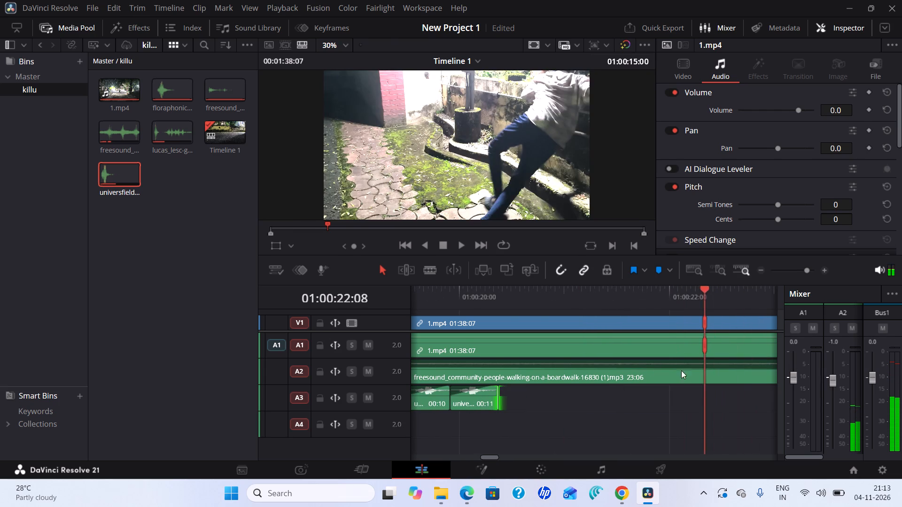
left_click_drag(681, 370, 497, 353)
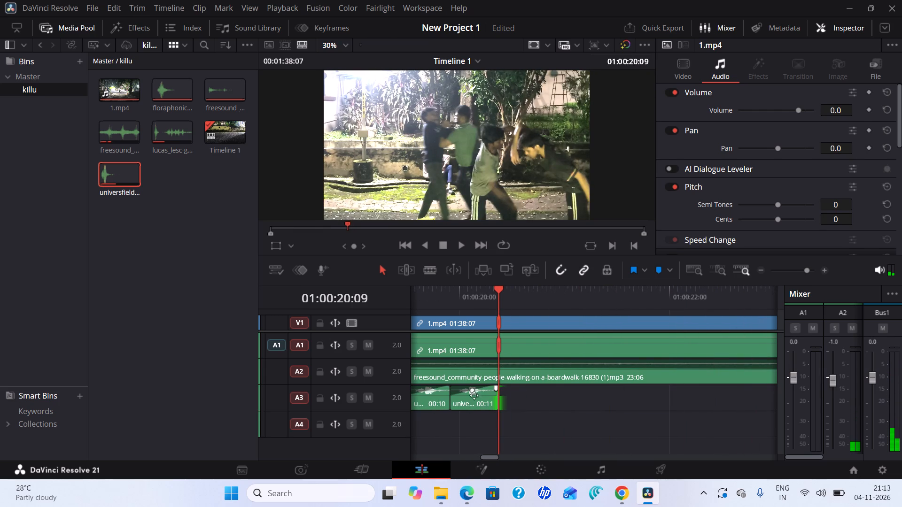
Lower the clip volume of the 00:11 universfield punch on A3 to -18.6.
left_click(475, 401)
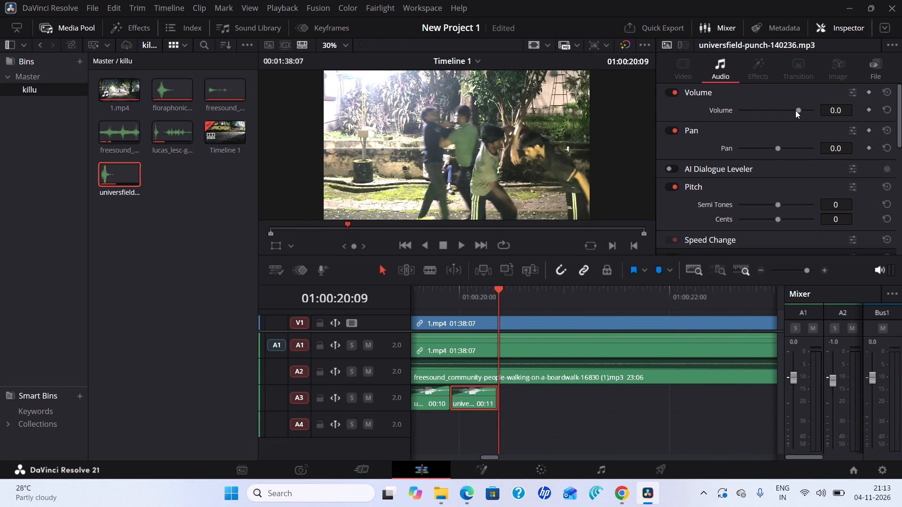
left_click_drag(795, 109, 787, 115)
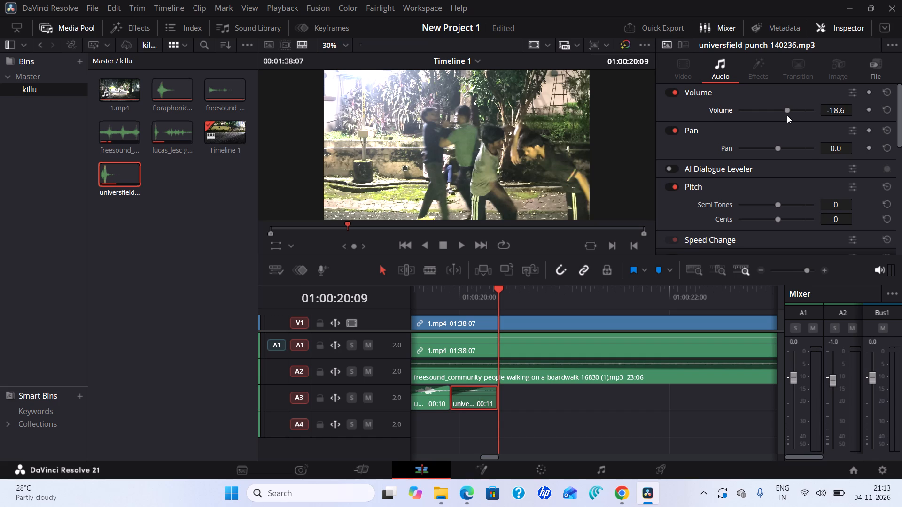
Lower the clip volume of the 00:10 universfield punch on A3 to -5.7.
left_click(438, 396)
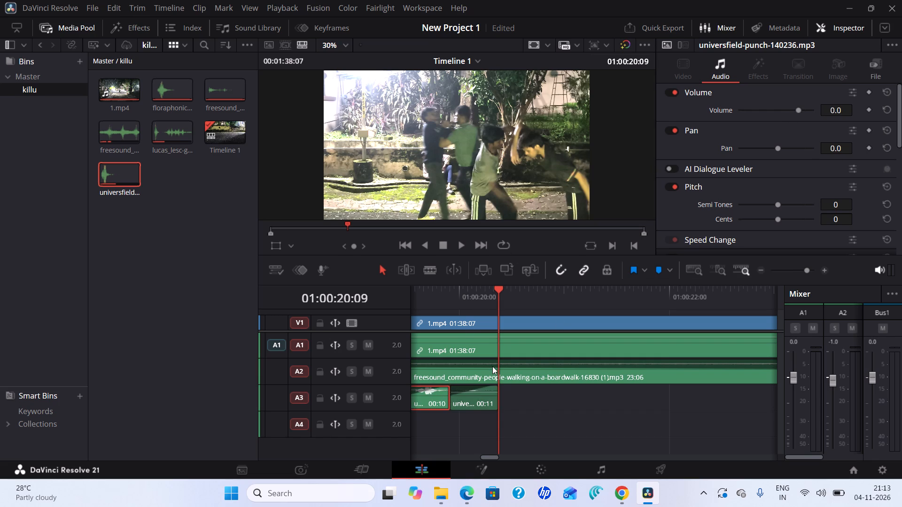
left_click(797, 108)
Play the punches from 01:00:19:04, stop, and scrub back through the fight to review their levels against the action.
left_click_drag(502, 287, 498, 286)
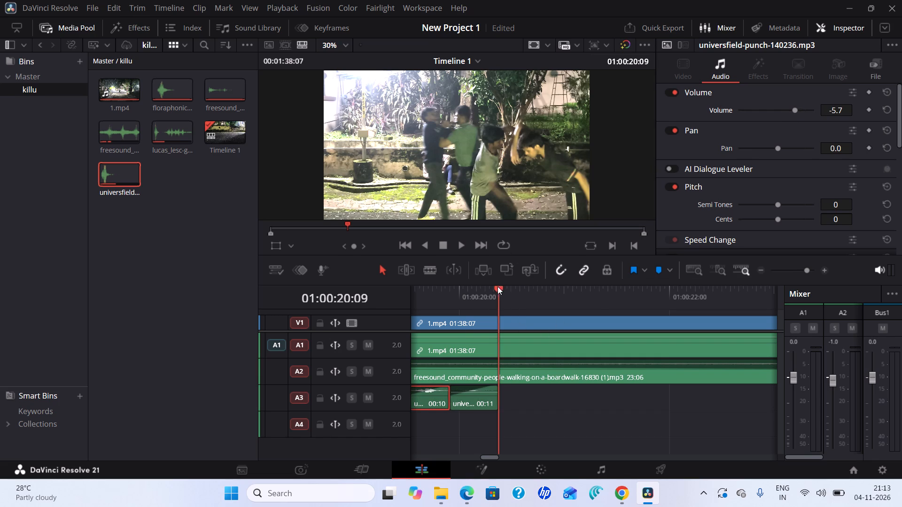
left_click_drag(498, 286, 420, 284)
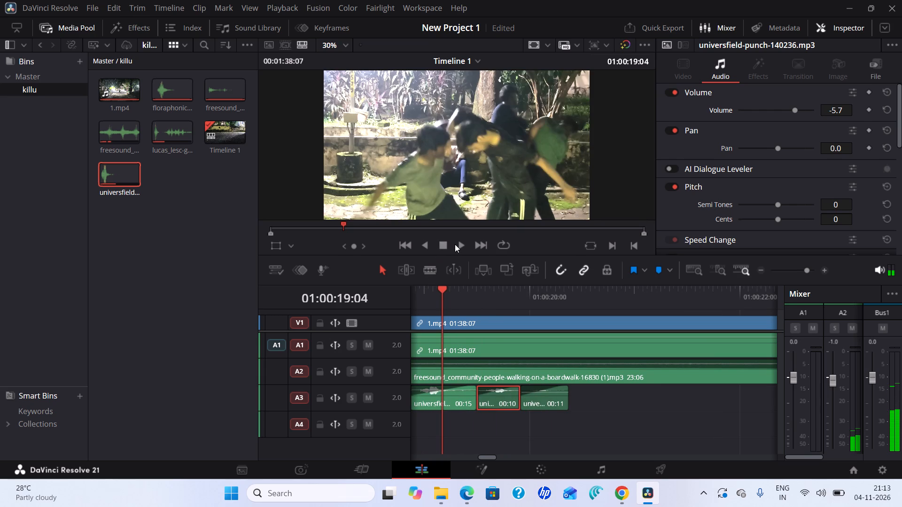
left_click(455, 244)
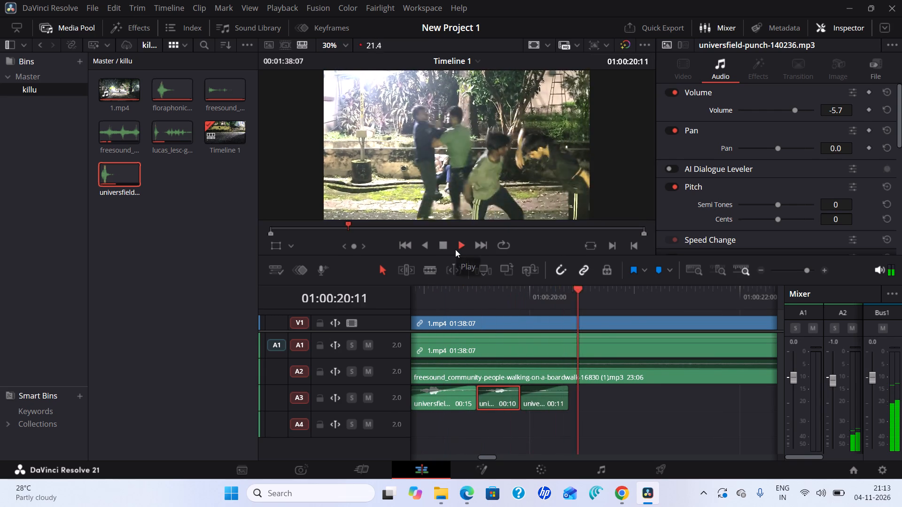
left_click(445, 246)
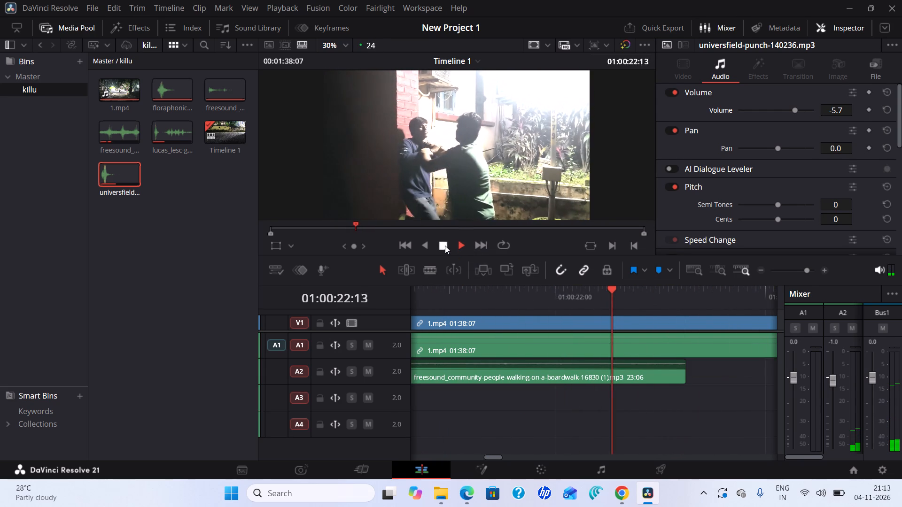
left_click_drag(630, 289, 624, 289)
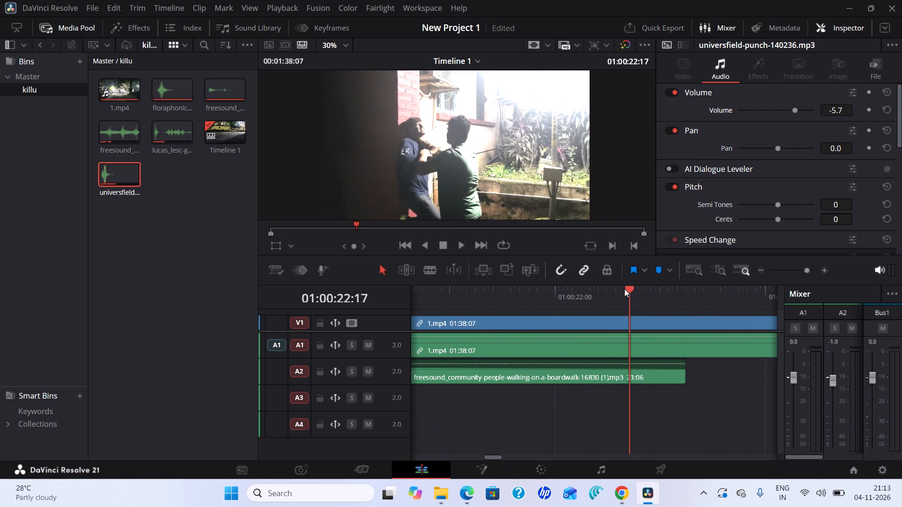
left_click_drag(624, 289, 683, 328)
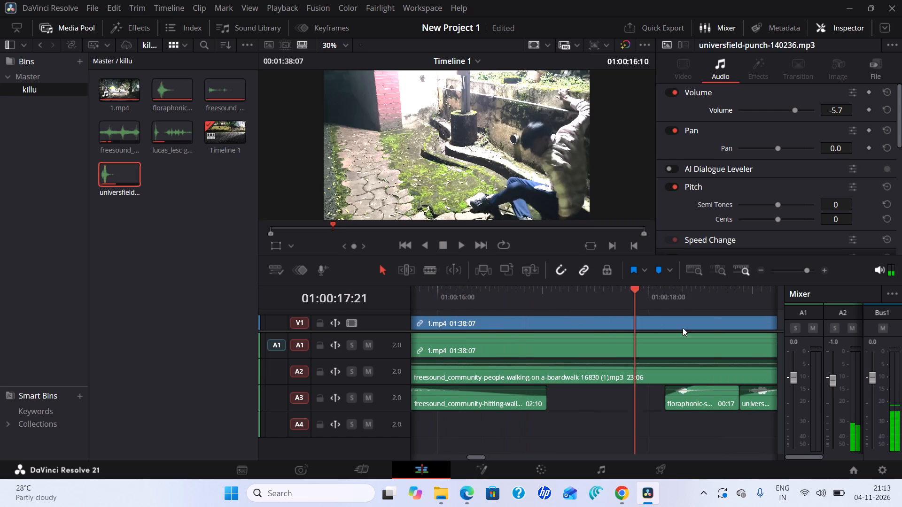
left_click_drag(683, 328, 763, 346)
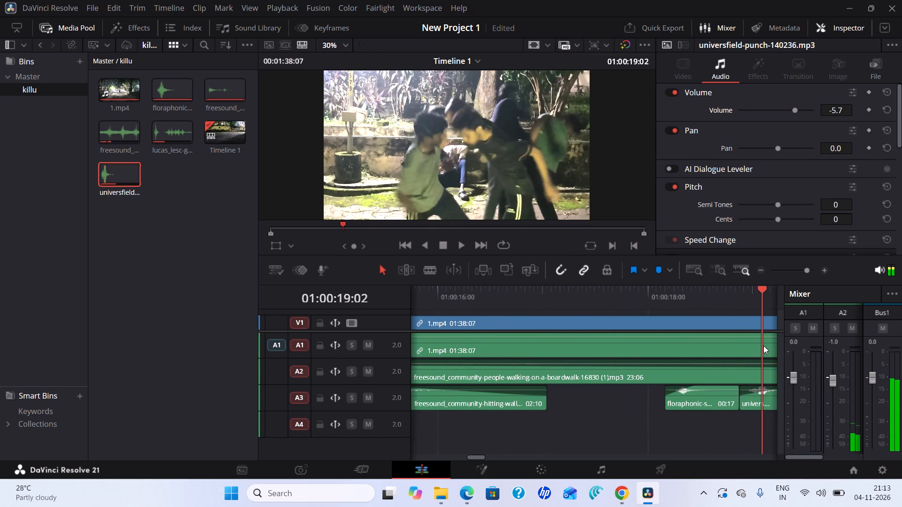
left_click_drag(763, 346, 767, 347)
Compare the volumes of the A3 universfield punches and set the 00:11 punch's volume to -11.7.
left_click(689, 401)
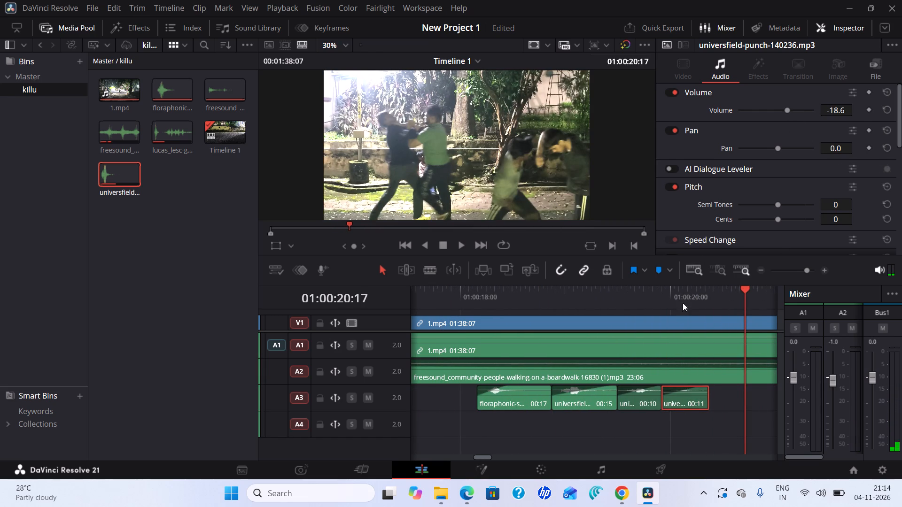
left_click(589, 402)
left_click(628, 401)
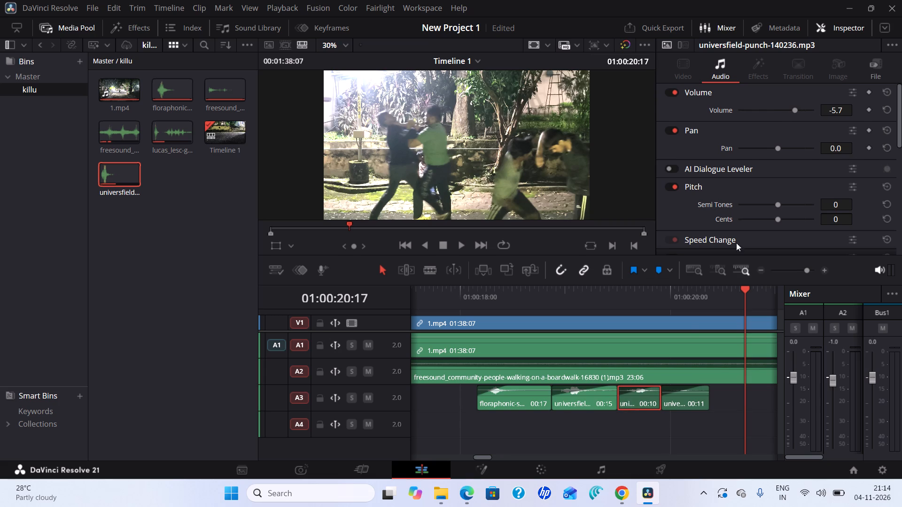
left_click(678, 395)
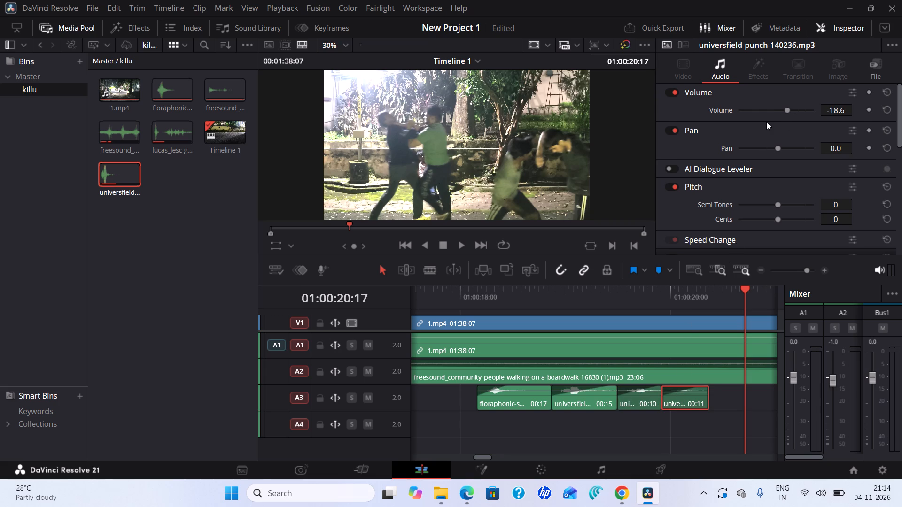
left_click_drag(786, 109, 791, 111)
left_click_drag(791, 111, 792, 112)
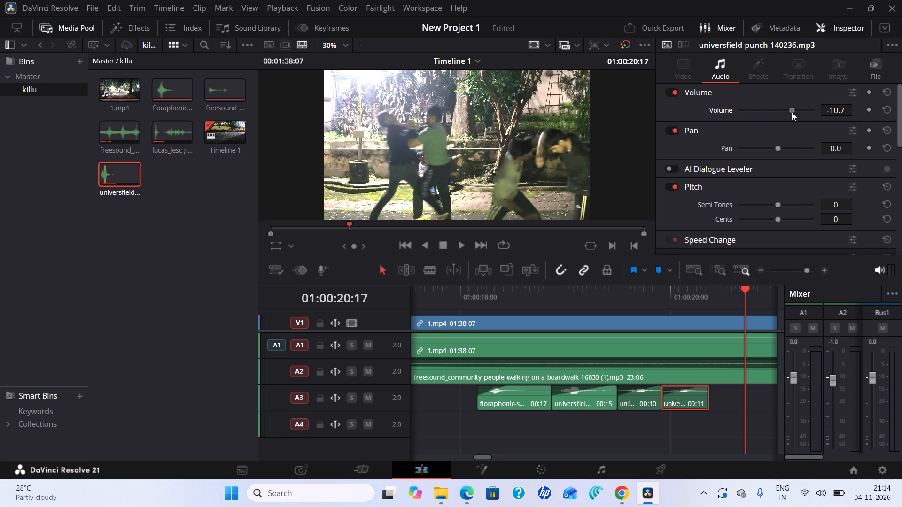
left_click_drag(792, 112, 791, 113)
Place another universfield punch from the killu bin on A3 directly after the 00:11 punch.
left_click_drag(119, 175, 723, 422)
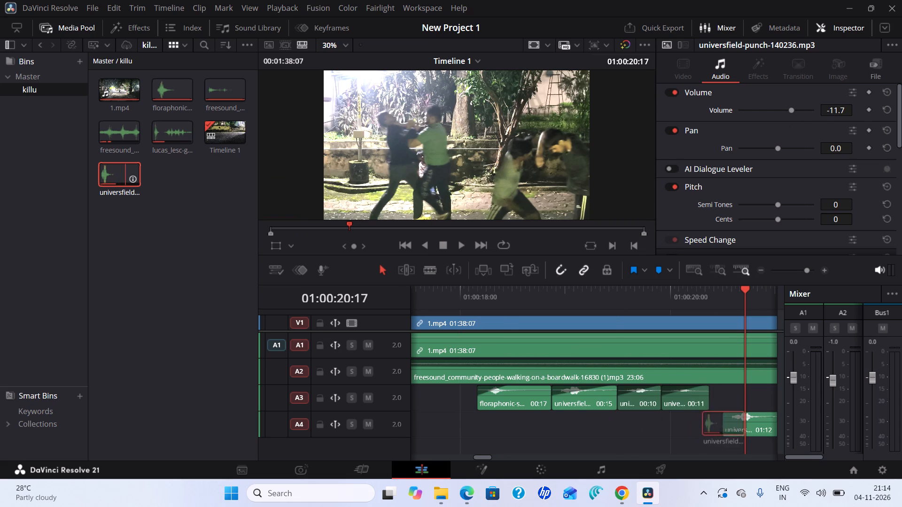
left_click_drag(723, 422, 710, 393)
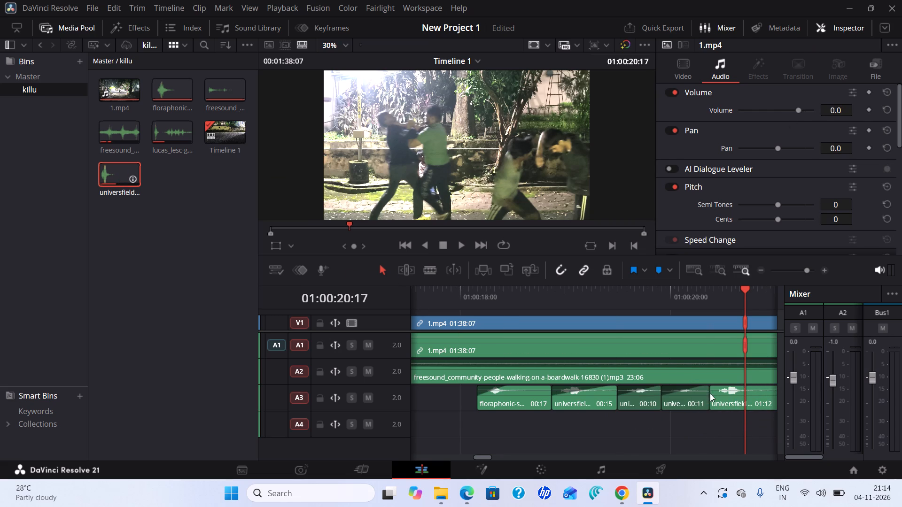
Scrub through the newly placed 01:12 universfield punch to check its sync with the hit, ending at 01:00:20:15.
left_click_drag(745, 287, 758, 290)
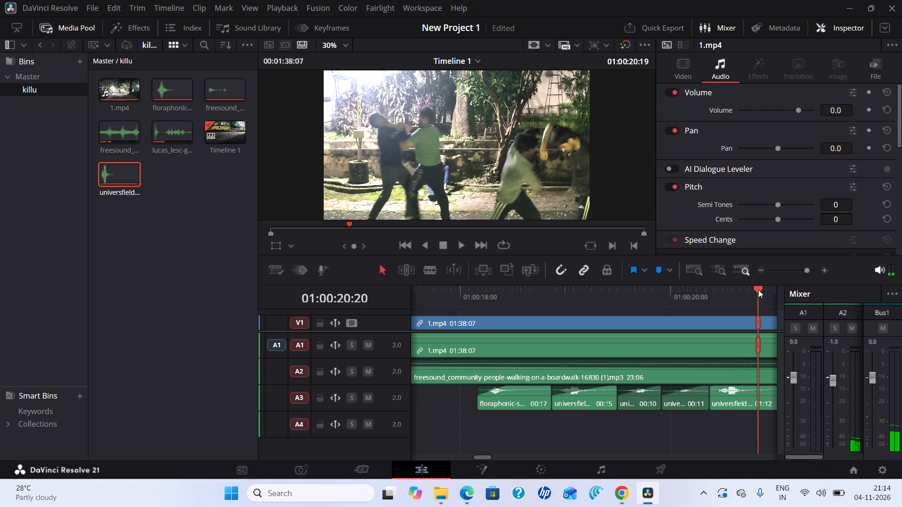
left_click_drag(758, 290, 765, 291)
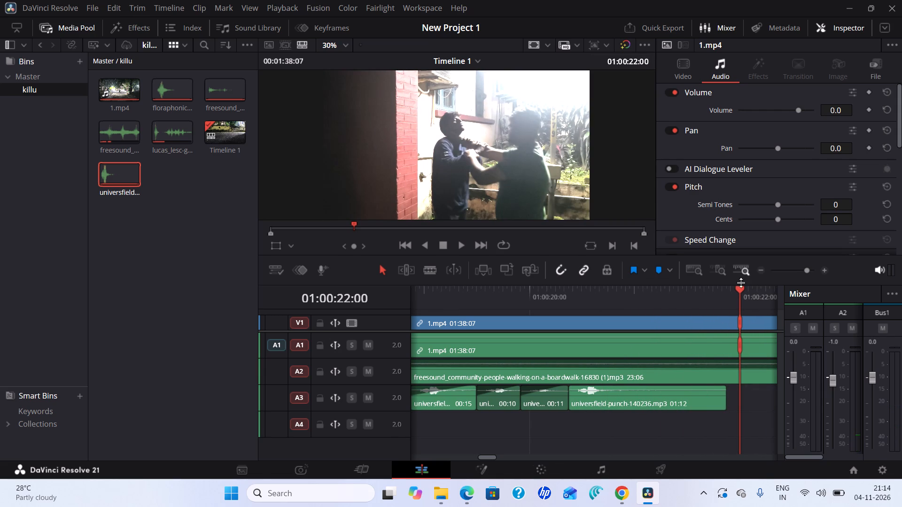
left_click_drag(741, 291, 530, 297)
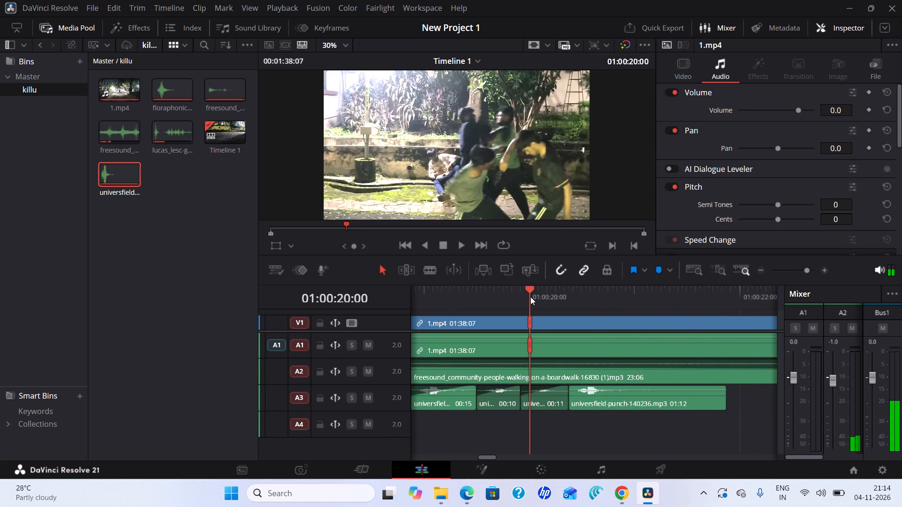
left_click_drag(530, 297, 539, 300)
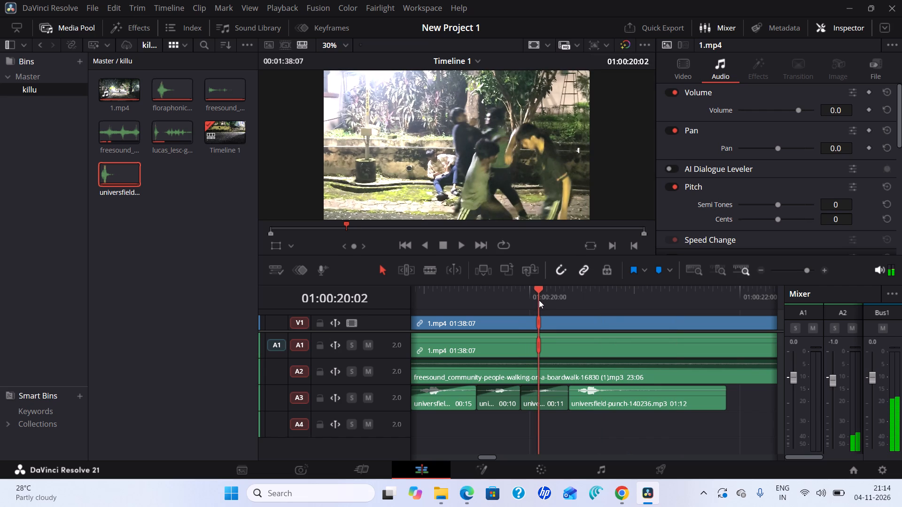
left_click_drag(539, 300, 556, 304)
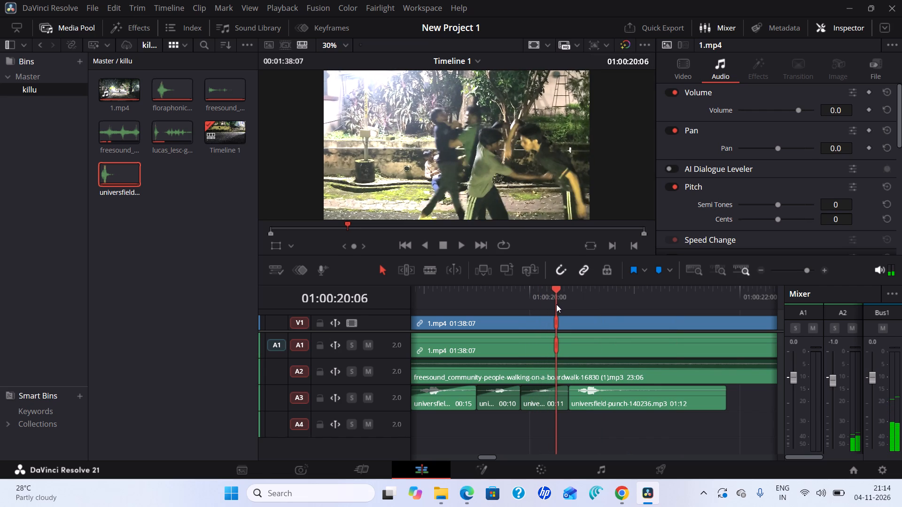
left_click_drag(556, 304, 576, 311)
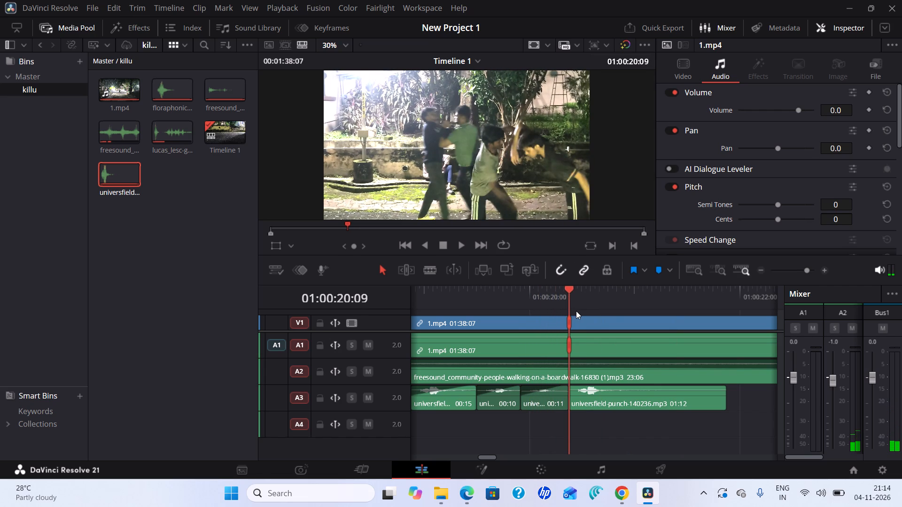
left_click_drag(576, 311, 594, 317)
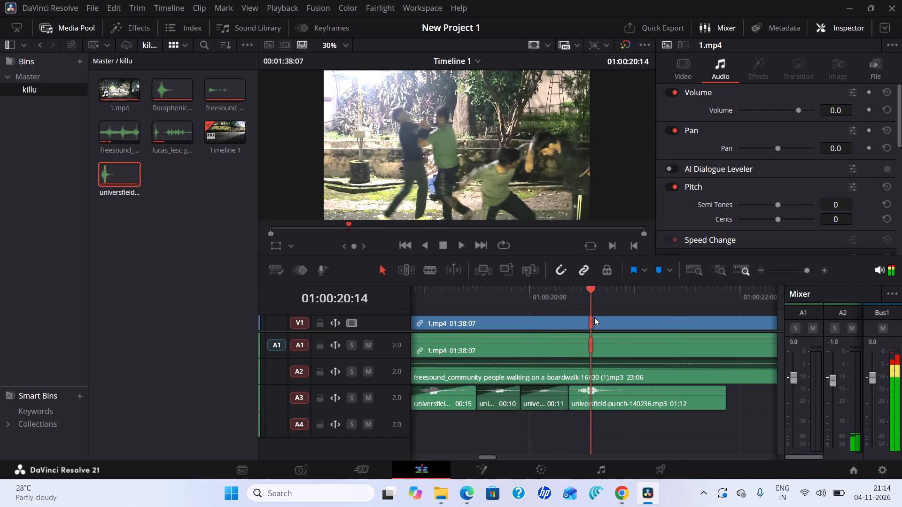
left_click_drag(594, 317, 597, 318)
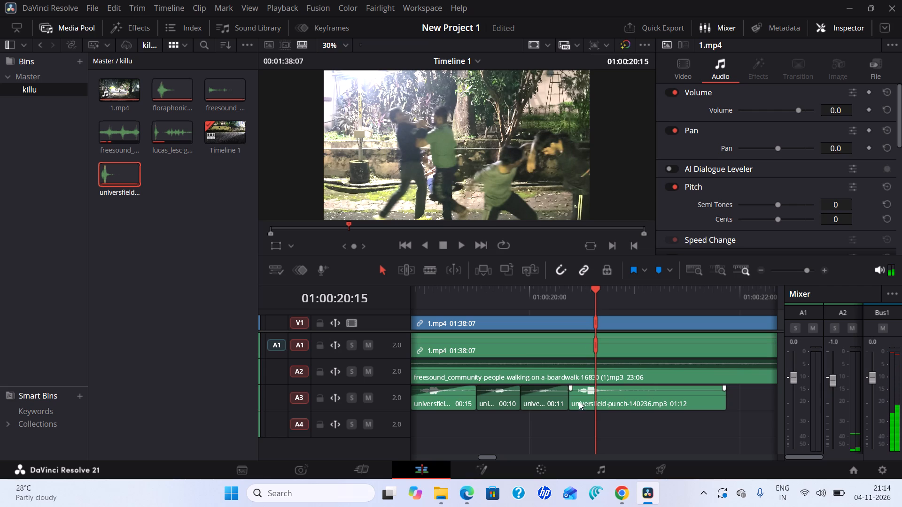
Shift the 01:12 universfield punch on A3 about 5 frames later, scrubbing the video to match it to the hit.
left_click_drag(578, 399, 584, 399)
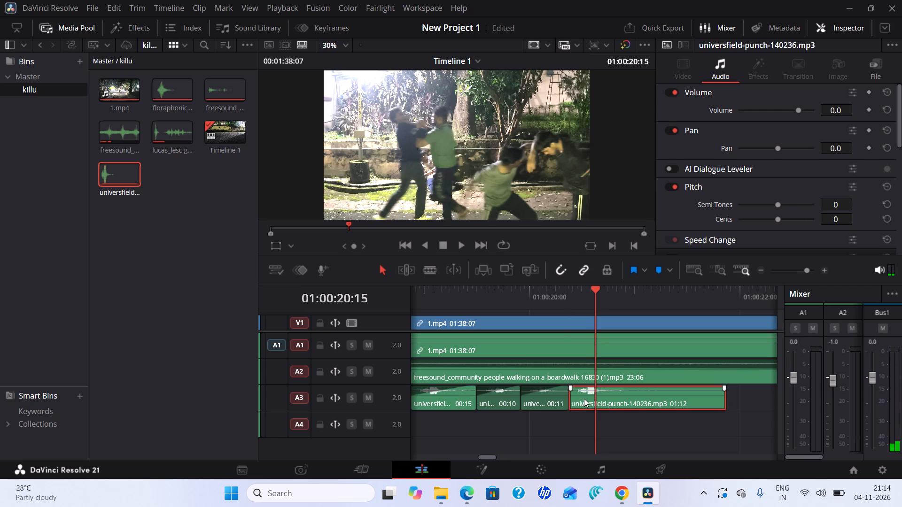
left_click_drag(580, 399, 587, 399)
left_click_drag(608, 397, 619, 396)
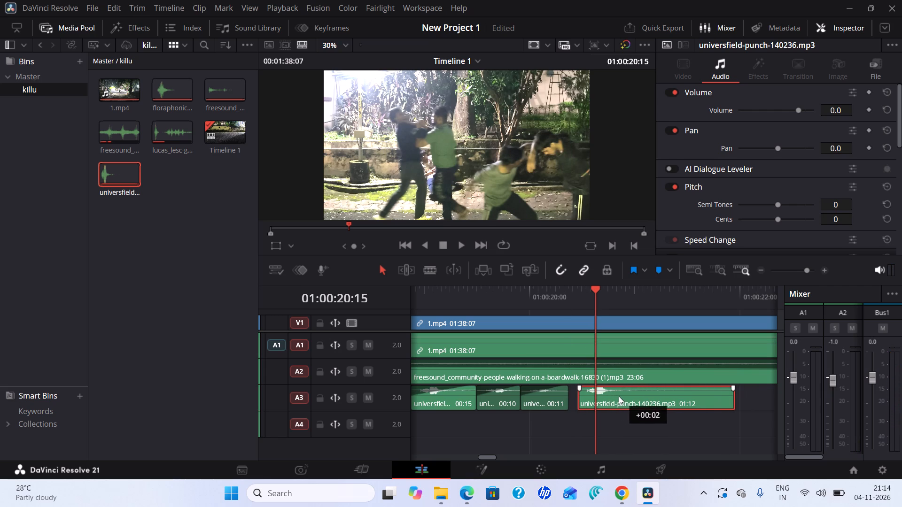
left_click_drag(619, 396, 618, 396)
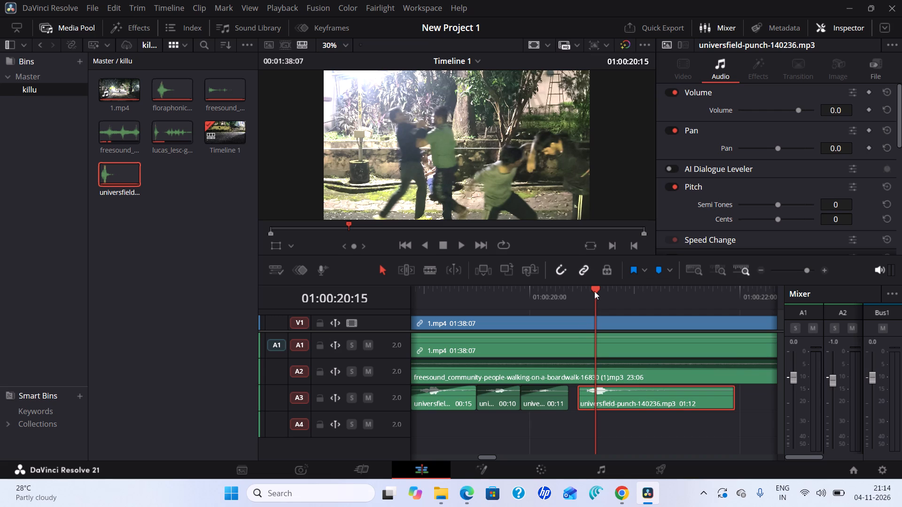
left_click_drag(595, 289, 588, 297)
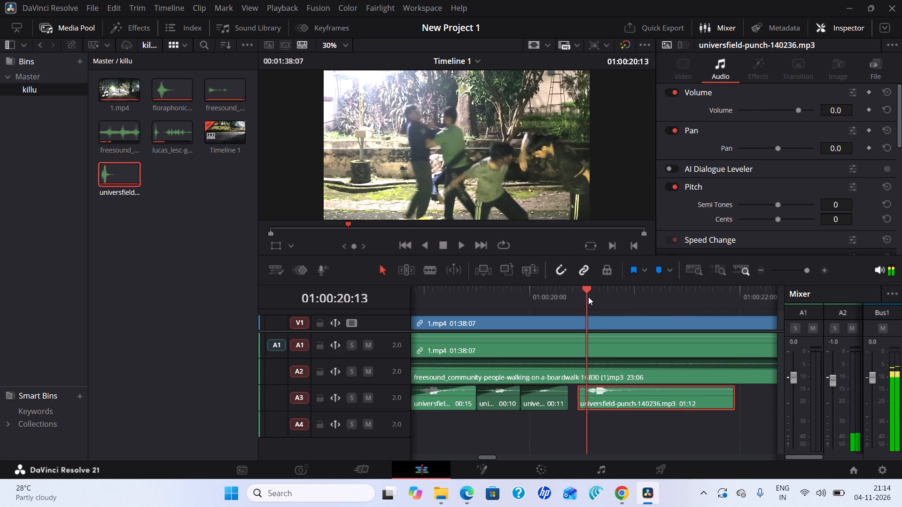
left_click_drag(588, 297, 616, 298)
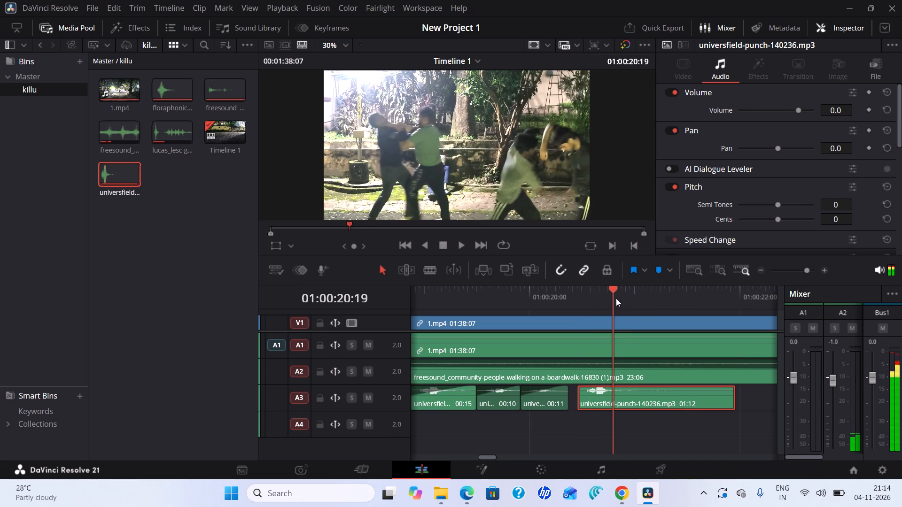
left_click_drag(616, 298, 623, 293)
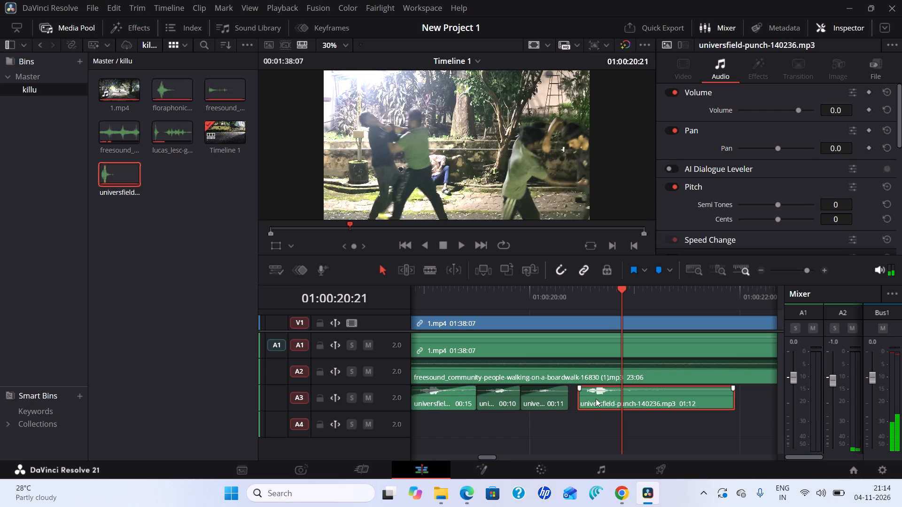
left_click_drag(595, 399, 605, 398)
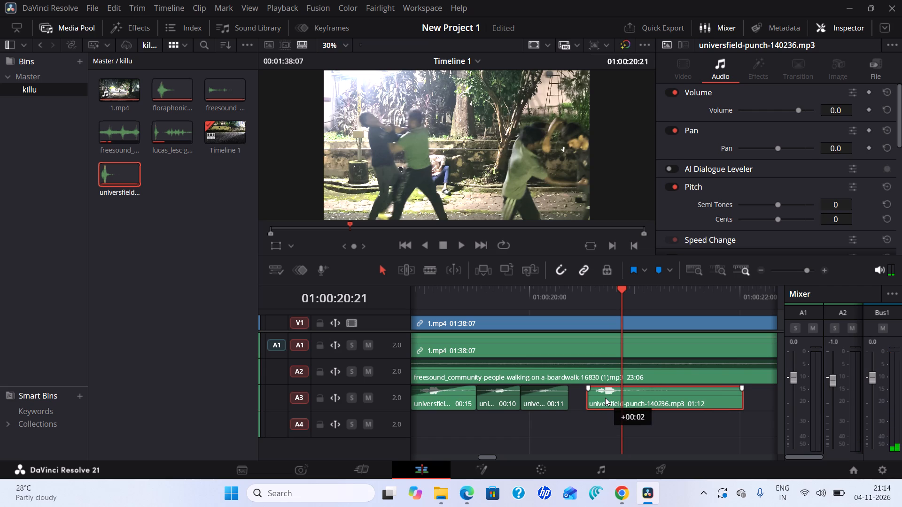
left_click_drag(605, 398, 610, 398)
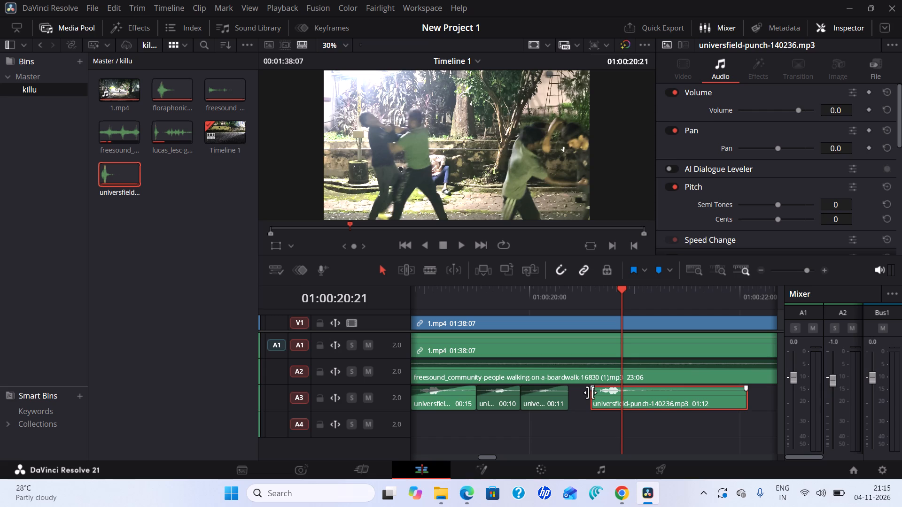
Give the 01:12 universfield punch on A3 a fade-in of about 14 frames and trim its end to a 00:19 duration.
left_click_drag(592, 391, 639, 403)
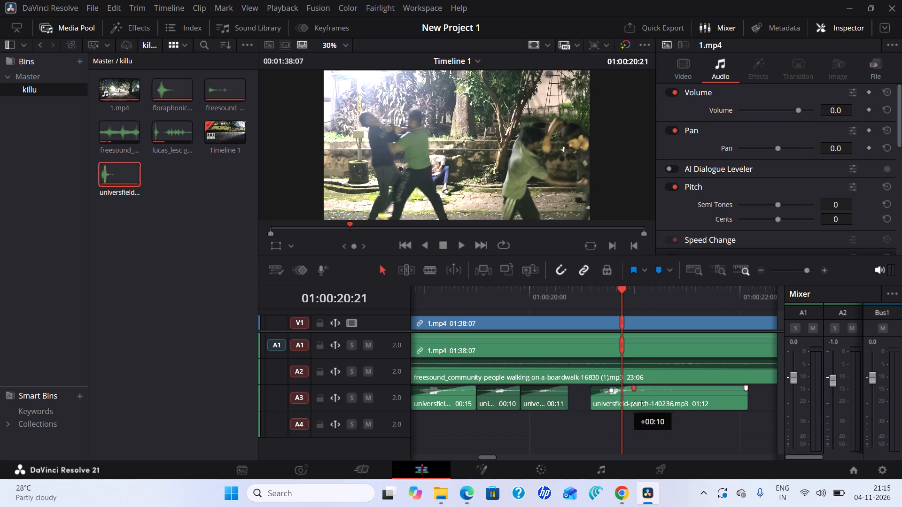
left_click_drag(639, 403, 651, 401)
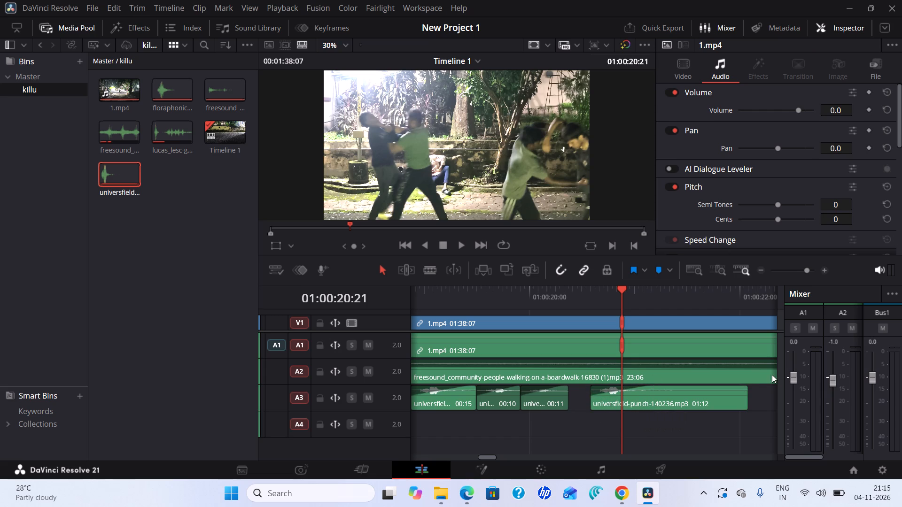
left_click_drag(747, 403, 715, 407)
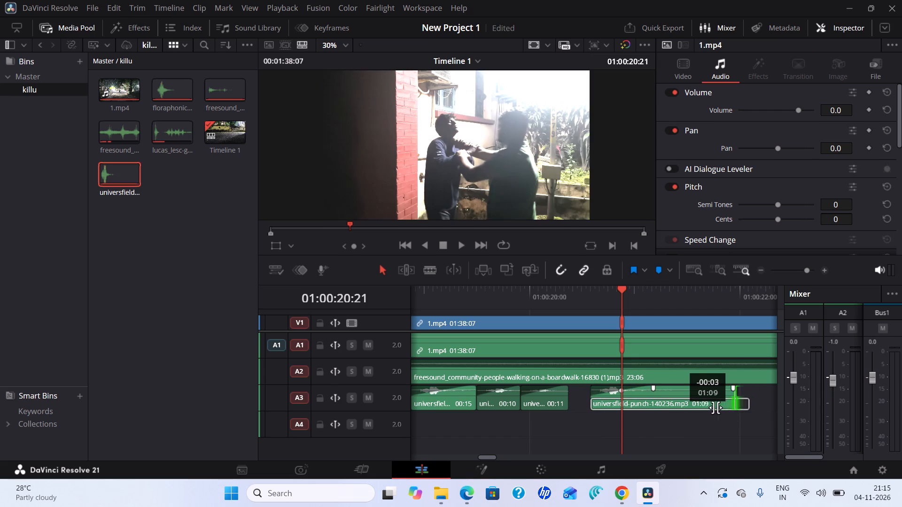
left_click_drag(715, 407, 681, 408)
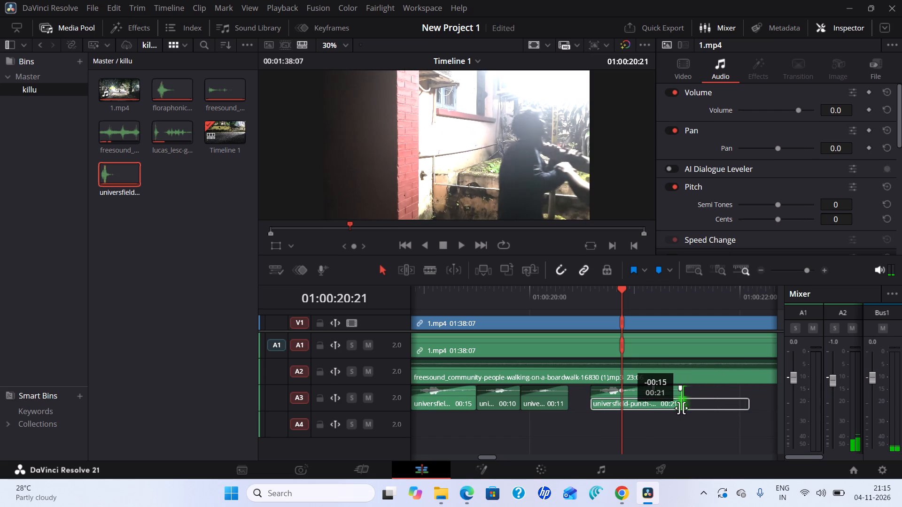
left_click_drag(681, 408, 670, 408)
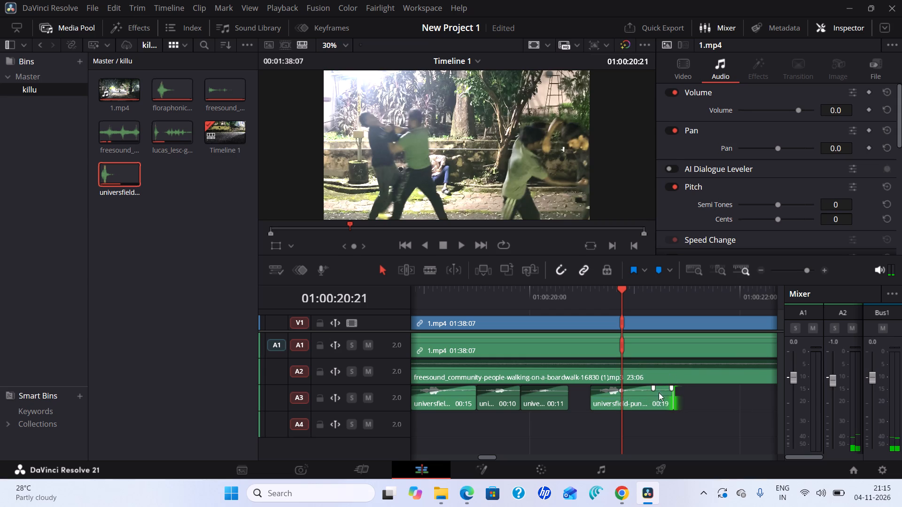
Set the volume of the 00:19 universfield punch on A3 to -16.6.
left_click(651, 399)
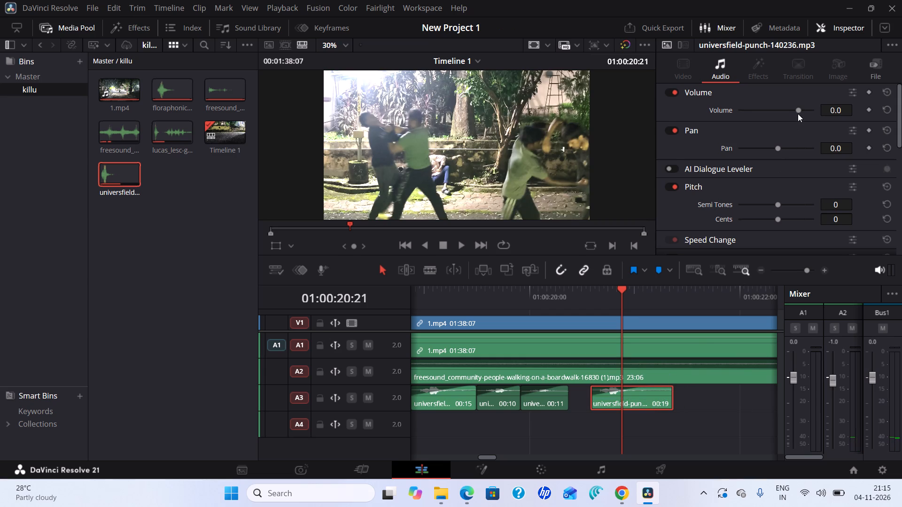
left_click_drag(799, 110, 791, 118)
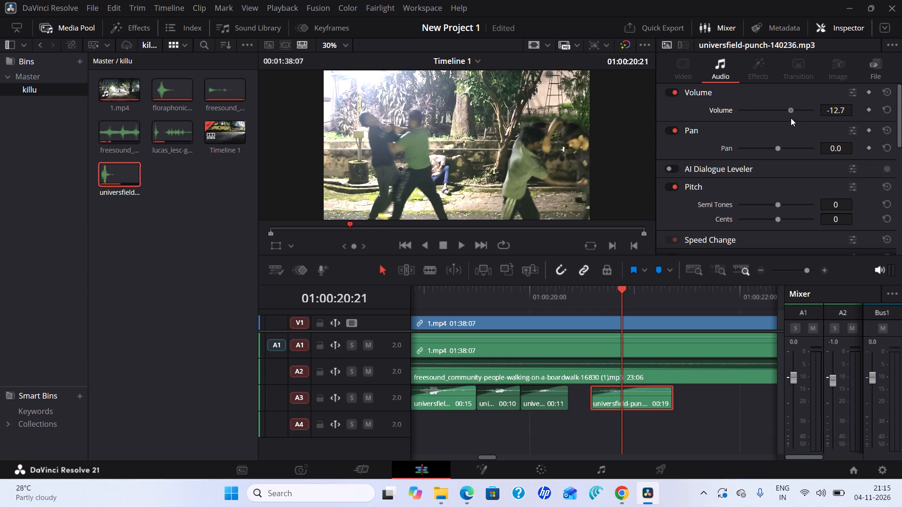
left_click_drag(791, 118, 789, 121)
left_click_drag(789, 121, 788, 123)
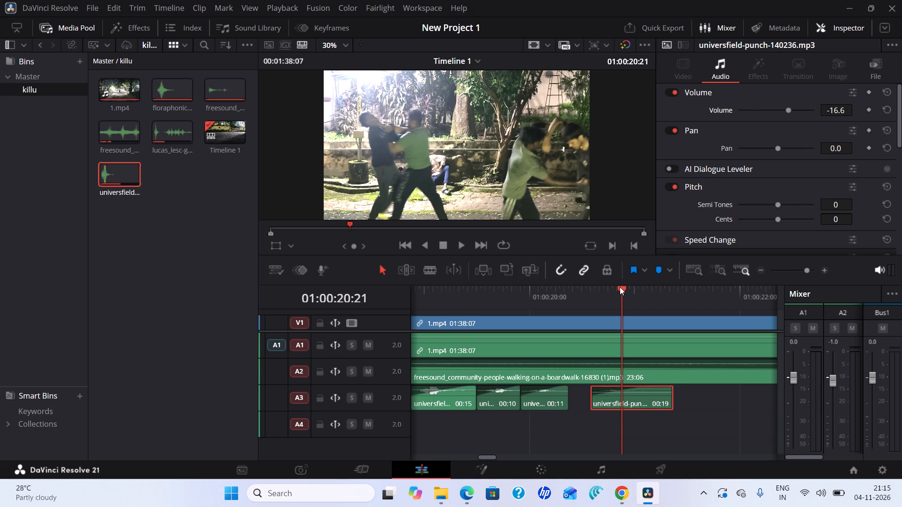
Play the timeline from 01:00:00:00 through the last placed punch to review the sound effects, stopping at 01:00:23:21.
left_click_drag(619, 288, 334, 253)
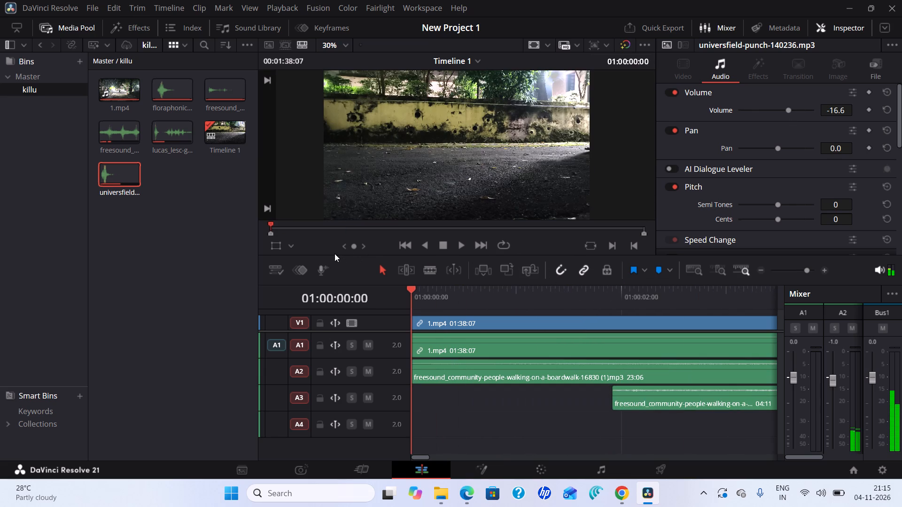
left_click_drag(334, 253, 334, 253)
left_click(460, 240)
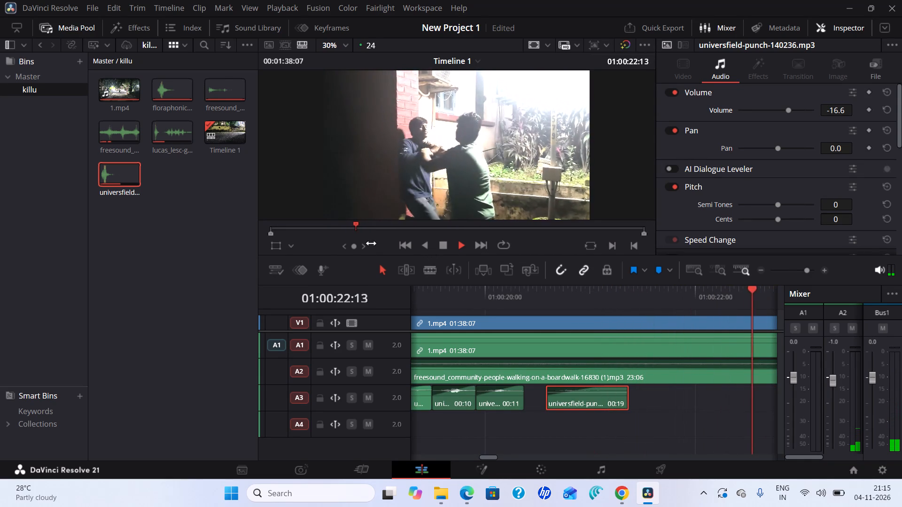
left_click(441, 247)
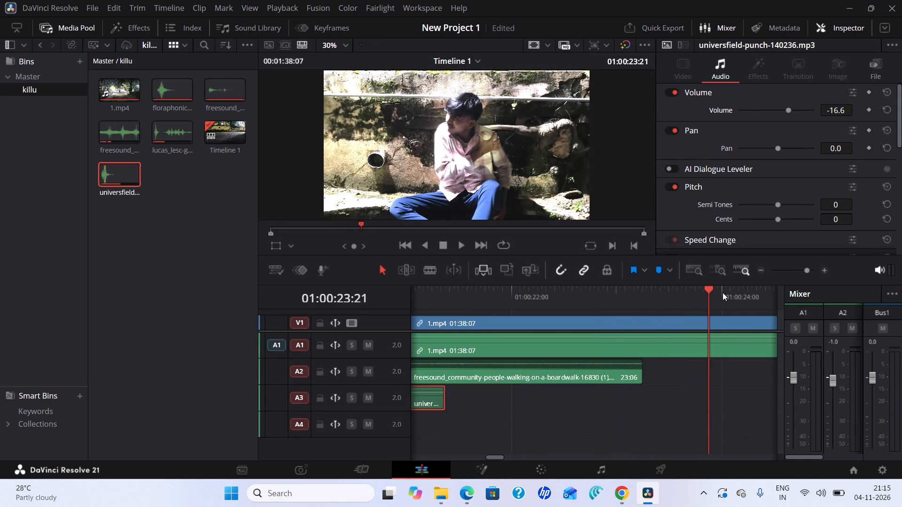
Show more of the timeline and replay the sequence from 01:00:02:07 past the A3 punches to check the sound effects.
left_click_drag(711, 287, 434, 296)
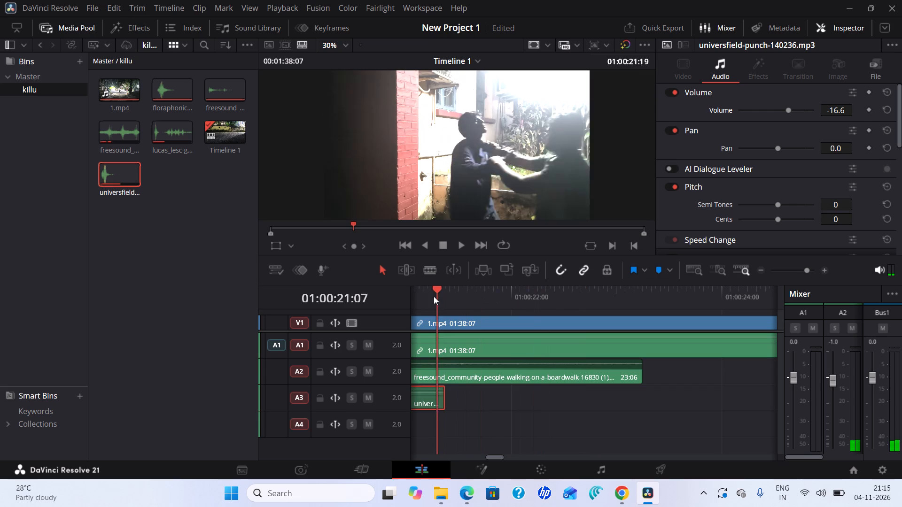
left_click_drag(434, 296, 447, 299)
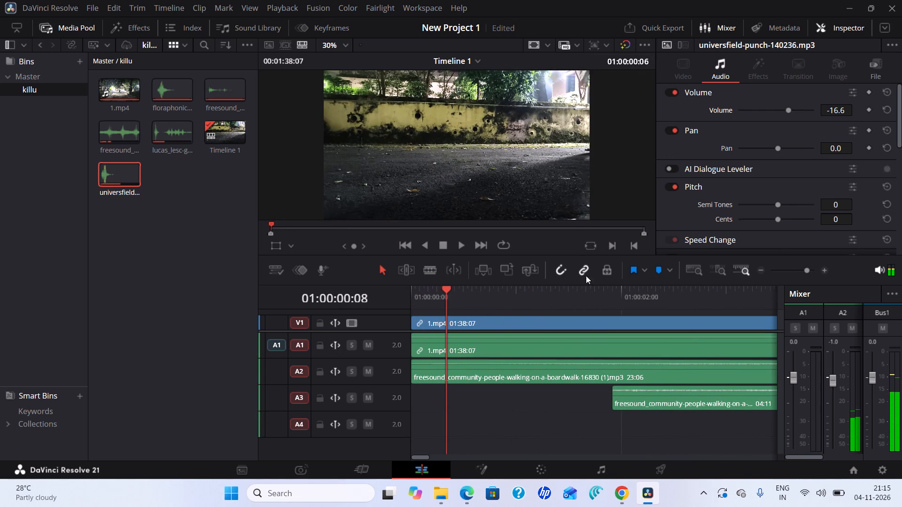
left_click_drag(806, 269, 804, 269)
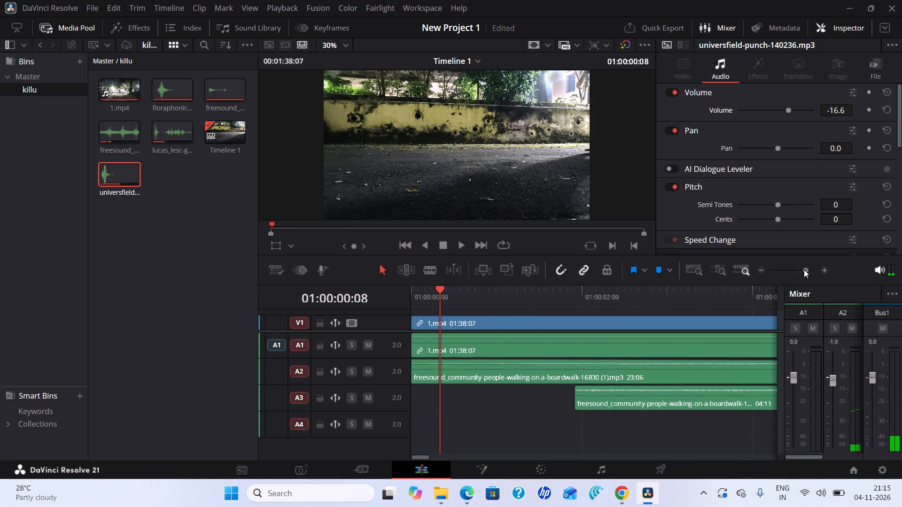
left_click_drag(804, 269, 801, 270)
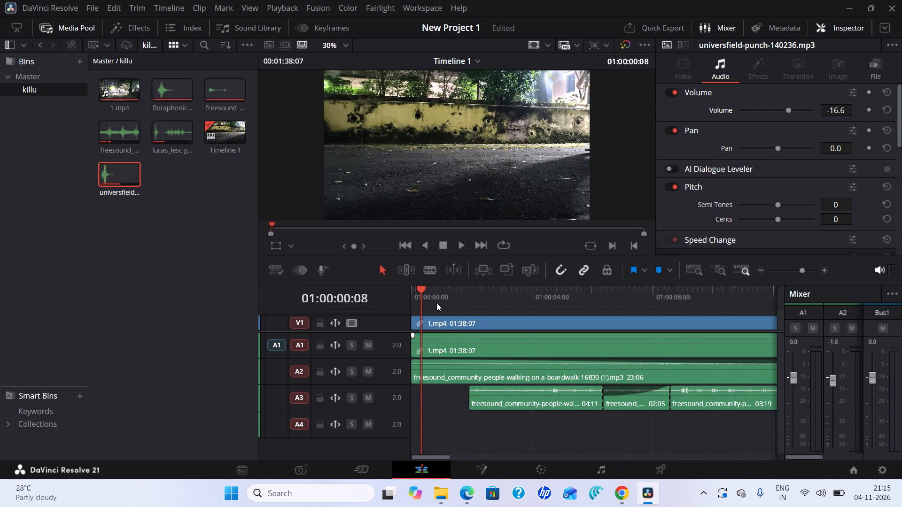
left_click_drag(421, 289, 480, 299)
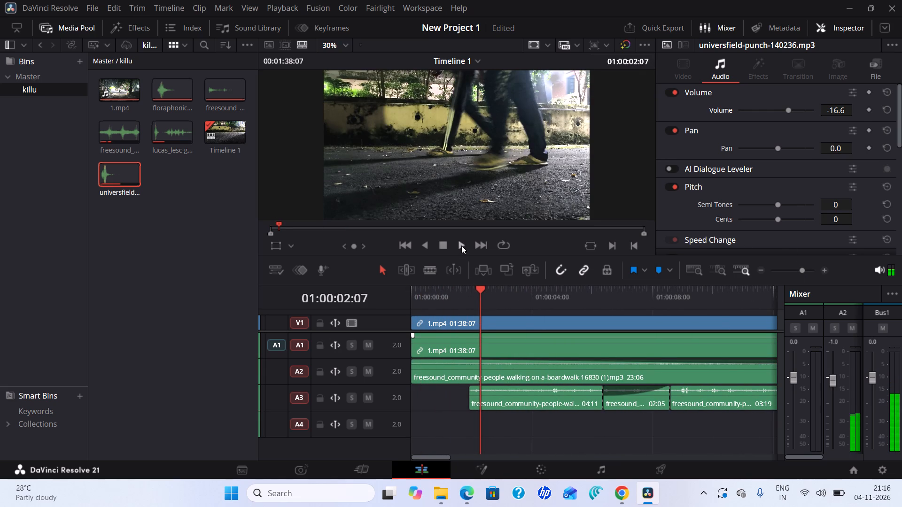
left_click(461, 246)
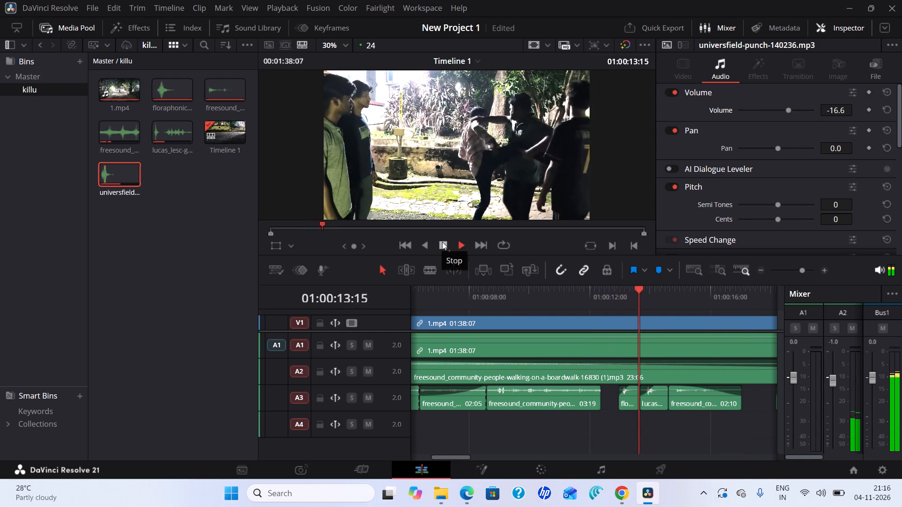
left_click(443, 246)
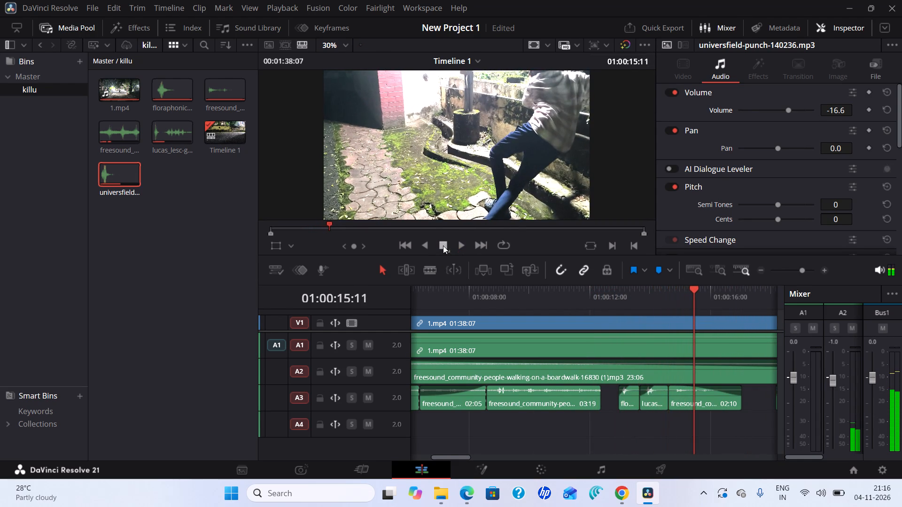
left_click(443, 246)
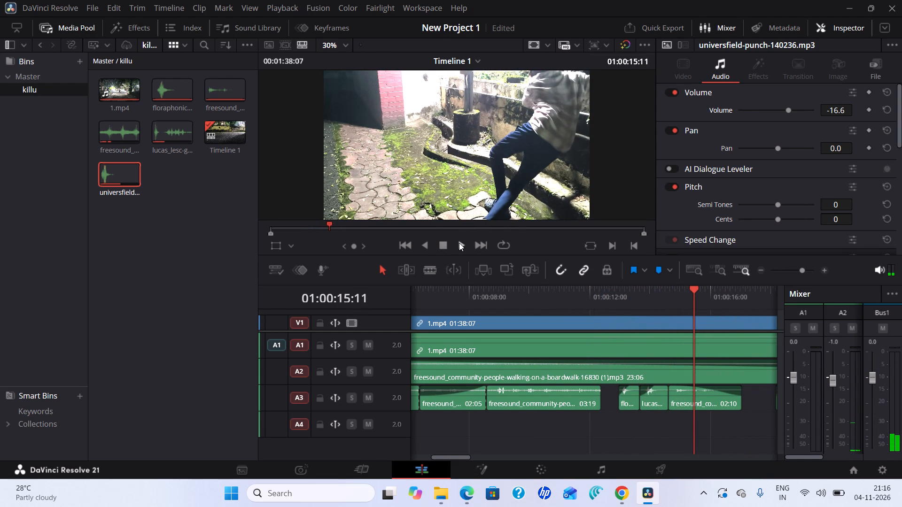
left_click(459, 243)
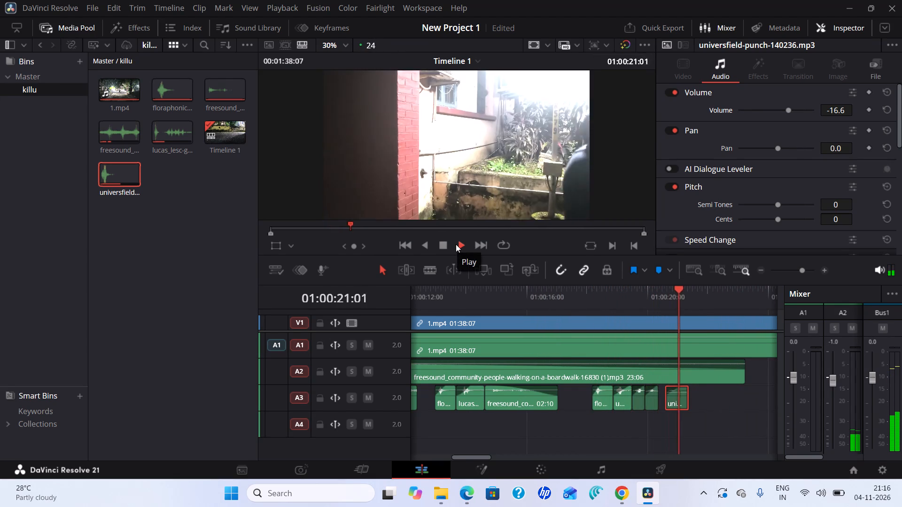
left_click(441, 247)
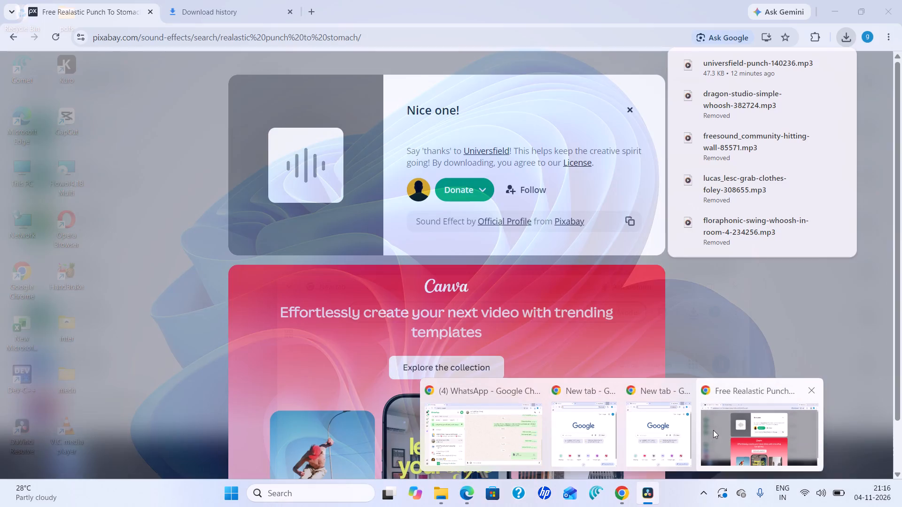
Switch to the Pixabay search results in Chrome and close the download thank-you dialog.
left_click(713, 430)
left_click(630, 110)
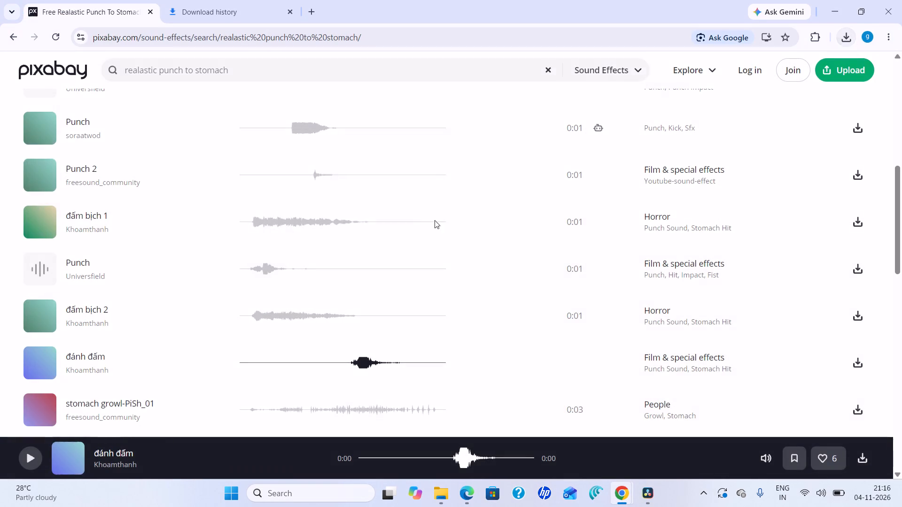
Search the Pixabay sound effects for "backside fighting".
scroll(336, 244, "up", 19)
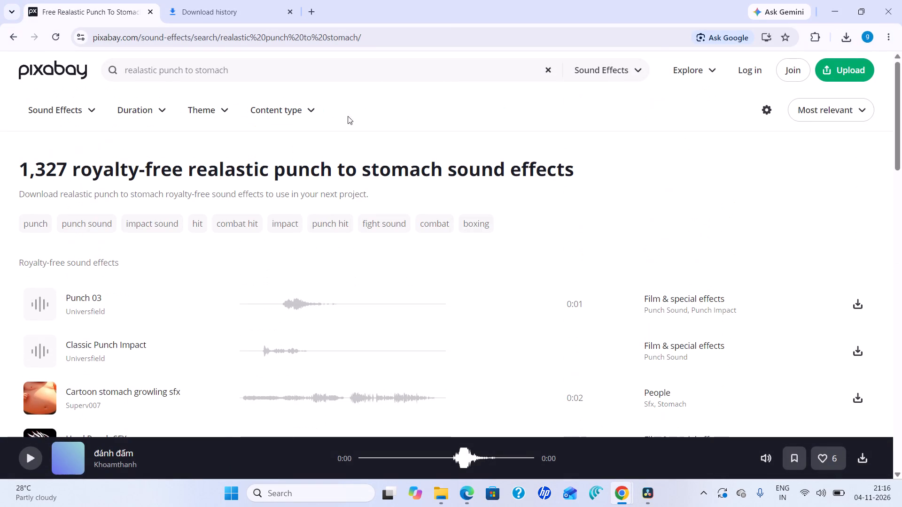
left_click(366, 63)
key("BackSpace")
key("BackSpace")
key("BackSpace")
key("BackSpace")
key("BackSpace")
key("BackSpace")
key("BackSpace")
key("BackSpace")
key("BackSpace")
key("BackSpace")
key("BackSpace")
key("BackSpace")
key("BackSpace")
key("BackSpace")
key("BackSpace")
key("BackSpace")
key("BackSpace")
key("BackSpace")
key("BackSpace")
key("BackSpace")
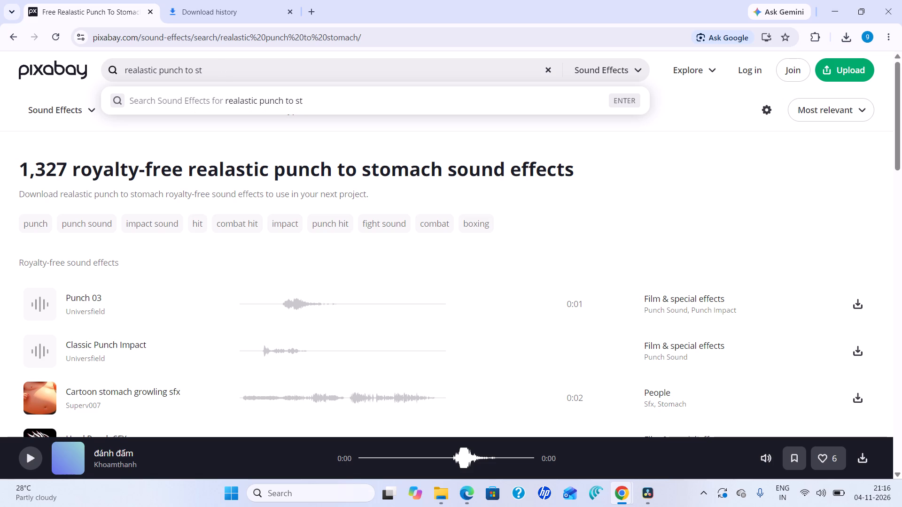
key("n")
key("BackSpace")
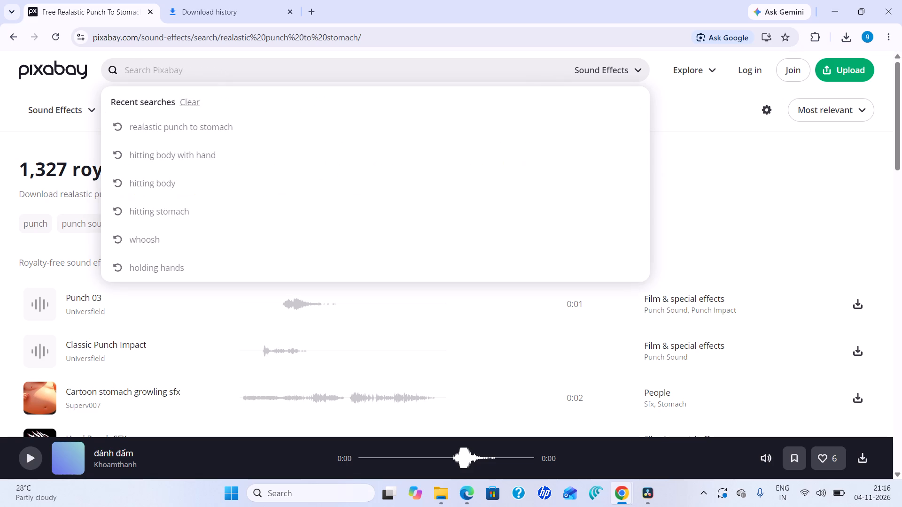
type("bcak")
key("space")
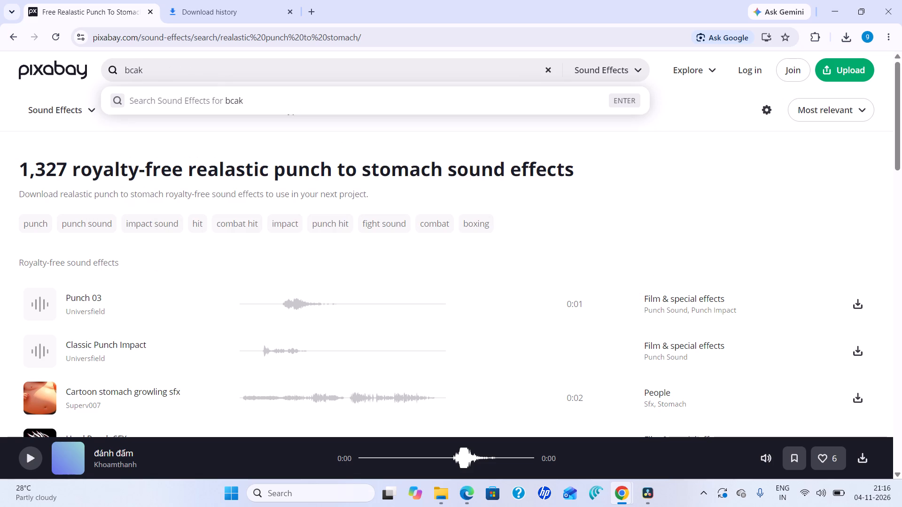
key("BackSpace")
key("BackSpace")
key("BackSpace")
key("BackSpace")
type("ackside")
key("space")
type("fi")
type("gjt")
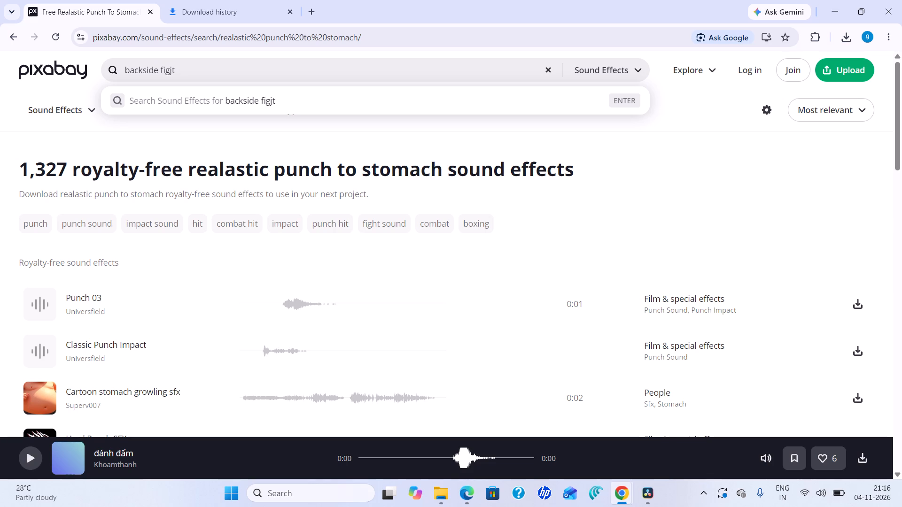
key("BackSpace")
key("BackSpace")
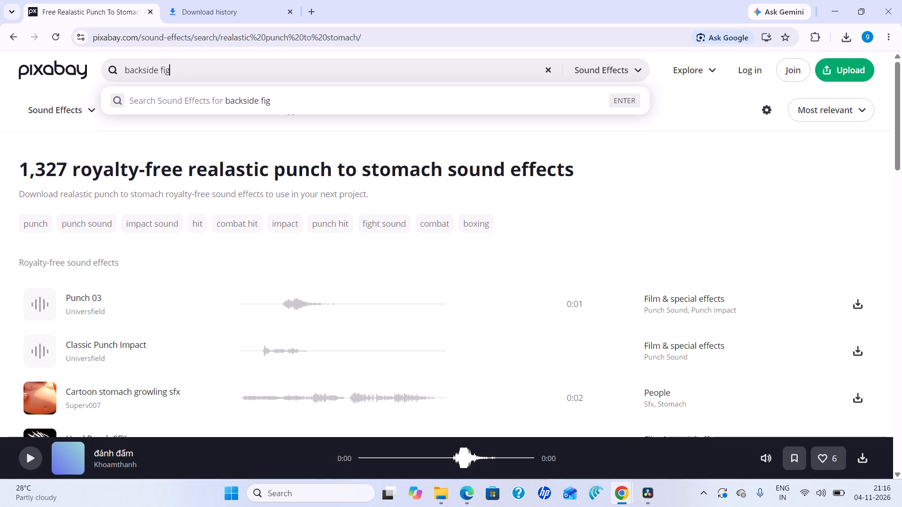
type("hithg")
key("BackSpace")
key("BackSpace")
key("BackSpace")
key("BackSpace")
type("ting")
key("Return")
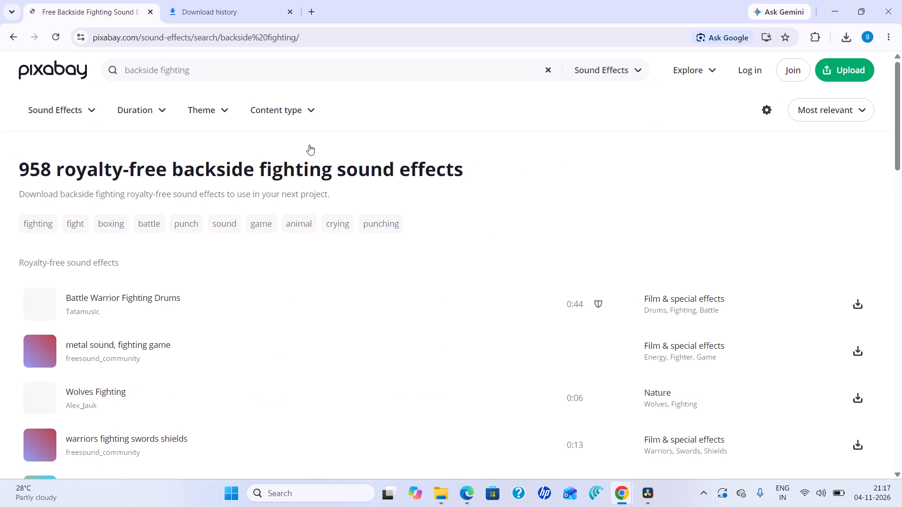
Browse the backside fighting results and preview the "Kids fighting" sound while looking for suitable hit effects.
scroll(325, 270, "down", 1)
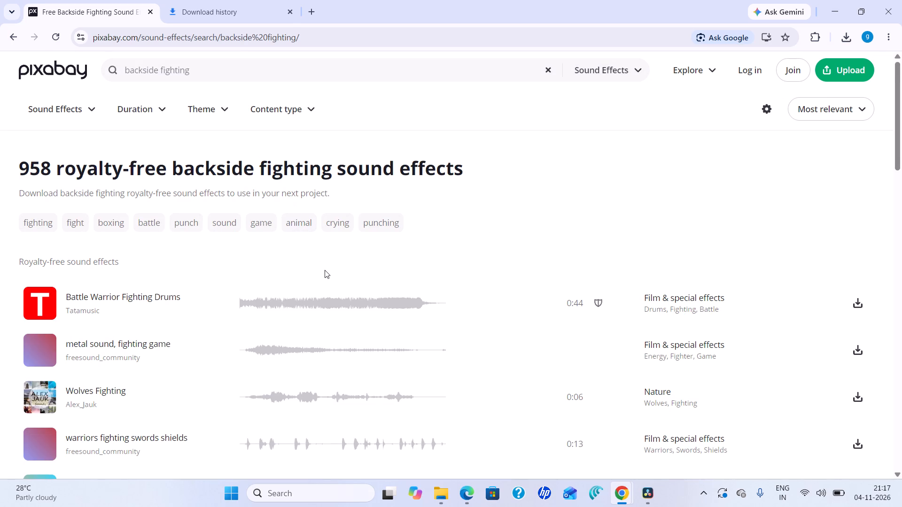
scroll(326, 270, "down", 3)
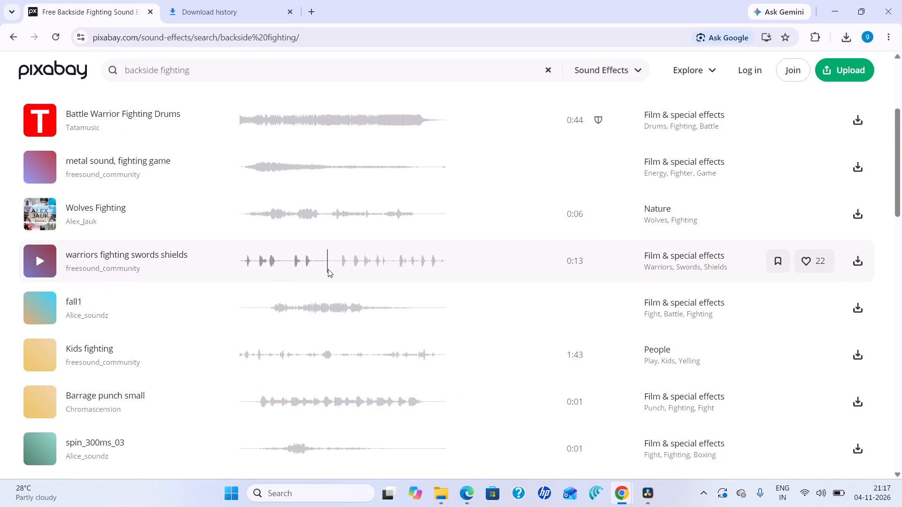
scroll(328, 269, "down", 1)
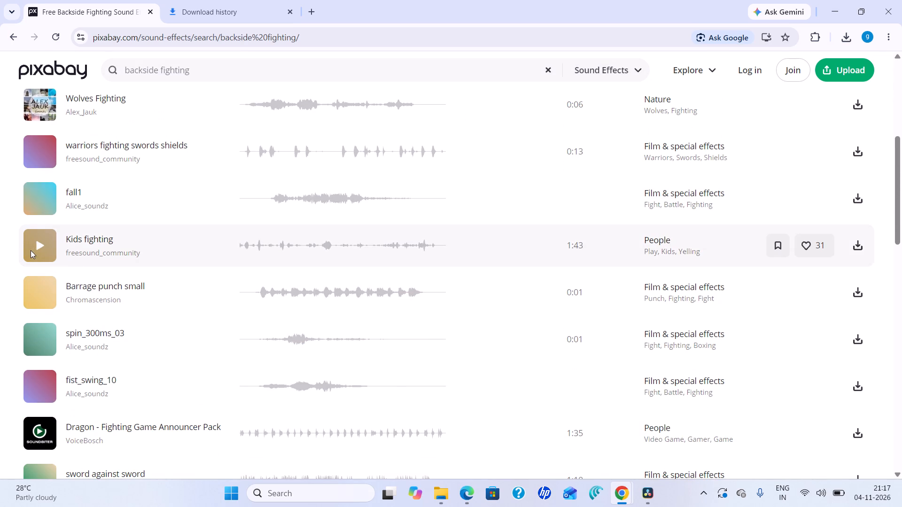
left_click(40, 244)
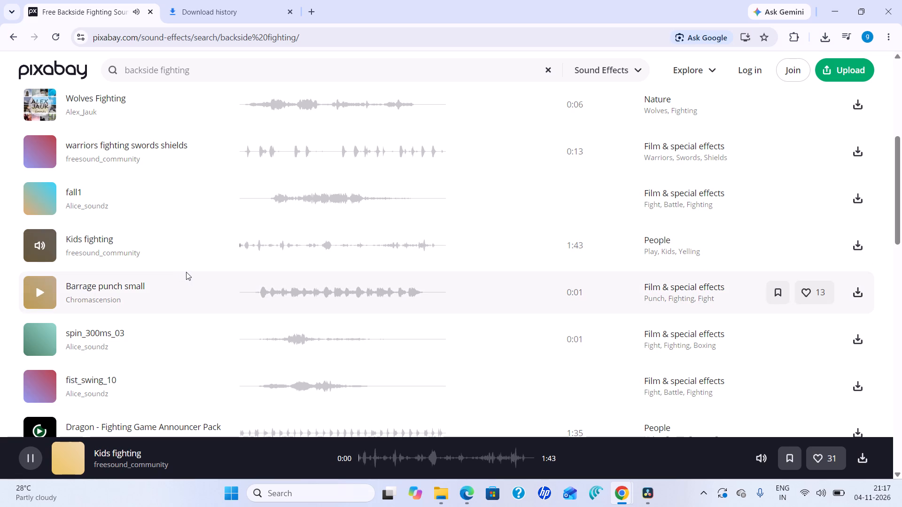
scroll(264, 279, "down", 1)
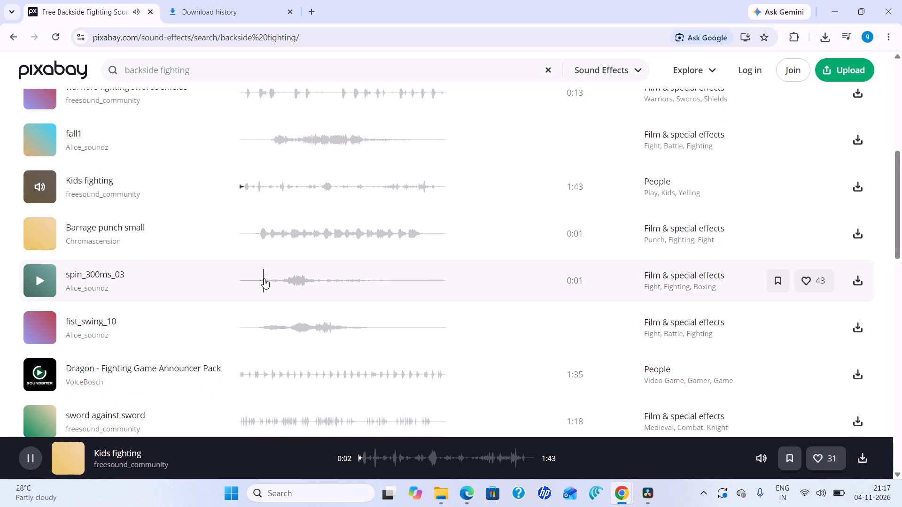
scroll(264, 278, "down", 1)
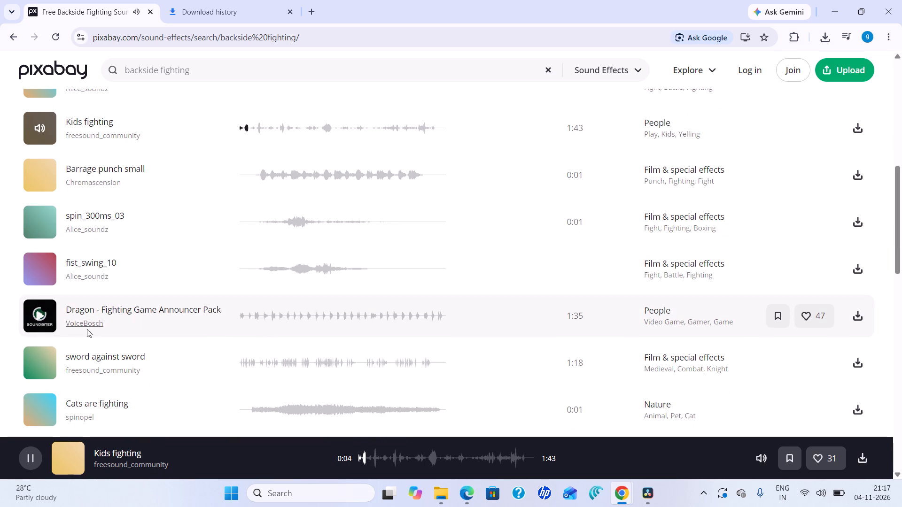
scroll(147, 310, "down", 4)
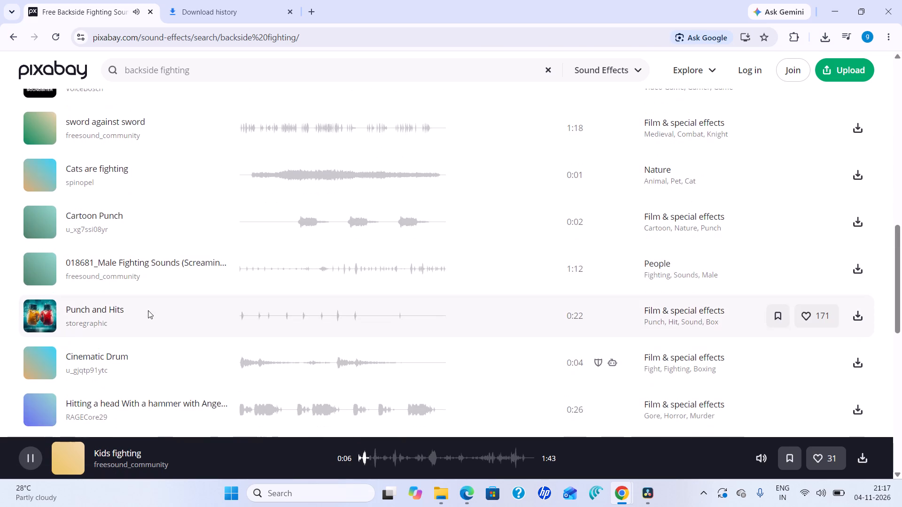
scroll(148, 310, "down", 1)
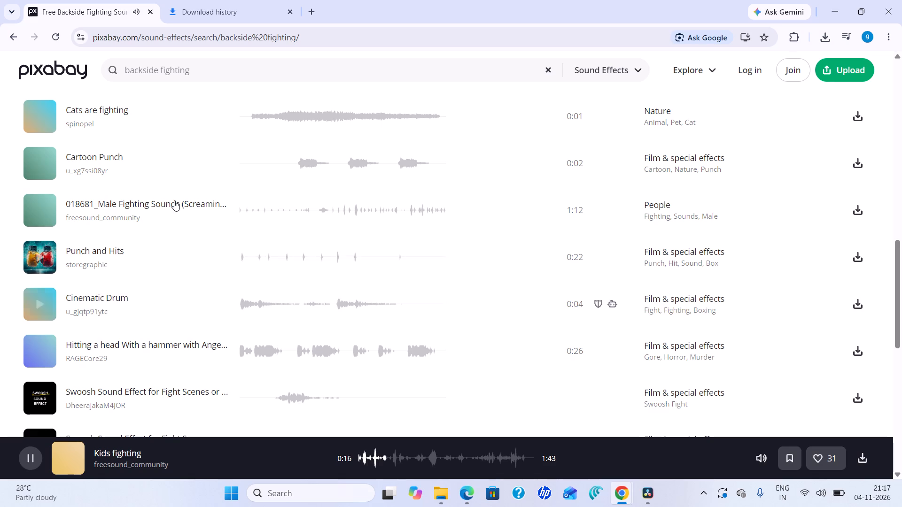
Switch to the related "fighting" search tag and look through its first sound effects.
scroll(175, 200, "up", 13)
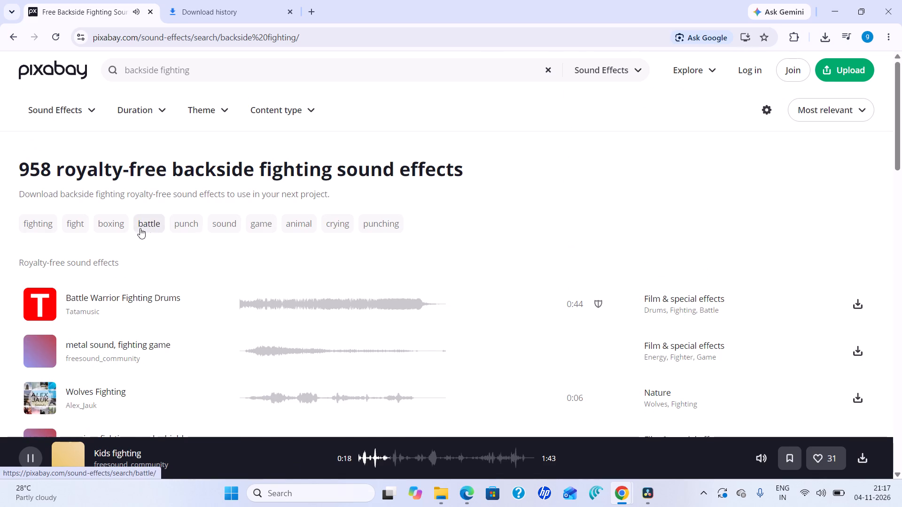
left_click(47, 225)
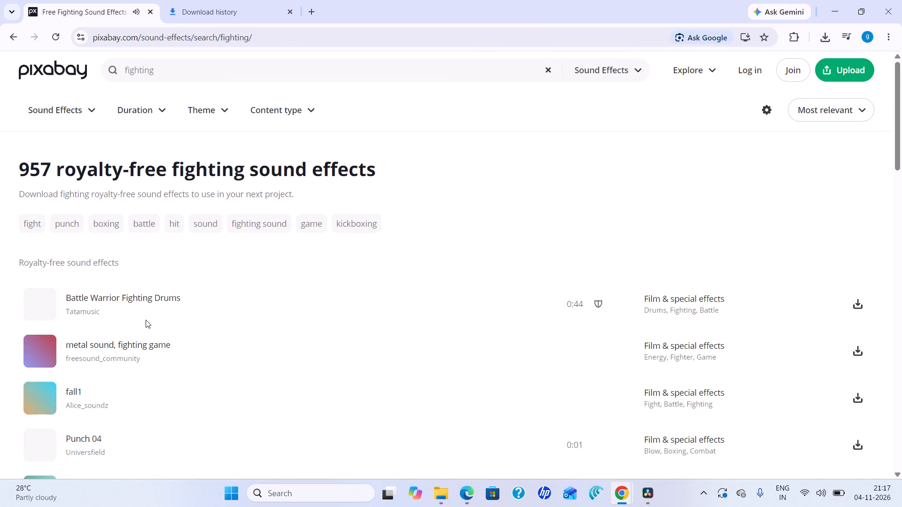
scroll(146, 321, "down", 2)
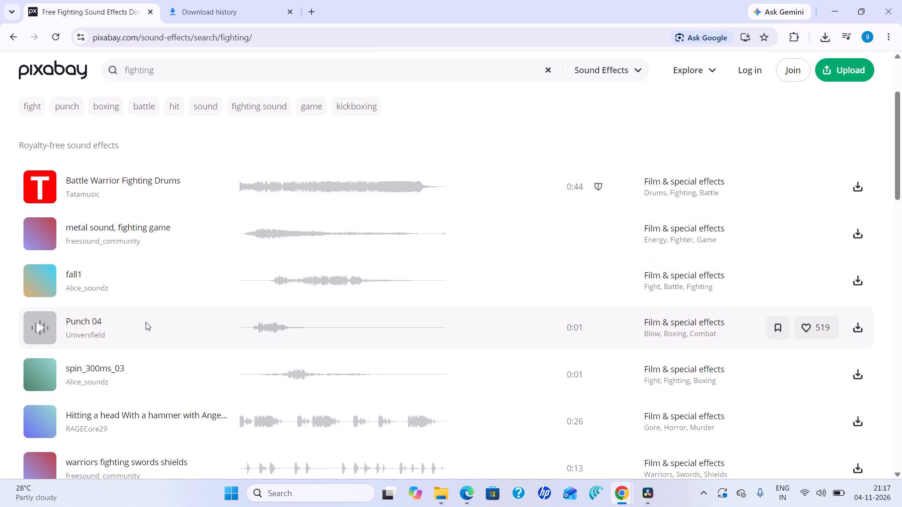
scroll(146, 322, "down", 1)
scroll(146, 322, "up", 7)
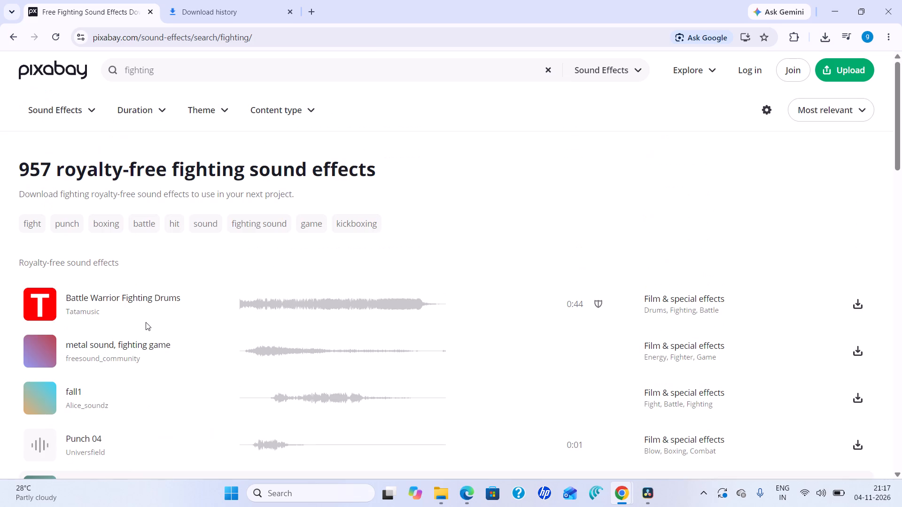
Search the sound effects for "fighting with hands".
left_click(267, 69)
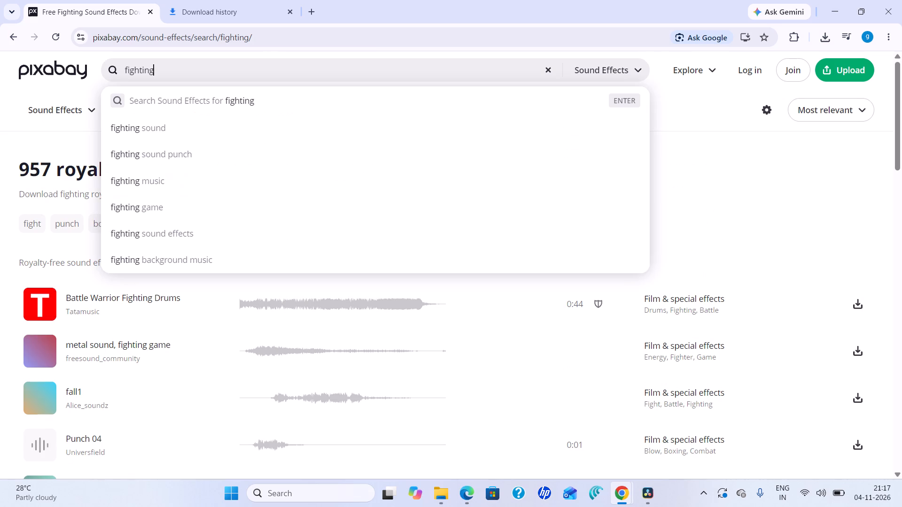
key("space")
type("woi")
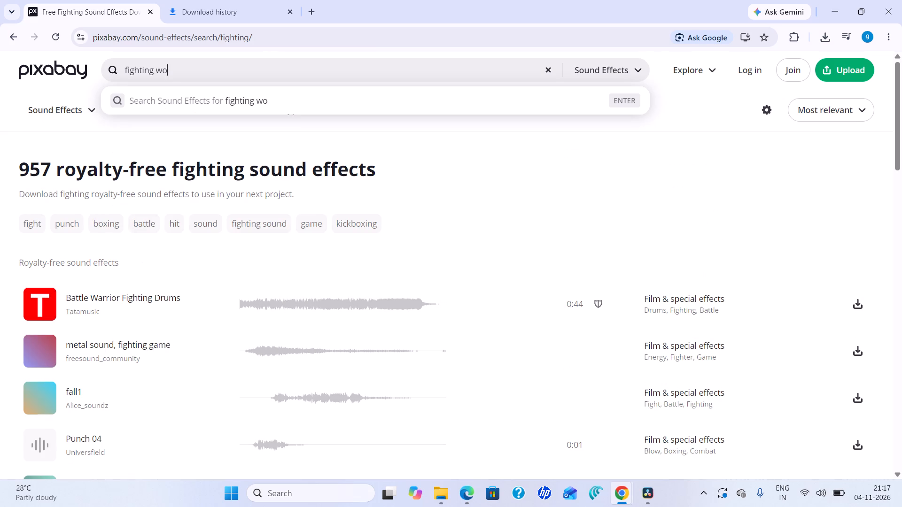
key("BackSpace")
key("BackSpace")
type("ith hands")
key("Return")
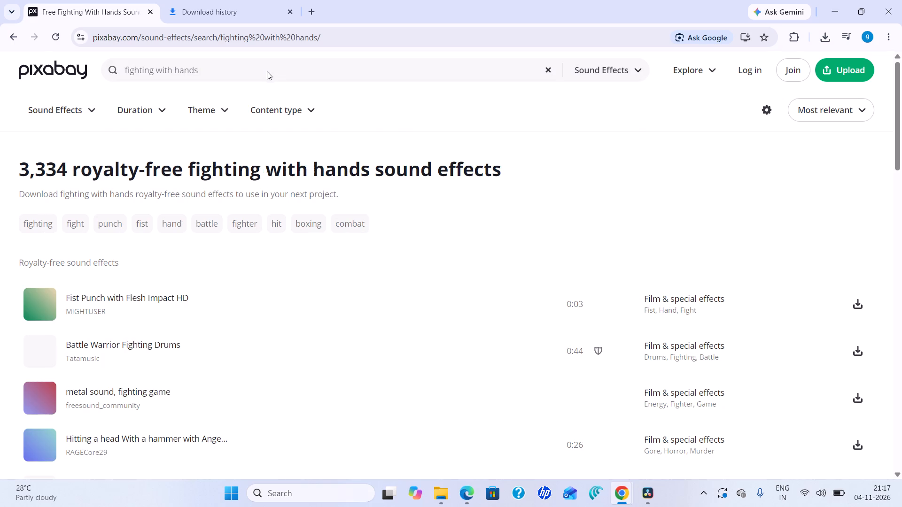
Preview "Fist Punch with Flesh Impact HD" by MIGHTUSER and look through the sound effects listed below it.
left_click(33, 301)
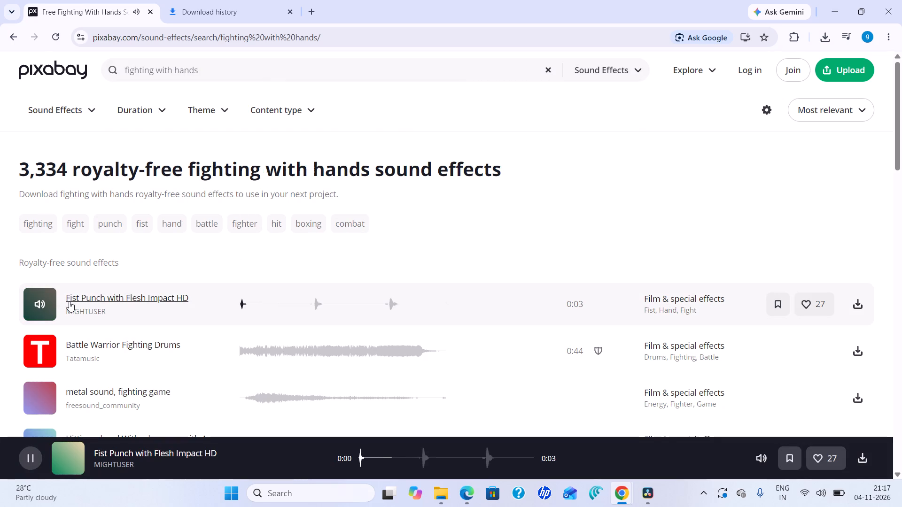
scroll(134, 323, "down", 1)
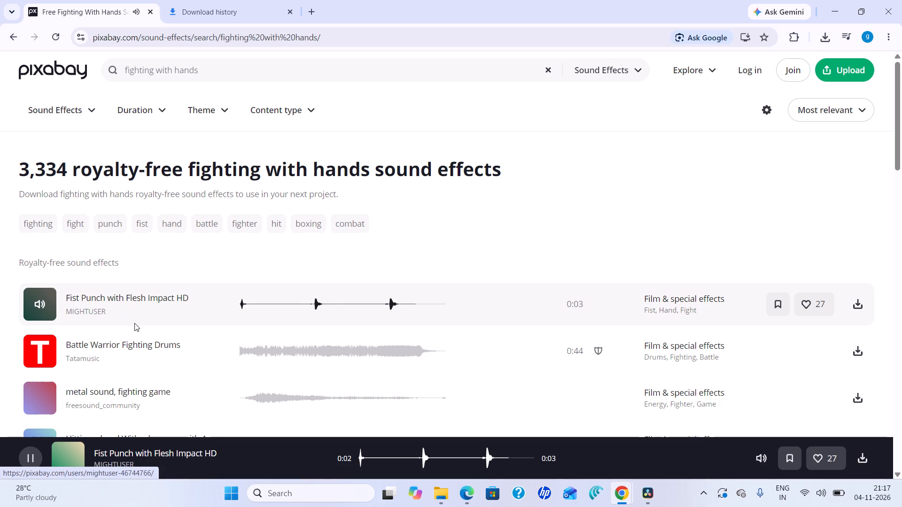
scroll(134, 323, "down", 2)
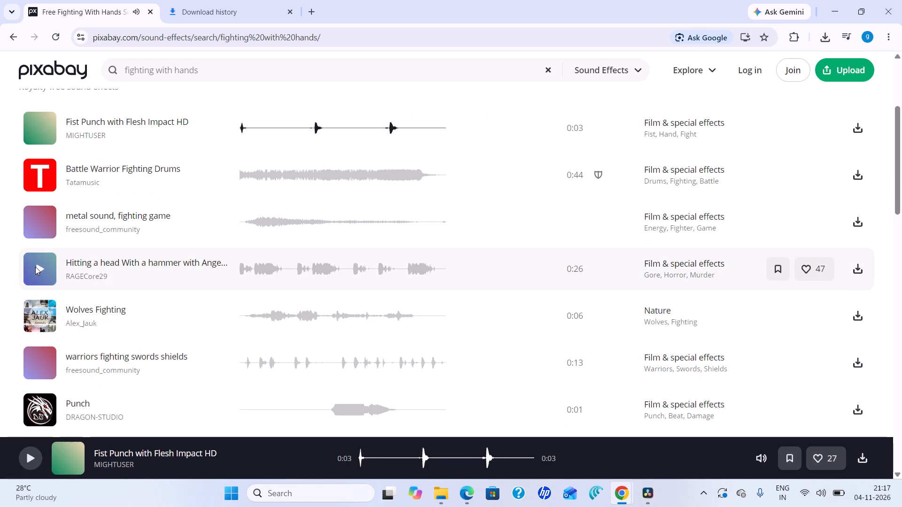
scroll(78, 307, "down", 1)
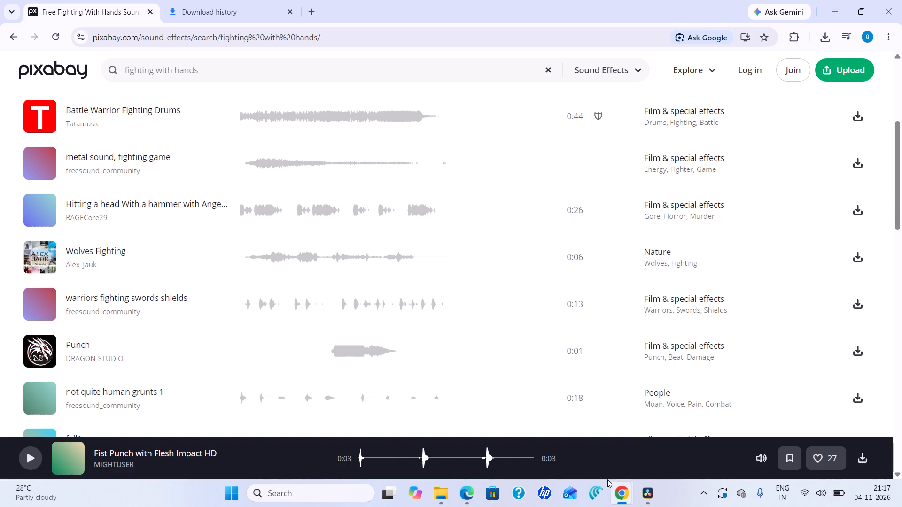
Switch to DaVinci Resolve and play the timeline from 01:00:00:00 past the last A3 punch, stopping at 01:00:22:08.
left_click(653, 501)
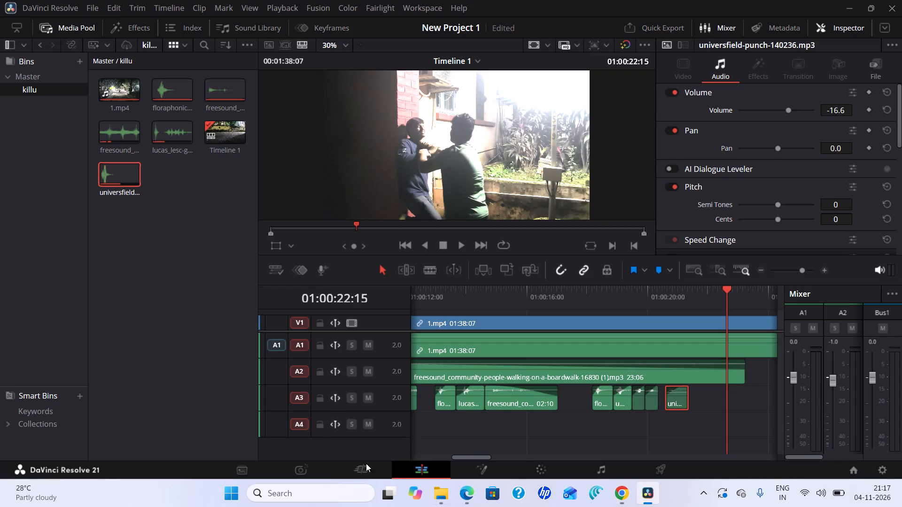
left_click_drag(730, 289, 472, 289)
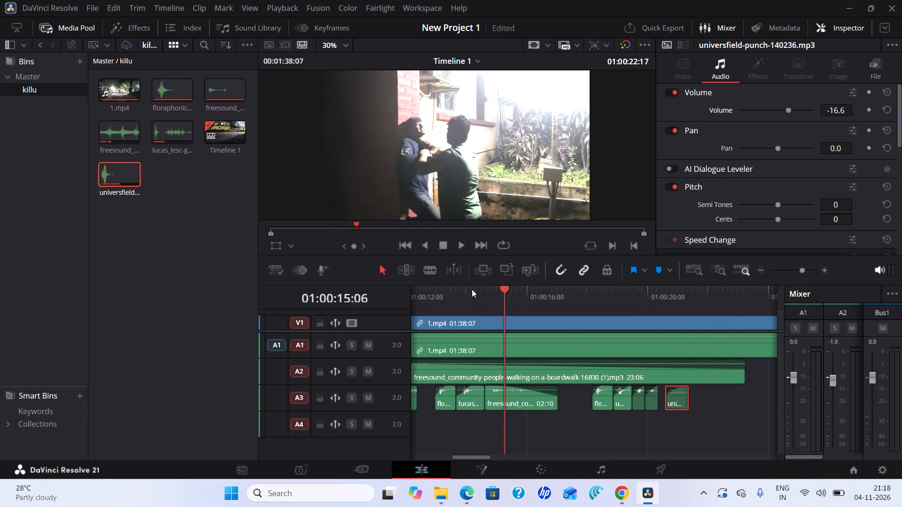
left_click_drag(472, 289, 339, 287)
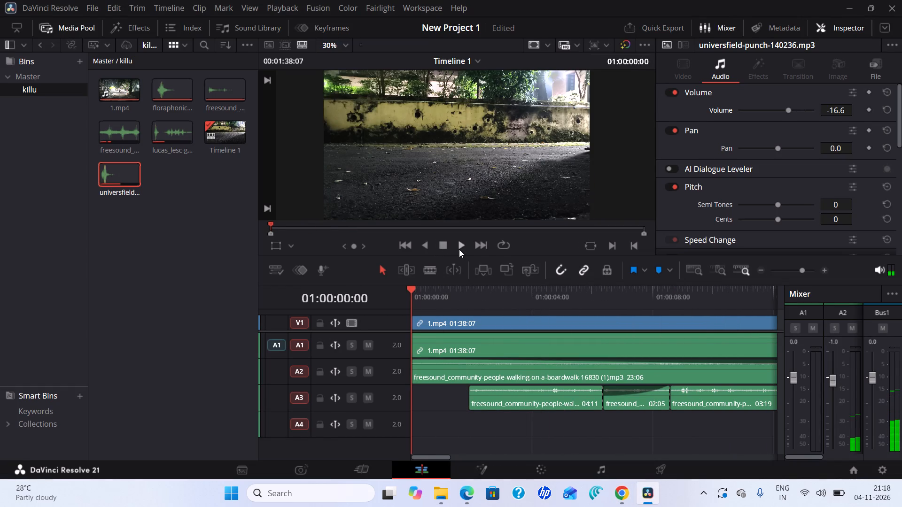
left_click(459, 247)
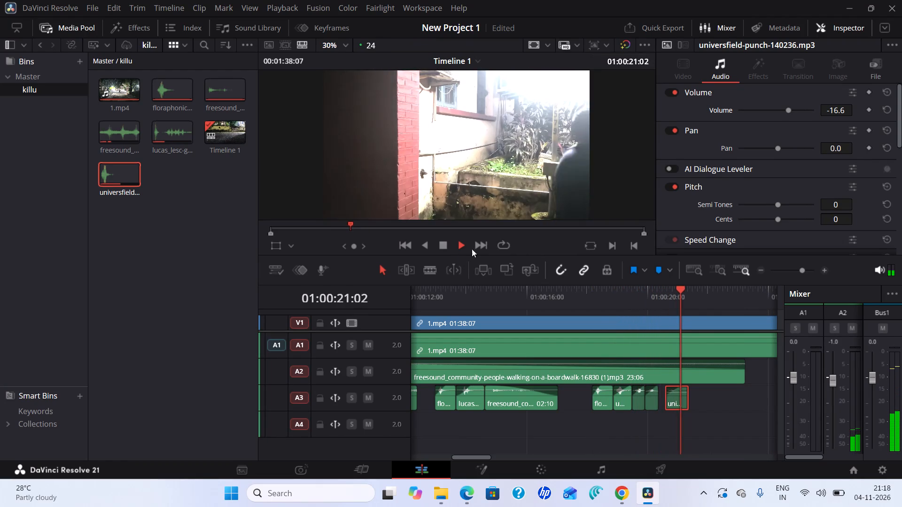
left_click(444, 245)
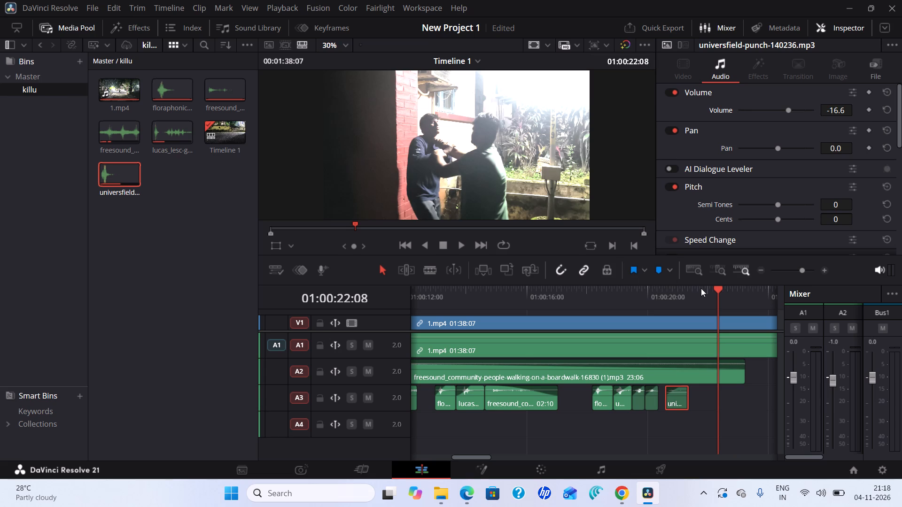
Return the playhead to the start of the timeline at 01:00:00:00.
left_click_drag(715, 286, 360, 296)
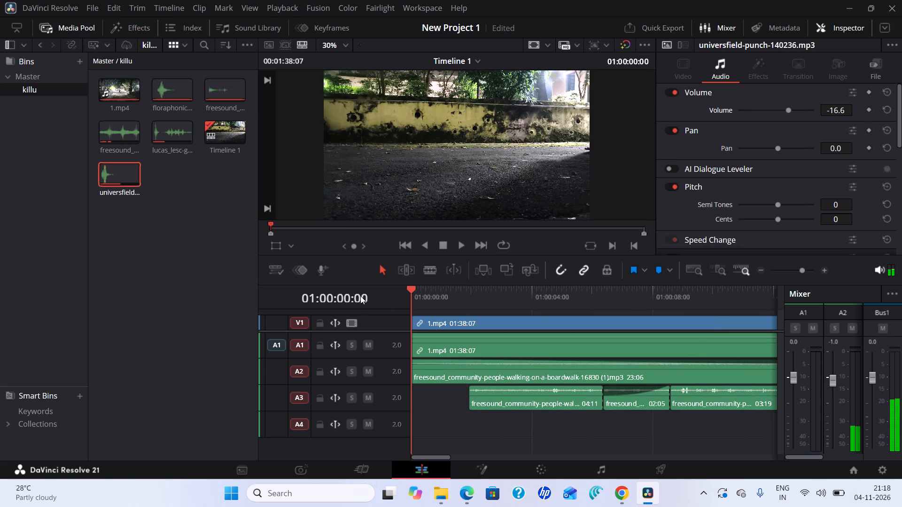
left_click_drag(360, 296, 354, 293)
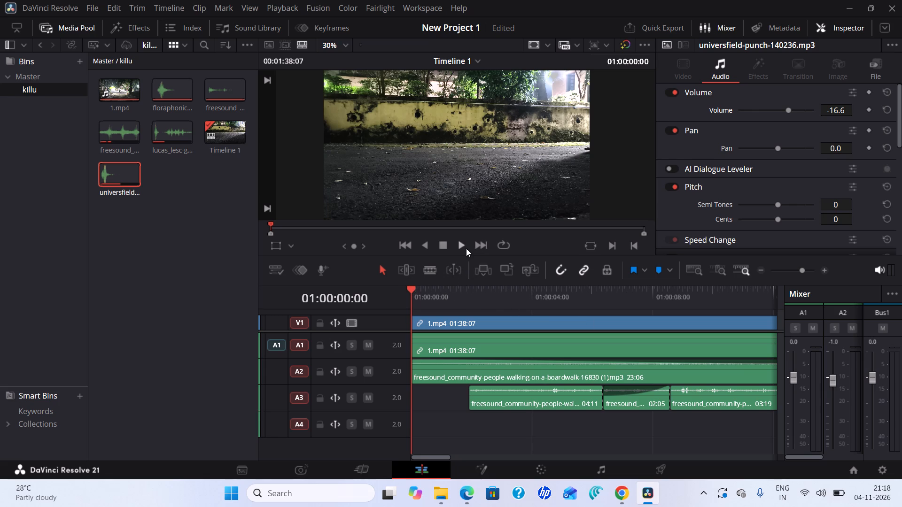
Switch to the edits folder in File Explorer and listen to dragon-studio-simple-whoosh-382724 and universfield-punch-140236 in the media player.
left_click(620, 490)
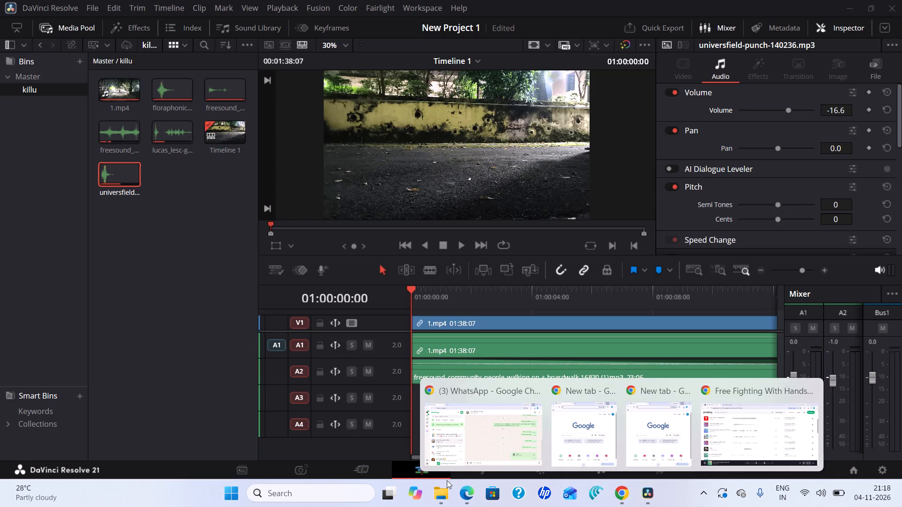
left_click(445, 494)
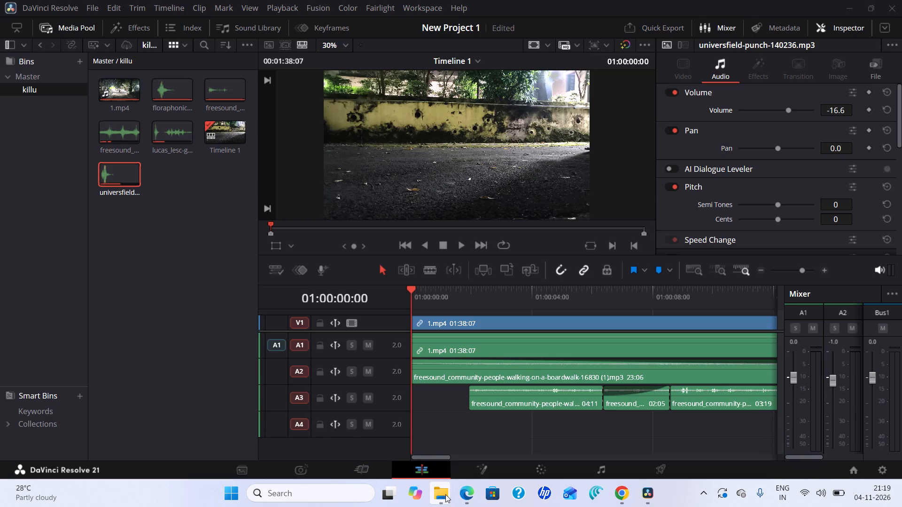
left_click(590, 442)
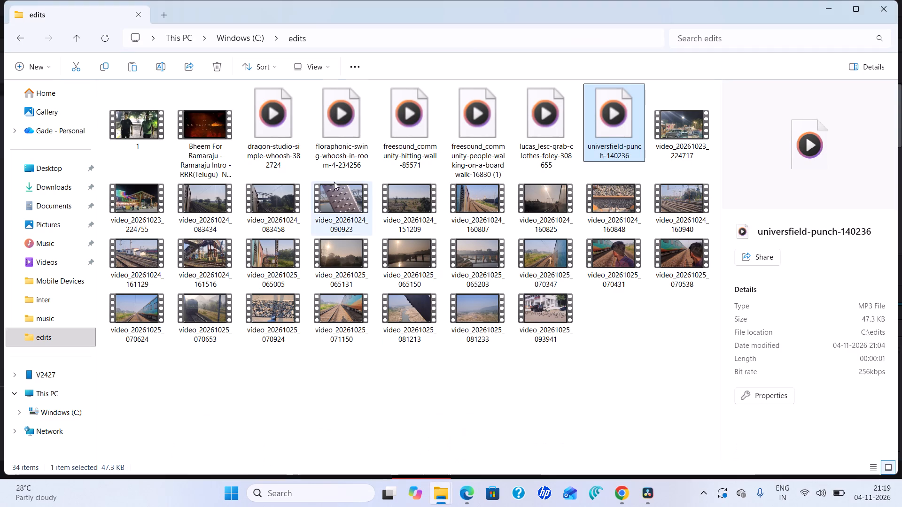
left_click(272, 128)
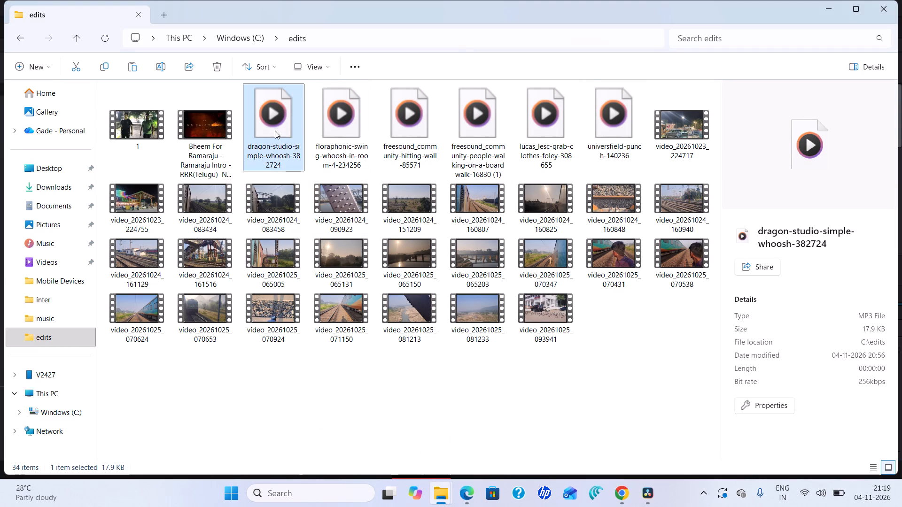
double_click(275, 132)
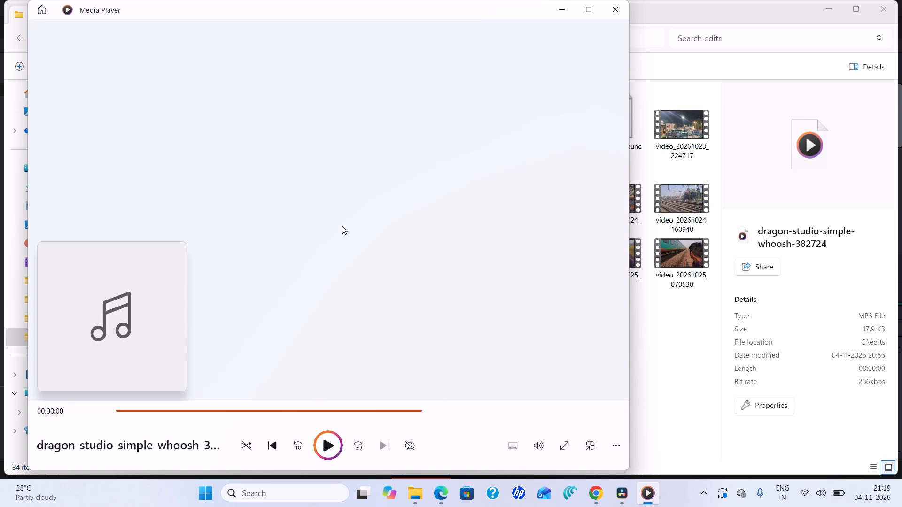
left_click(621, 15)
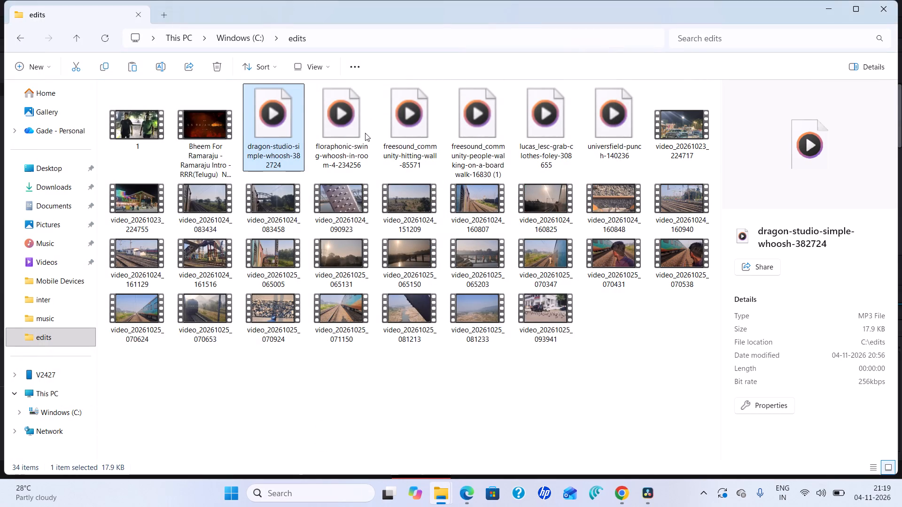
double_click(599, 137)
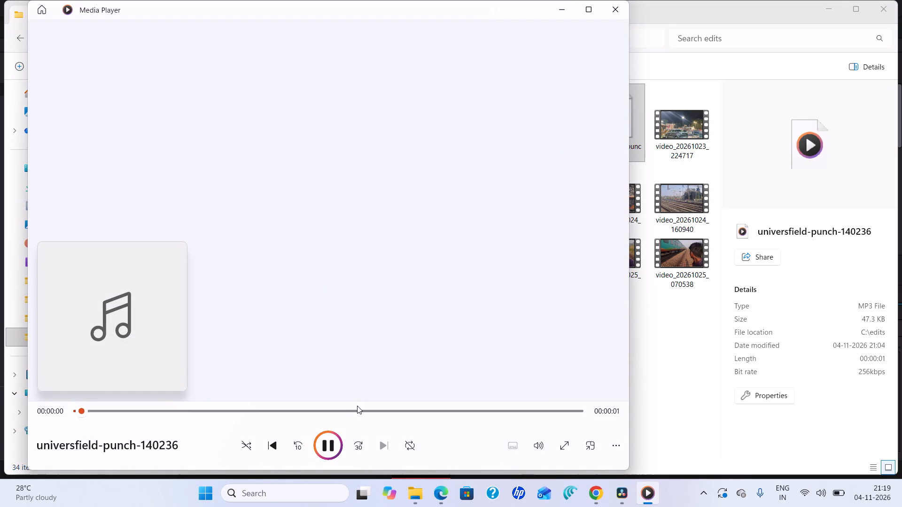
left_click(618, 12)
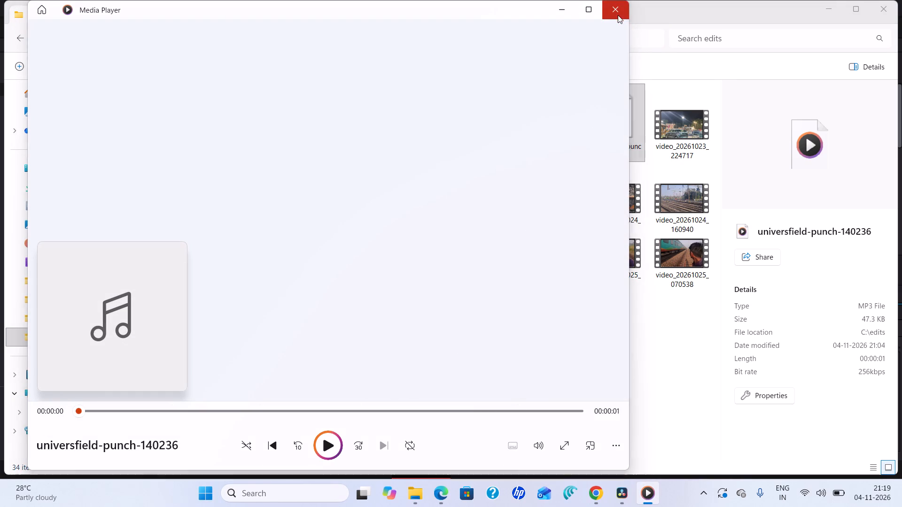
Switch to DaVinci Resolve and play the timeline from 01:00:00:00 past the last A3 punch, stopping at 01:00:22:17.
left_click(649, 497)
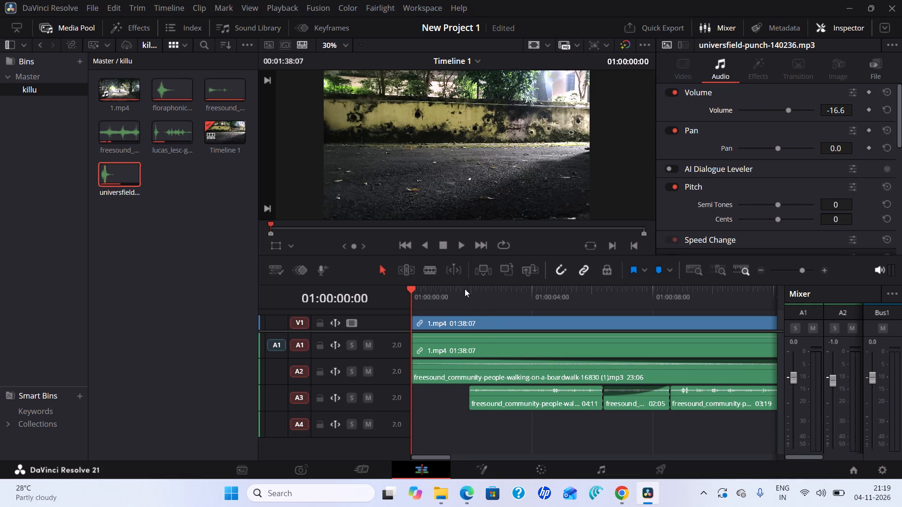
left_click_drag(463, 284, 464, 303)
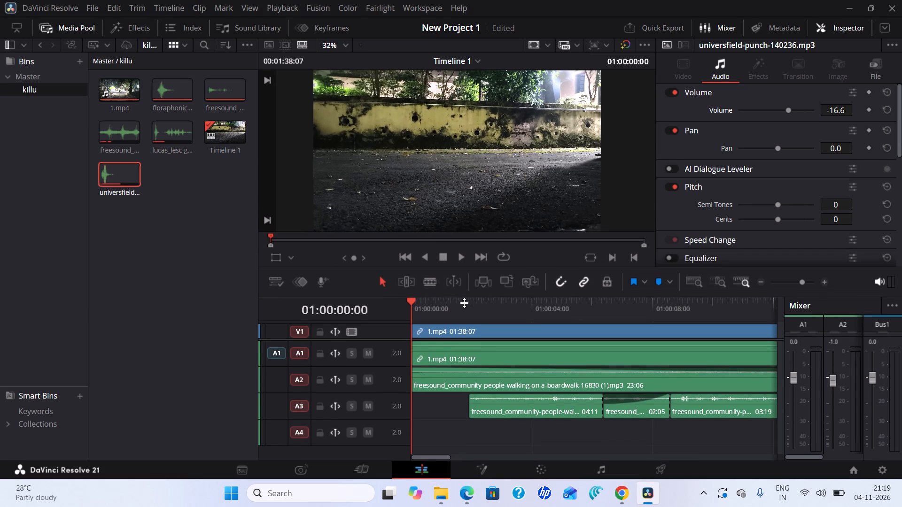
left_click_drag(464, 303, 464, 304)
left_click(461, 262)
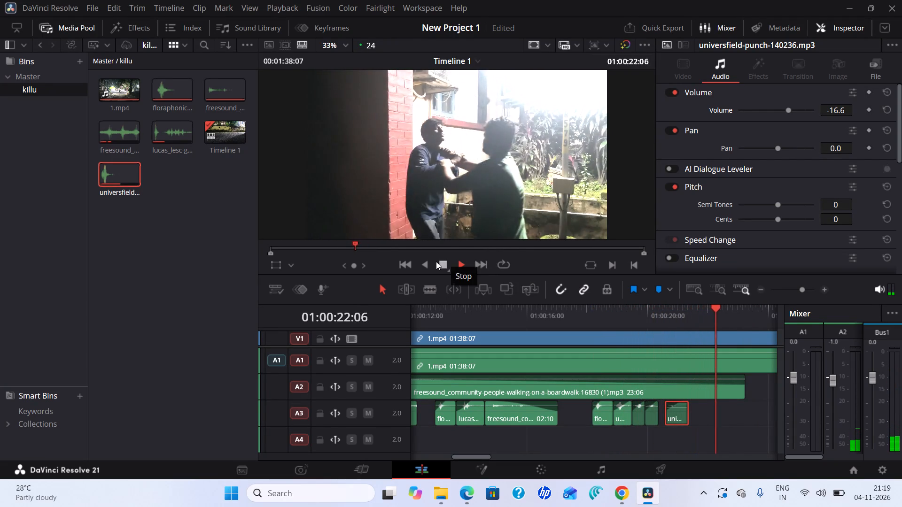
left_click(436, 261)
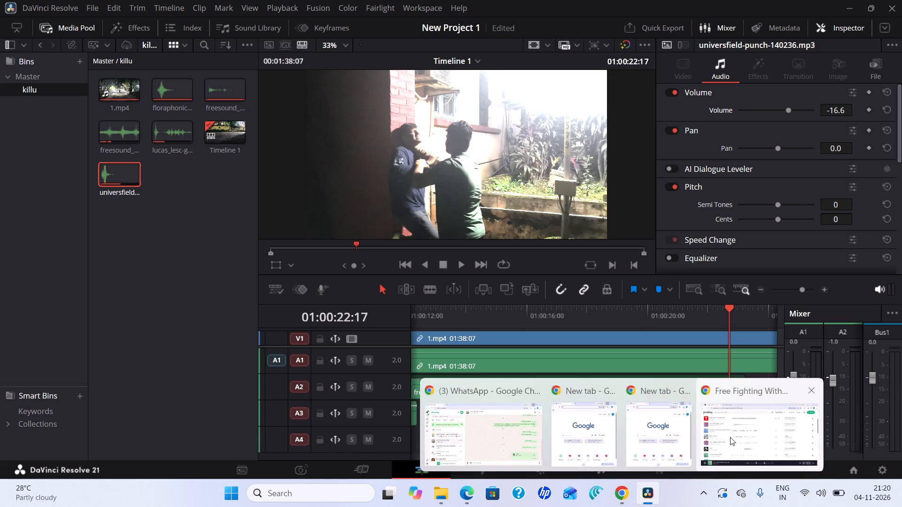
Switch to the Pixabay "fighting with hands" results in Chrome and preview the "Hitting a head With a hammer" sound by RAGECore29.
left_click(731, 437)
scroll(284, 275, "up", 1)
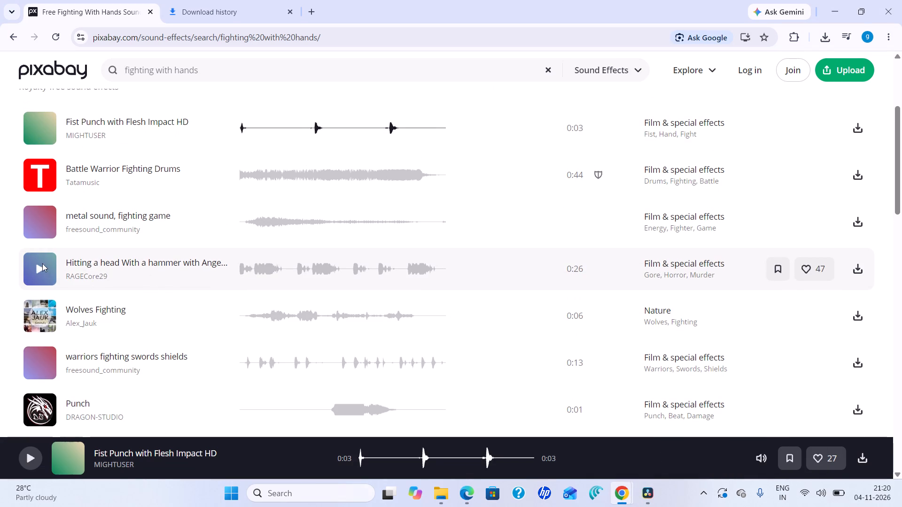
left_click(32, 263)
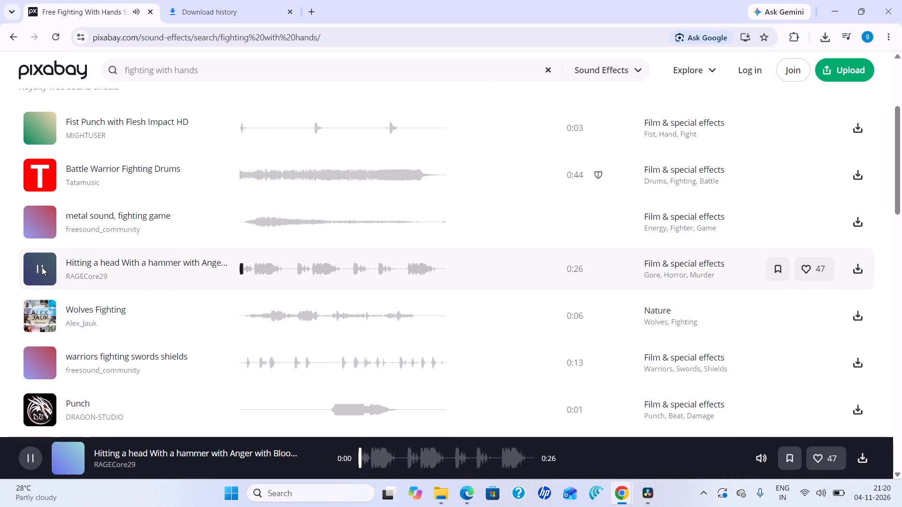
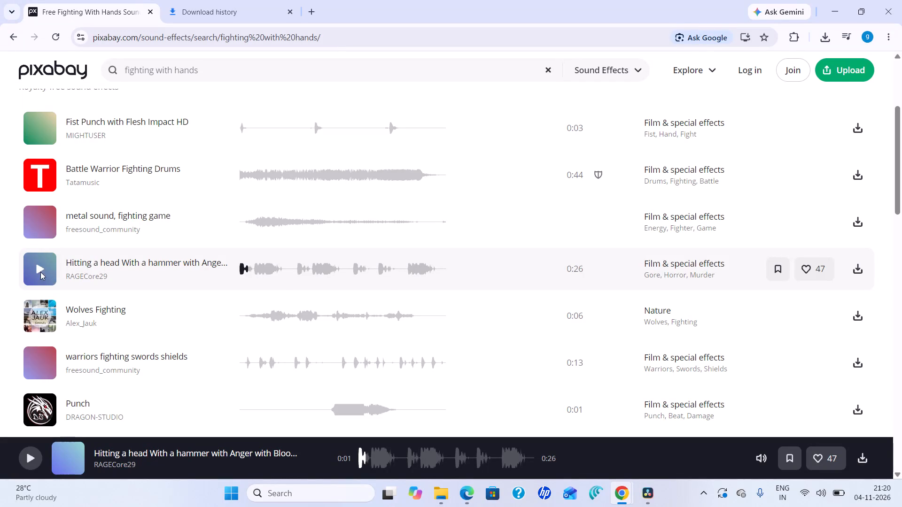
Preview Wolves Fighting, metal sound fighting game, Battle Warrior Fighting Drums, DRAGON-STUDIO's Punch and Fist Punch with Flesh Impact HD in the results.
left_click(31, 320)
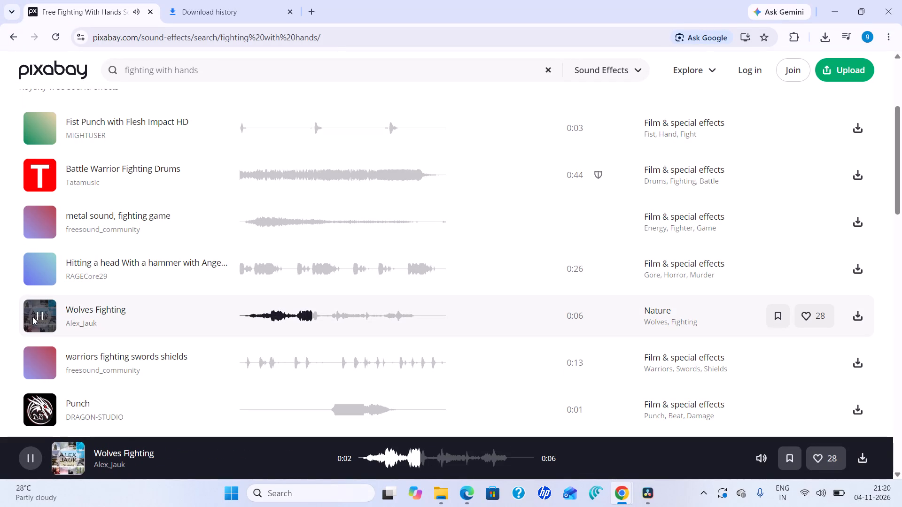
left_click(39, 214)
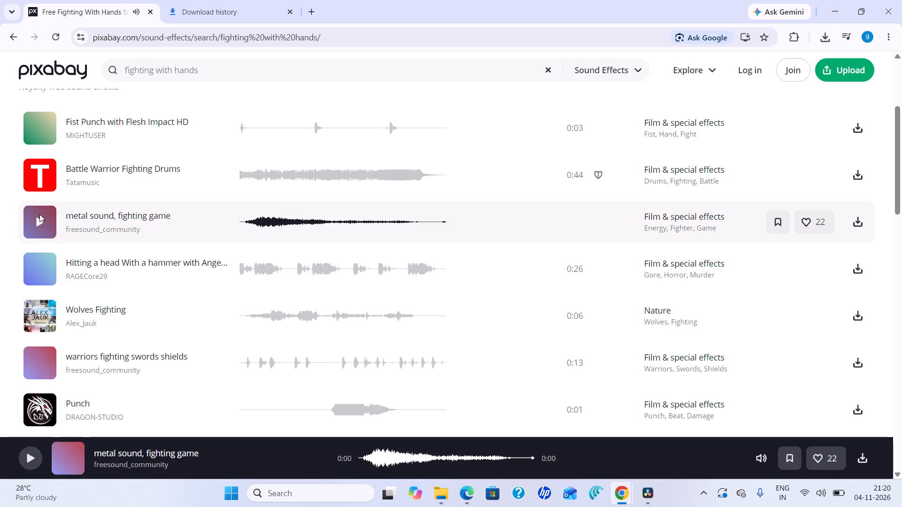
left_click(40, 163)
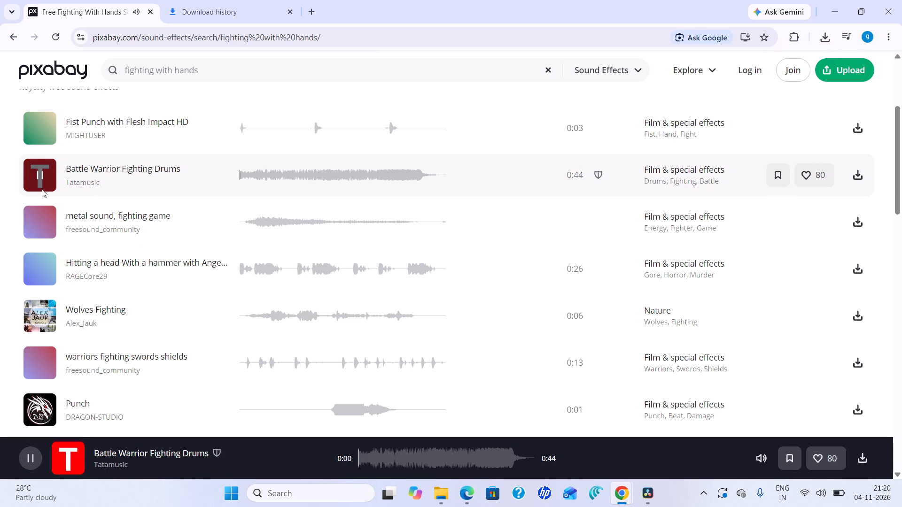
double_click(42, 130)
left_click(42, 130)
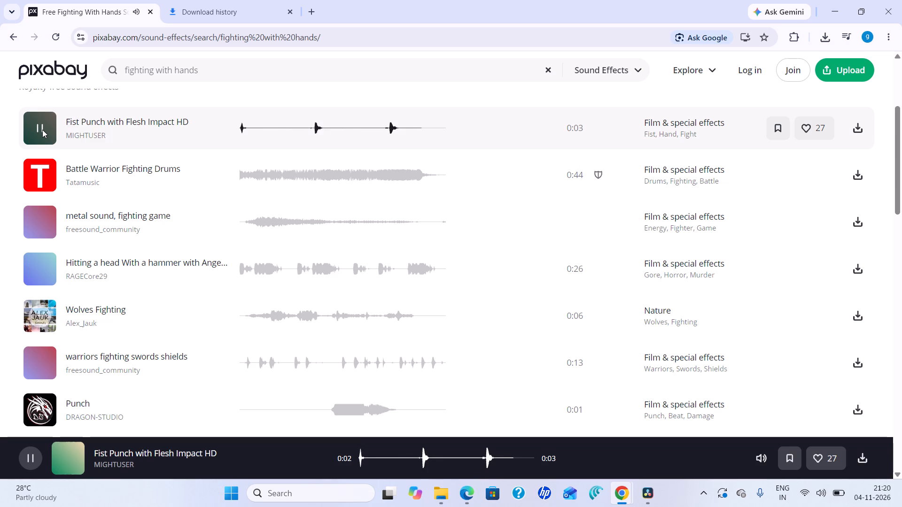
left_click(42, 130)
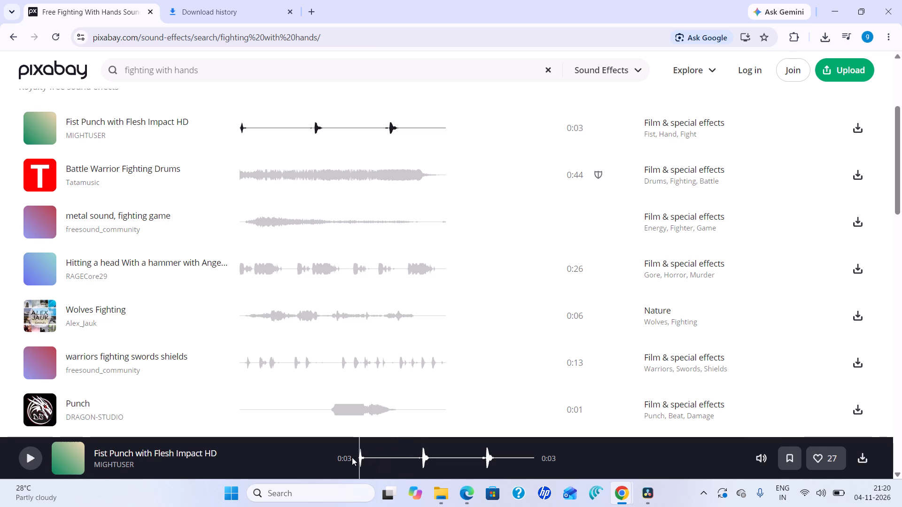
left_click(45, 408)
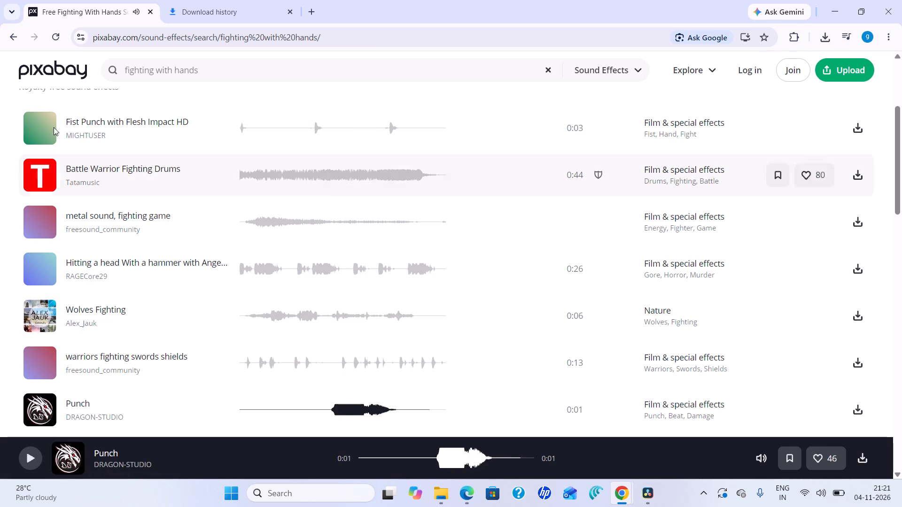
left_click(48, 122)
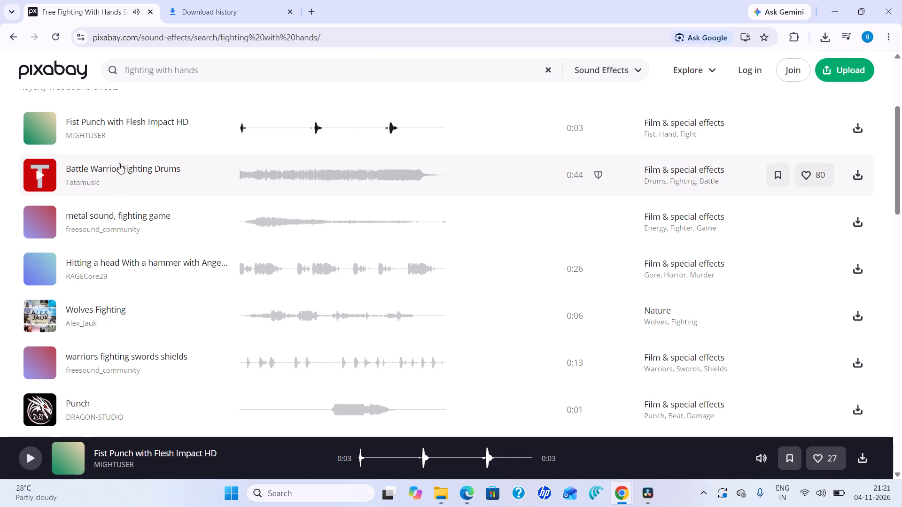
Download the "Fist Punch with Flesh Impact HD" sound effect by MIGHTUSER.
left_click(854, 127)
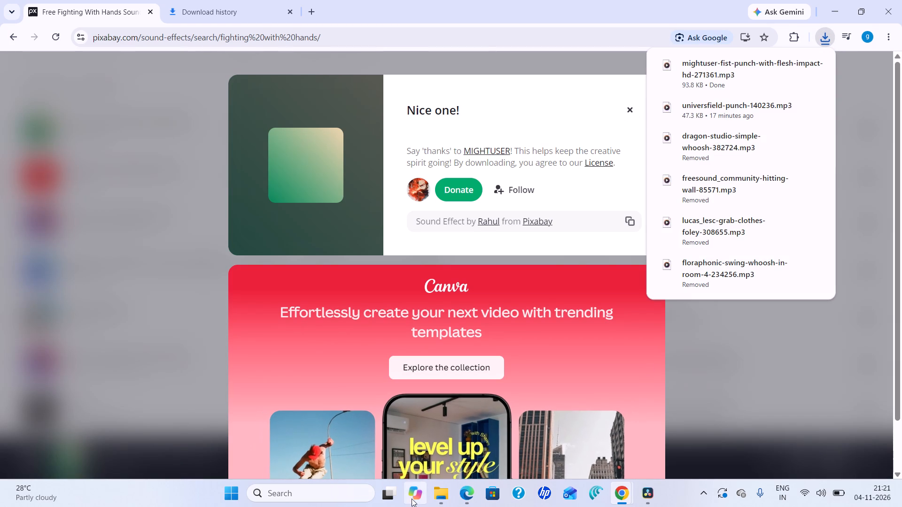
Switch to File Explorer and copy mightuser-fist-punch-with-flesh-impact-hd-271361 from Downloads into the edits folder.
left_click(438, 490)
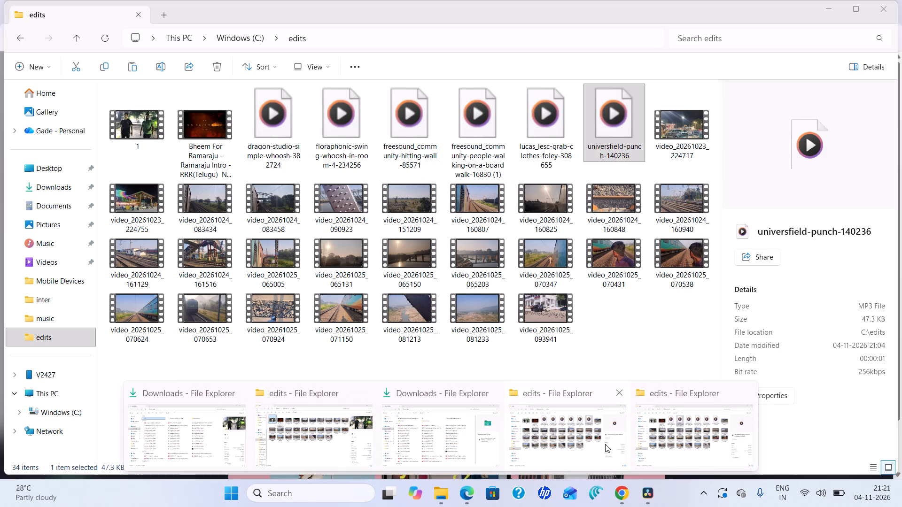
left_click(595, 442)
left_click(53, 191)
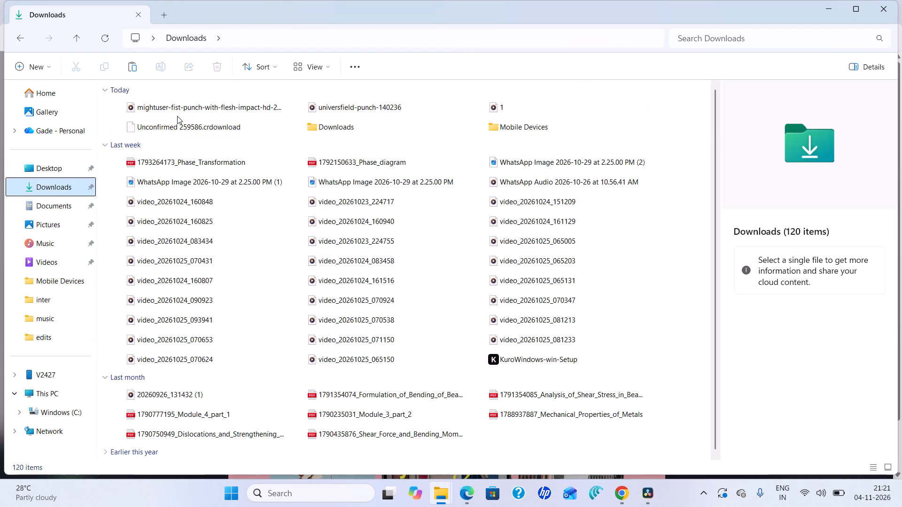
right_click(181, 110)
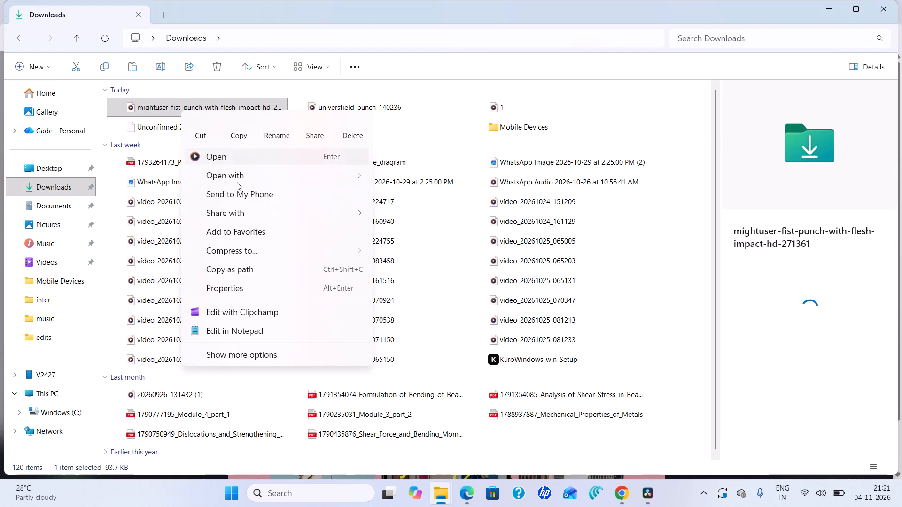
left_click(252, 129)
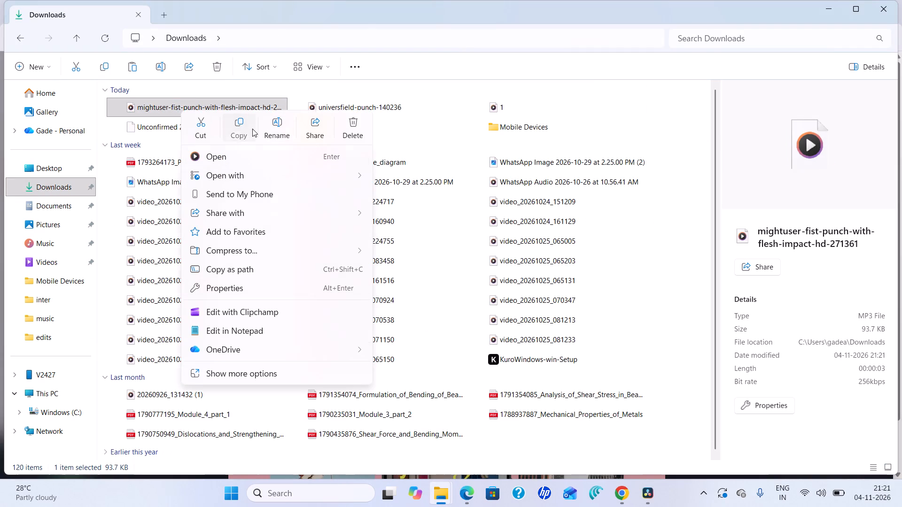
left_click(62, 335)
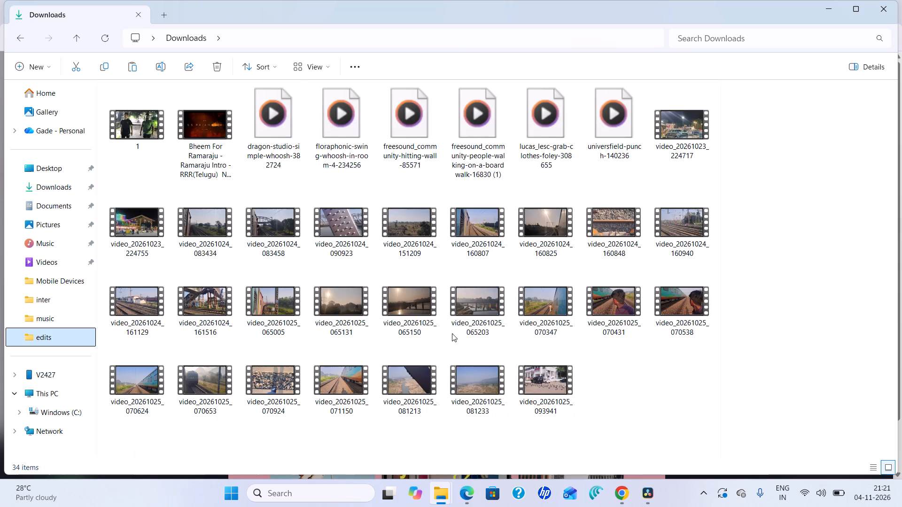
right_click(610, 372)
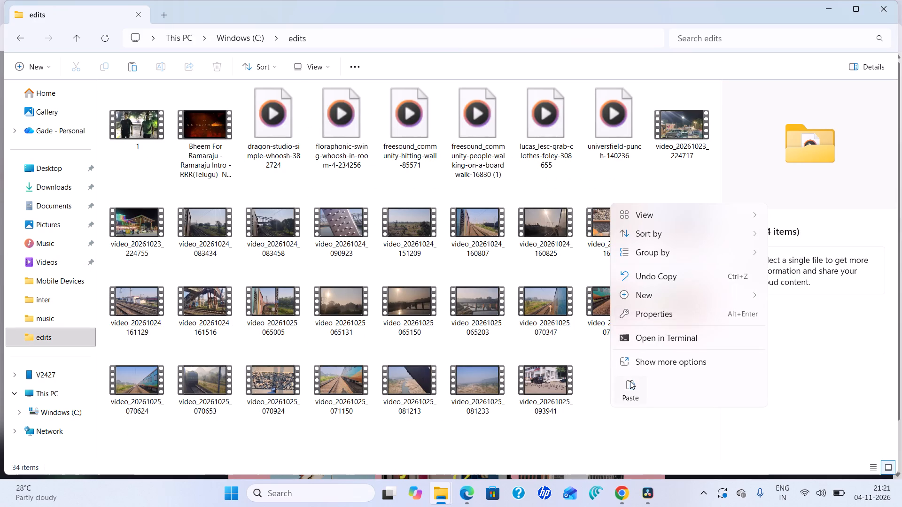
left_click(630, 381)
Switch to DaVinci Resolve and import the mightuser fist punch file from the edits media storage folder into the killu bin.
left_click(648, 493)
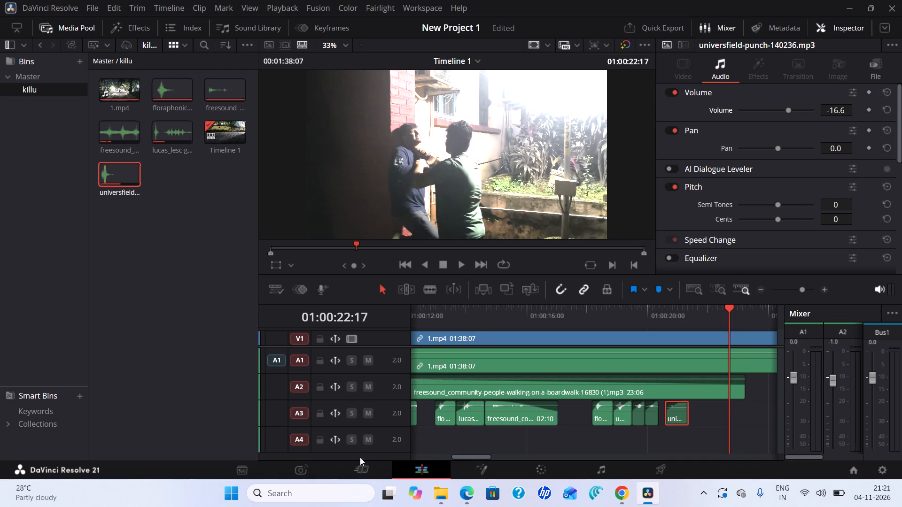
left_click(242, 472)
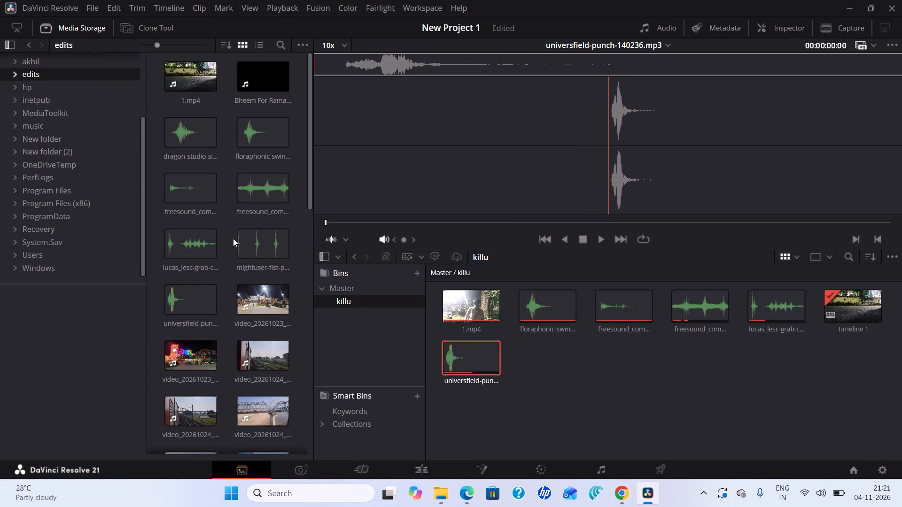
left_click_drag(260, 248, 398, 318)
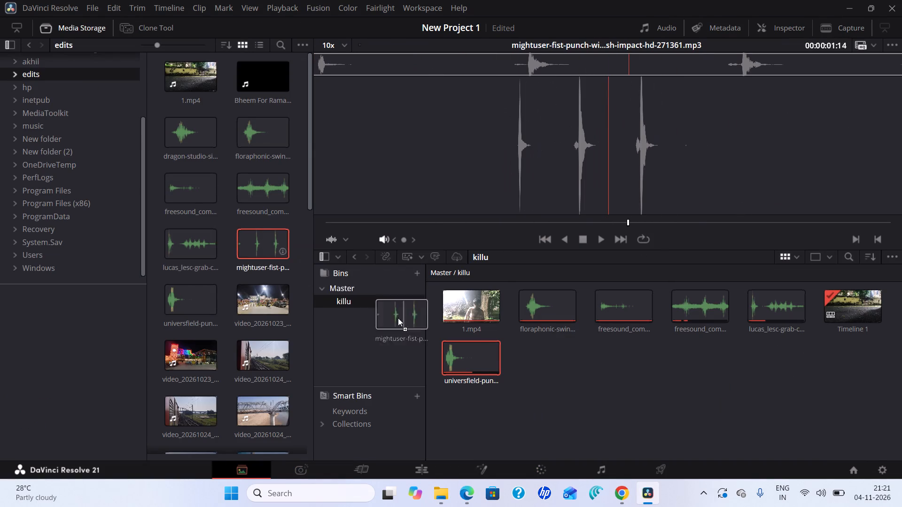
left_click_drag(398, 318, 522, 362)
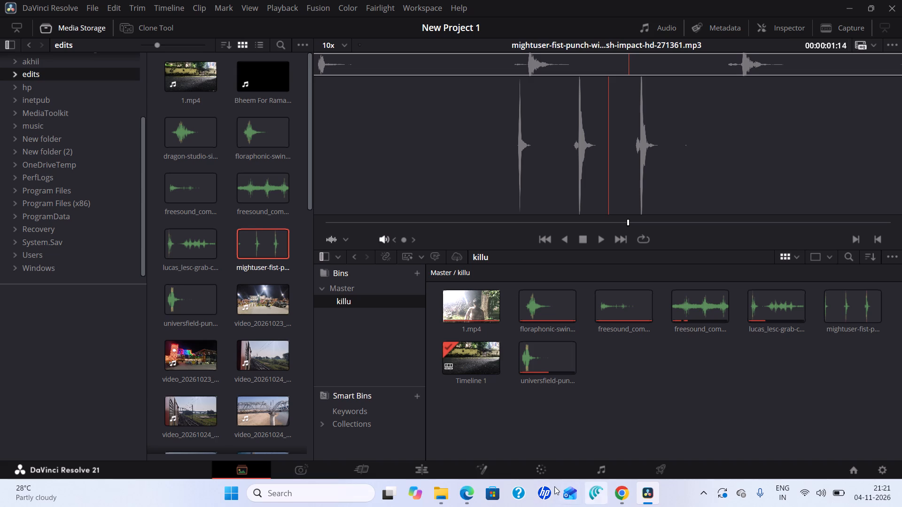
On the edit timeline, place the mightuser fist punch clip on track A4, starting at about 01:00:18:15 beneath the A3 punches.
left_click(429, 470)
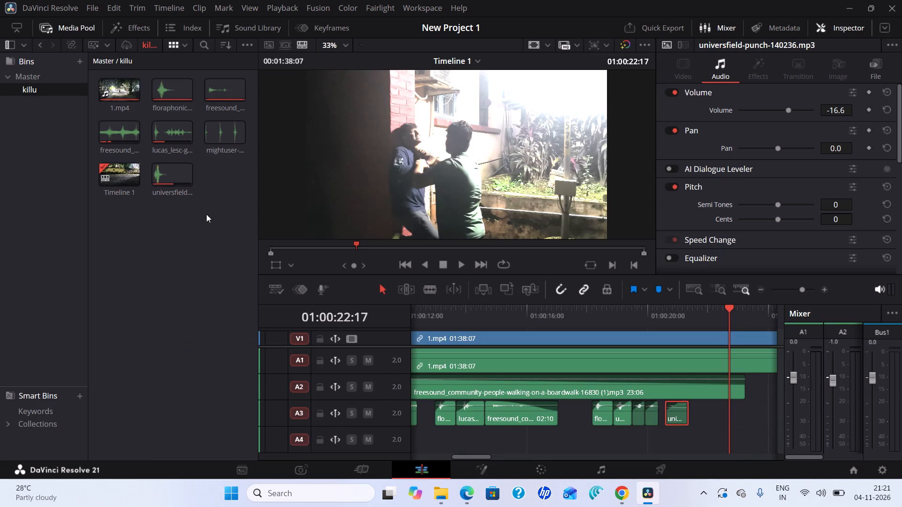
left_click_drag(205, 133, 692, 446)
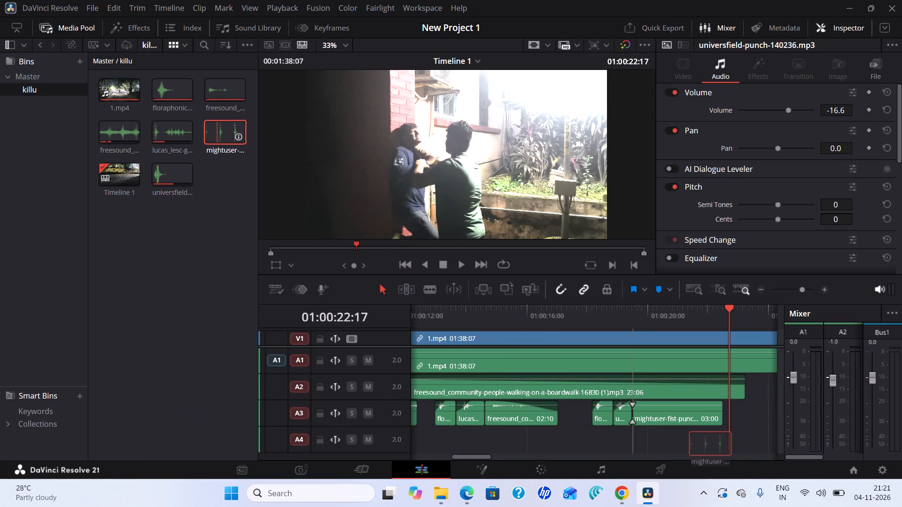
left_click_drag(692, 446, 694, 412)
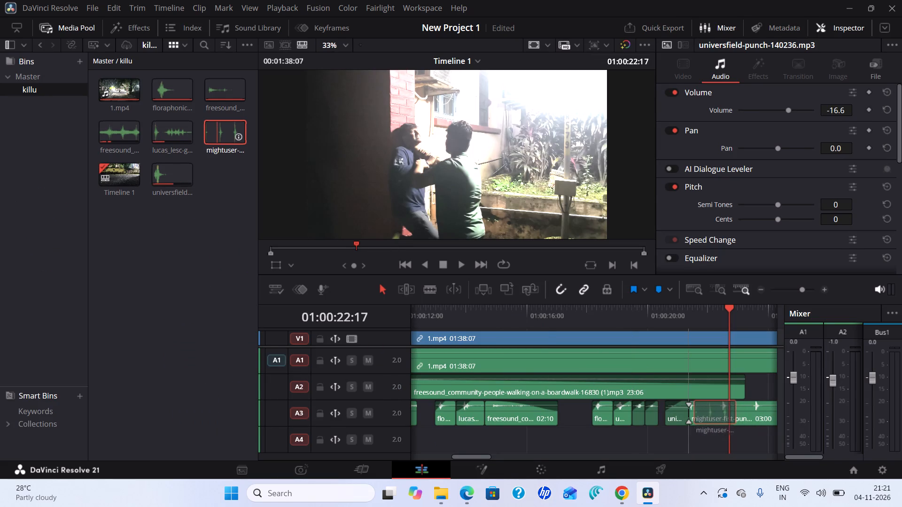
left_click_drag(694, 412, 633, 435)
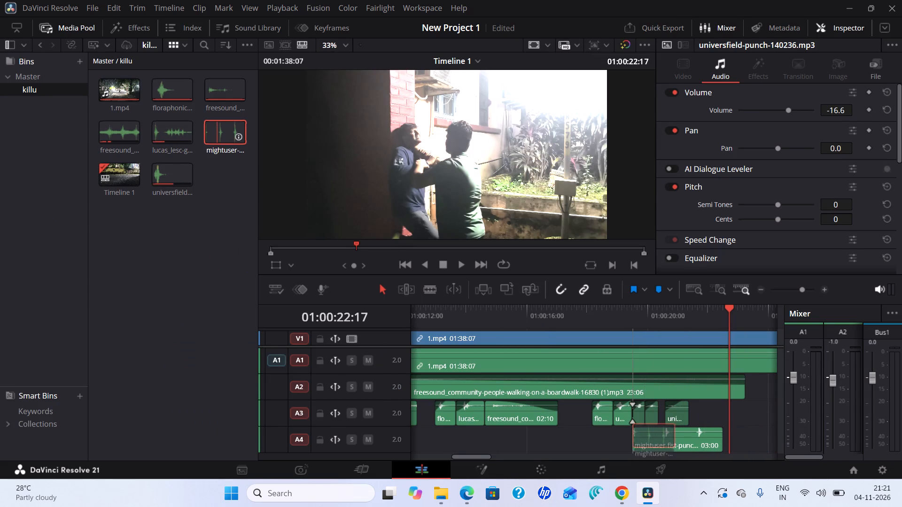
left_click_drag(633, 435, 610, 435)
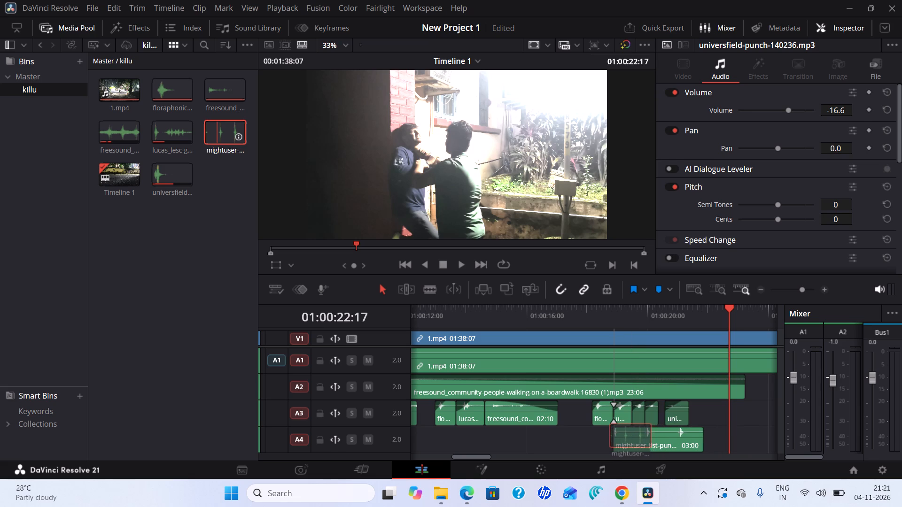
left_click_drag(610, 435, 607, 437)
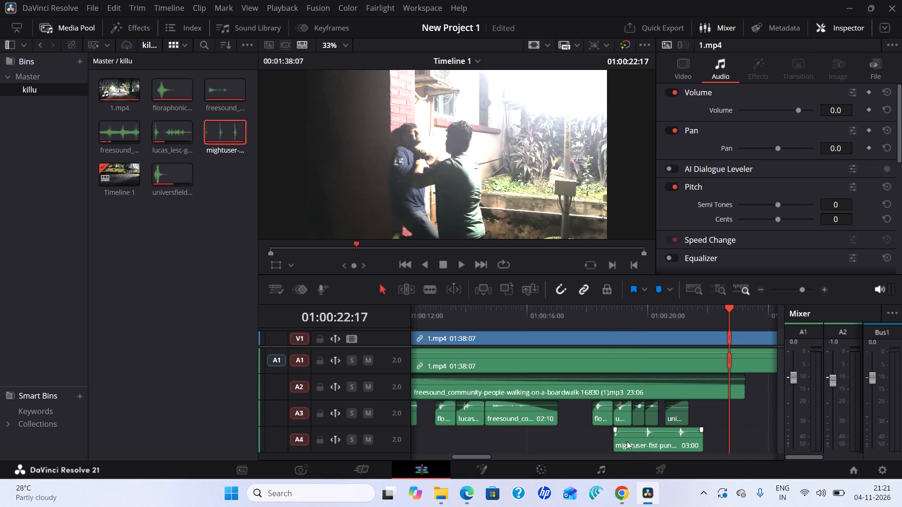
left_click_drag(629, 439, 621, 440)
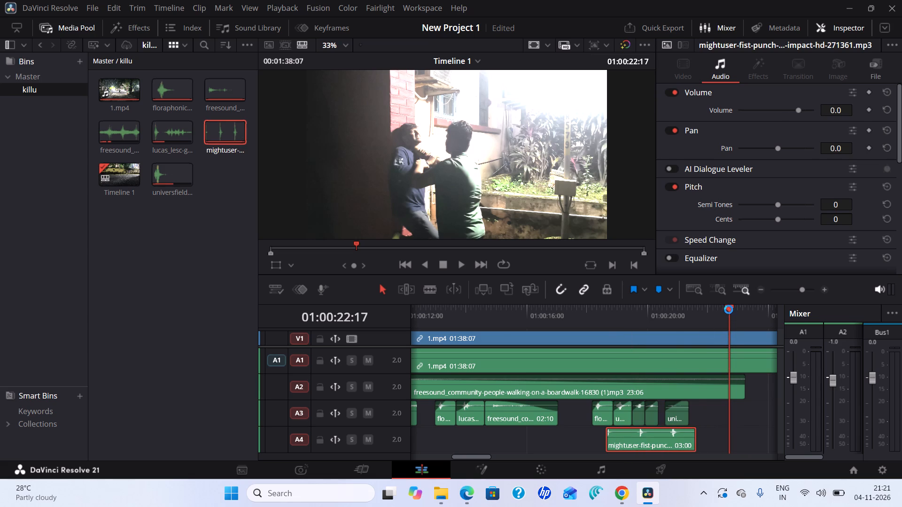
Play the timeline from 01:00:15:03 through the new A4 punch clip, stopping at 01:00:23:09.
left_click_drag(729, 308, 501, 331)
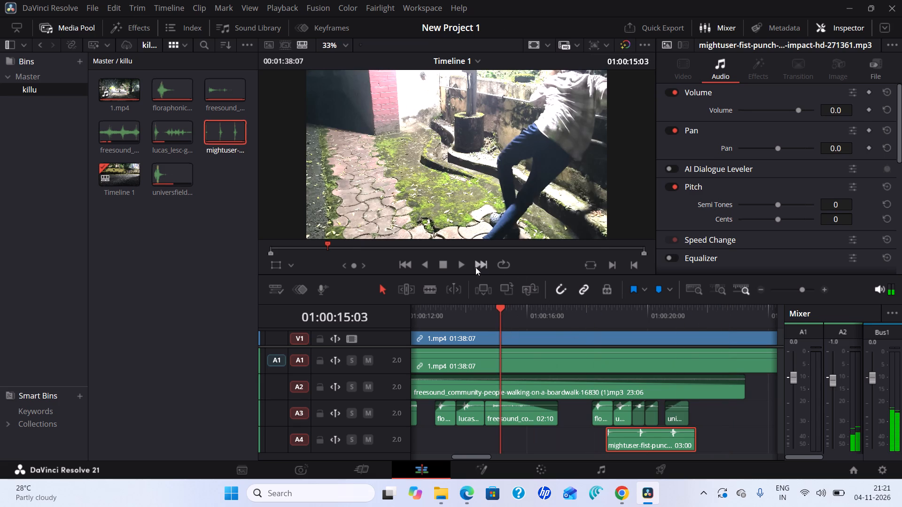
left_click(465, 265)
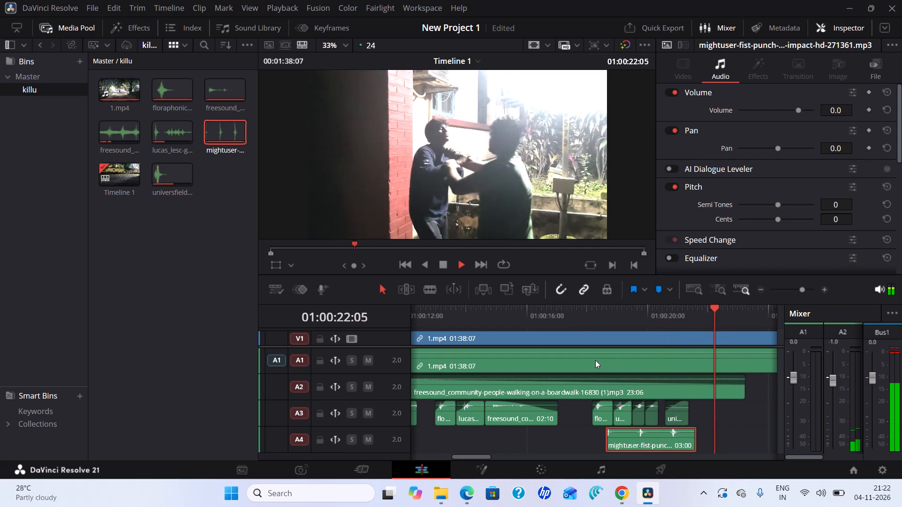
left_click(440, 267)
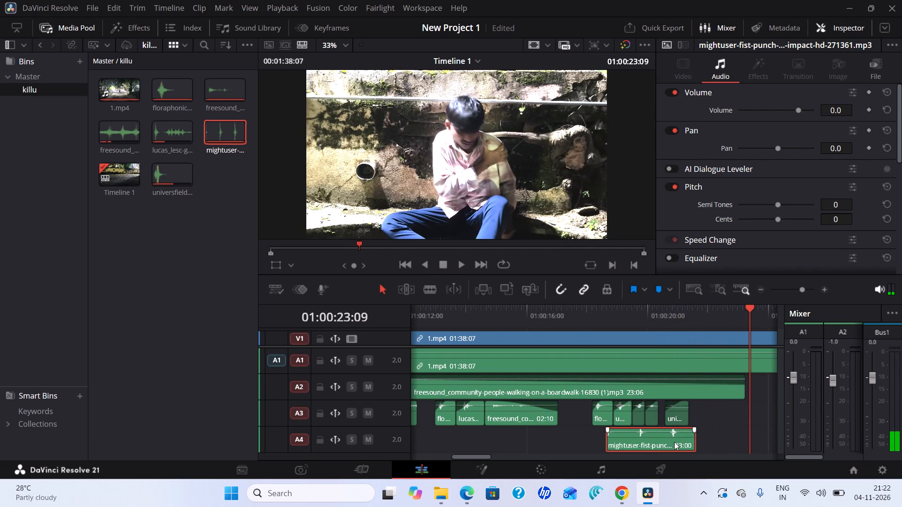
Trim the end of the A4 mightuser fist punch clip to a length of 02:18.
left_click_drag(695, 437, 691, 439)
Play the punches on A3 and A4 again from 01:00:19:03, stopping at 01:00:23:17.
left_click_drag(751, 307, 746, 310)
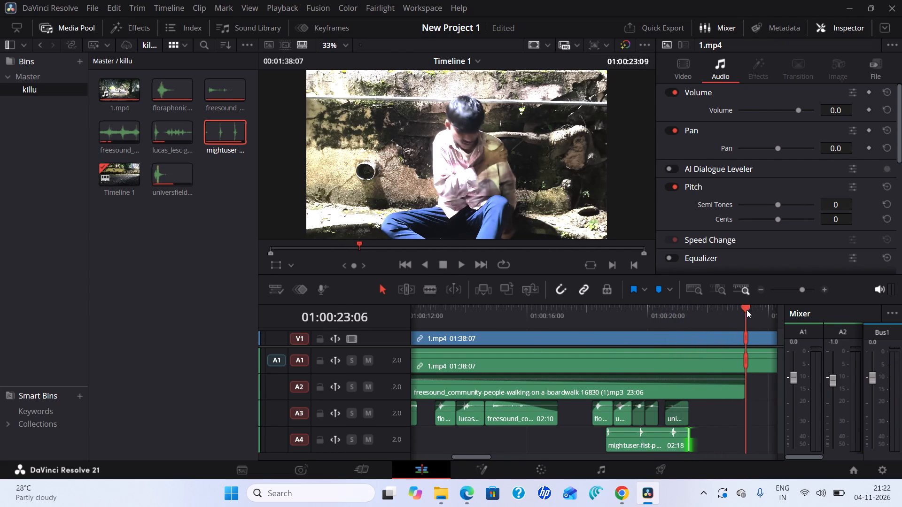
left_click_drag(746, 310, 621, 342)
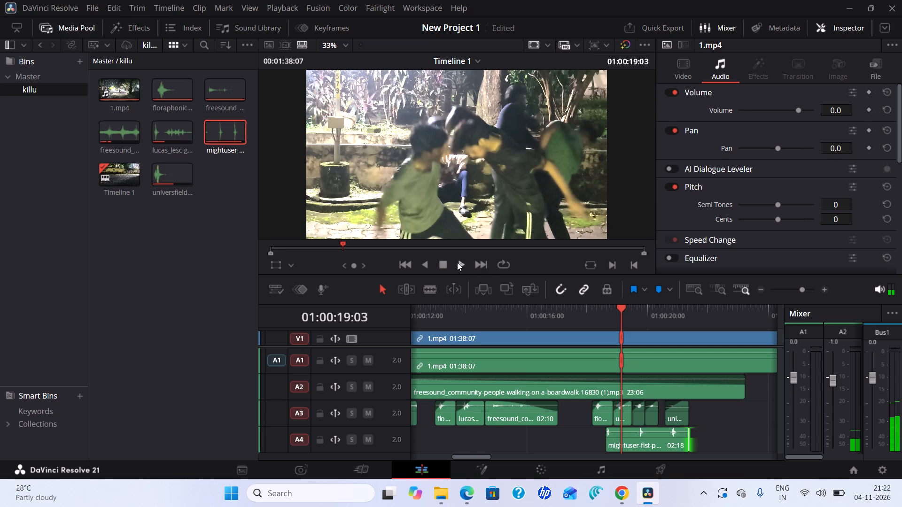
left_click(458, 262)
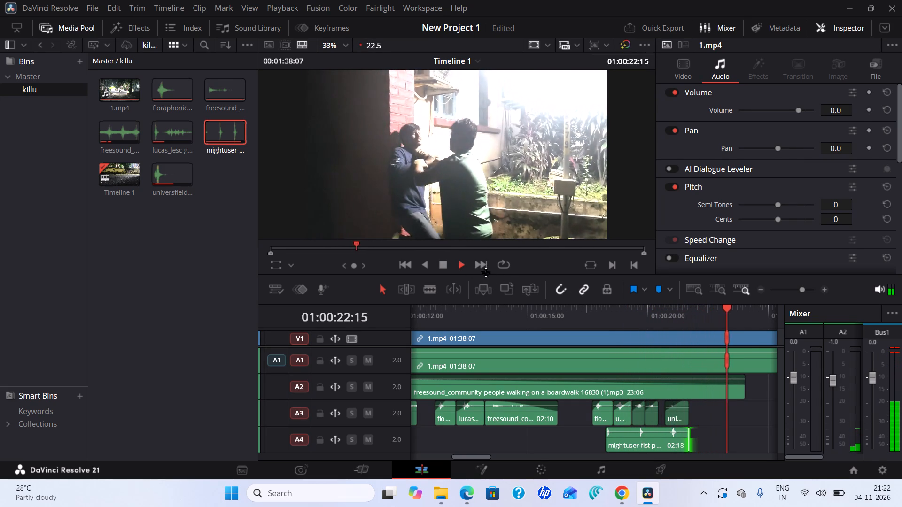
left_click(447, 265)
Set the speed of the A4 mightuser fist punch clip to 176.00.
right_click(636, 427)
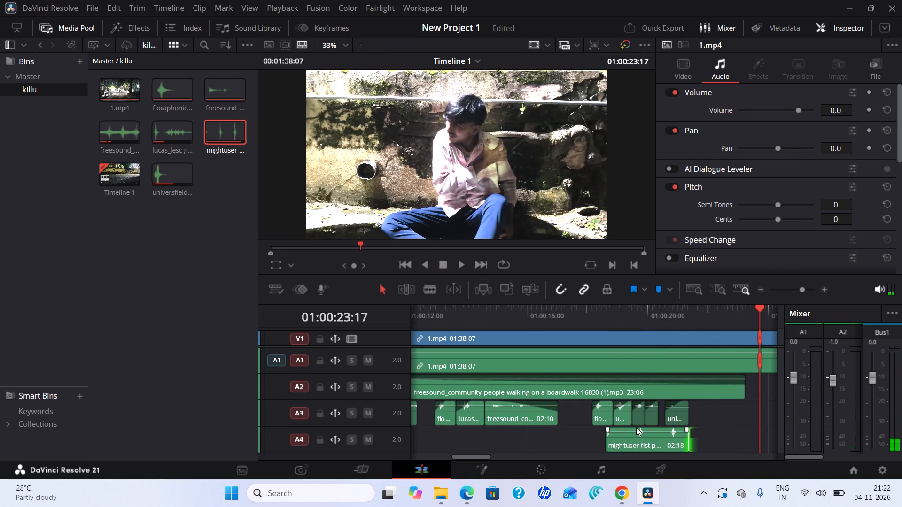
left_click(575, 443)
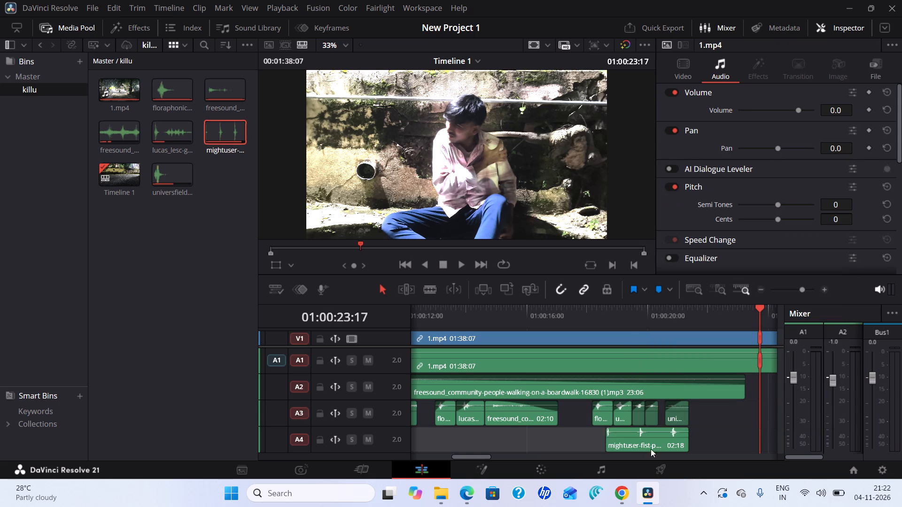
left_click(647, 438)
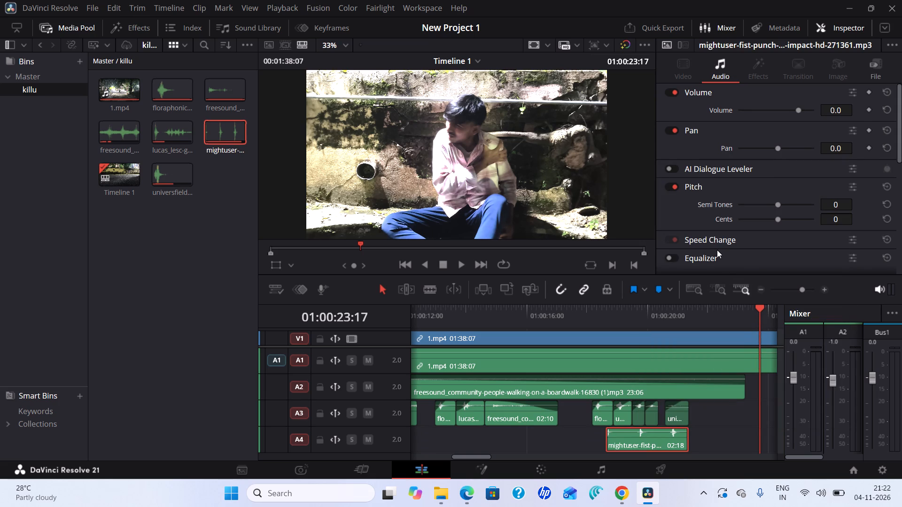
left_click(818, 235)
scroll(806, 253, "down", 4)
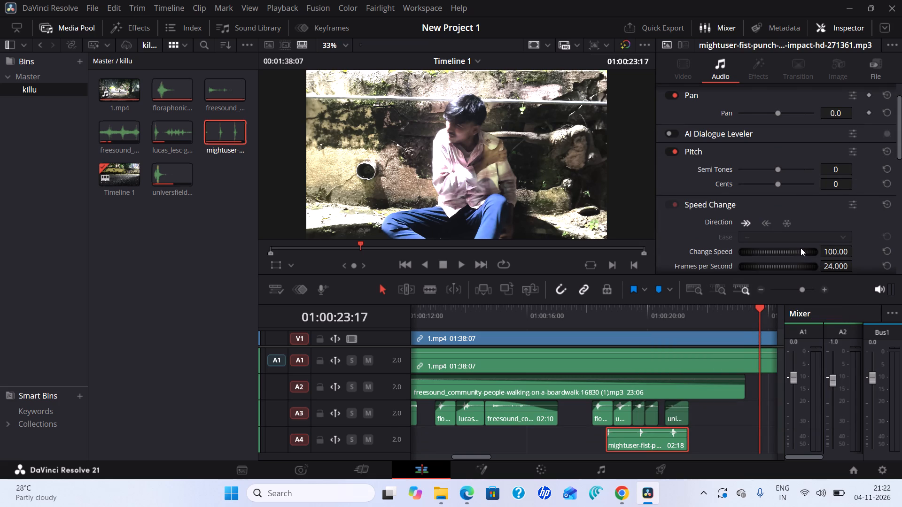
left_click_drag(793, 253, 788, 253)
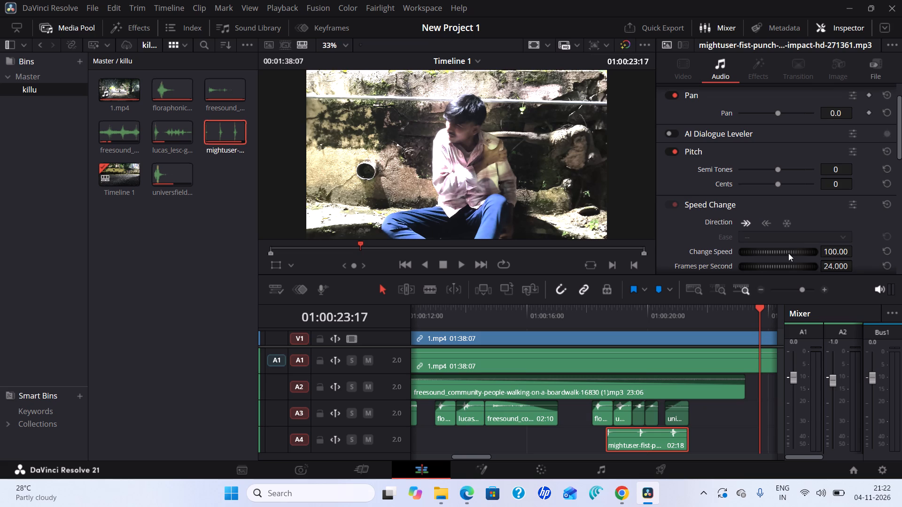
left_click_drag(788, 253, 785, 253)
left_click(787, 251)
left_click_drag(831, 252, 830, 256)
left_click_drag(830, 256, 849, 255)
left_click_drag(849, 255, 875, 247)
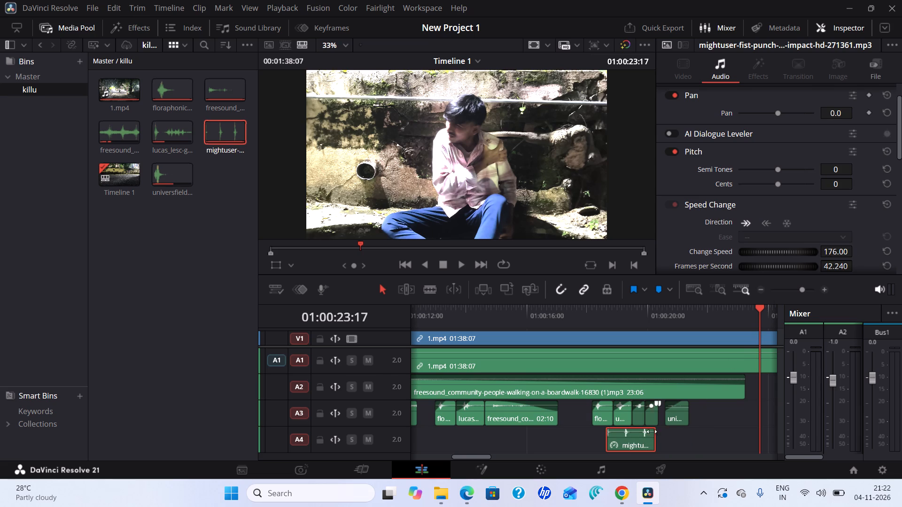
Move the sped-up A4 mightuser fist punch clip 7 frames later, starting at about 01:00:18:22.
left_click_drag(633, 440, 643, 442)
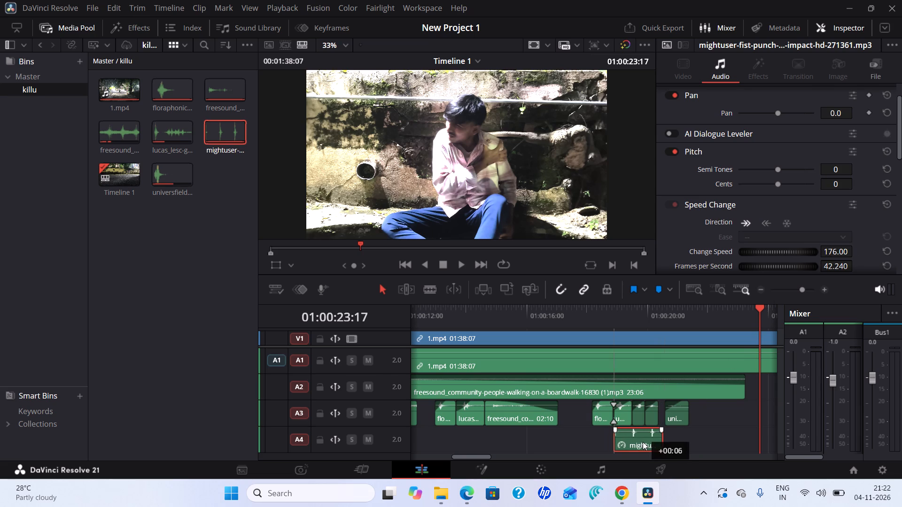
left_click_drag(643, 442, 646, 440)
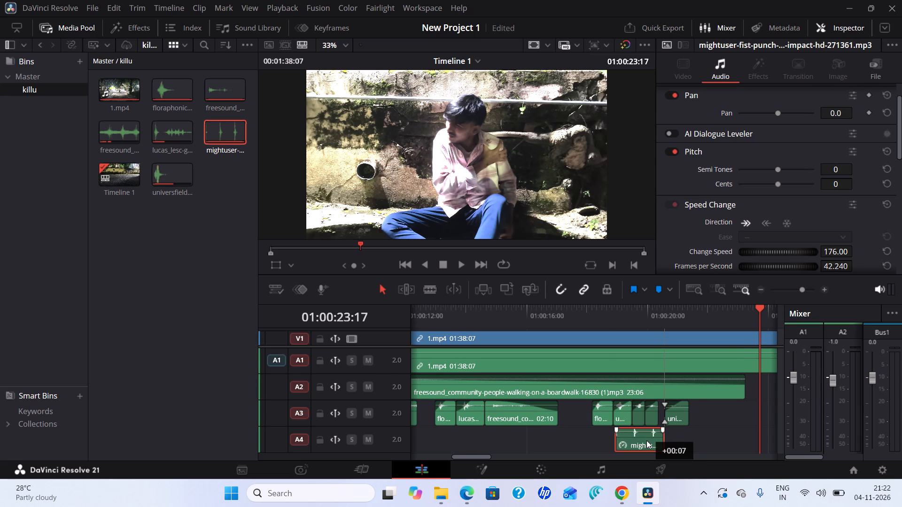
left_click_drag(646, 440, 651, 439)
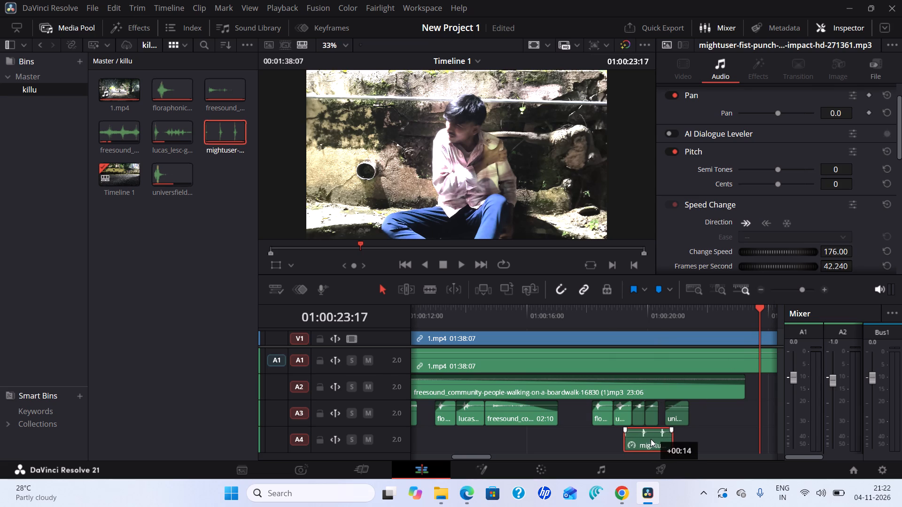
left_click_drag(651, 439, 649, 438)
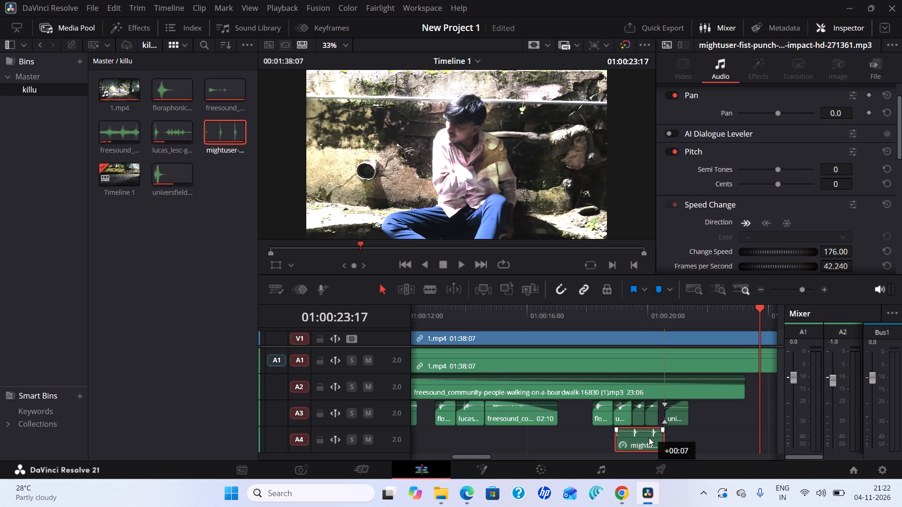
left_click_drag(649, 438, 651, 436)
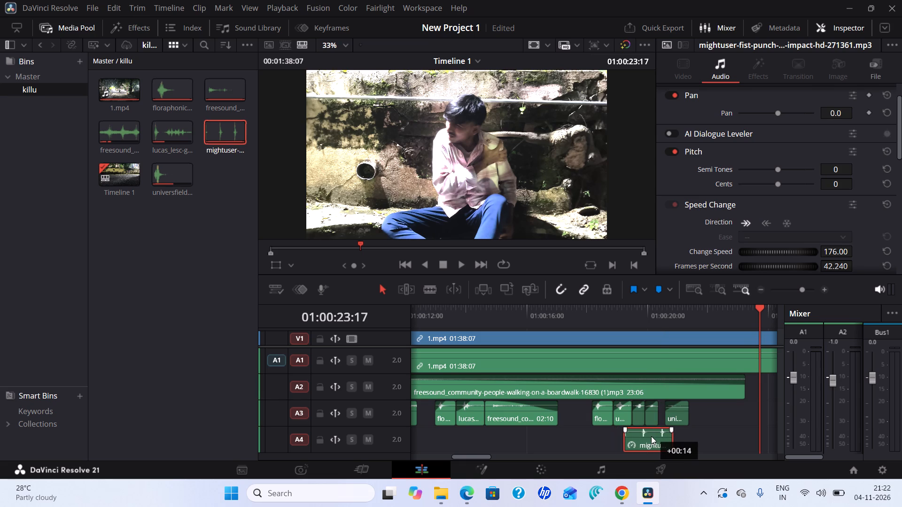
left_click_drag(651, 436, 649, 435)
Play the A3 and A4 punches twice, first from 01:00:17:12 to 01:00:22:06, and again stopping at 01:00:24:00.
left_click_drag(770, 308, 749, 318)
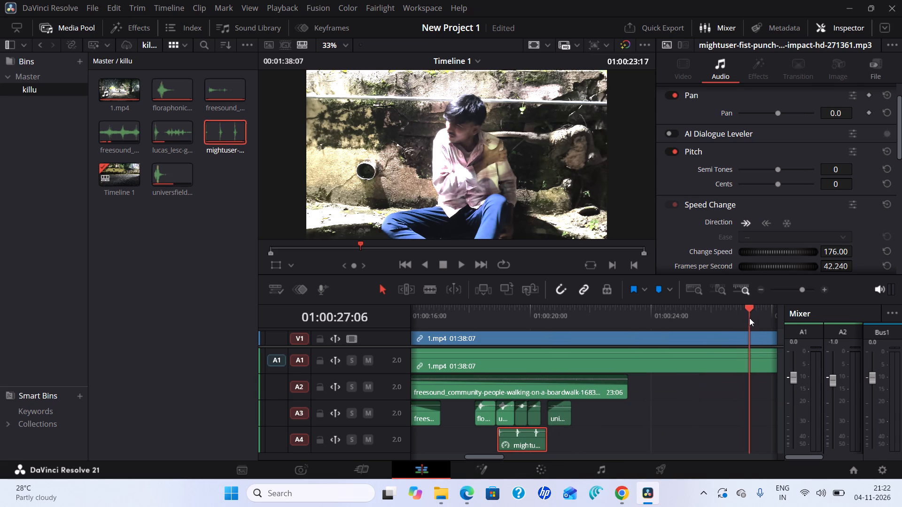
left_click_drag(749, 318, 455, 328)
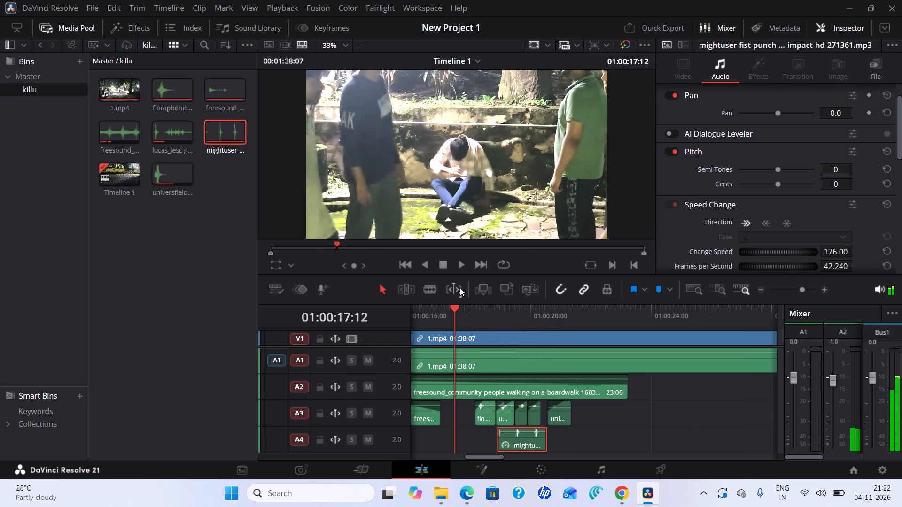
left_click(460, 266)
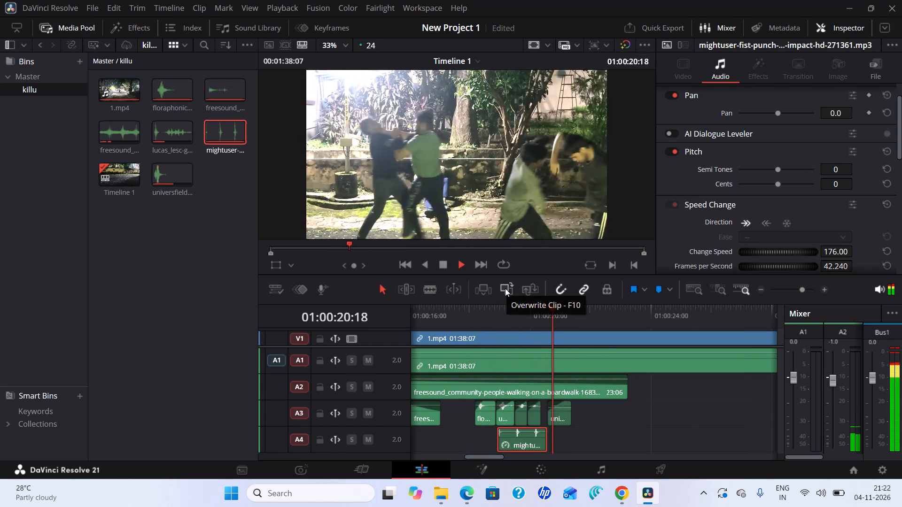
left_click(437, 265)
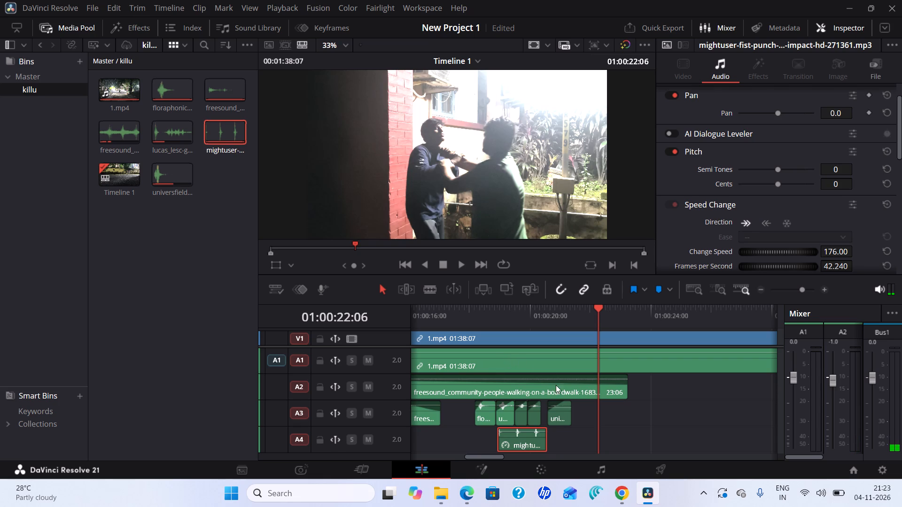
left_click_drag(599, 306, 493, 316)
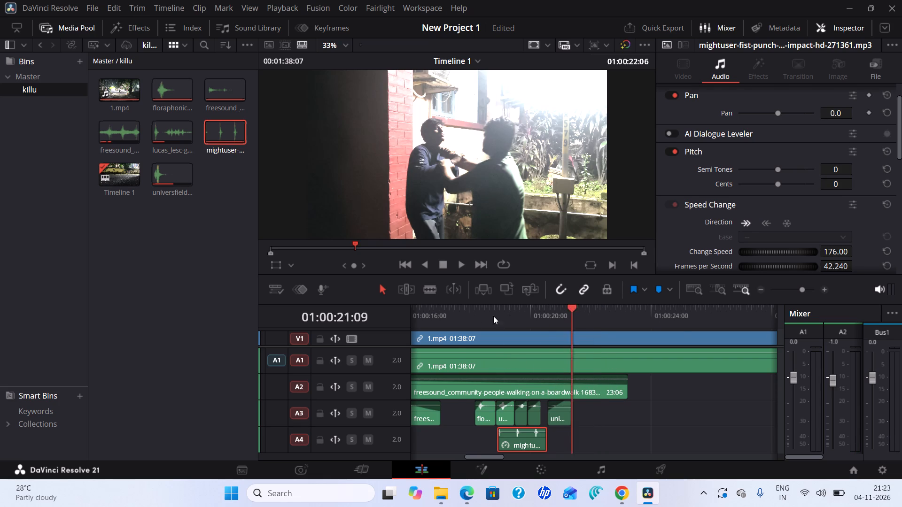
left_click_drag(493, 316, 380, 313)
left_click(464, 266)
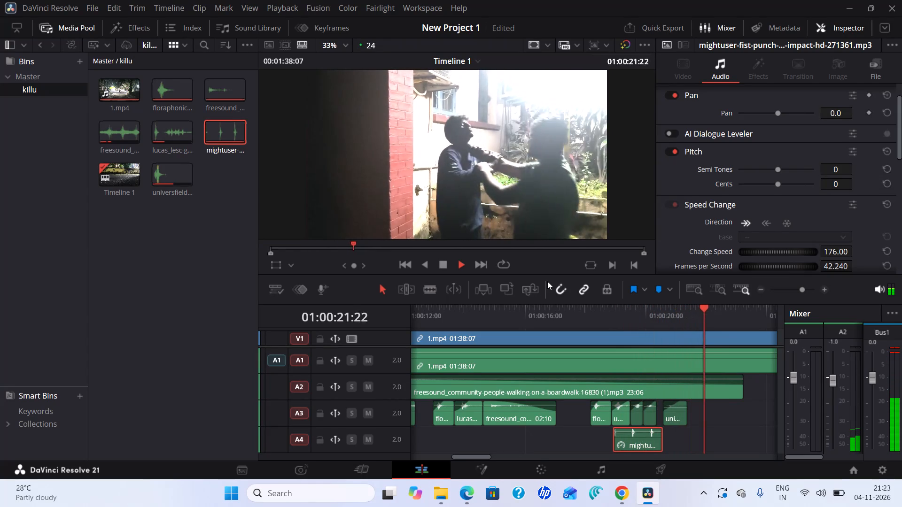
left_click(443, 265)
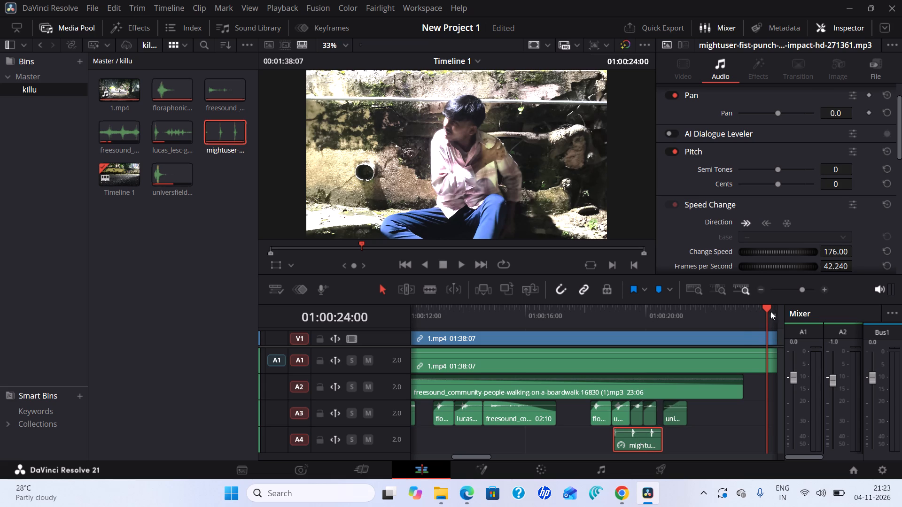
Scrub back and forth through the fight between about 01:00:18:04 and 01:00:23:06 to examine the punch timing against the picture.
left_click_drag(767, 305, 598, 336)
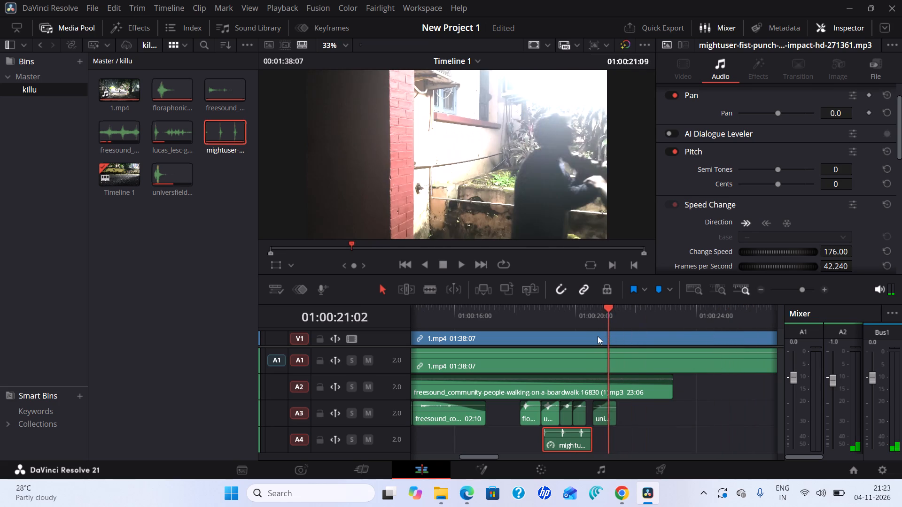
left_click_drag(598, 336, 571, 344)
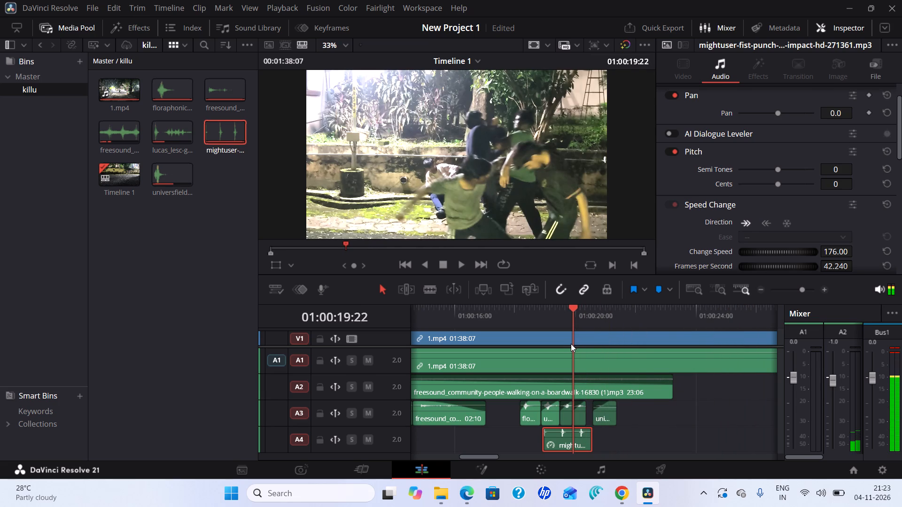
left_click_drag(571, 344, 580, 344)
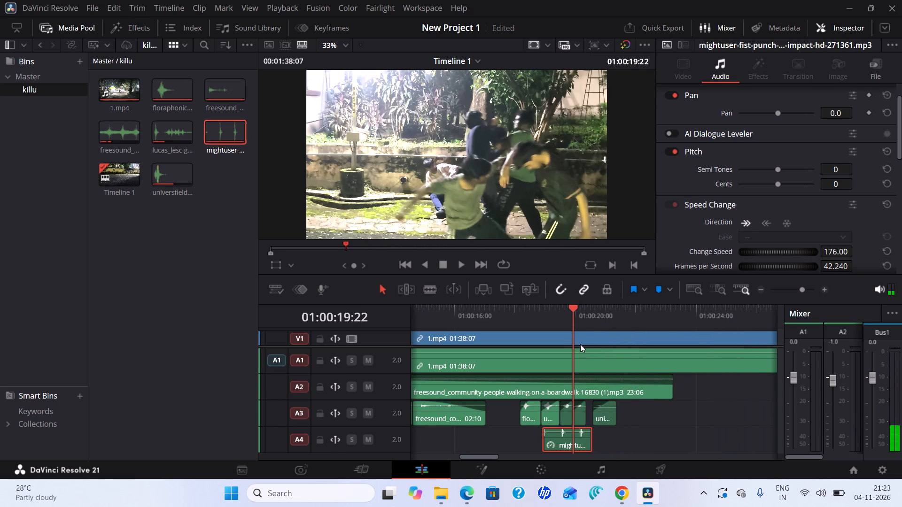
left_click_drag(580, 344, 582, 344)
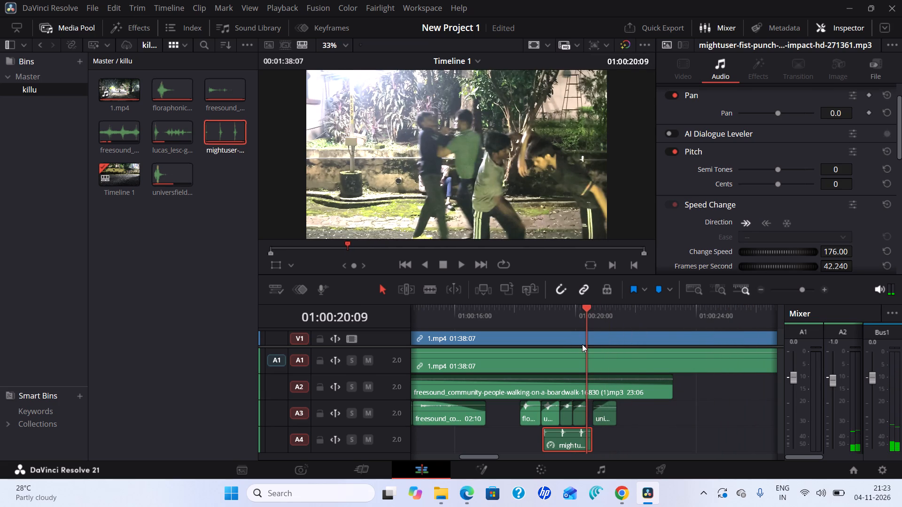
left_click_drag(582, 344, 591, 345)
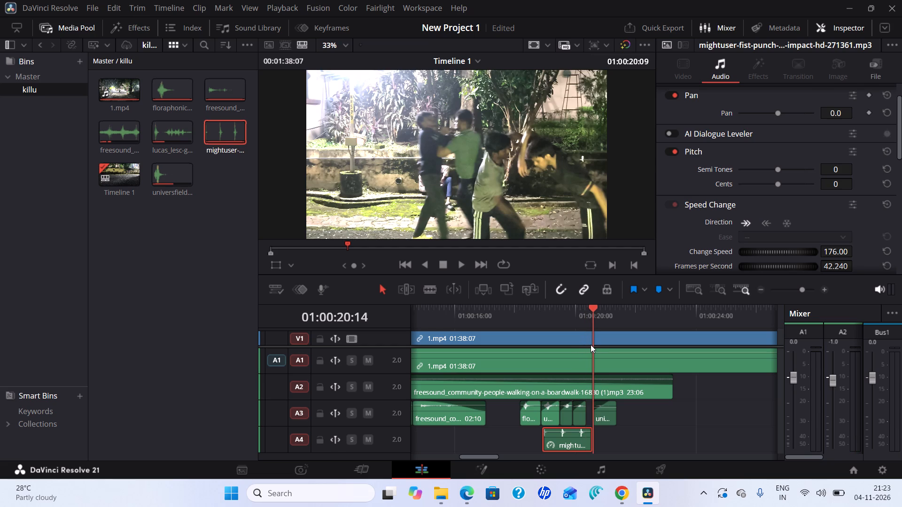
left_click_drag(591, 345, 615, 354)
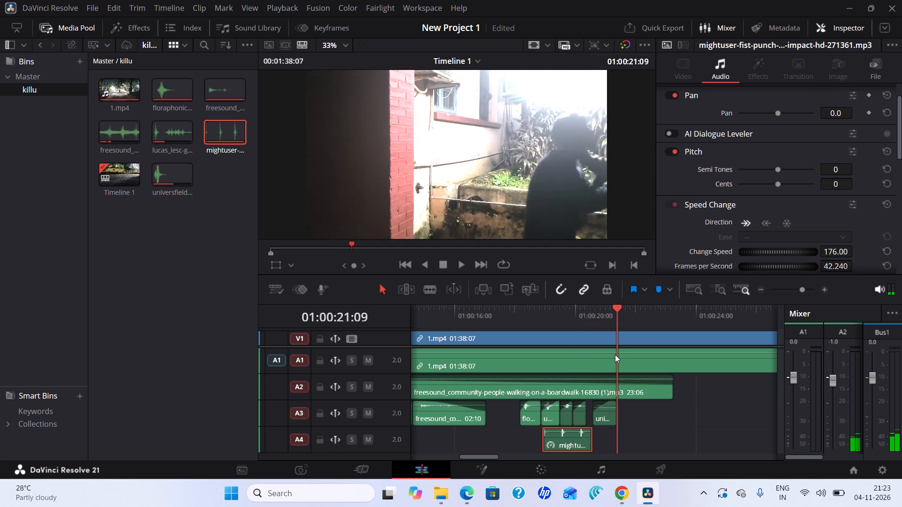
left_click_drag(615, 354, 637, 364)
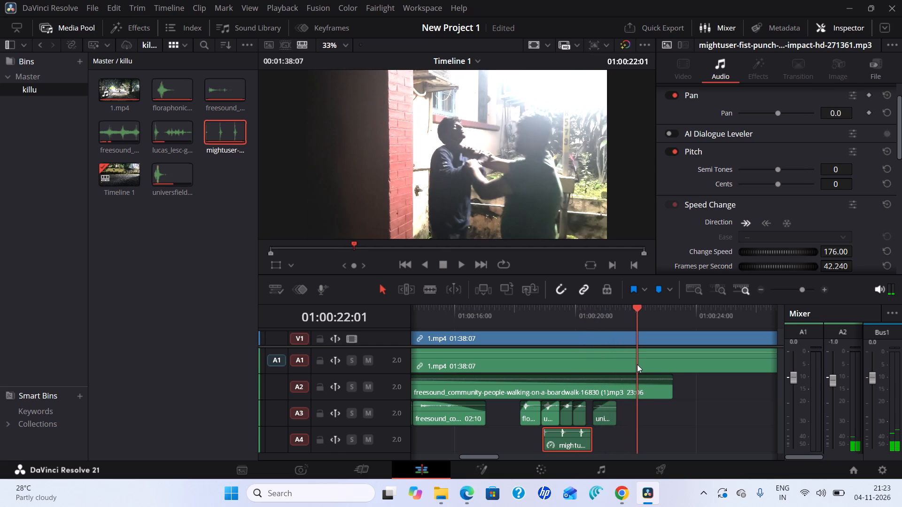
left_click_drag(637, 364, 667, 362)
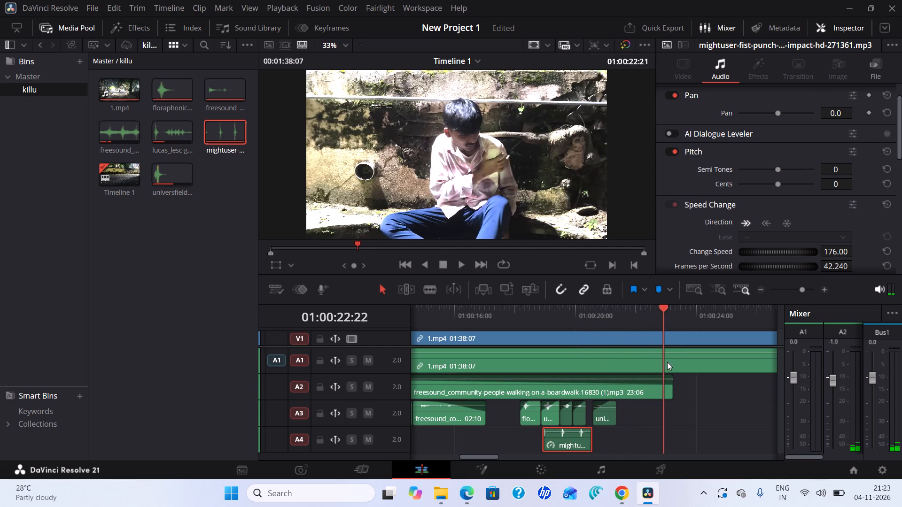
left_click_drag(667, 362, 656, 361)
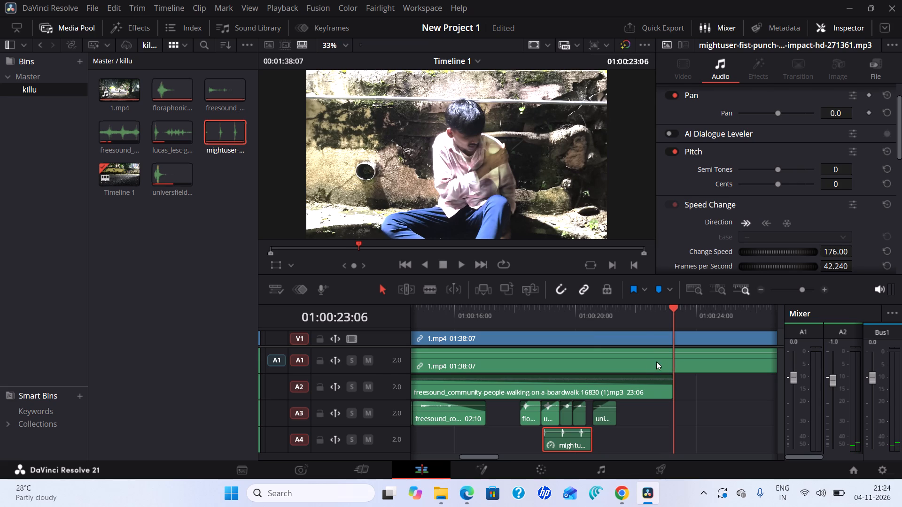
left_click_drag(656, 361, 522, 376)
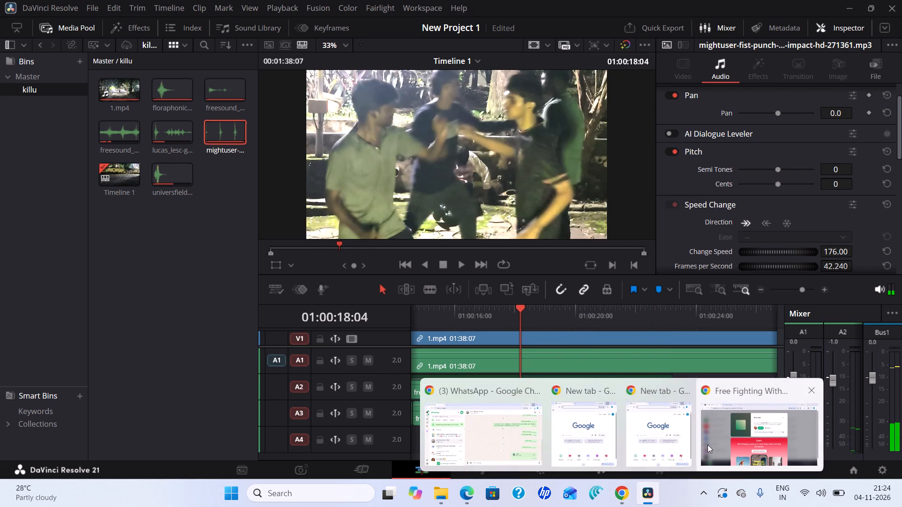
Switch to File Explorer and delete the mightuser-fist-punch-with-flesh-impact-hd-271361 and universfield-punch-140236 audio files from the Downloads folder.
left_click(708, 444)
left_click(631, 108)
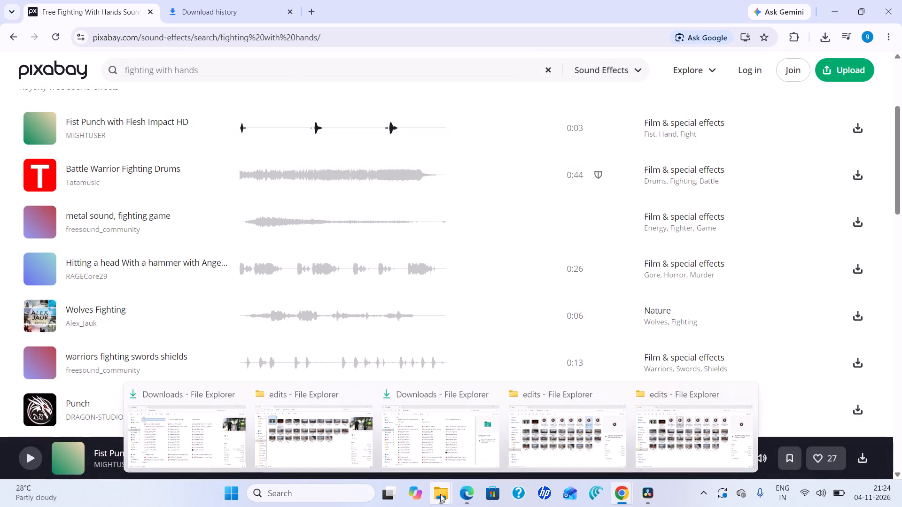
left_click(527, 446)
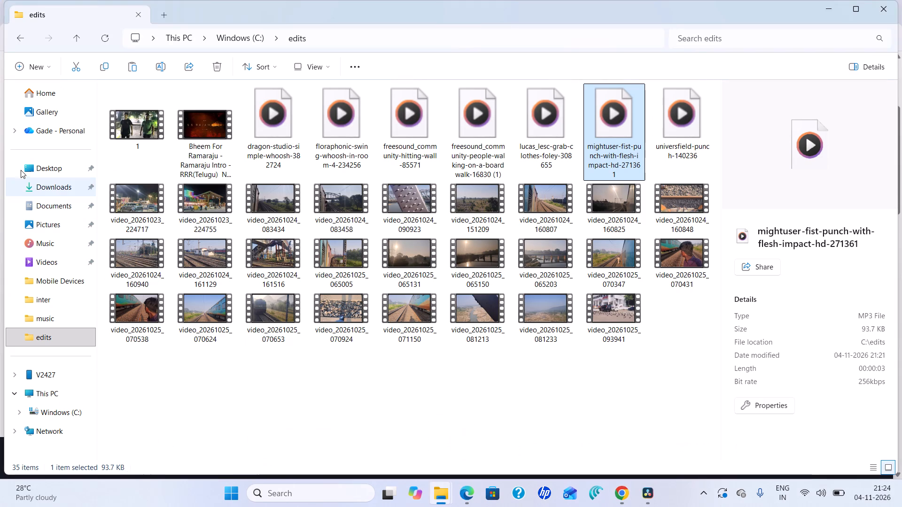
left_click(41, 187)
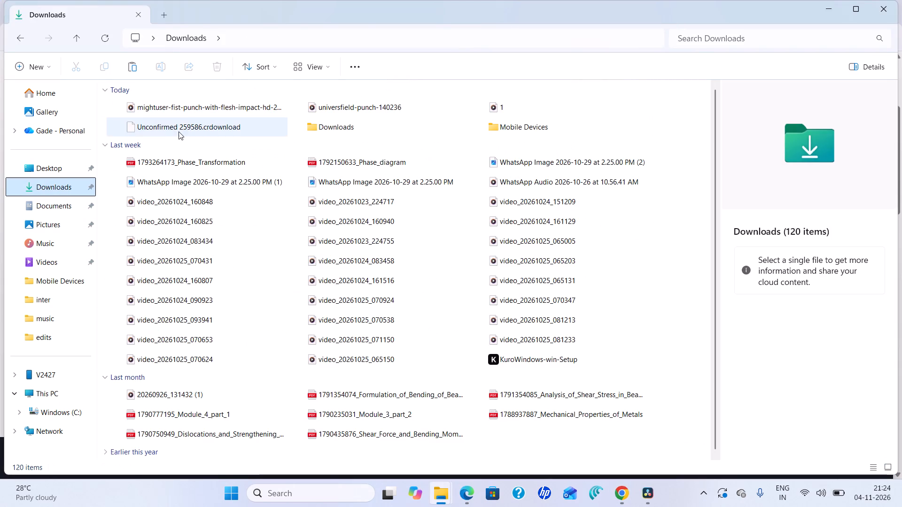
right_click(191, 112)
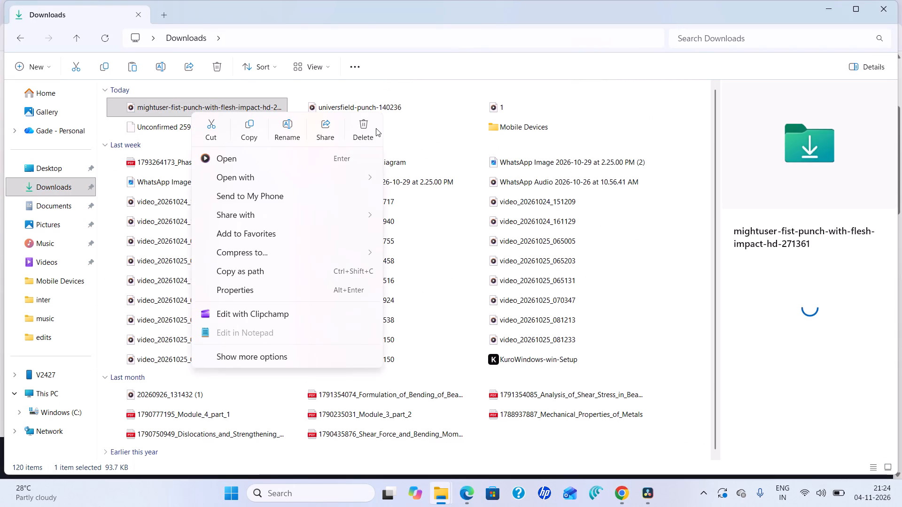
left_click(375, 128)
right_click(369, 106)
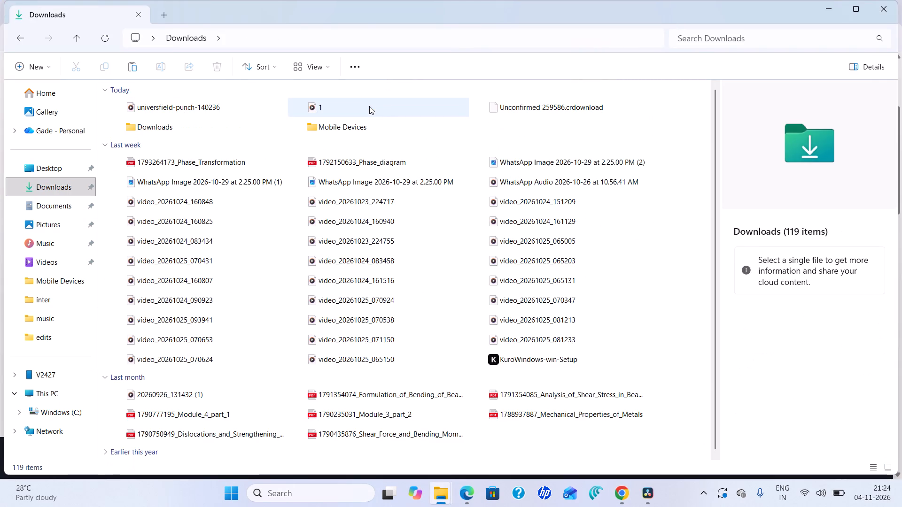
right_click(222, 102)
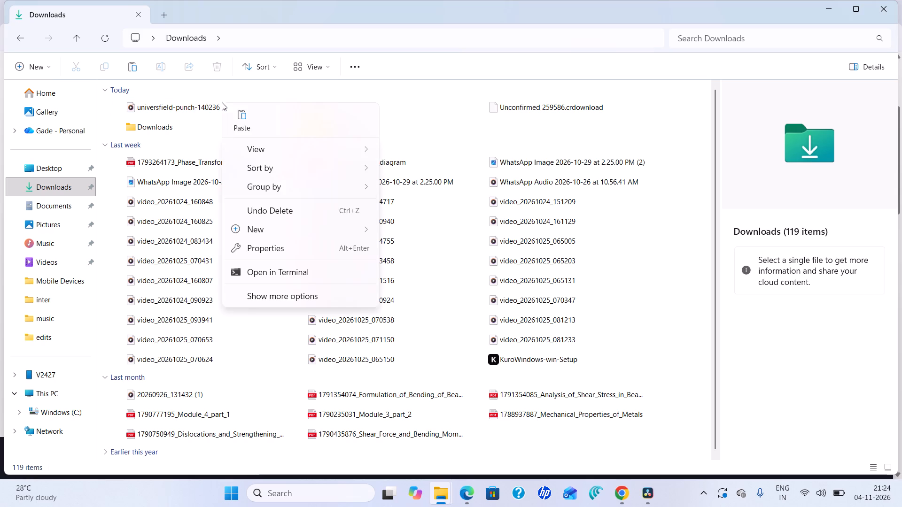
right_click(186, 101)
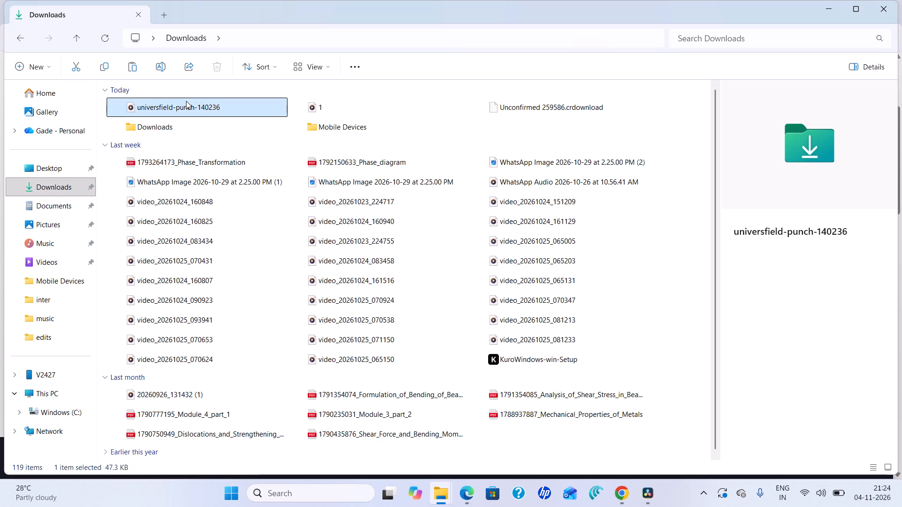
left_click(359, 118)
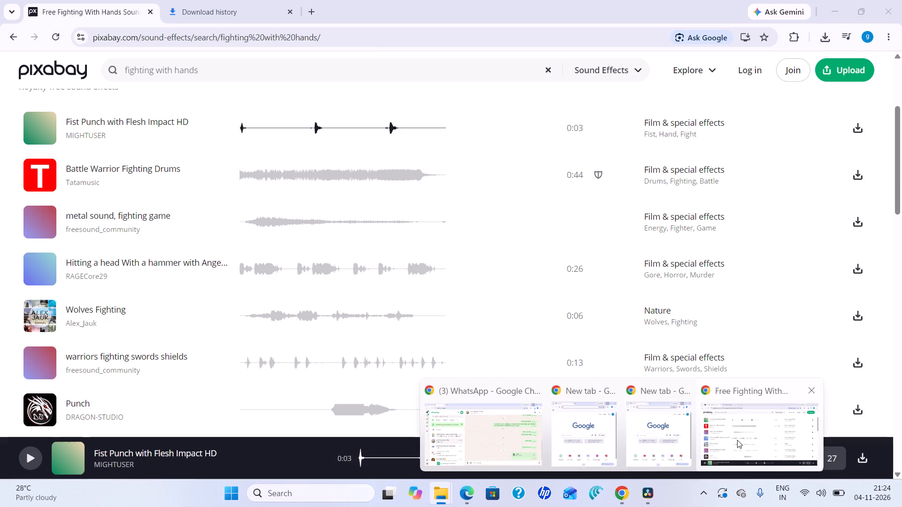
Return to Pixabay in the browser and search the sound effects for "pushing person".
left_click(737, 440)
scroll(312, 120, "up", 7)
left_click(273, 74)
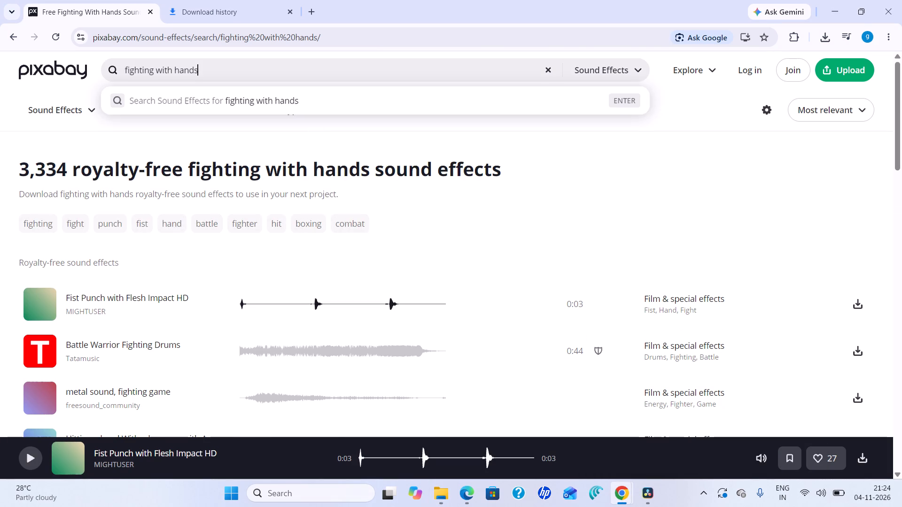
key("BackSpace")
key("BackSpace")
key("BackSpace")
key("BackSpace")
key("BackSpace")
key("BackSpace")
key("BackSpace")
key("BackSpace")
key("BackSpace")
key("BackSpace")
key("BackSpace")
key("BackSpace")
key("BackSpace")
key("BackSpace")
key("BackSpace")
key("BackSpace")
key("BackSpace")
key("BackSpace")
key("BackSpace")
key("BackSpace")
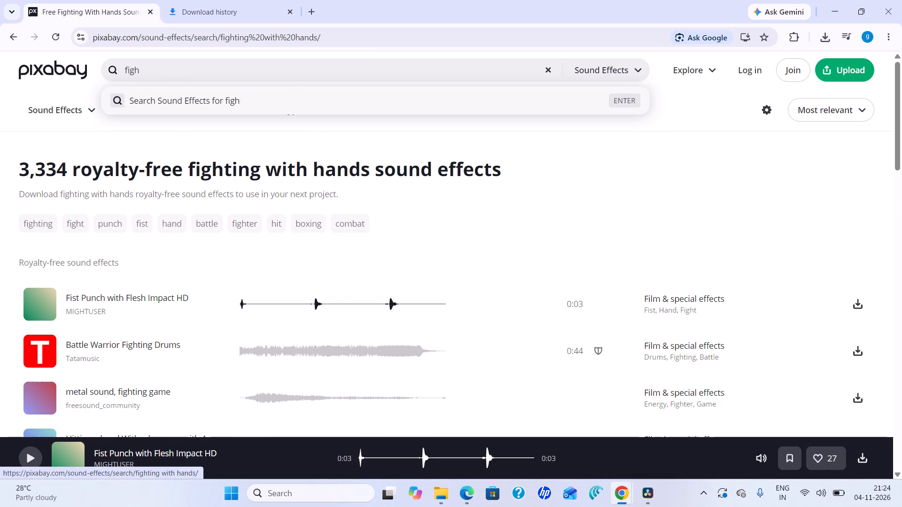
type("pu")
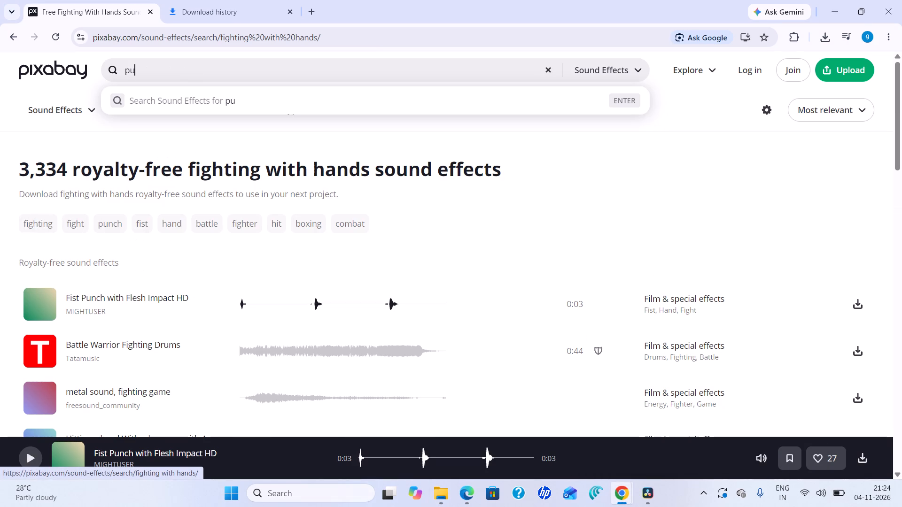
key("BackSpace")
key("BackSpace")
key("BackSpace")
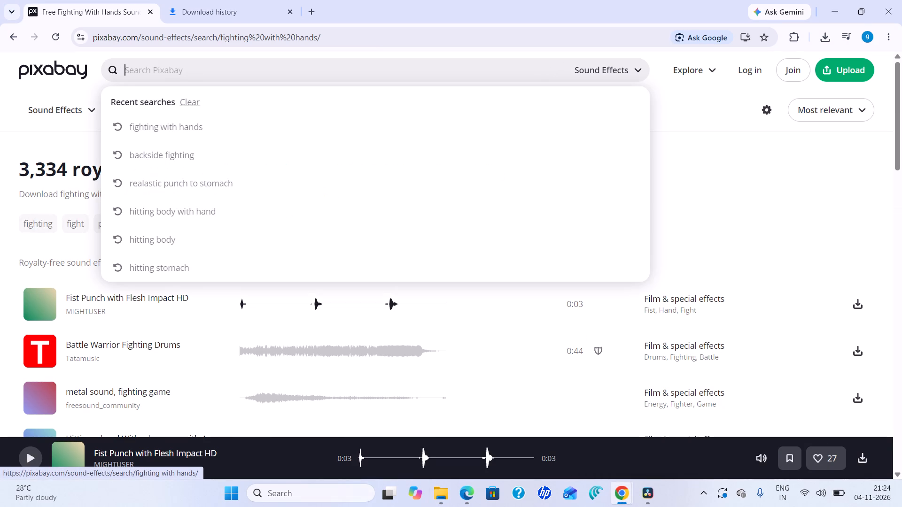
type("pushing")
key("space")
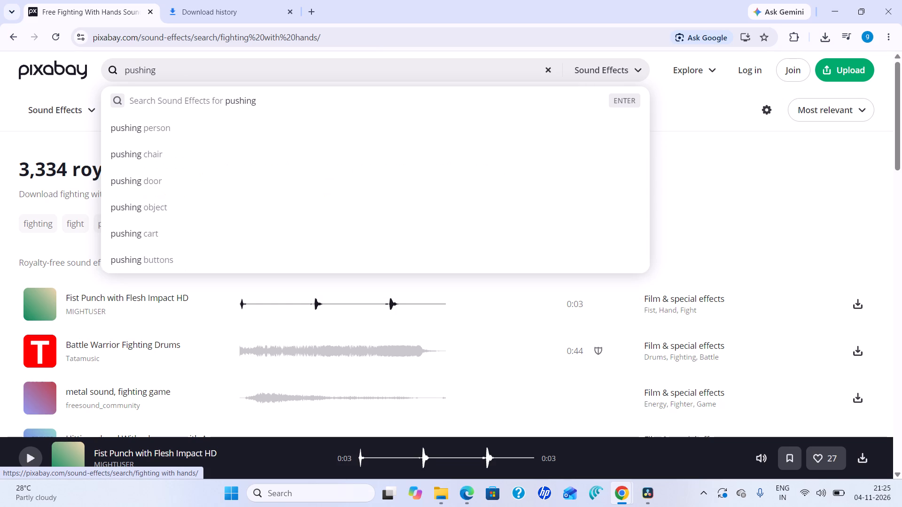
left_click(303, 131)
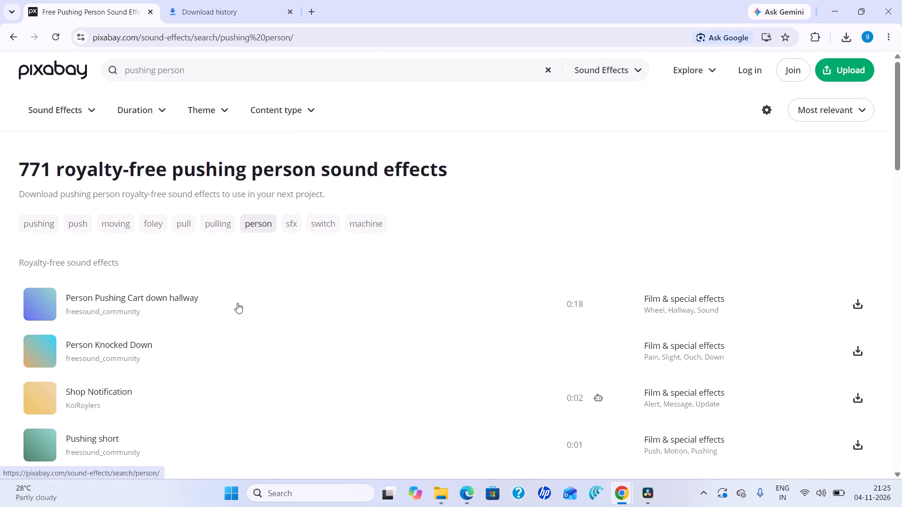
Preview the Person Knocked Down, Person Pushing Cart down hallway, Pushing short, 062794_Snowy Pushing and Pushing Leaves sounds.
left_click(172, 344)
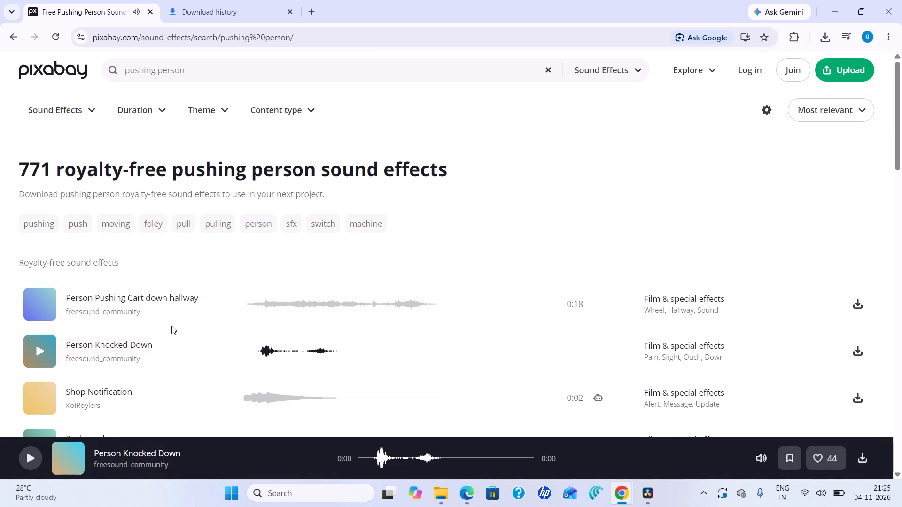
left_click(172, 313)
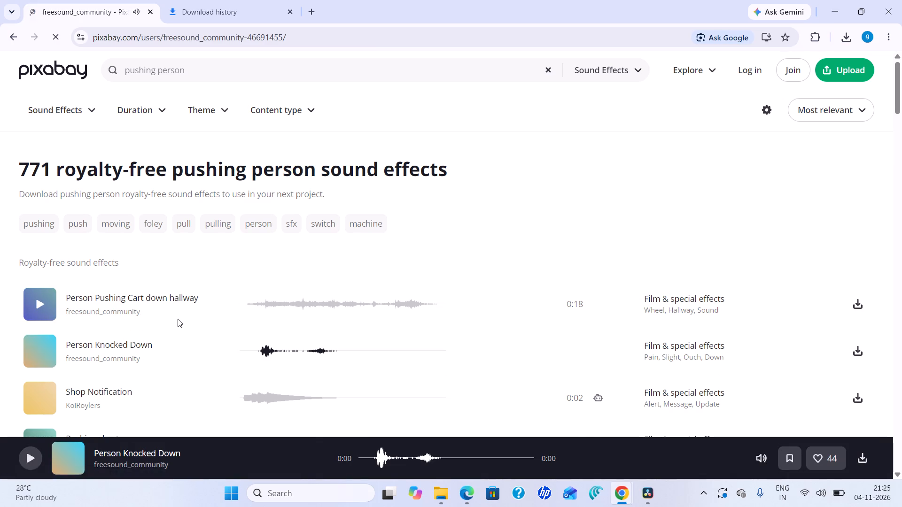
left_click(9, 33)
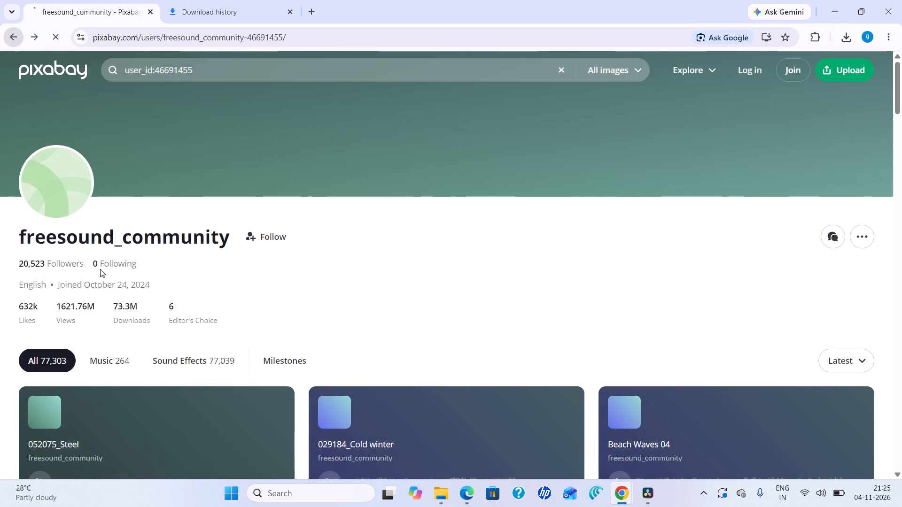
left_click(40, 300)
scroll(101, 295, "down", 2)
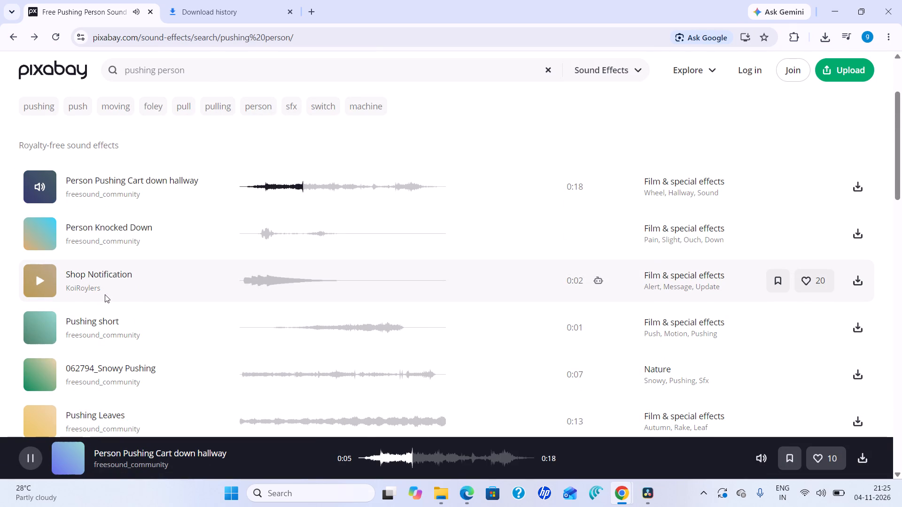
scroll(140, 303, "down", 1)
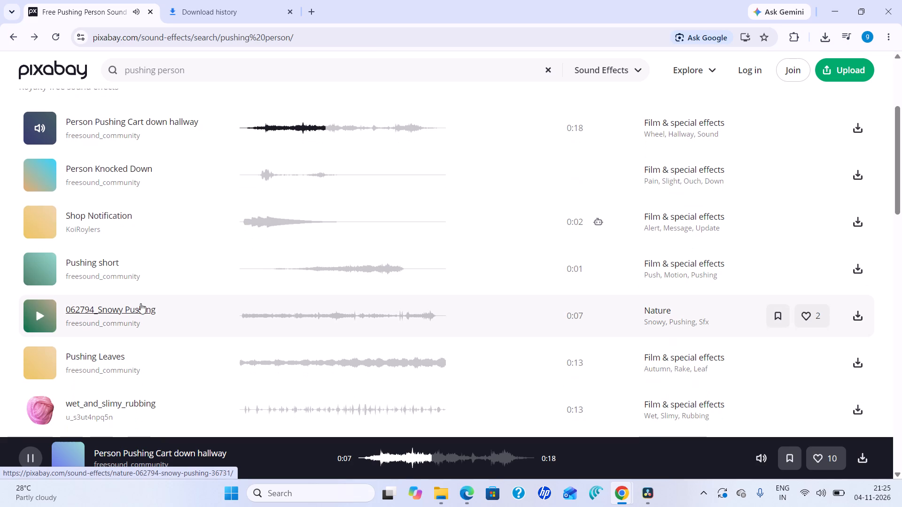
left_click(49, 265)
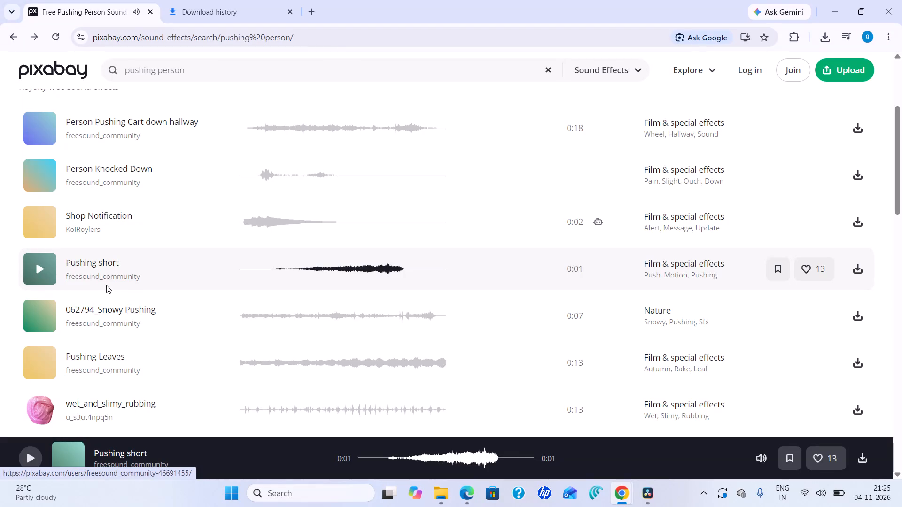
left_click(44, 313)
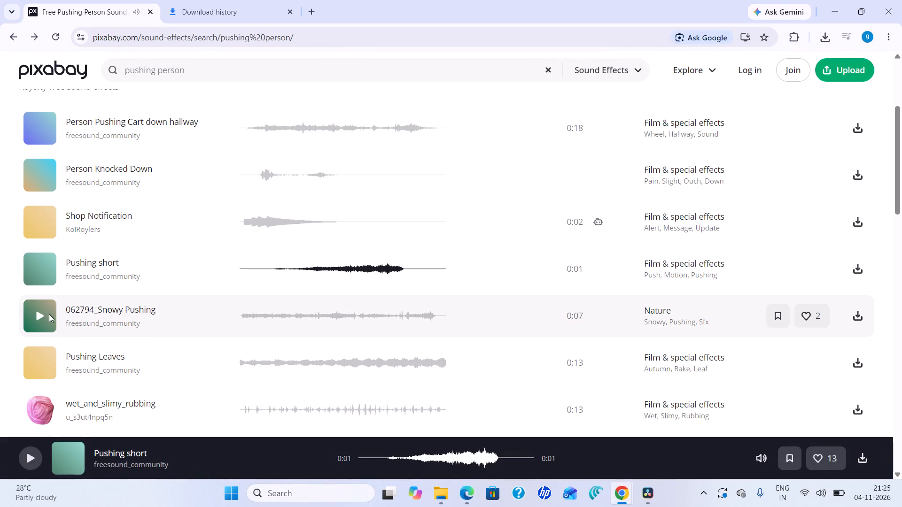
scroll(122, 305, "down", 1)
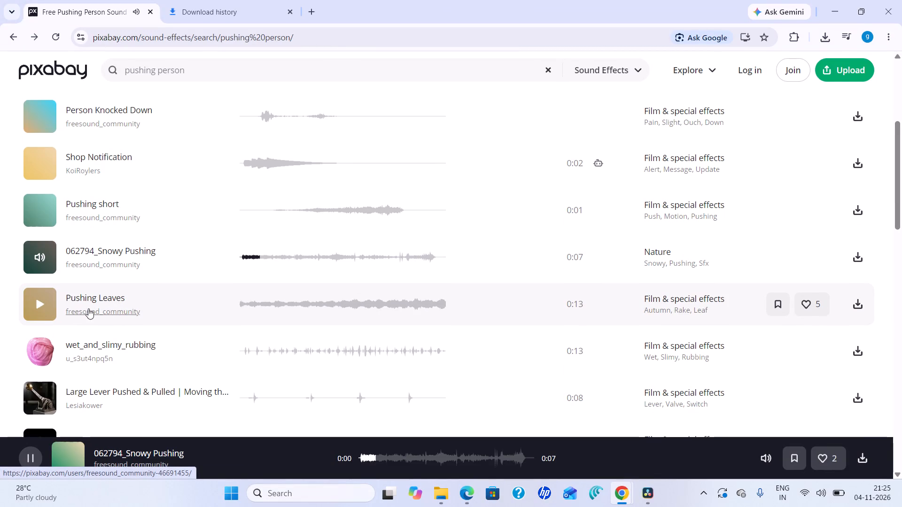
left_click(43, 297)
Look through the rest of the first page of "pushing person" results for a sound that suits the fight.
scroll(128, 291, "down", 2)
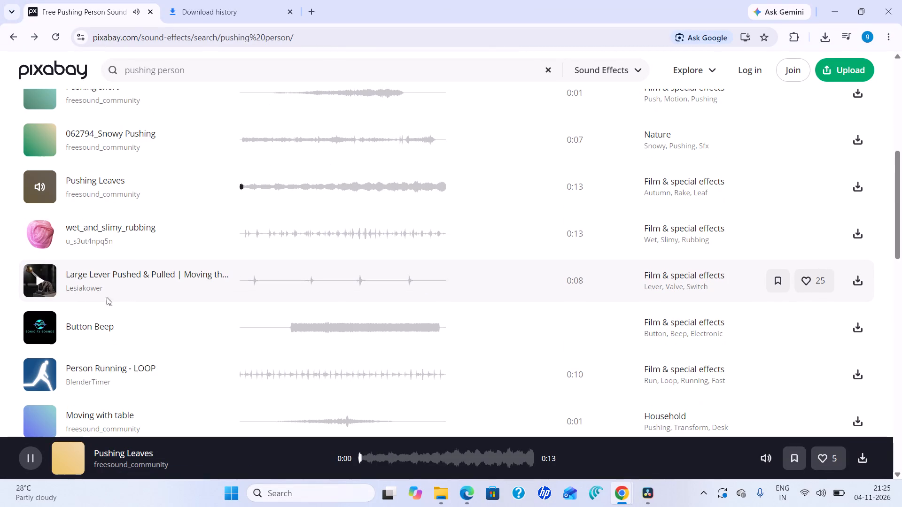
scroll(87, 287, "down", 2)
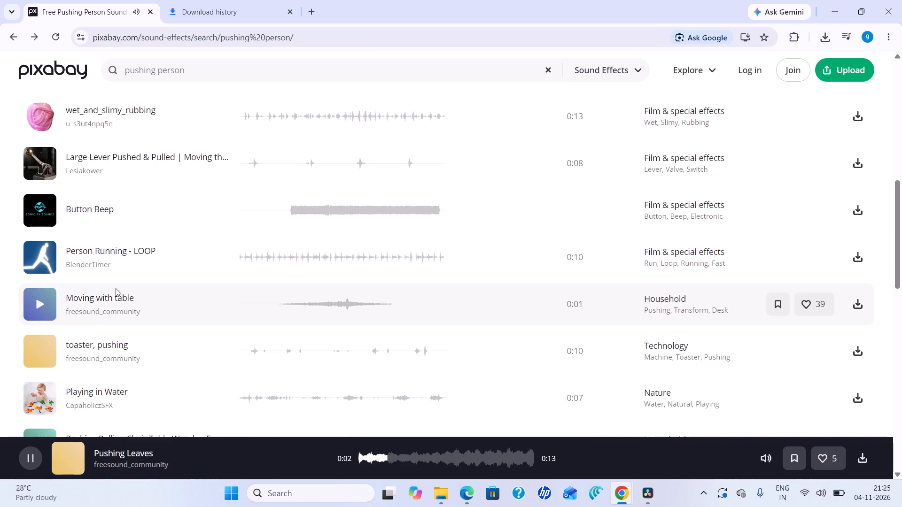
scroll(117, 293, "down", 2)
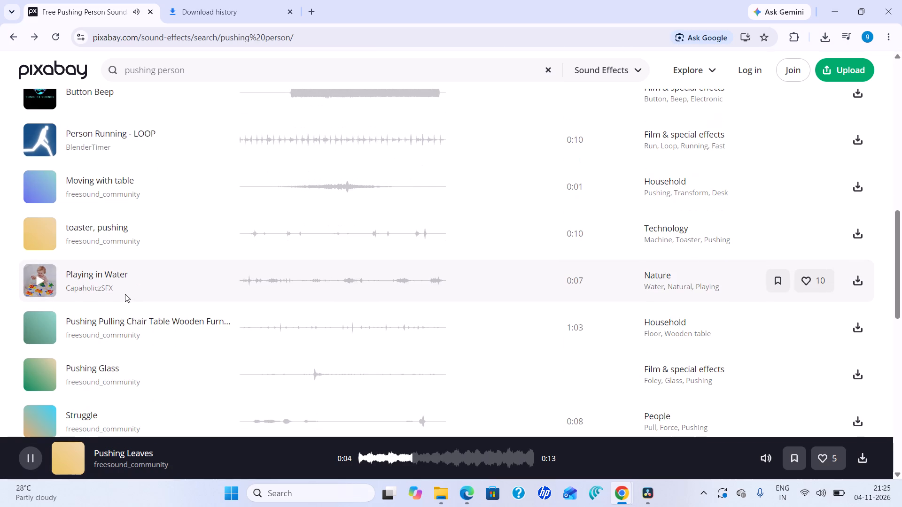
scroll(125, 294, "down", 3)
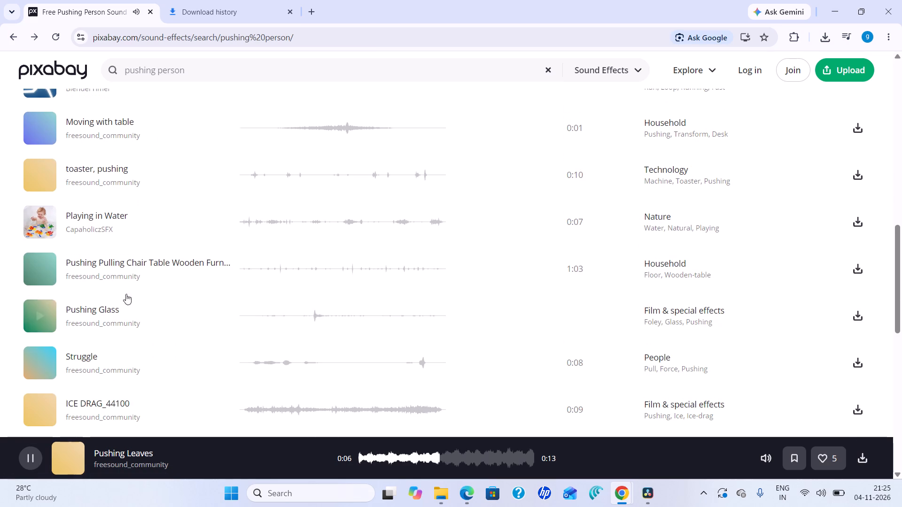
scroll(126, 294, "down", 3)
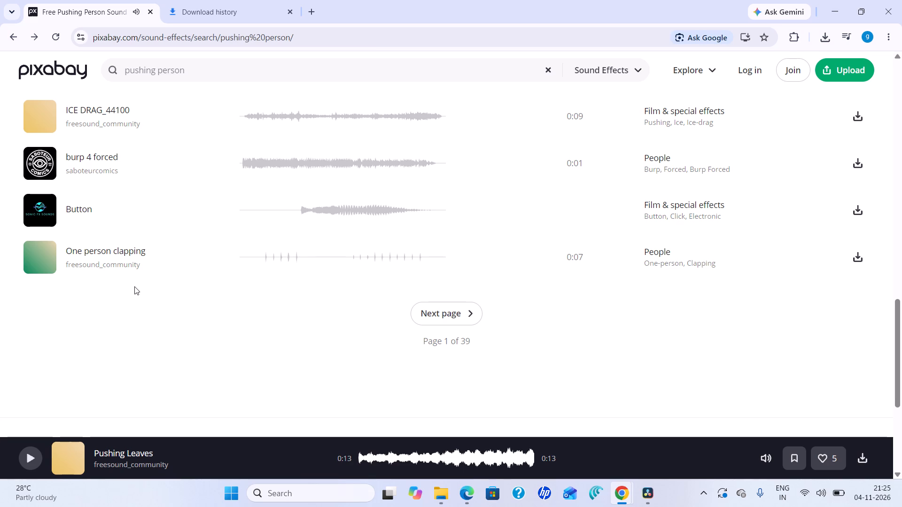
scroll(134, 286, "up", 4)
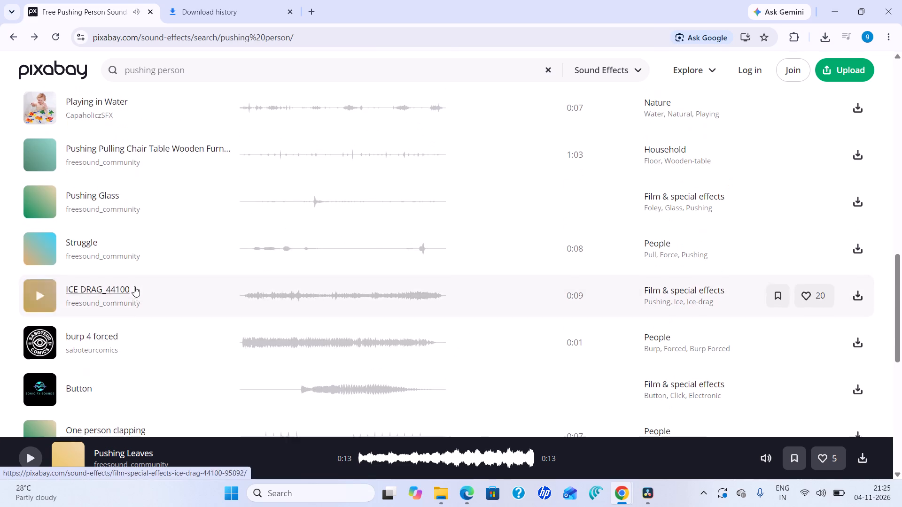
scroll(134, 286, "up", 15)
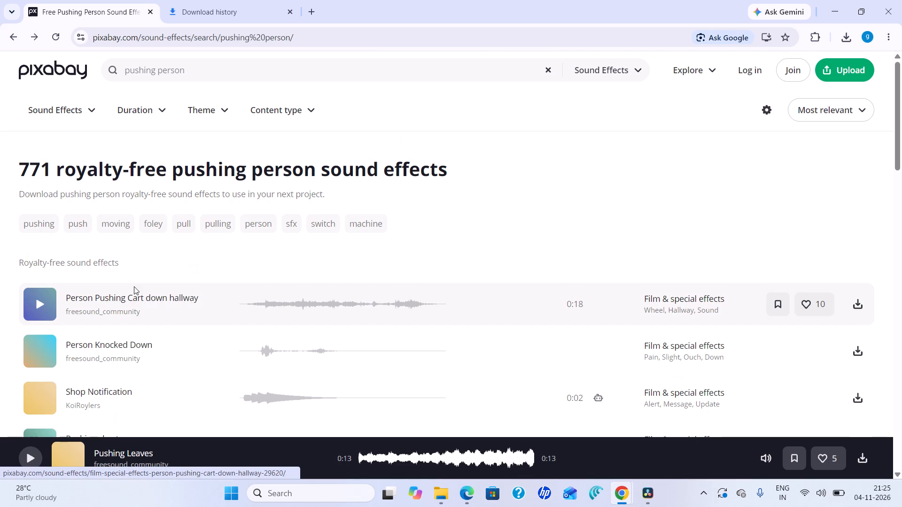
Search the Pixabay sound effects for "holding neck".
left_click(238, 72)
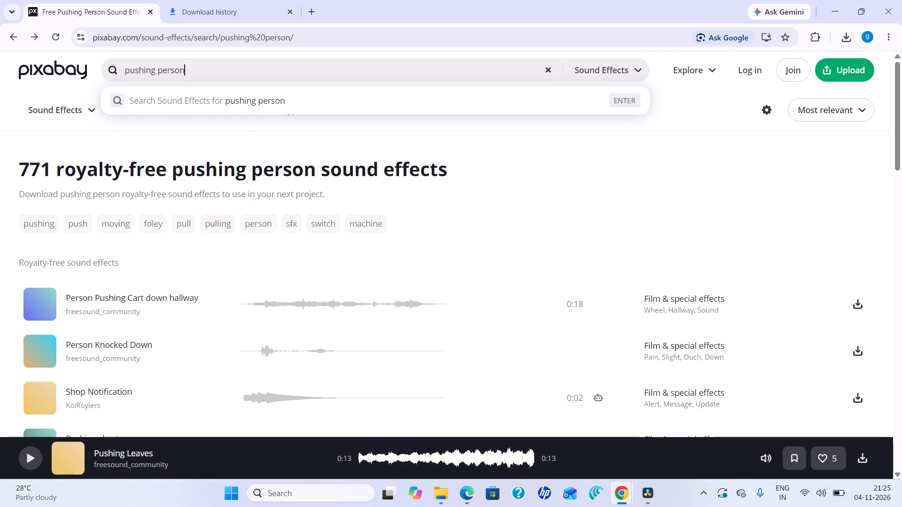
key("BackSpace")
key("BackSpace")
key("BackSpace")
key("BackSpace")
key("BackSpace")
key("BackSpace")
key("BackSpace")
key("BackSpace")
key("BackSpace")
key("BackSpace")
key("BackSpace")
key("BackSpace")
key("BackSpace")
key("BackSpace")
key("BackSpace")
key("BackSpace")
key("BackSpace")
key("BackSpace")
key("BackSpace")
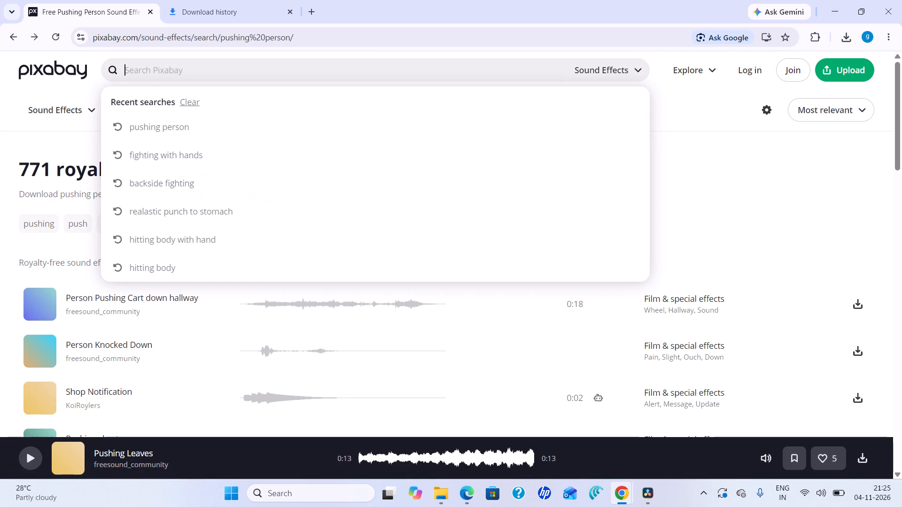
type("hil")
key("BackSpace")
key("BackSpace")
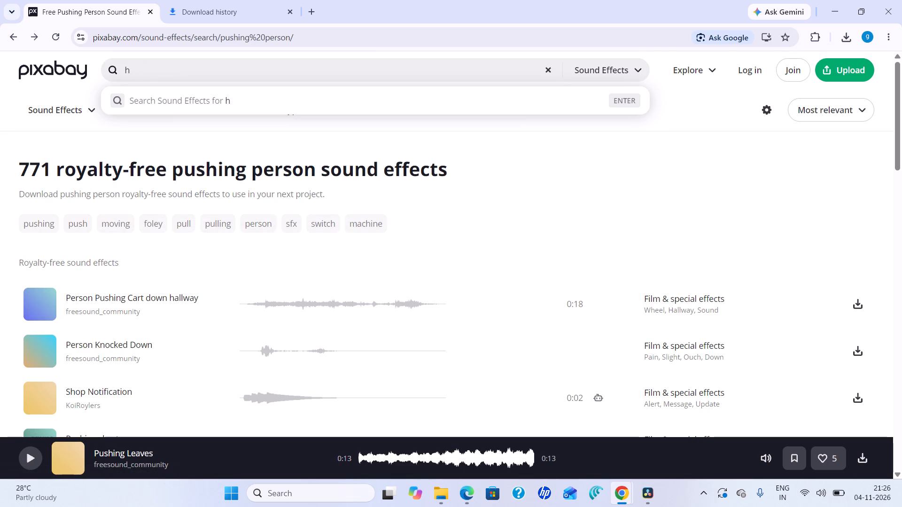
type("olding")
key("space")
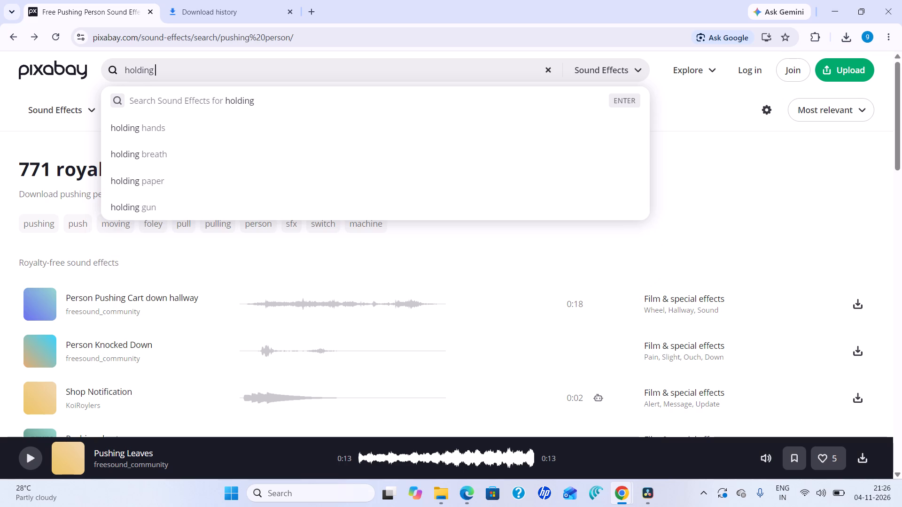
type("neck")
key("Return")
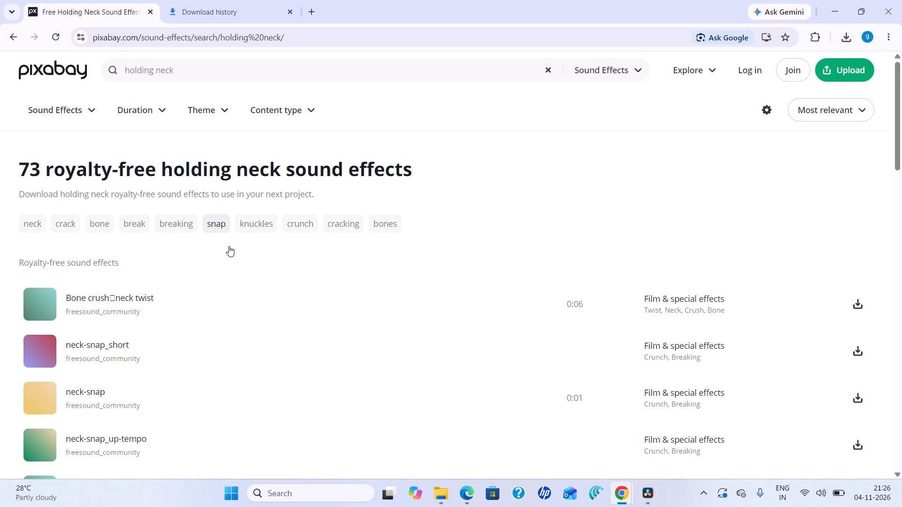
Preview the neck-snap_short, Bone crush neck twist and neck-snap_up-tempo sounds in the "holding neck" results.
scroll(228, 259, "down", 1)
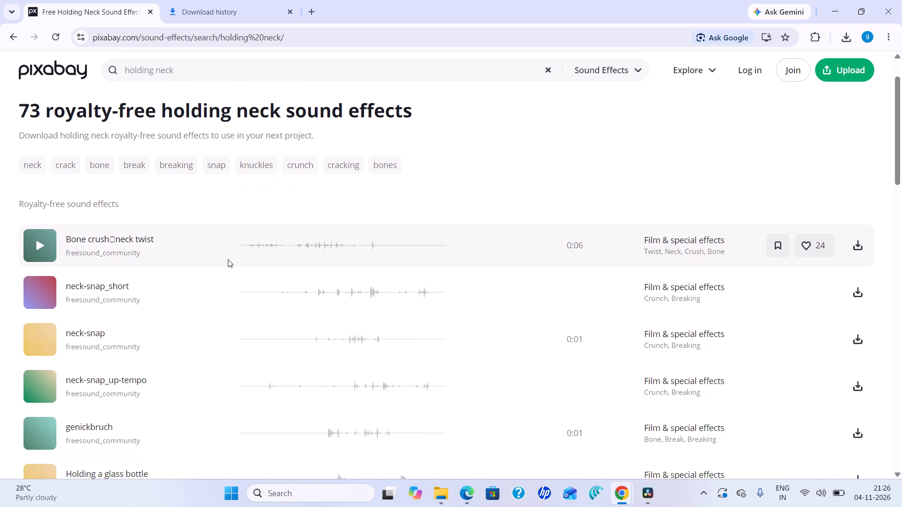
left_click(40, 298)
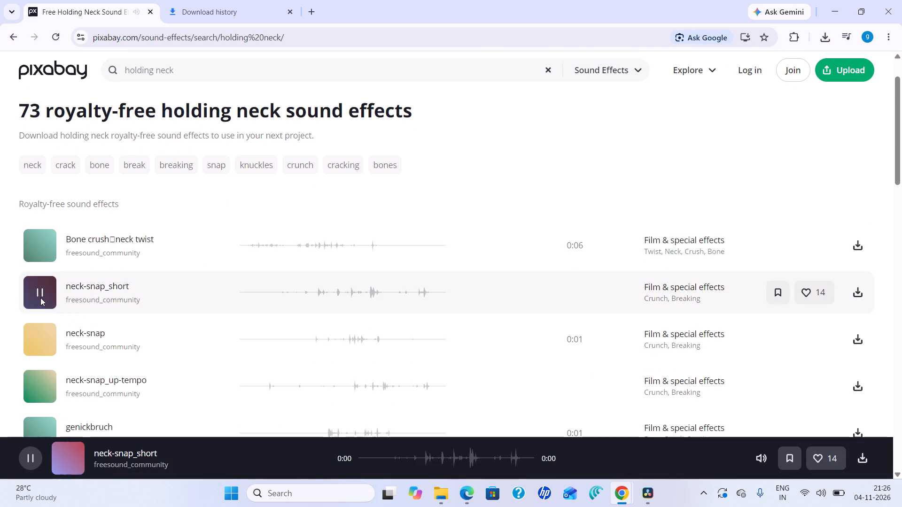
left_click(33, 245)
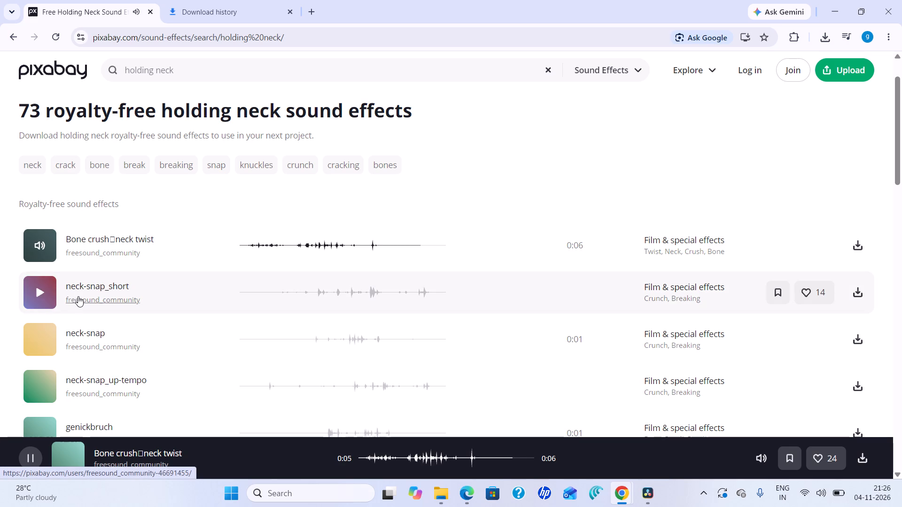
scroll(78, 298, "down", 1)
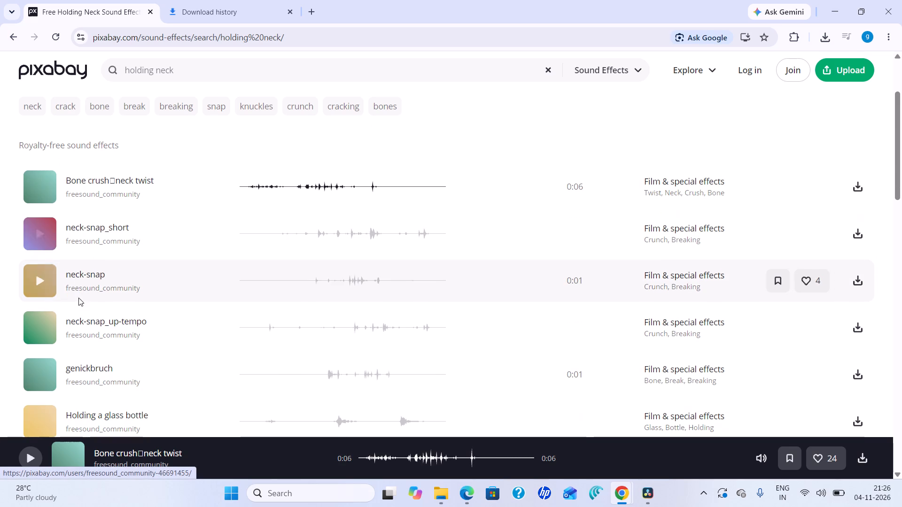
left_click(43, 323)
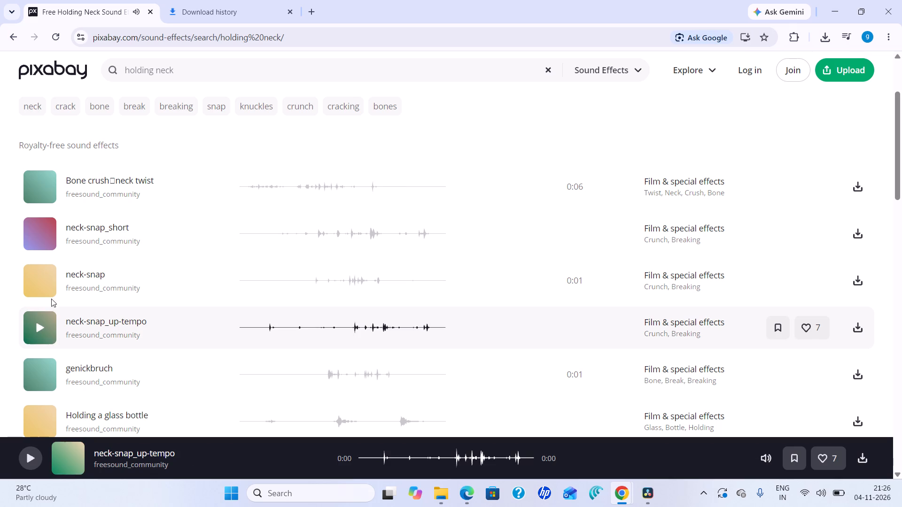
Replay the Bone crush neck twist sound and download it.
left_click(42, 188)
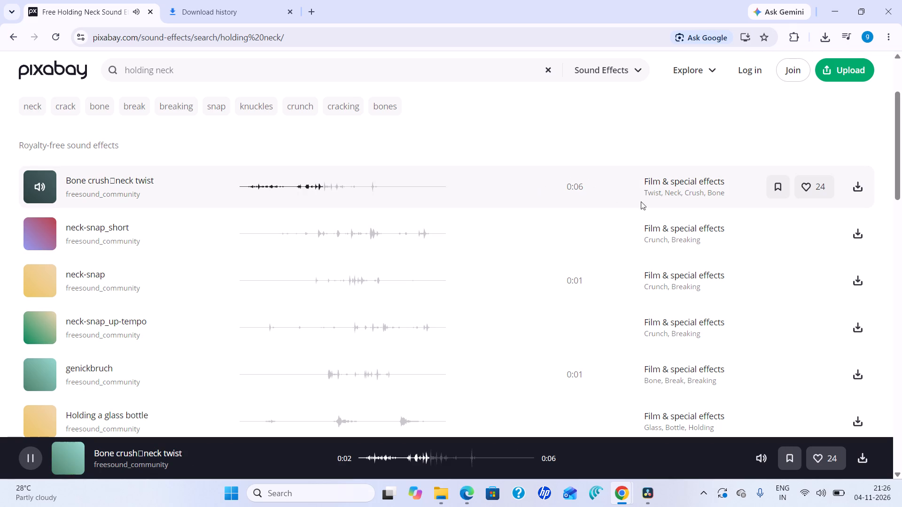
left_click(858, 185)
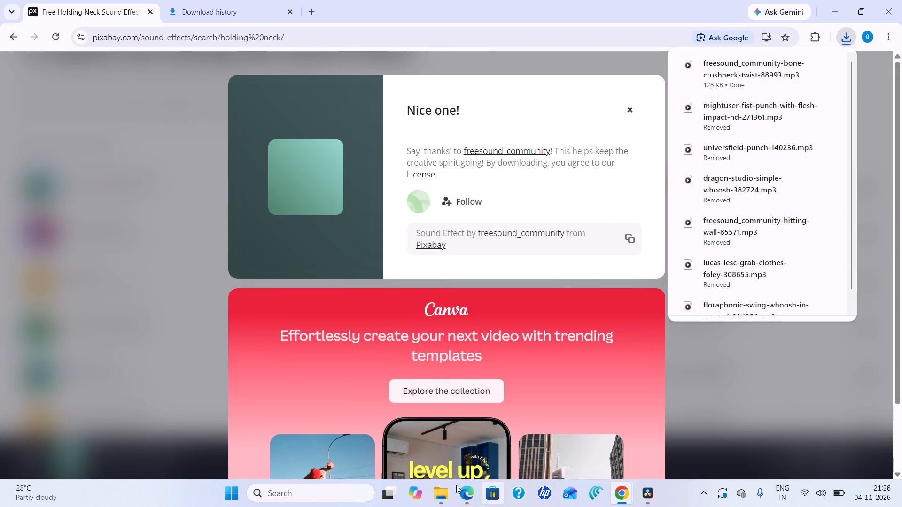
In File Explorer, copy the downloaded freesound_community-bone-crushneck-twist-88993 file from Downloads into the edits folder.
left_click(567, 449)
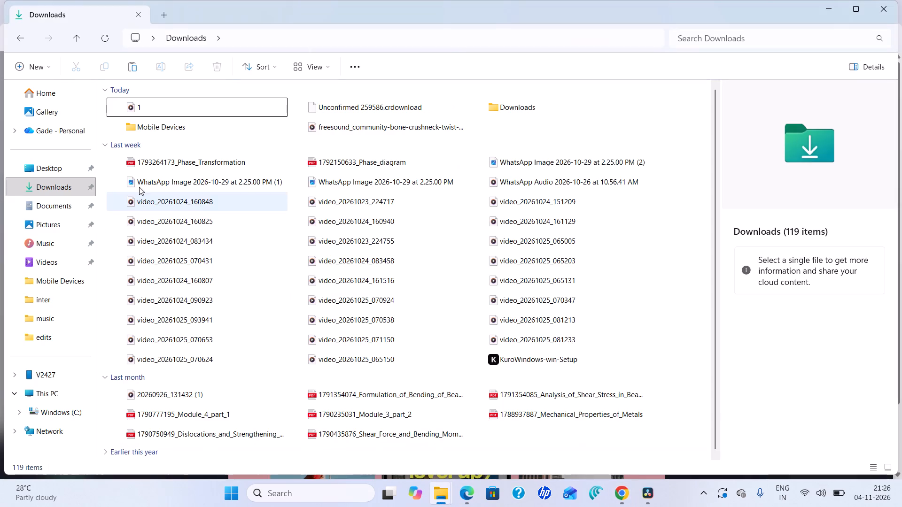
left_click(64, 186)
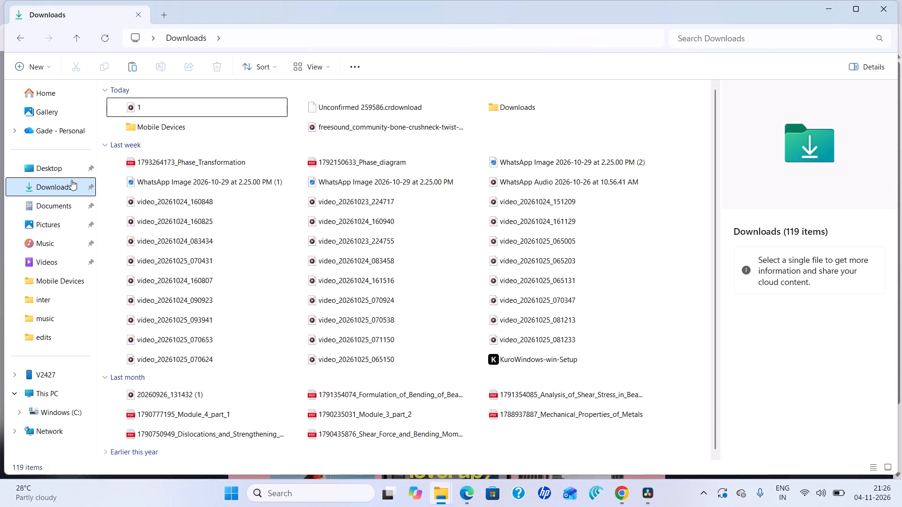
left_click(62, 207)
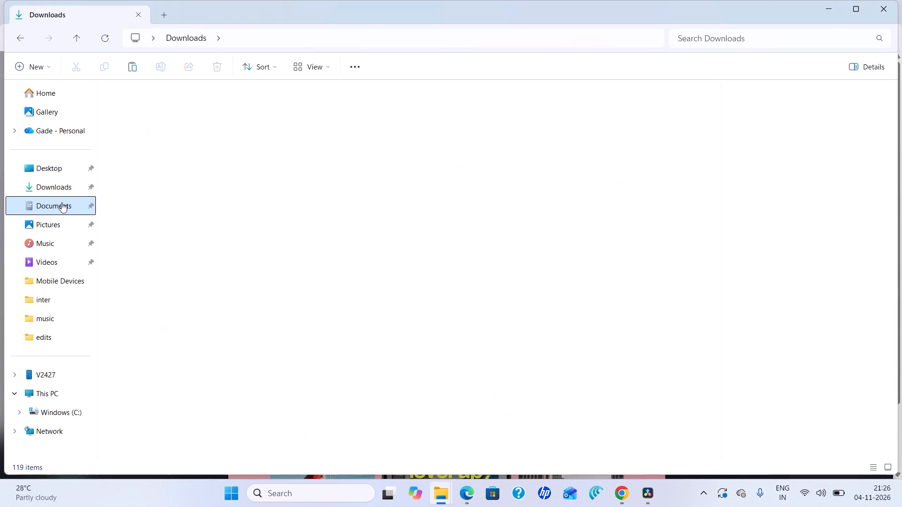
left_click(67, 188)
right_click(160, 111)
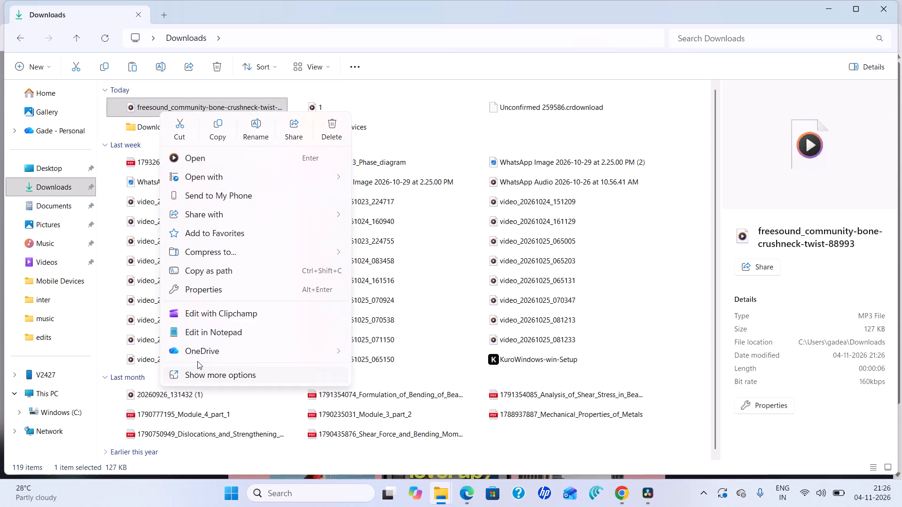
left_click(210, 131)
left_click(41, 339)
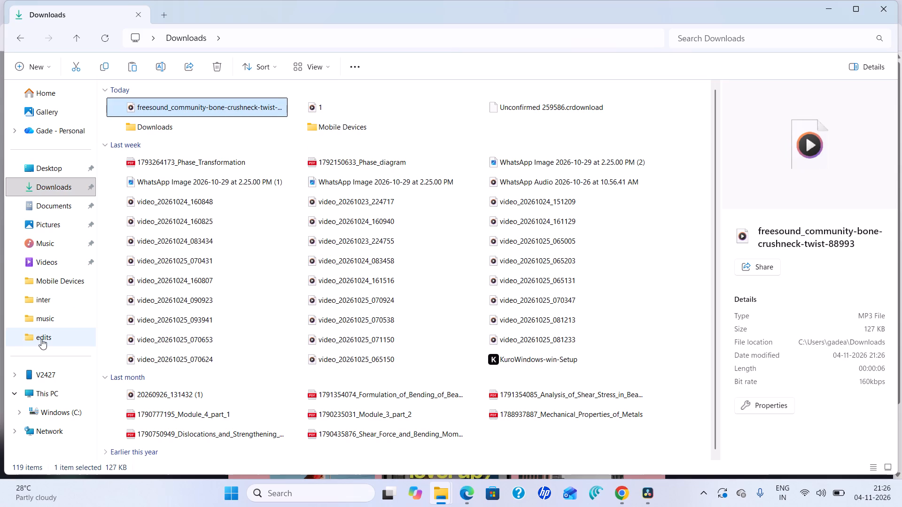
right_click(693, 388)
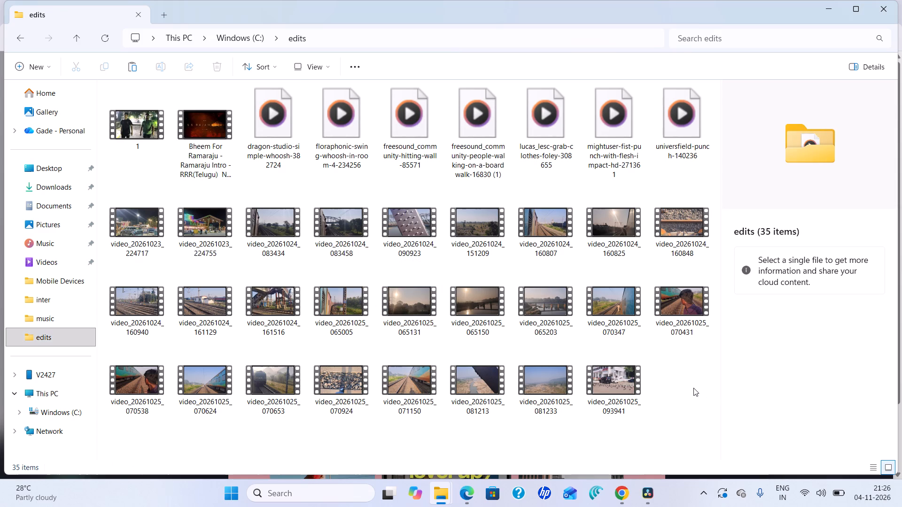
left_click(715, 402)
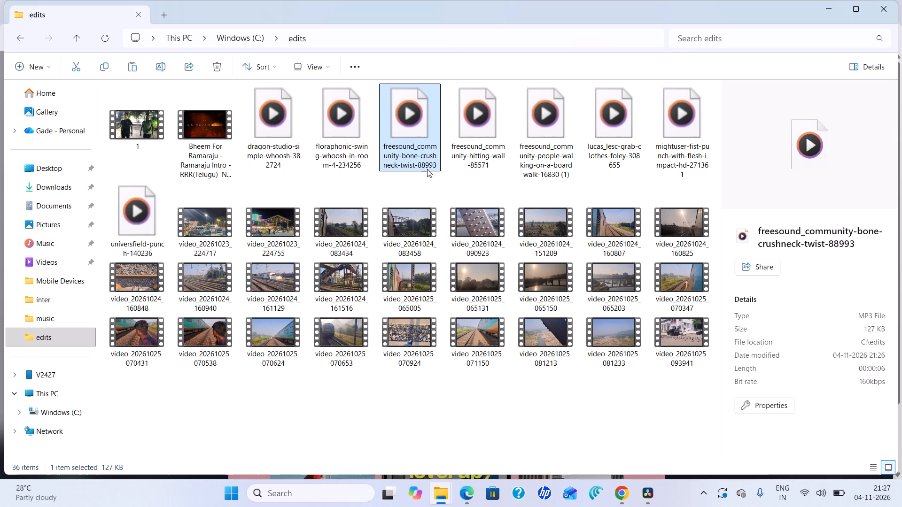
Switch to DaVinci Resolve and import the bone-crushneck-twist sound from the edits folder into the killu bin.
left_click(653, 502)
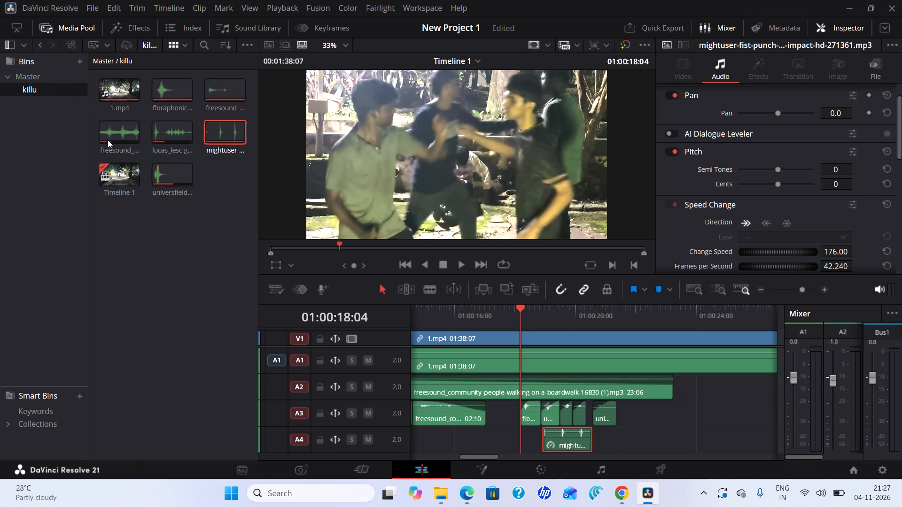
left_click(241, 470)
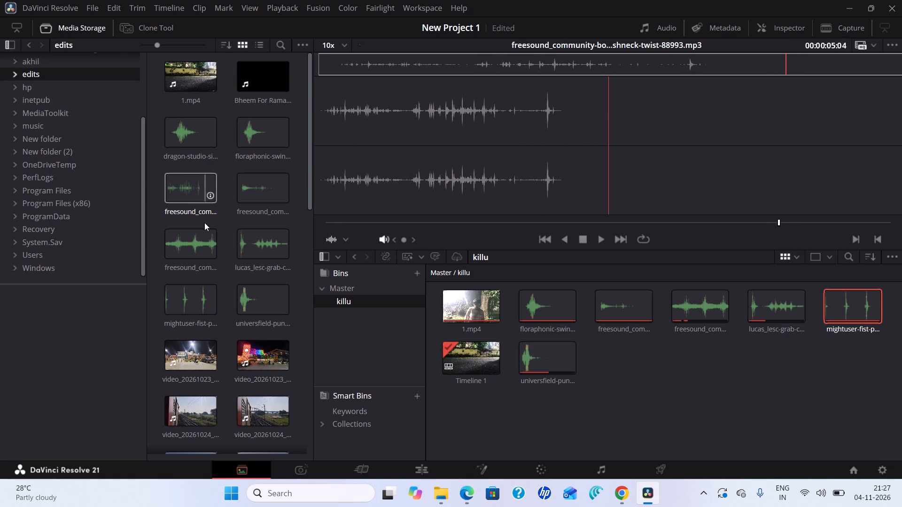
left_click_drag(185, 186, 534, 338)
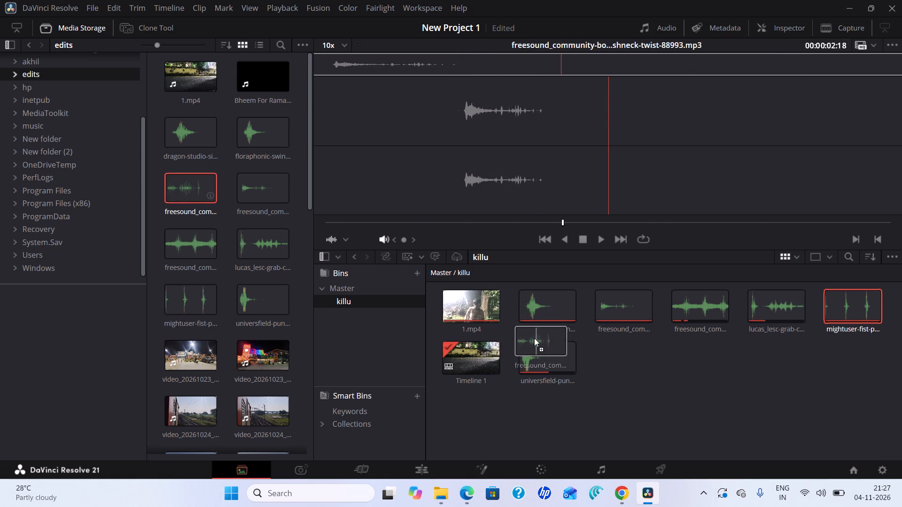
left_click_drag(534, 338, 600, 352)
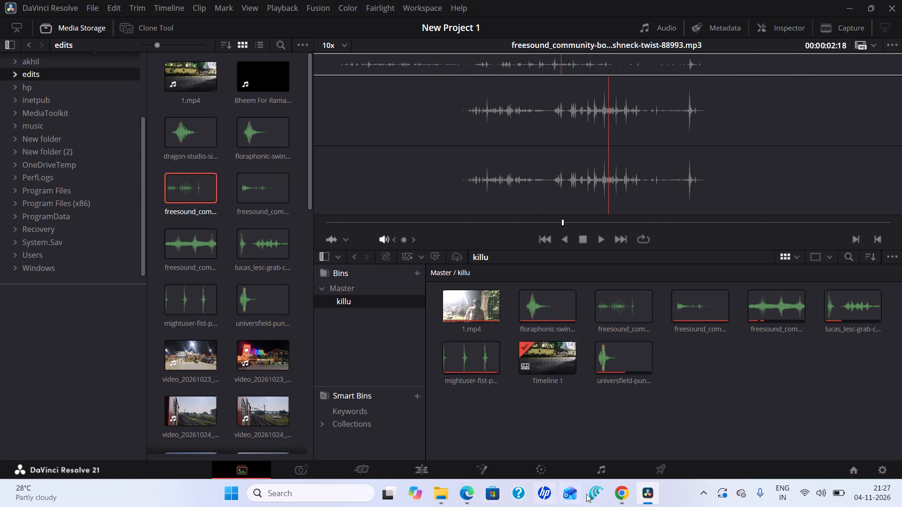
On the Edit page, place the bone-crushneck-twist sound on audio track A3 starting at about 01:00:19, over the punch clips.
left_click(422, 464)
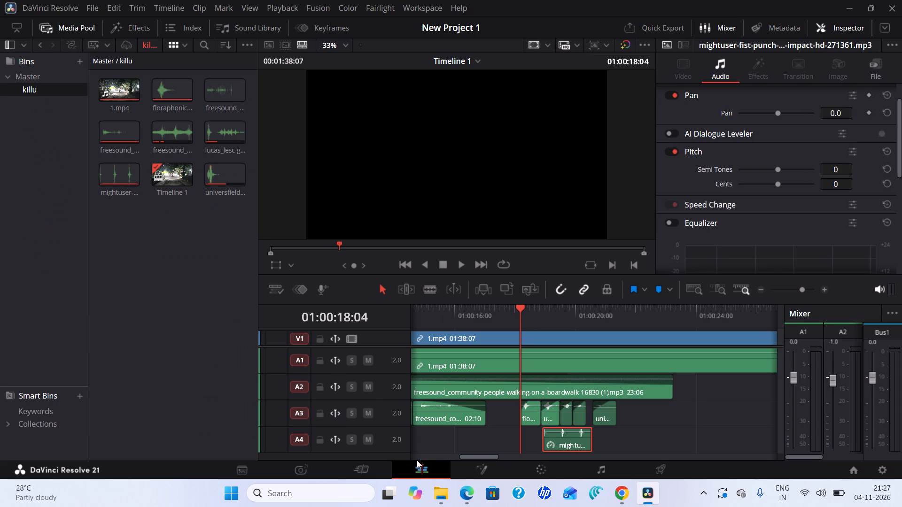
left_click_drag(211, 94, 217, 96)
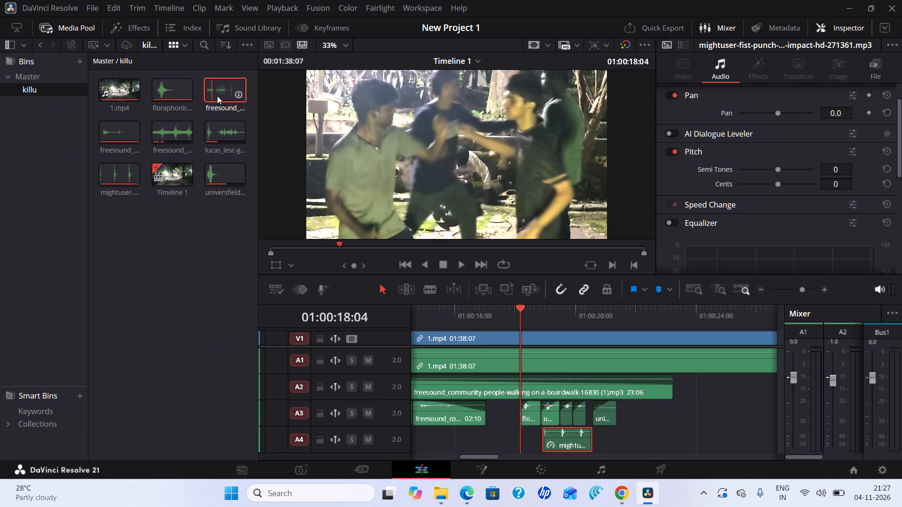
left_click_drag(217, 96, 588, 441)
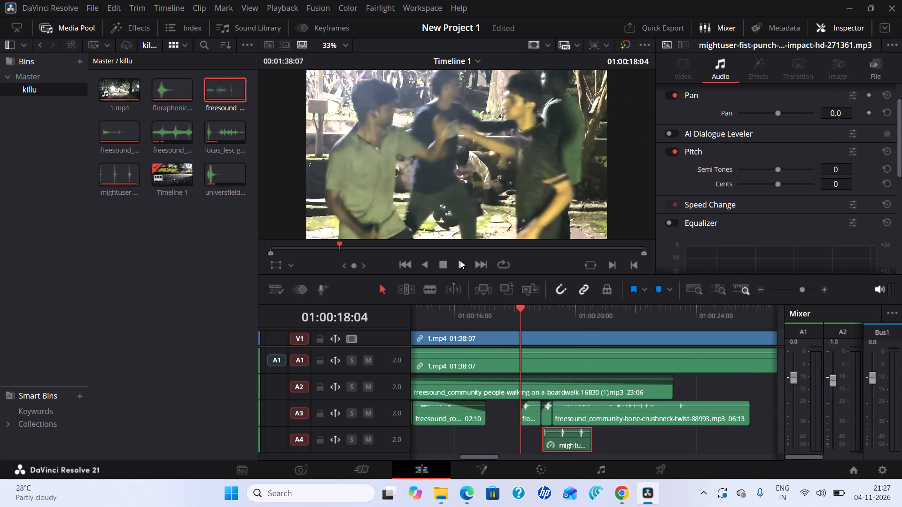
Play back the placed bone-crushneck-twist sound with the video and trim the clip's end to a duration of 03:16.
left_click(460, 261)
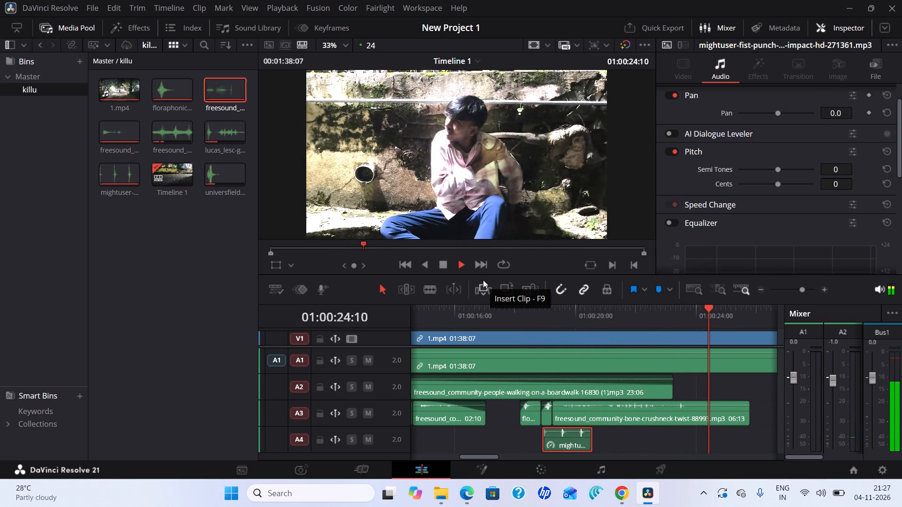
left_click(443, 263)
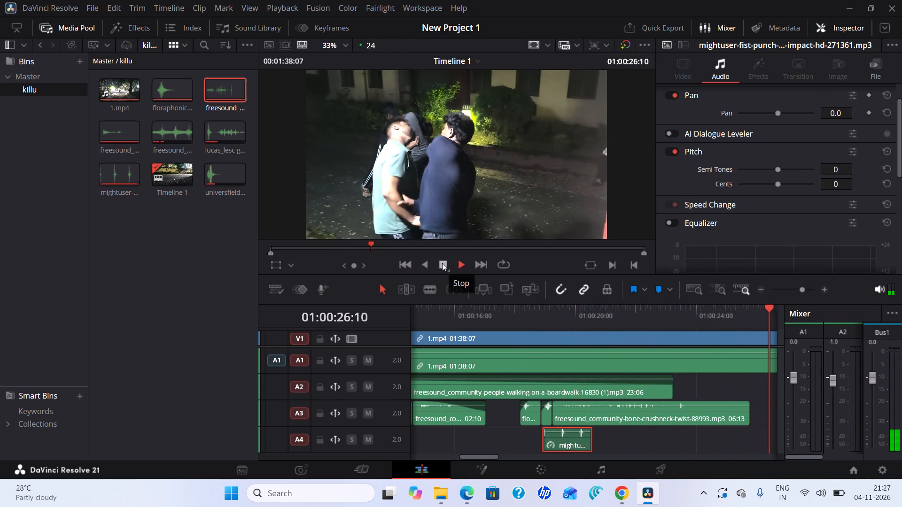
left_click_drag(748, 413, 744, 415)
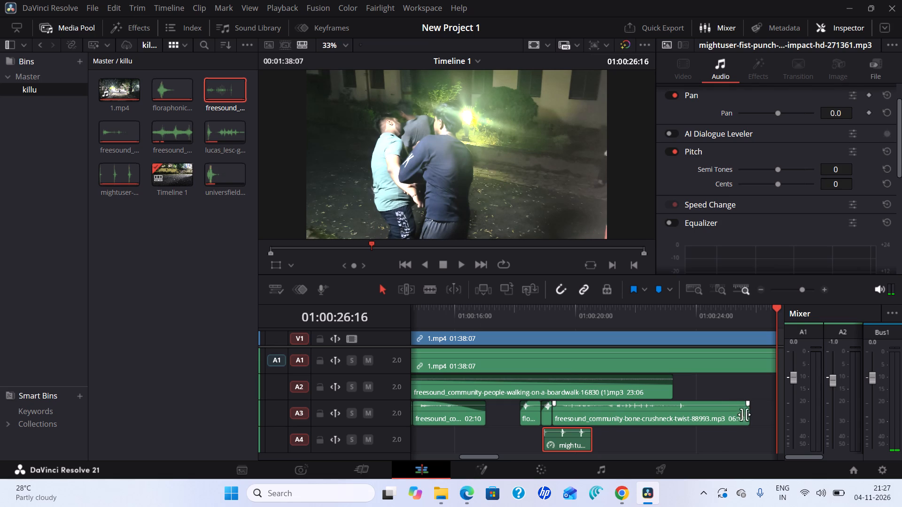
left_click_drag(744, 415, 661, 427)
Scrub through the fight footage from about 01:00:19 to 01:00:23 to check the bone-crushneck-twist sound against the neck-grab action.
left_click_drag(778, 310, 712, 319)
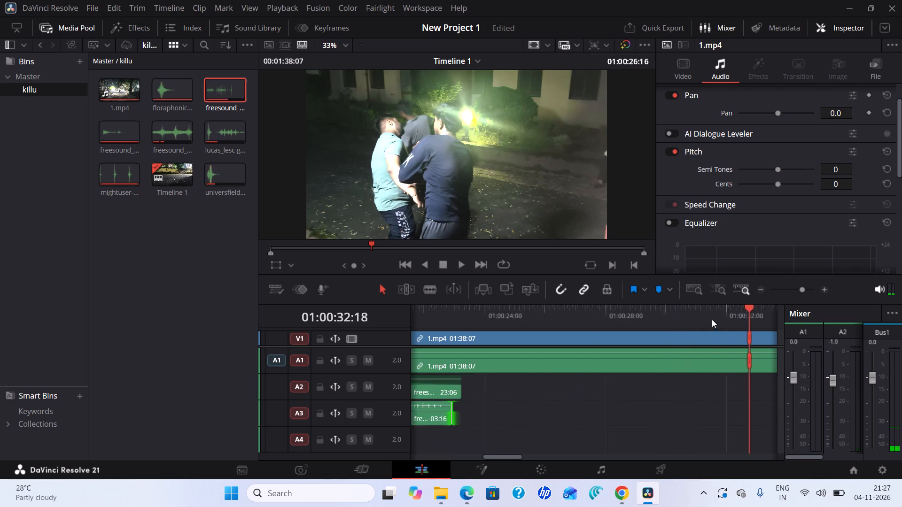
left_click_drag(712, 319, 482, 323)
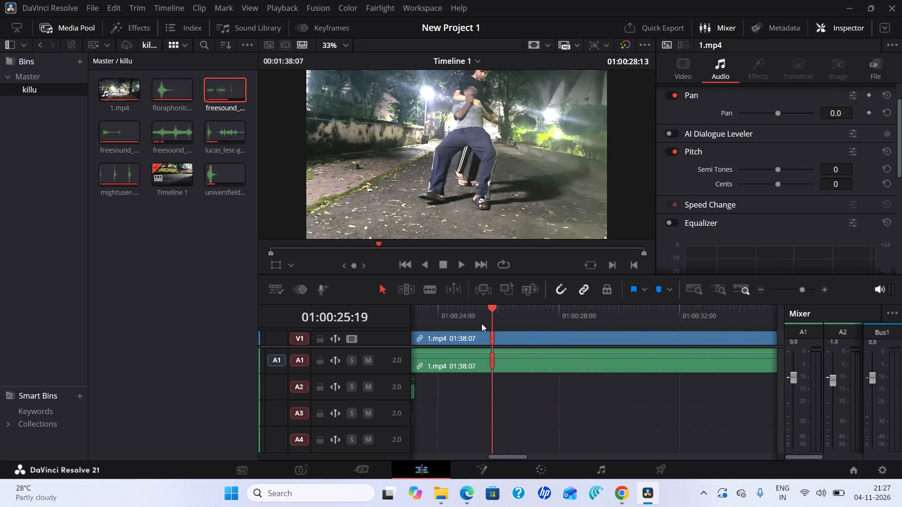
left_click_drag(482, 323, 420, 323)
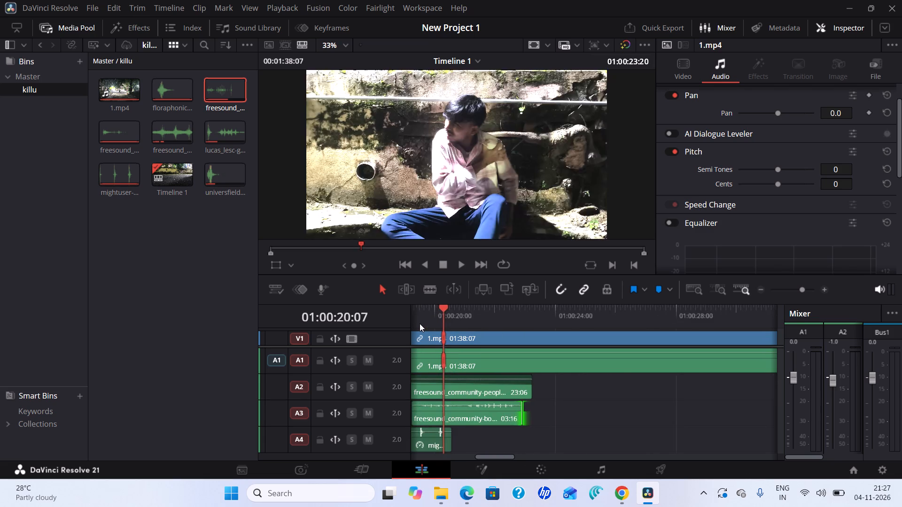
left_click_drag(420, 323, 513, 346)
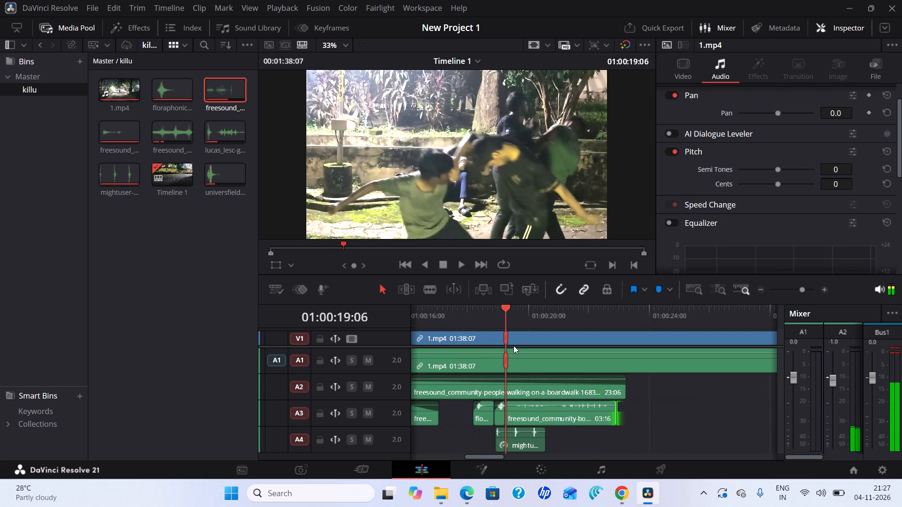
left_click_drag(513, 346, 521, 349)
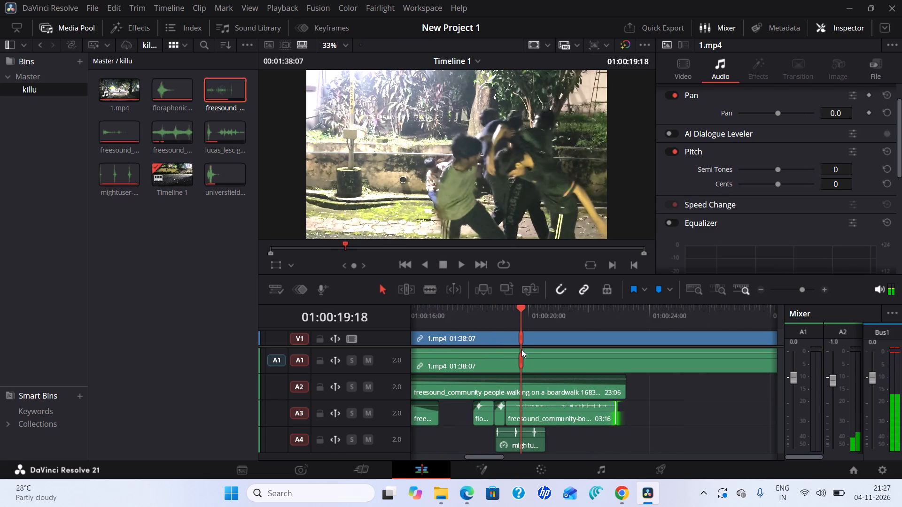
left_click_drag(521, 349, 533, 355)
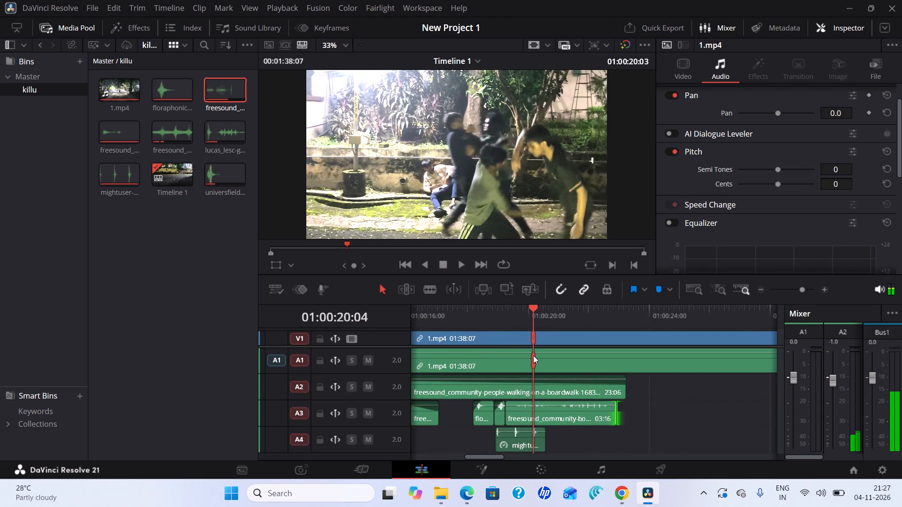
left_click_drag(533, 355, 548, 361)
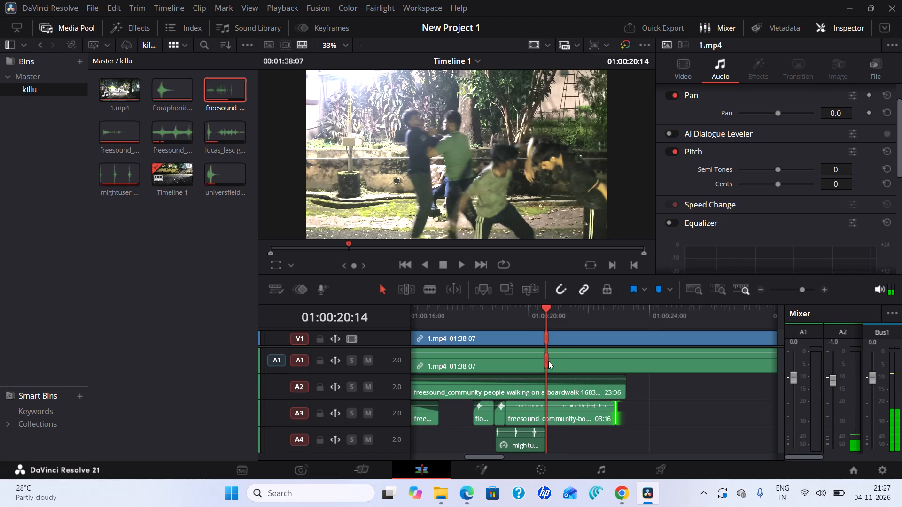
left_click_drag(548, 361, 565, 365)
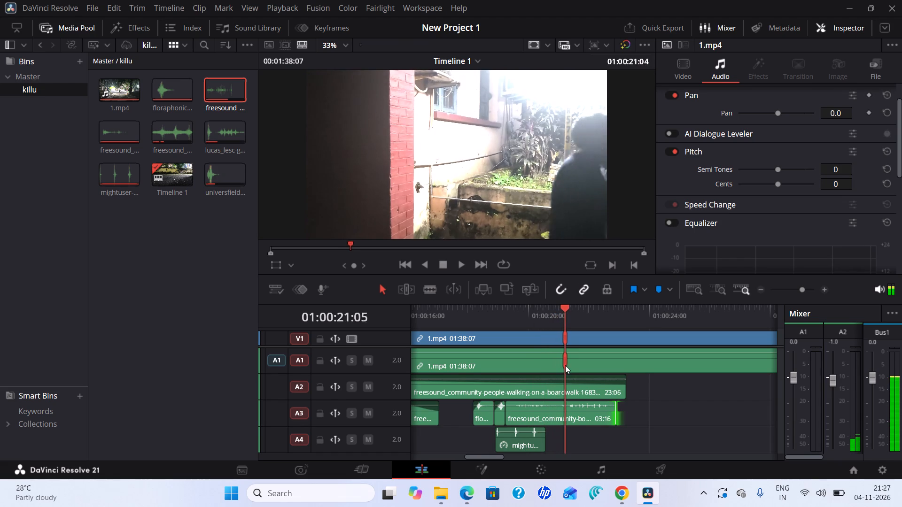
left_click_drag(565, 365, 579, 371)
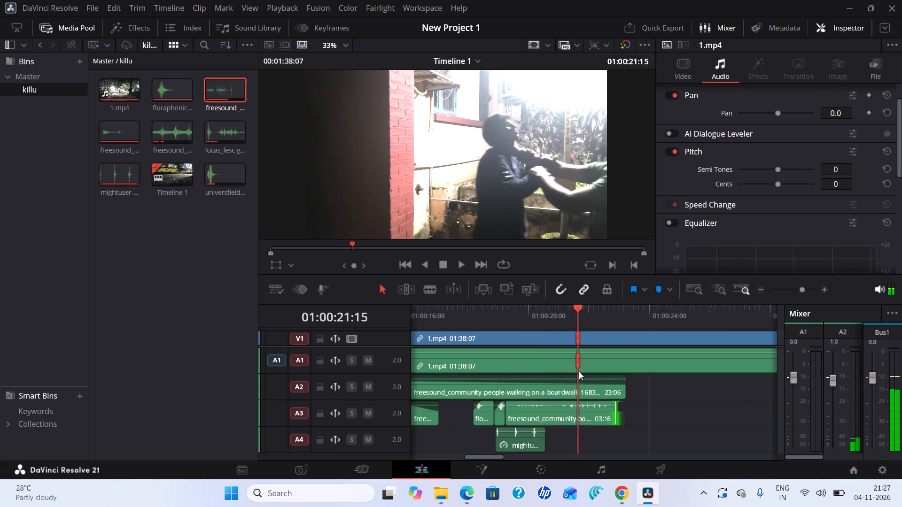
left_click_drag(579, 371, 590, 376)
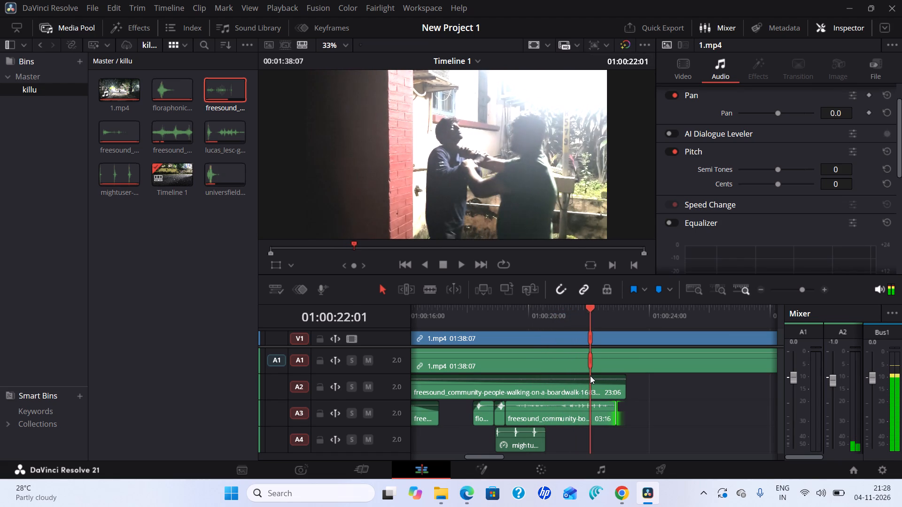
left_click_drag(590, 376, 600, 383)
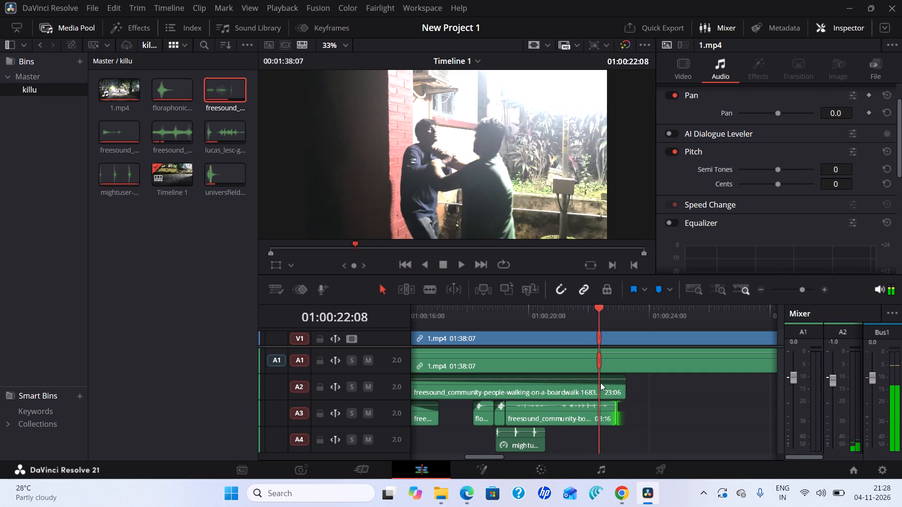
left_click_drag(600, 383, 614, 392)
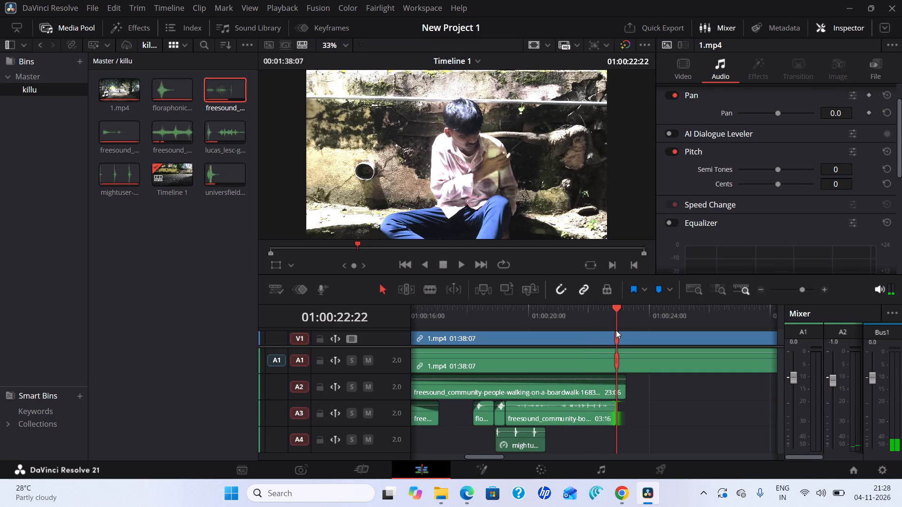
Trim the end of the bone-crushneck-twist clip on A3 to 01:00:22:13, for a duration of 03:07.
left_click_drag(619, 304, 603, 316)
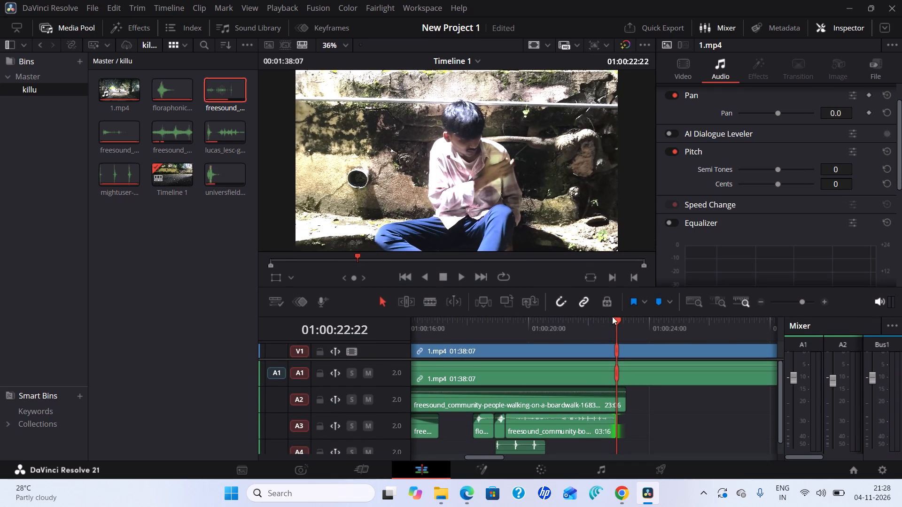
left_click_drag(620, 320, 613, 324)
left_click(621, 317)
left_click_drag(617, 321, 612, 324)
left_click_drag(617, 318, 606, 324)
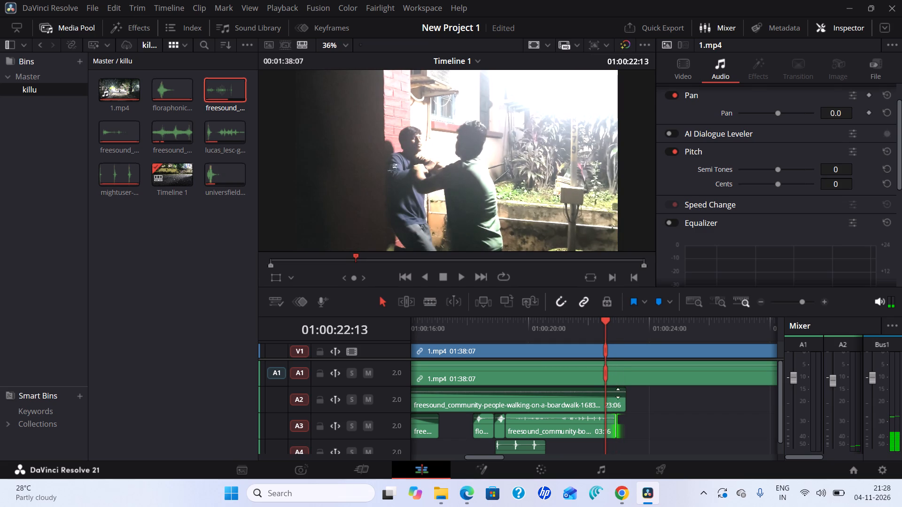
left_click_drag(614, 426, 614, 426)
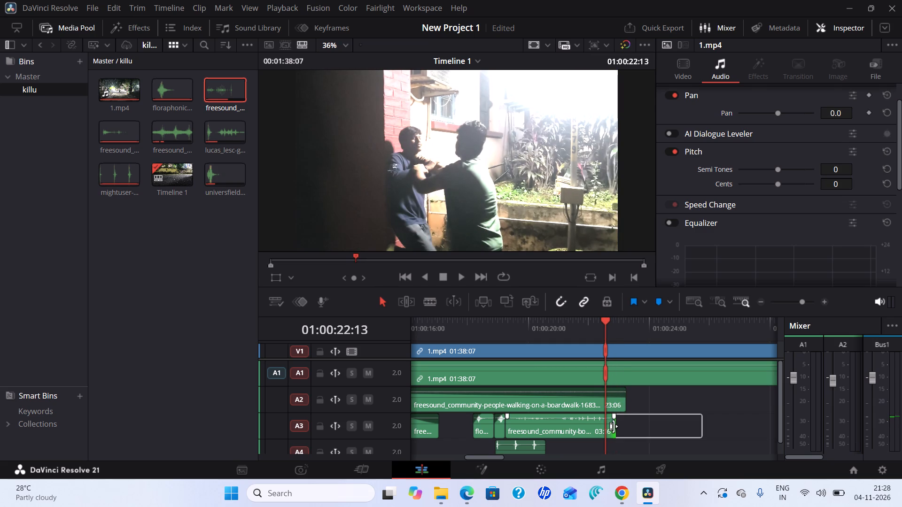
left_click_drag(614, 426, 605, 431)
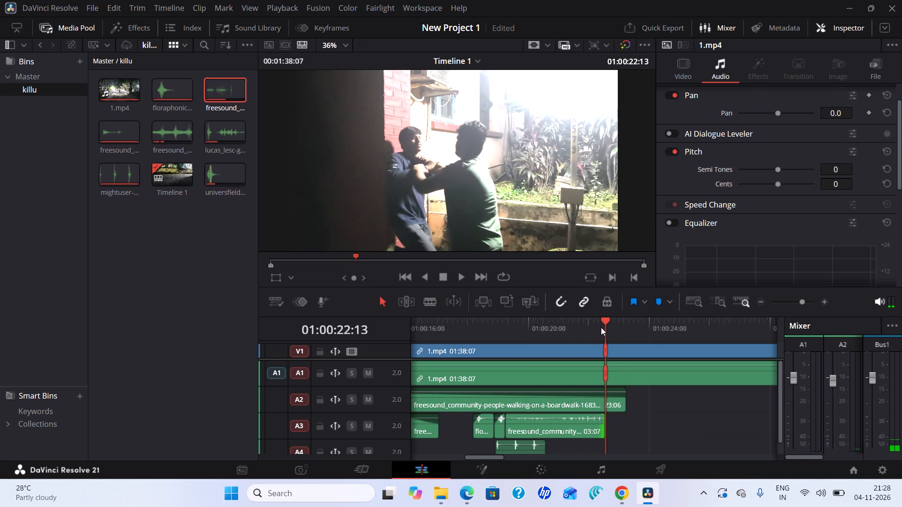
Place the floraphonic swing whoosh sound on audio track A3 at 01:00:22:13, directly after the bone-crushneck-twist clip.
left_click_drag(603, 322, 601, 329)
left_click_drag(601, 329, 605, 326)
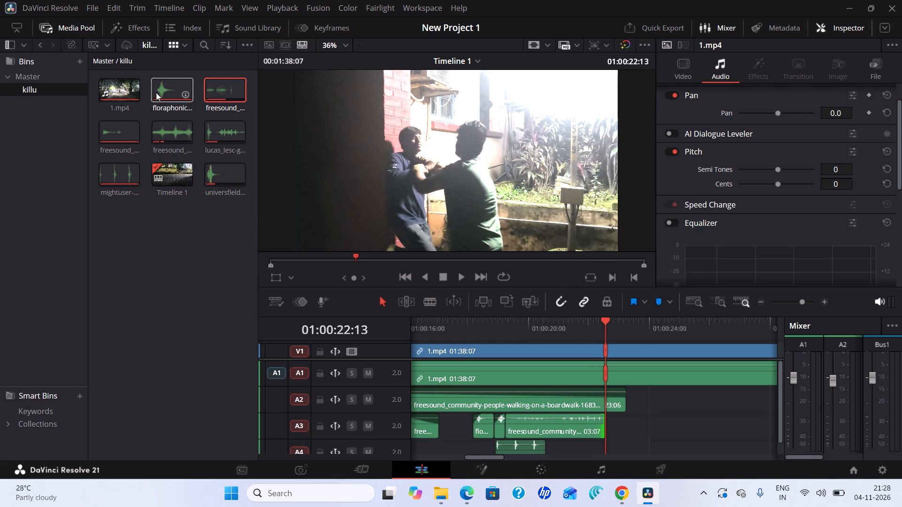
left_click_drag(161, 92, 161, 92)
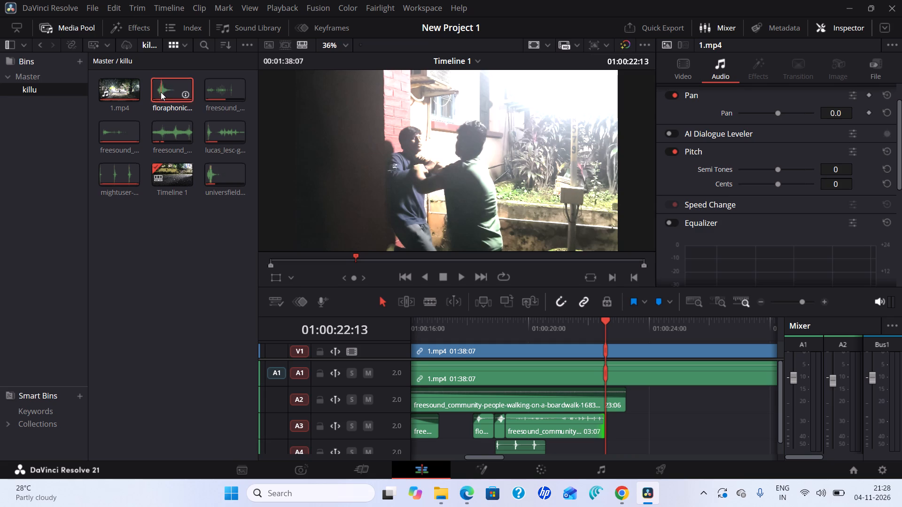
left_click_drag(161, 92, 625, 425)
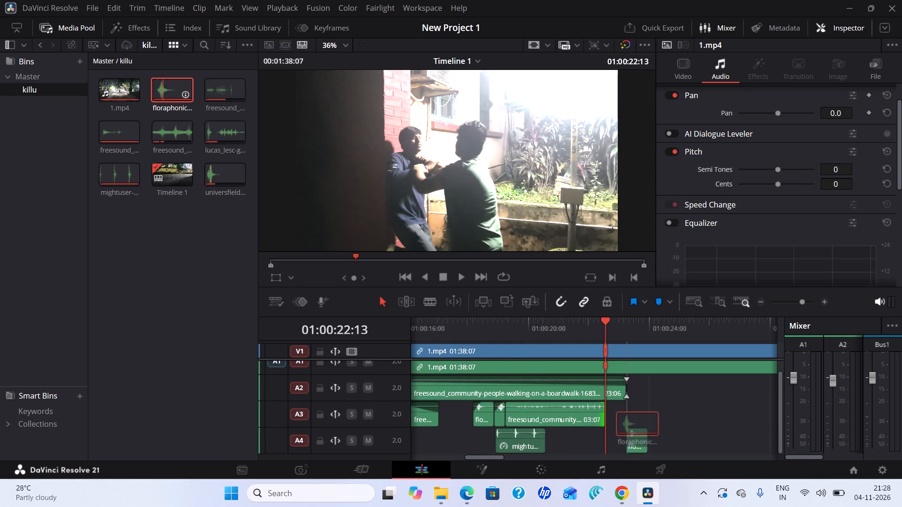
left_click_drag(625, 425, 608, 414)
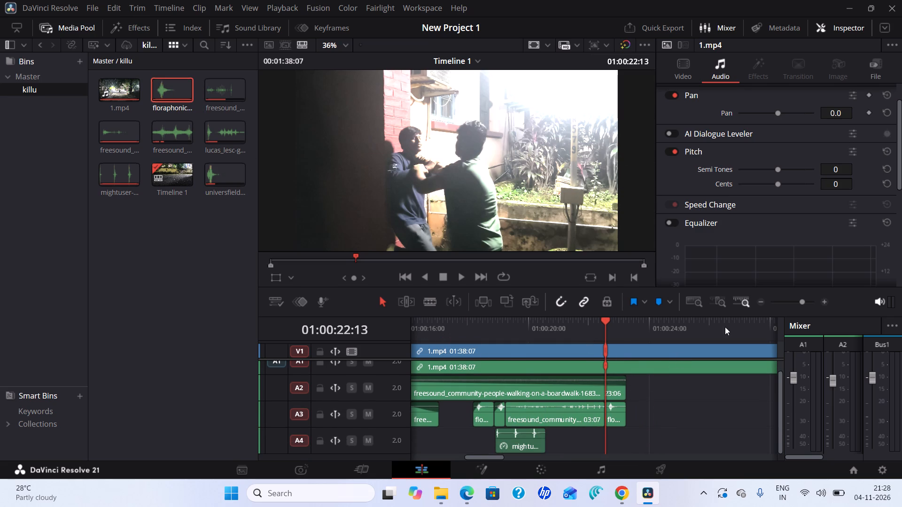
Roll the edit between the bone-crushneck-twist and floraphonic swing clips to durations of 03:09 and 00:15, and play back the result.
left_click_drag(801, 299, 806, 299)
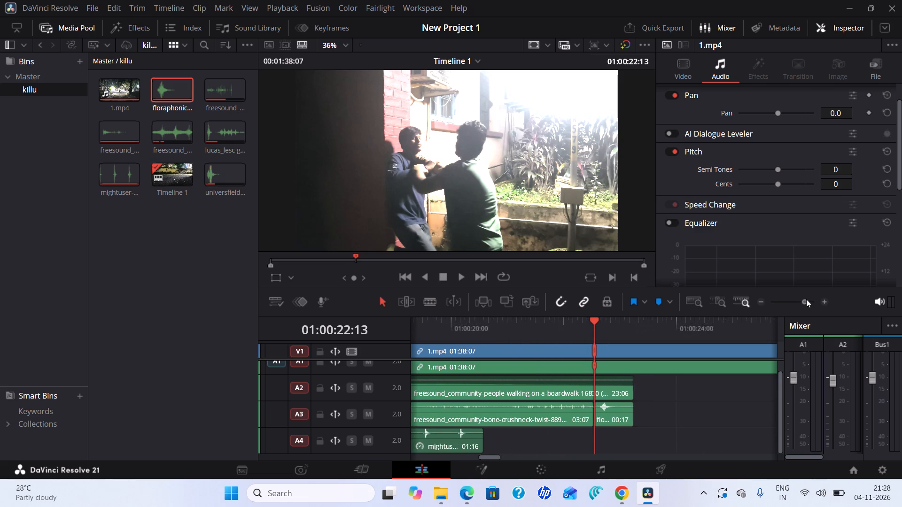
left_click_drag(806, 299, 807, 299)
left_click_drag(593, 318, 589, 323)
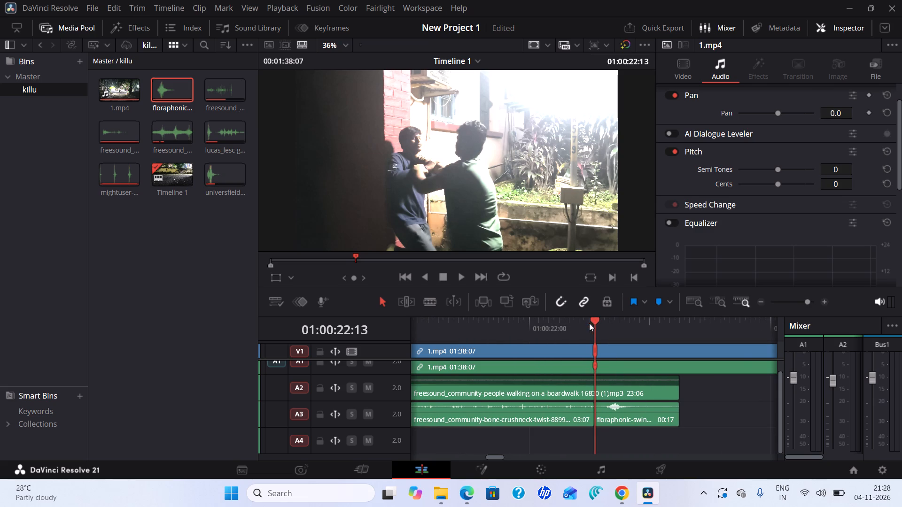
left_click_drag(589, 323, 580, 329)
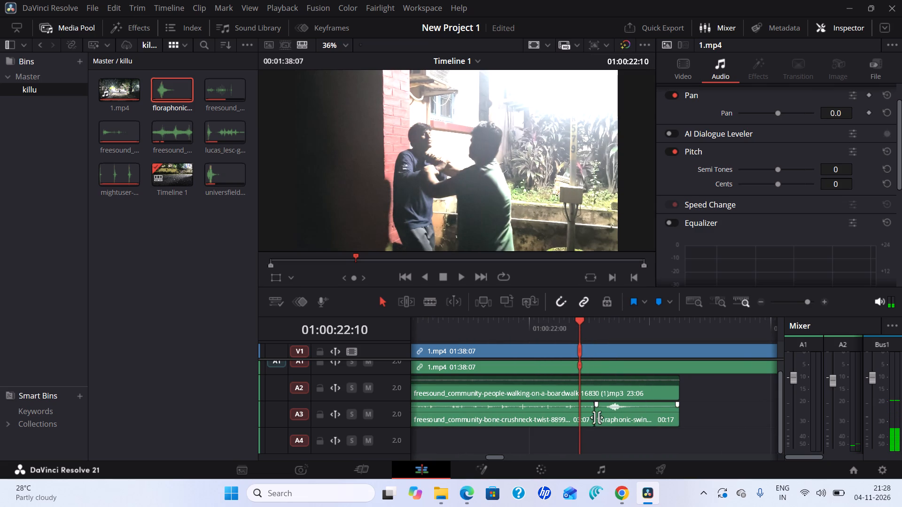
left_click_drag(596, 416, 609, 420)
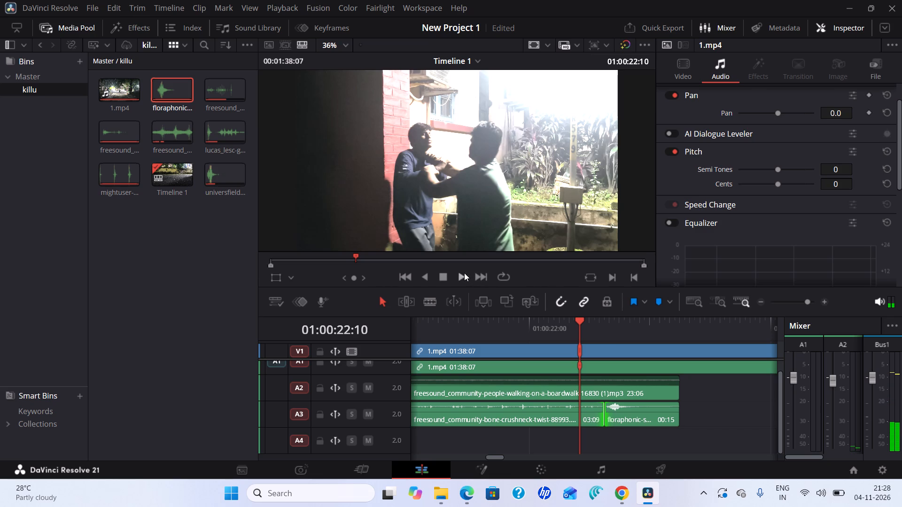
left_click(462, 274)
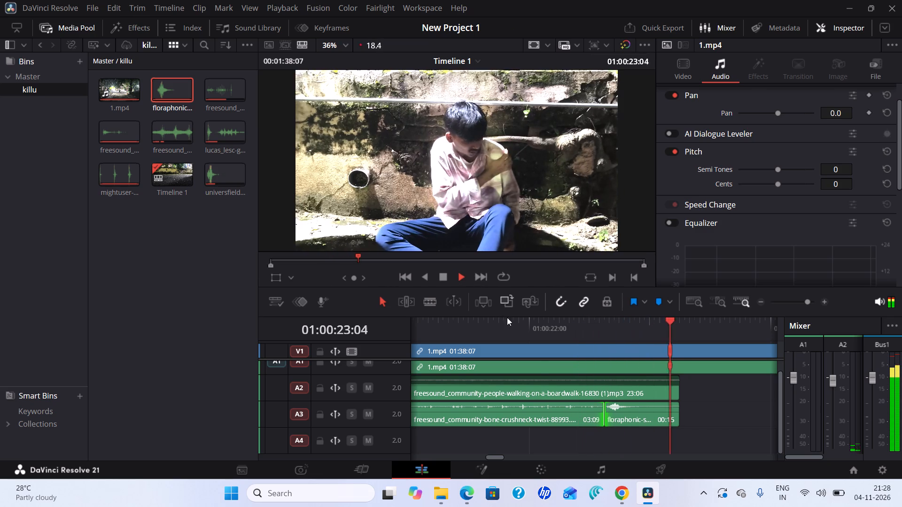
left_click(438, 277)
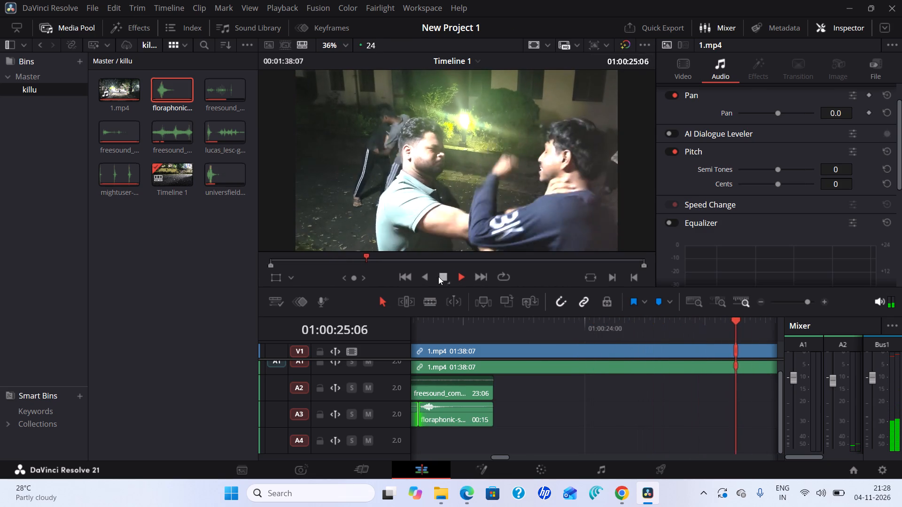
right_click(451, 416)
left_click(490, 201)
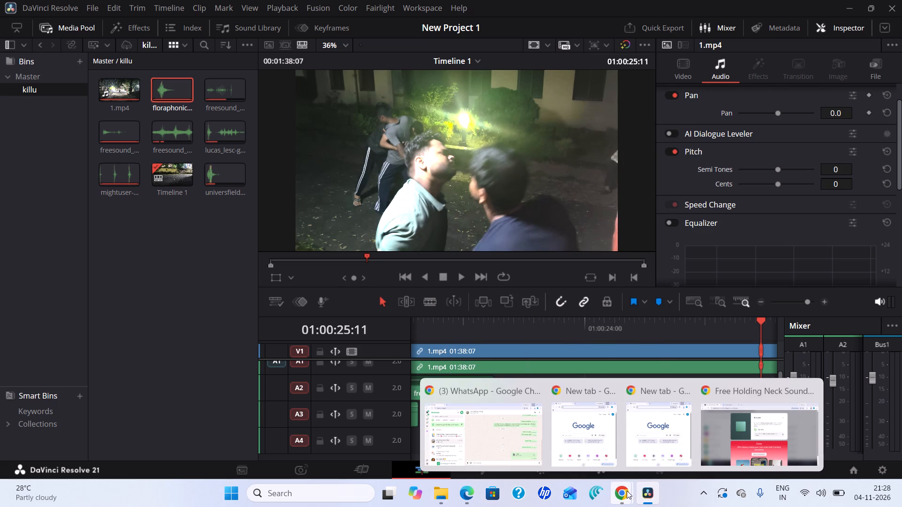
Switch to the Pixabay page in Chrome, dismiss the download message, and search the sound effects for "hitting wall".
left_click(730, 438)
left_click(632, 110)
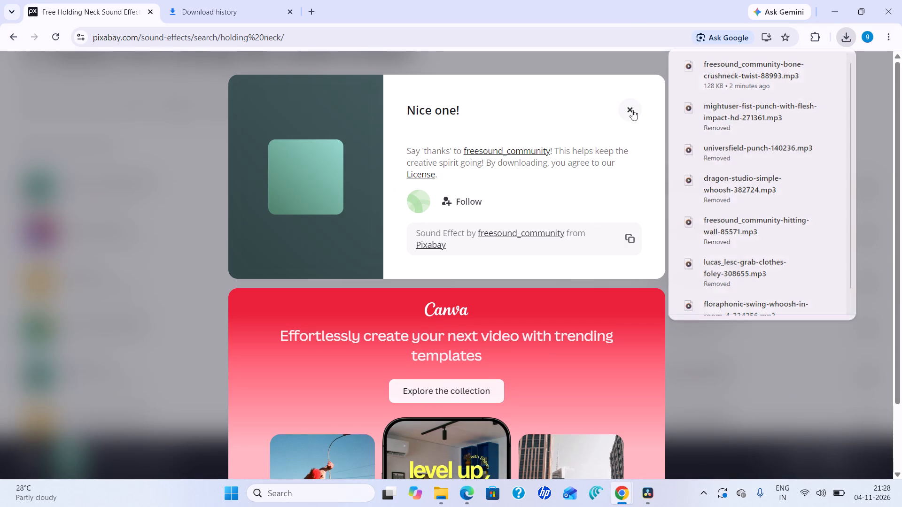
left_click(260, 78)
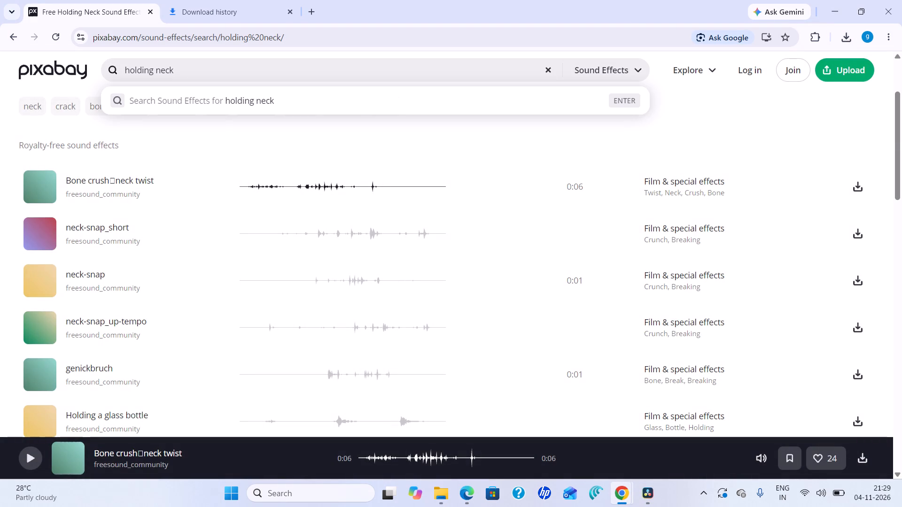
key("BackSpace")
key("BackSpace")
key("BackSpace")
key("BackSpace")
key("BackSpace")
key("BackSpace")
key("BackSpace")
key("BackSpace")
key("BackSpace")
key("BackSpace")
key("BackSpace")
key("BackSpace")
key("BackSpace")
key("BackSpace")
key("BackSpace")
key("BackSpace")
key("BackSpace")
type("hitting wall")
key("Return")
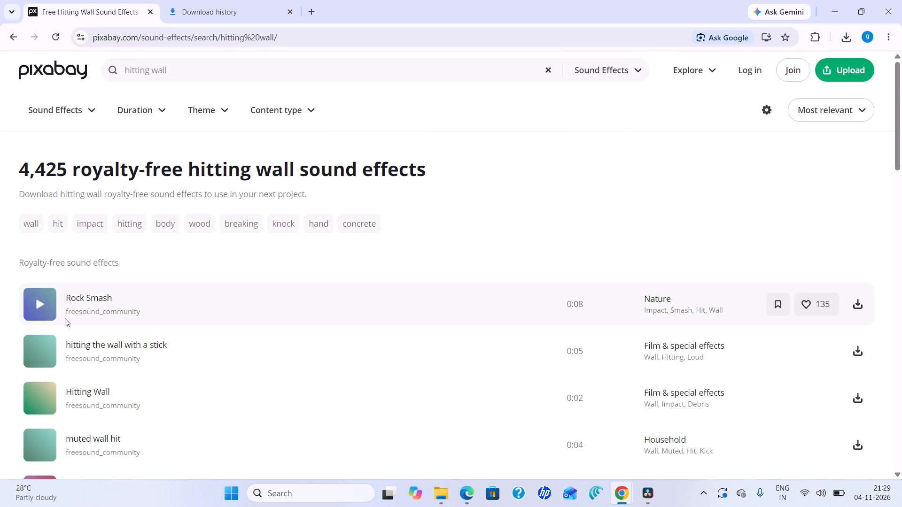
Preview the hitting-wall results, including Hitting Wall, muted wall hit, Wall Hit 1, Wall Hit 3, Rock Smash and hitting the wall with a stick.
left_click(47, 393)
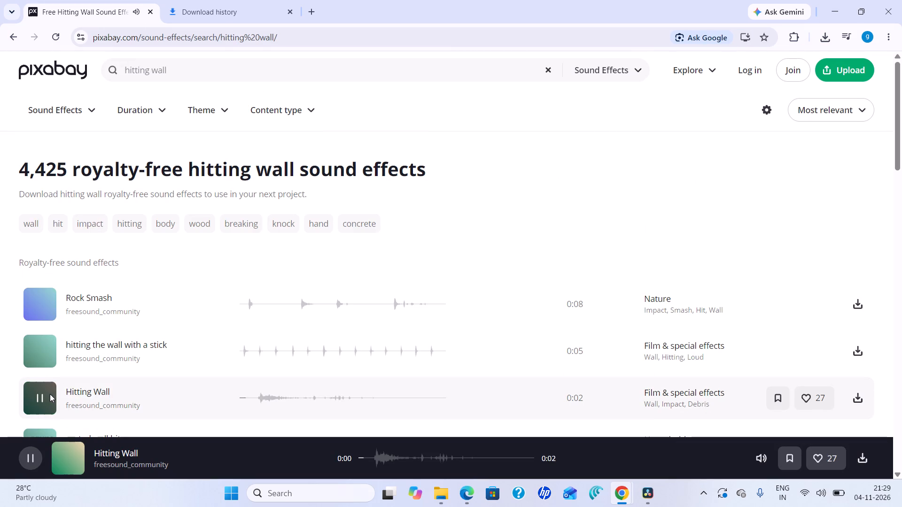
scroll(122, 396, "down", 2)
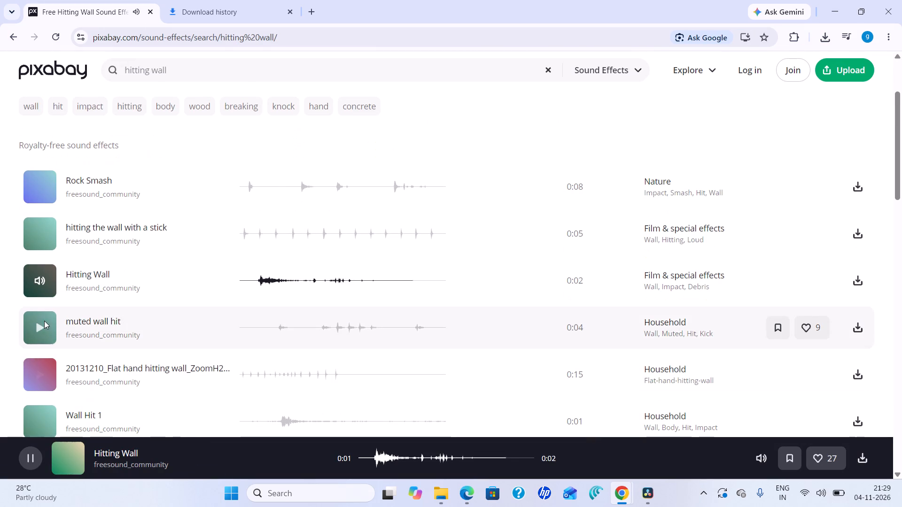
left_click(39, 321)
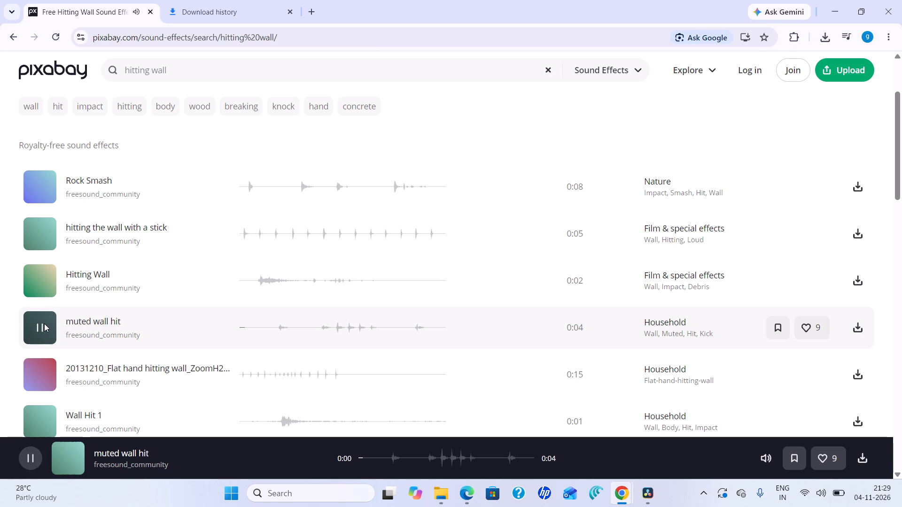
scroll(51, 332, "down", 1)
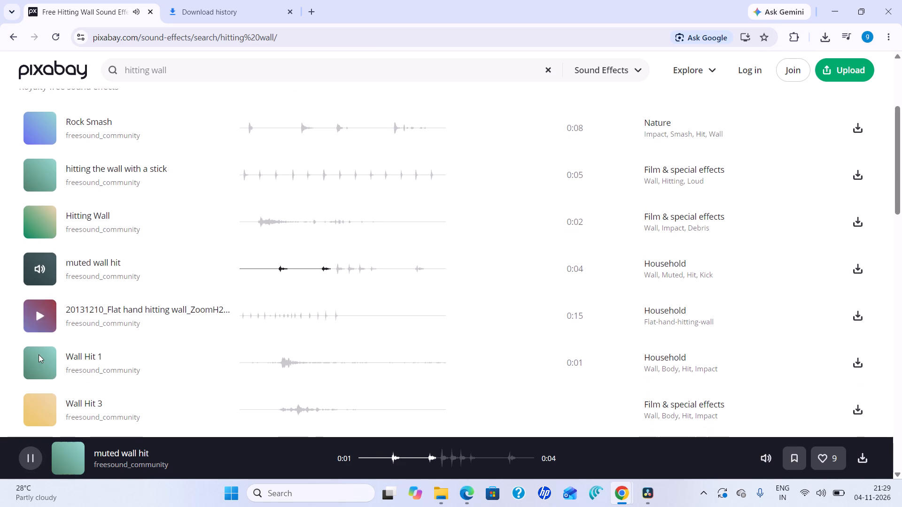
left_click(39, 360)
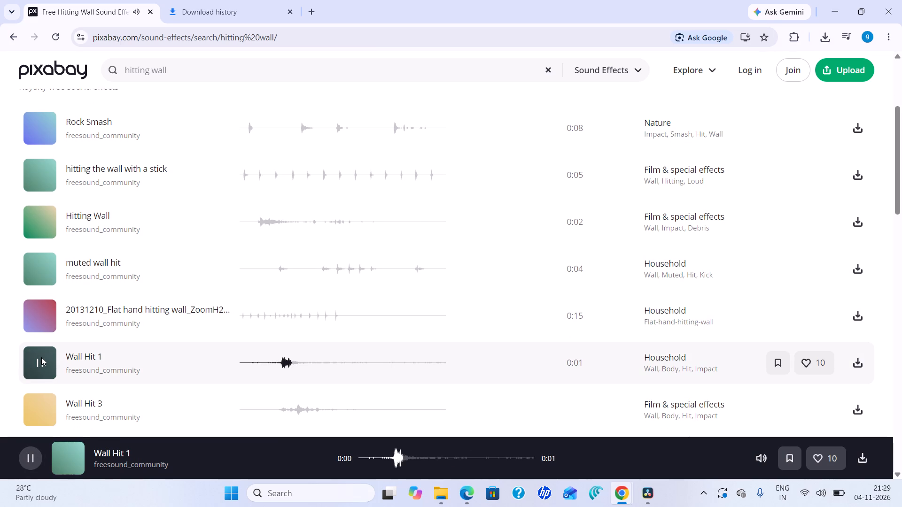
scroll(42, 358, "down", 2)
left_click(38, 299)
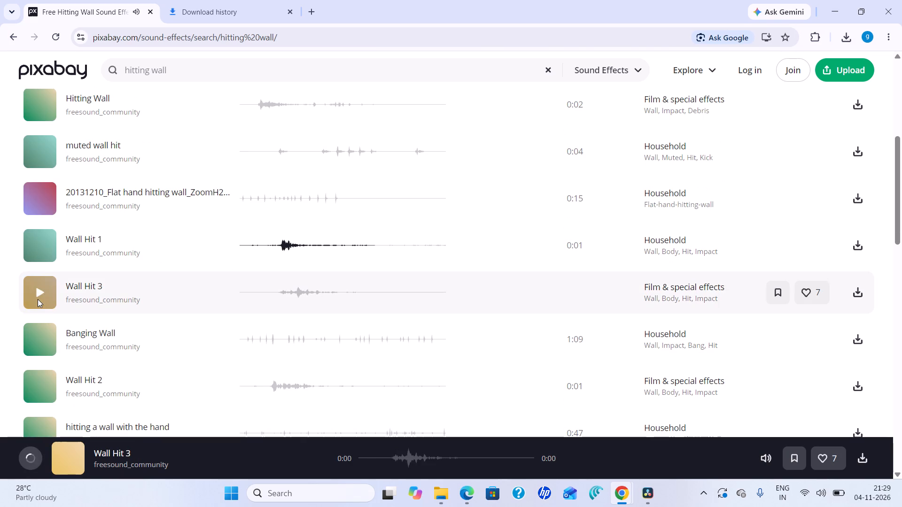
scroll(38, 307, "down", 1)
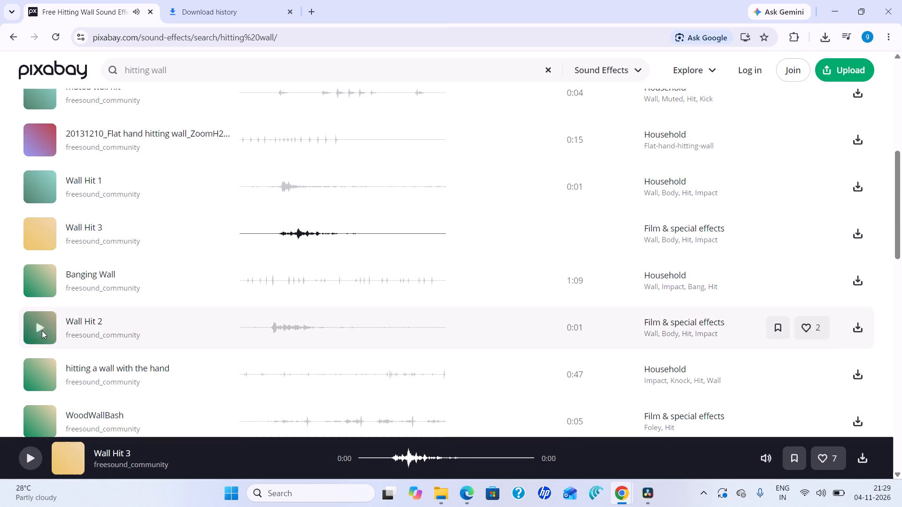
left_click(42, 364)
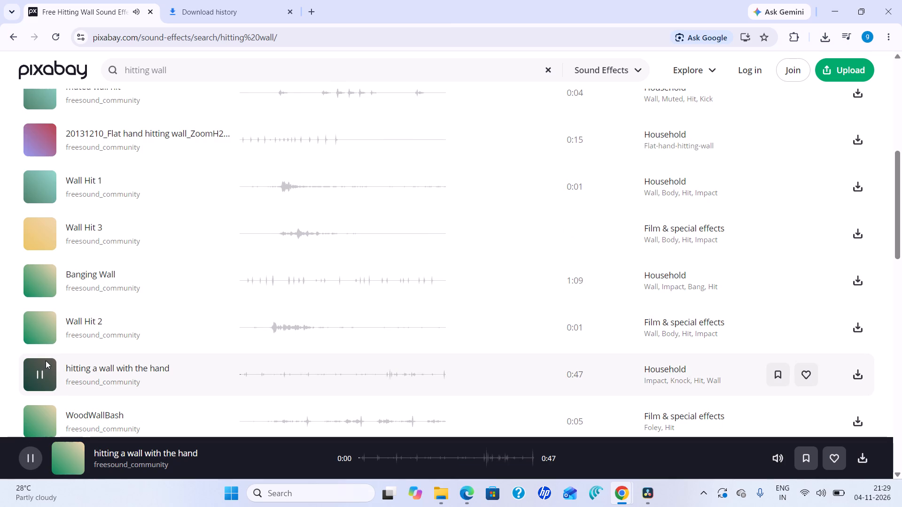
scroll(77, 357, "down", 2)
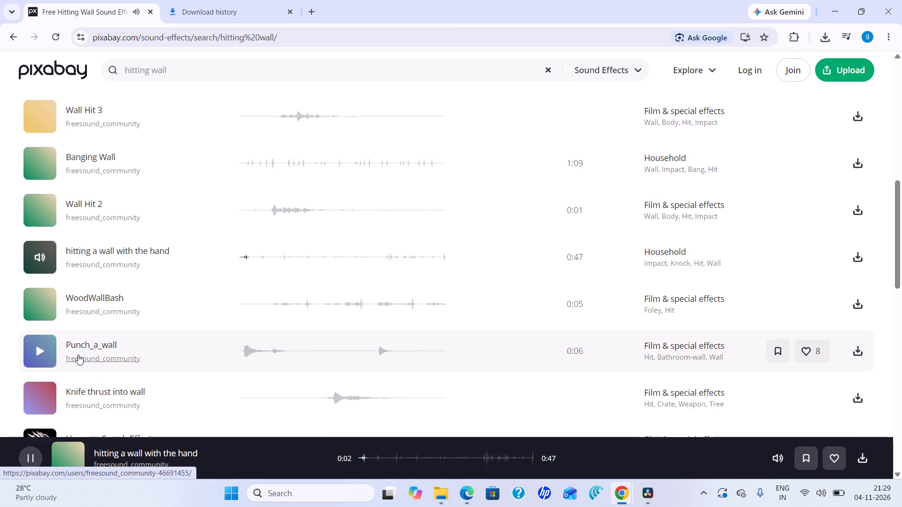
scroll(78, 351, "up", 8)
left_click(49, 302)
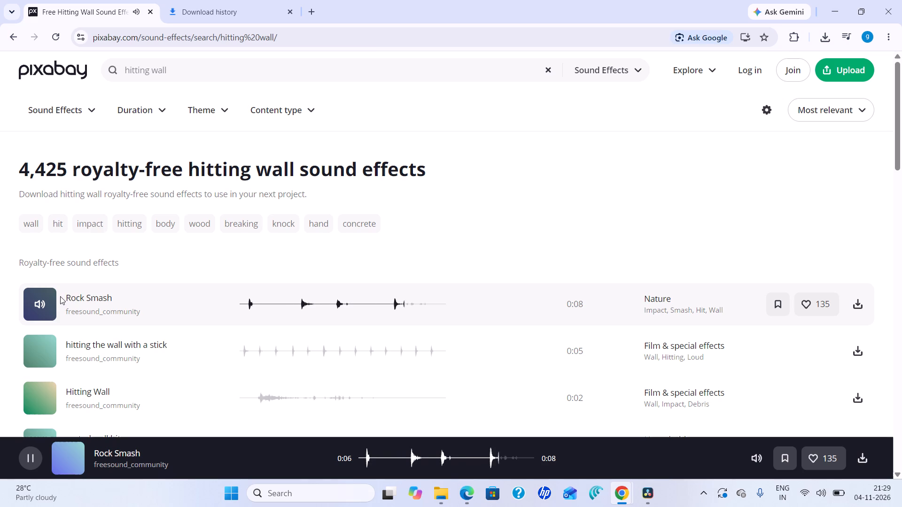
left_click(47, 340)
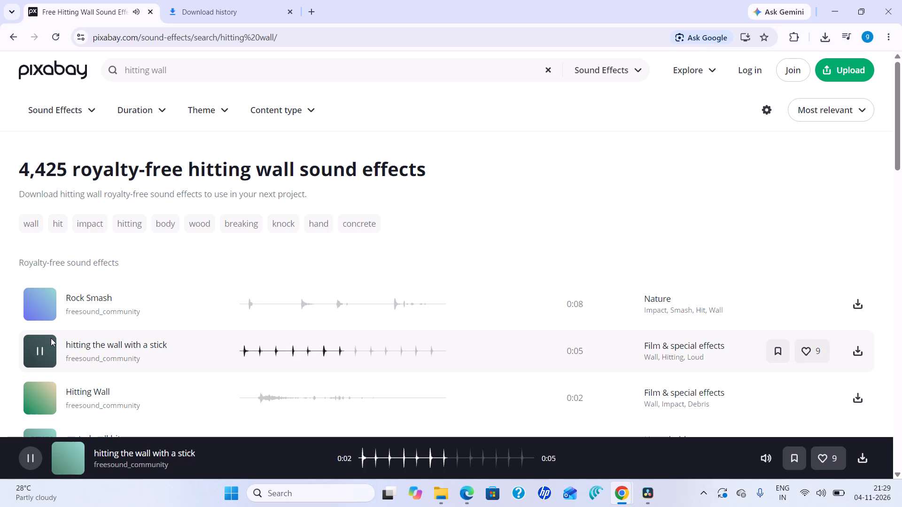
left_click(48, 343)
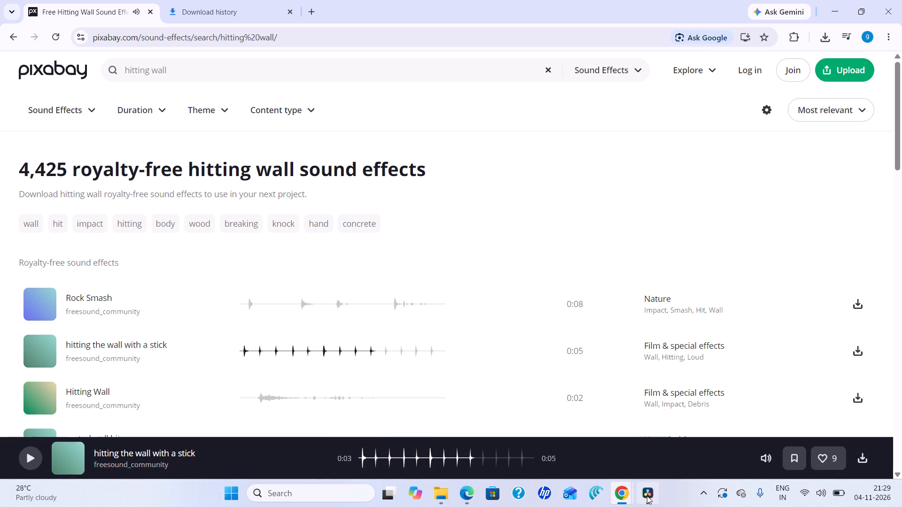
Switch to DaVinci Resolve, zoom the timeline out and play back the edit from 01:00:00:00 to review the placed sounds.
left_click(647, 496)
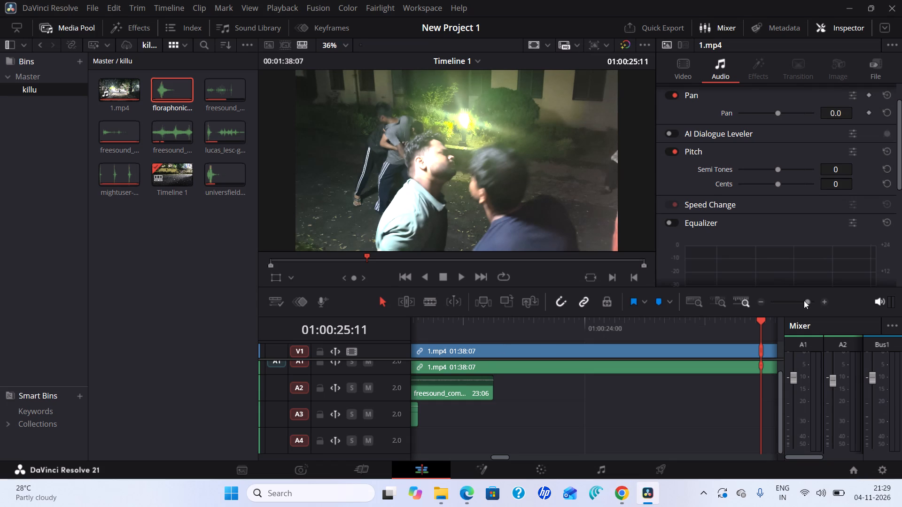
left_click_drag(805, 300, 796, 304)
left_click_drag(571, 319, 399, 321)
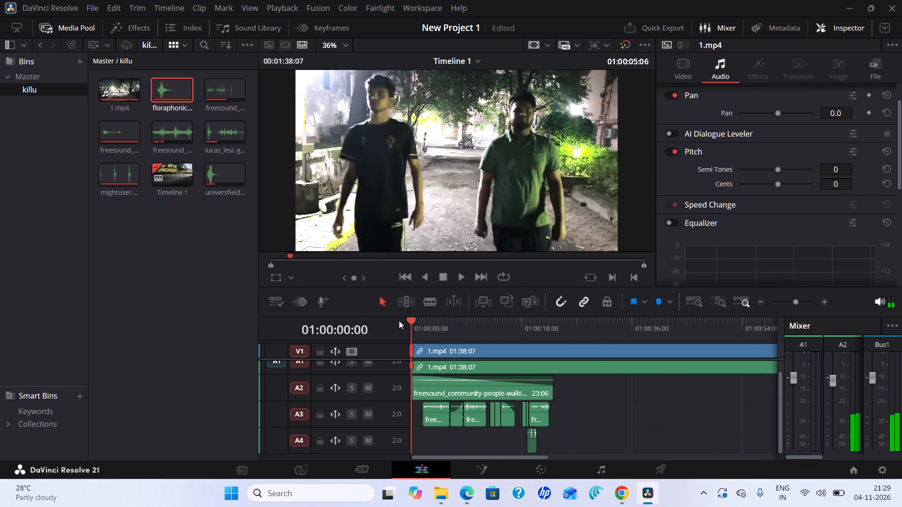
left_click_drag(399, 321, 382, 315)
left_click(461, 281)
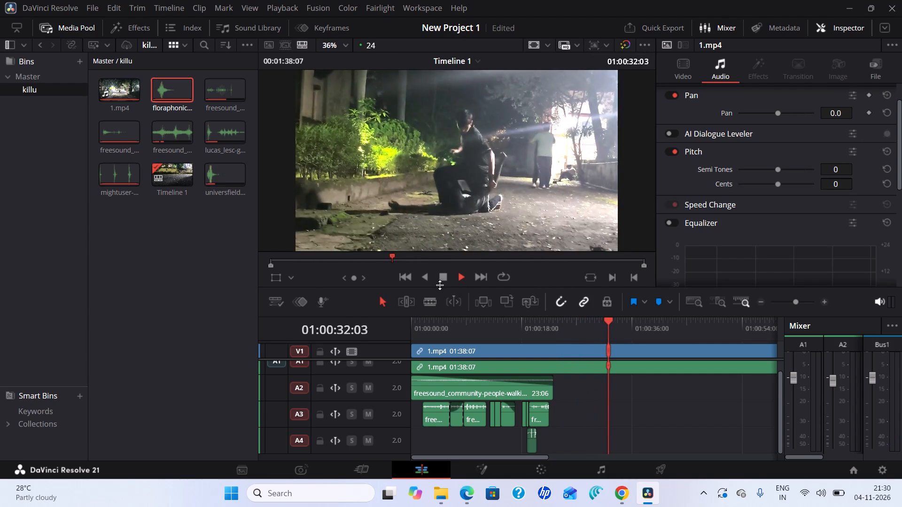
Stop the Timeline 1 playback once the man is lying on the ground, around 01:00:32.
left_click(443, 278)
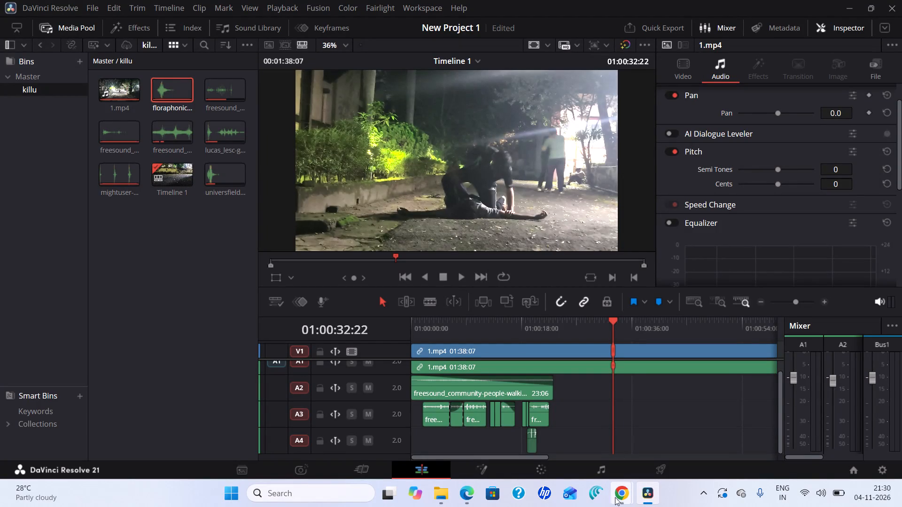
Switch to the Pixabay results in Chrome, preview the Hitting Wall sound effect by freesound_community again and download it.
left_click(723, 425)
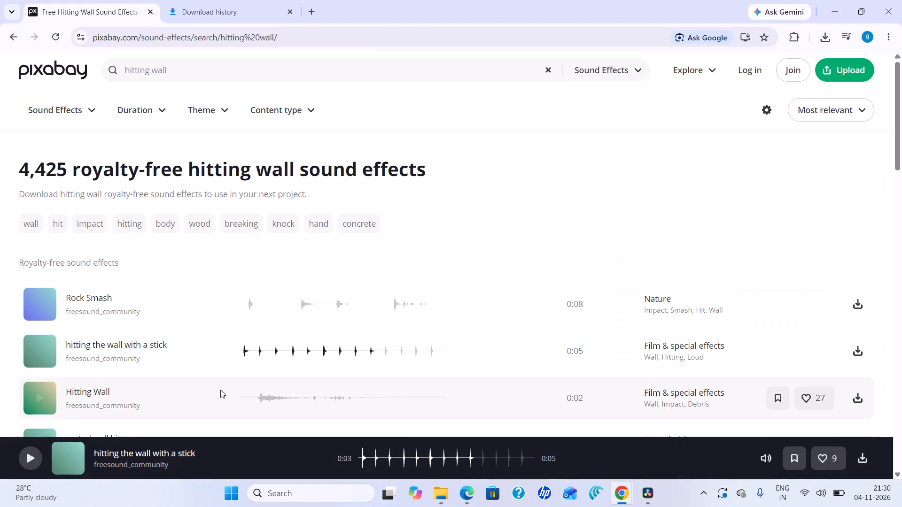
scroll(397, 360, "down", 2)
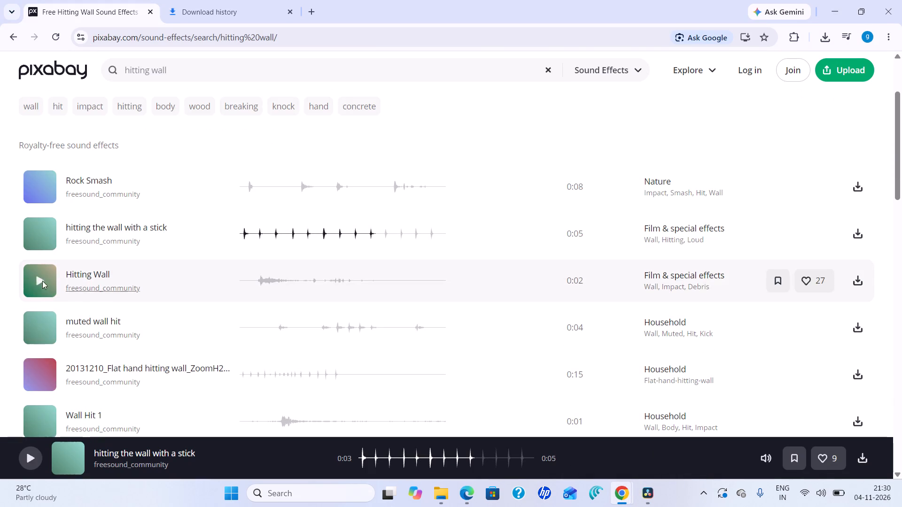
left_click(15, 275)
left_click(30, 276)
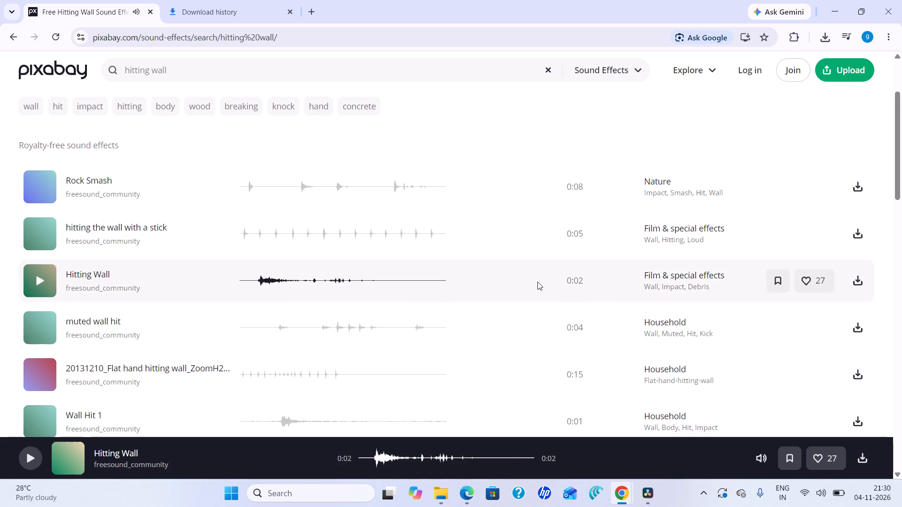
left_click(855, 280)
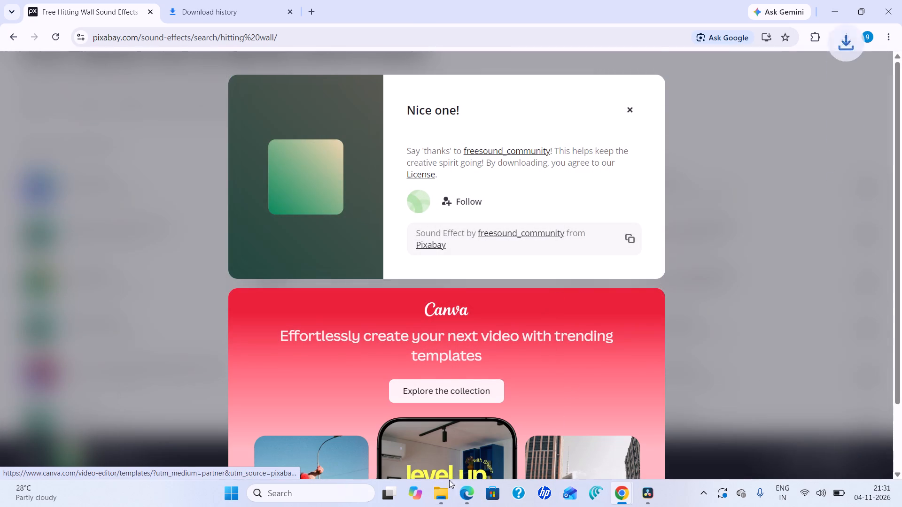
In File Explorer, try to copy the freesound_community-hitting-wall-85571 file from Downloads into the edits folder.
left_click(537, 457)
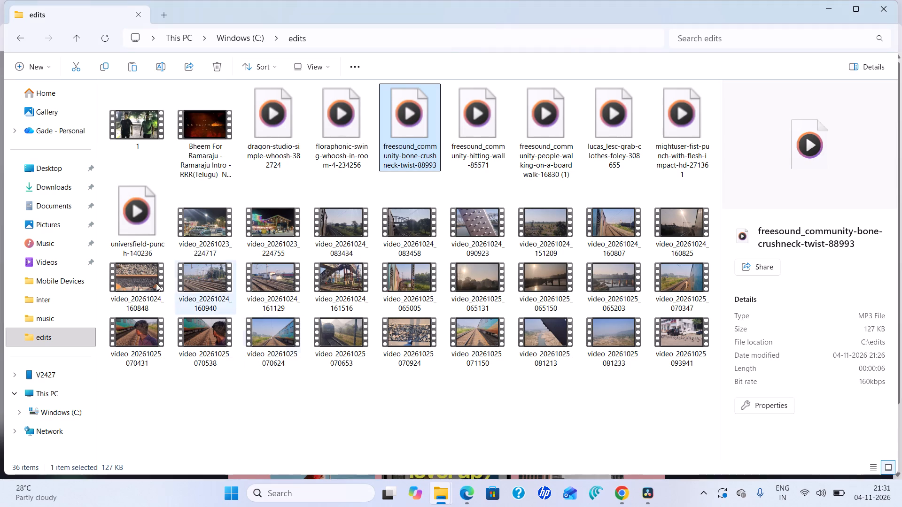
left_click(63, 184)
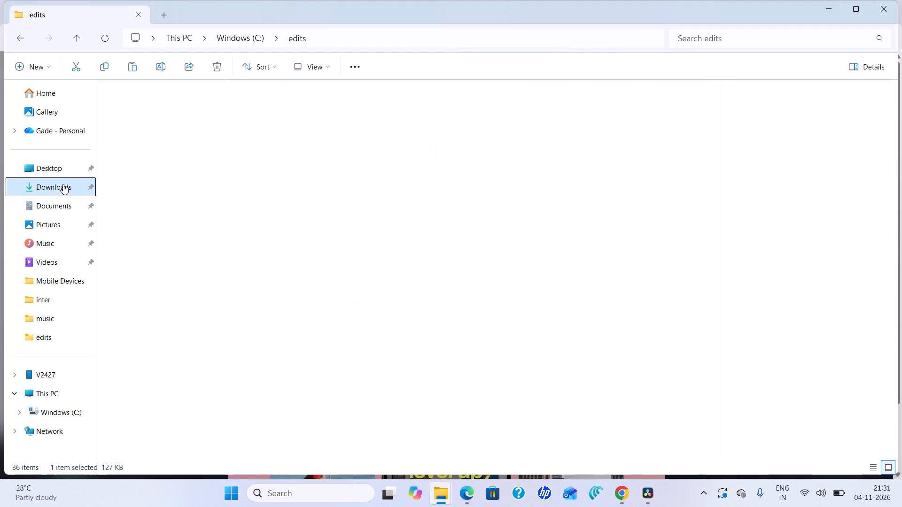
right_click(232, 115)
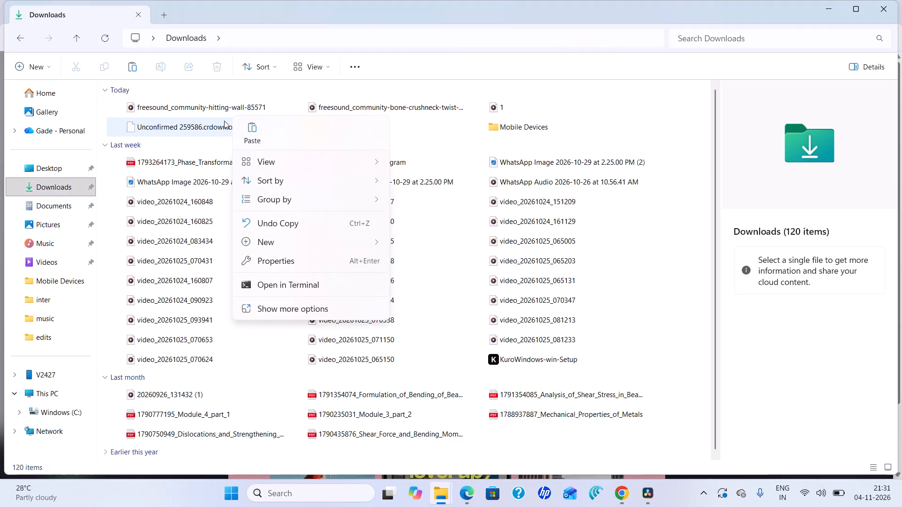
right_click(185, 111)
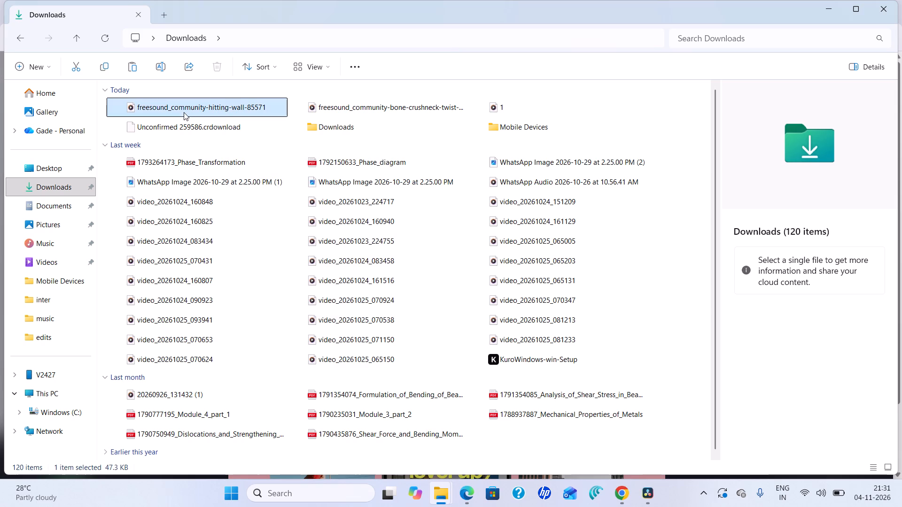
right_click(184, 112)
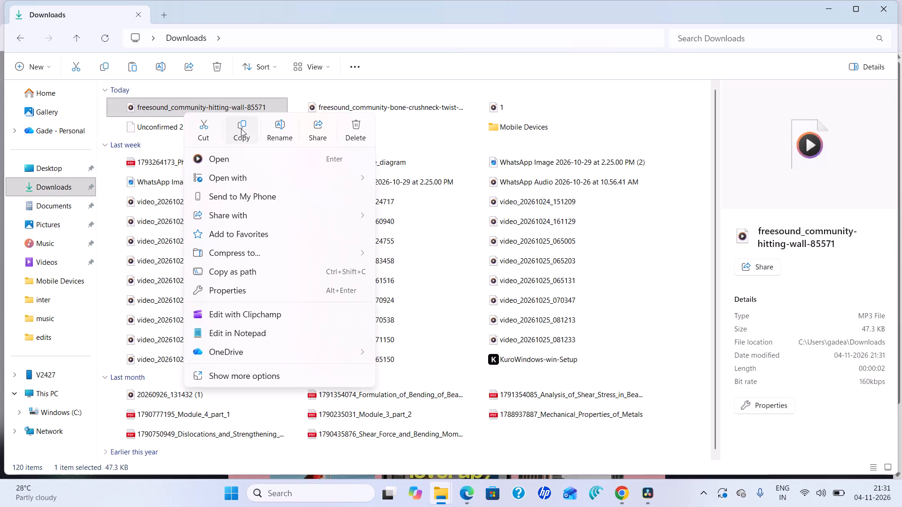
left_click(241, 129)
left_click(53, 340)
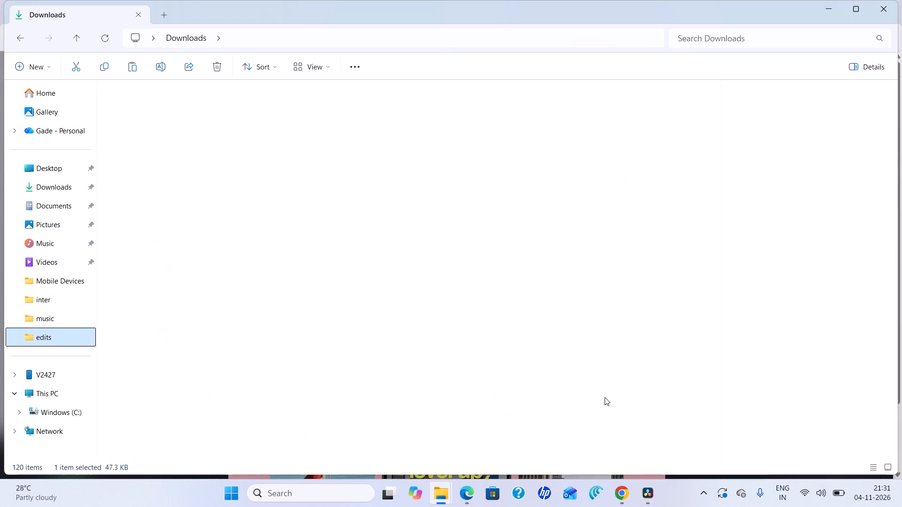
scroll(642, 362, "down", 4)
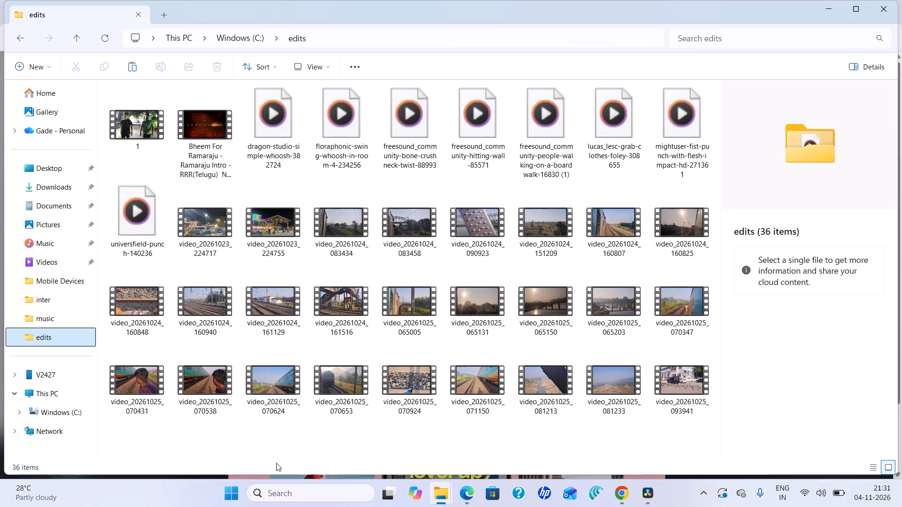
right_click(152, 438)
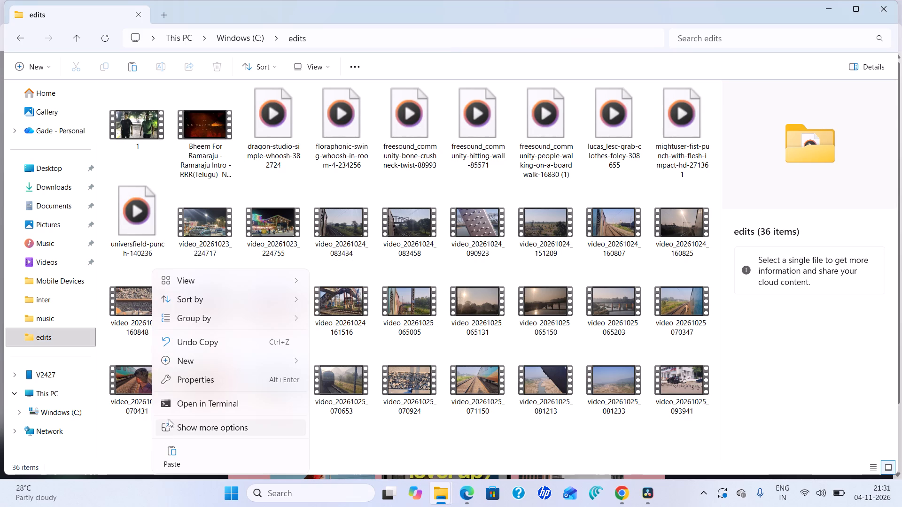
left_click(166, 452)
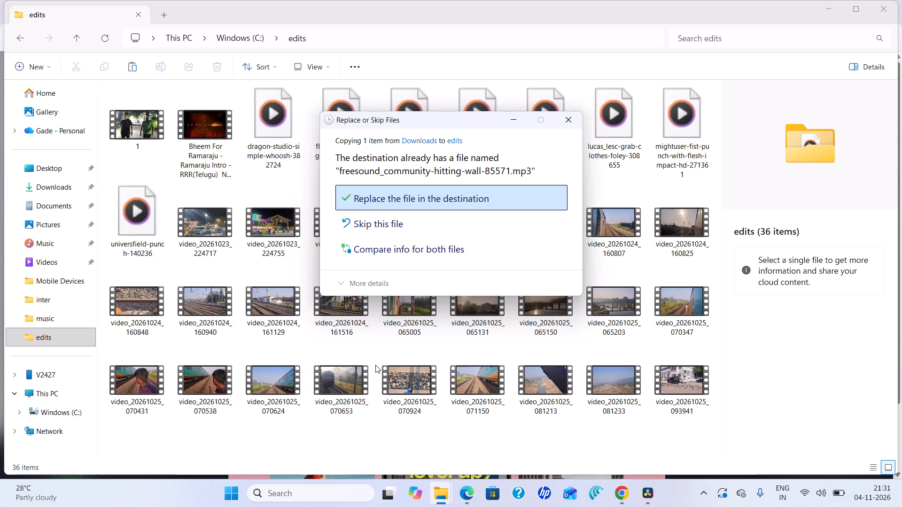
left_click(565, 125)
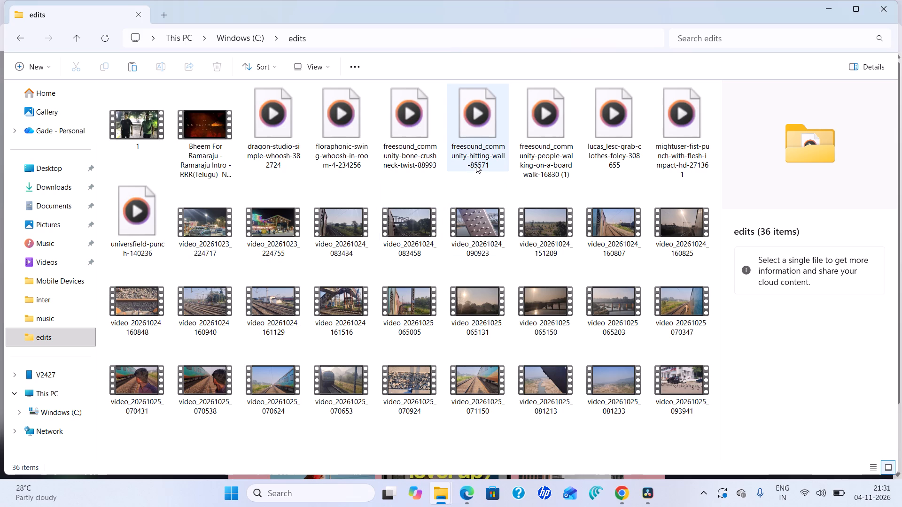
Listen to the freesound_community-hitting-wall-85571 file from the edits folder in Media Player, and close the player.
right_click(480, 133)
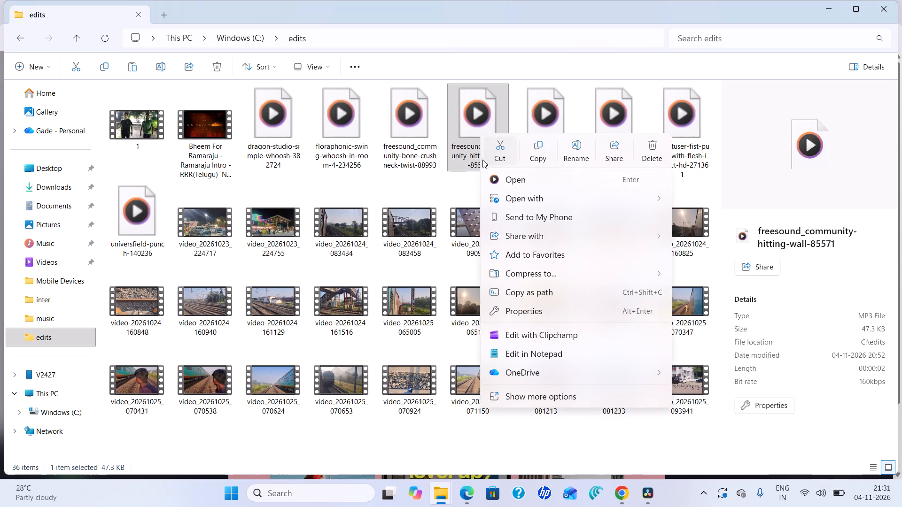
double_click(472, 125)
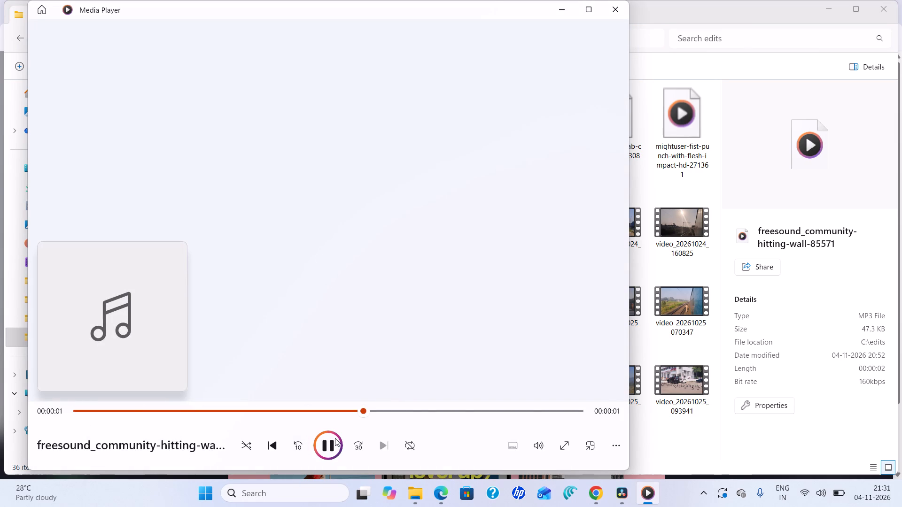
left_click(605, 12)
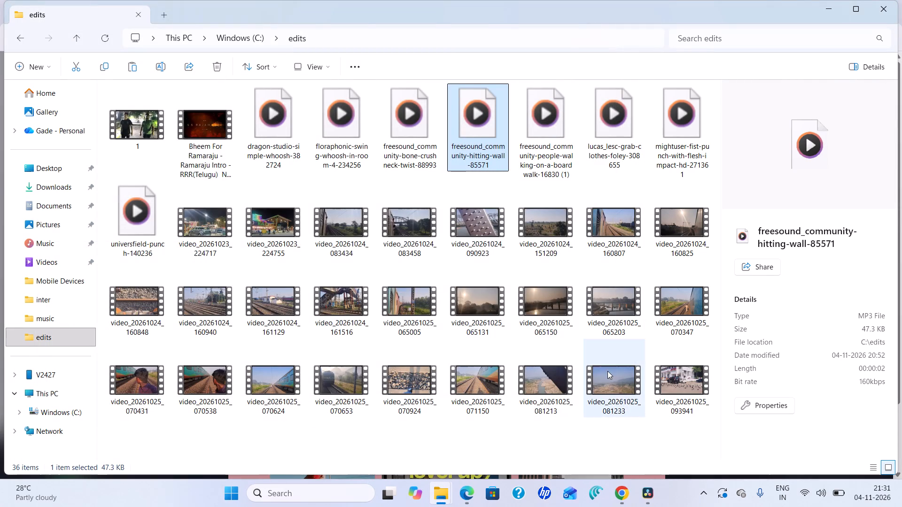
Switch to DaVinci Resolve and place the people-walking-on-a-boardwalk sound on audio track A3, directly after the last existing clip.
left_click(647, 499)
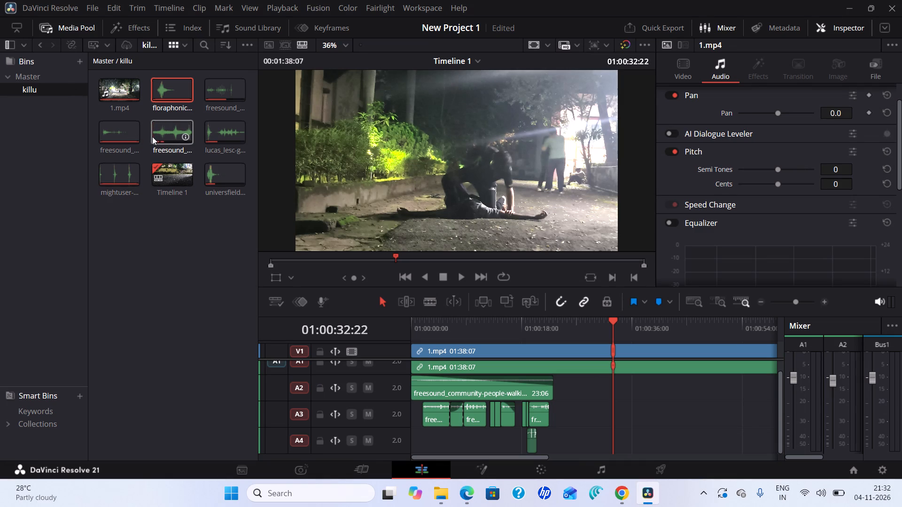
left_click_drag(169, 136, 649, 457)
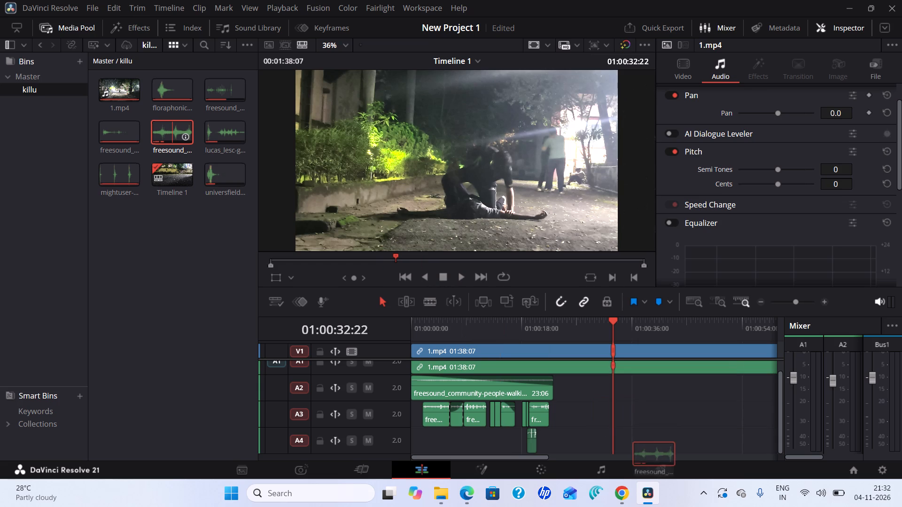
left_click_drag(649, 457, 552, 414)
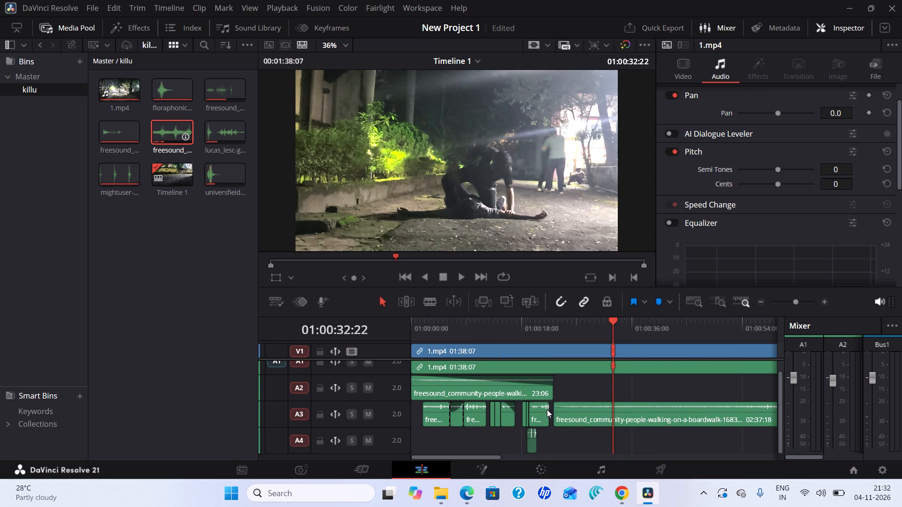
left_click_drag(567, 414, 560, 416)
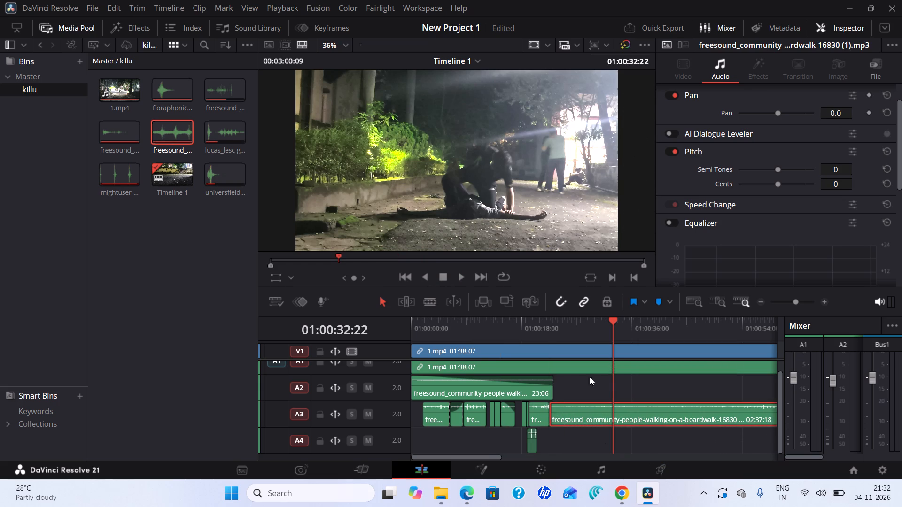
Scrub the timeline against the boardwalk footsteps sound, and cut the long people-walking-on-a-boardwalk clip from the end of audio track A3.
left_click_drag(614, 322, 652, 347)
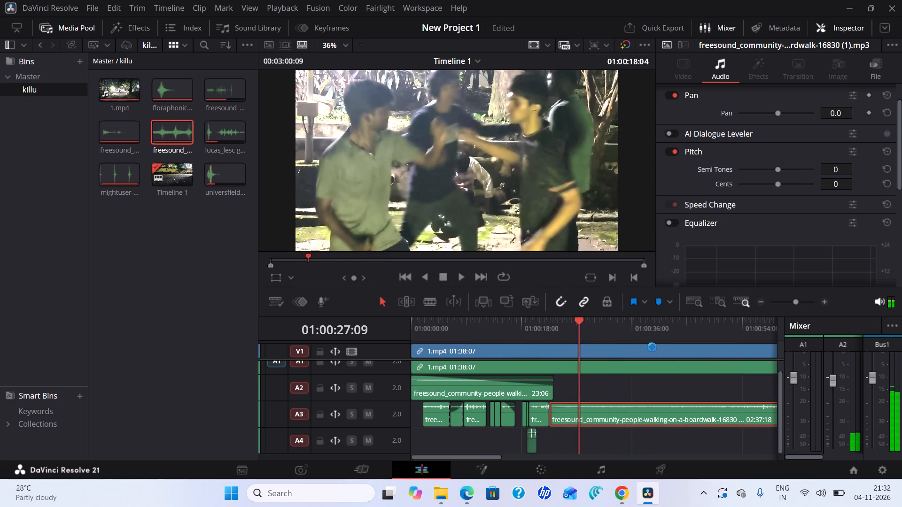
left_click_drag(652, 347, 782, 357)
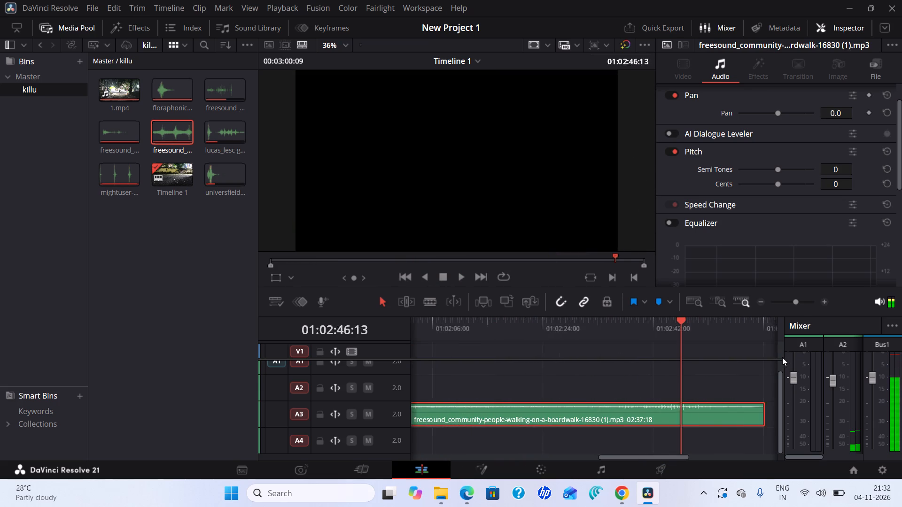
left_click_drag(782, 357, 387, 332)
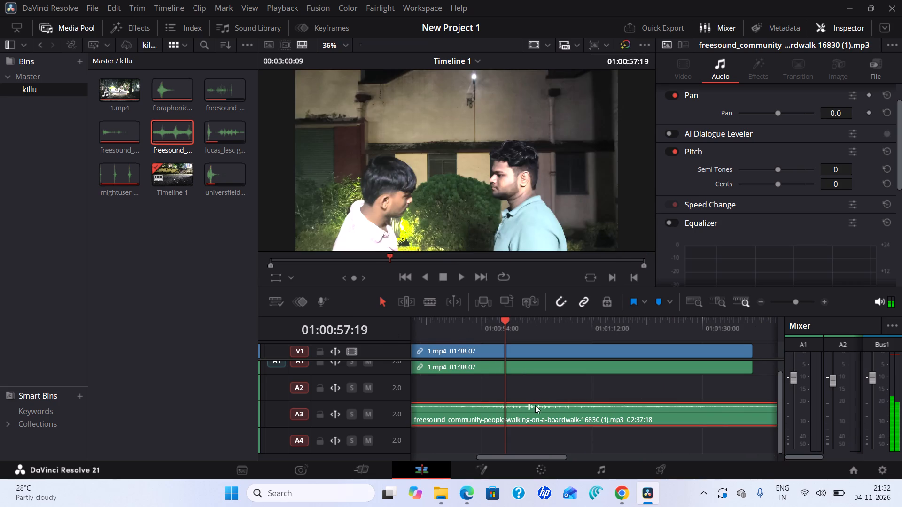
right_click(551, 410)
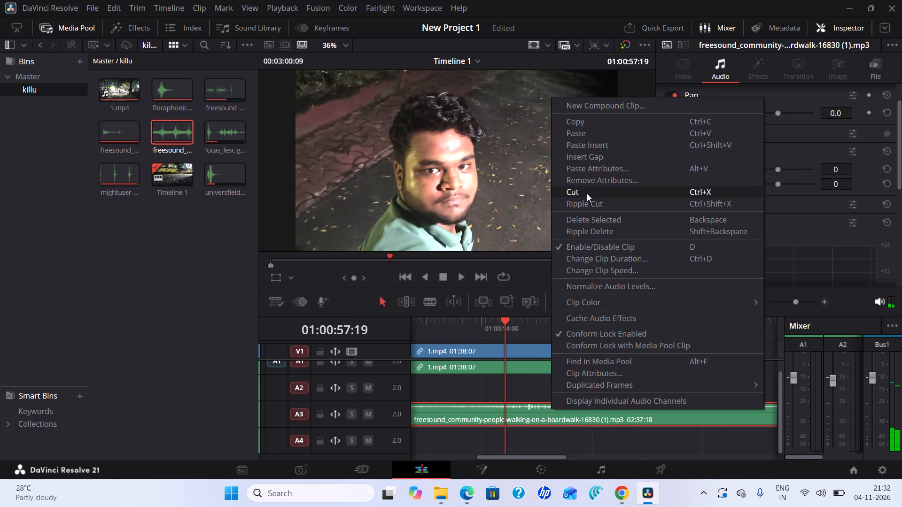
left_click(587, 193)
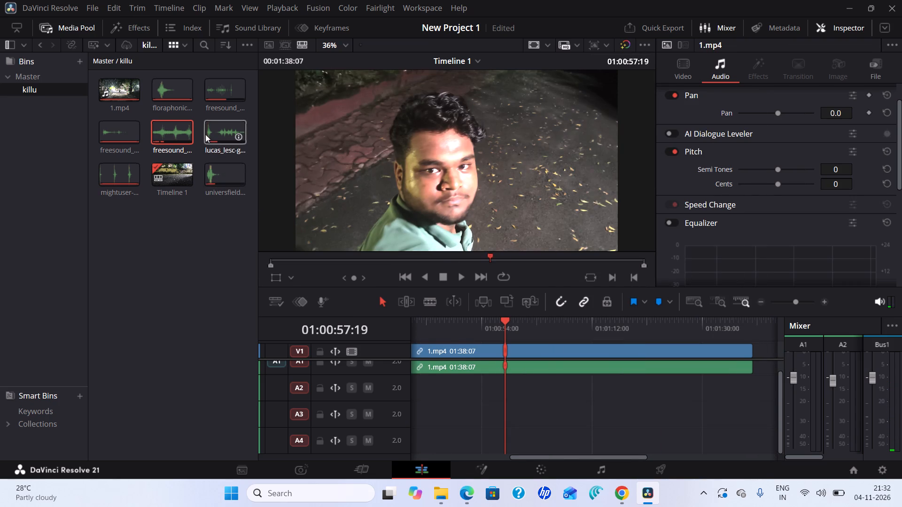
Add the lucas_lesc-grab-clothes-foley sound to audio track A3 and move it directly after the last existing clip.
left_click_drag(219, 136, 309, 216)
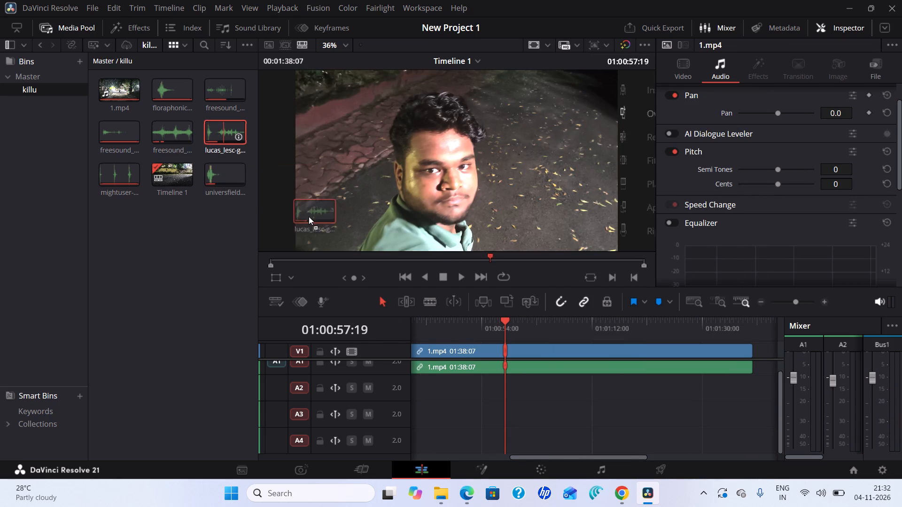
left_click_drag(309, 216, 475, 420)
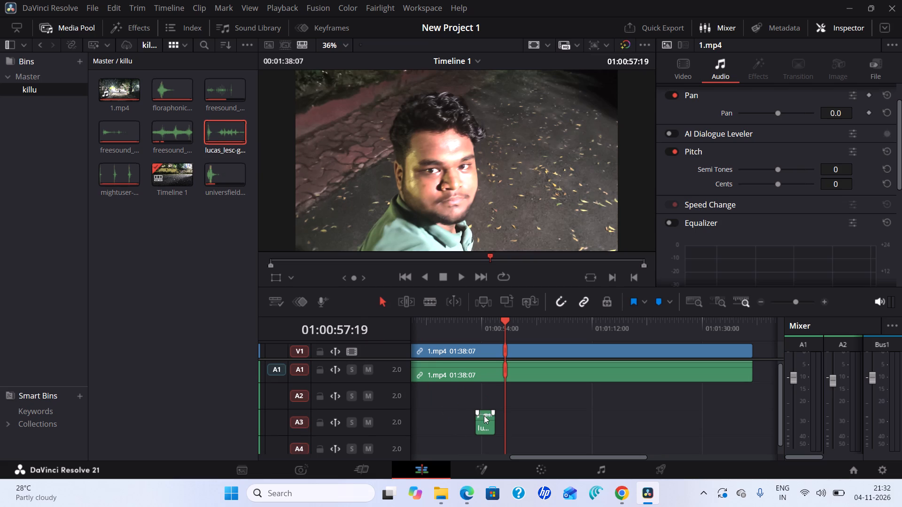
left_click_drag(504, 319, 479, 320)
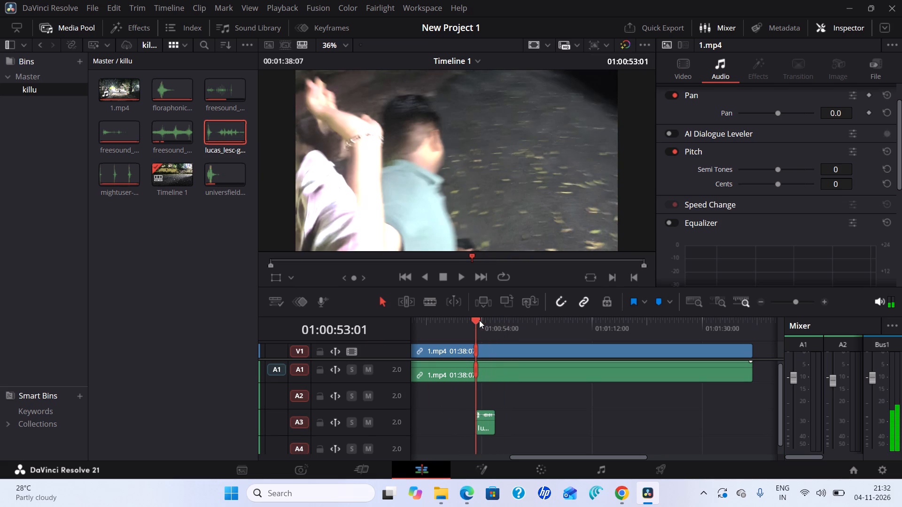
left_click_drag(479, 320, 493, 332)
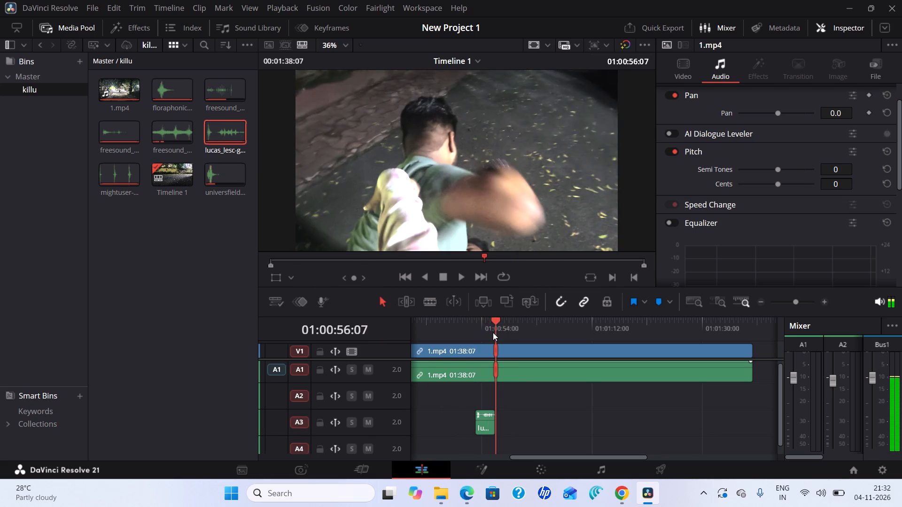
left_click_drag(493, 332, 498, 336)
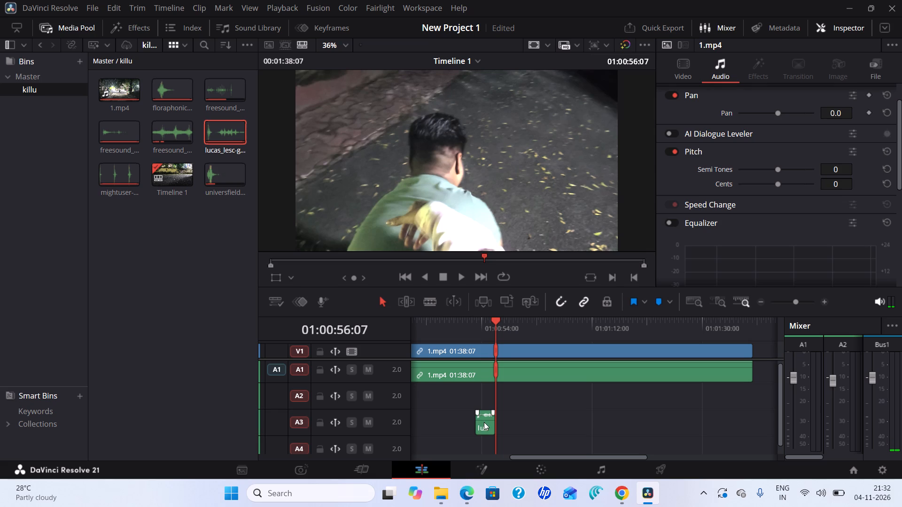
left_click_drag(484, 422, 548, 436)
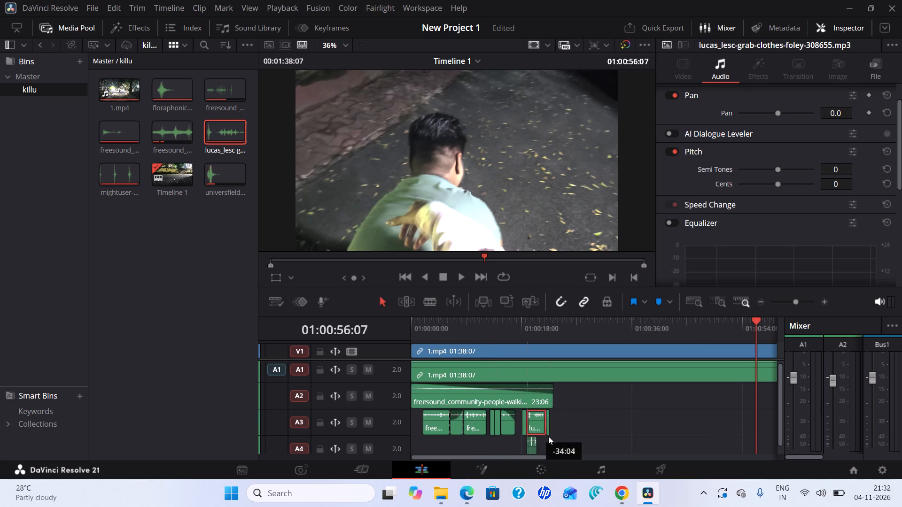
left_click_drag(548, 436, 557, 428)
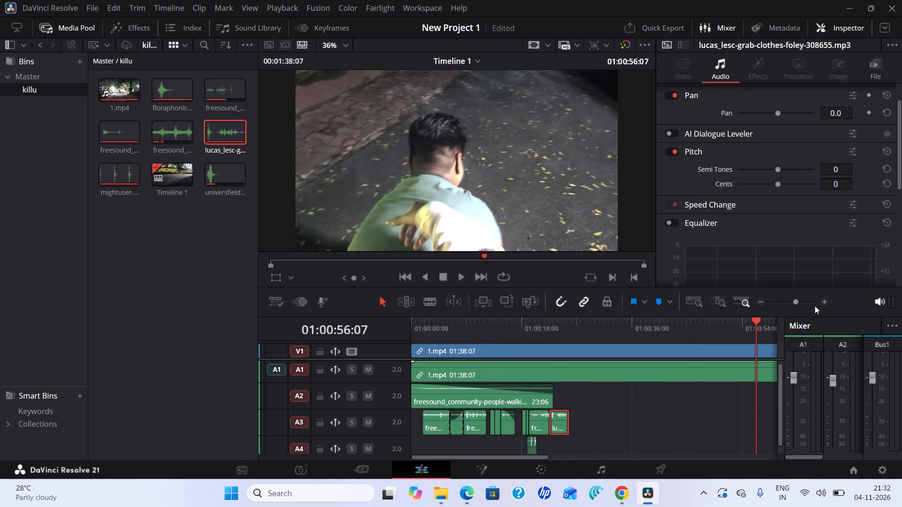
Scrub through the edit from the opening to about 01:00:35:00 and back to 01:00:29:08, checking the placed sounds against the fight footage.
left_click_drag(797, 301, 799, 301)
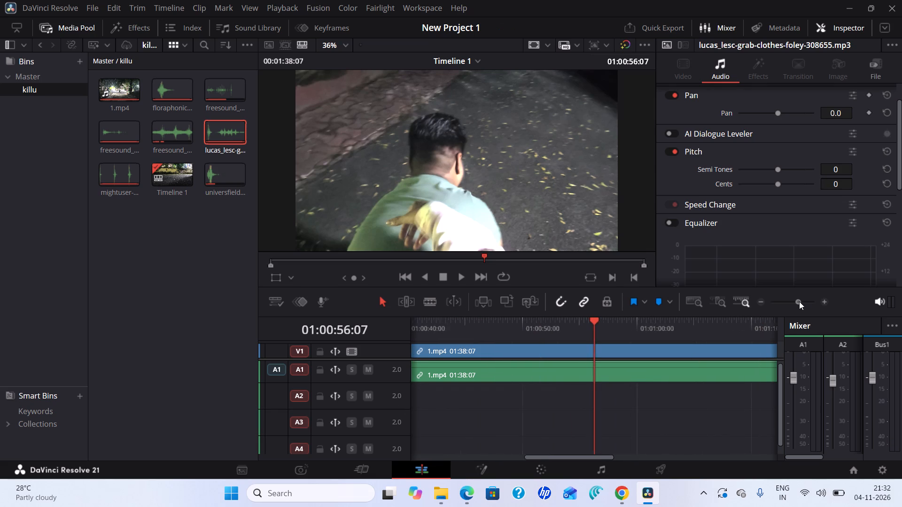
left_click_drag(799, 301, 793, 313)
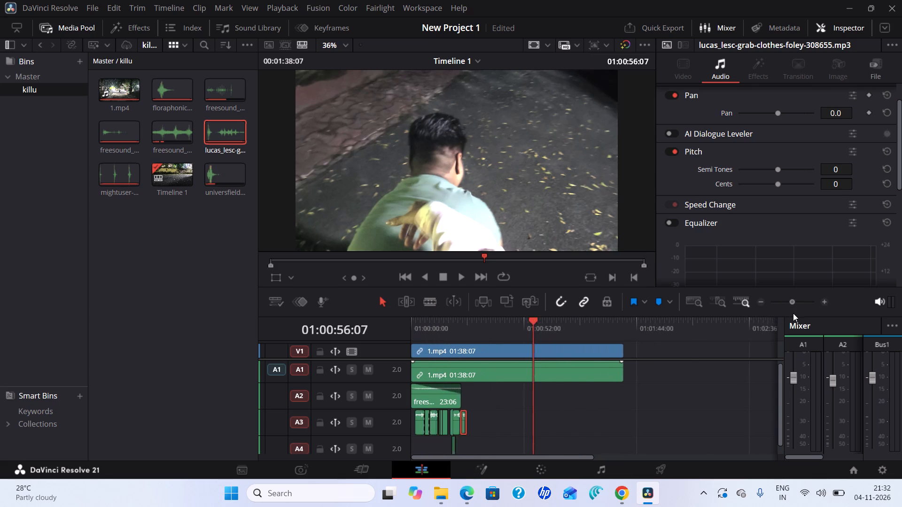
left_click_drag(793, 313, 801, 318)
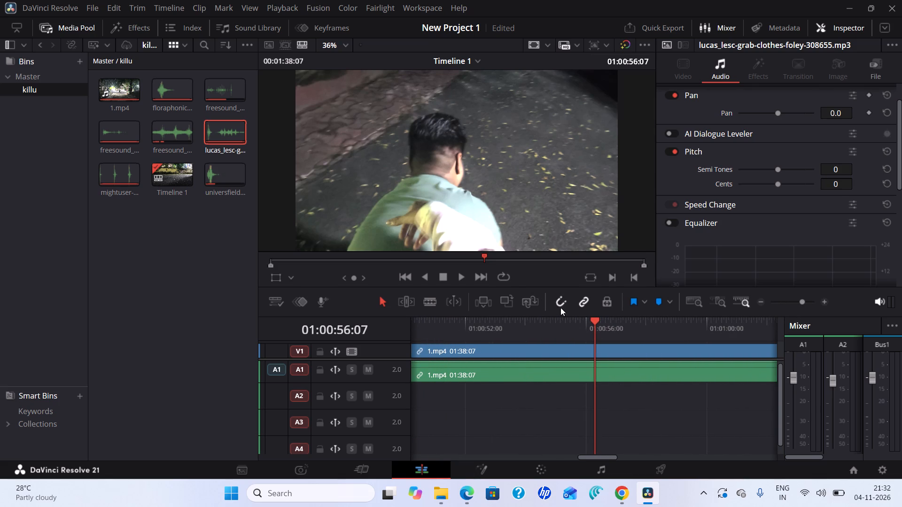
left_click_drag(593, 319, 433, 331)
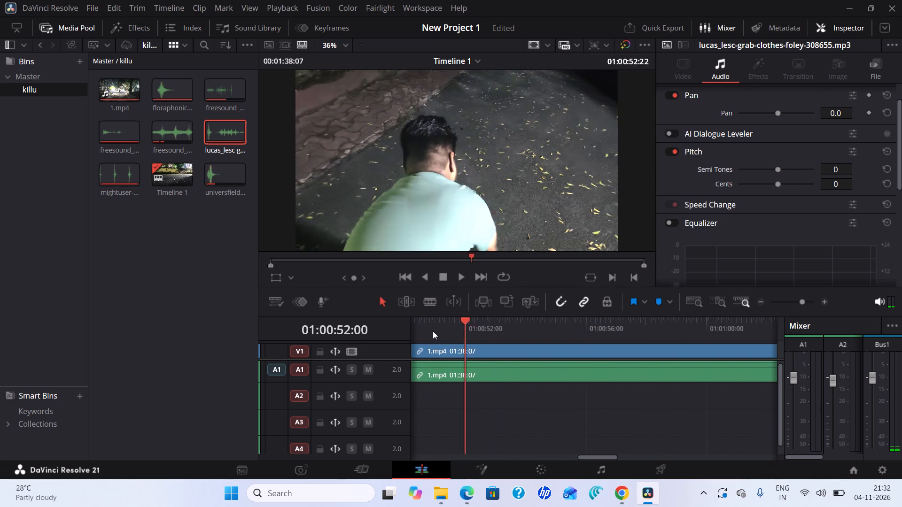
left_click_drag(433, 331, 722, 399)
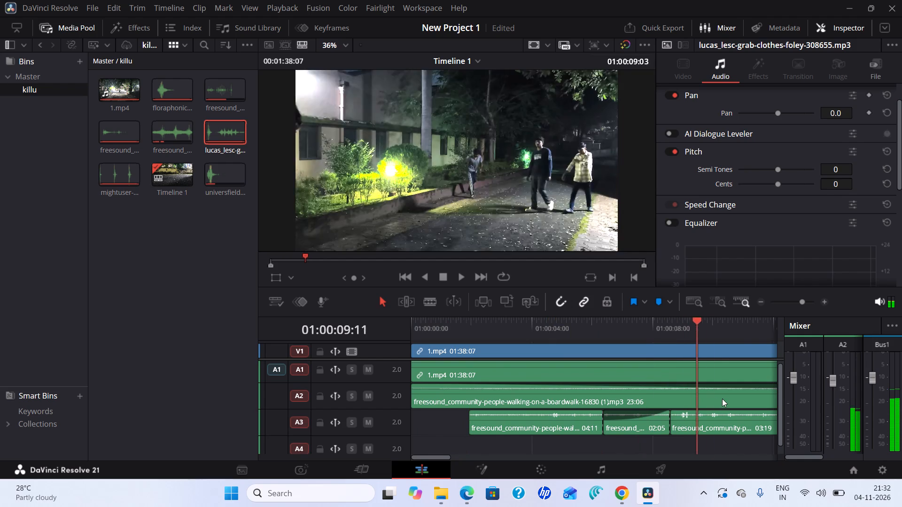
left_click_drag(722, 399, 773, 404)
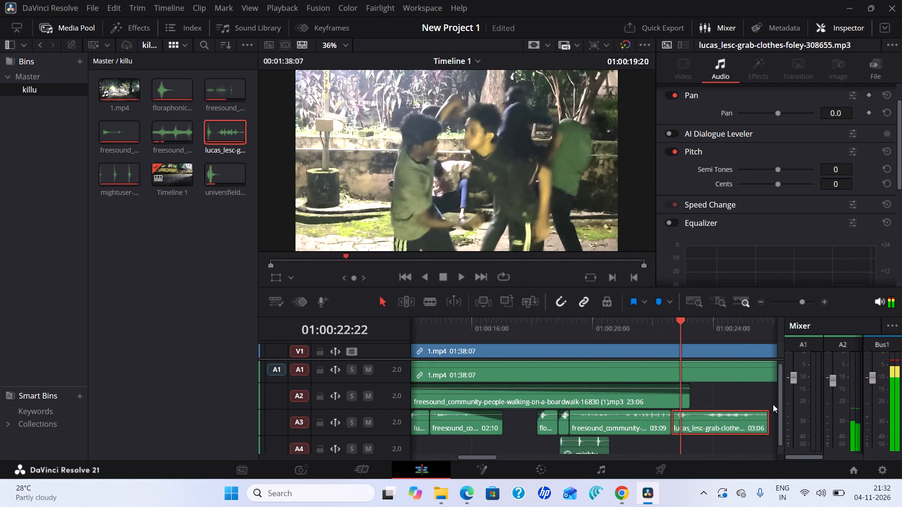
left_click_drag(773, 404, 773, 405)
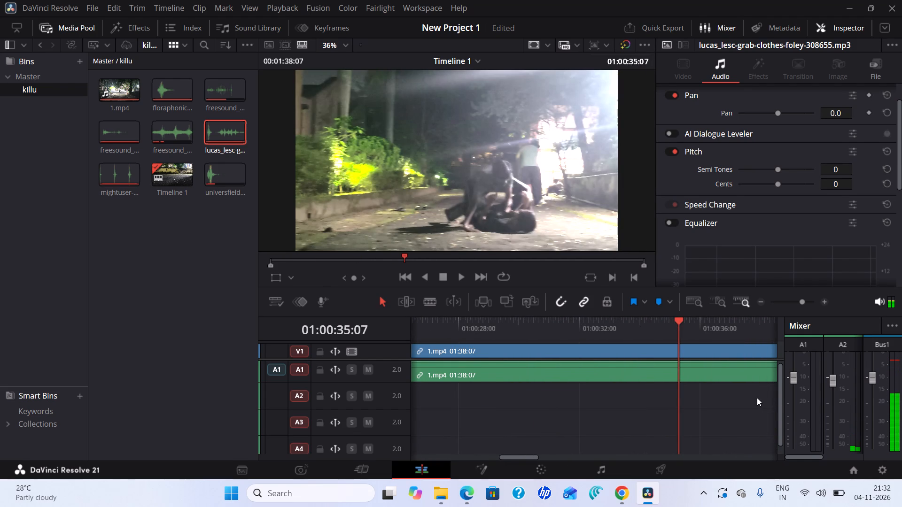
left_click_drag(677, 319, 540, 333)
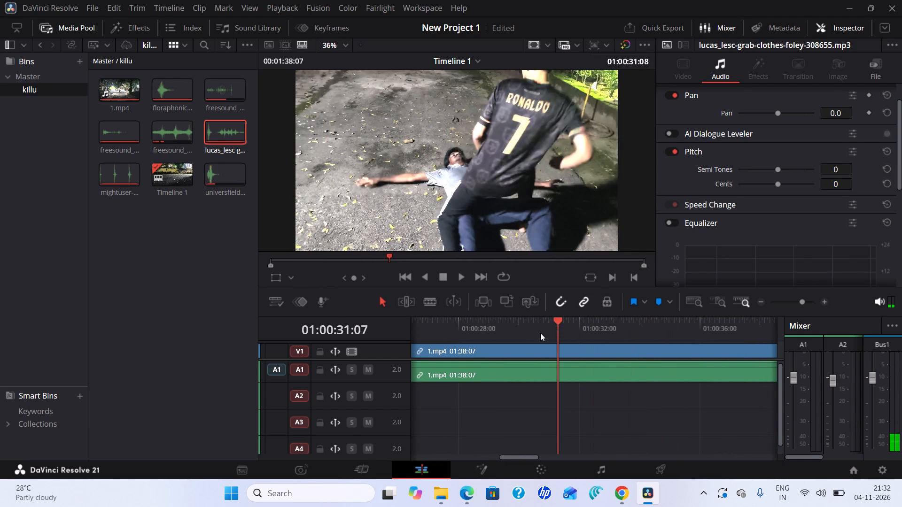
left_click_drag(540, 333, 499, 345)
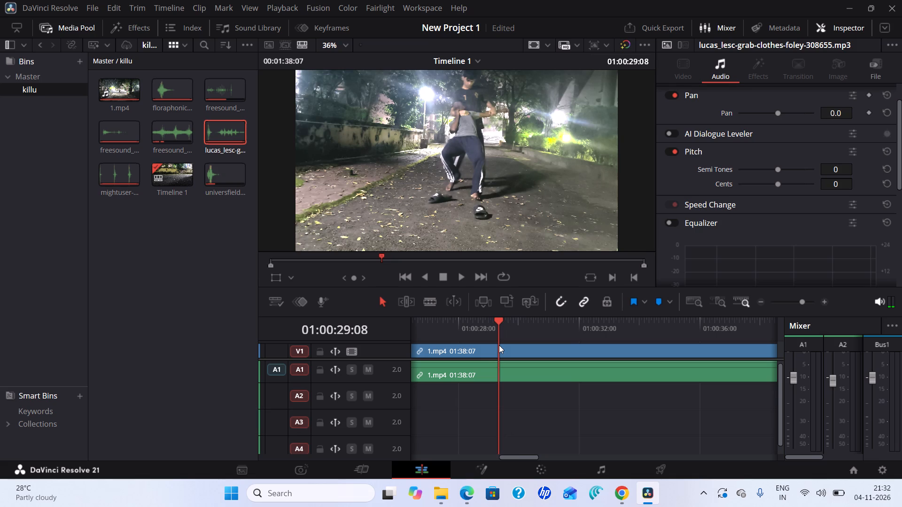
Mark the in and out range of the 1.mp4 clip.
key("x")
Roll the A3 edit point between the last freesound clip and the grab-clothes clip to 01:00:22:23.
left_click_drag(503, 322, 675, 385)
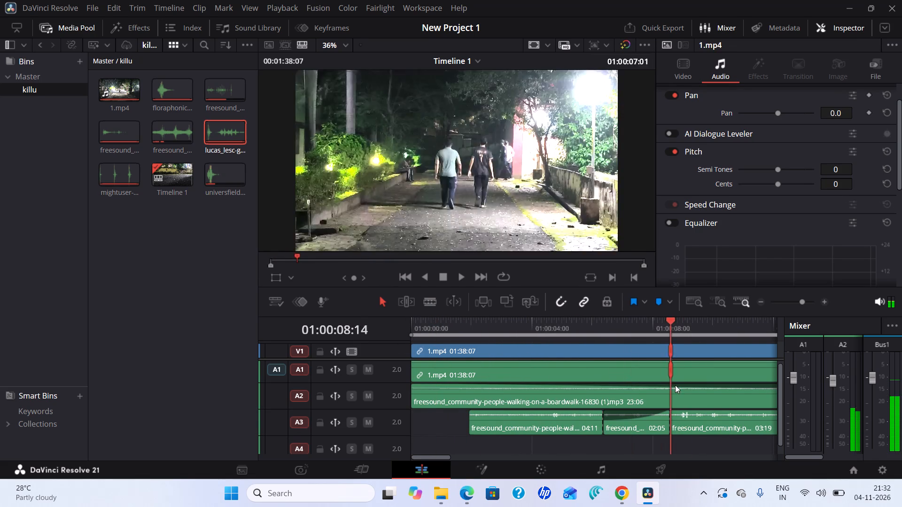
left_click_drag(675, 385, 580, 387)
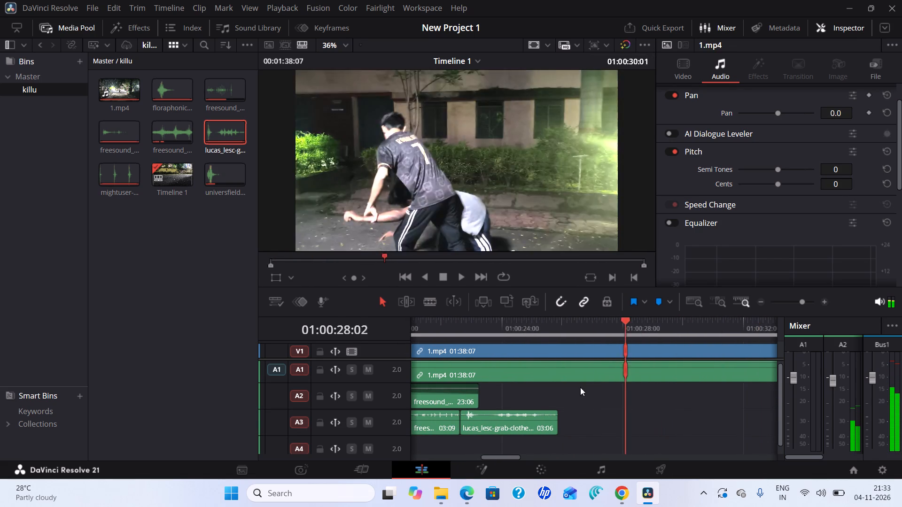
left_click_drag(580, 387, 464, 391)
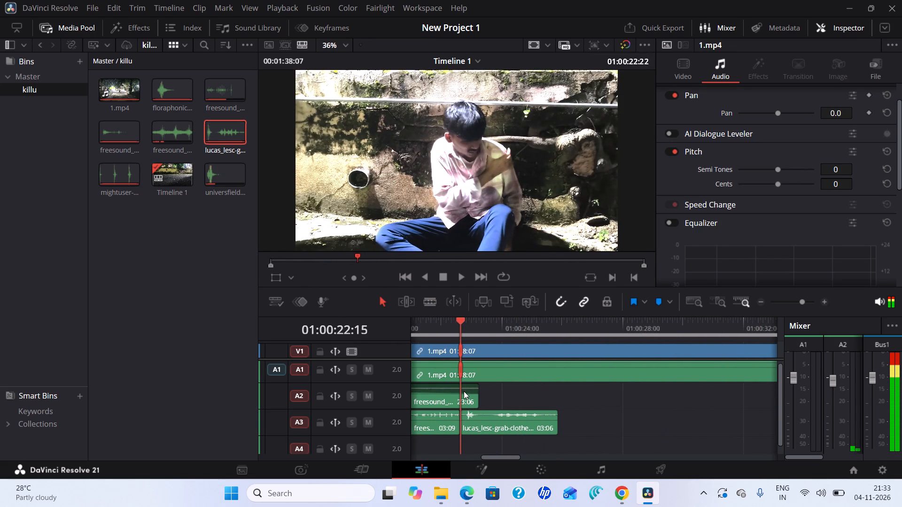
left_click_drag(464, 391, 470, 394)
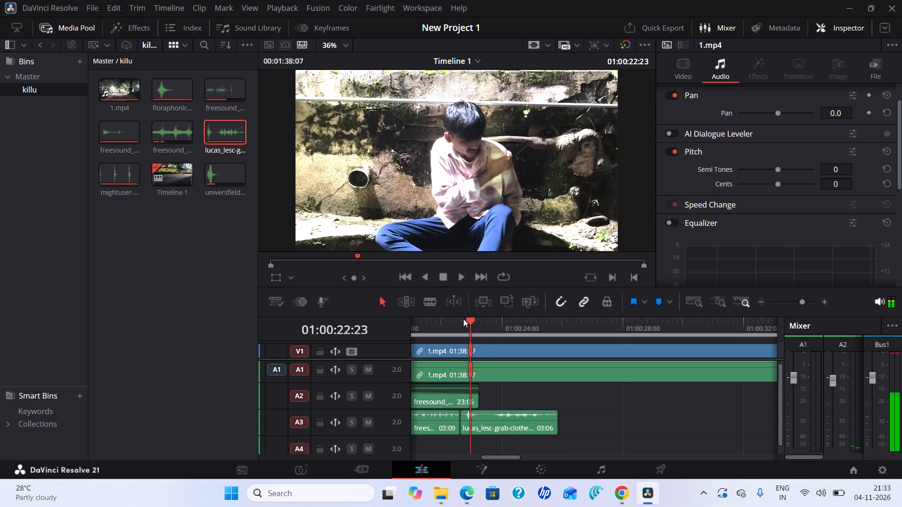
left_click_drag(460, 422, 460, 423)
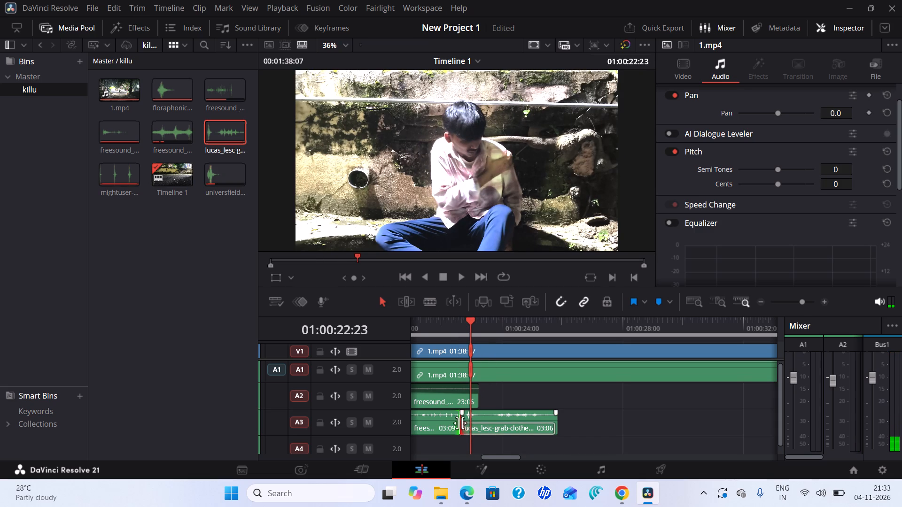
left_click_drag(460, 423, 466, 425)
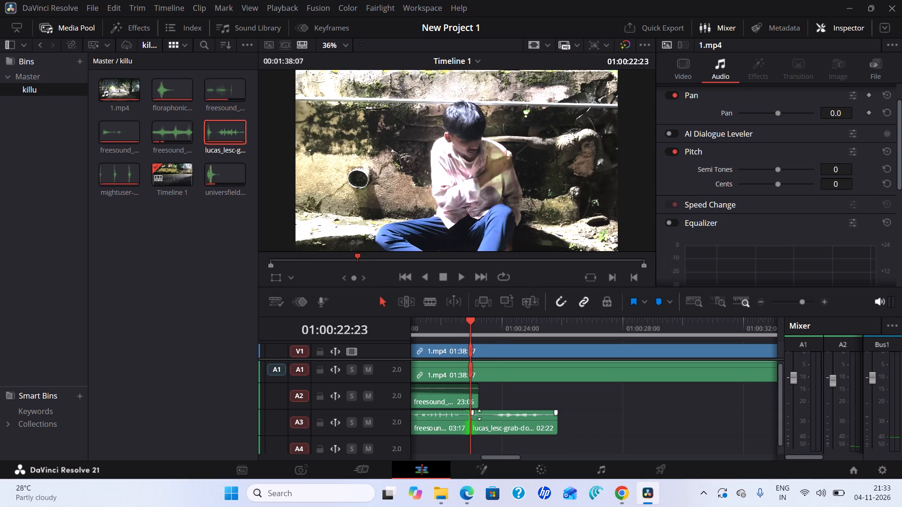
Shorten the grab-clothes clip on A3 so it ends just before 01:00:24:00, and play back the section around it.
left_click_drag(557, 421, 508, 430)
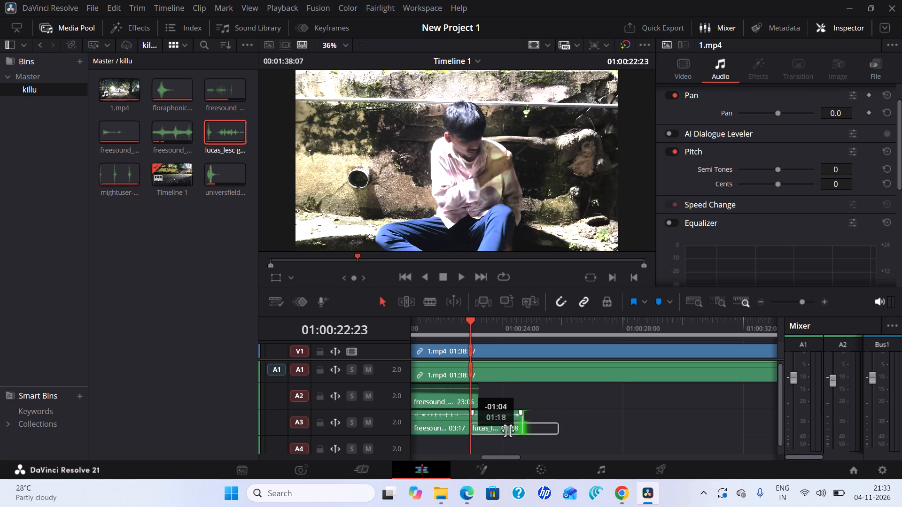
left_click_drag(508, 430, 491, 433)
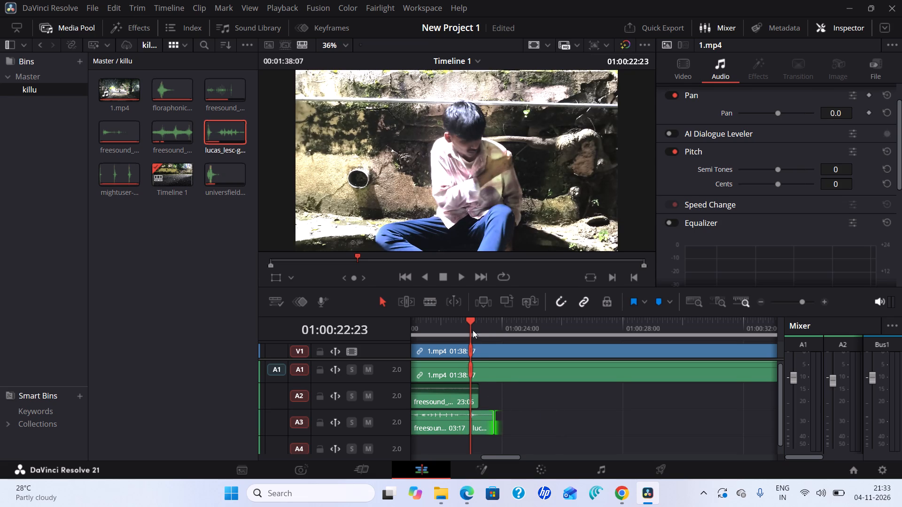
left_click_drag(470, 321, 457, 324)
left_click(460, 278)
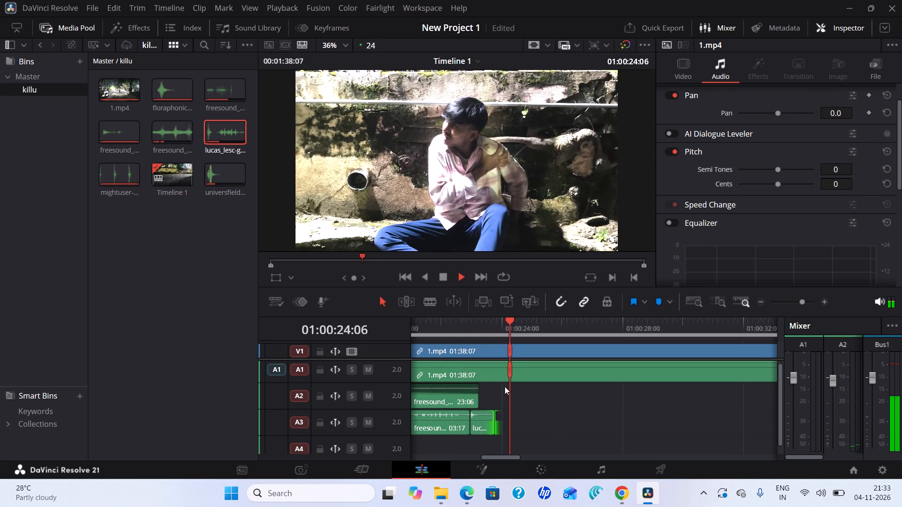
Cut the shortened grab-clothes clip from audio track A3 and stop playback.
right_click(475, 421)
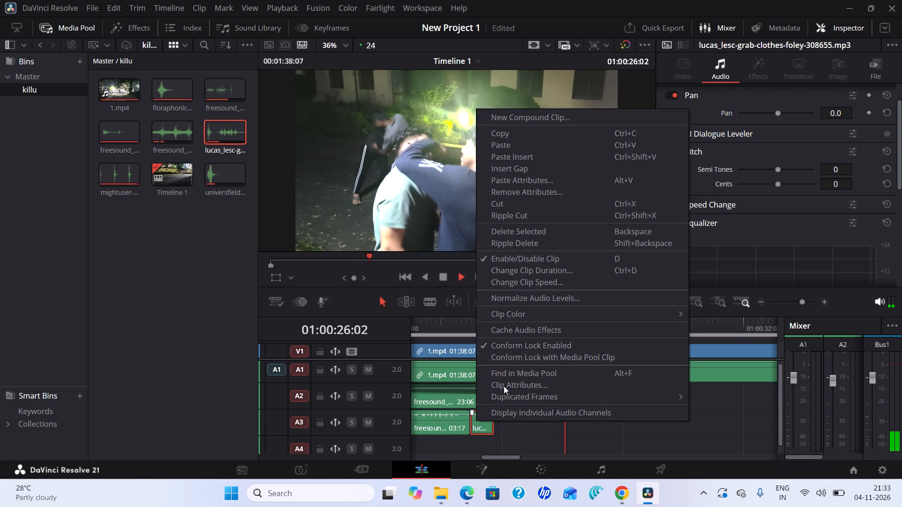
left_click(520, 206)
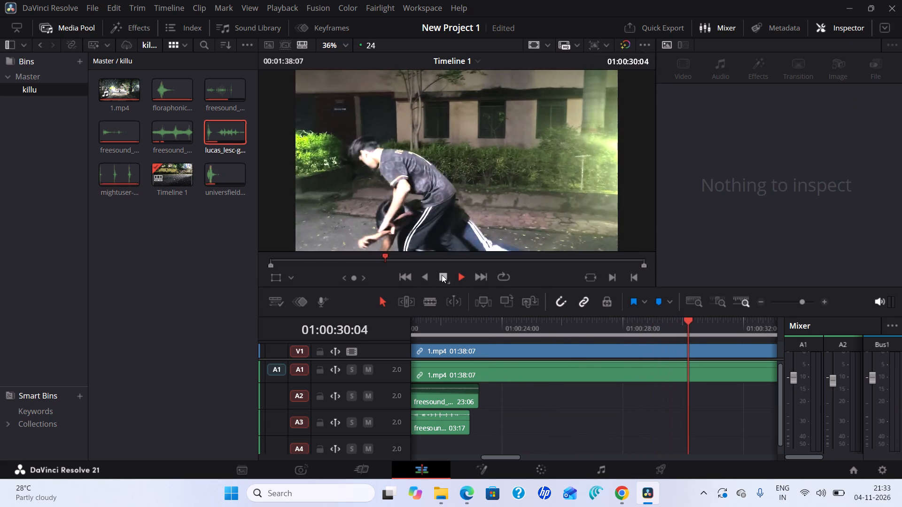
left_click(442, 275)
Play back the edit from 01:00:00:00 through the fight sounds to about 01:00:28:00, and stop playback.
left_click_drag(700, 321, 276, 326)
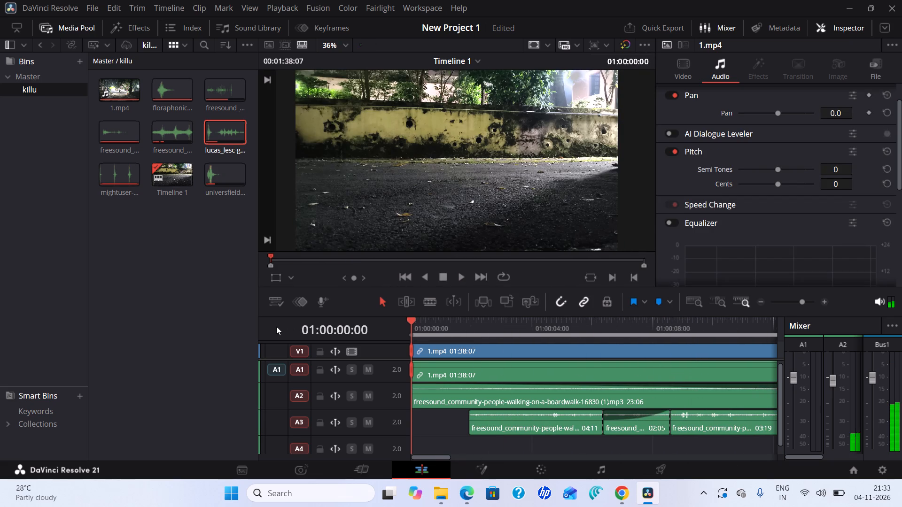
left_click_drag(276, 326, 267, 324)
left_click(463, 277)
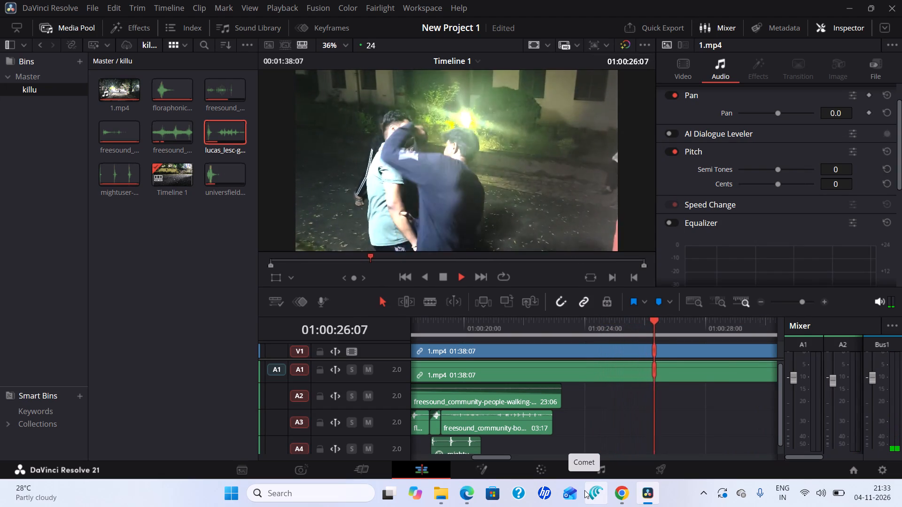
left_click(442, 277)
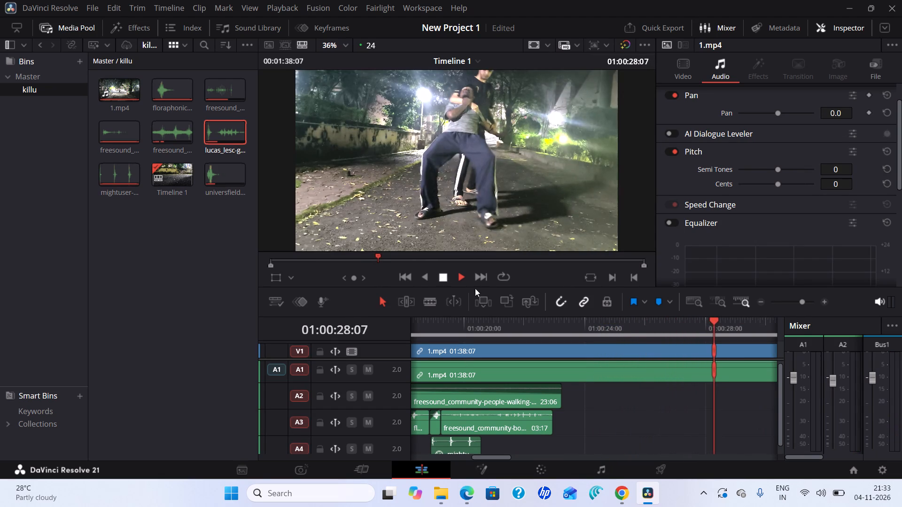
Place the floraphonic swing-whoosh sound on audio track A3 starting at 01:00:24:09, and play back the section to about 01:00:26:19.
left_click_drag(718, 321, 556, 357)
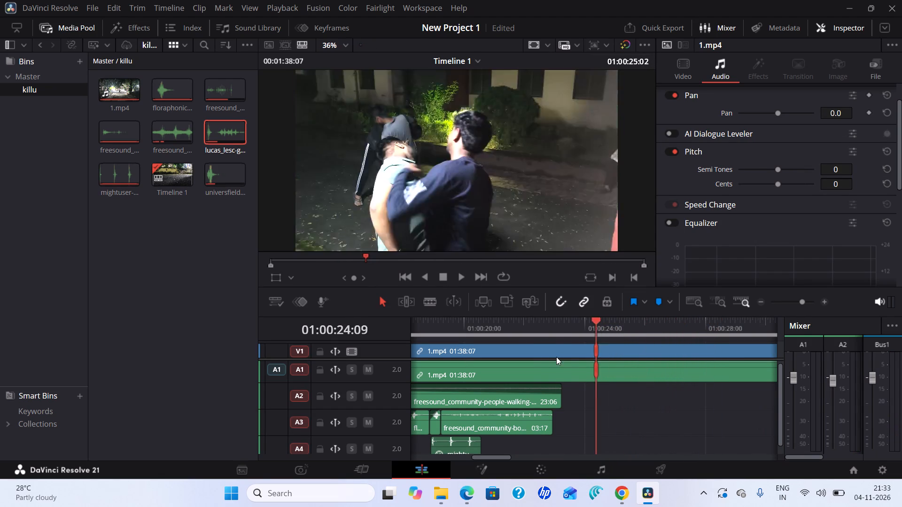
left_click_drag(556, 357, 560, 366)
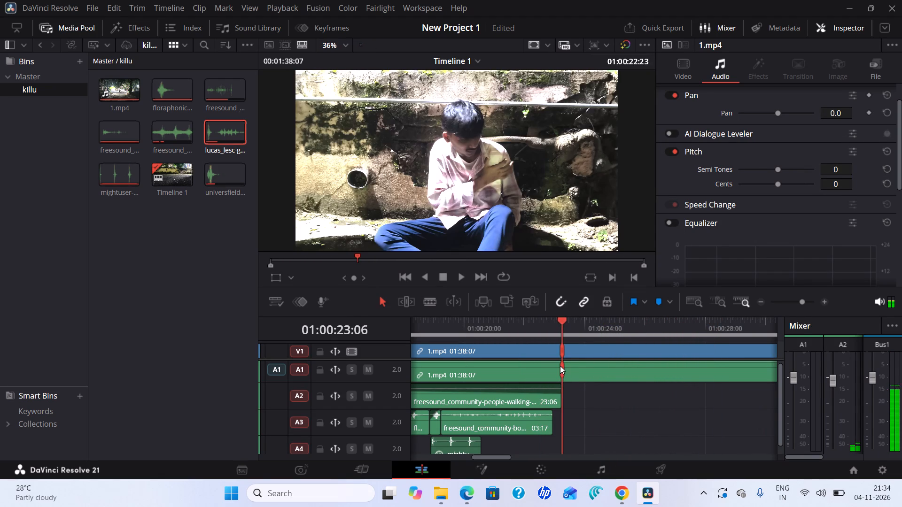
left_click_drag(560, 366, 587, 383)
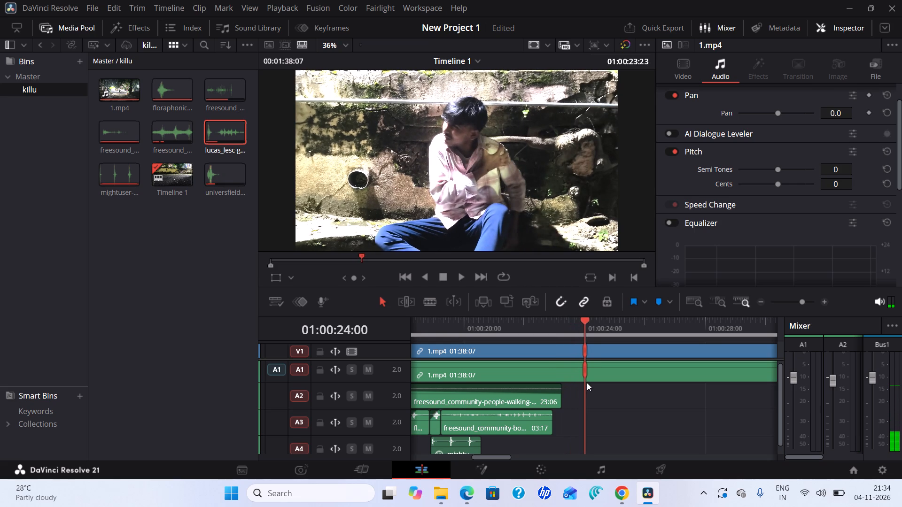
left_click_drag(587, 383, 612, 388)
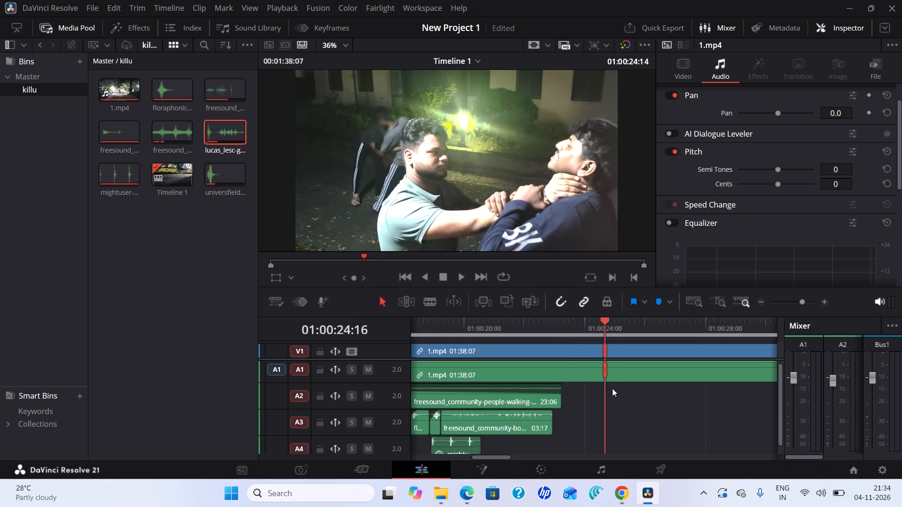
left_click_drag(612, 388, 615, 389)
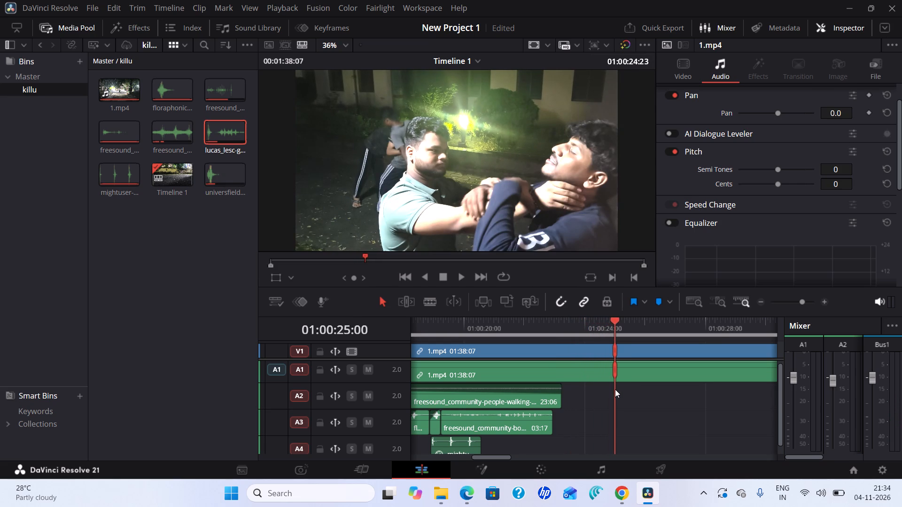
left_click_drag(615, 389, 606, 399)
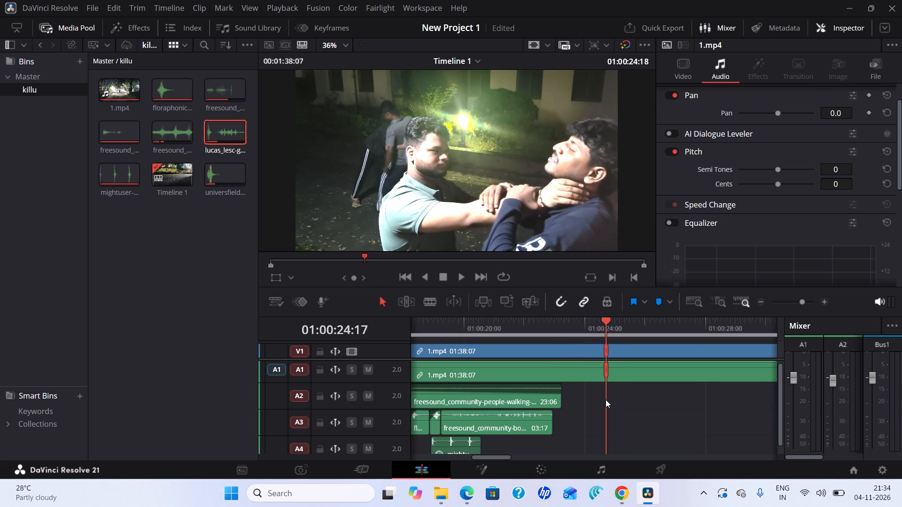
left_click_drag(606, 399, 596, 411)
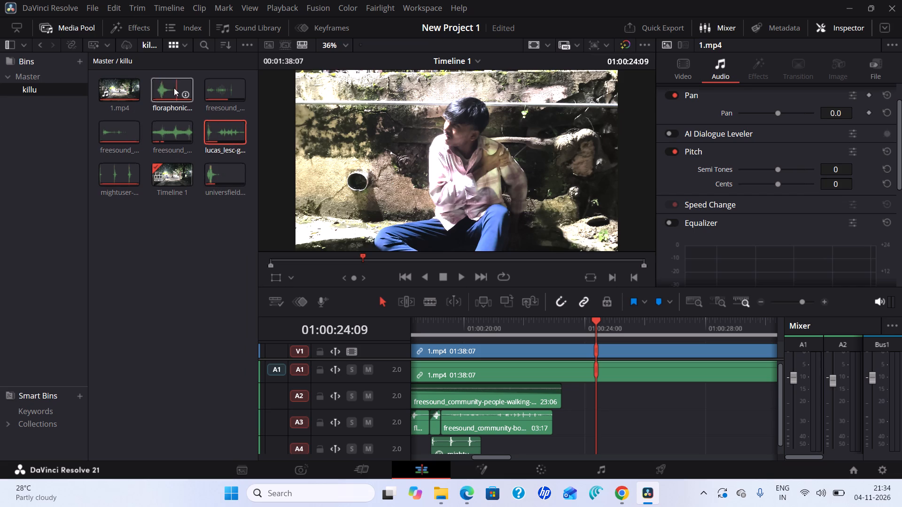
left_click_drag(164, 92, 607, 411)
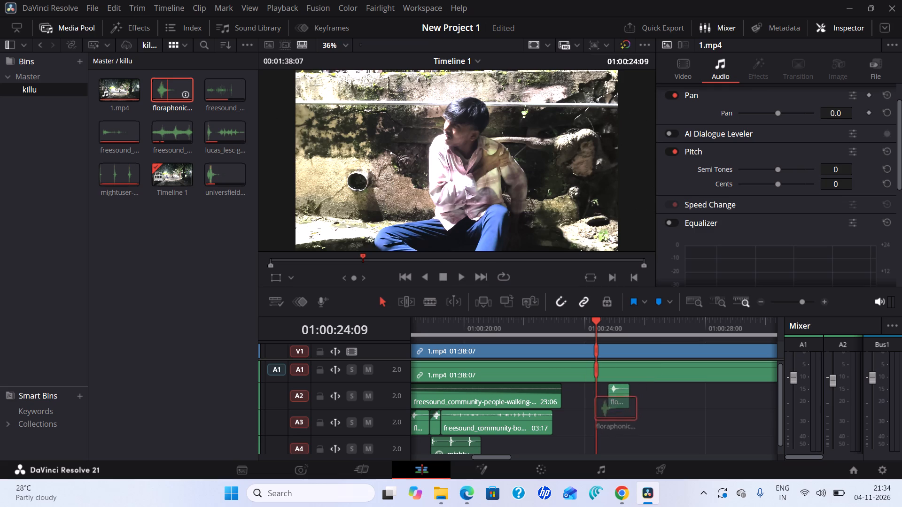
left_click_drag(607, 411, 596, 427)
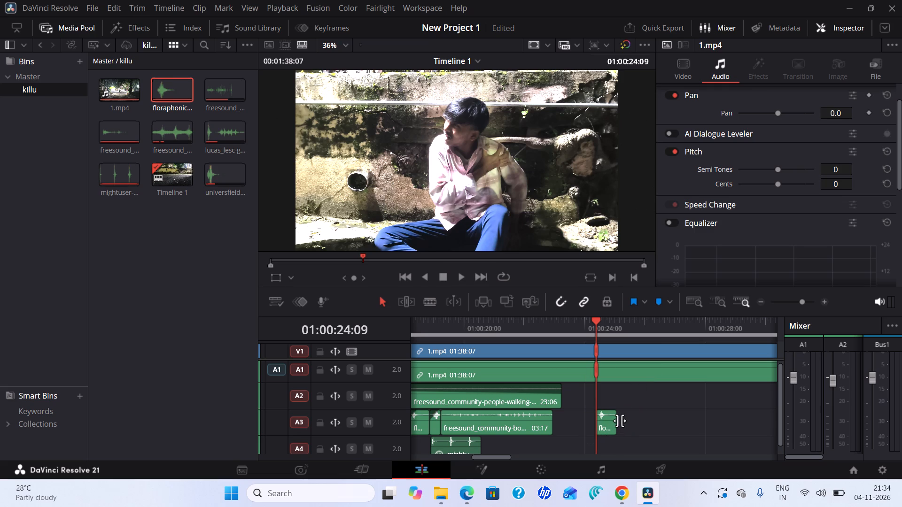
left_click(615, 420)
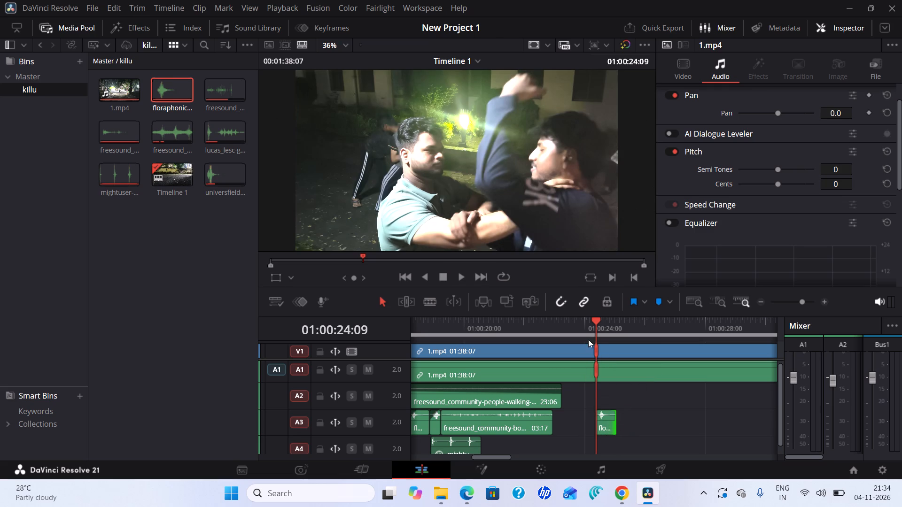
left_click(470, 278)
left_click(463, 276)
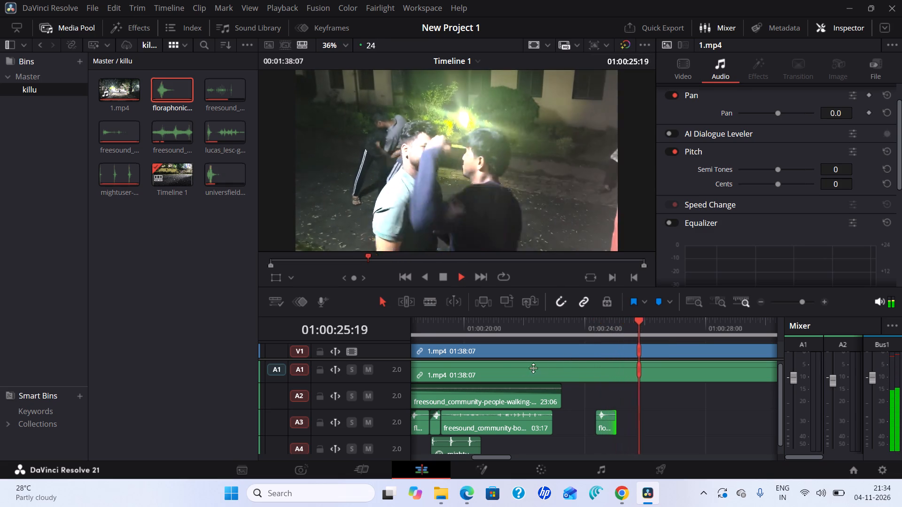
left_click(443, 272)
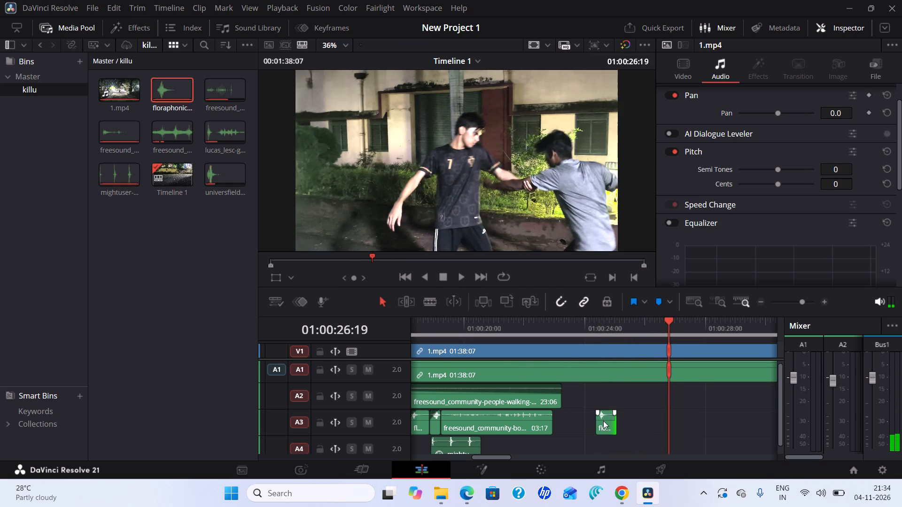
Shift the swing-whoosh clip on A3 to start at 01:00:24:13 and park the playhead at its start.
left_click_drag(603, 421, 608, 425)
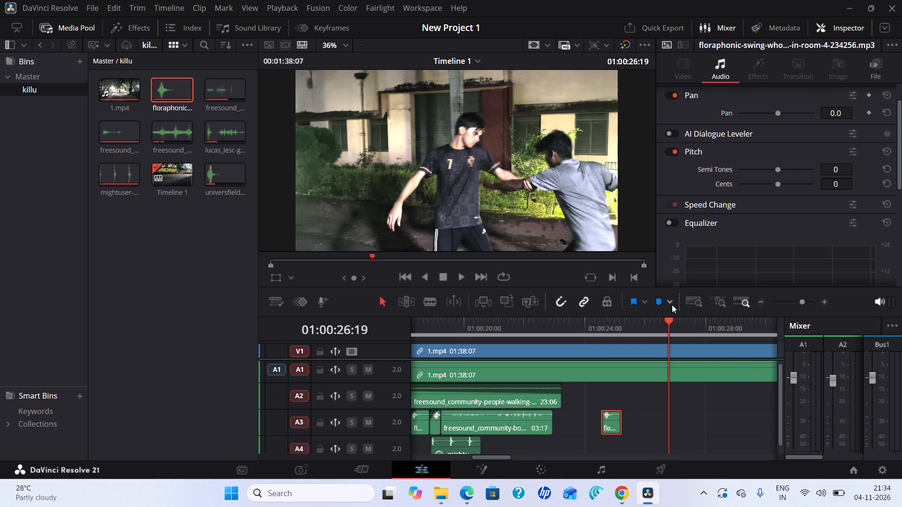
left_click_drag(669, 320, 597, 333)
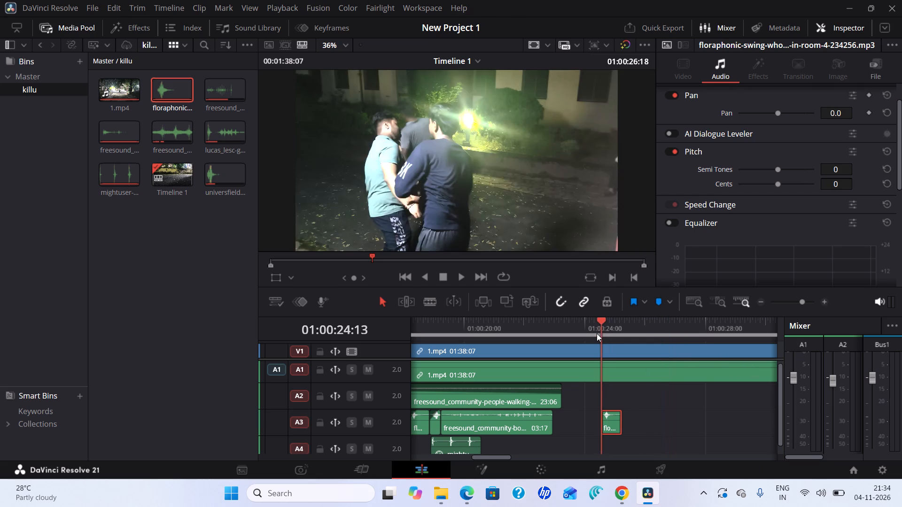
left_click_drag(597, 333, 603, 335)
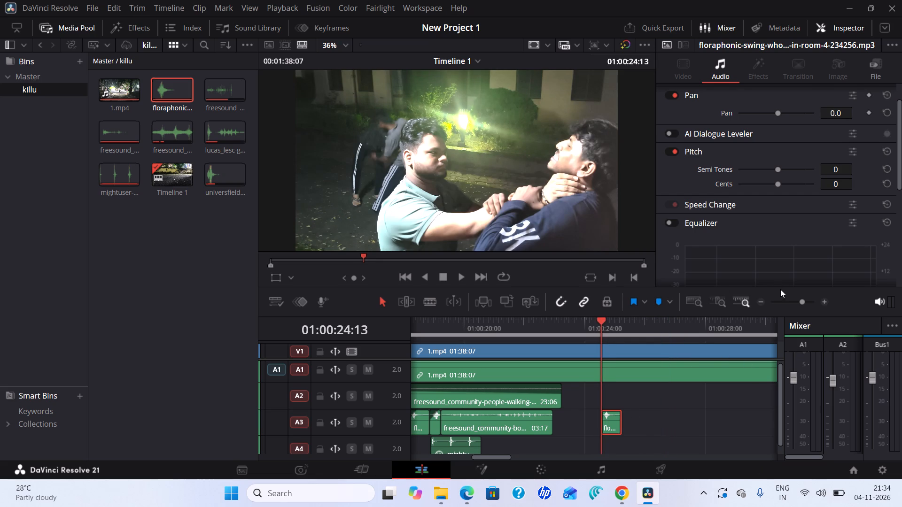
Scrub frame by frame through the arm swing and move the swing-whoosh clip on A3 to start at about 01:00:25:00.
left_click_drag(801, 300, 807, 302)
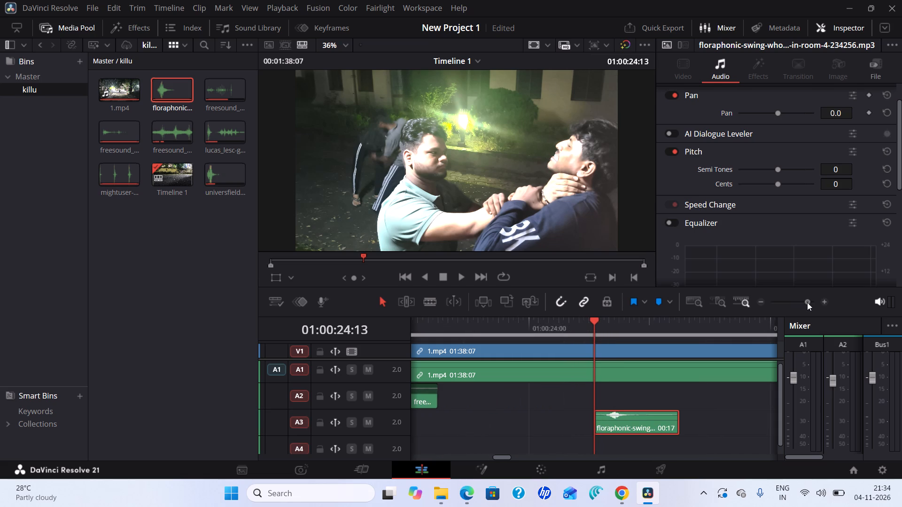
left_click_drag(807, 302, 811, 302)
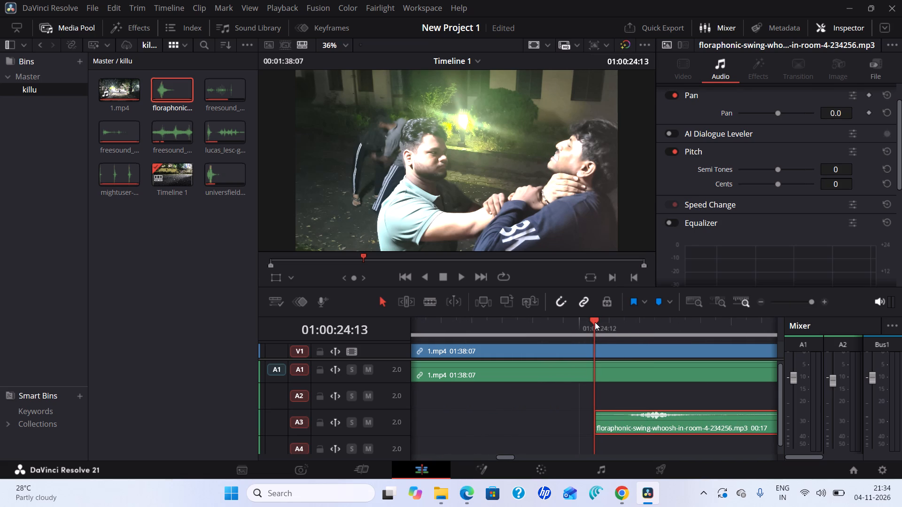
left_click_drag(595, 322, 609, 327)
left_click_drag(609, 327, 609, 327)
left_click_drag(595, 320, 613, 324)
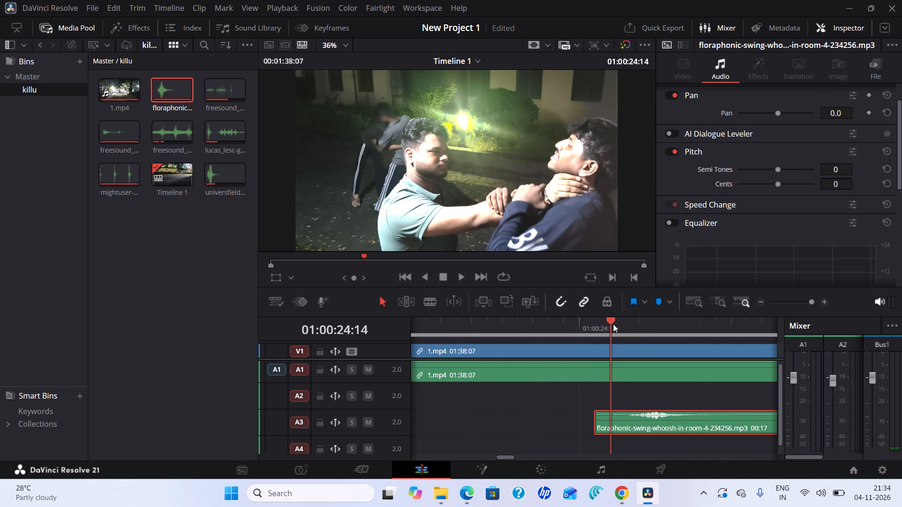
left_click_drag(613, 324, 649, 328)
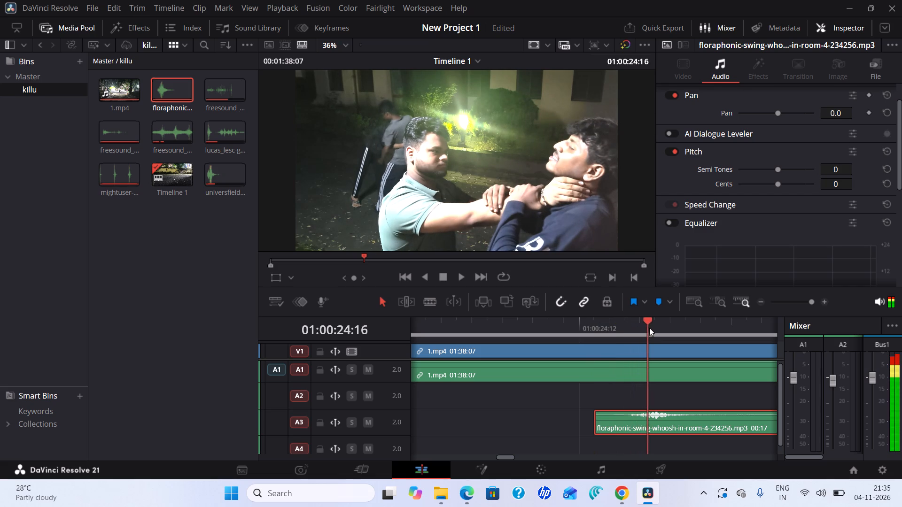
left_click_drag(649, 328, 708, 337)
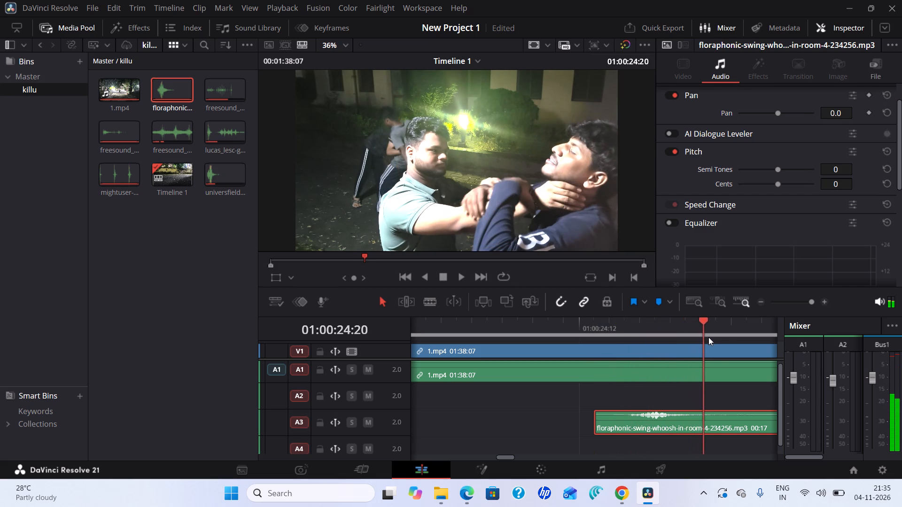
left_click_drag(708, 337, 765, 337)
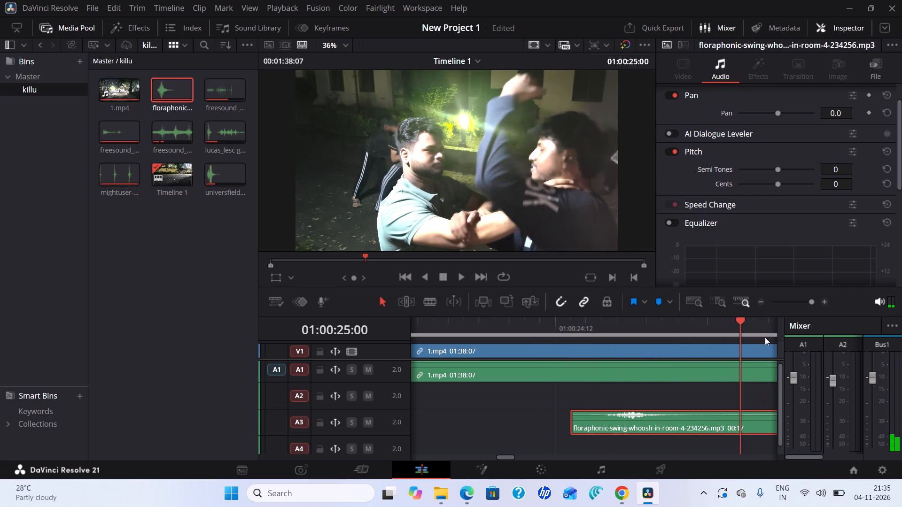
left_click_drag(765, 337, 479, 345)
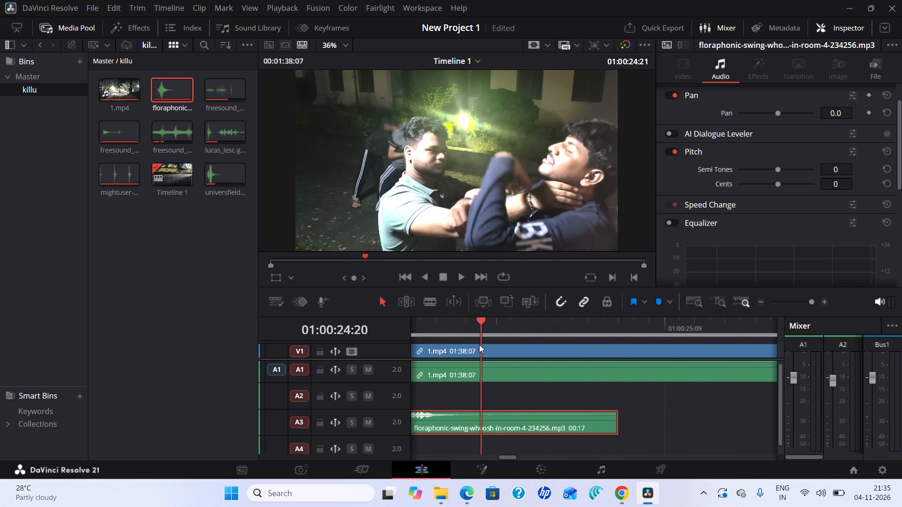
left_click_drag(479, 345, 478, 344)
left_click_drag(450, 423, 450, 424)
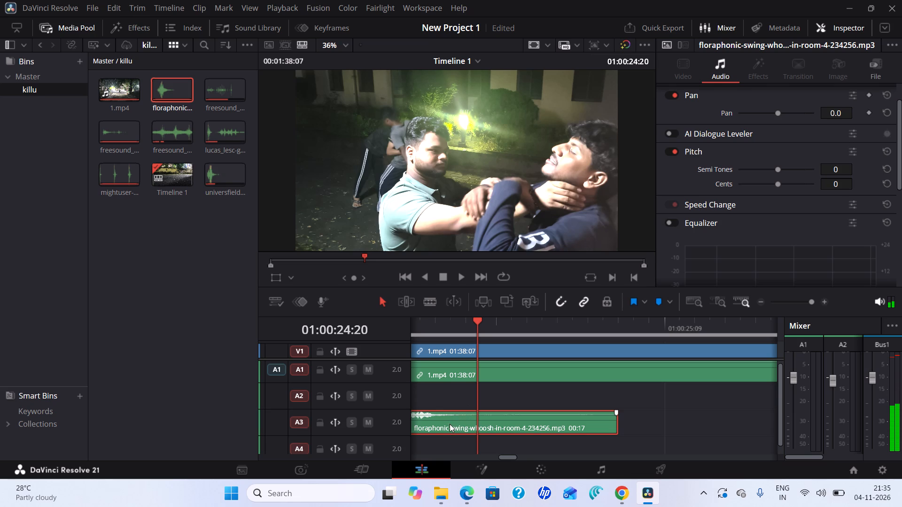
left_click_drag(450, 424, 623, 427)
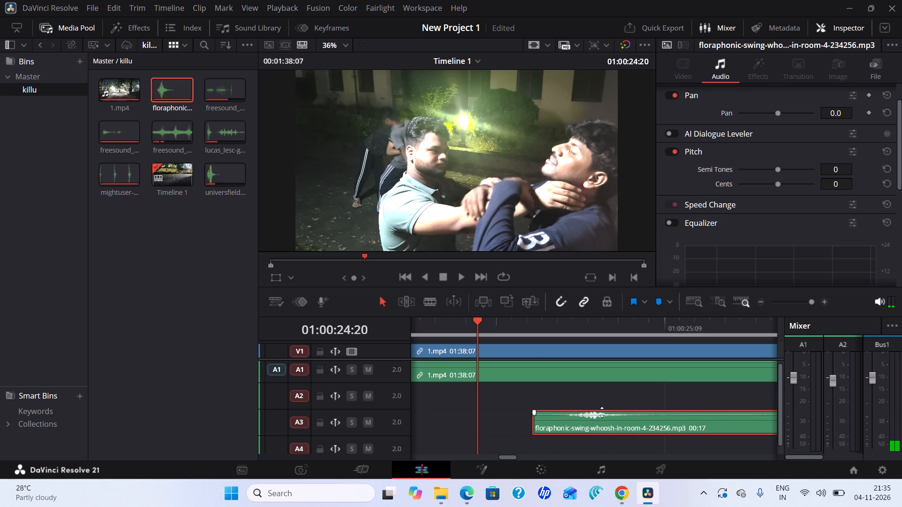
Scrub from 01:00:24:20 to 01:00:25:09 against the punch and move the swing-whoosh clip on A3 two frames later.
left_click_drag(476, 319, 519, 335)
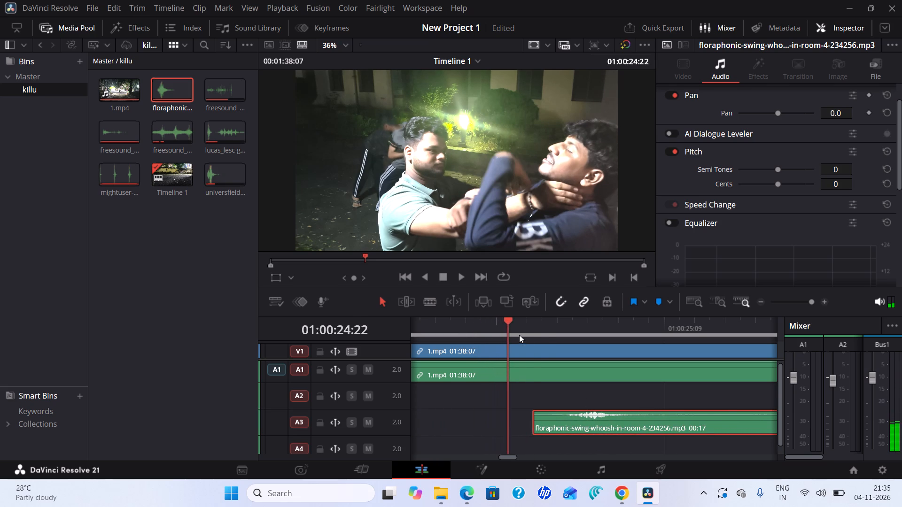
left_click_drag(519, 335, 584, 352)
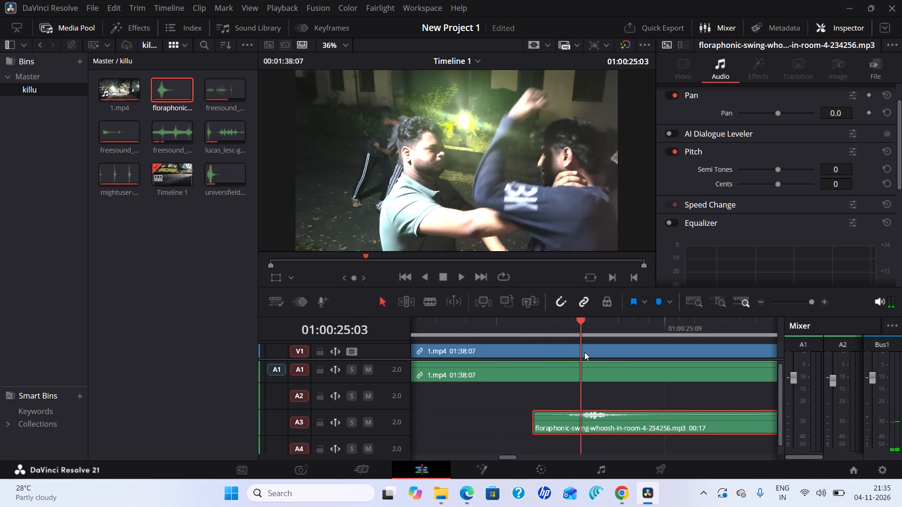
left_click_drag(584, 352, 664, 384)
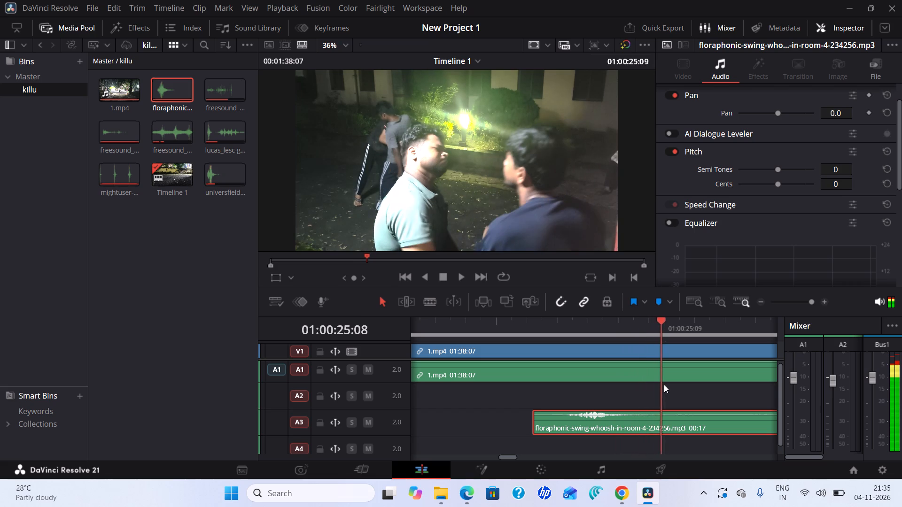
left_click_drag(664, 384, 680, 387)
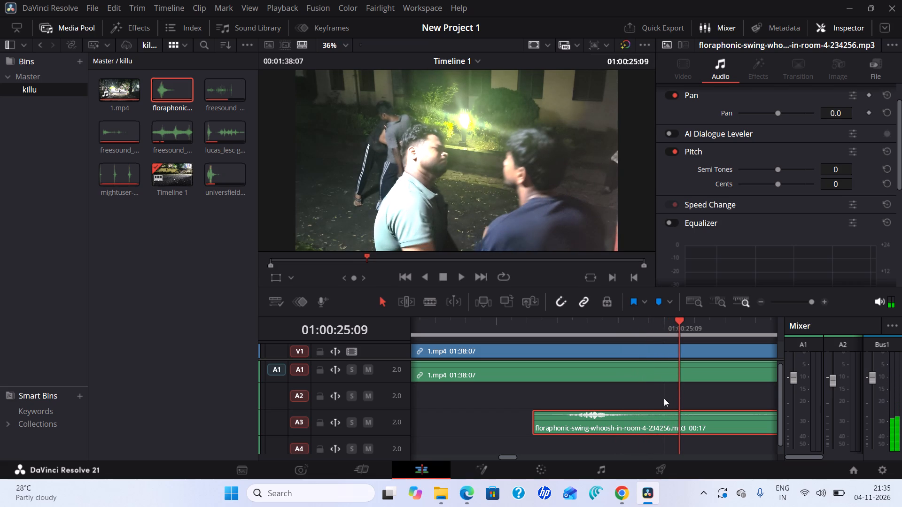
left_click_drag(599, 421, 634, 422)
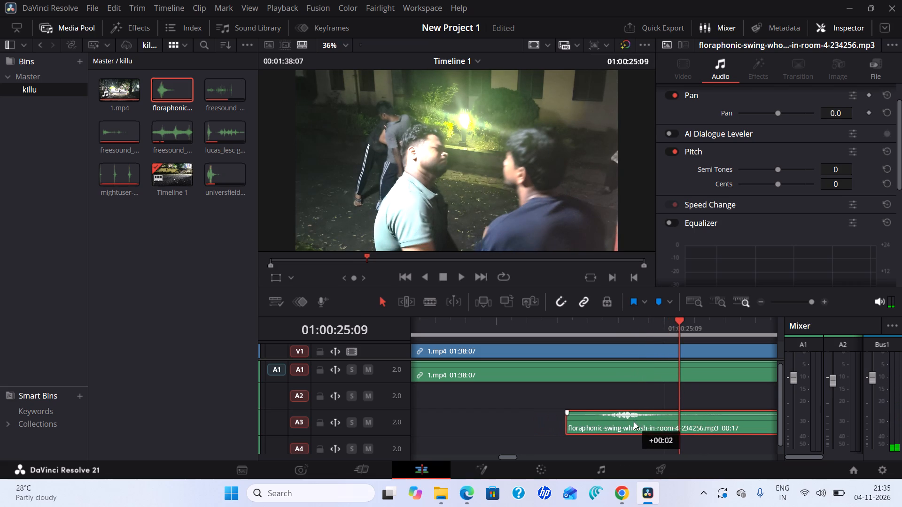
left_click_drag(634, 422, 635, 421)
Scrub the swing-whoosh against the punch, and play back the timeline from its beginning to about 01:00:29:03.
left_click_drag(682, 319, 613, 333)
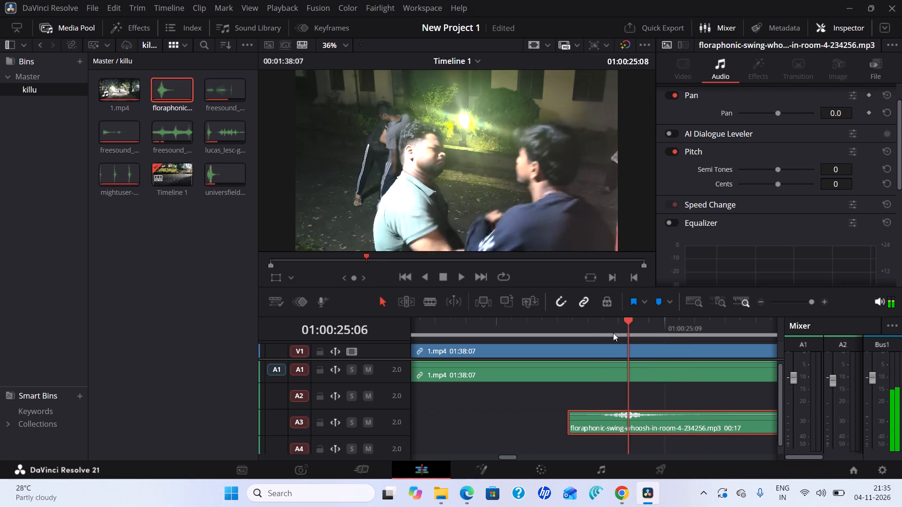
left_click_drag(613, 333, 621, 339)
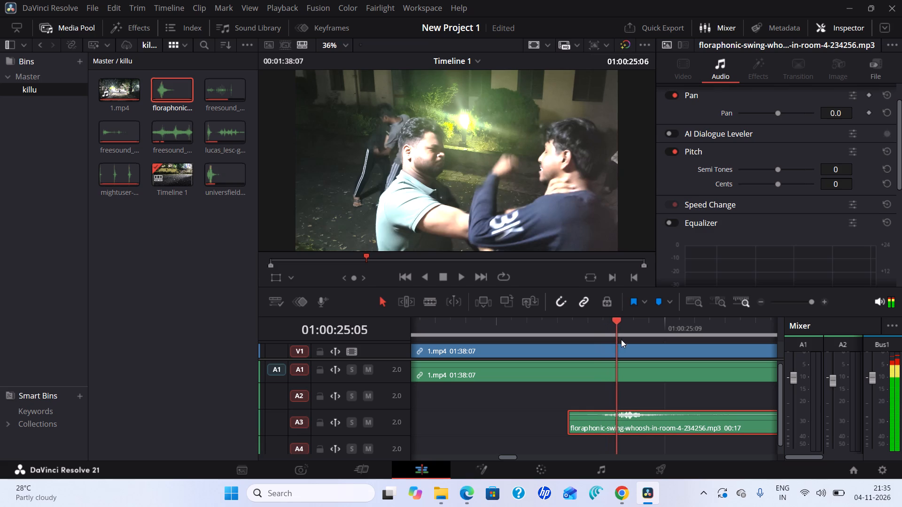
left_click_drag(621, 339, 722, 347)
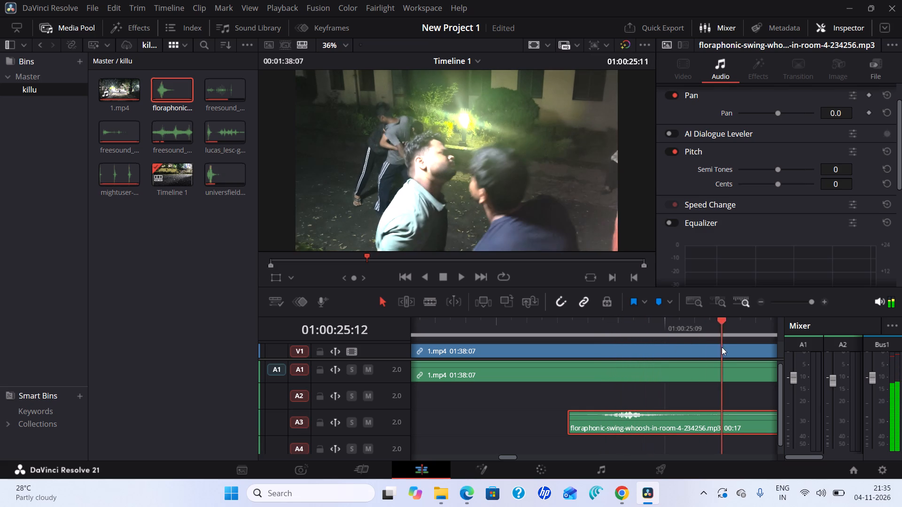
left_click_drag(722, 347, 313, 344)
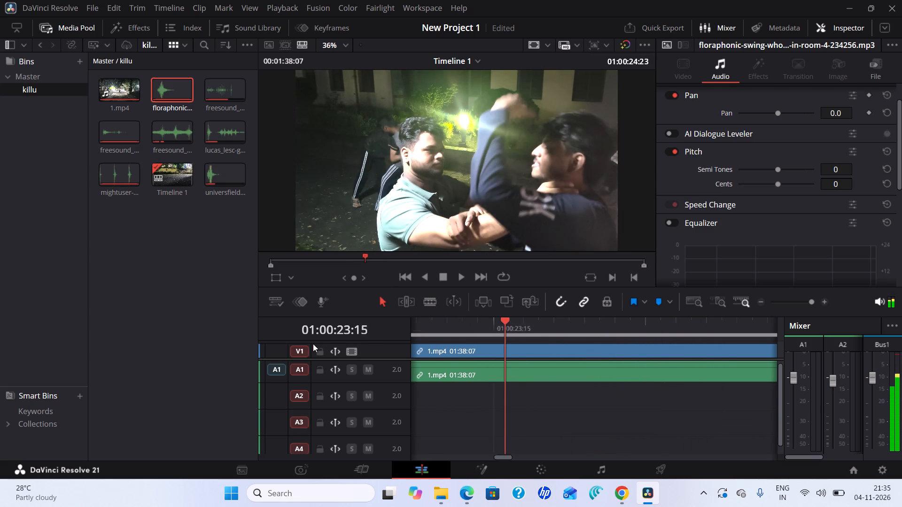
left_click_drag(313, 344, 0, 338)
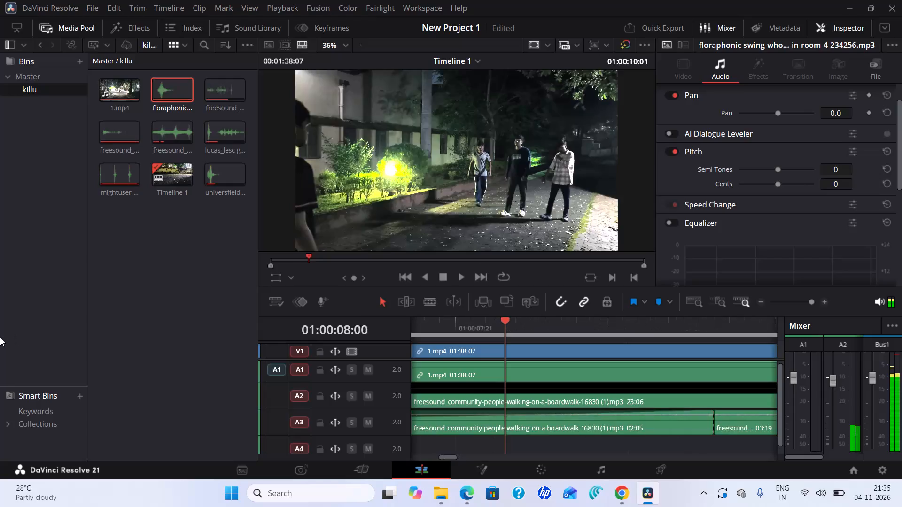
left_click_drag(0, 338, 0, 333)
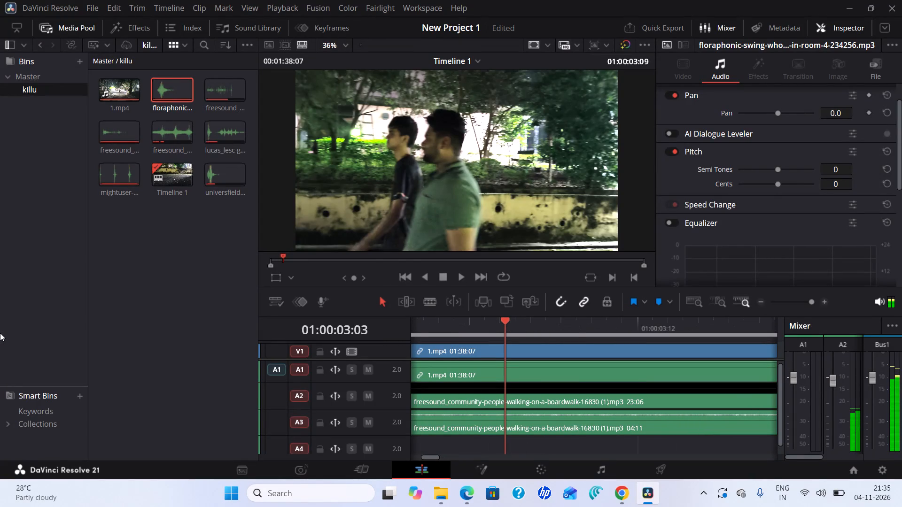
left_click_drag(0, 333, 0, 331)
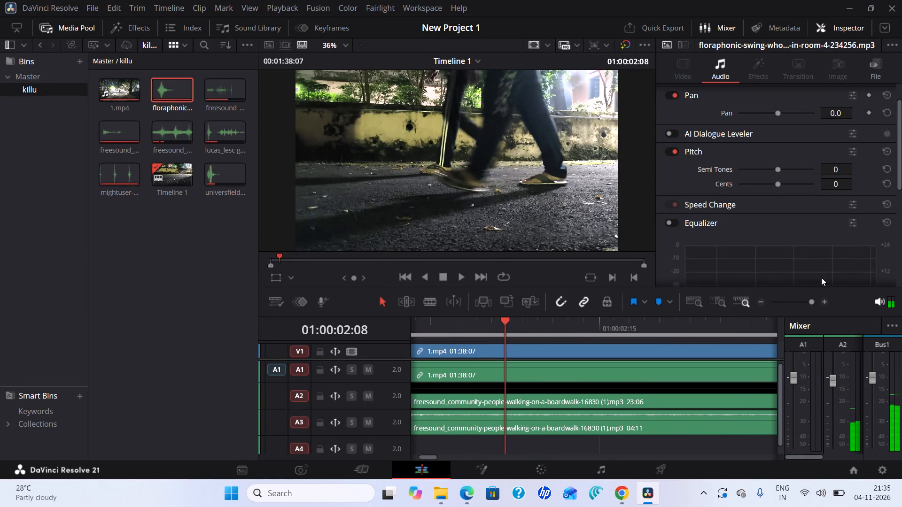
left_click(800, 299)
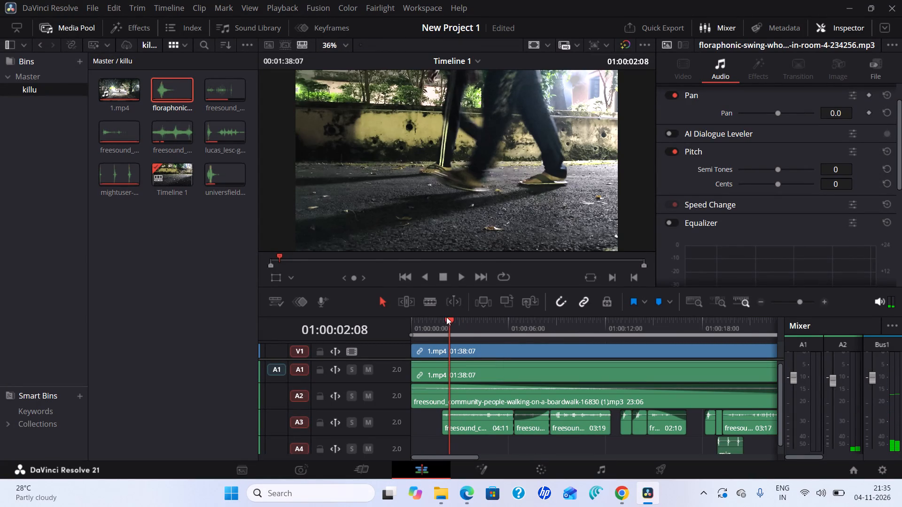
left_click_drag(448, 317, 409, 318)
left_click(464, 272)
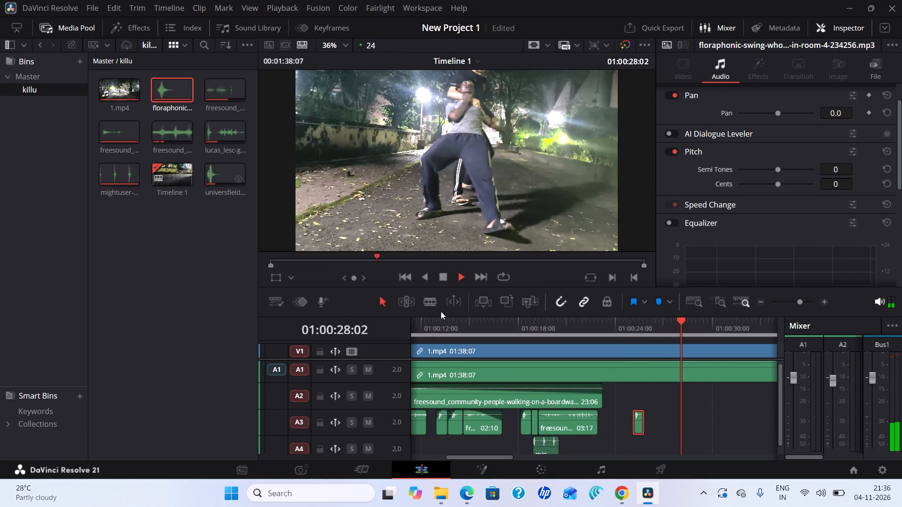
left_click(438, 272)
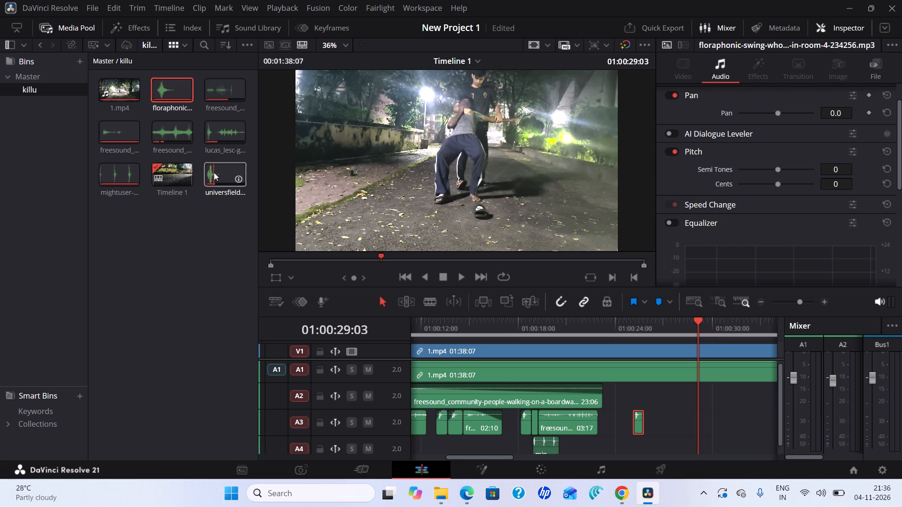
Place the universfield punch sound on A3 directly after the swing-whoosh clip, and play back from 01:00:23:06 to about 01:00:28:20.
left_click_drag(212, 177, 665, 452)
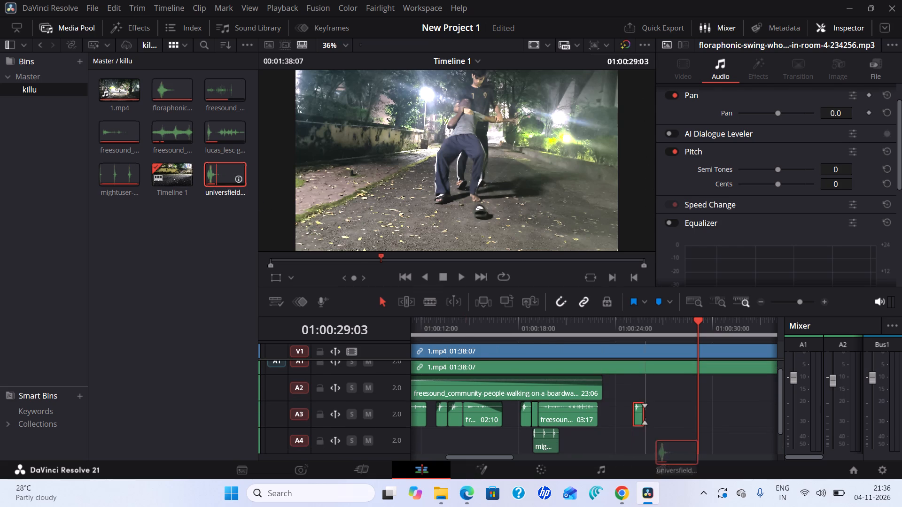
left_click_drag(665, 452, 647, 413)
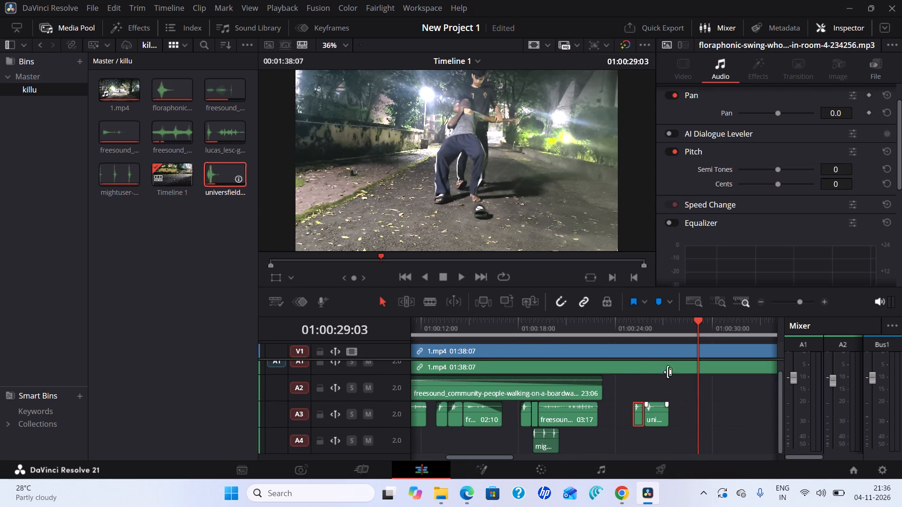
left_click_drag(697, 323, 606, 330)
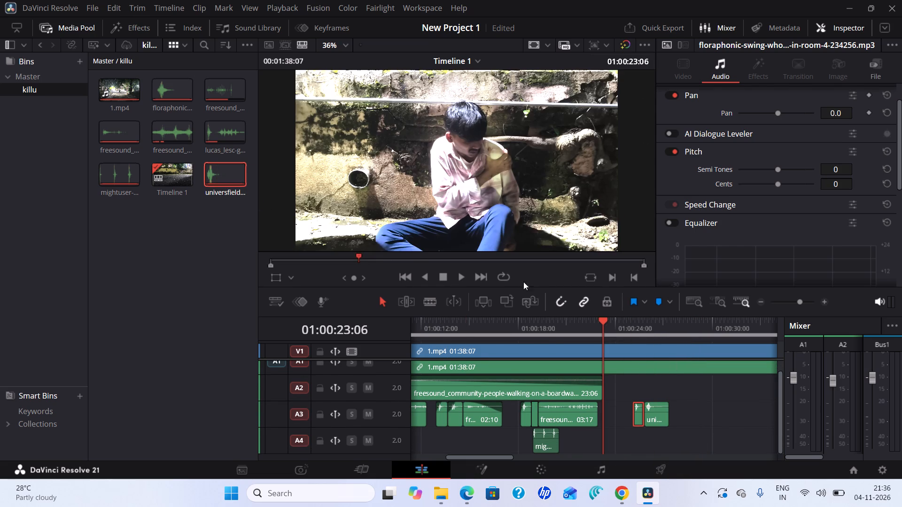
left_click(460, 273)
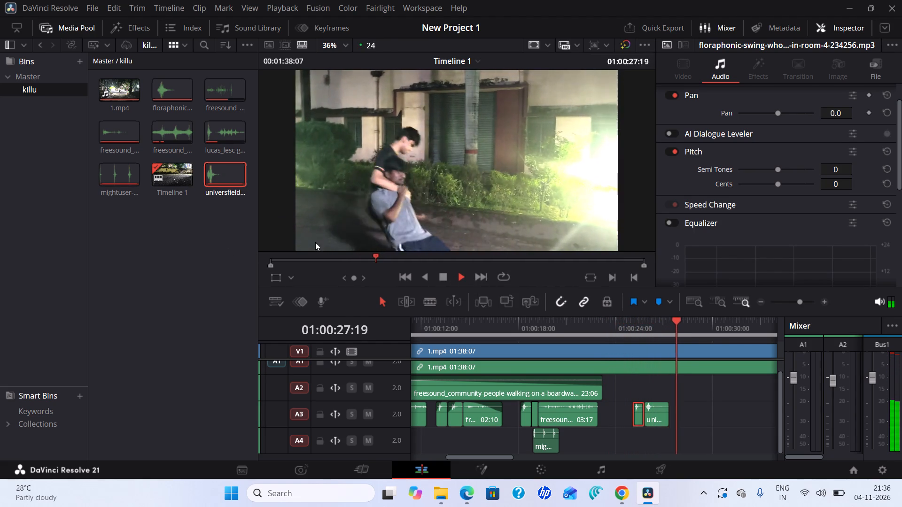
left_click(447, 276)
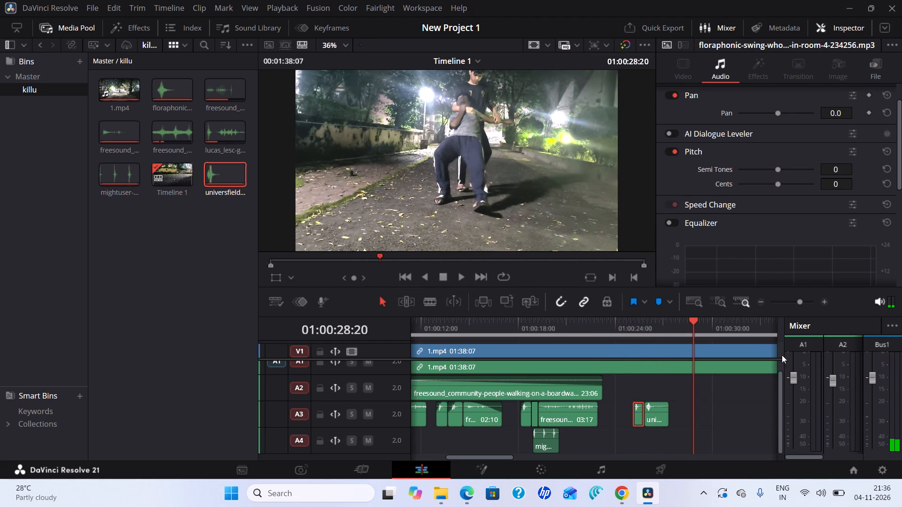
Split the universfield punch clip on A3 at 01:00:26:08, where the hit ends, and remove the part after the cut.
left_click_drag(694, 321, 686, 327)
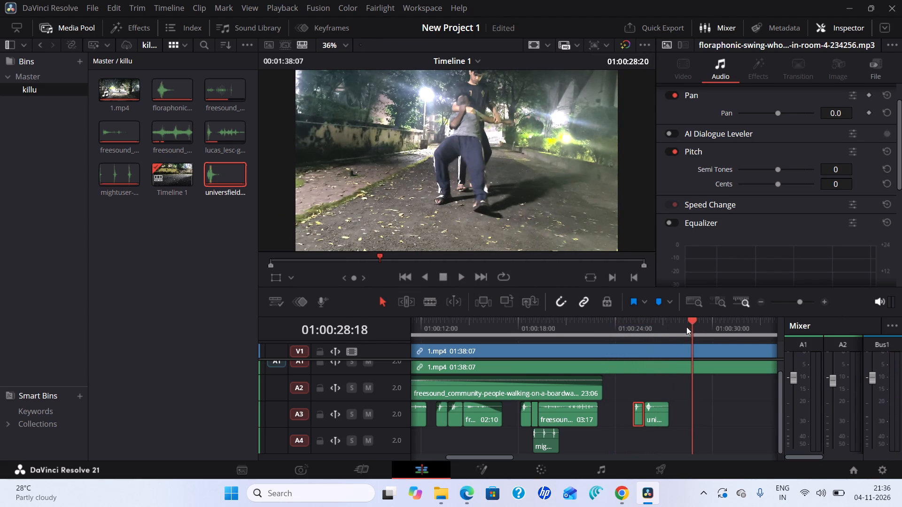
left_click_drag(686, 327, 649, 332)
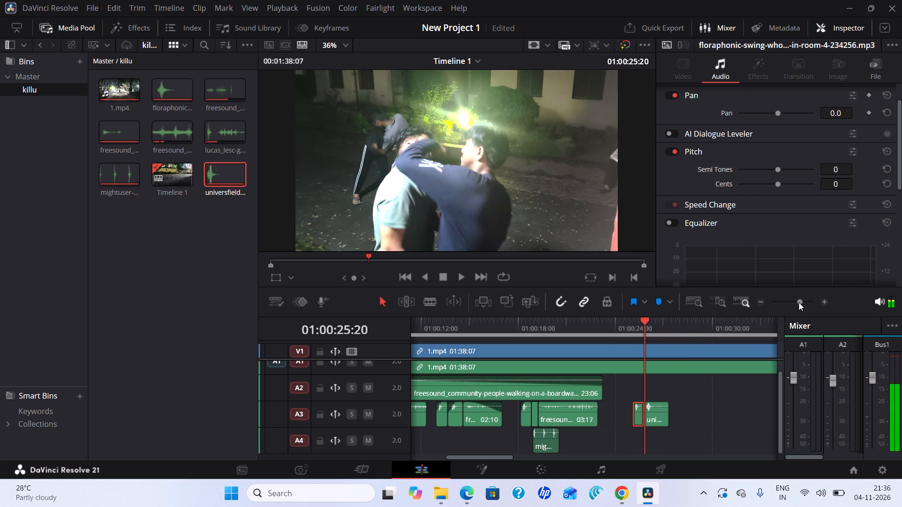
left_click_drag(800, 300, 802, 300)
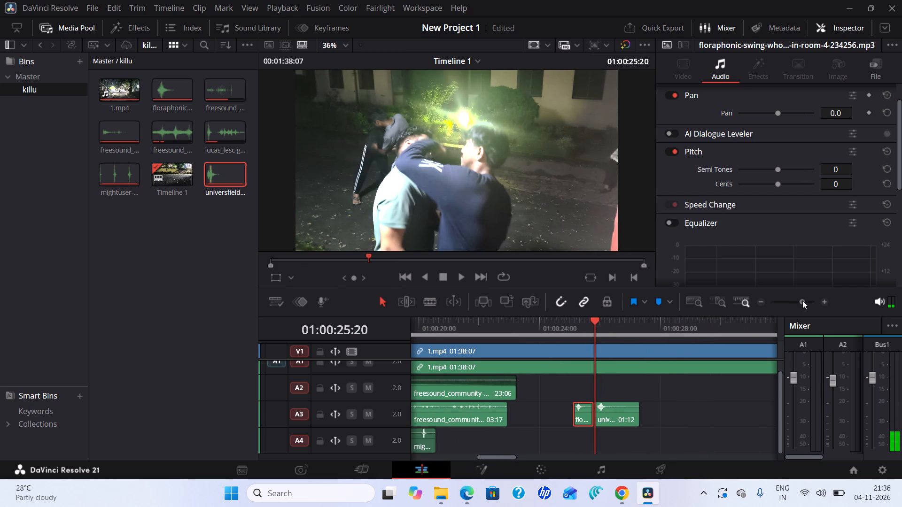
left_click_drag(802, 300, 804, 301)
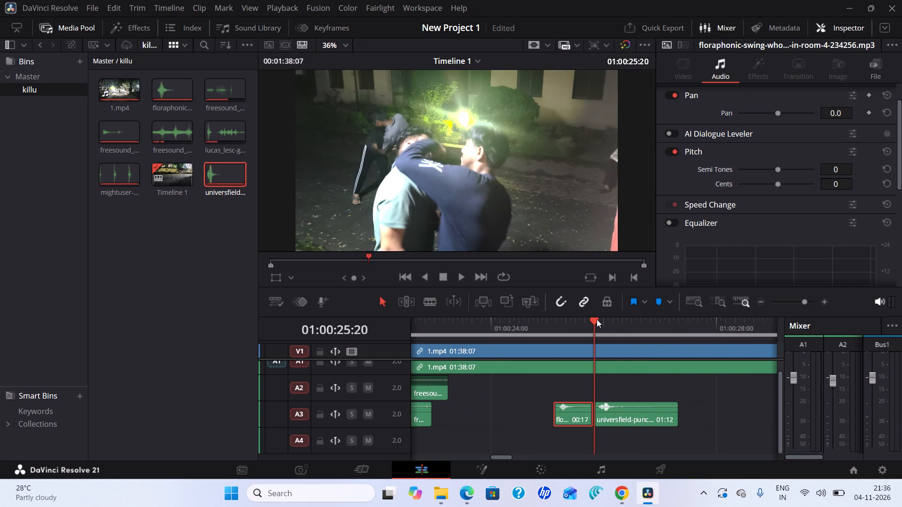
left_click_drag(597, 319, 605, 324)
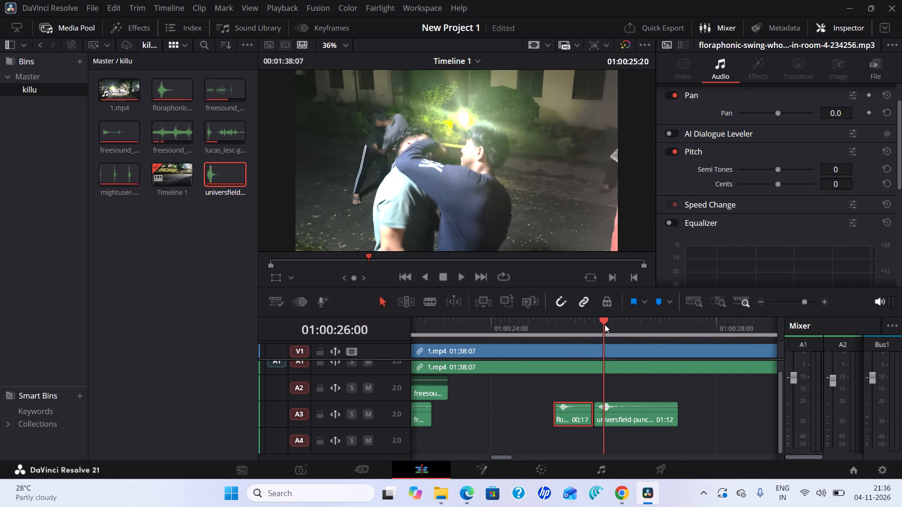
left_click_drag(605, 324, 615, 327)
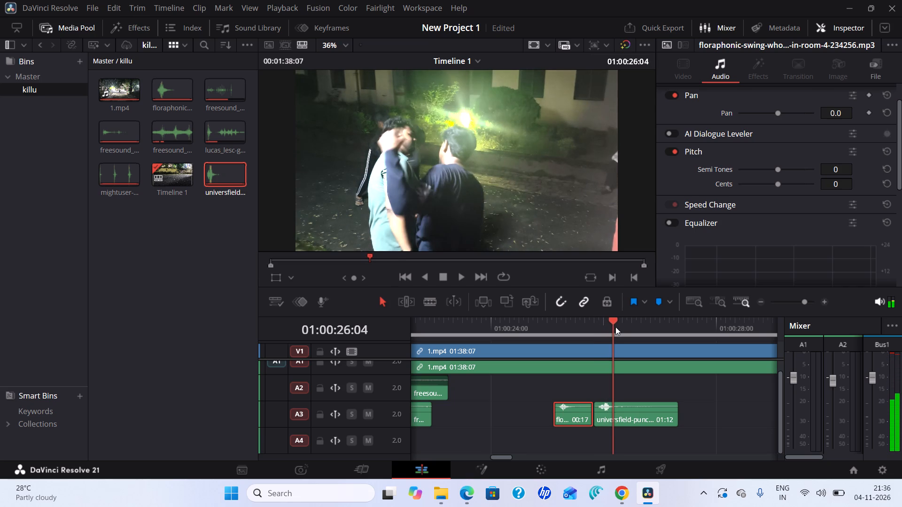
left_click_drag(615, 327, 623, 331)
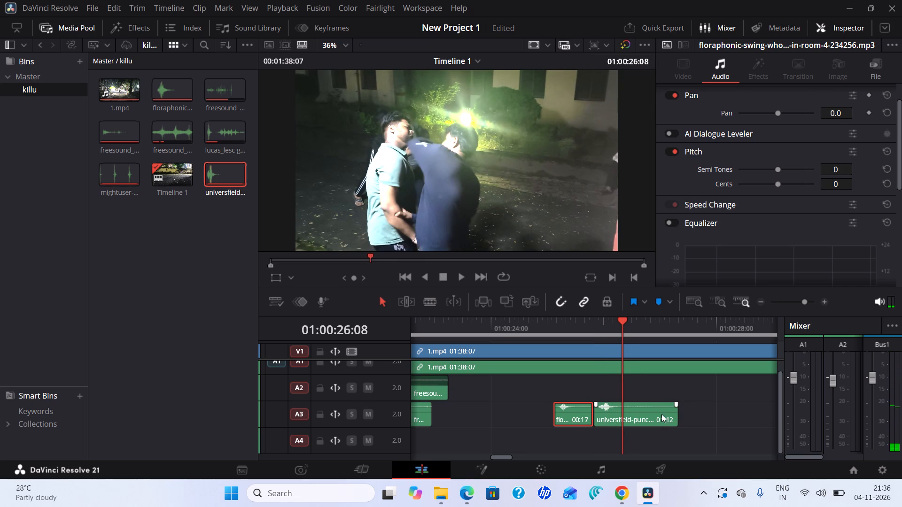
left_click(432, 298)
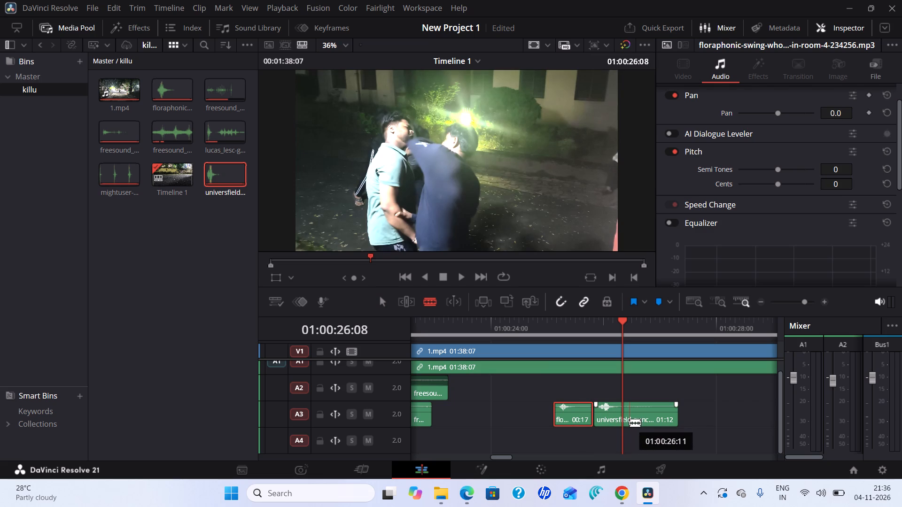
left_click(629, 422)
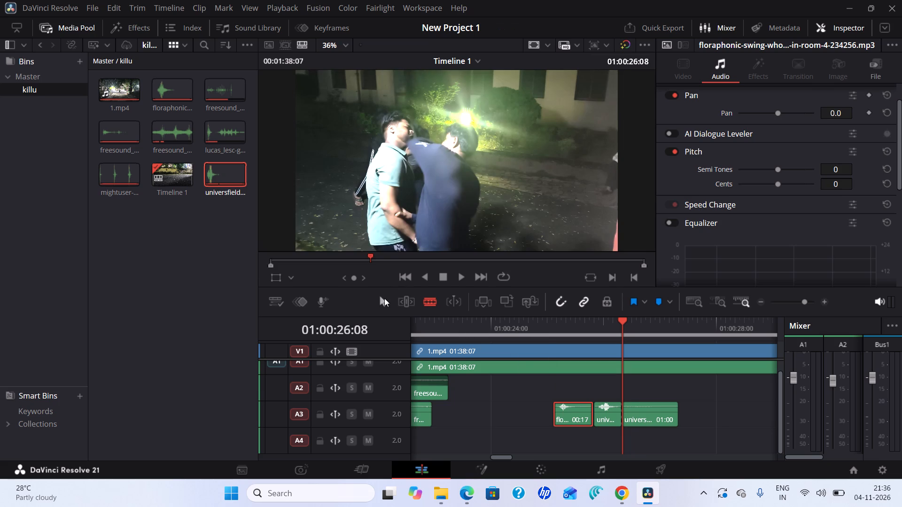
left_click(384, 300)
left_click(645, 406)
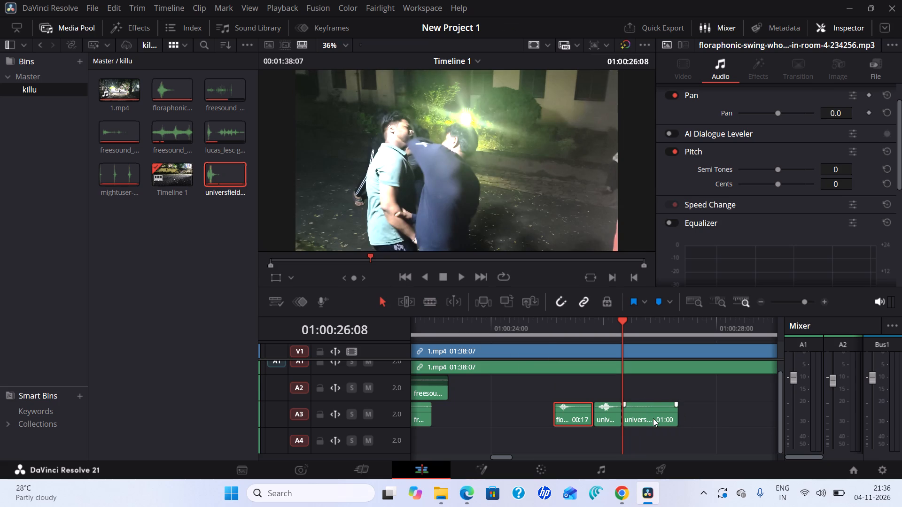
left_click(653, 419)
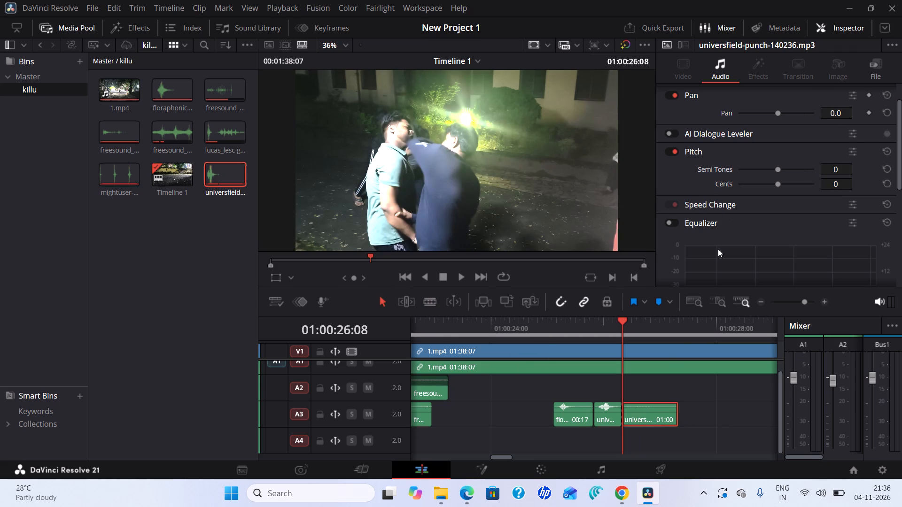
right_click(650, 412)
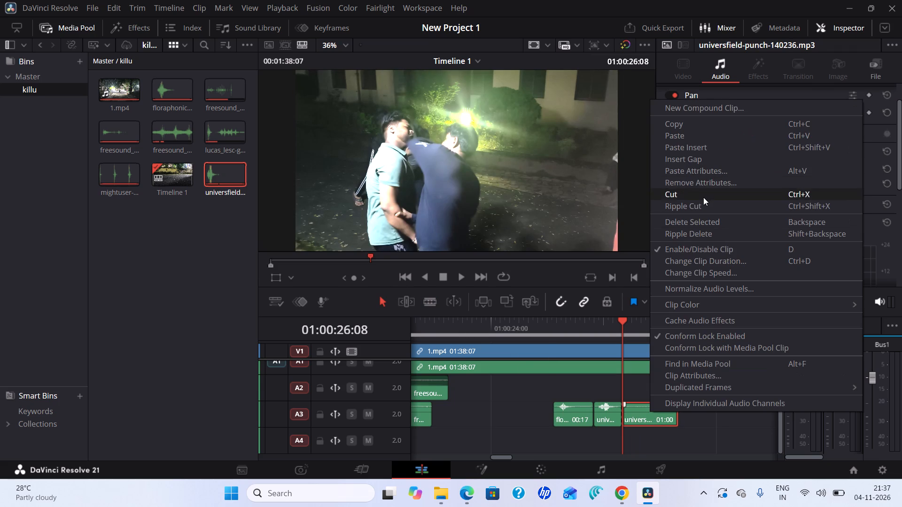
left_click(703, 197)
Place a second universfield punch sound on A3 directly after the shortened punch clip, starting at 01:00:26:08.
left_click_drag(211, 174, 573, 350)
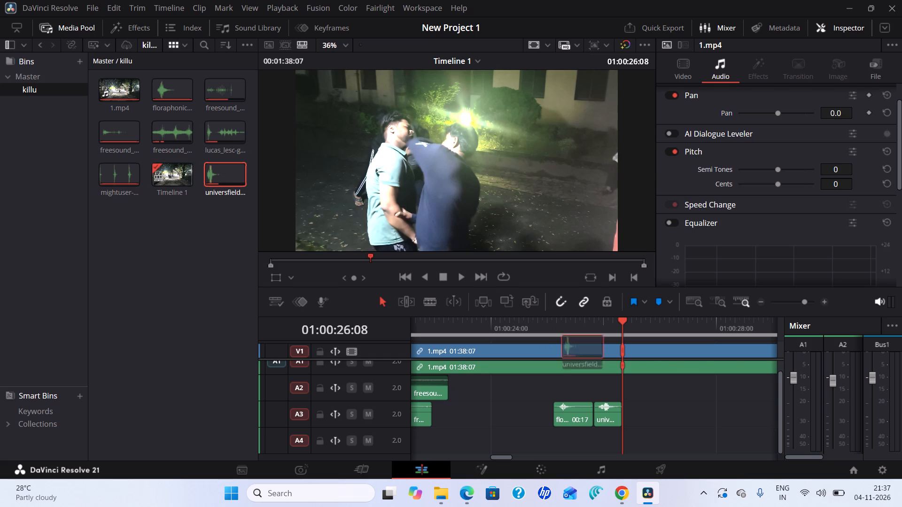
left_click_drag(573, 350, 627, 413)
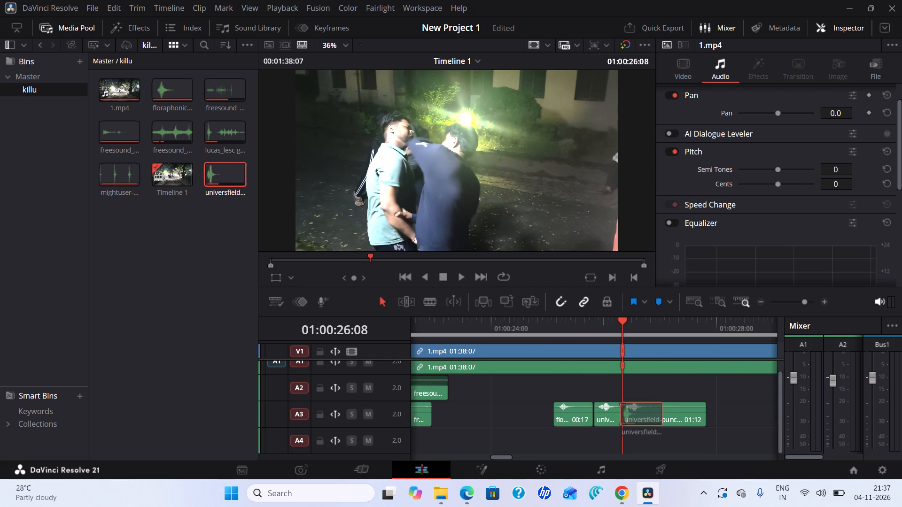
left_click_drag(627, 413, 625, 413)
Scrub the swing-whoosh and both universfield punch sounds on A3 against the video, stopping at 01:00:26:16.
left_click_drag(622, 316, 618, 322)
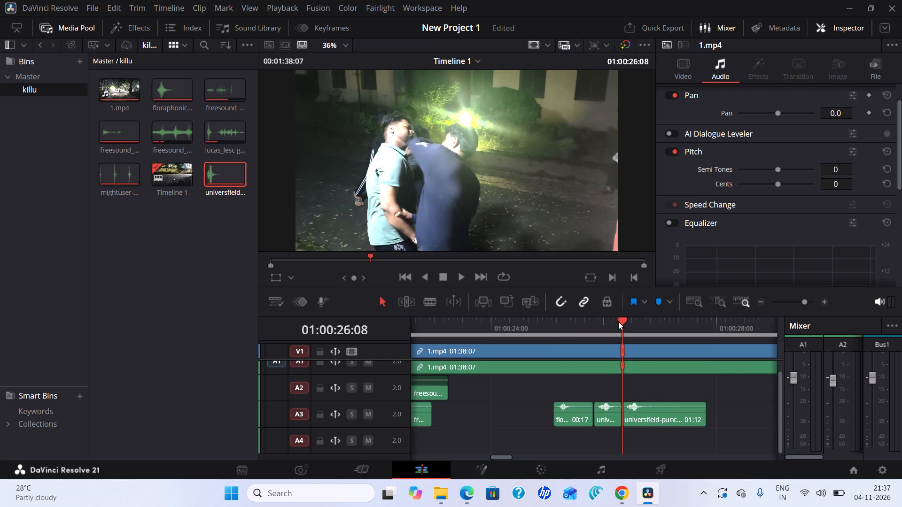
left_click_drag(618, 322, 609, 329)
left_click_drag(620, 322, 628, 337)
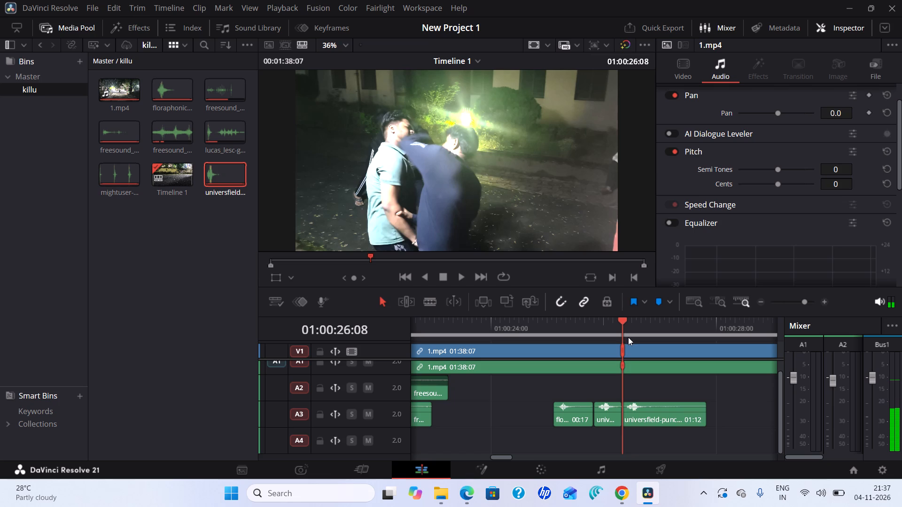
left_click_drag(628, 337, 655, 348)
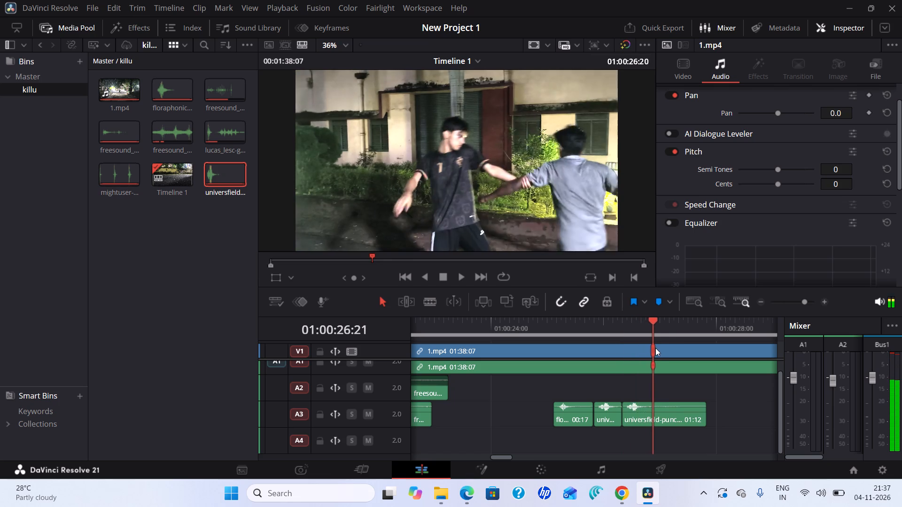
left_click_drag(655, 348, 564, 361)
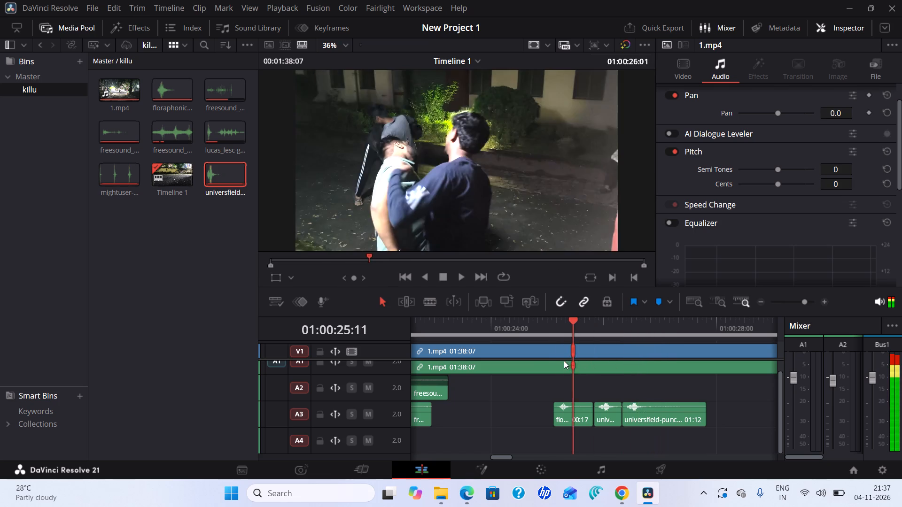
left_click_drag(564, 361, 573, 369)
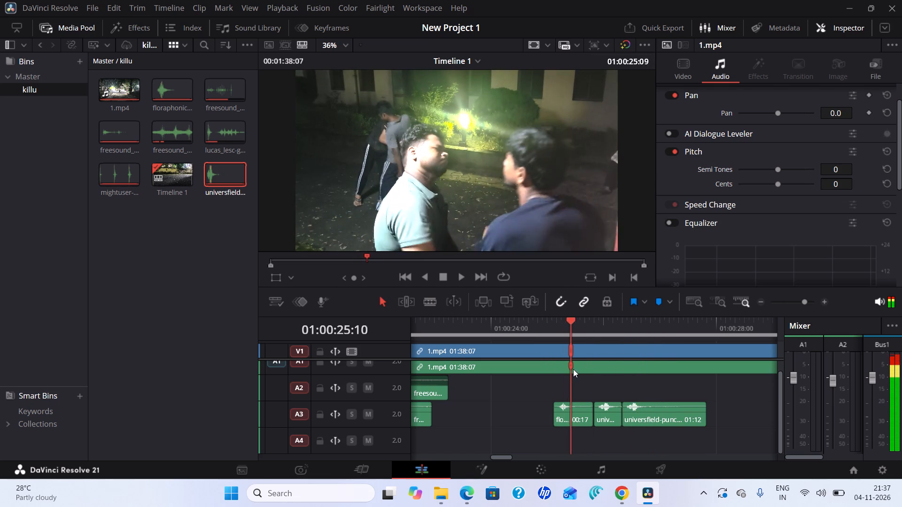
left_click_drag(573, 369, 600, 375)
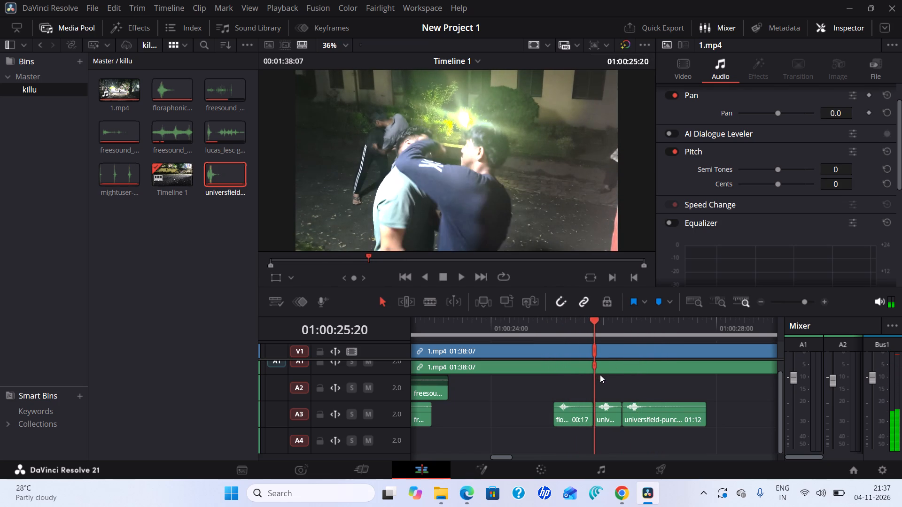
left_click_drag(600, 375, 619, 388)
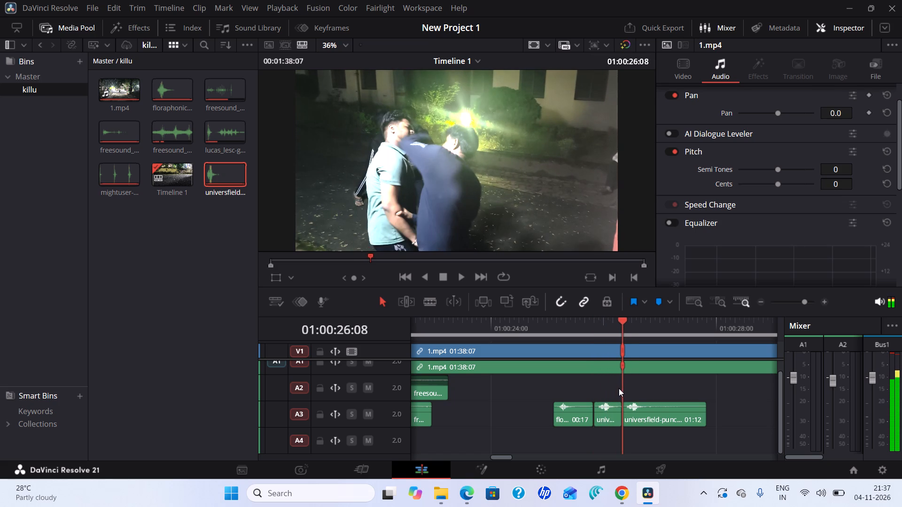
left_click_drag(619, 388, 640, 398)
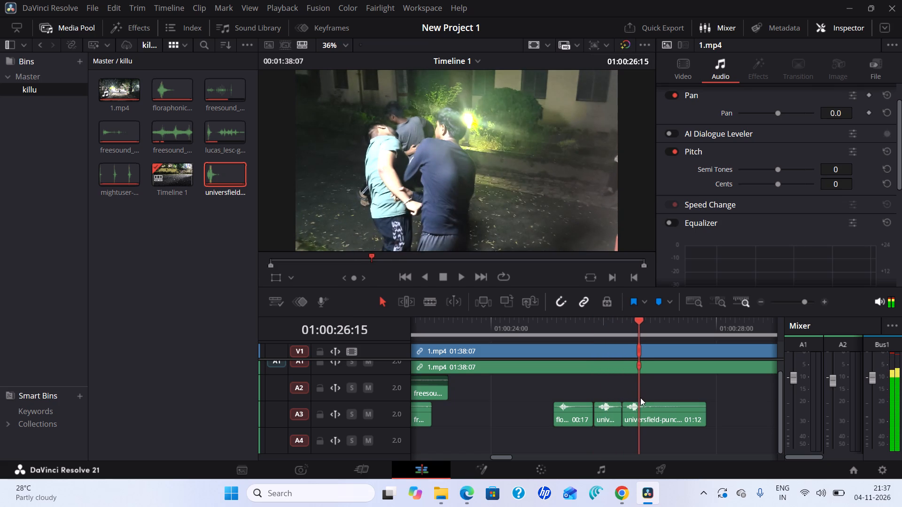
left_click_drag(640, 398, 642, 398)
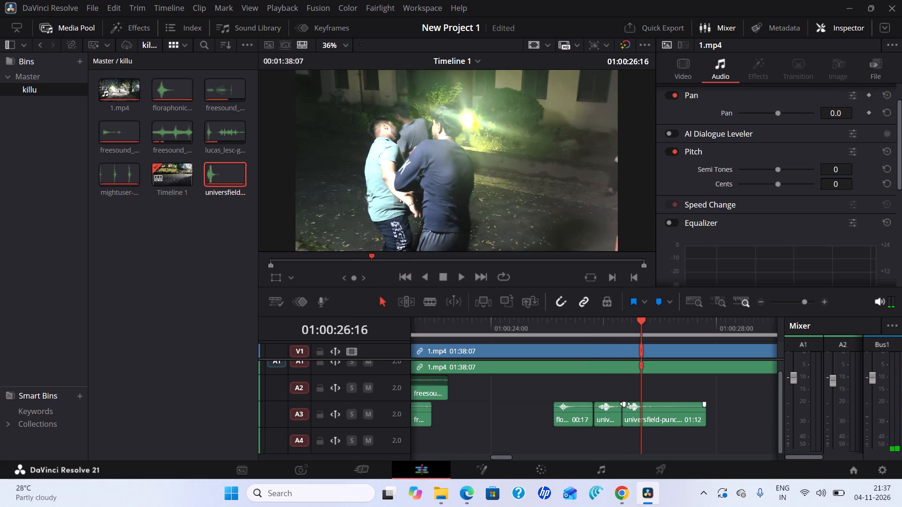
Add a short fade-in to the second universfield punch clip on A3.
left_click_drag(625, 404, 645, 422)
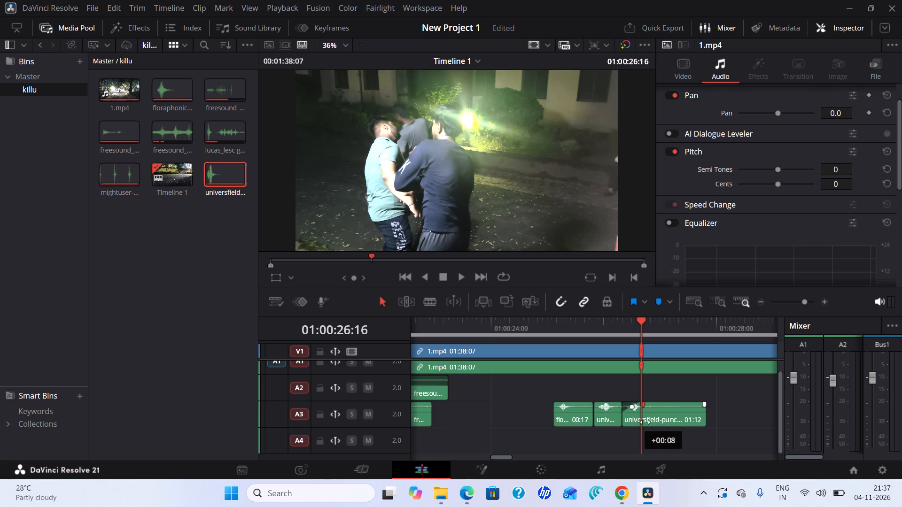
left_click_drag(645, 422, 646, 422)
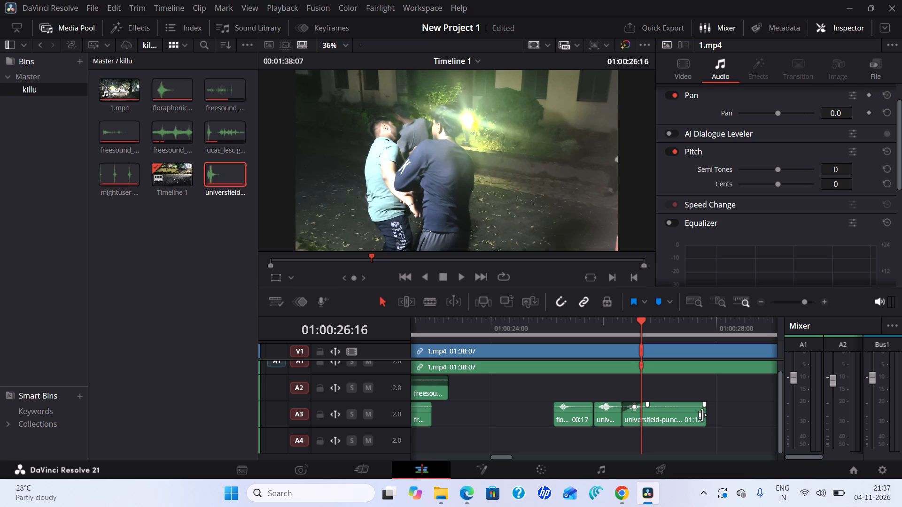
Trim the end of the second universfield punch clip on A3 back to 01:00:26:16.
left_click_drag(704, 415, 692, 422)
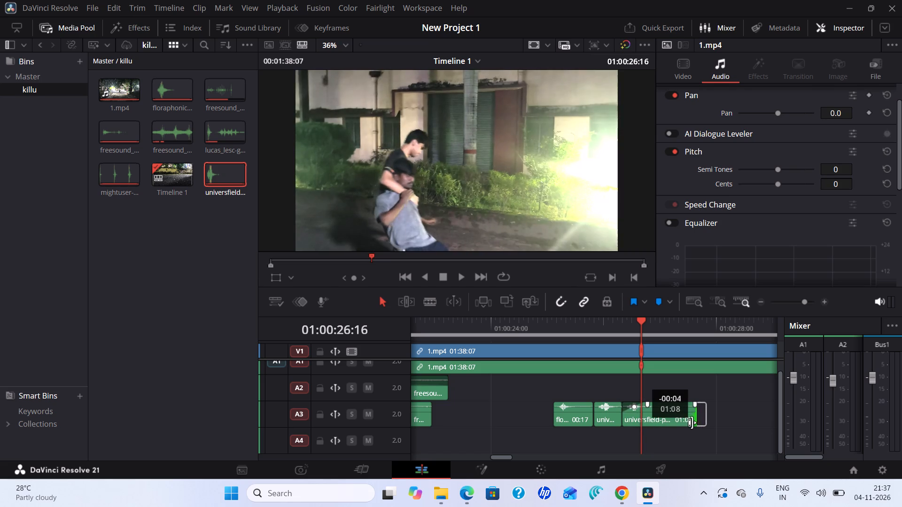
left_click_drag(692, 422, 675, 434)
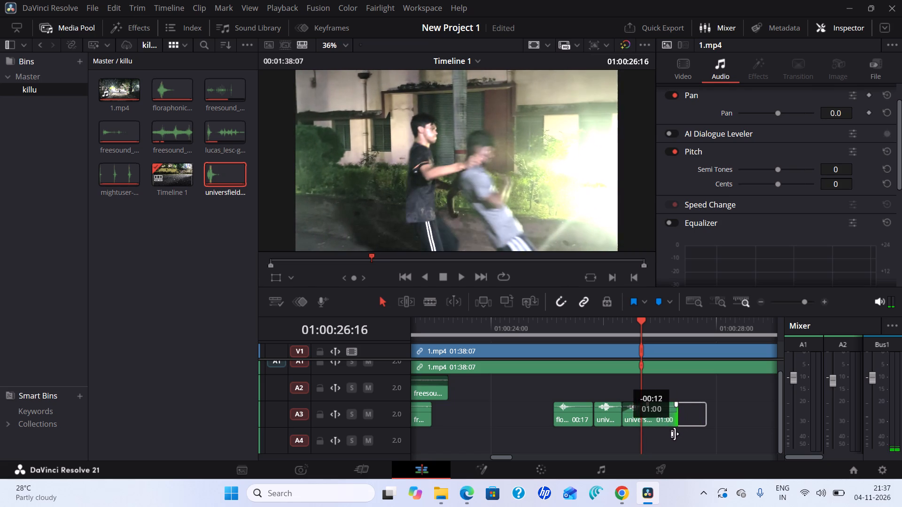
left_click_drag(675, 434, 654, 441)
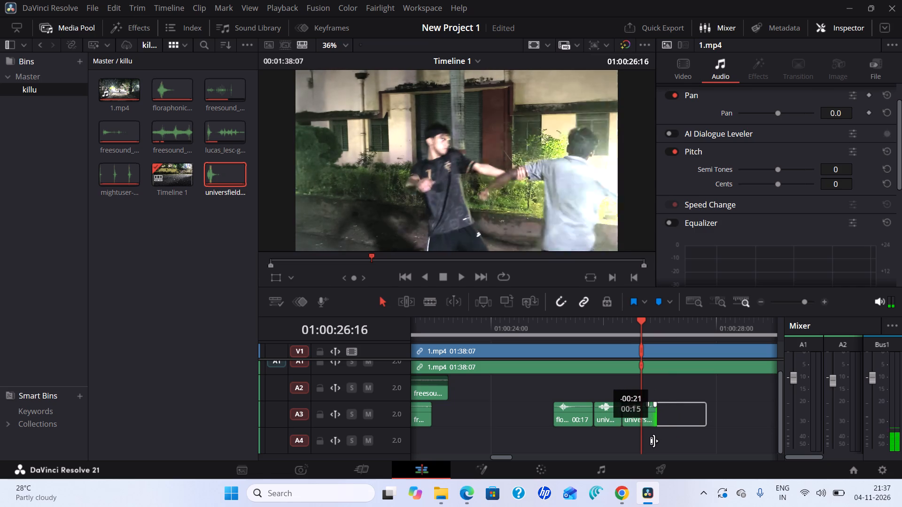
left_click_drag(654, 441, 647, 446)
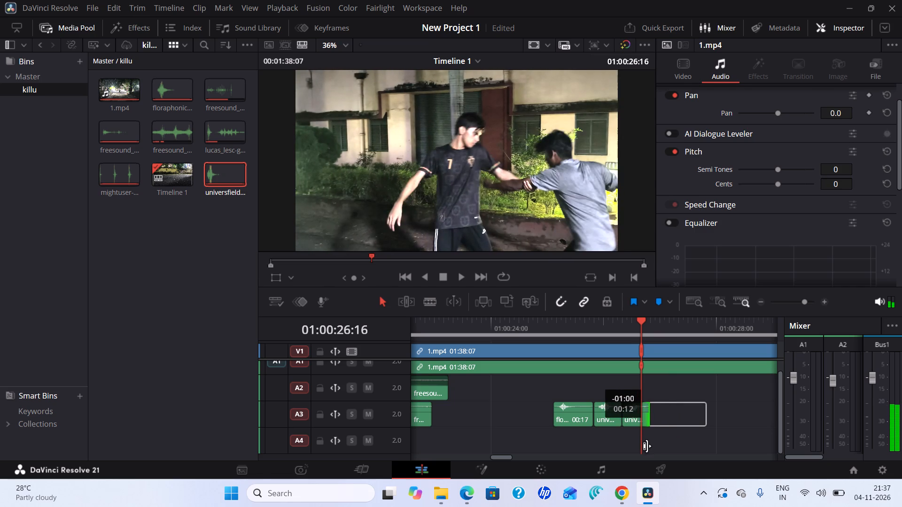
left_click_drag(647, 446, 643, 450)
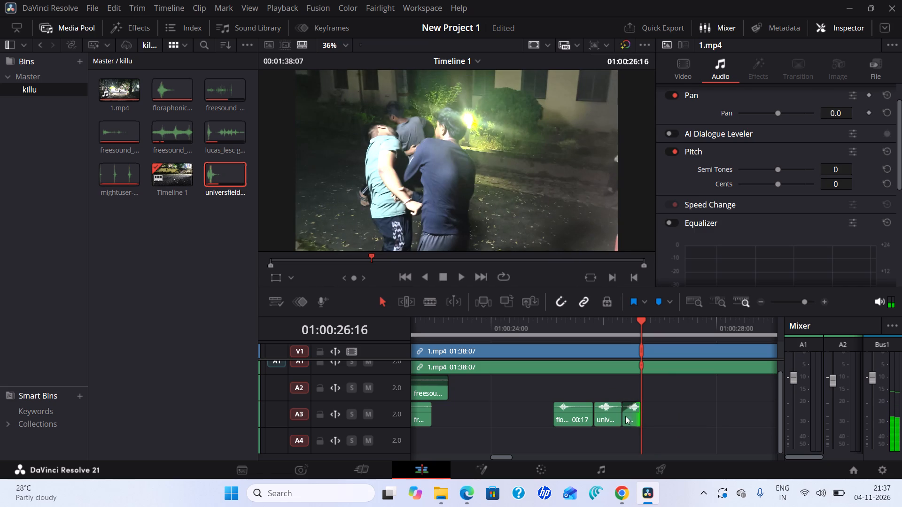
left_click_drag(631, 408, 633, 416)
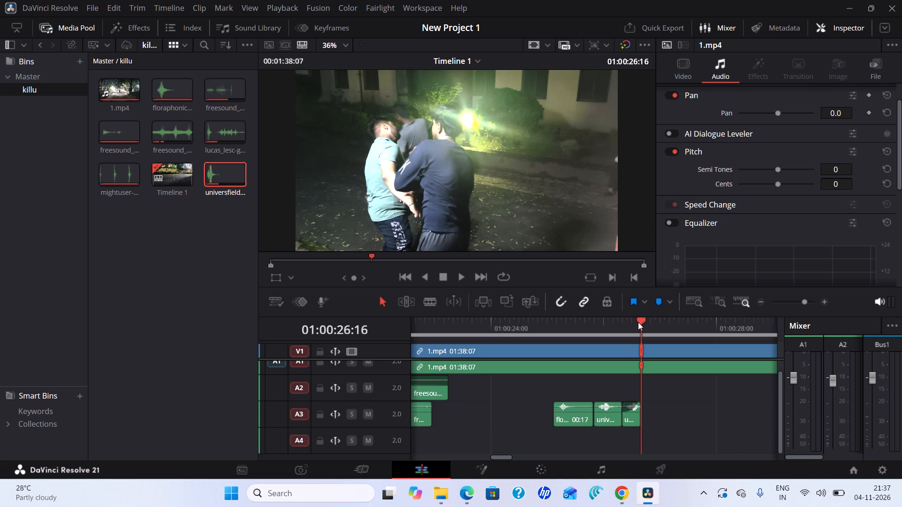
Play back the timeline from its beginning to about 01:00:34:02 to check the sound effects against the video.
left_click_drag(641, 320, 309, 321)
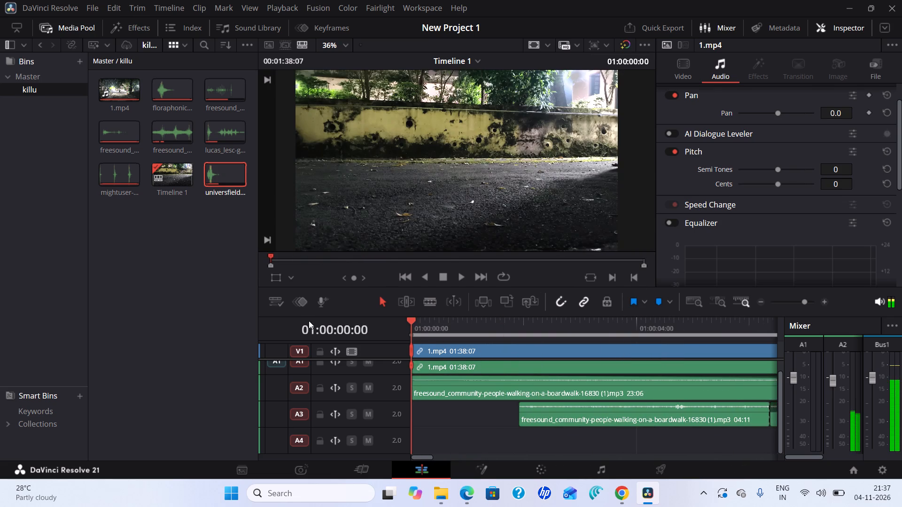
left_click_drag(309, 321, 304, 319)
left_click(461, 280)
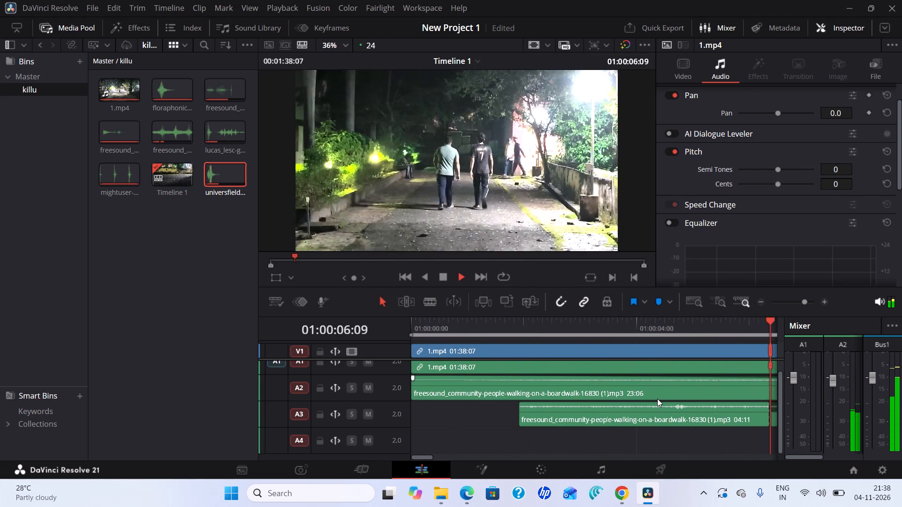
left_click(792, 300)
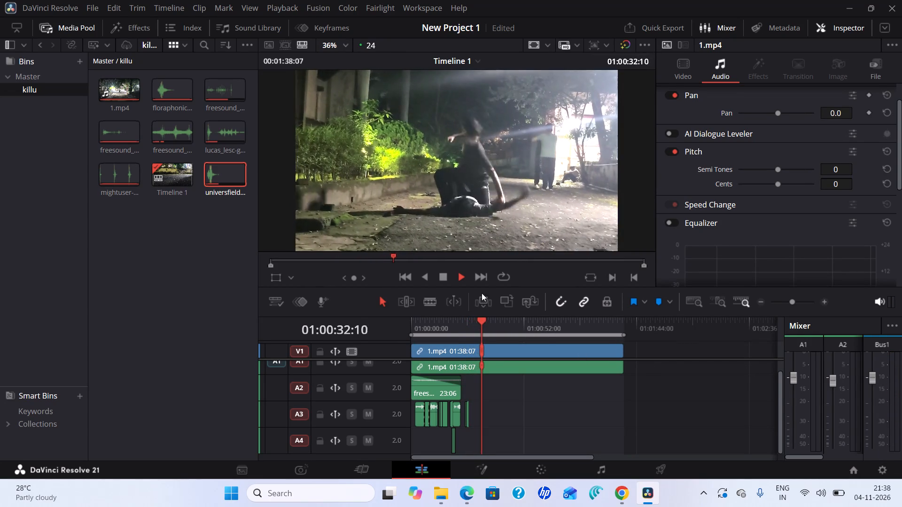
left_click(444, 280)
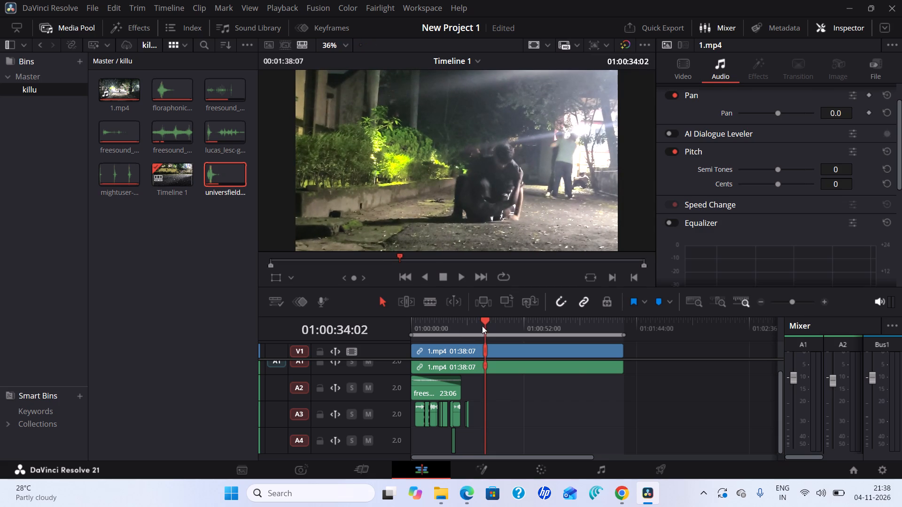
Return to the fight sounds at 01:00:25:03 and set the swing-whoosh clip's volume on A3 to -9.7.
left_click(801, 301)
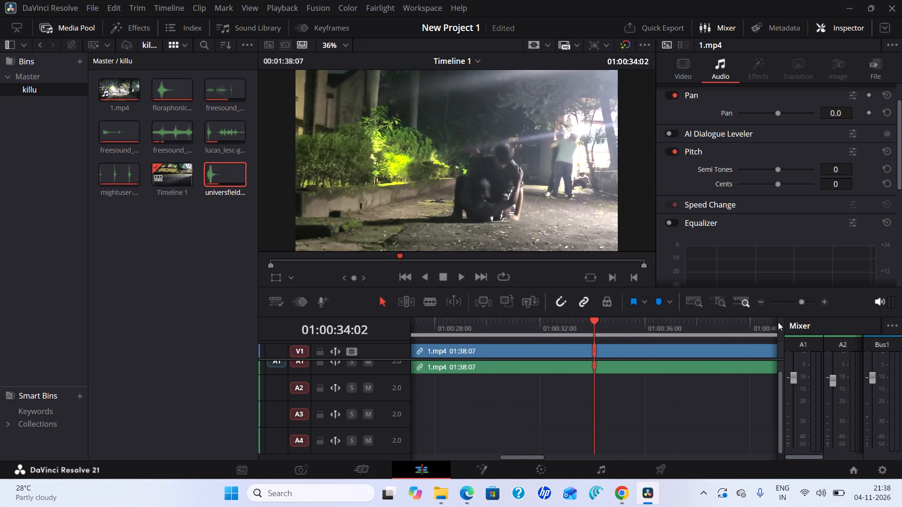
left_click_drag(802, 299, 797, 305)
left_click_drag(598, 320, 596, 321)
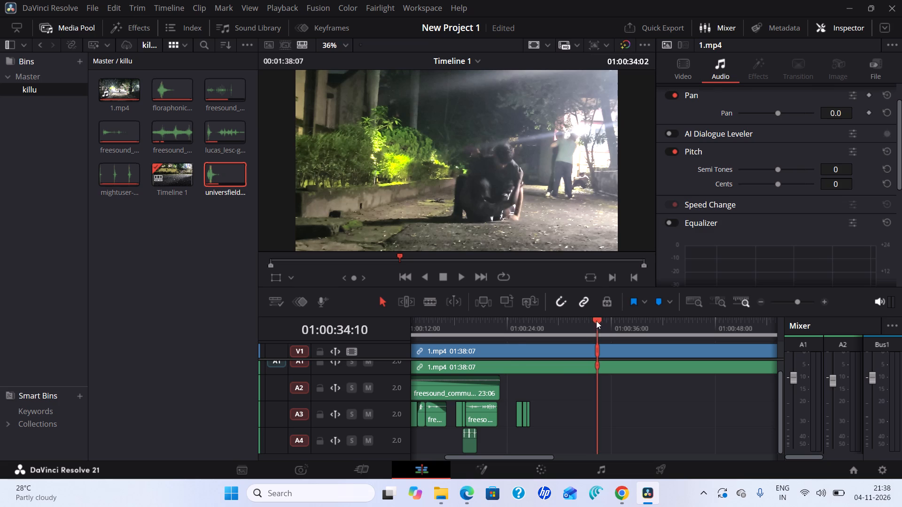
left_click_drag(596, 321, 523, 338)
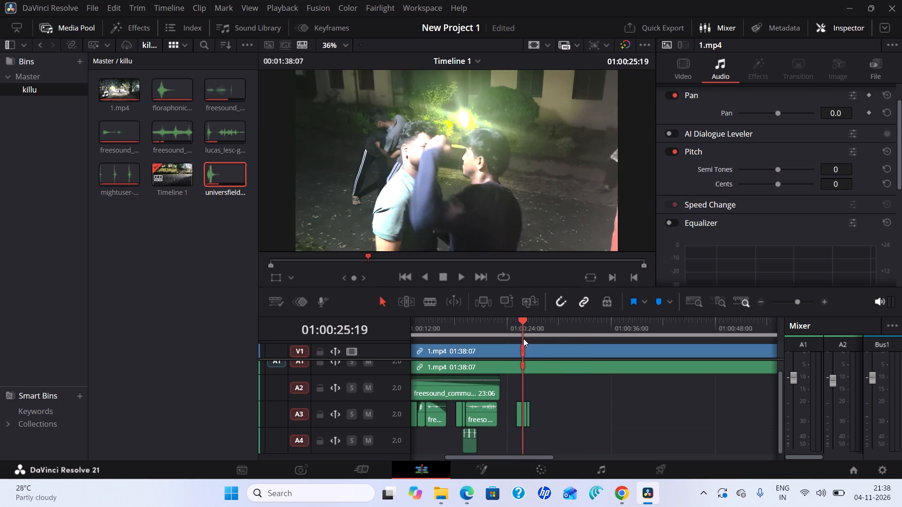
left_click_drag(523, 338, 518, 339)
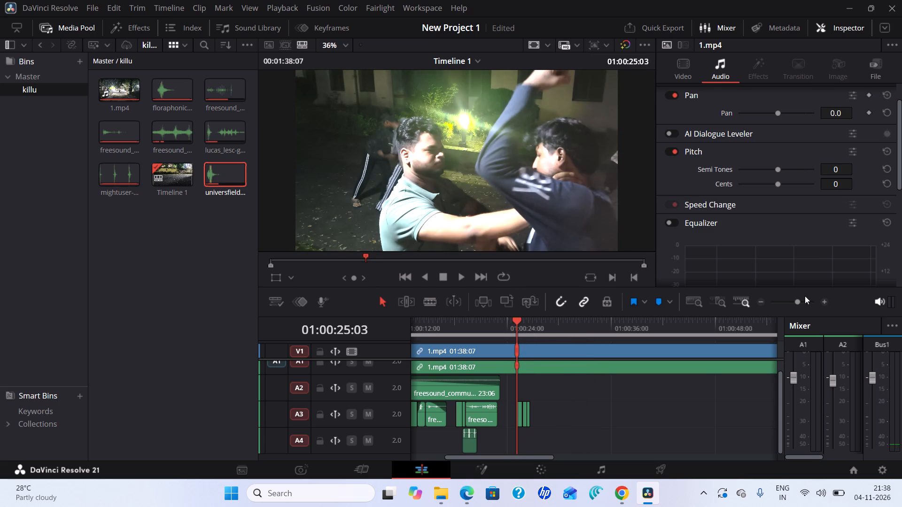
left_click_drag(798, 299, 802, 302)
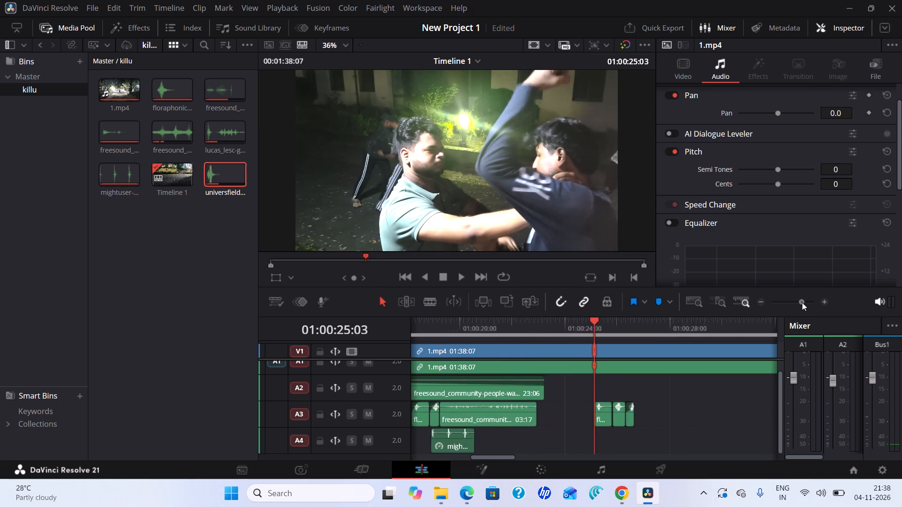
left_click_drag(802, 302, 804, 303)
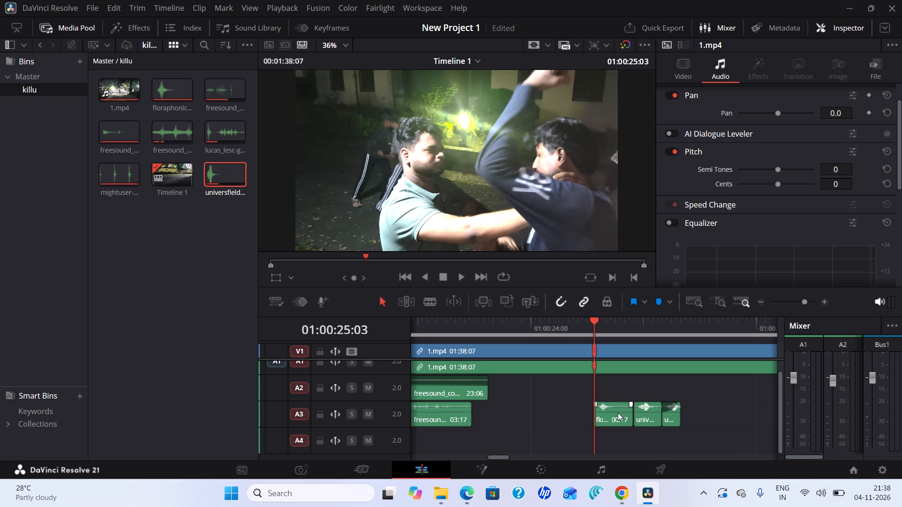
left_click(618, 412)
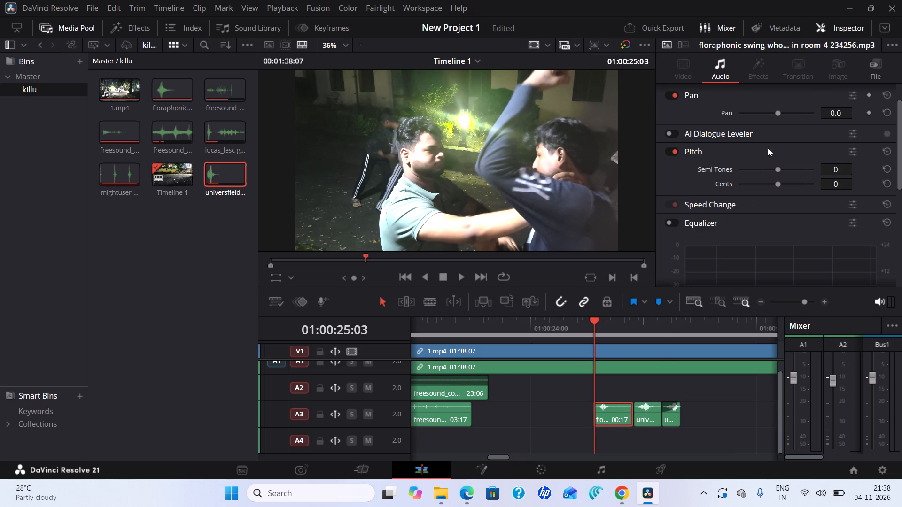
scroll(772, 130, "up", 3)
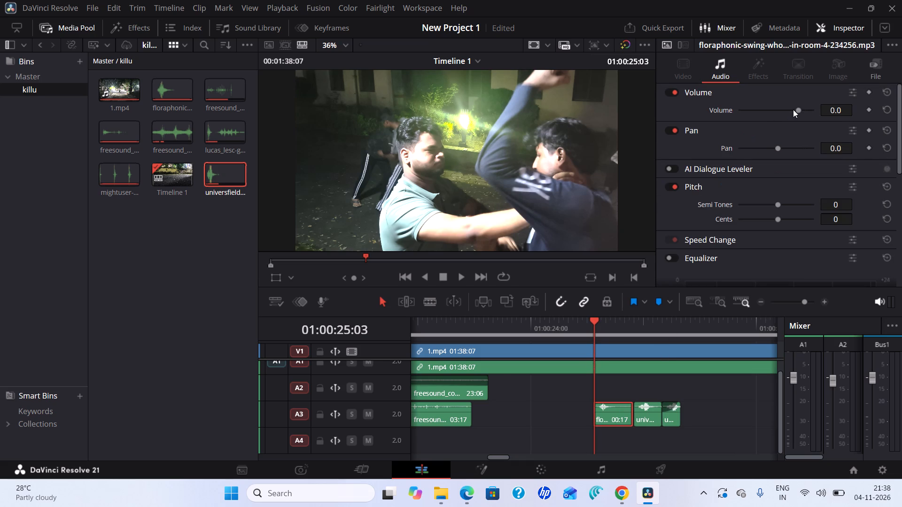
left_click(792, 109)
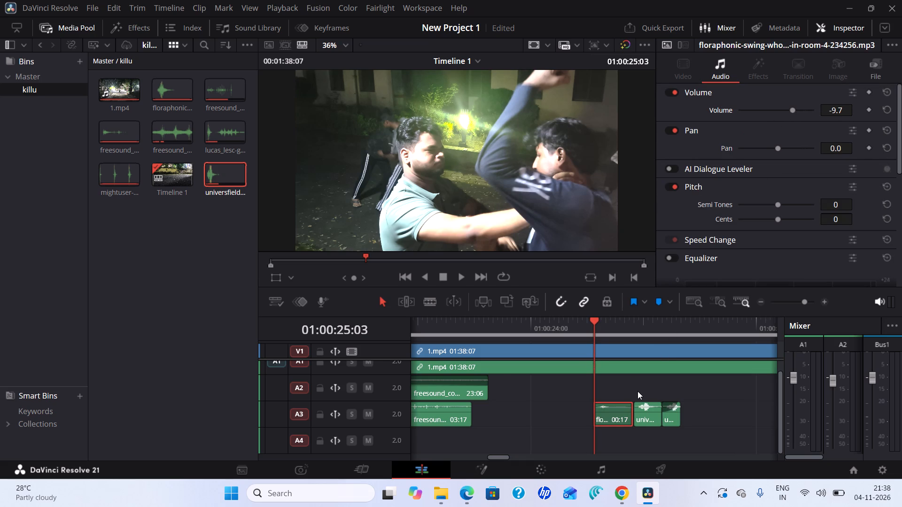
Set the volume of the first universfield punch clip after the swing-whoosh on A3 to -4.7.
left_click(645, 410)
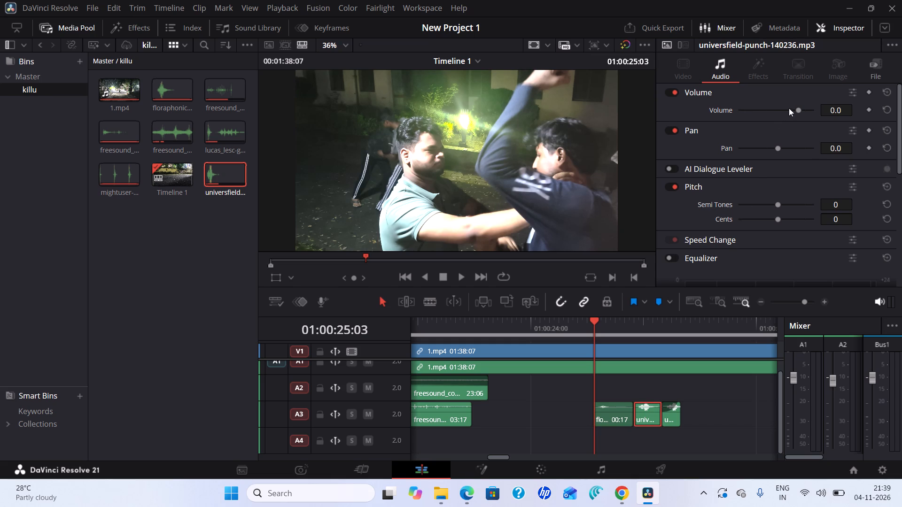
left_click(797, 108)
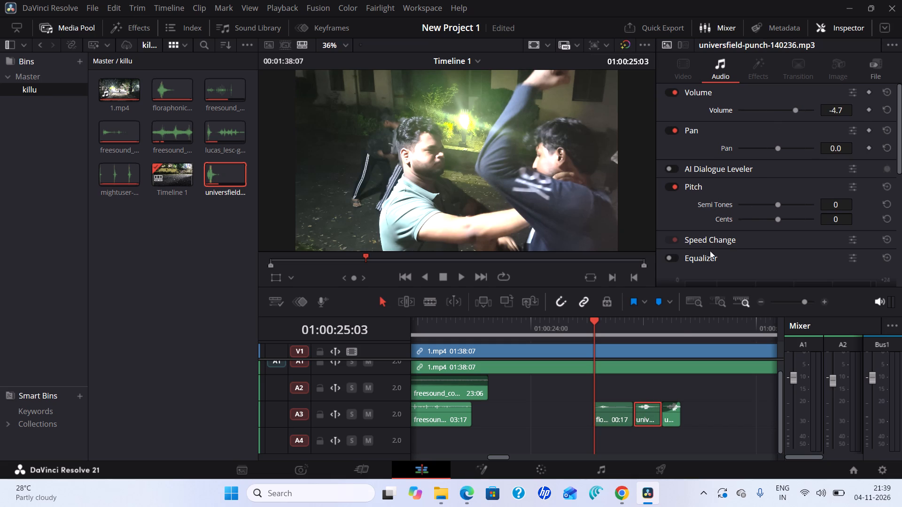
Replay the swing-whoosh and universfield punch clips on A3, from 01:00:25:03 and again from about 01:00:24:16, to check their levels.
left_click(461, 277)
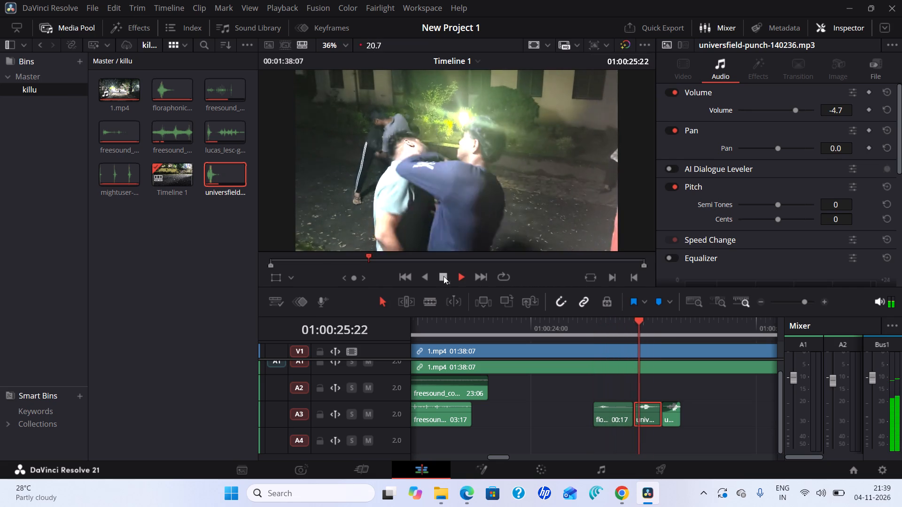
left_click(444, 276)
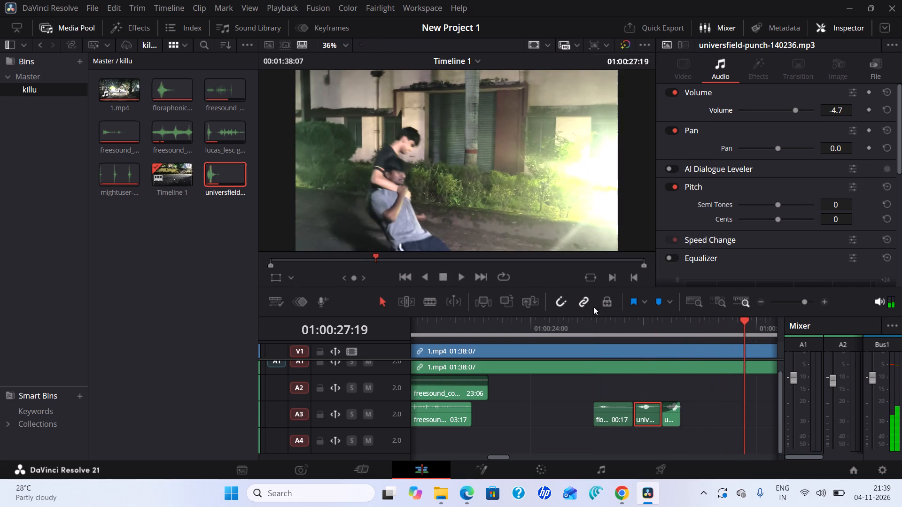
left_click_drag(743, 318, 569, 325)
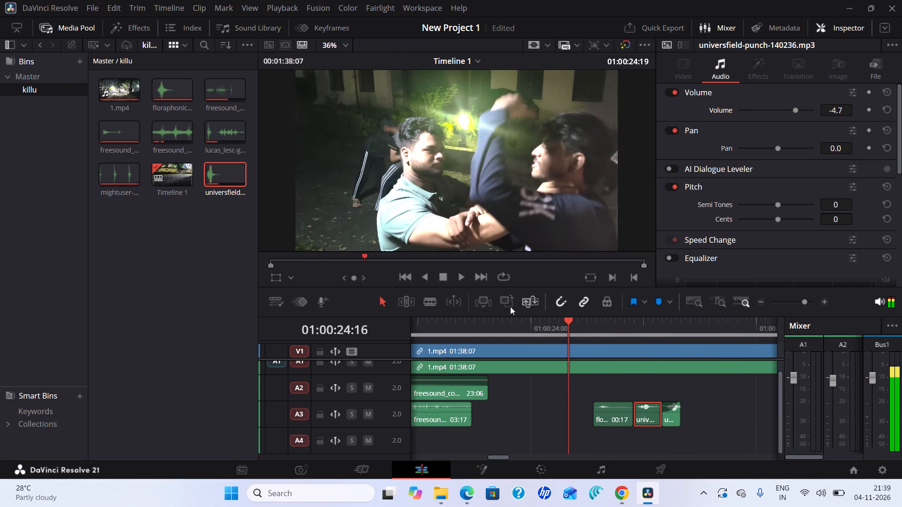
left_click(465, 275)
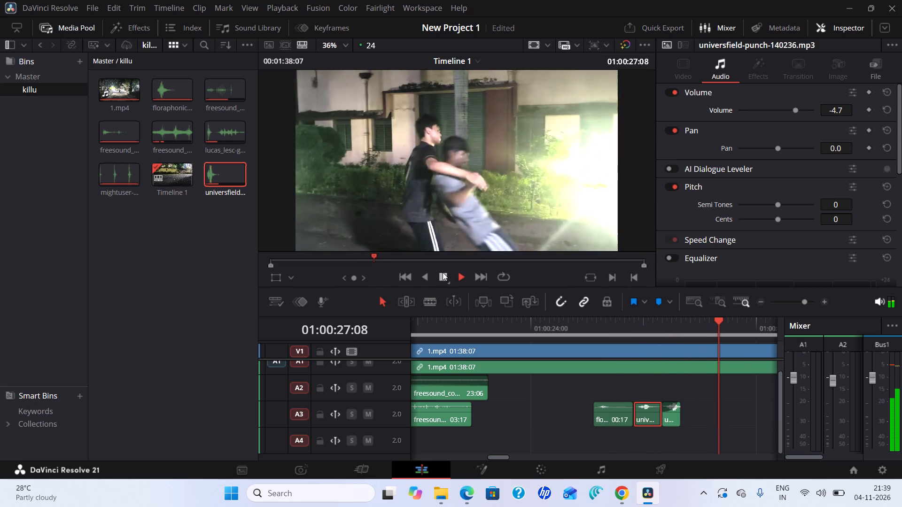
left_click(442, 273)
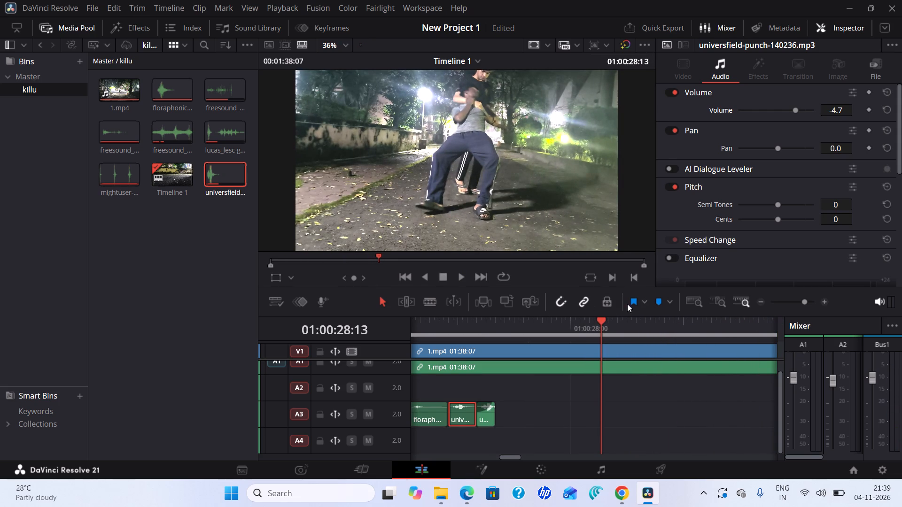
Play back from about 01:00:12:03 to 01:00:28:12 to compare the fight sounds' loudness across the scene.
left_click_drag(601, 322, 487, 330)
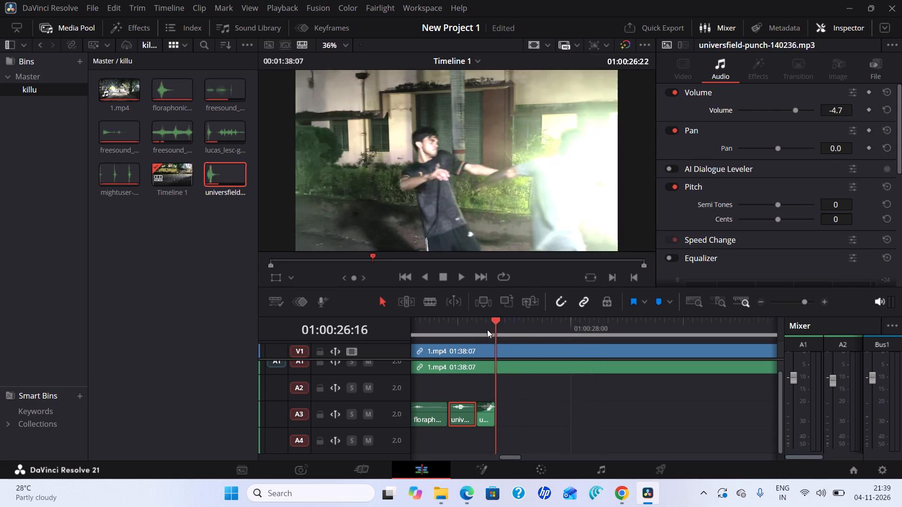
left_click_drag(487, 330, 449, 328)
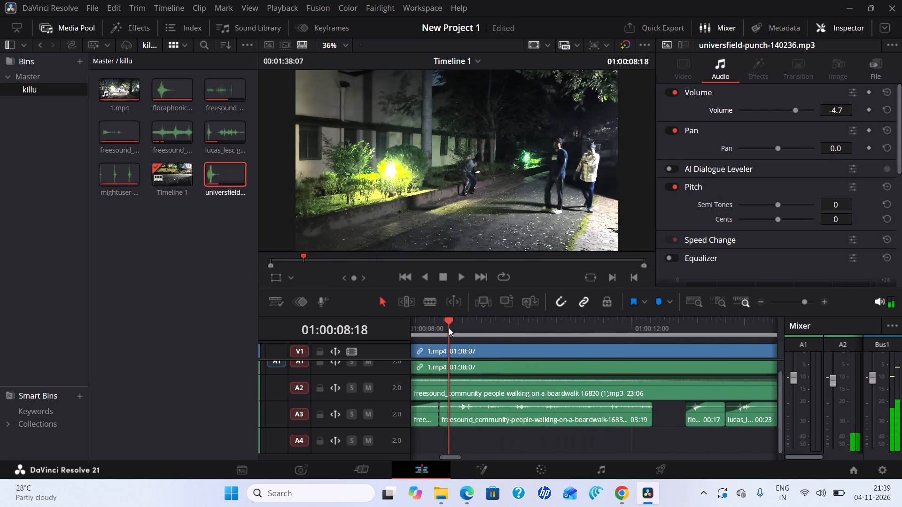
left_click_drag(449, 328, 639, 353)
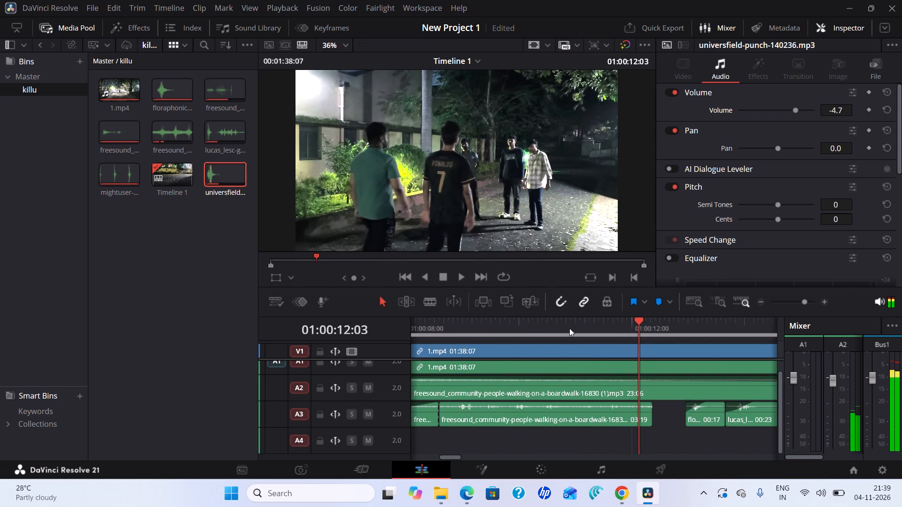
left_click(463, 279)
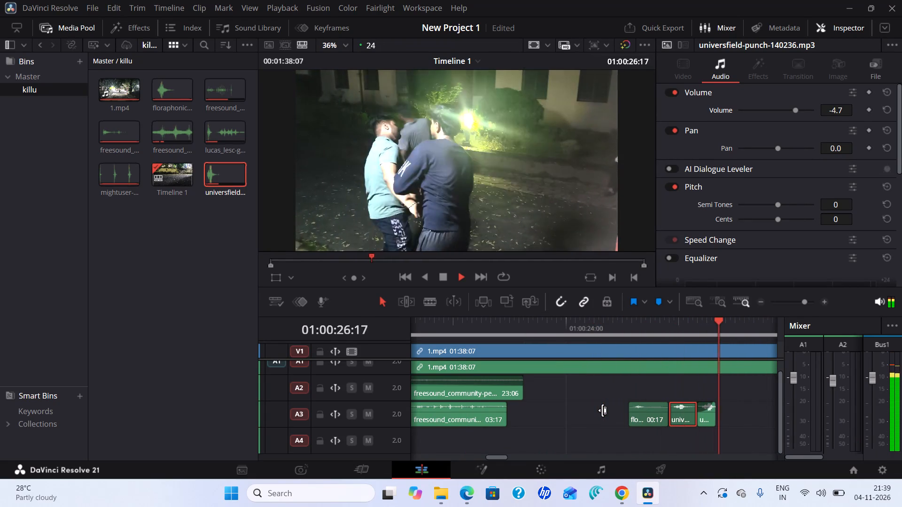
left_click(445, 281)
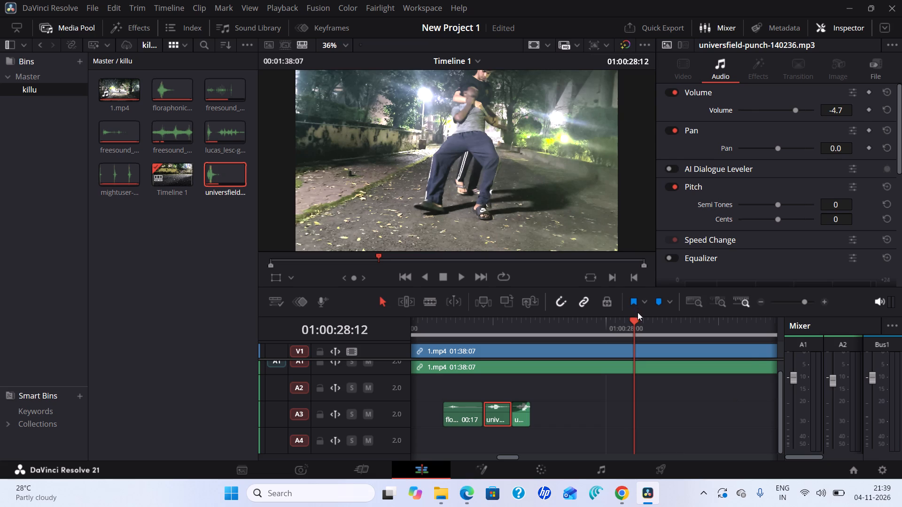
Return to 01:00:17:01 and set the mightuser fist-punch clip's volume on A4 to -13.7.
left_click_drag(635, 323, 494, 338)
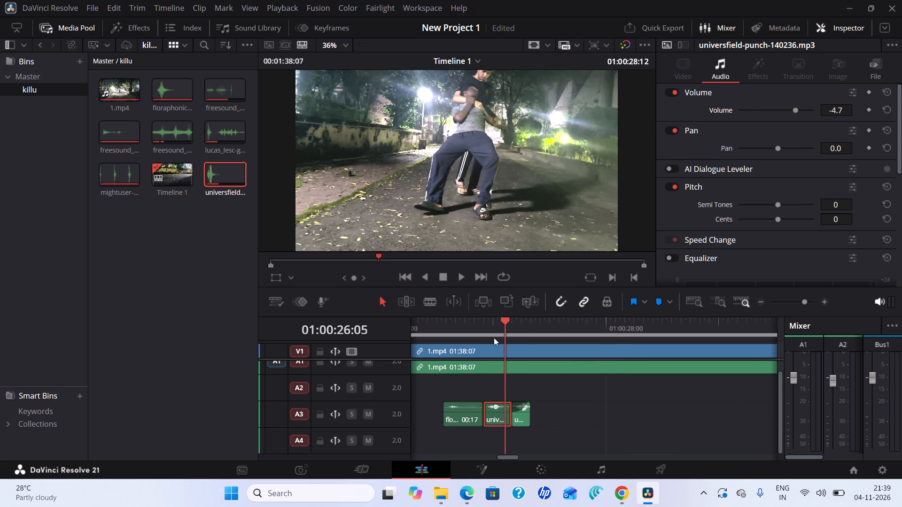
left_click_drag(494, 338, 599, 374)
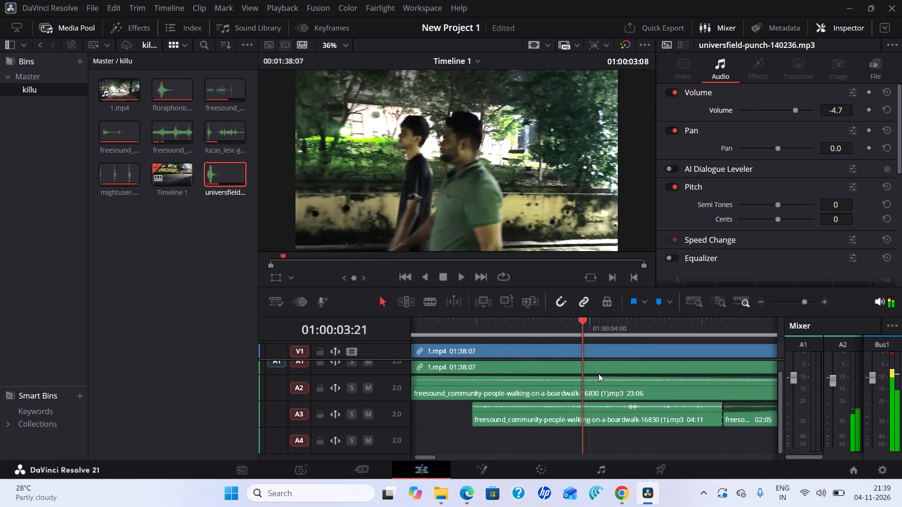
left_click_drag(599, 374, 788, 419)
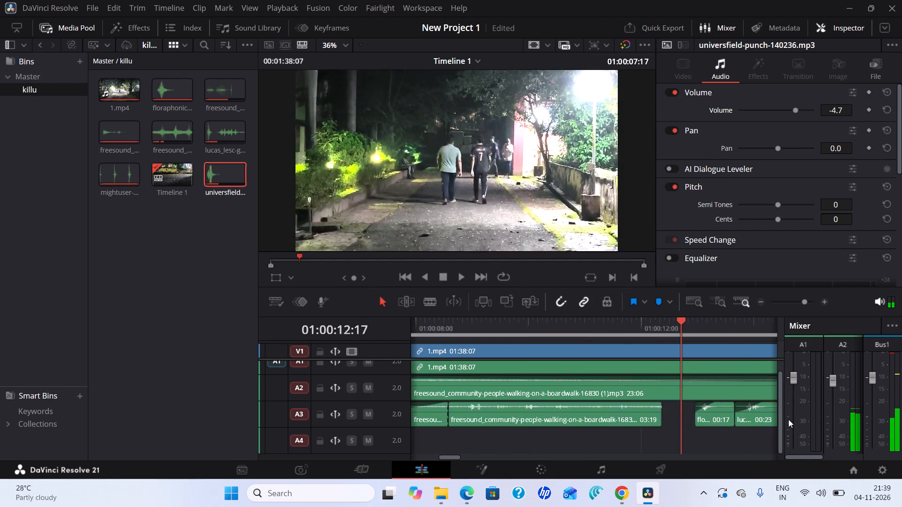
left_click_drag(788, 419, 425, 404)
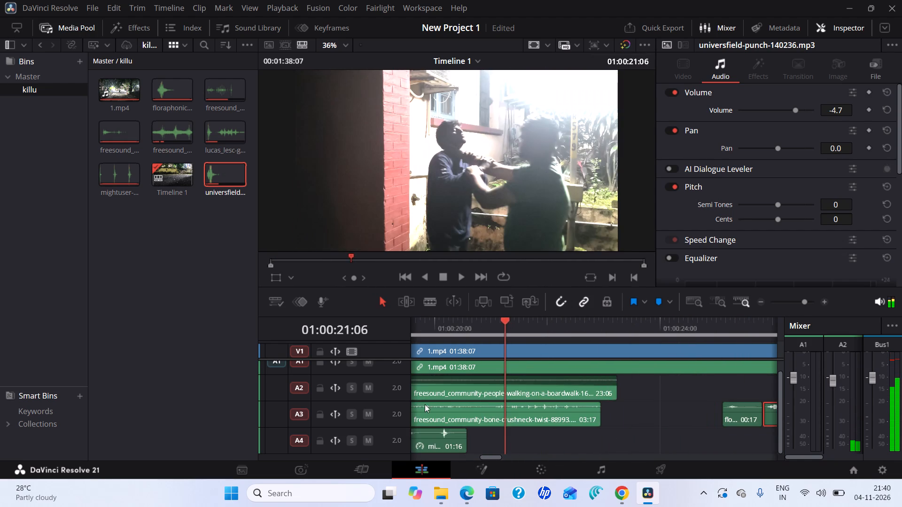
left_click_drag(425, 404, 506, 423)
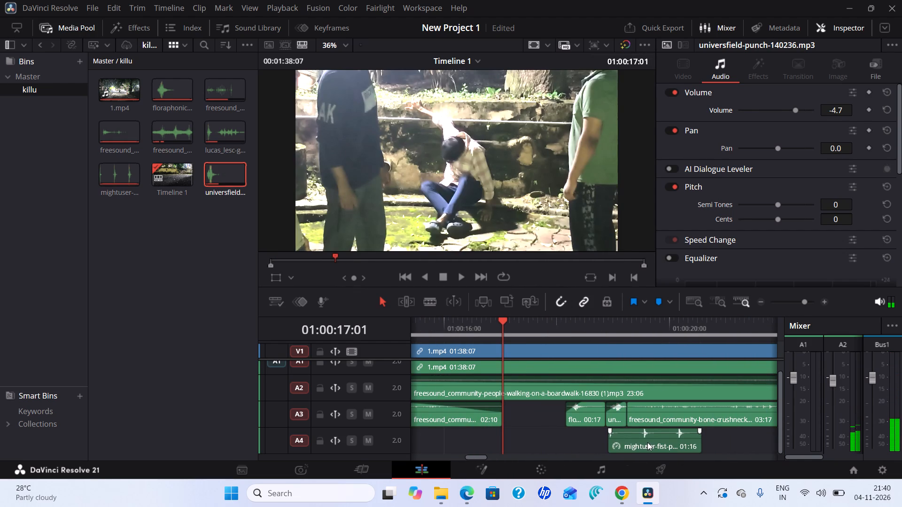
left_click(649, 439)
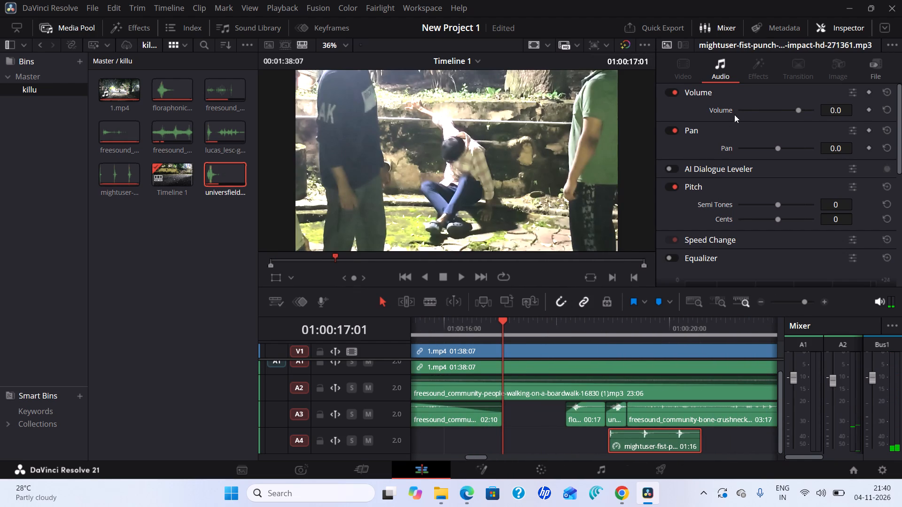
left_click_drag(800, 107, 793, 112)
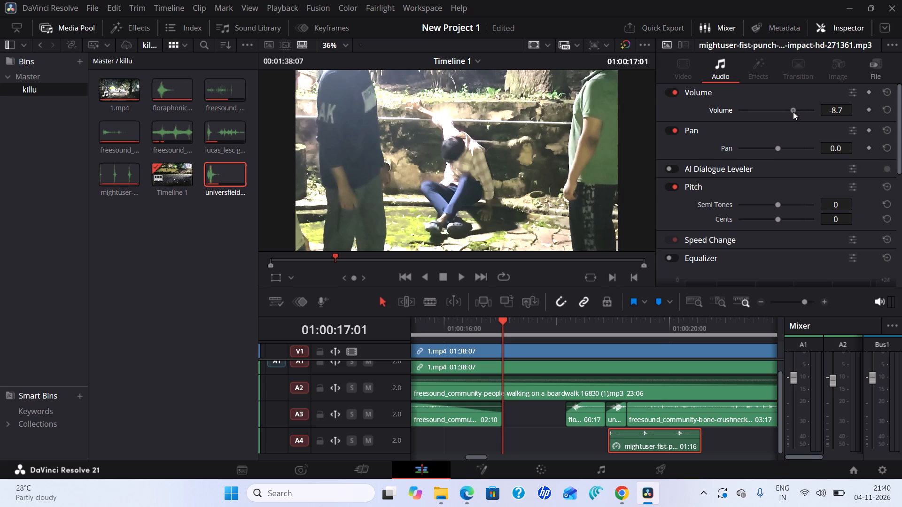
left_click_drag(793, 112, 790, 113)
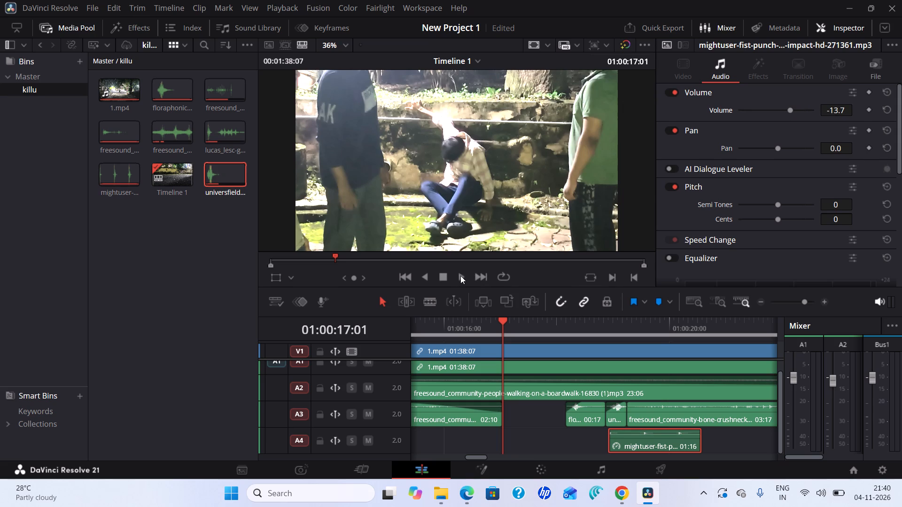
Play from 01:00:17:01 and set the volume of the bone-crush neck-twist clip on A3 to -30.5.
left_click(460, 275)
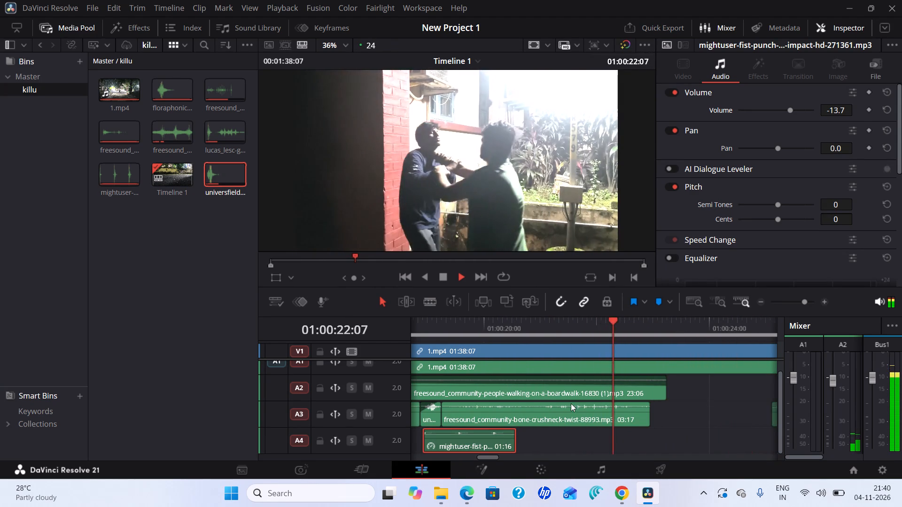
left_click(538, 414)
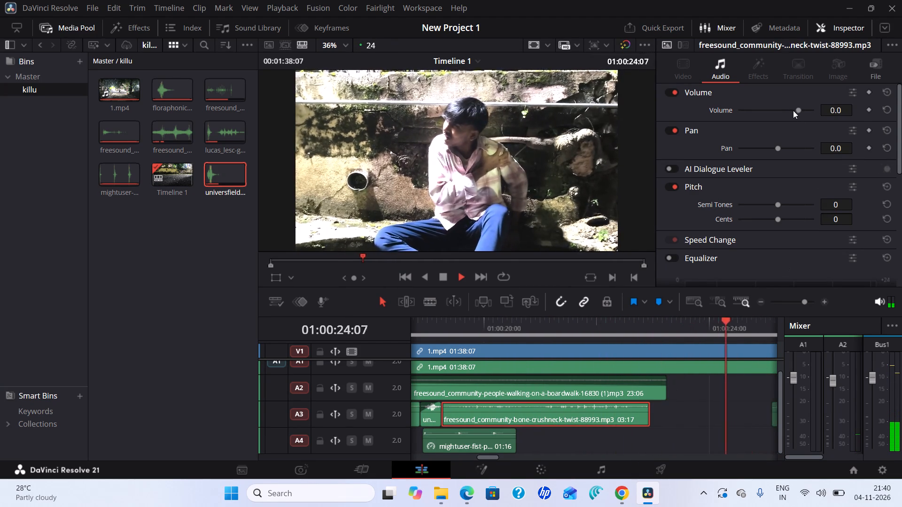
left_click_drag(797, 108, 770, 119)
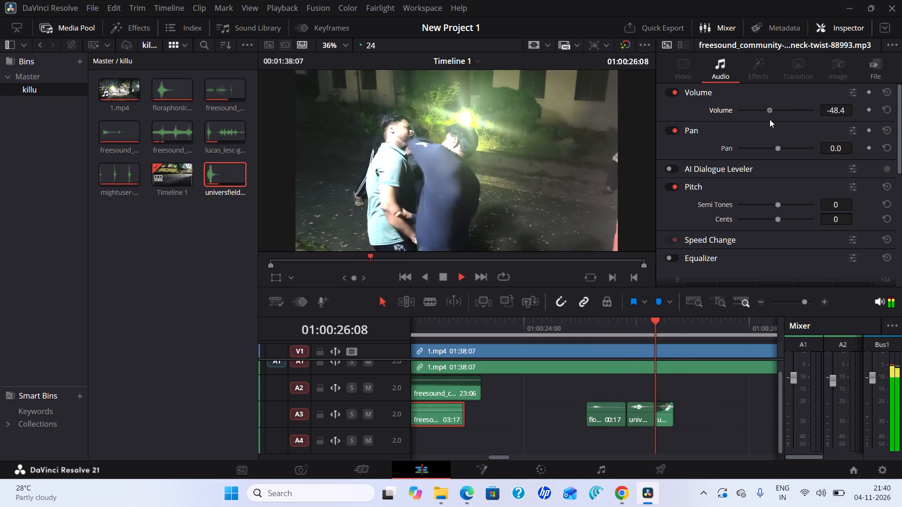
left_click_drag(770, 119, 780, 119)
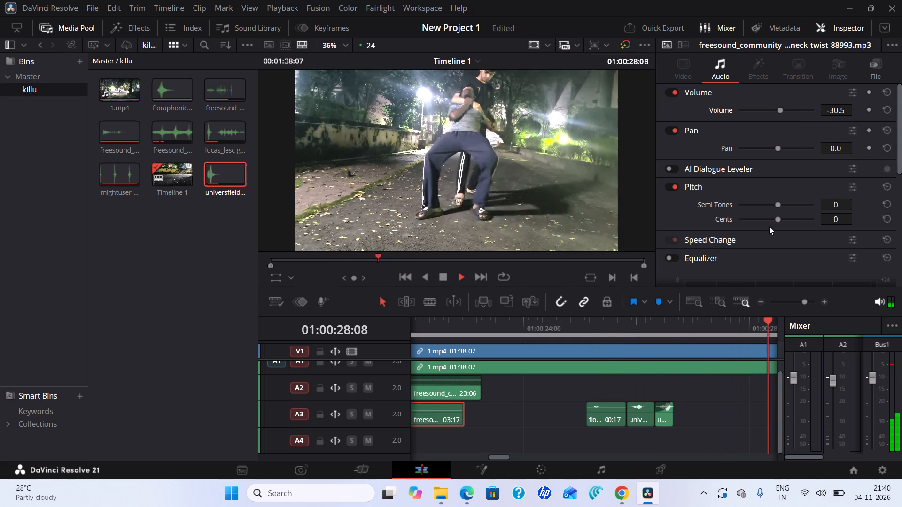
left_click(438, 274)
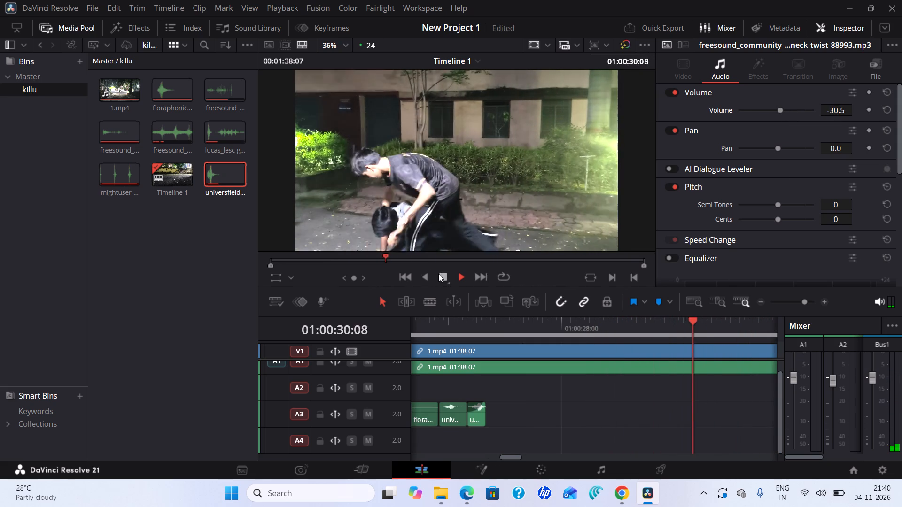
Play back from the walking scene to 01:00:23:22 to check the fist-punch and bone-crush levels against the video.
left_click_drag(715, 321, 471, 303)
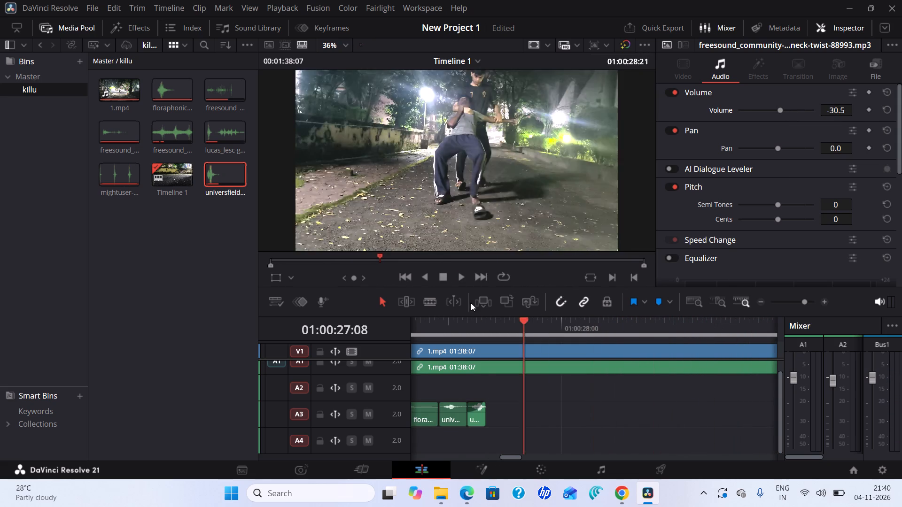
left_click_drag(471, 303, 723, 339)
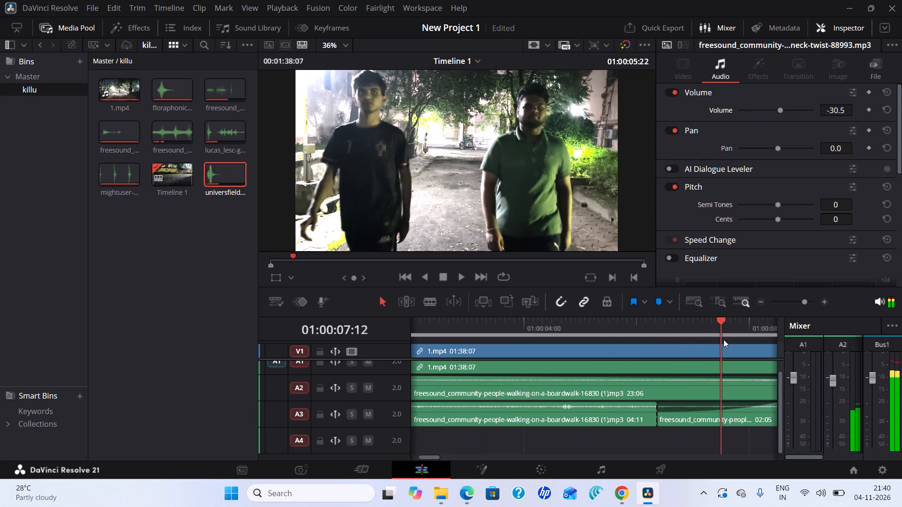
left_click_drag(723, 339, 703, 330)
left_click(462, 275)
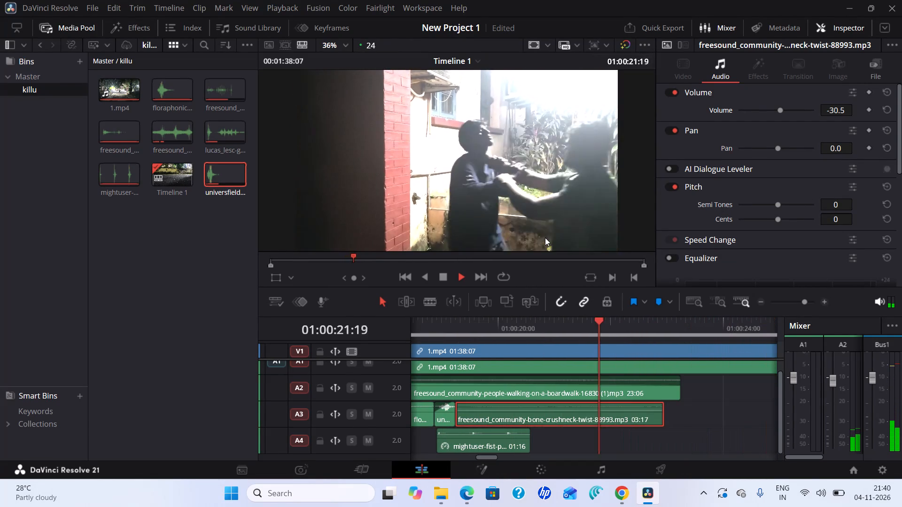
left_click(445, 275)
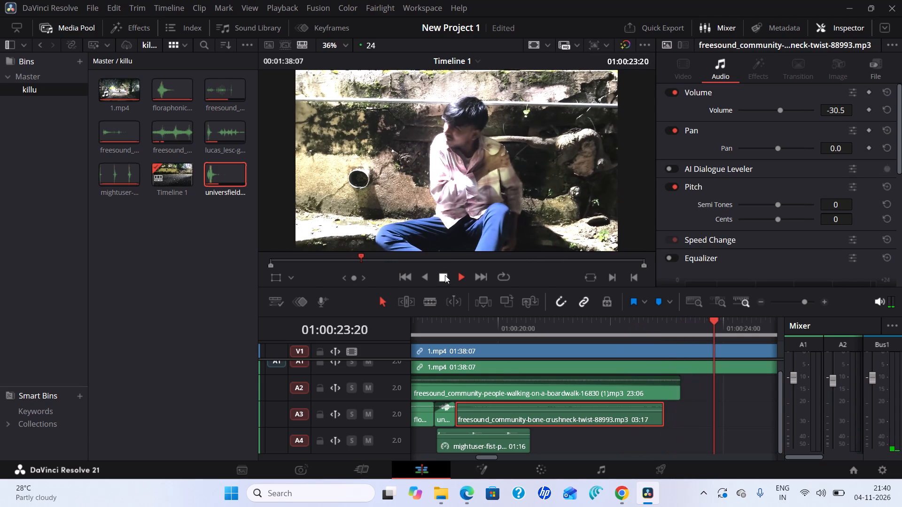
Set the volume of the bone-crush neck-twist clip on A3 to -12.7.
left_click(553, 415)
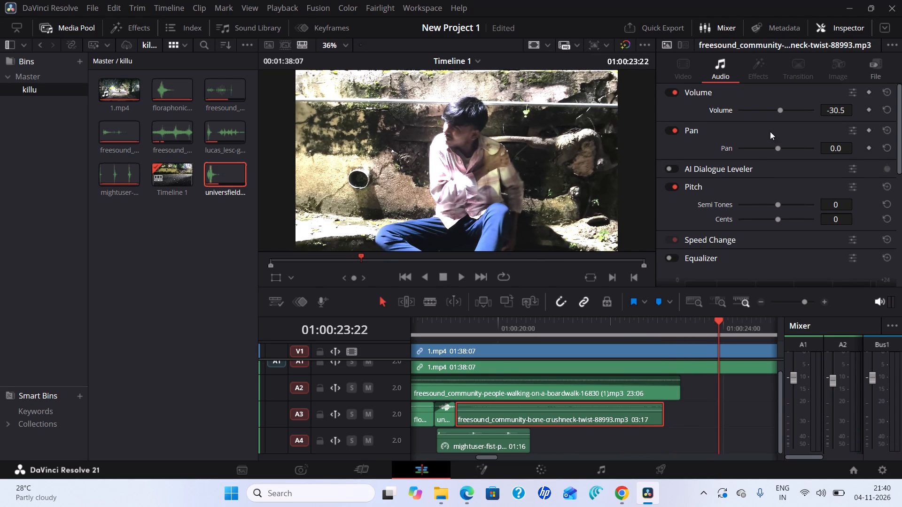
left_click_drag(780, 108, 782, 108)
left_click_drag(782, 108, 790, 114)
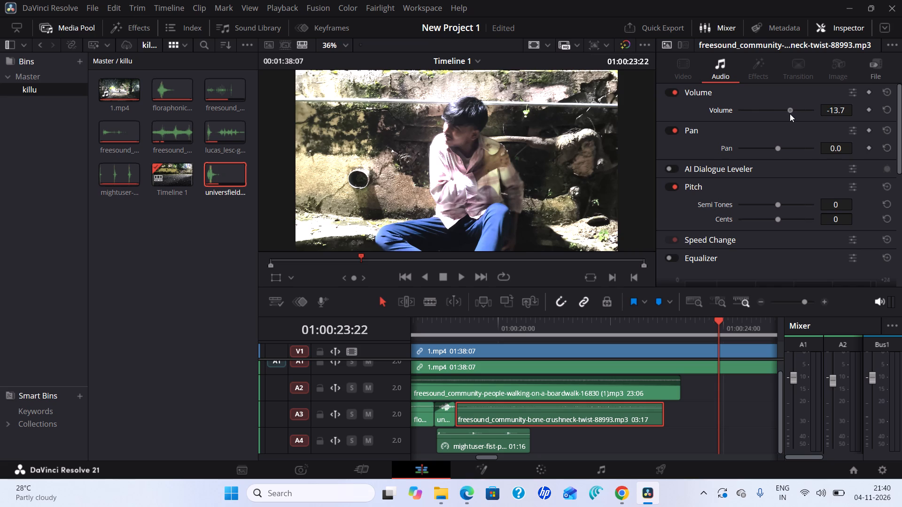
left_click_drag(790, 114, 791, 114)
Set the volume of the mightuser fist-punch clip on A4 to -8.7.
left_click(504, 433)
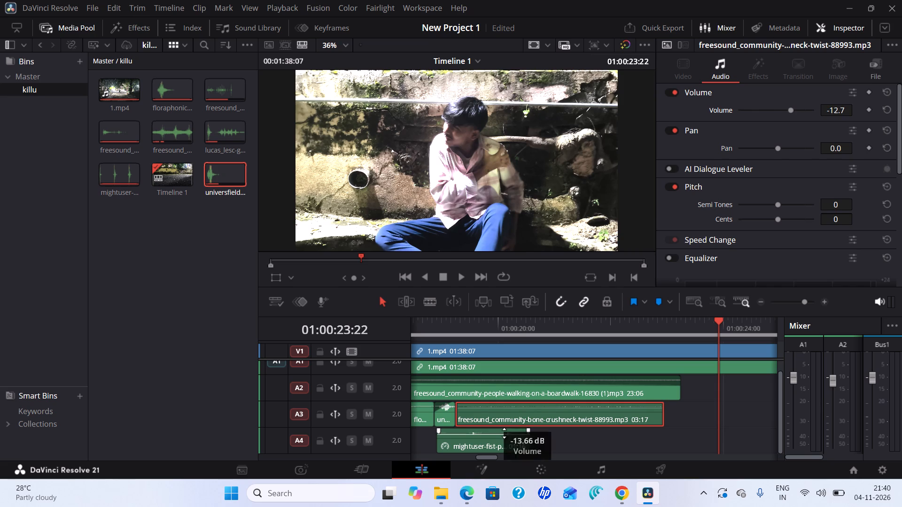
left_click(505, 443)
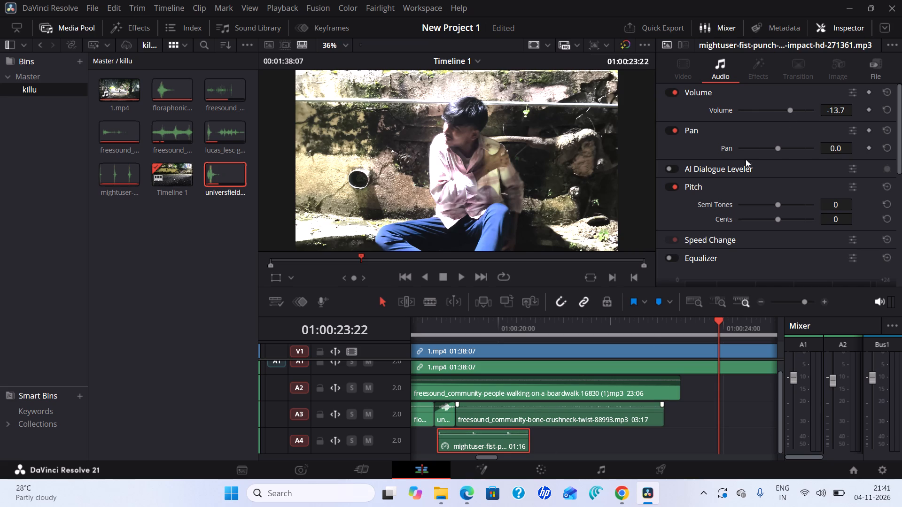
left_click_drag(788, 109, 790, 110)
left_click_drag(790, 110, 793, 113)
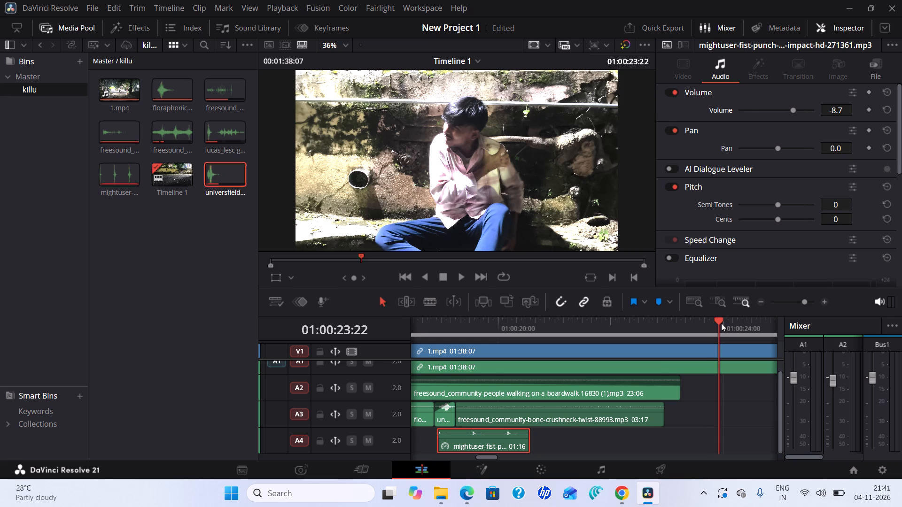
Play from 01:00:16:21 and scrub the fight around 01:00:19:06 to check the whoosh, punch and bone-crush sounds against the video.
left_click_drag(721, 322, 413, 294)
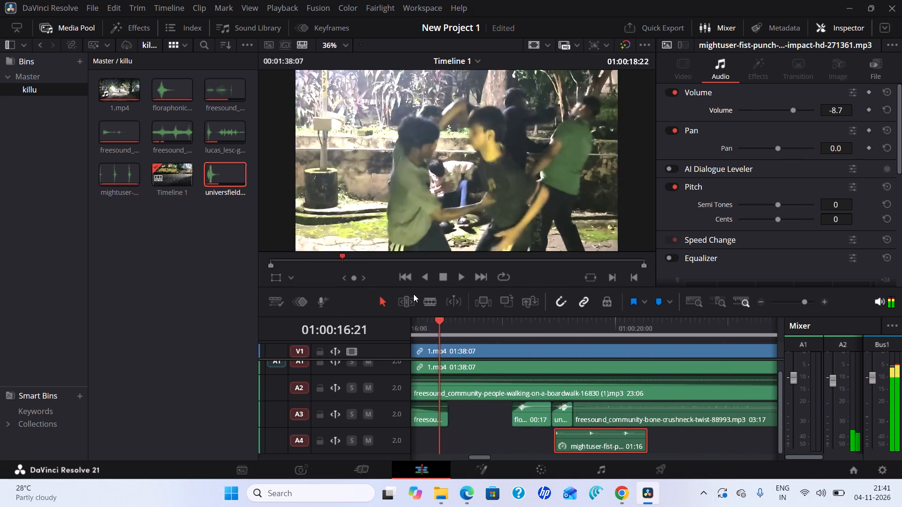
left_click_drag(413, 294, 413, 293)
left_click(463, 280)
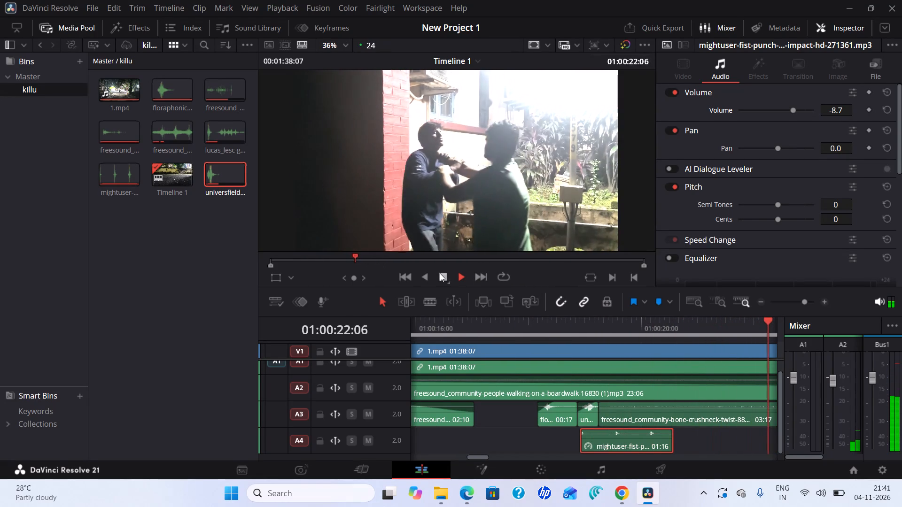
left_click(439, 273)
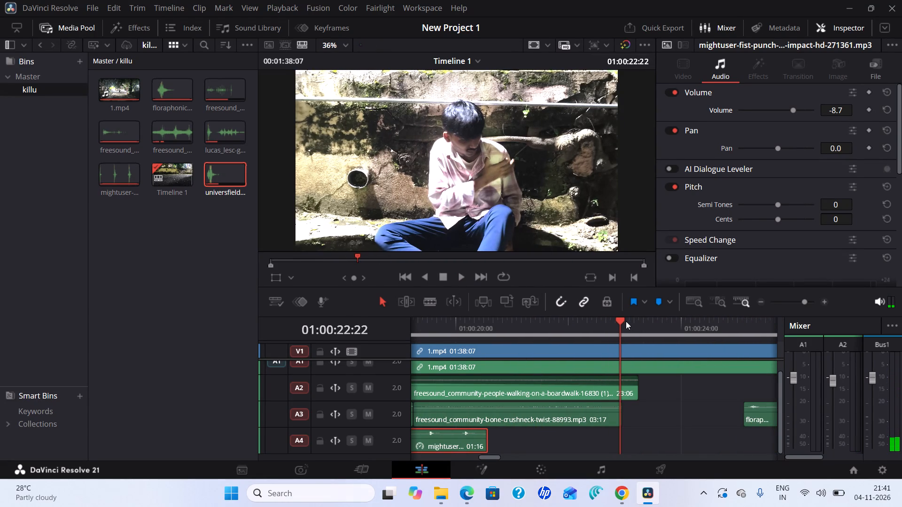
left_click_drag(621, 318, 566, 320)
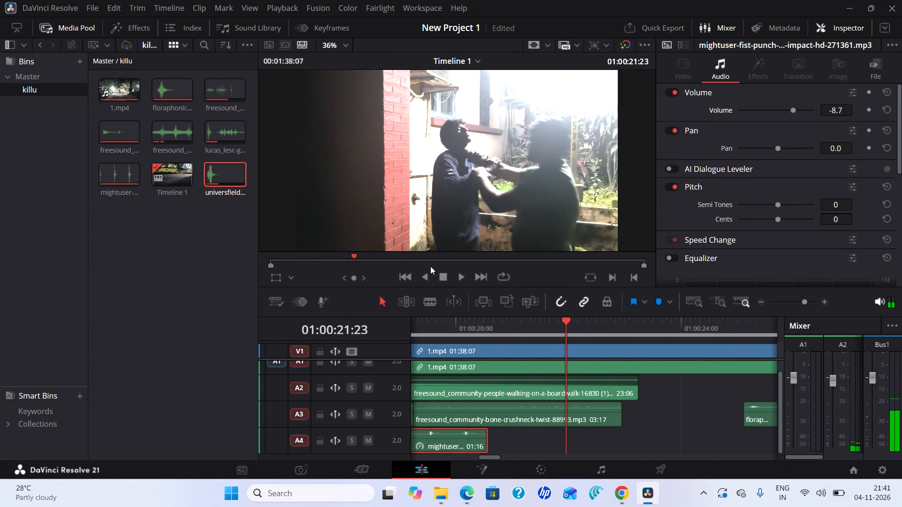
left_click_drag(565, 320, 564, 320)
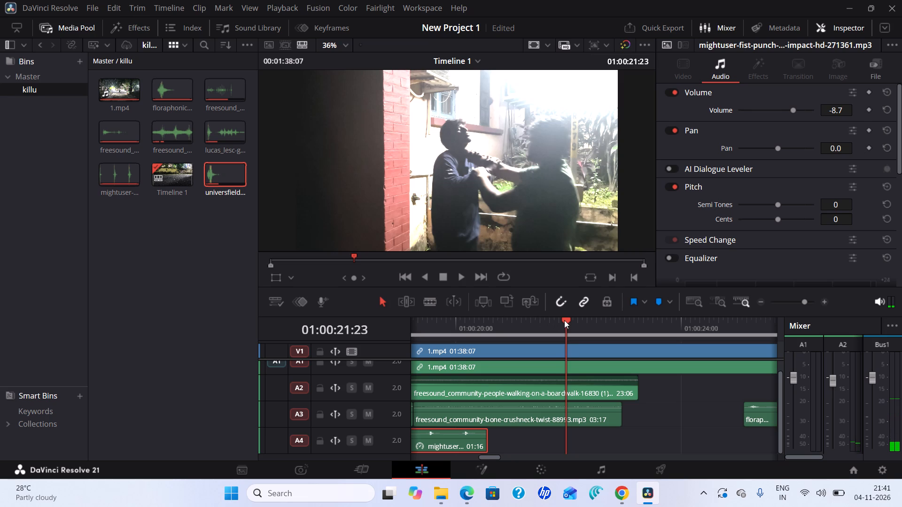
left_click_drag(564, 320, 419, 317)
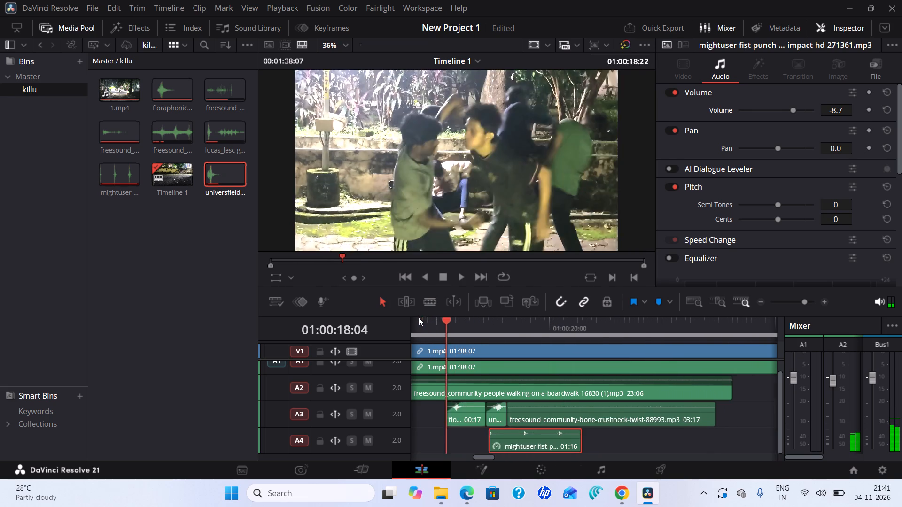
left_click_drag(419, 317, 593, 352)
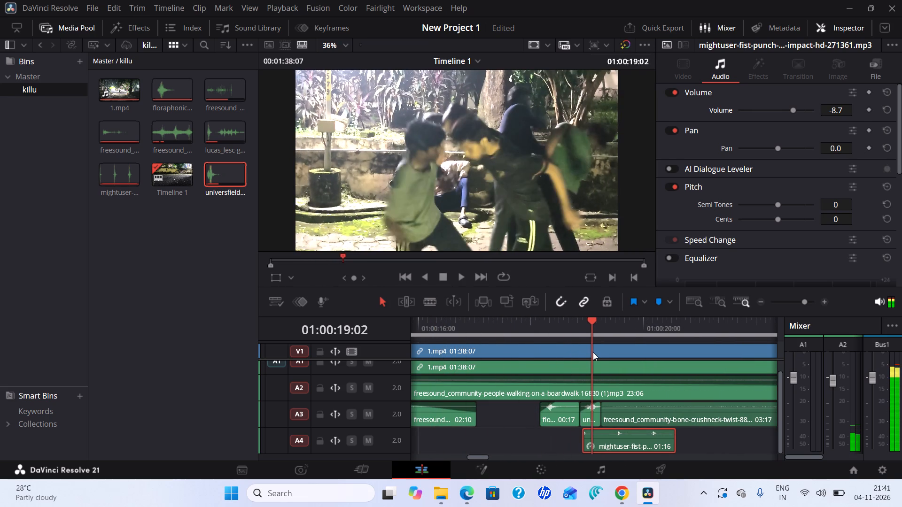
left_click_drag(593, 352, 598, 351)
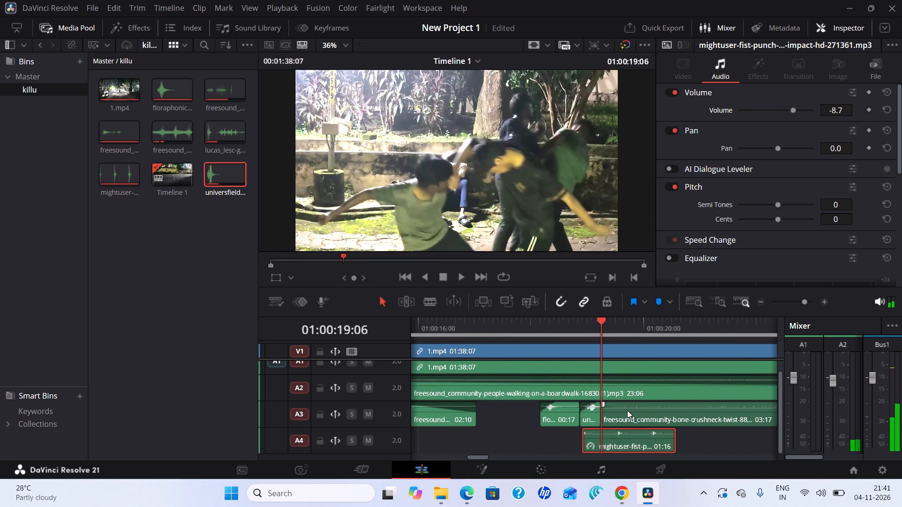
Cut the bone-crush neck-twist clip from track A3.
left_click(629, 410)
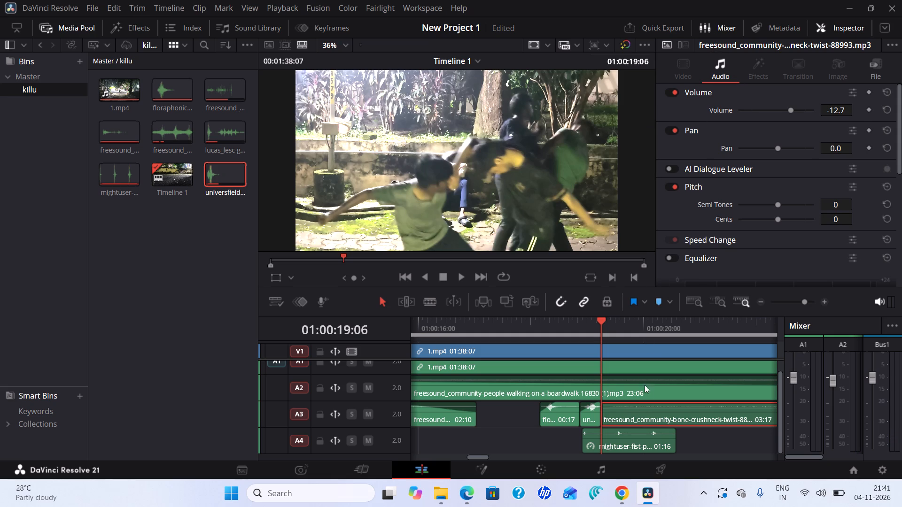
right_click(650, 406)
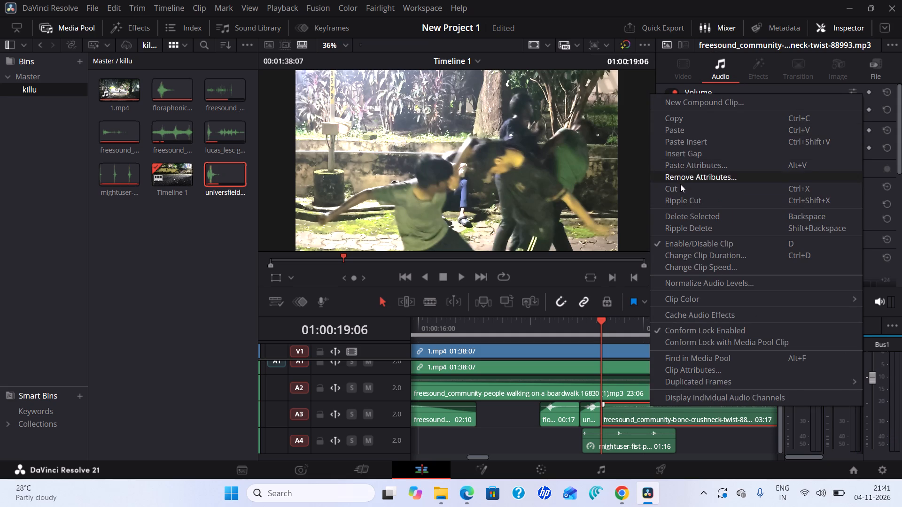
left_click(680, 187)
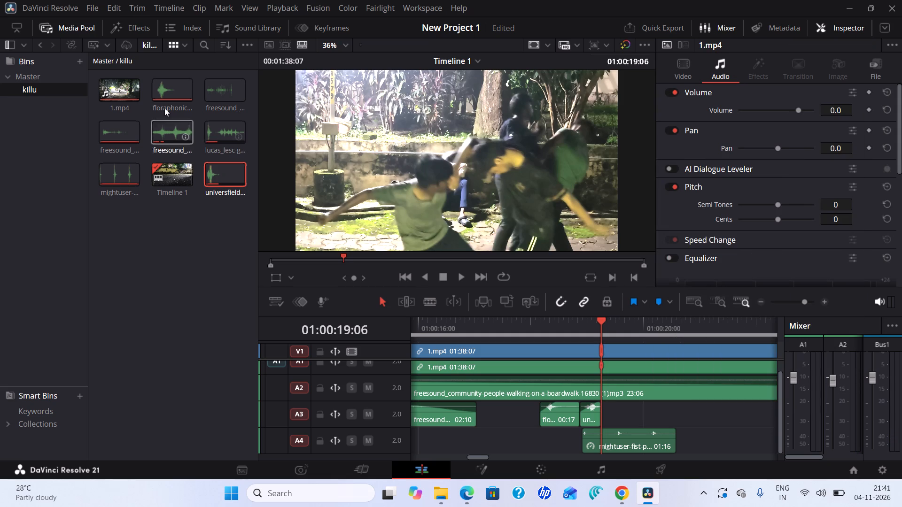
Place the floraphonic swing-whoosh sound from the killu bin on A2 at about 01:00:19:03, over the boardwalk footsteps.
left_click_drag(156, 88, 233, 108)
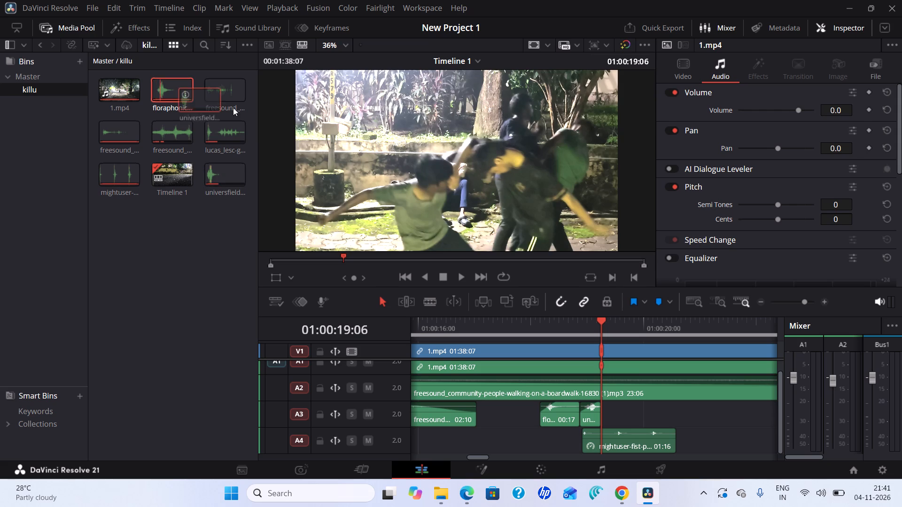
left_click_drag(233, 108, 618, 381)
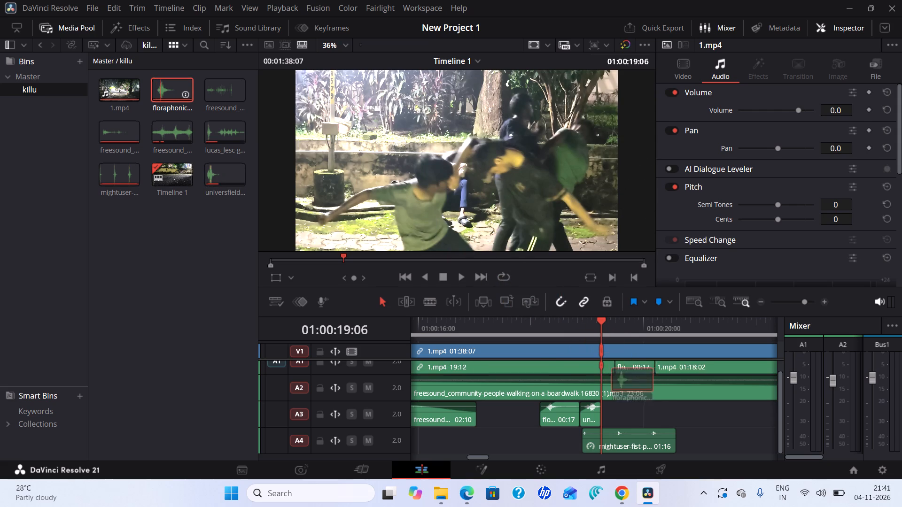
left_click_drag(618, 381, 593, 407)
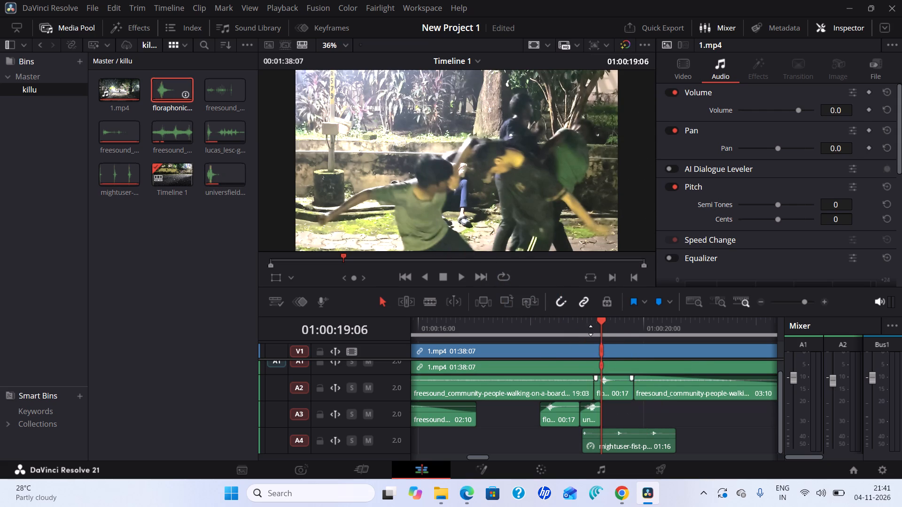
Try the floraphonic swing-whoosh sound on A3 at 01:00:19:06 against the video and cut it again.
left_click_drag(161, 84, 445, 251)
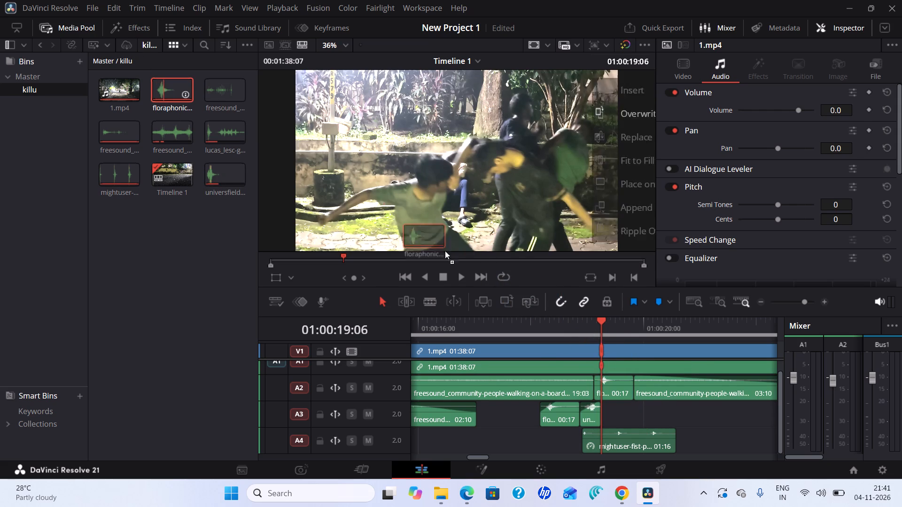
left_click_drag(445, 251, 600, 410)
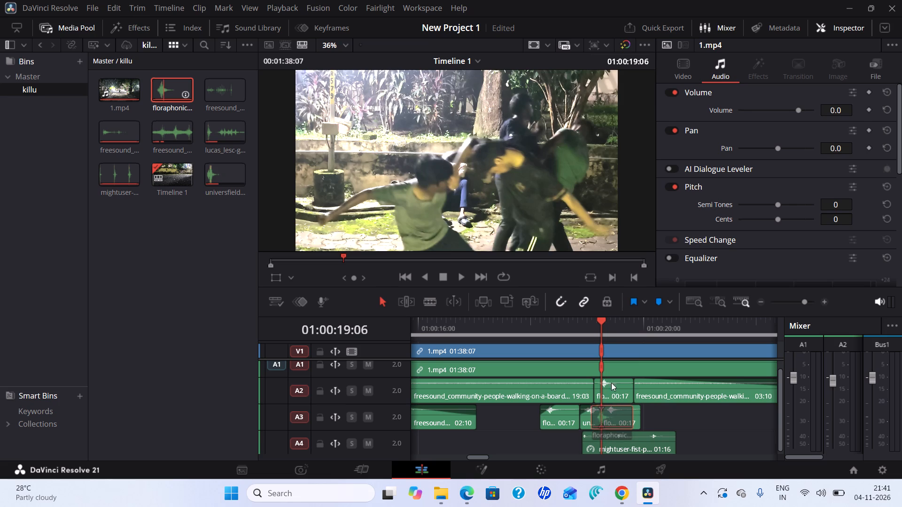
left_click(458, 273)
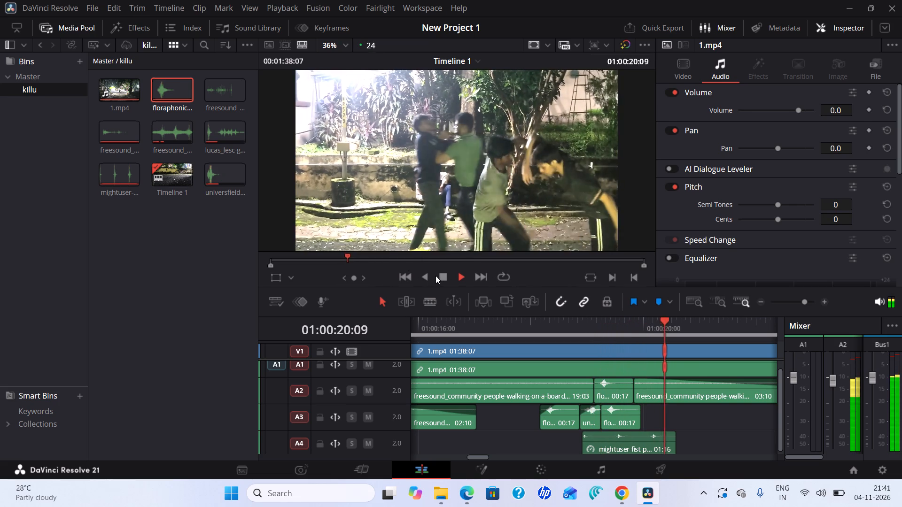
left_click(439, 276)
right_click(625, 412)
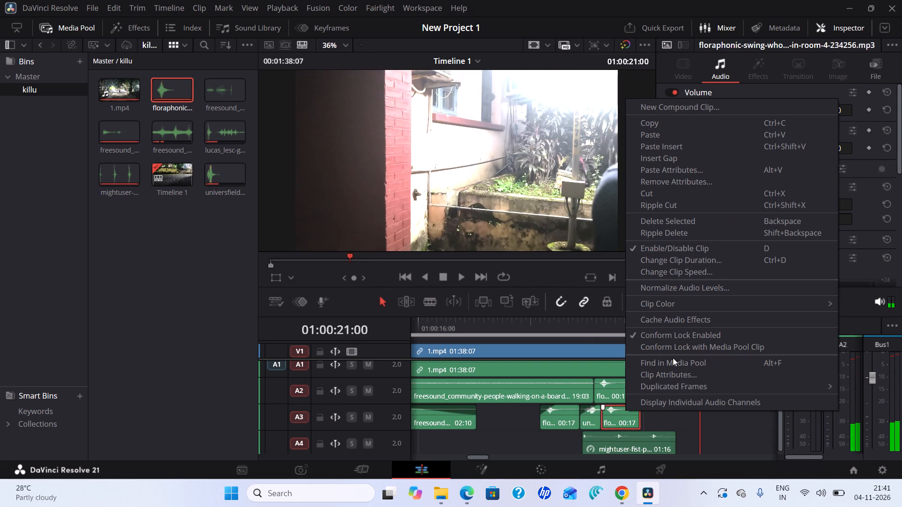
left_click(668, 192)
Add the universfield punch sound on A3 at 01:00:19:06 and again on A2 at about 01:00:20:18.
left_click_drag(225, 166, 606, 416)
left_click_drag(228, 173, 237, 179)
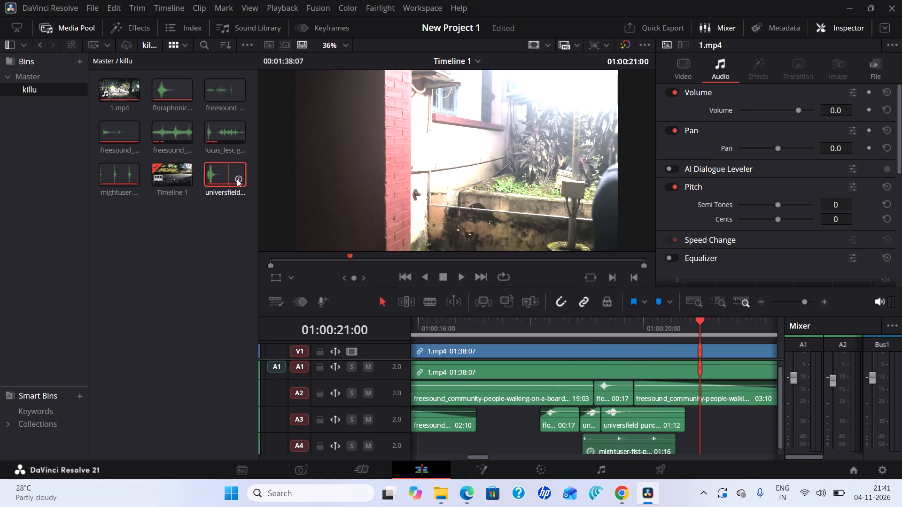
left_click_drag(237, 179, 696, 408)
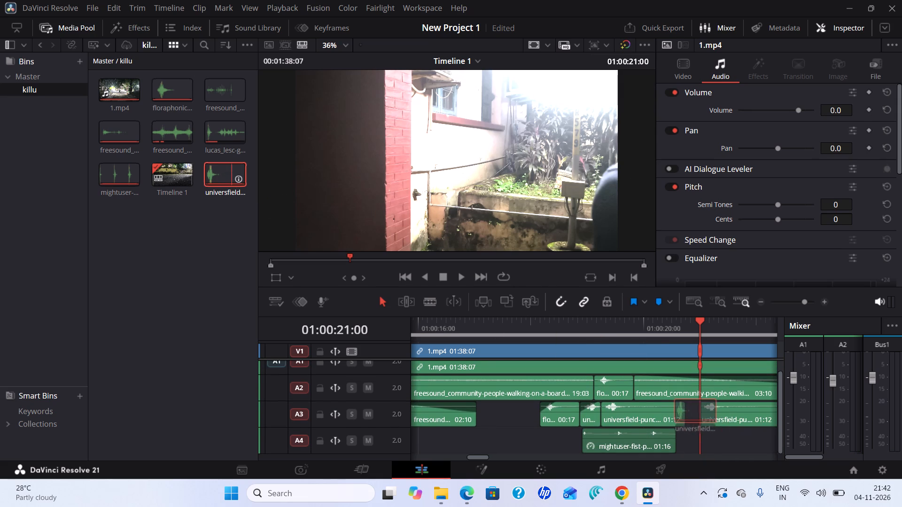
left_click_drag(696, 408, 685, 405)
Shift the newly added universfield punch clip on A3 about three frames later to match the hit, starting near 01:00:19:09.
left_click_drag(702, 319, 609, 320)
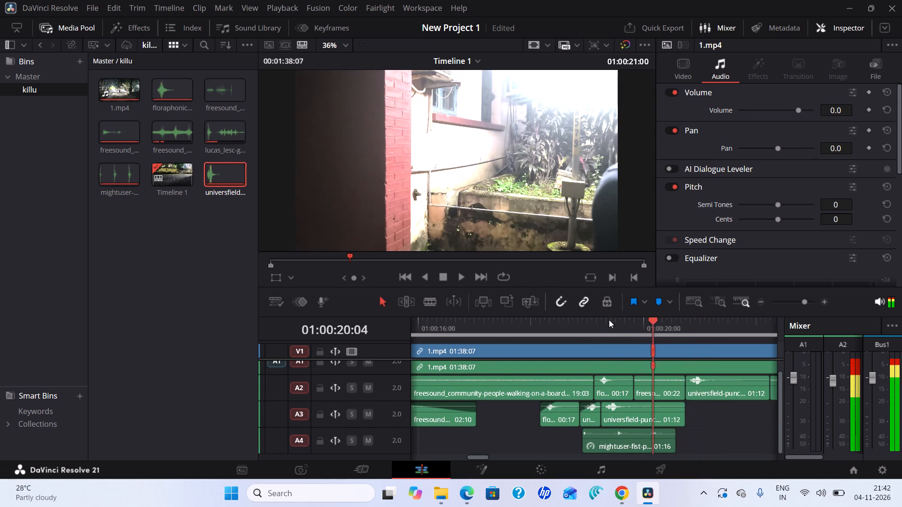
left_click_drag(609, 320, 589, 321)
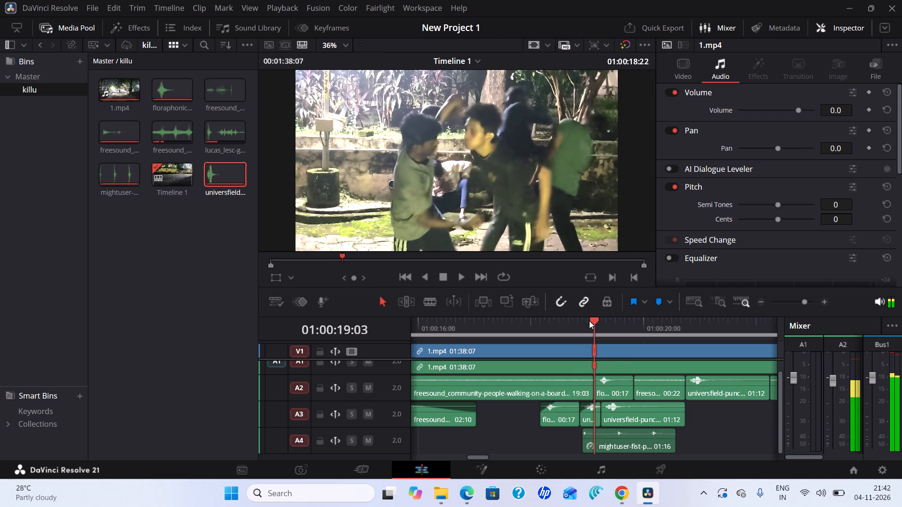
left_click_drag(589, 321, 599, 324)
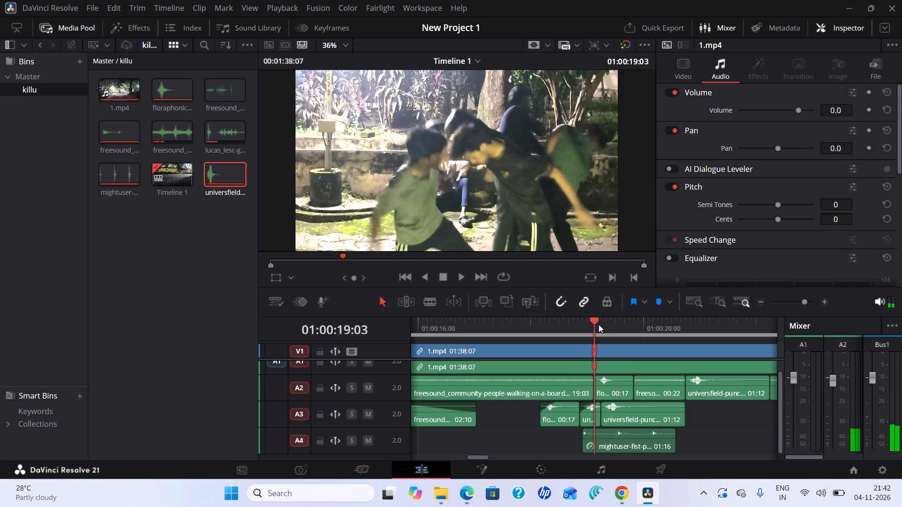
left_click_drag(599, 324, 621, 331)
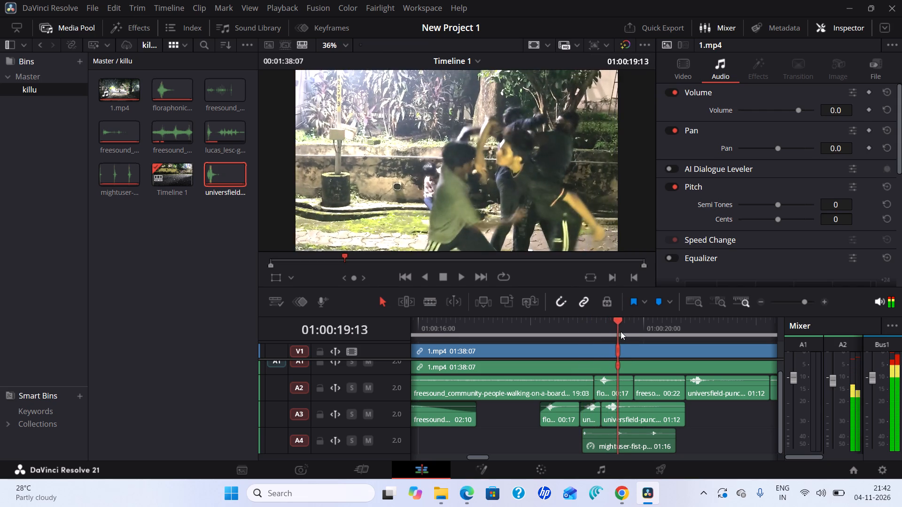
left_click_drag(621, 331, 628, 331)
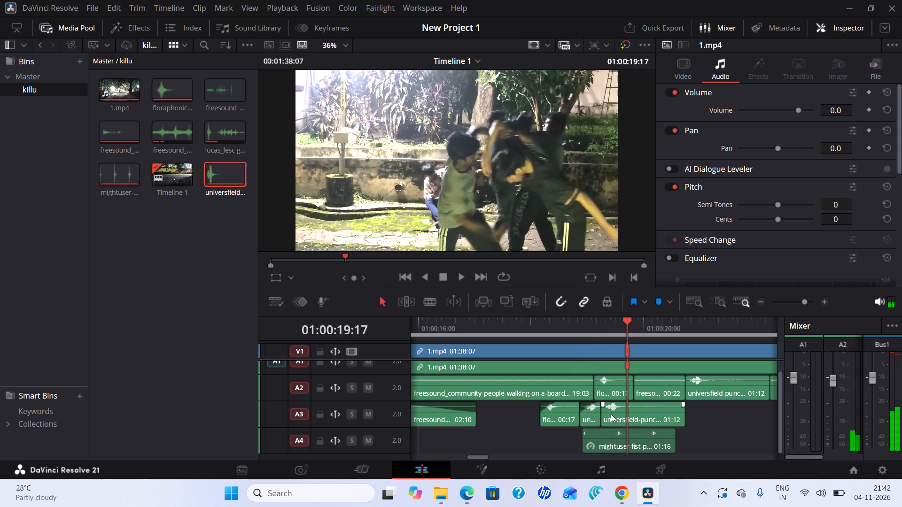
left_click(609, 416)
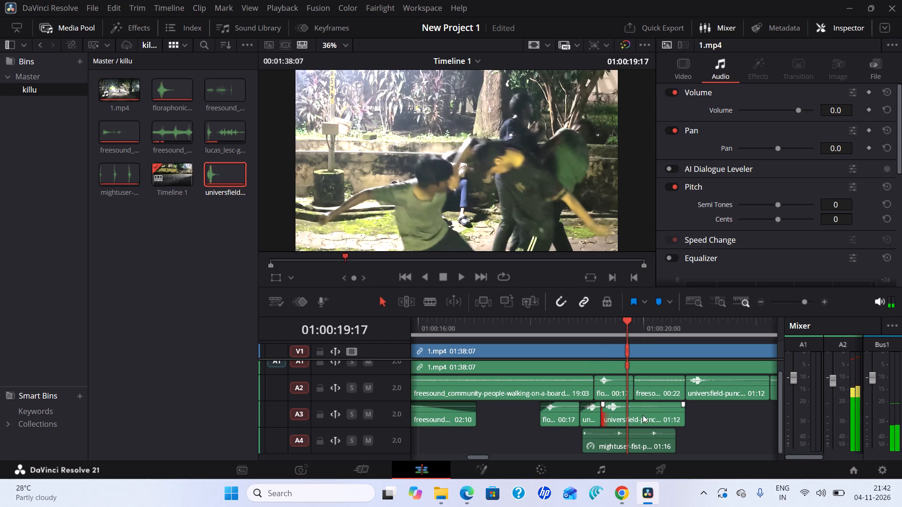
left_click_drag(639, 414, 670, 415)
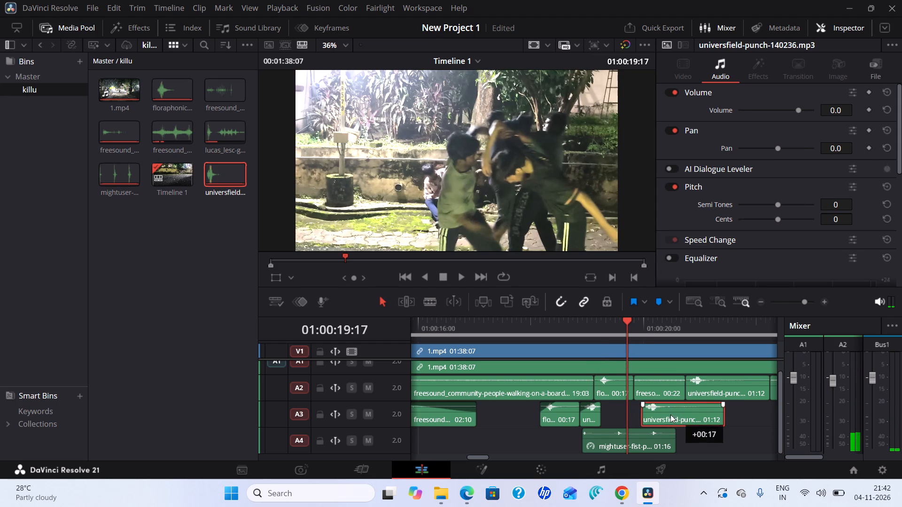
left_click_drag(670, 415, 647, 414)
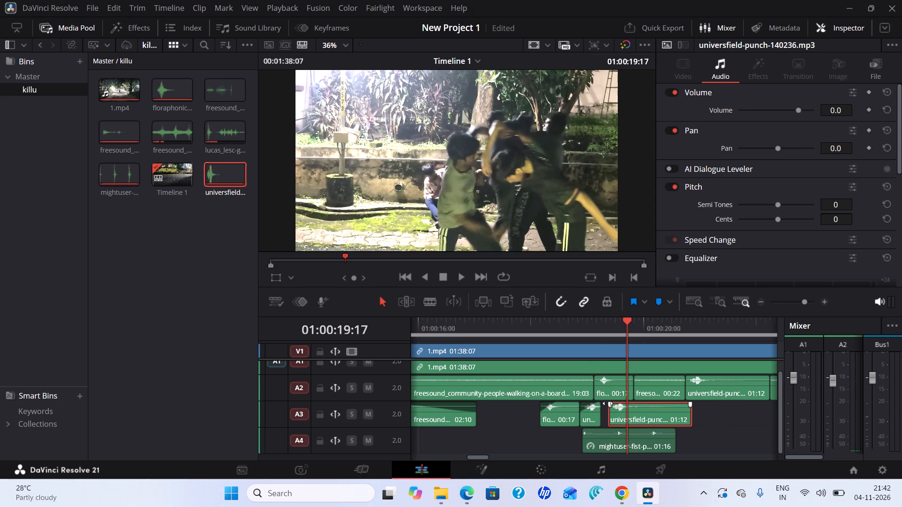
Trim the end of the shifted universfield punch clip on A3 to 01:00:20:01, based on the fight action.
left_click_drag(627, 322, 611, 327)
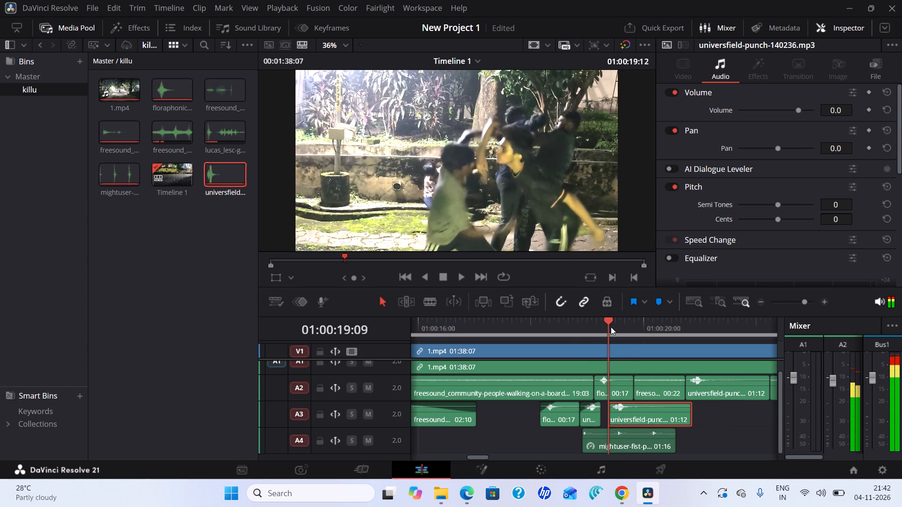
left_click_drag(611, 327, 617, 328)
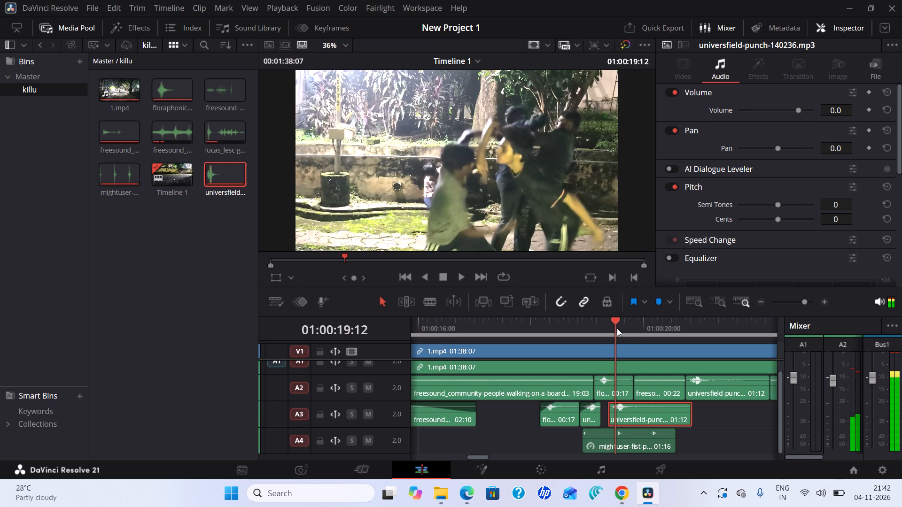
left_click_drag(617, 328, 631, 333)
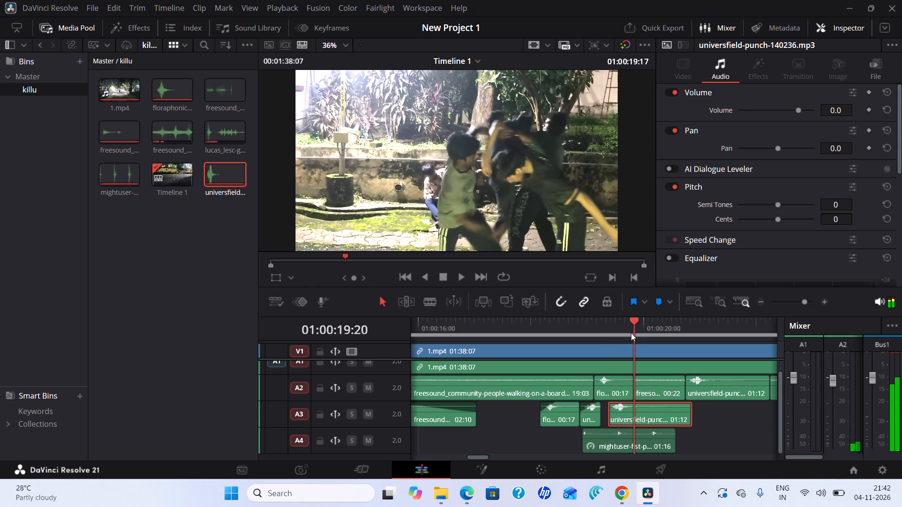
left_click_drag(631, 333, 647, 340)
left_click_drag(691, 414, 684, 418)
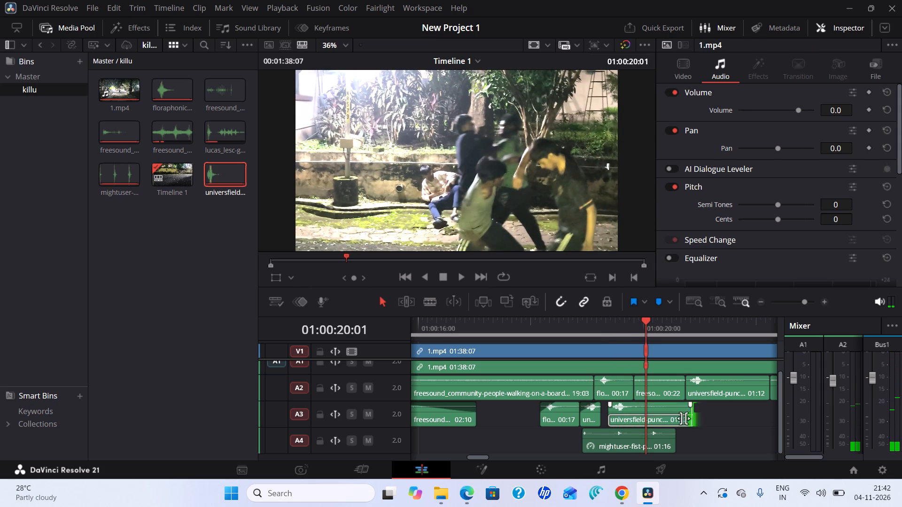
left_click_drag(684, 418, 647, 421)
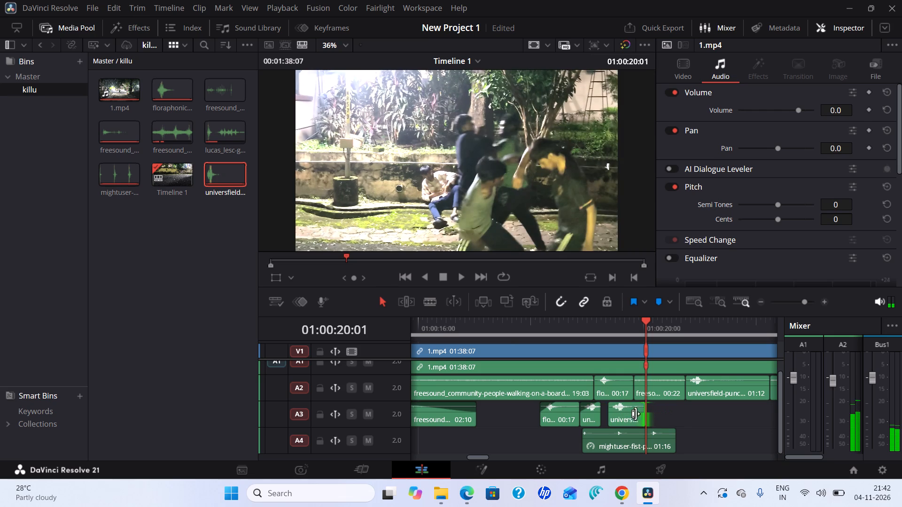
Add the universfield punch sound on A3 at 01:00:20:01, directly after the trimmed punch clip, and scrub through it against the video.
left_click(155, 91)
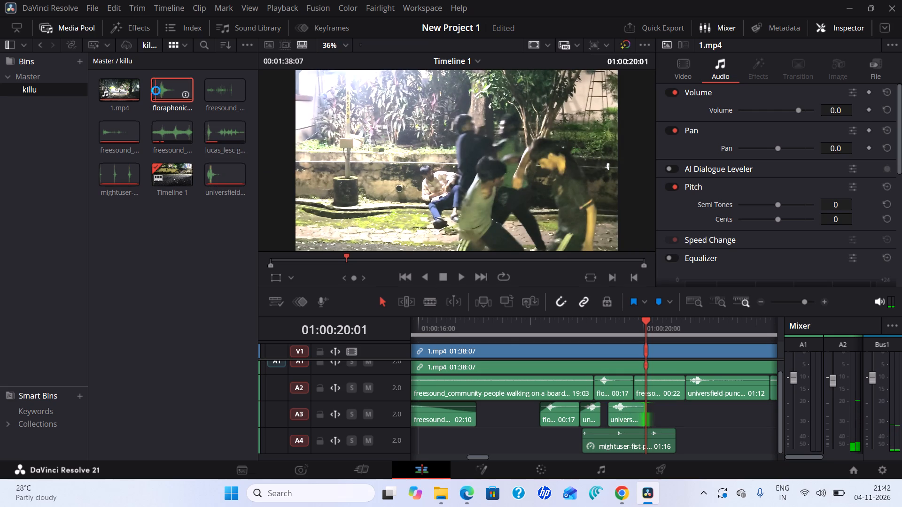
left_click_drag(213, 174, 667, 414)
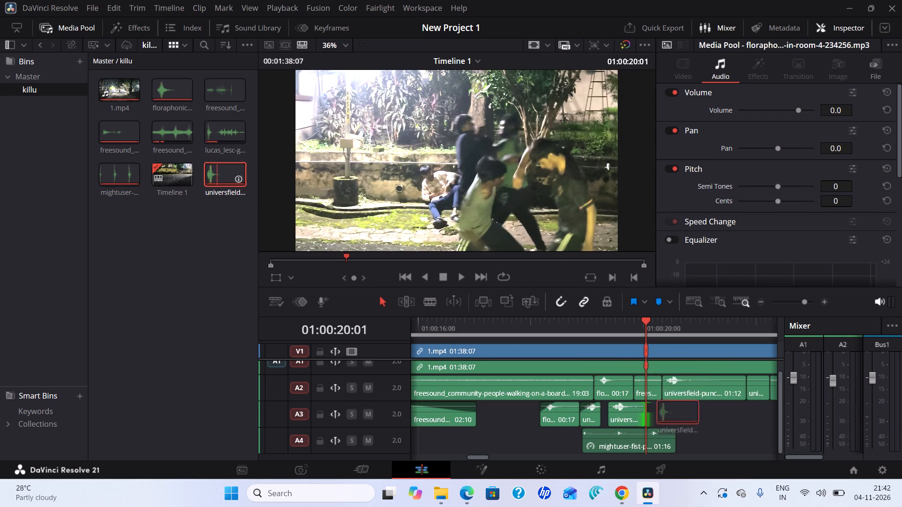
left_click_drag(667, 414, 645, 416)
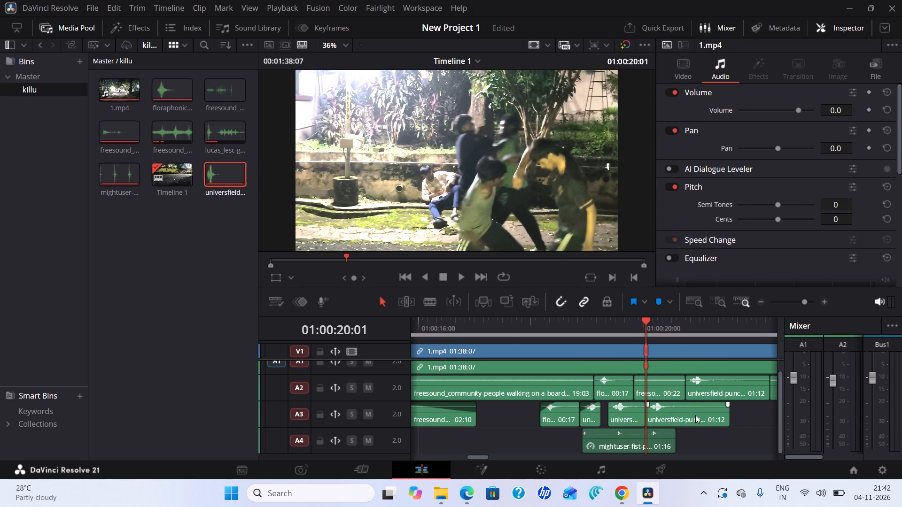
left_click_drag(646, 319, 646, 320)
left_click_drag(646, 320, 658, 326)
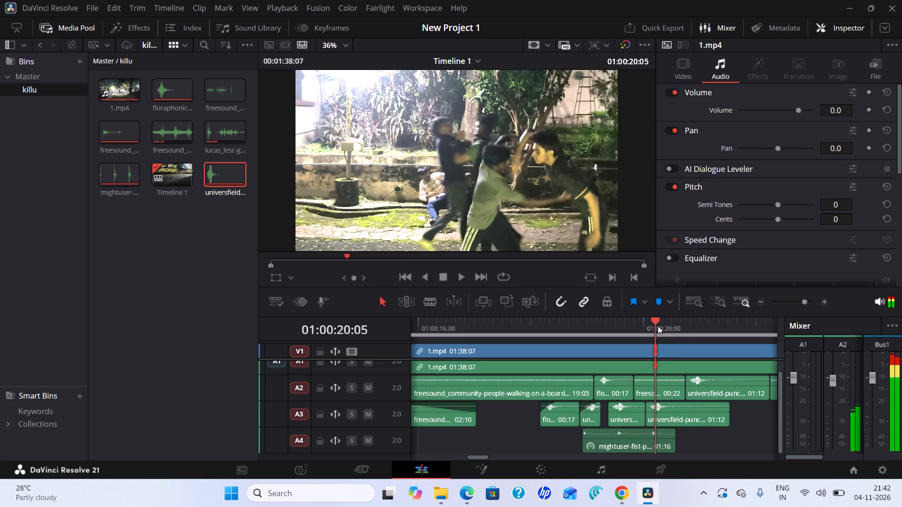
left_click_drag(658, 326, 723, 343)
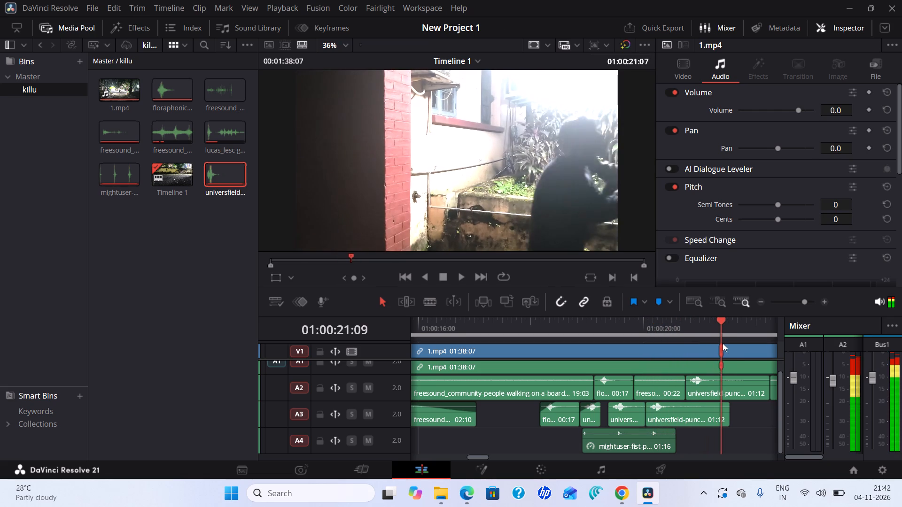
left_click_drag(723, 343, 730, 346)
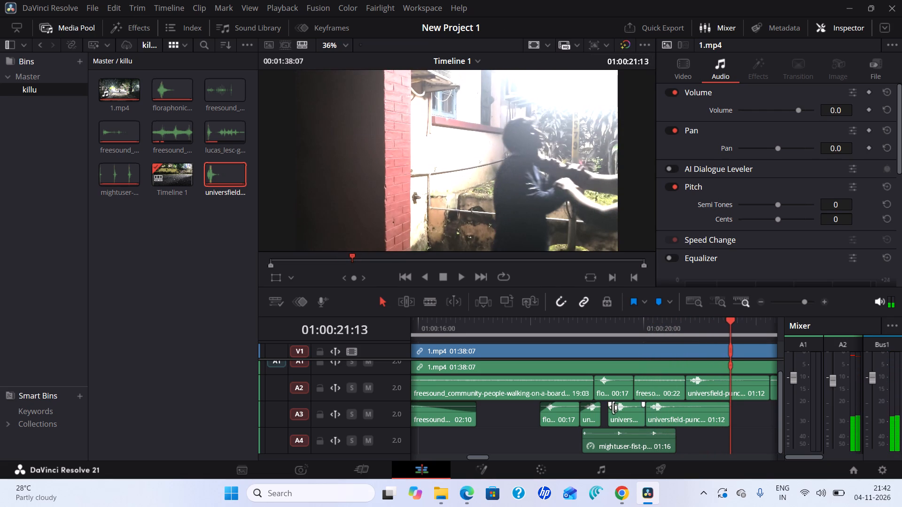
Add fade-ins to the last two adjacent universfield punch clips on A3, covering the start of each hit.
left_click_drag(611, 406, 620, 406)
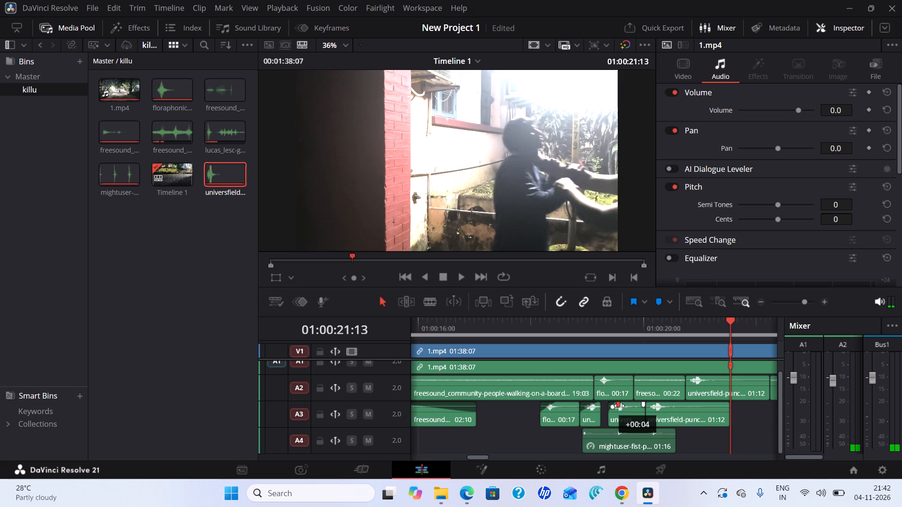
left_click_drag(620, 406, 634, 405)
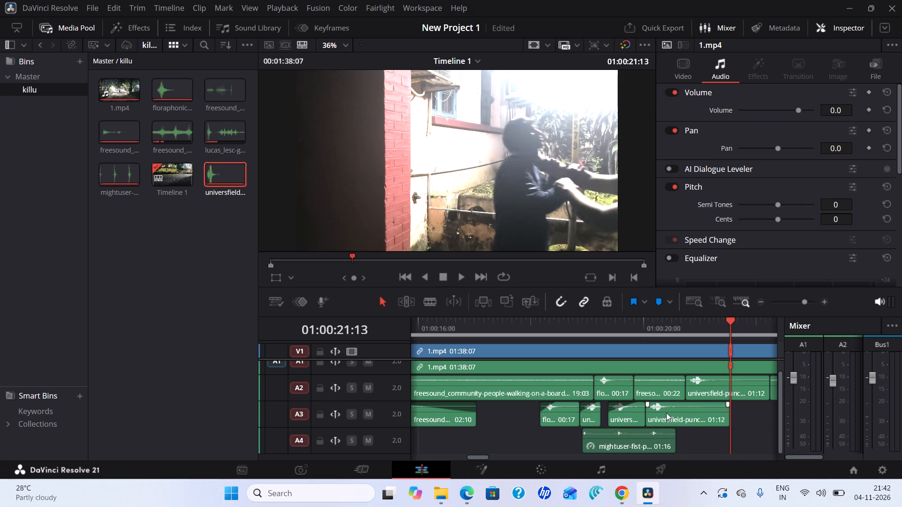
left_click_drag(648, 401, 650, 402)
left_click_drag(650, 402, 669, 399)
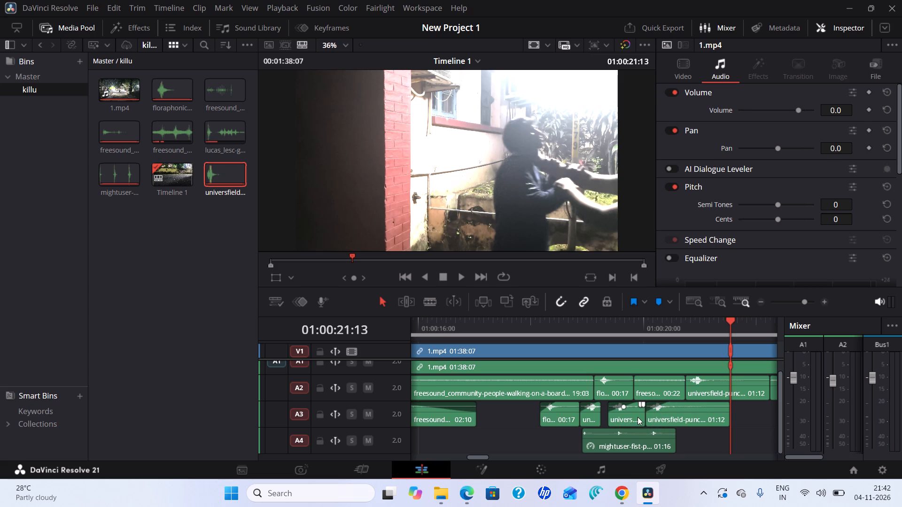
Set the volume of the two faded universfield punch clips on A3 to -2.8 and -4.7, and play the fight section back.
left_click(633, 415)
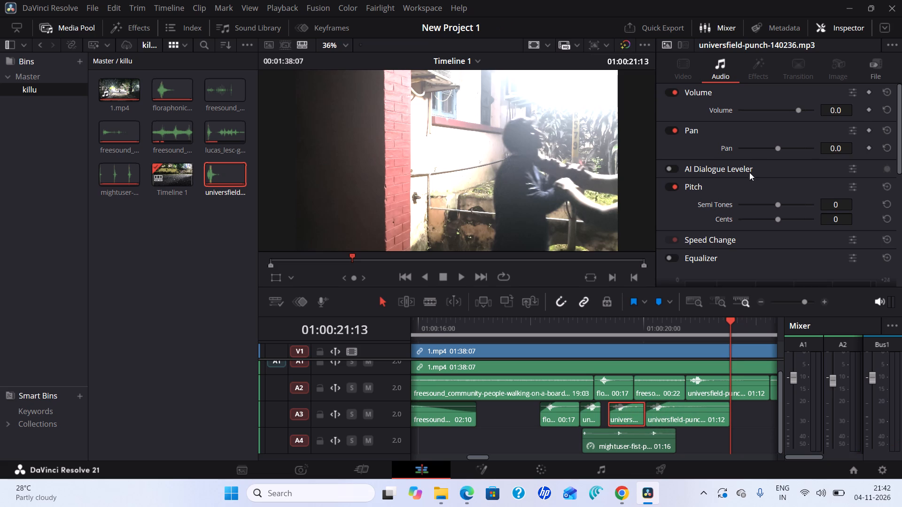
left_click(797, 109)
left_click(699, 410)
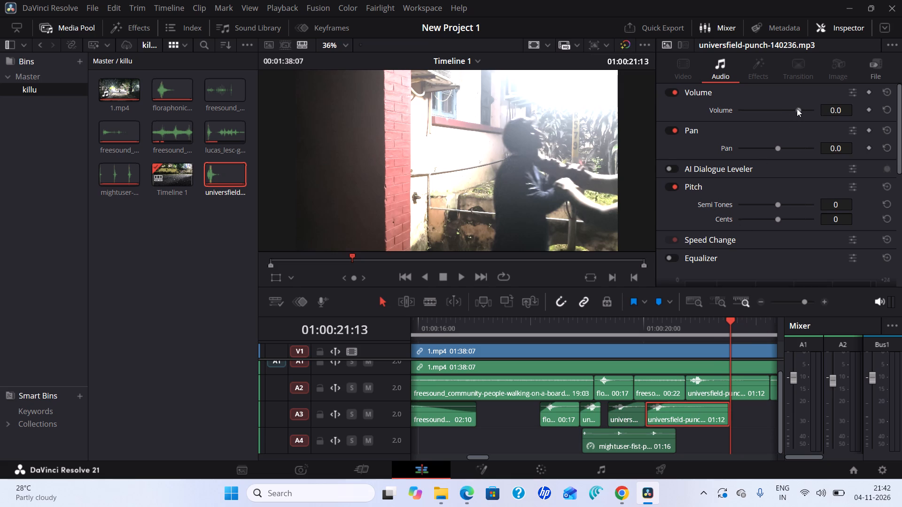
left_click(797, 108)
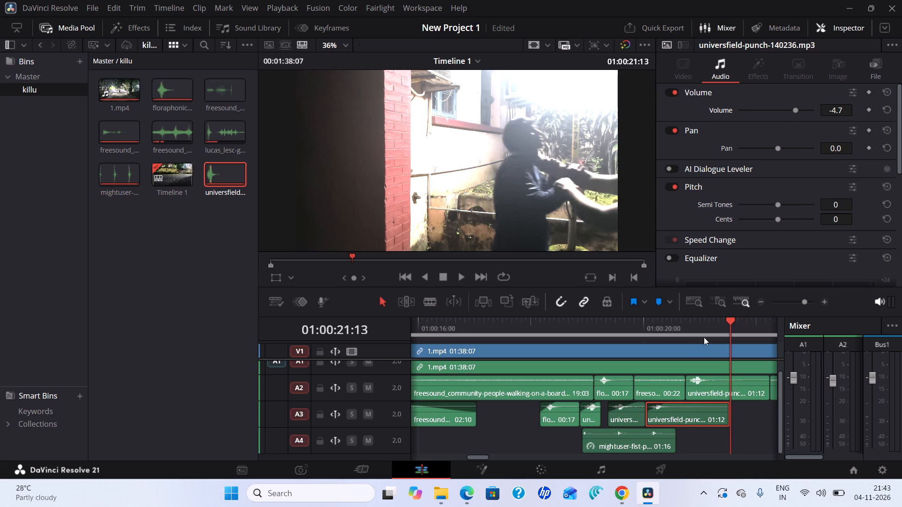
left_click_drag(731, 322, 524, 326)
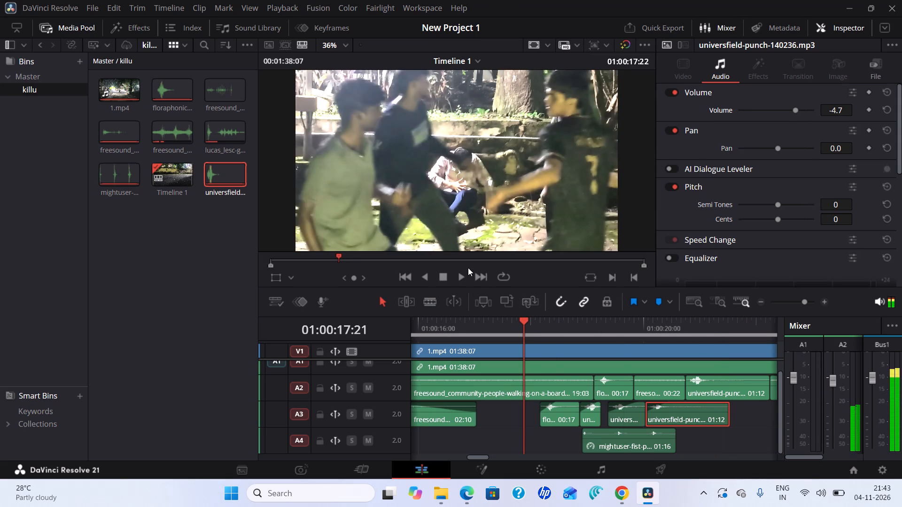
left_click(460, 275)
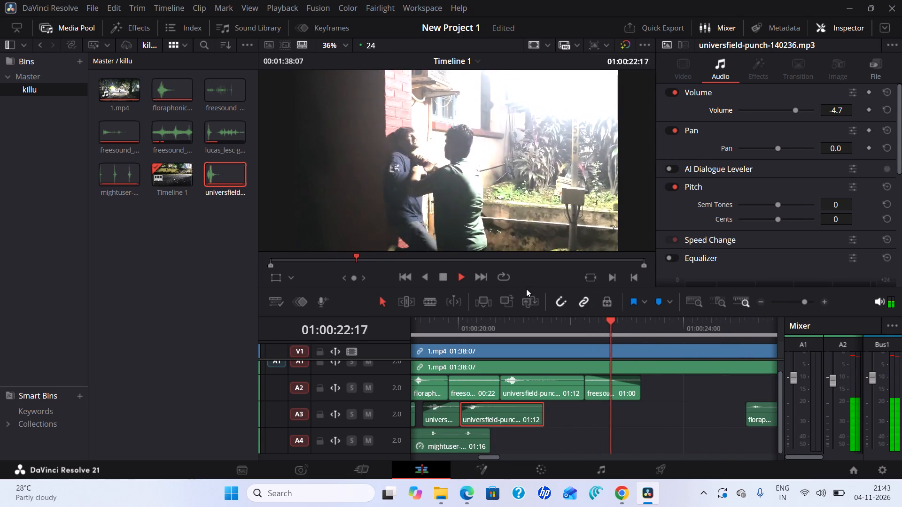
left_click(442, 277)
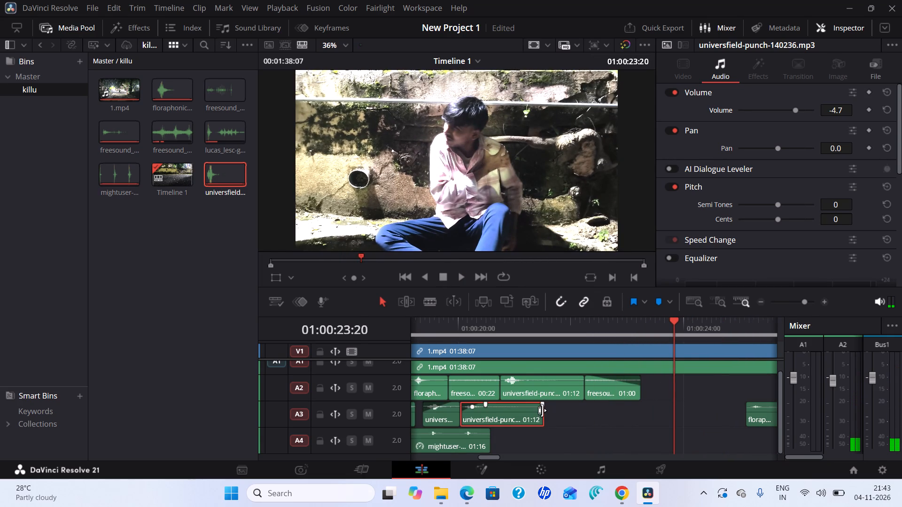
Trim the end of the last universfield punch clip on A3 to a length of 00:22 and play that section back.
left_click_drag(544, 411, 510, 417)
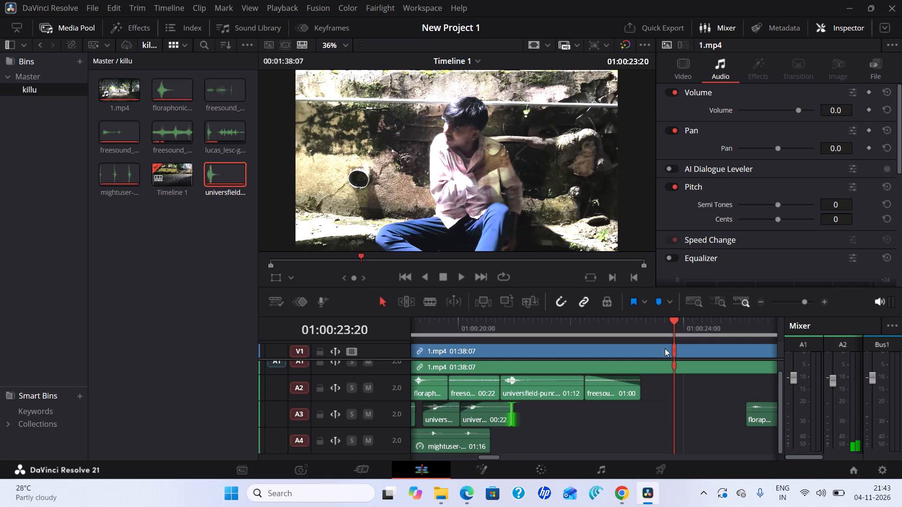
left_click_drag(674, 317, 508, 317)
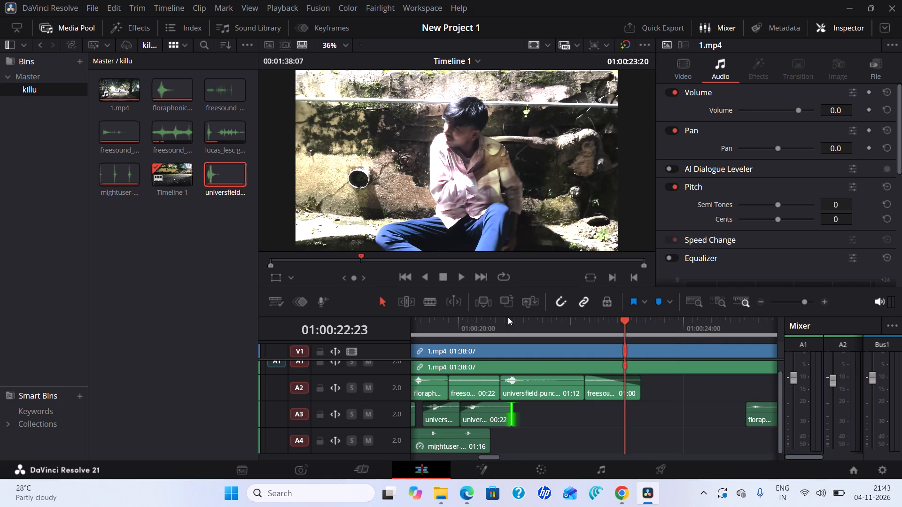
left_click_drag(508, 317, 483, 316)
left_click(462, 277)
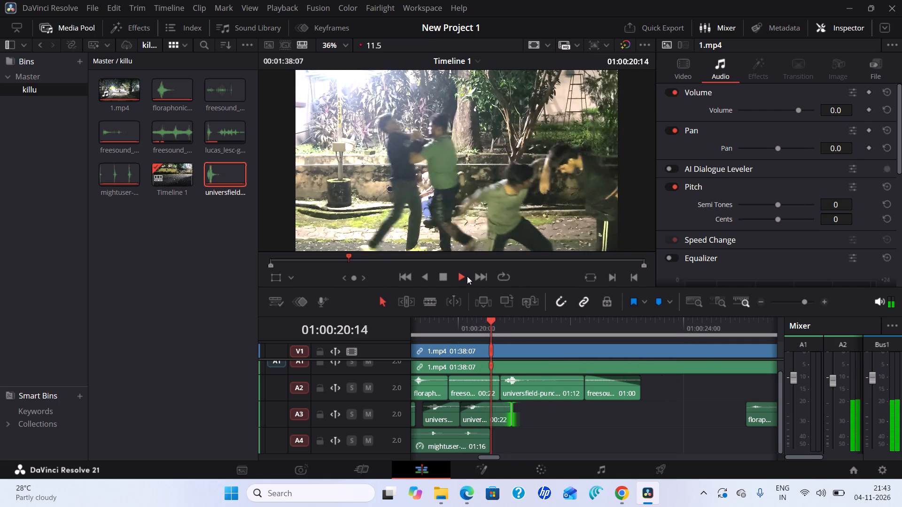
left_click(439, 274)
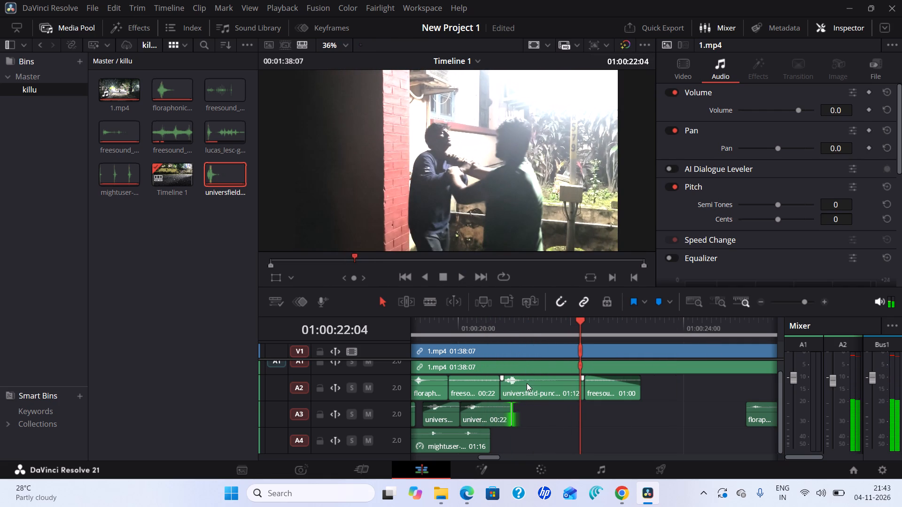
Remove the universfield punch clip from A2 at about 01:00:20:18 and play on from there.
right_click(527, 383)
left_click(558, 169)
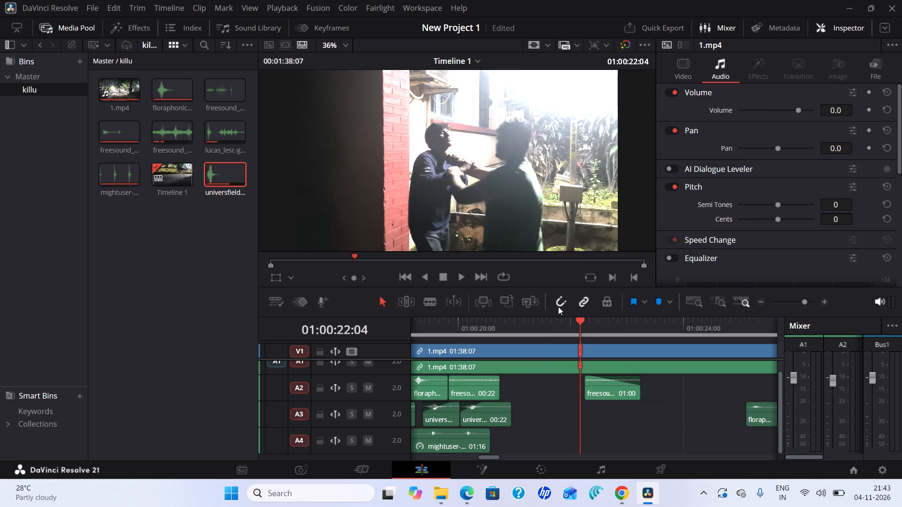
left_click(459, 274)
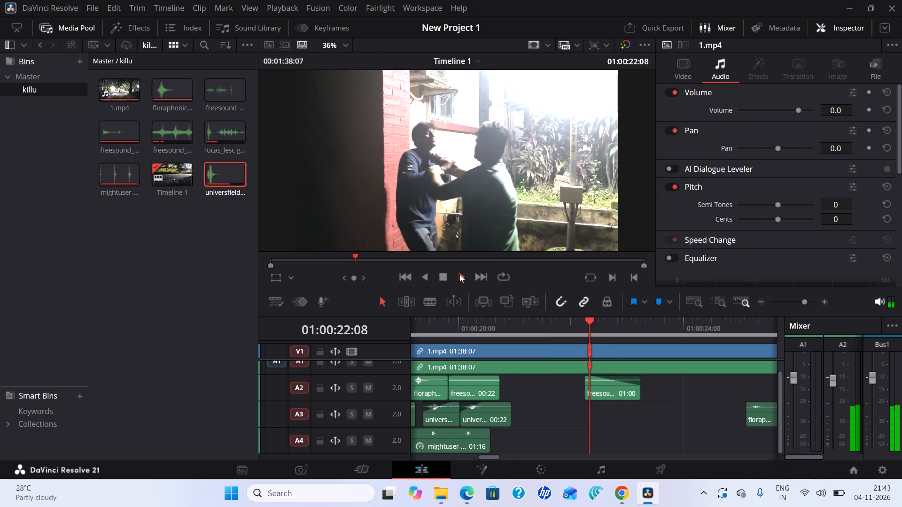
left_click(441, 276)
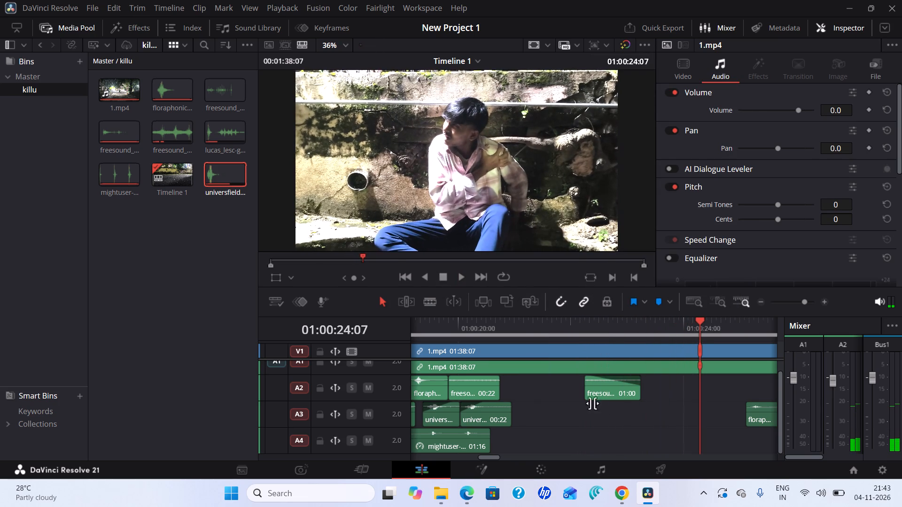
Extend the start of the faded freesound walking clip on A2 back to the preceding clip, 02:12 long, and play the timeline from the beginning.
left_click_drag(584, 384, 580, 386)
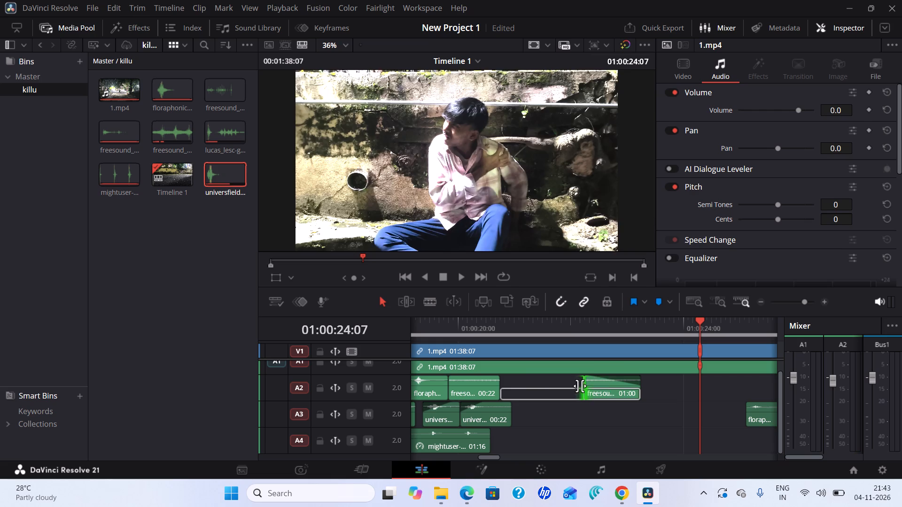
left_click_drag(580, 386, 511, 385)
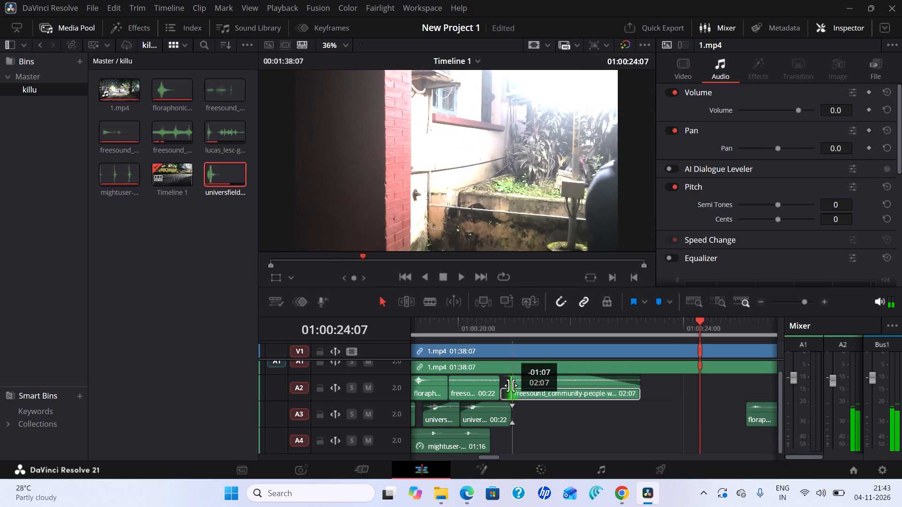
left_click_drag(511, 385, 498, 385)
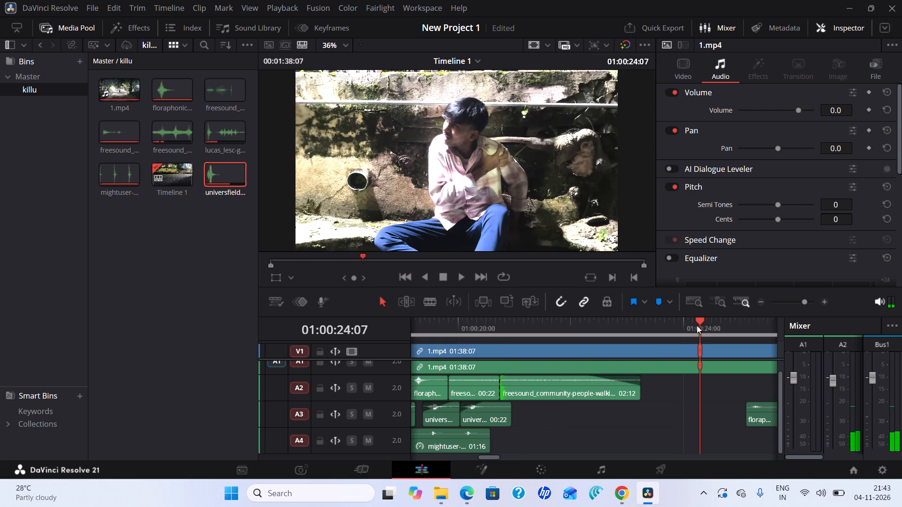
left_click_drag(700, 317, 375, 305)
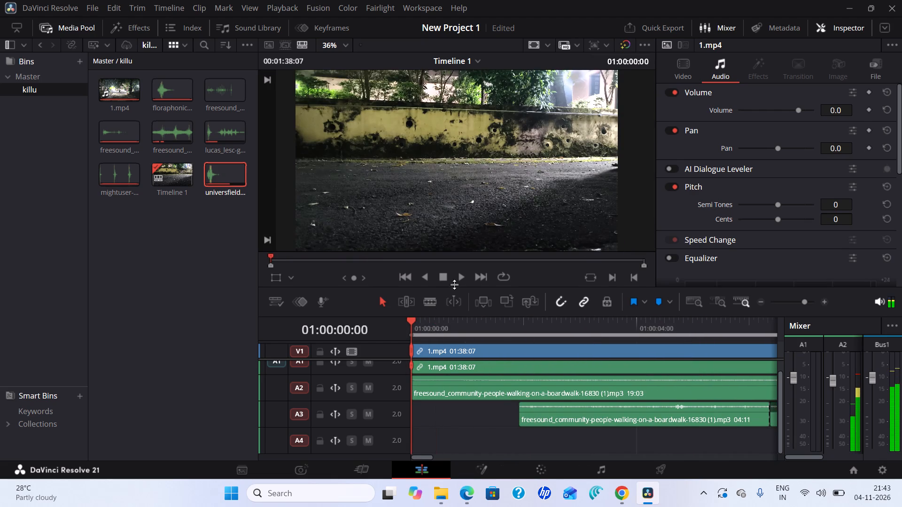
left_click(461, 281)
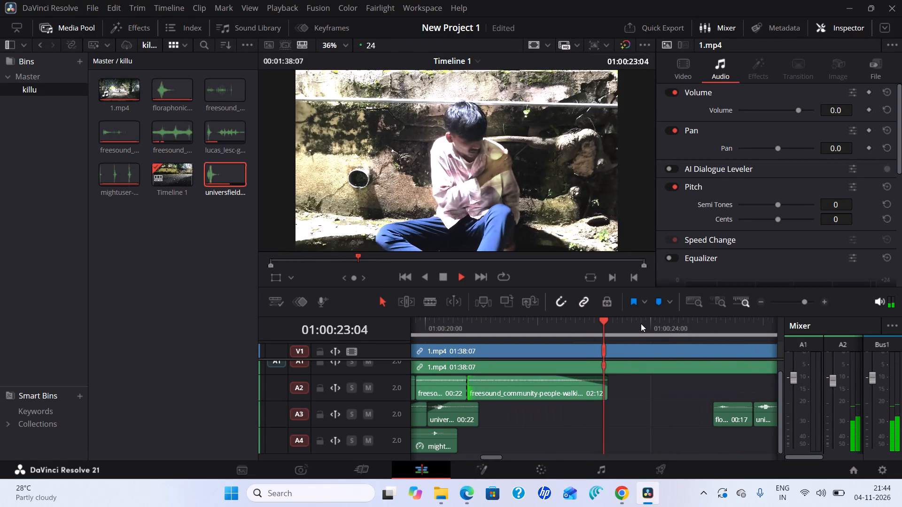
left_click(444, 273)
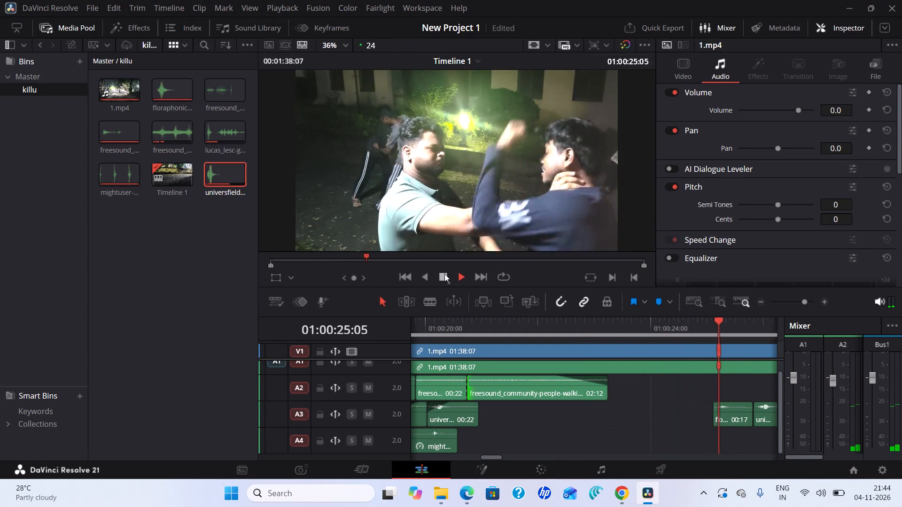
Raise the volume of the mightuser fist-punch clip on A4 near 01:00:20:00 to -0.8.
left_click_drag(737, 323, 459, 339)
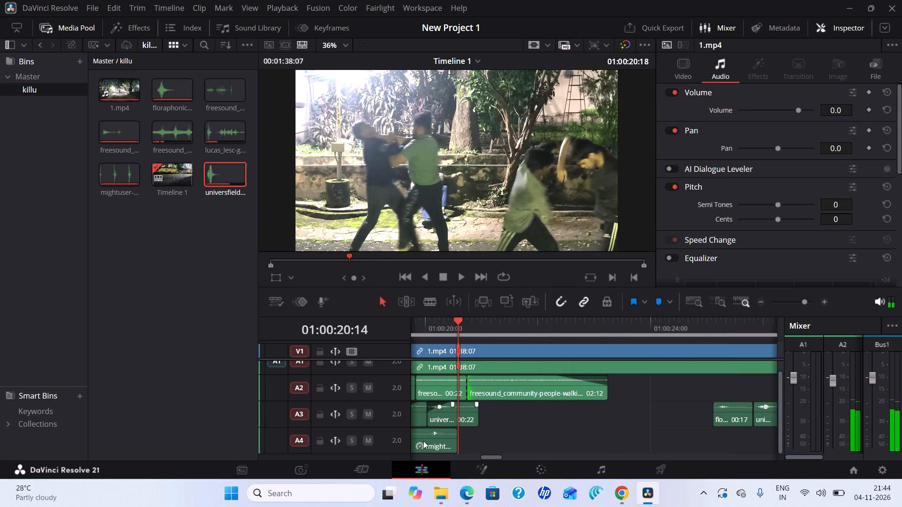
left_click(429, 438)
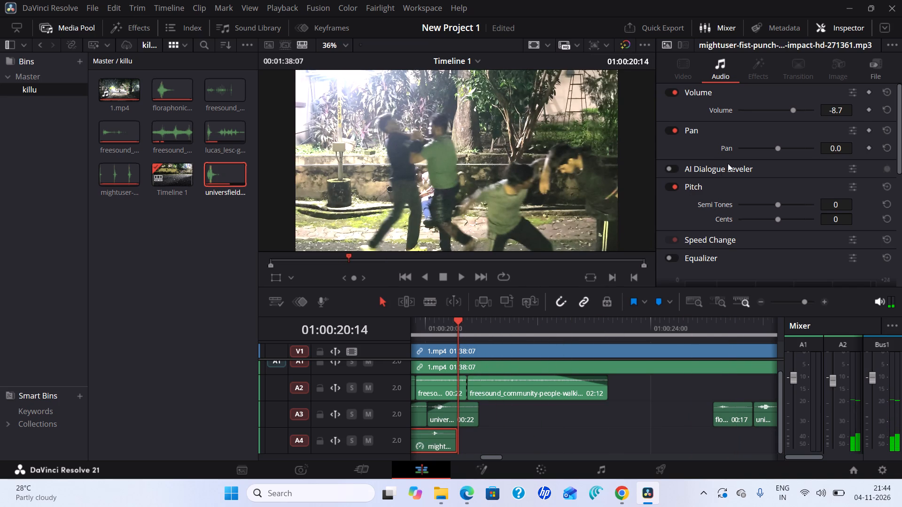
left_click_drag(791, 109, 793, 110)
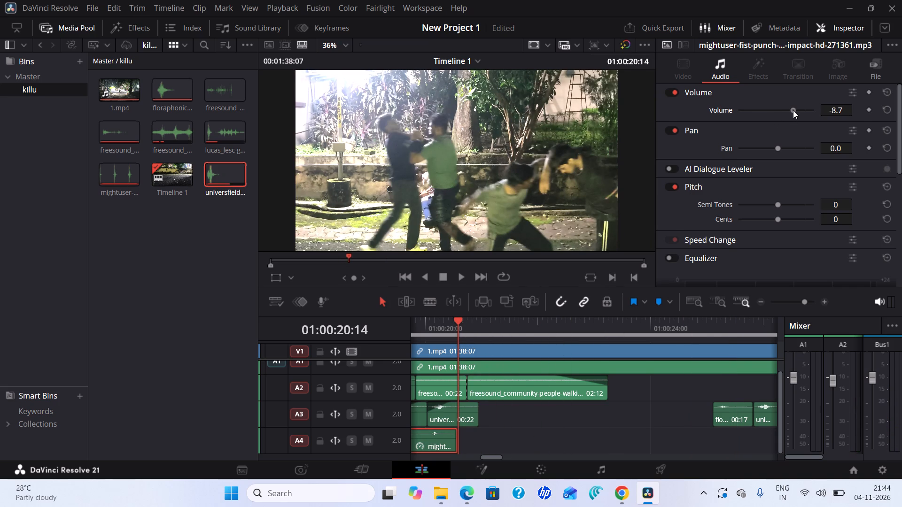
left_click_drag(793, 110, 798, 113)
Play back the timeline from about 01:00:11:10 to 01:00:31:01 to check the fight and footstep sounds against the video.
left_click_drag(798, 113, 798, 113)
left_click_drag(461, 318, 404, 314)
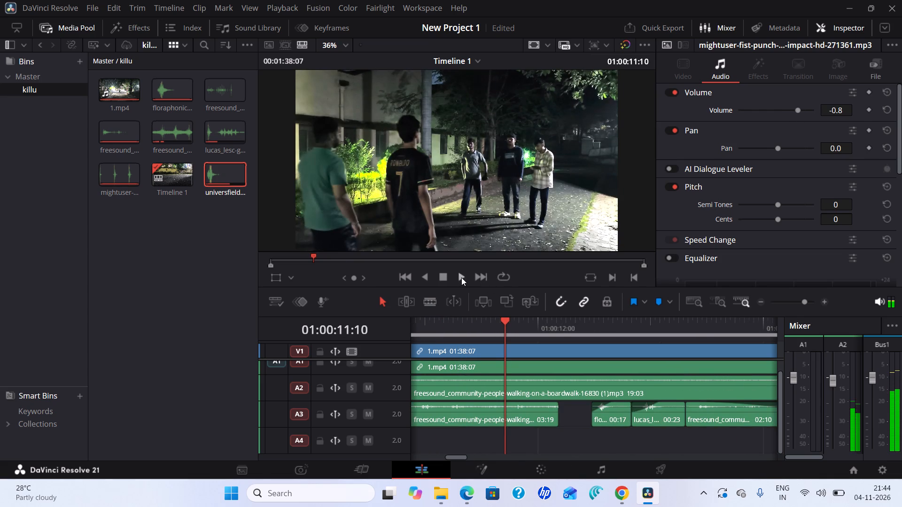
left_click(458, 275)
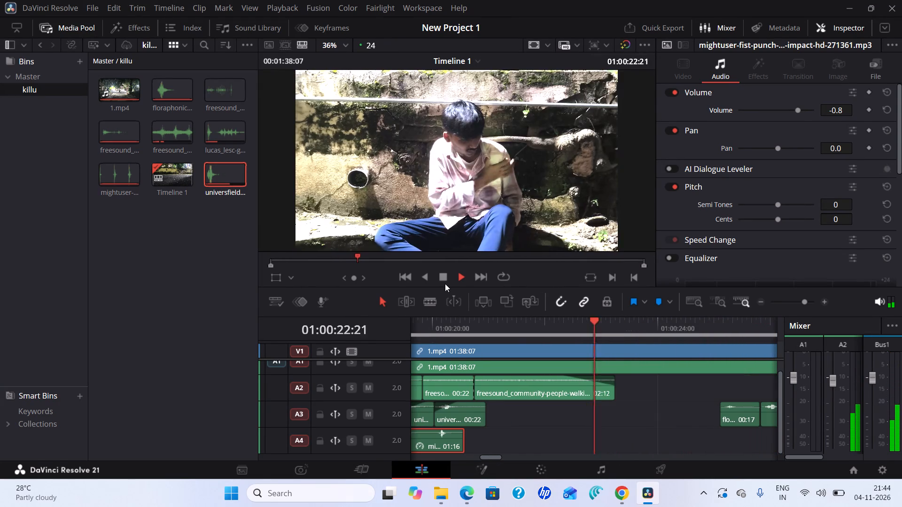
left_click(445, 280)
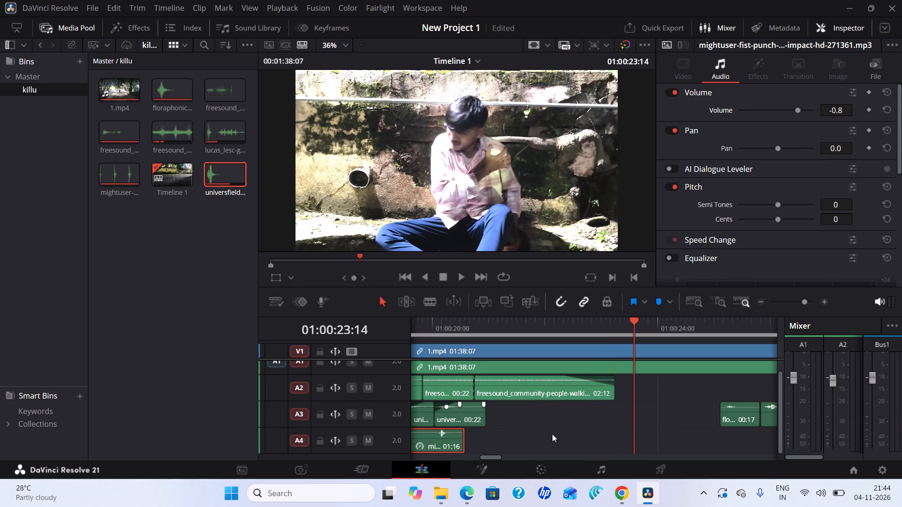
left_click_drag(803, 300, 799, 304)
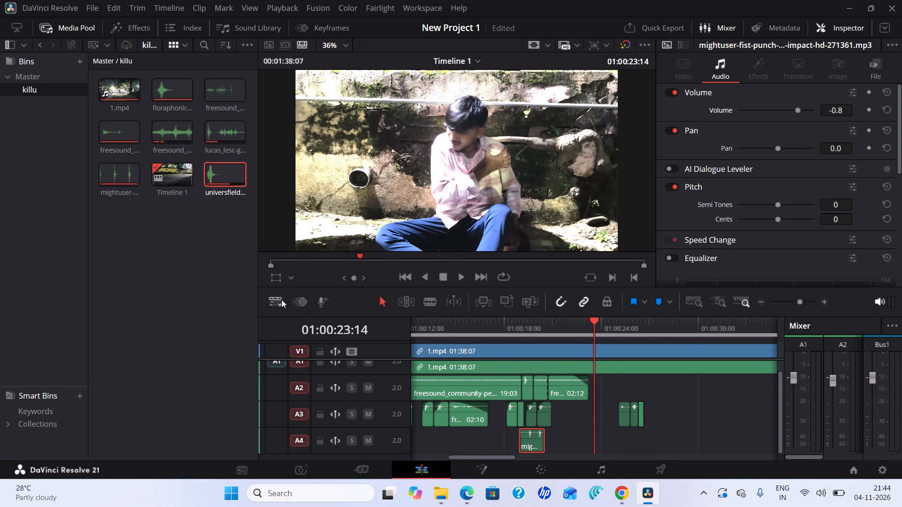
left_click(281, 300)
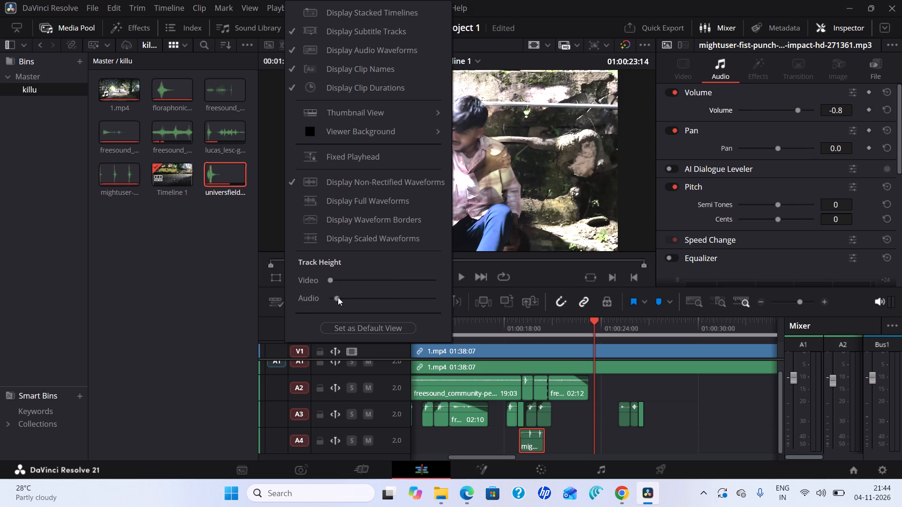
left_click(219, 292)
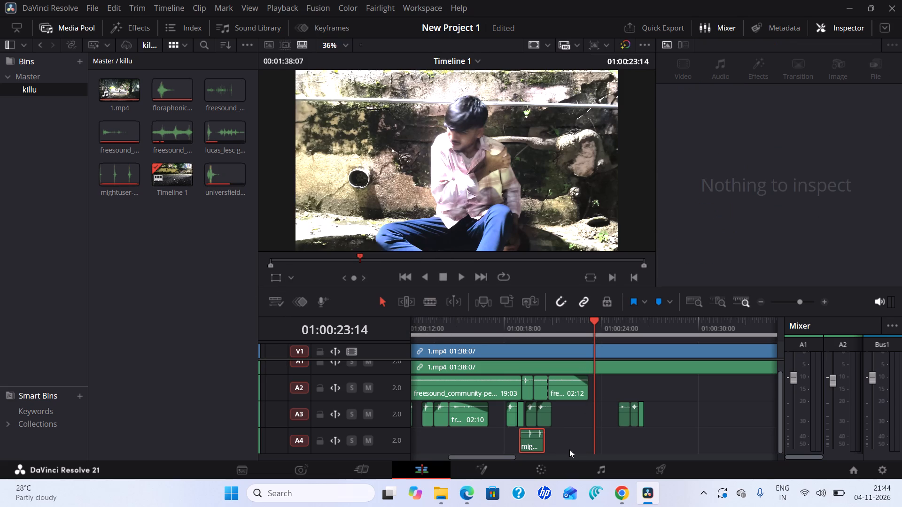
left_click(462, 278)
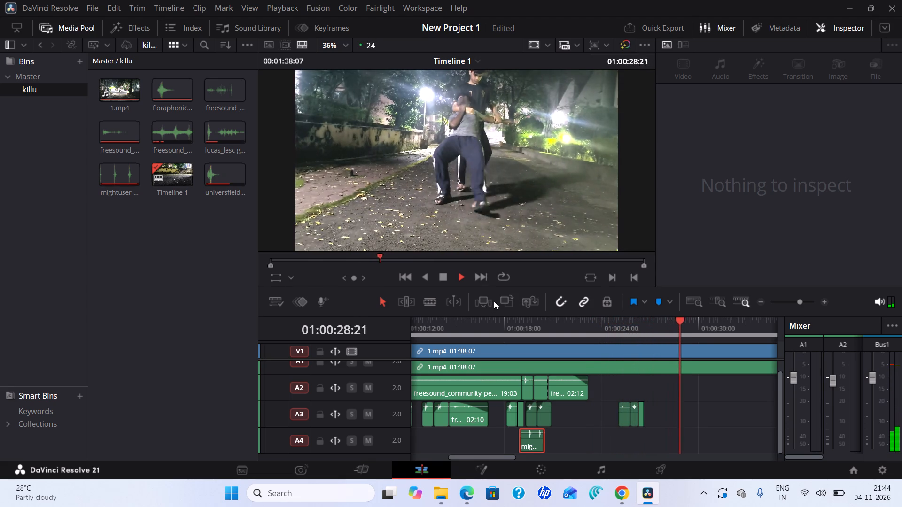
left_click(442, 277)
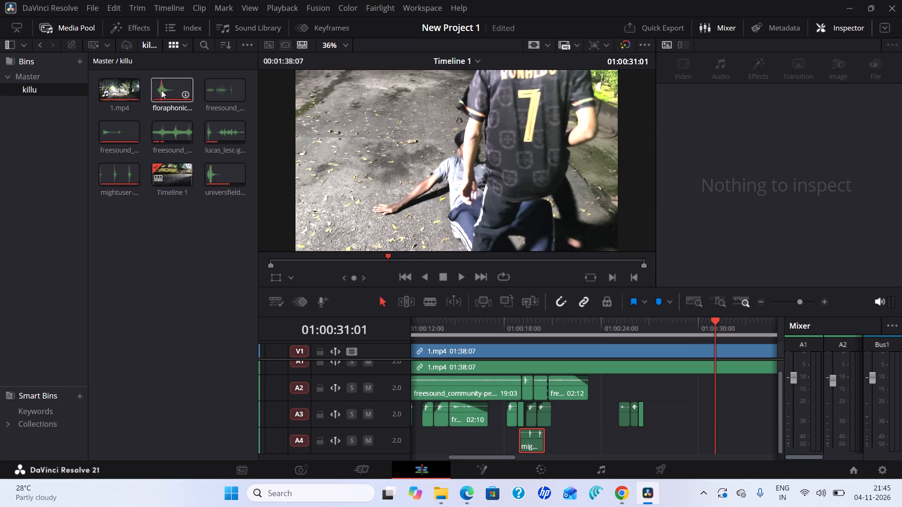
Add the floraphonic swing-whoosh sound to A3 directly after the last universfield clip at about 01:00:26:16 and play that section back.
left_click_drag(161, 90, 647, 409)
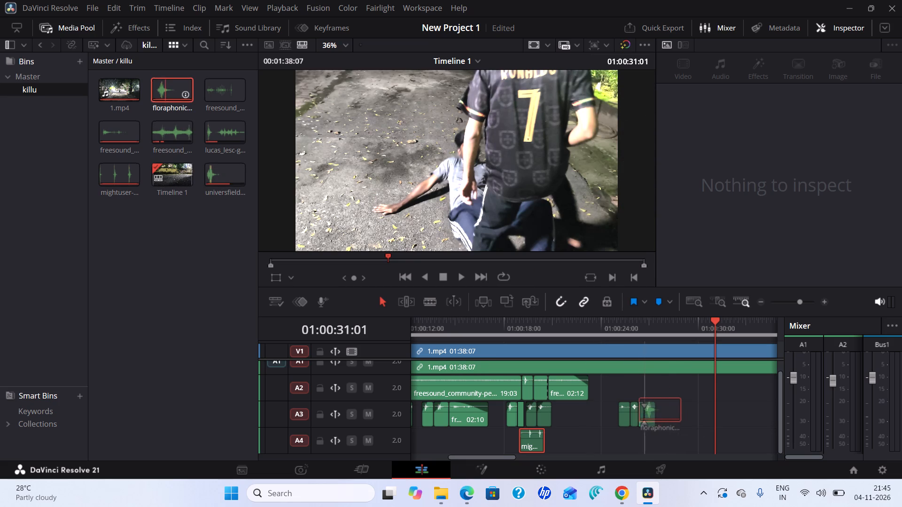
left_click_drag(647, 409, 645, 409)
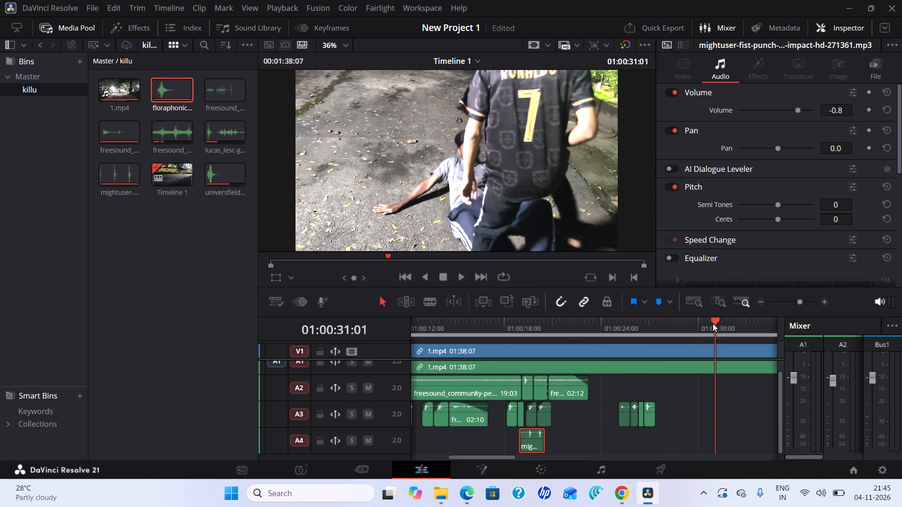
left_click_drag(714, 321, 568, 318)
left_click(458, 272)
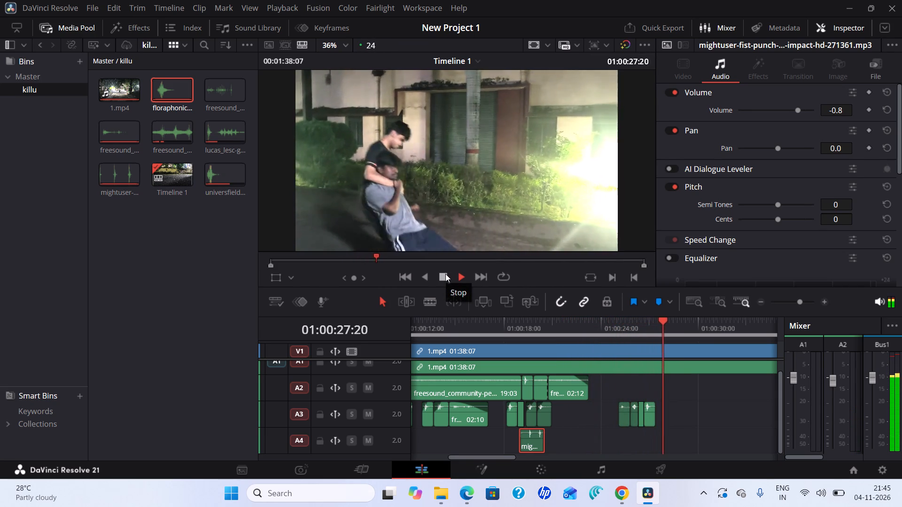
left_click(445, 274)
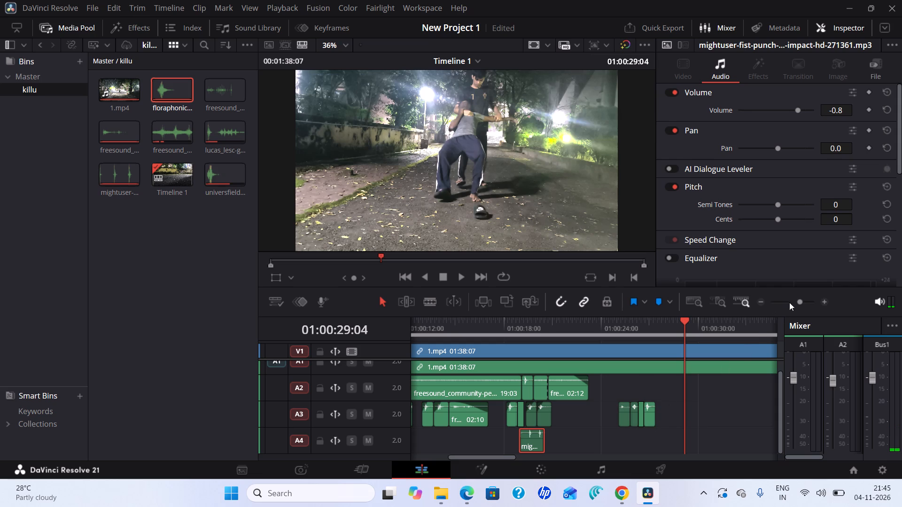
Set the speed of the floraphonic swing-whoosh clip on A3 at 01:00:26:16 to 69 and play it back.
left_click_drag(683, 318, 649, 329)
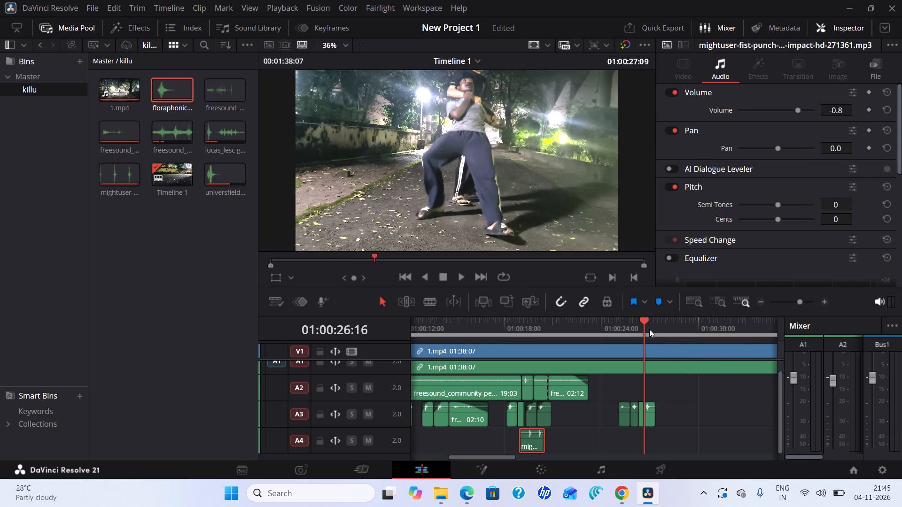
left_click_drag(649, 329, 647, 329)
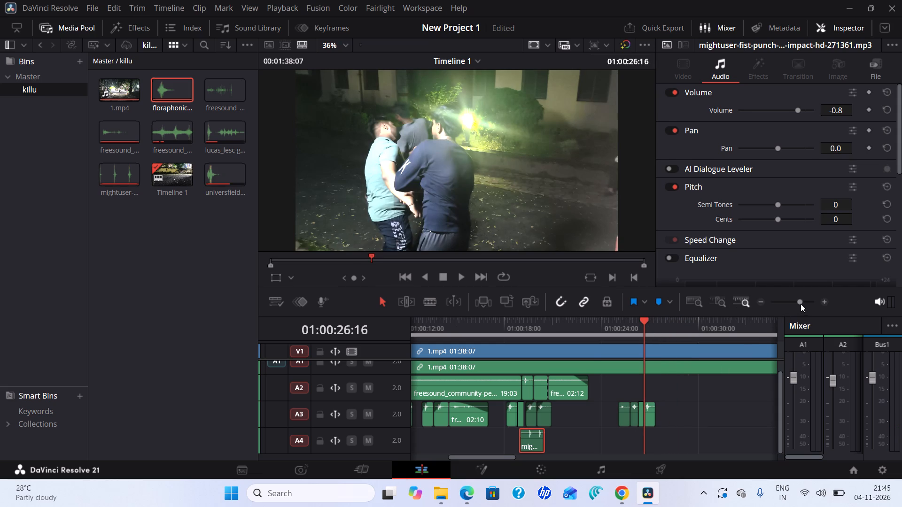
left_click_drag(801, 301, 808, 302)
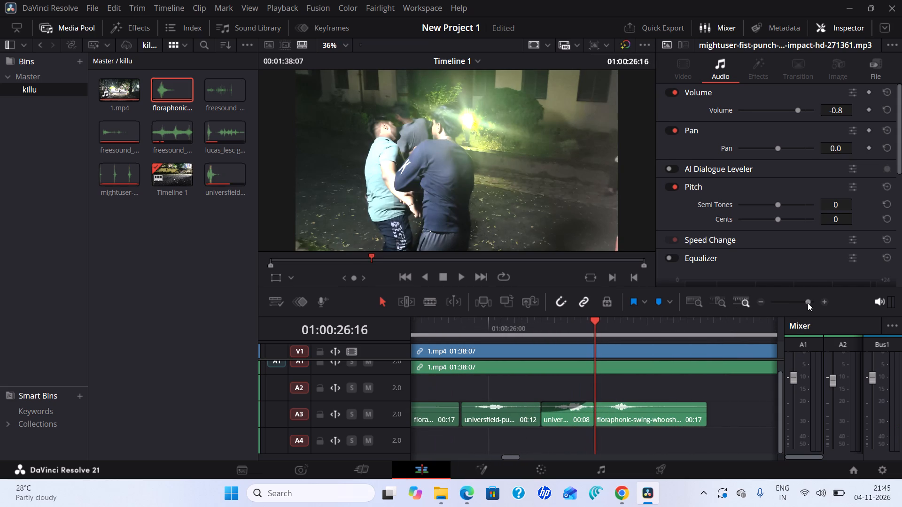
left_click(625, 413)
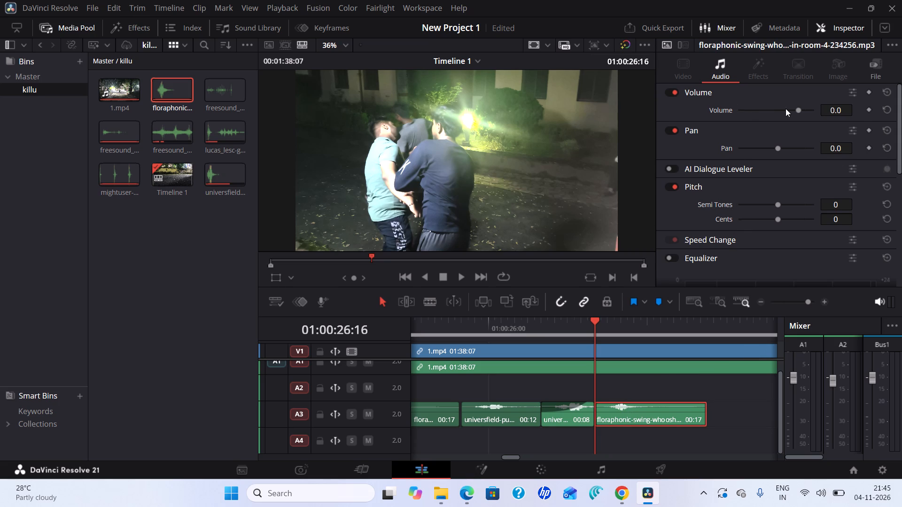
scroll(763, 172, "down", 1)
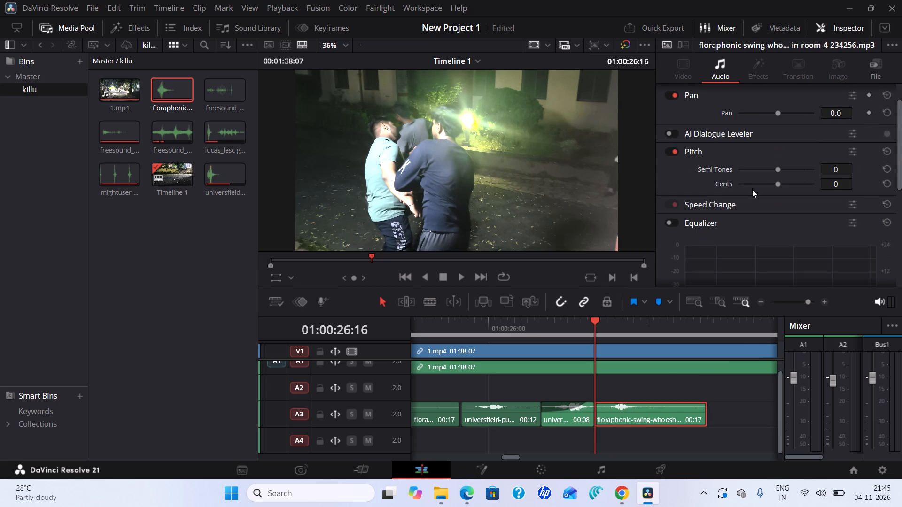
left_click(720, 206)
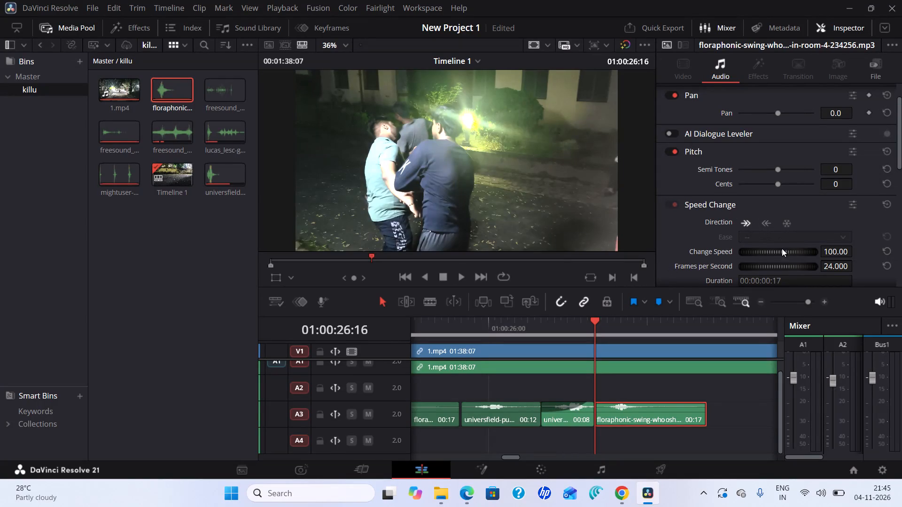
left_click_drag(781, 249, 791, 253)
left_click_drag(841, 253, 845, 254)
left_click_drag(845, 254, 838, 262)
left_click_drag(838, 262, 828, 268)
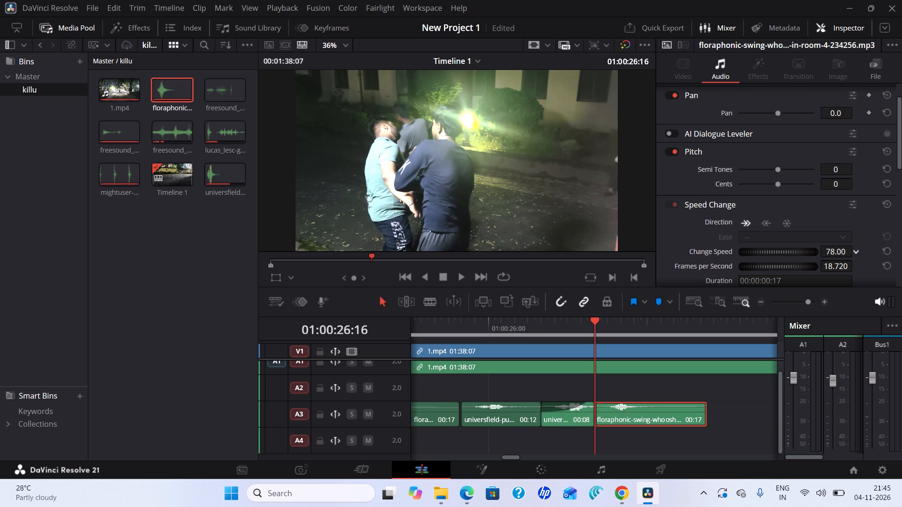
left_click_drag(828, 268, 823, 271)
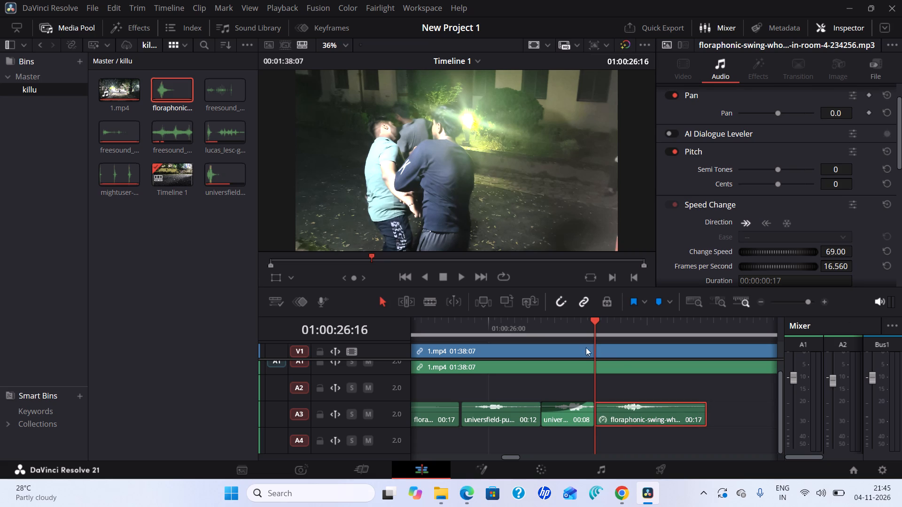
left_click_drag(597, 320, 583, 324)
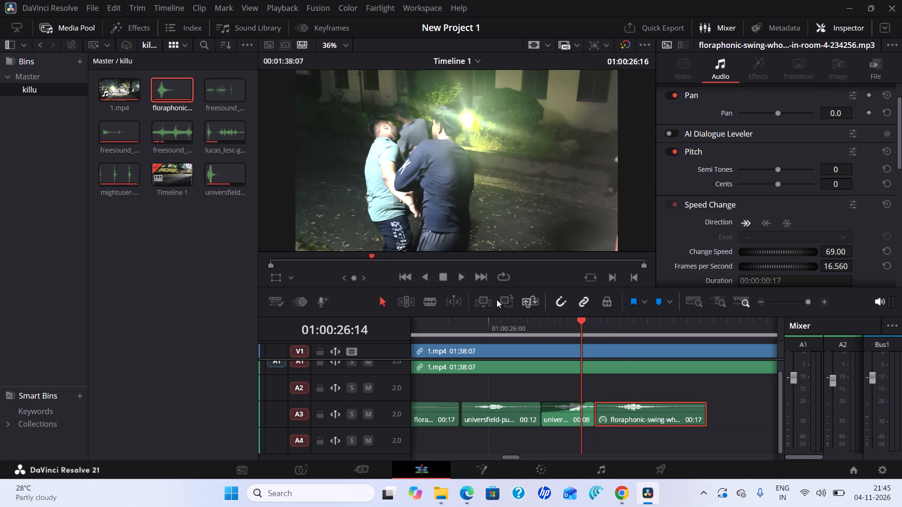
left_click(462, 278)
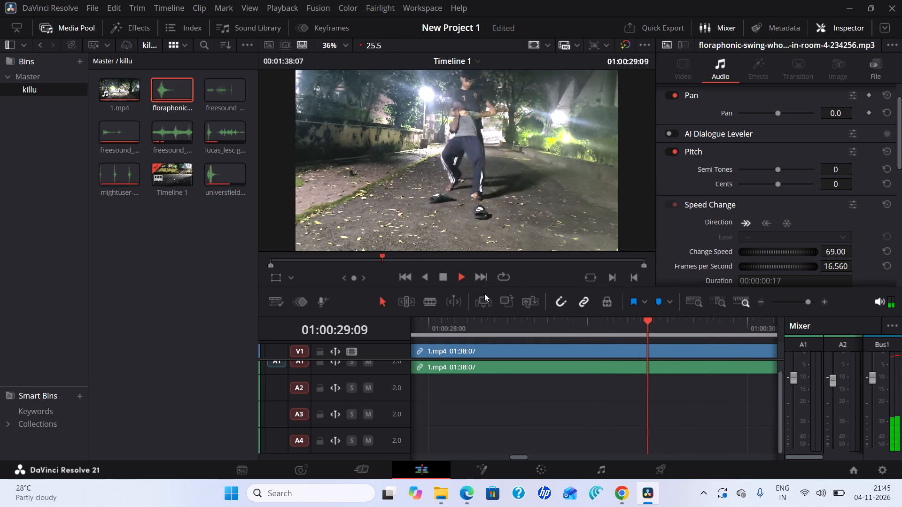
left_click(443, 279)
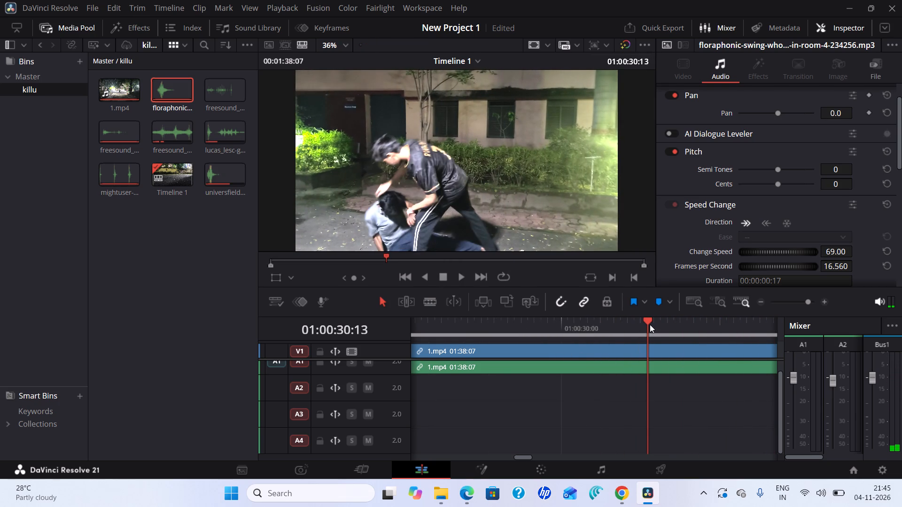
Play the timeline from near the beginning to about 01:00:32:03 to review the placed sounds against the video.
left_click_drag(650, 323, 272, 281)
left_click(460, 277)
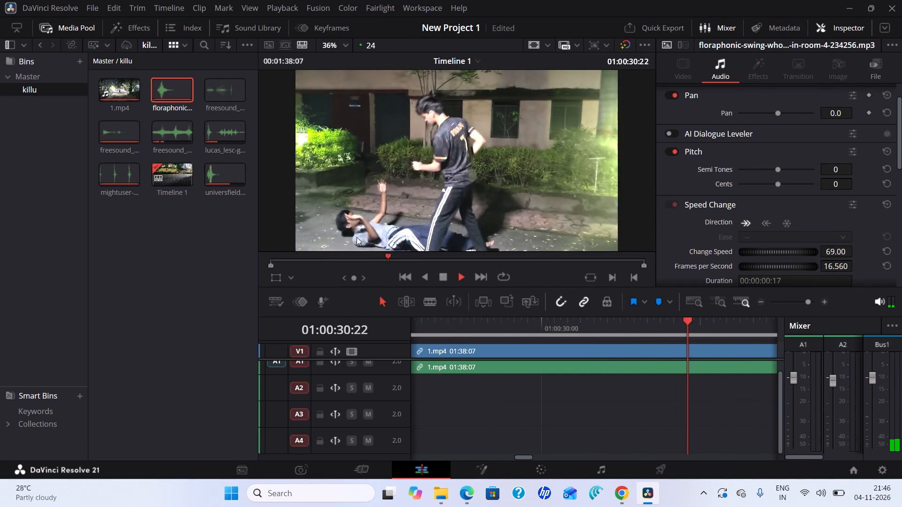
left_click(441, 277)
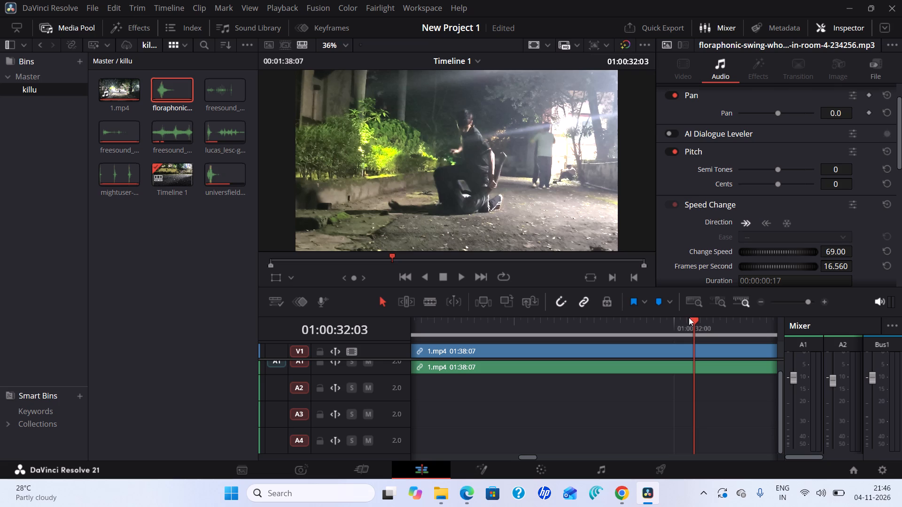
Scrub through the timeline to review the placed sounds, stopping at 01:00:27:09 at the end of the last floraphonic whoosh clip on A3.
left_click_drag(693, 317, 407, 311)
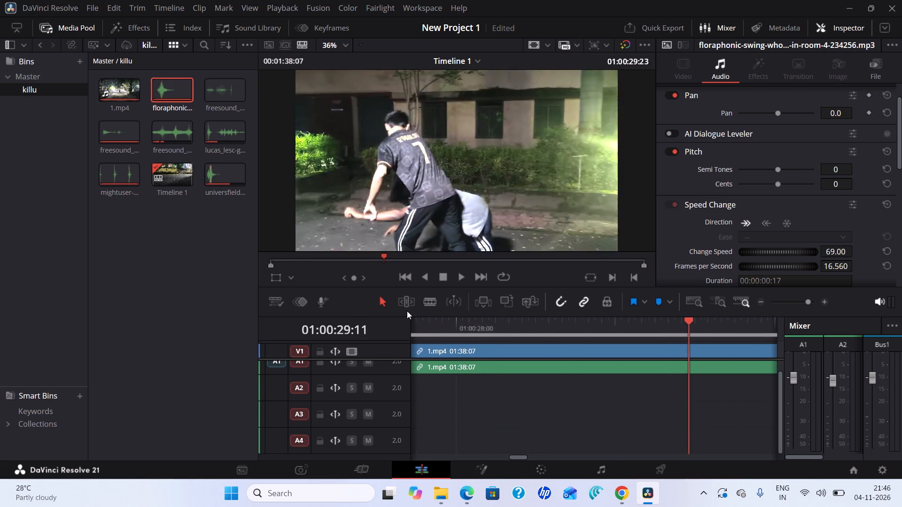
left_click_drag(407, 311, 769, 367)
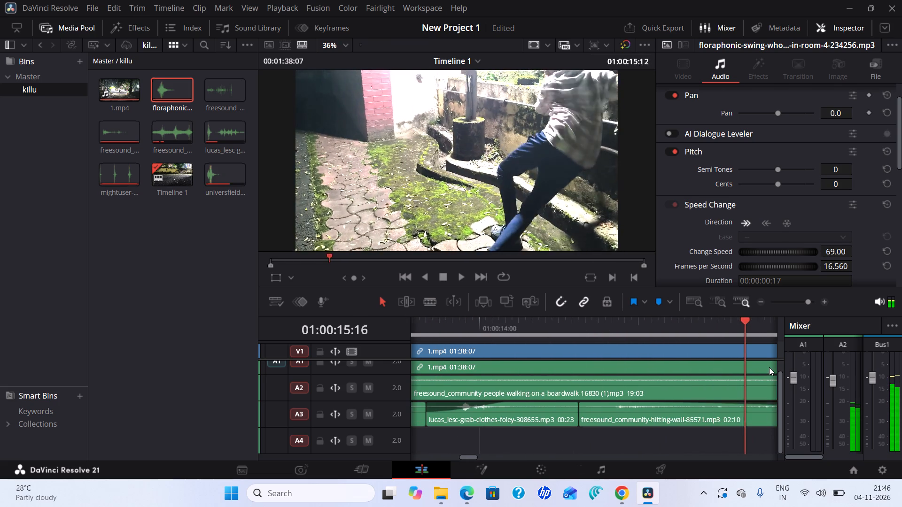
left_click_drag(769, 367, 769, 366)
left_click_drag(807, 300, 805, 302)
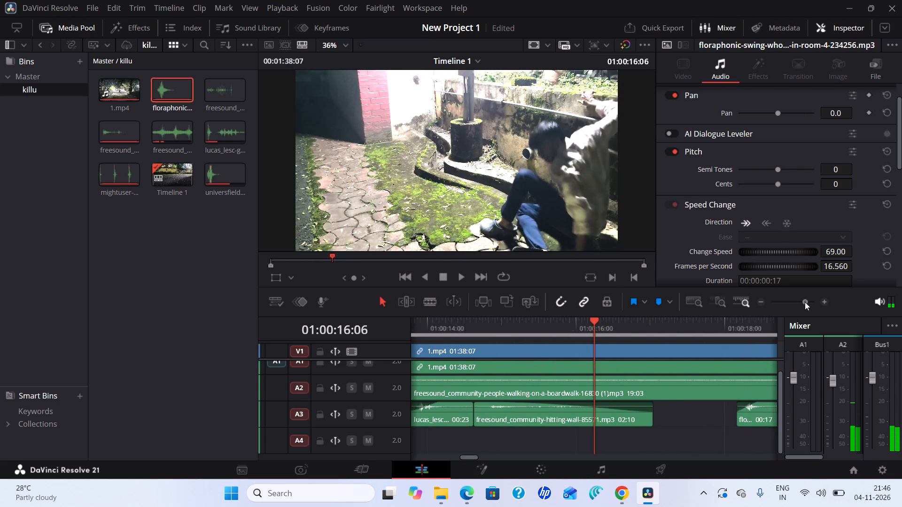
left_click_drag(805, 302, 800, 305)
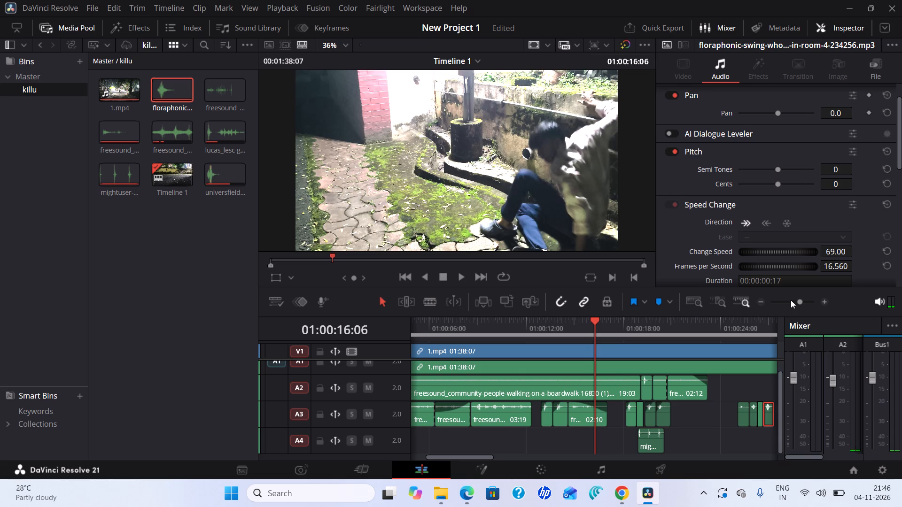
left_click(801, 301)
left_click_drag(594, 320, 747, 342)
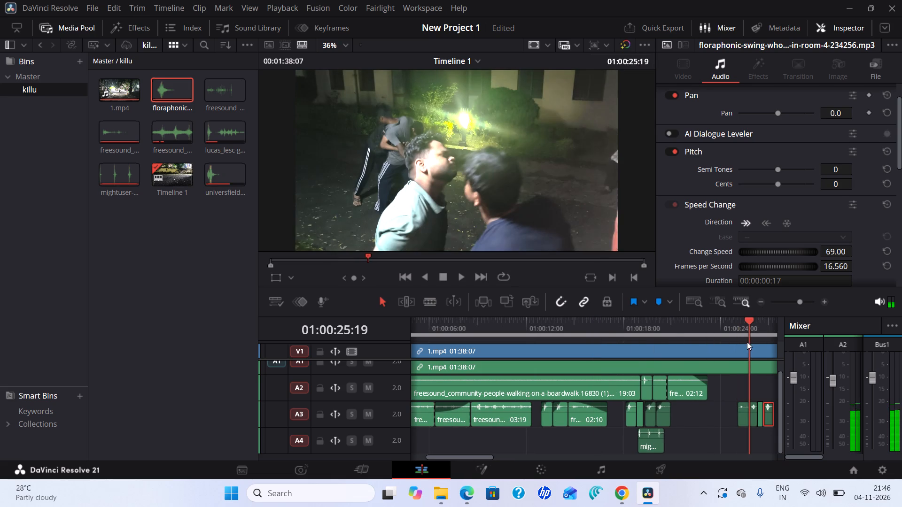
left_click_drag(747, 342, 458, 346)
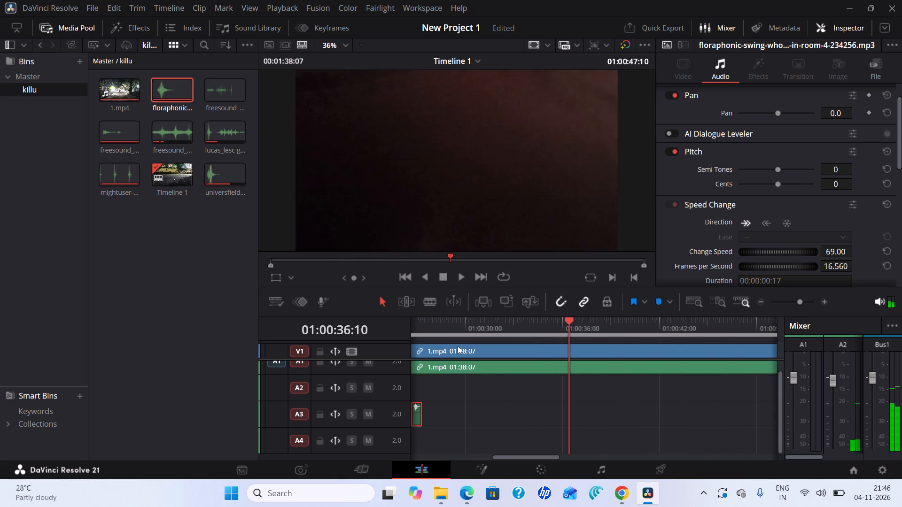
left_click_drag(458, 346, 756, 379)
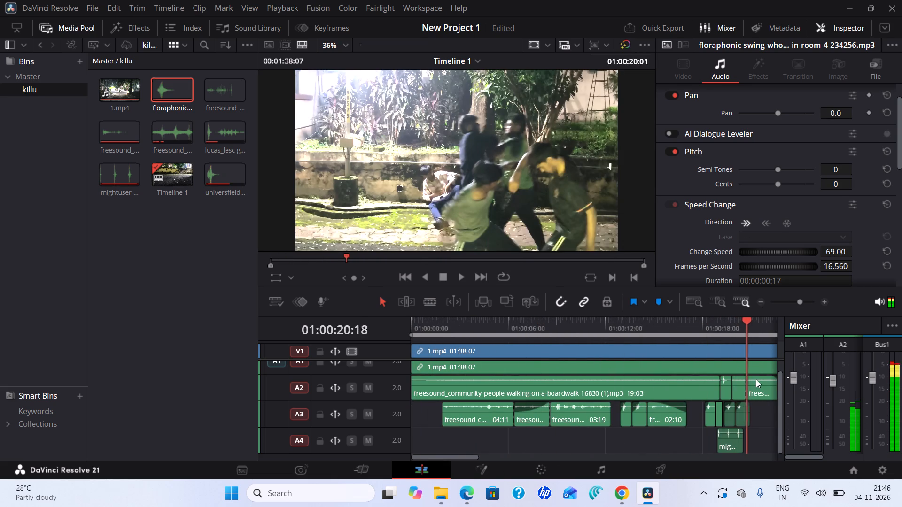
left_click_drag(756, 379, 764, 380)
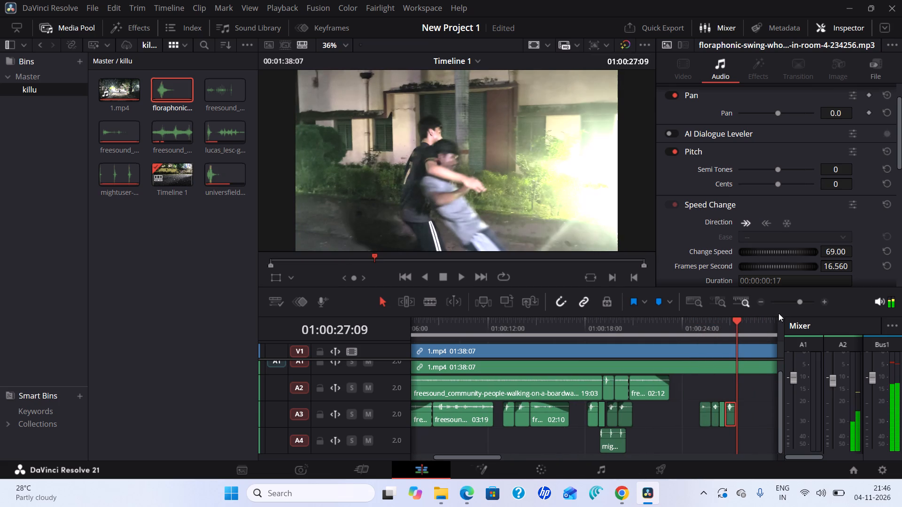
left_click_drag(797, 301, 810, 307)
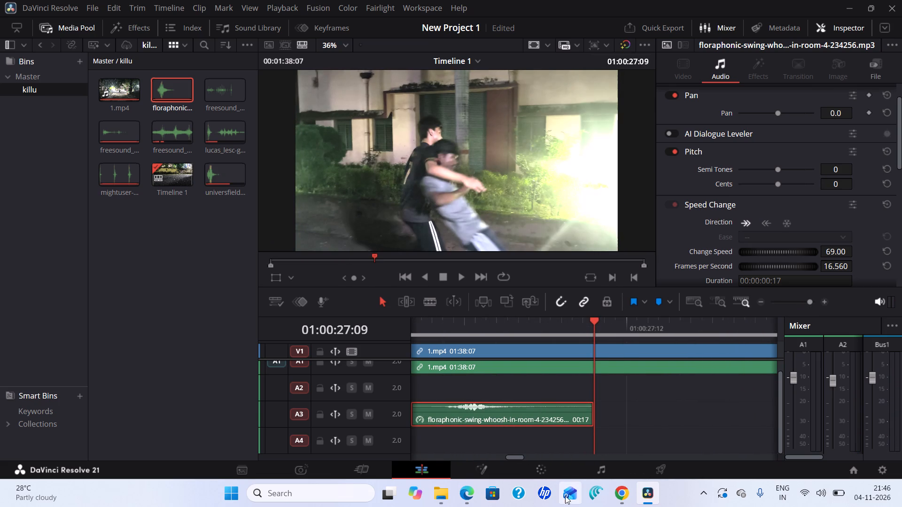
Switch to the Pixabay page in Chrome, dismiss the download thank-you message and search sound effects for body rolling.
left_click(619, 493)
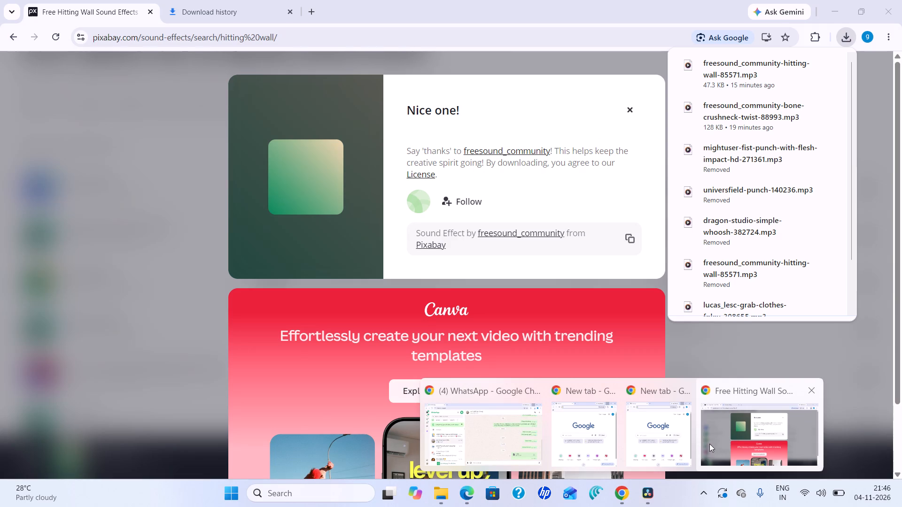
left_click(742, 436)
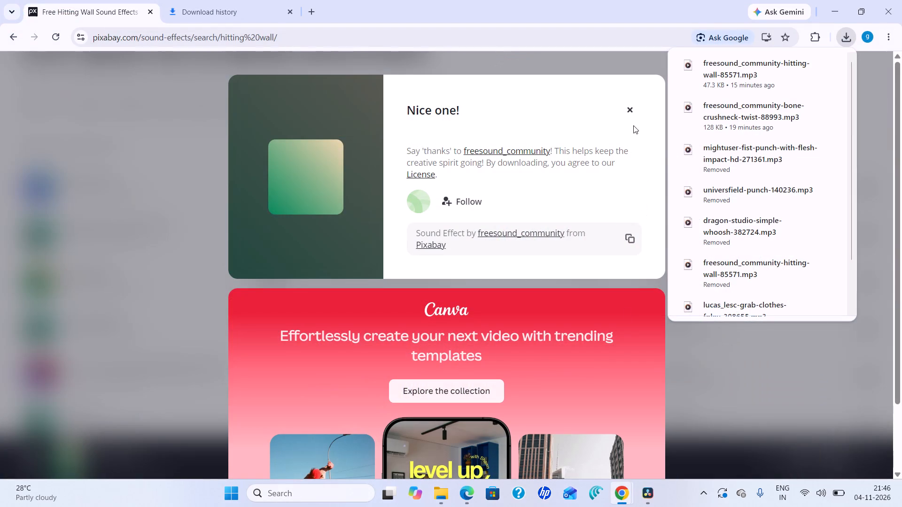
left_click(632, 106)
left_click(259, 74)
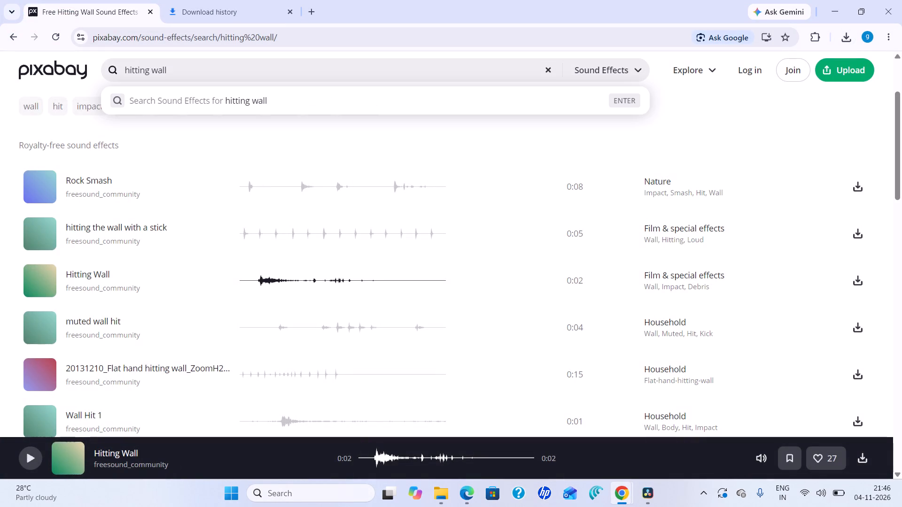
key("BackSpace")
key("BackSpace")
key("BackSpace")
key("BackSpace")
key("BackSpace")
key("BackSpace")
key("BackSpace")
key("BackSpace")
key("BackSpace")
key("BackSpace")
key("BackSpace")
key("BackSpace")
key("BackSpace")
key("BackSpace")
key("BackSpace")
type("body")
key("space")
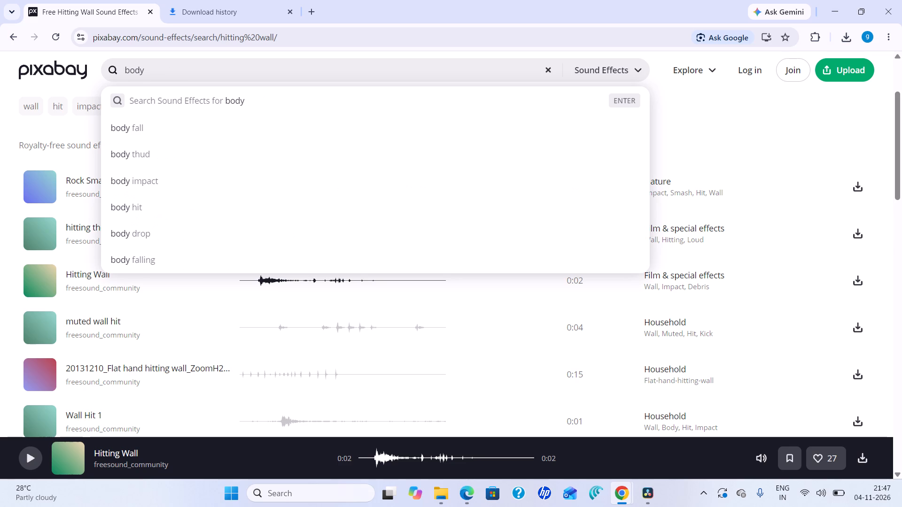
type("roll")
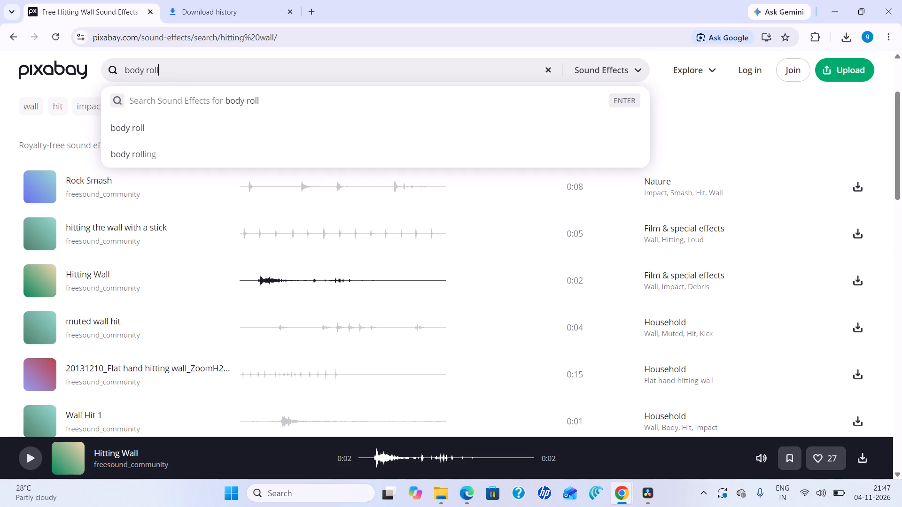
left_click(185, 131)
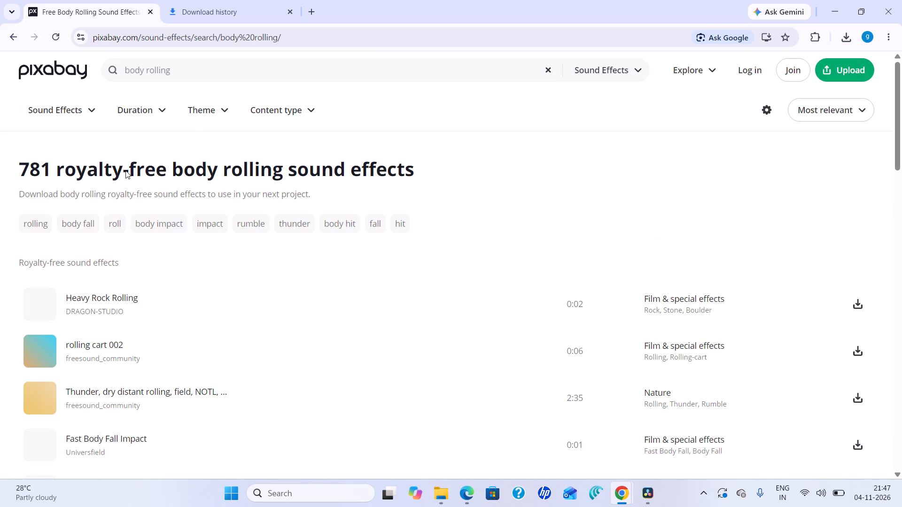
Preview the first body rolling results, including rolling cart 002, Fast Body Fall Impact, Heavy Body Fall, Heavy Rock Rolling and the distant thunder.
left_click(56, 359)
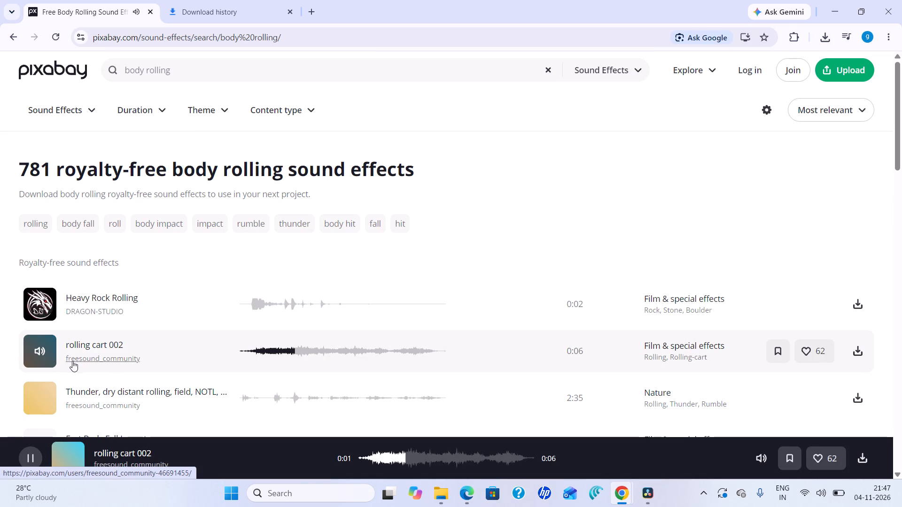
scroll(104, 373, "down", 1)
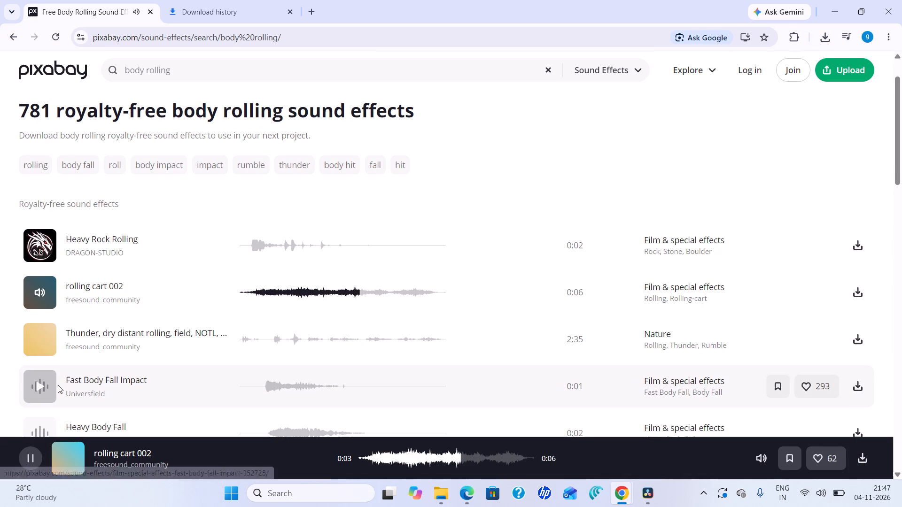
left_click(59, 386)
scroll(93, 386, "down", 2)
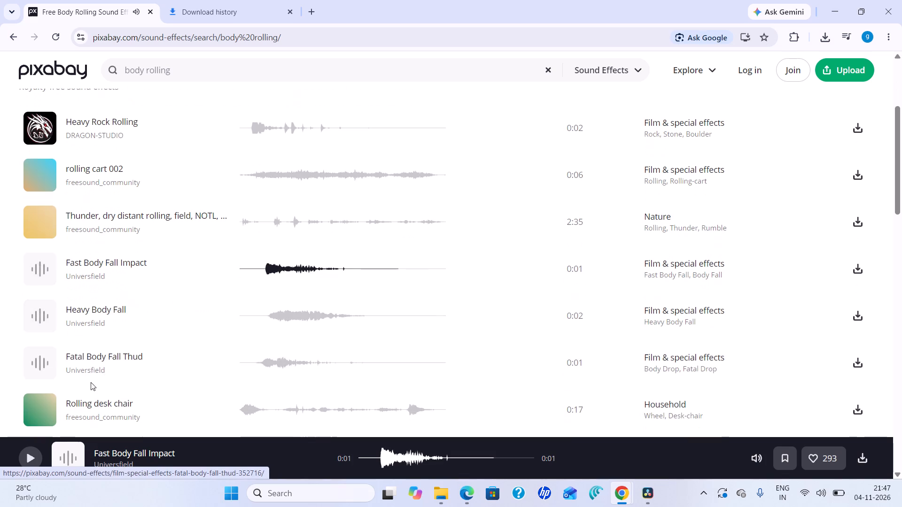
left_click(52, 315)
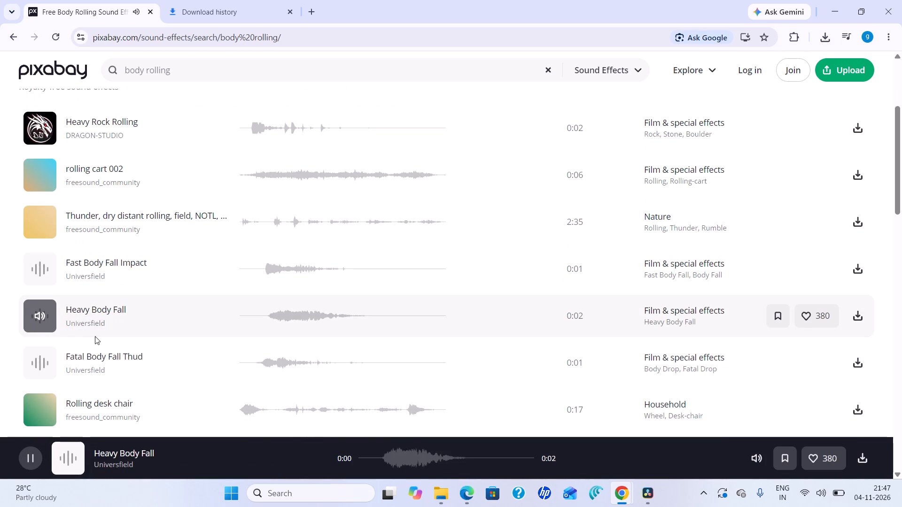
scroll(95, 336, "down", 1)
scroll(114, 359, "up", 5)
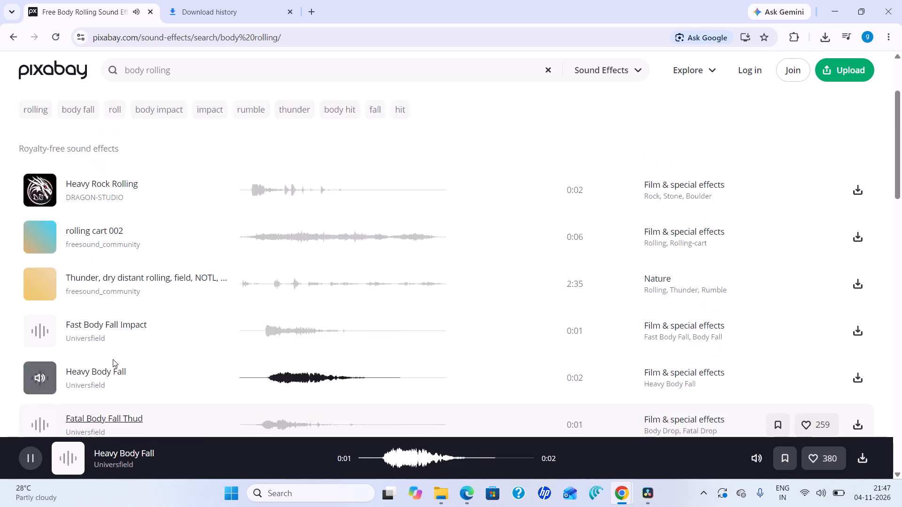
left_click(50, 304)
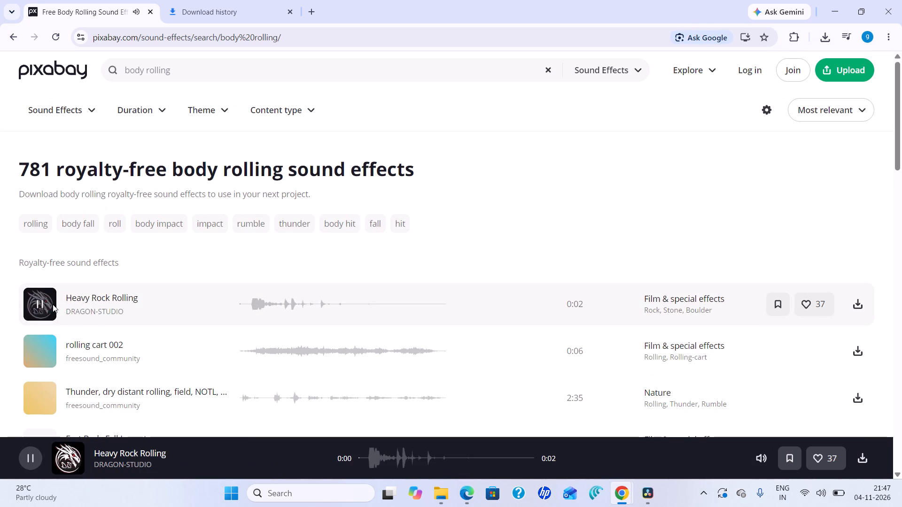
left_click(47, 336)
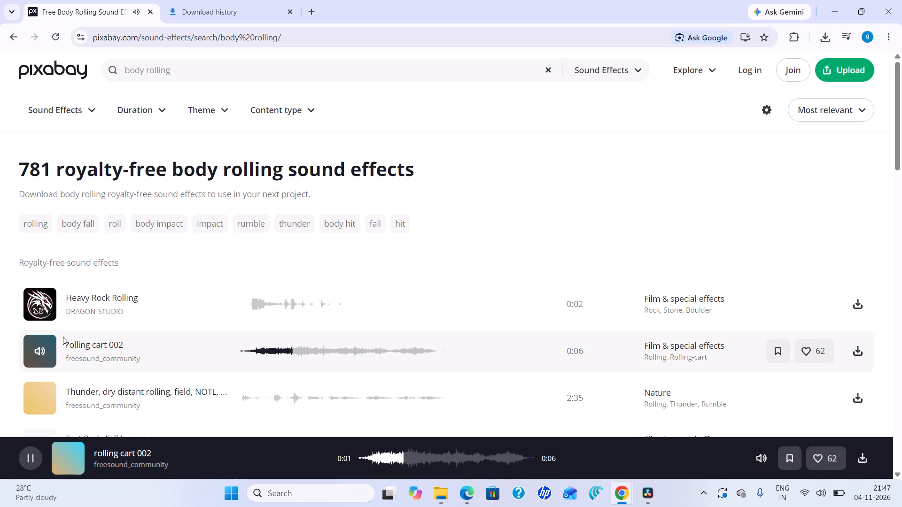
scroll(70, 342, "down", 1)
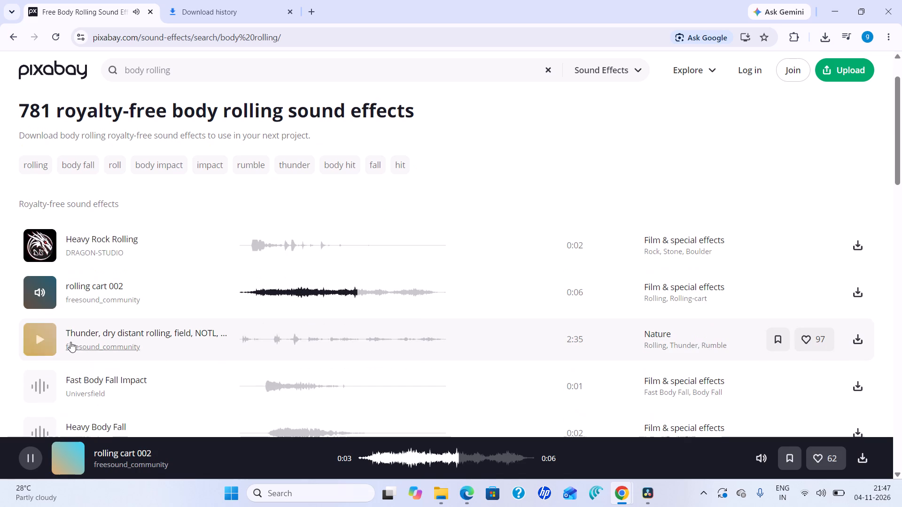
left_click(53, 334)
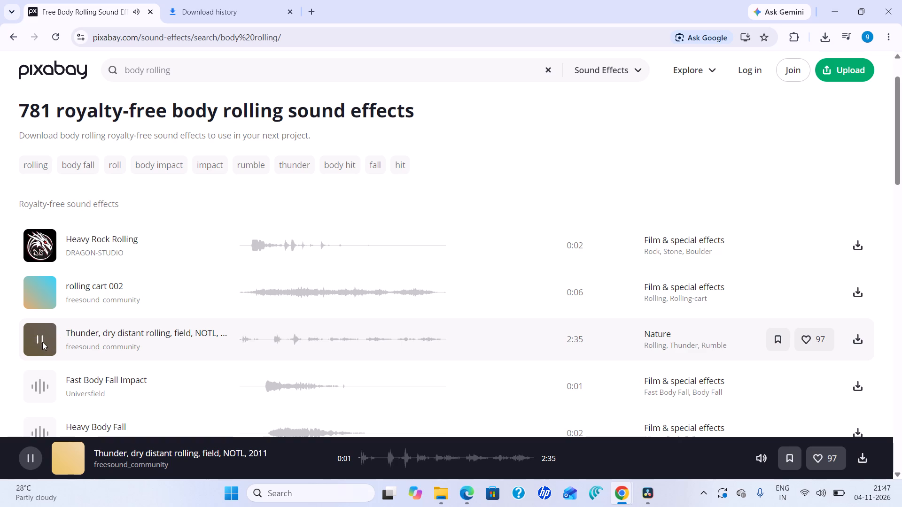
left_click(42, 338)
left_click(42, 338)
Preview the body rolling results Fast Body Fall Impact, Heavy Body Fall, Fatal Body Fall Thud, Rolling-24b and Body Hit Ground.
scroll(49, 341, "down", 2)
left_click(39, 274)
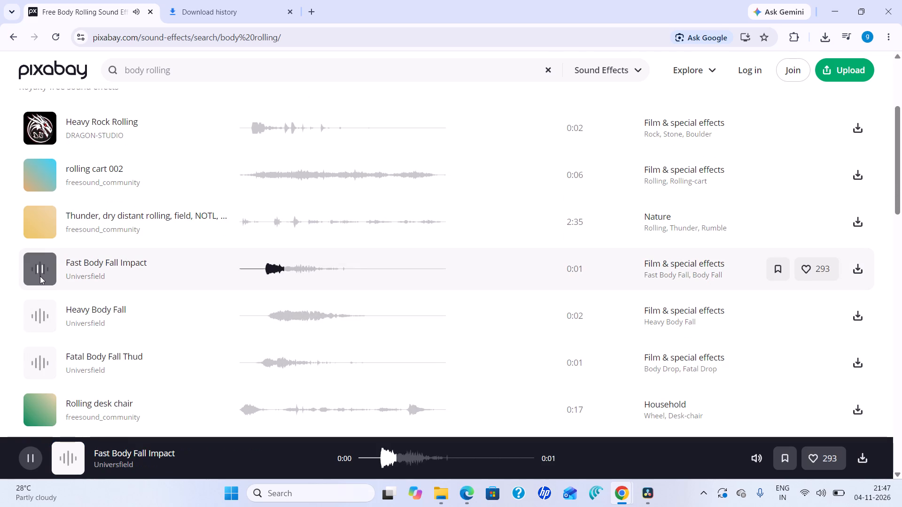
left_click(35, 315)
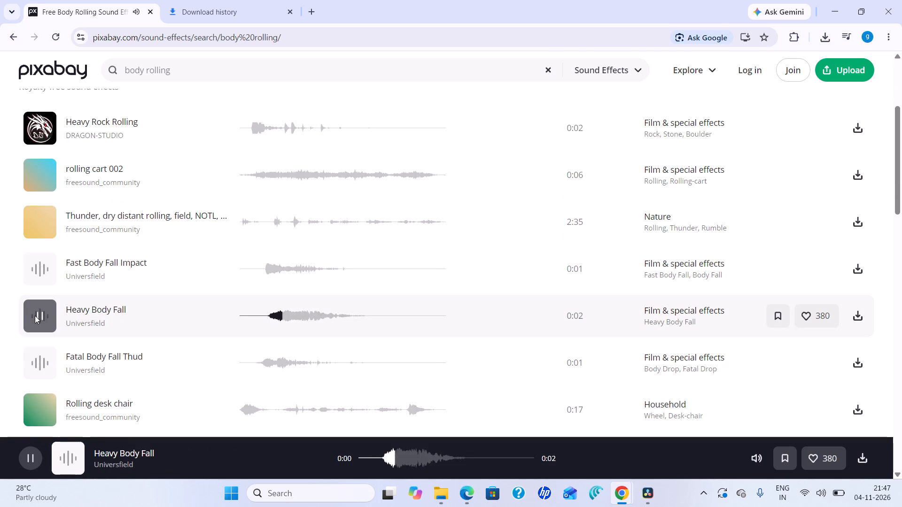
left_click(41, 351)
scroll(66, 329, "down", 4)
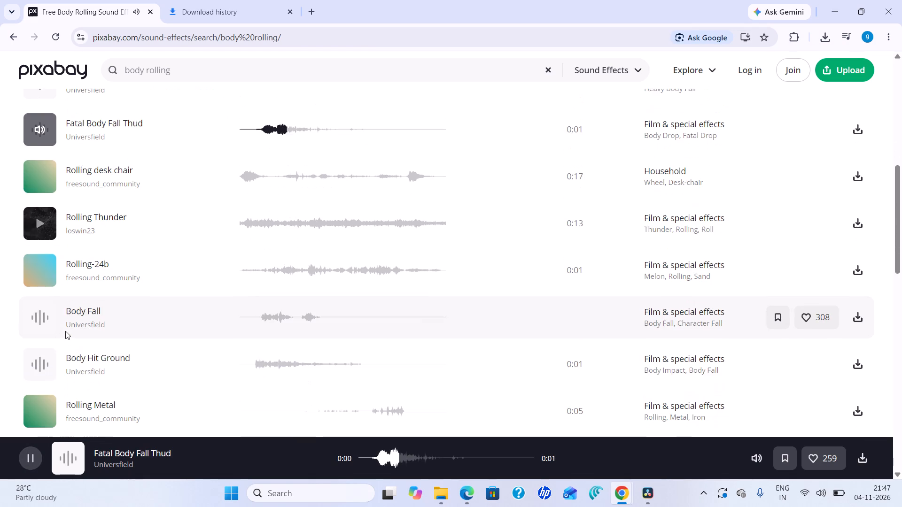
left_click(42, 273)
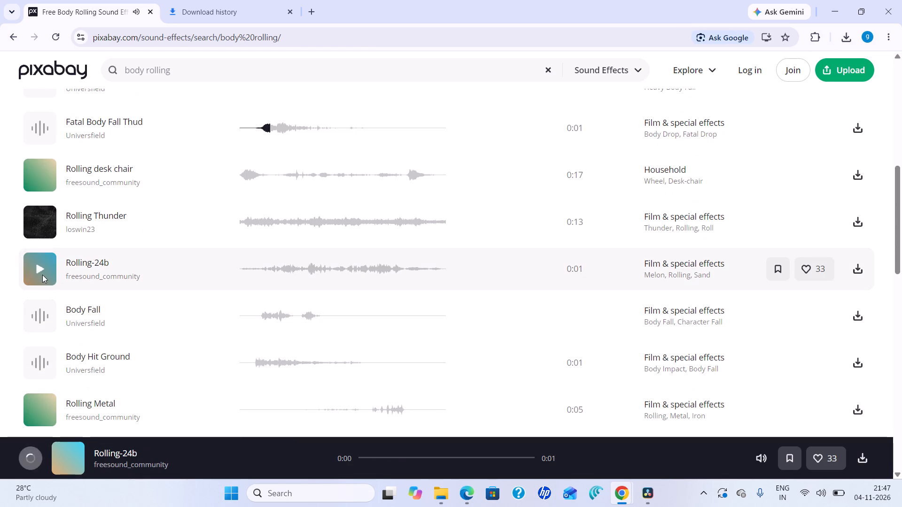
scroll(52, 296, "down", 1)
left_click(42, 295)
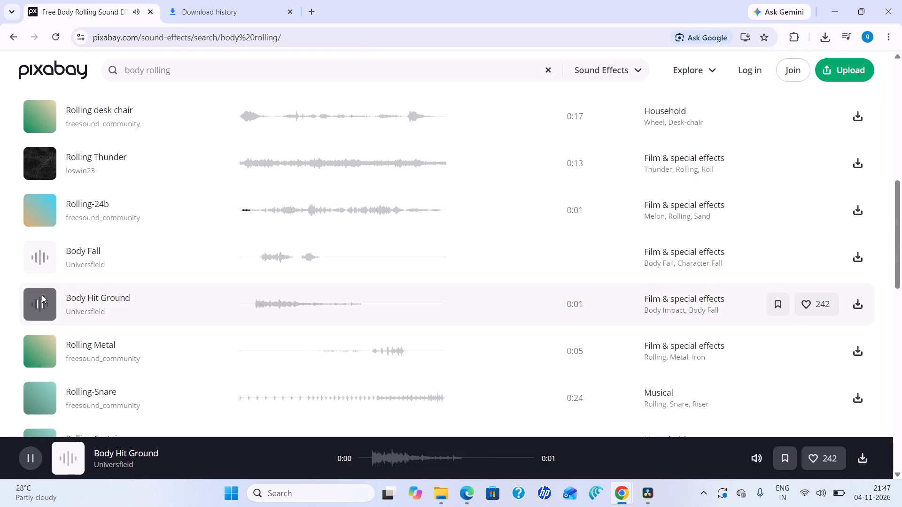
scroll(44, 297, "down", 1)
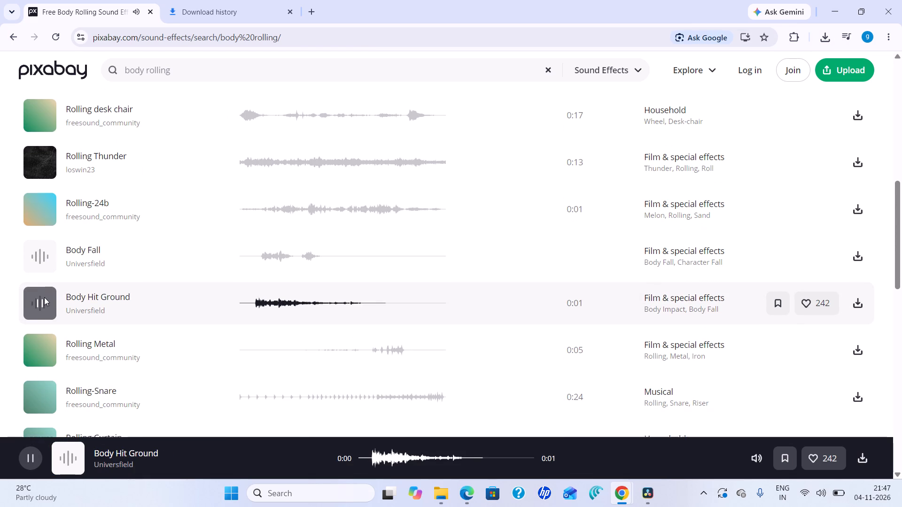
Preview the further results Body Fall by Universfield, body fall by thekids15 and the single long rolling thunder.
scroll(44, 297, "down", 2)
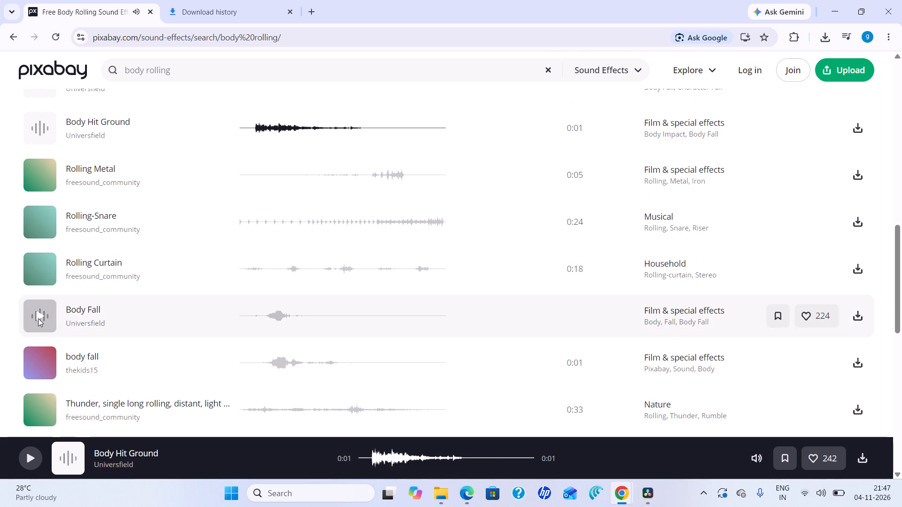
left_click(38, 320)
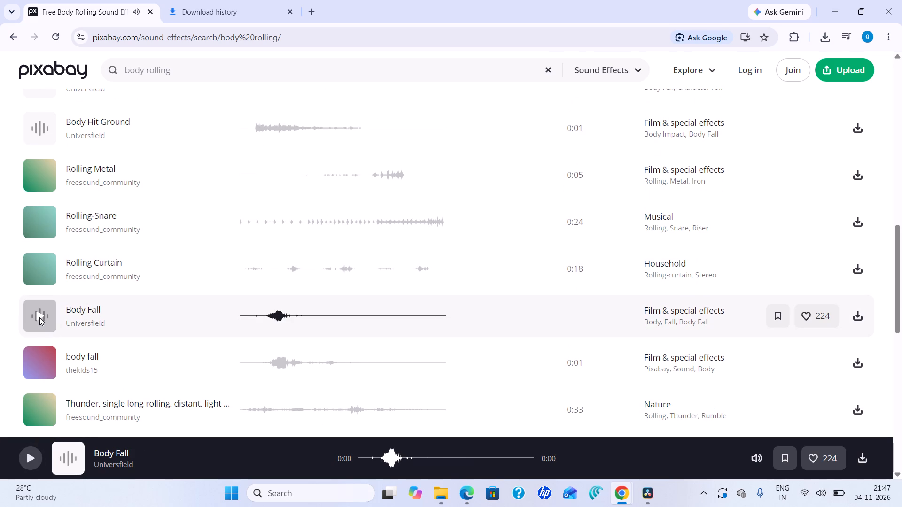
left_click(37, 347)
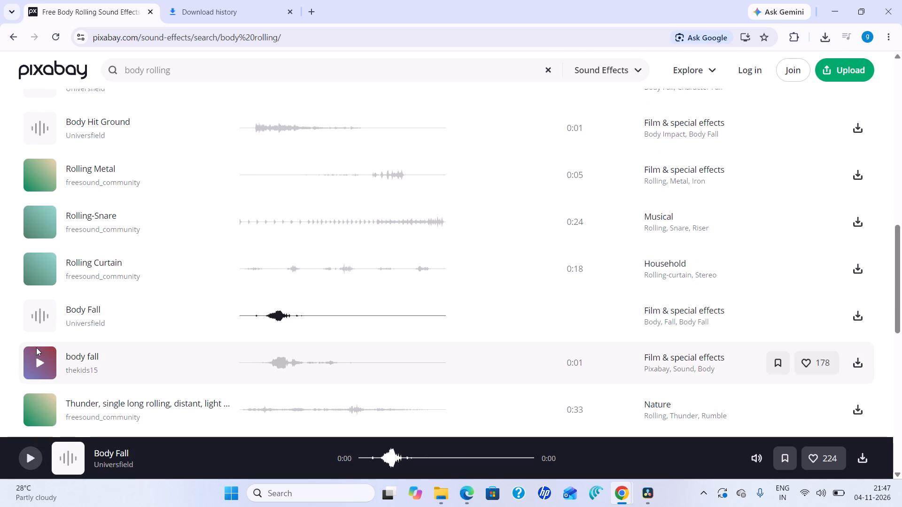
scroll(39, 343, "down", 1)
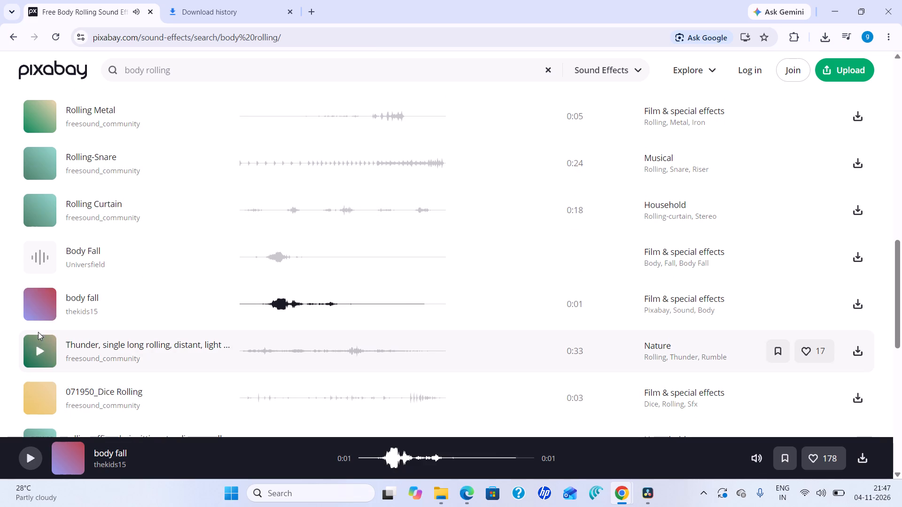
left_click(39, 309)
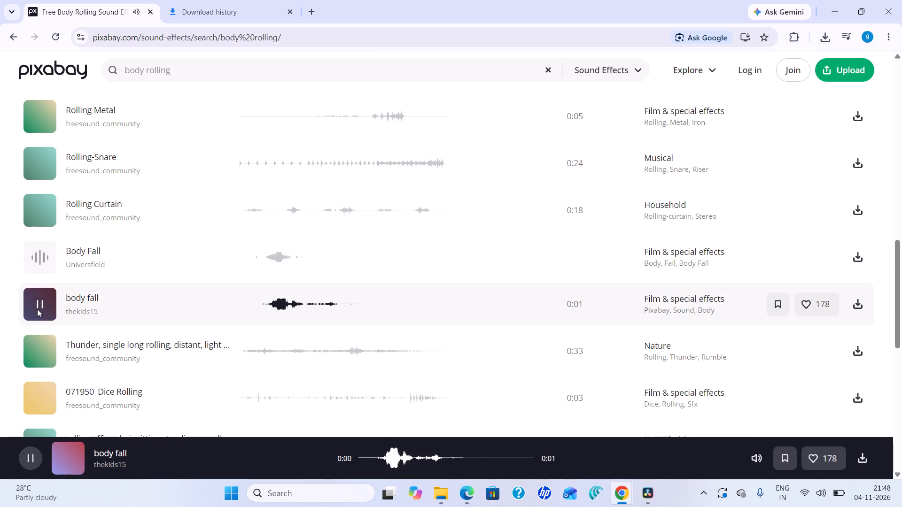
left_click(40, 340)
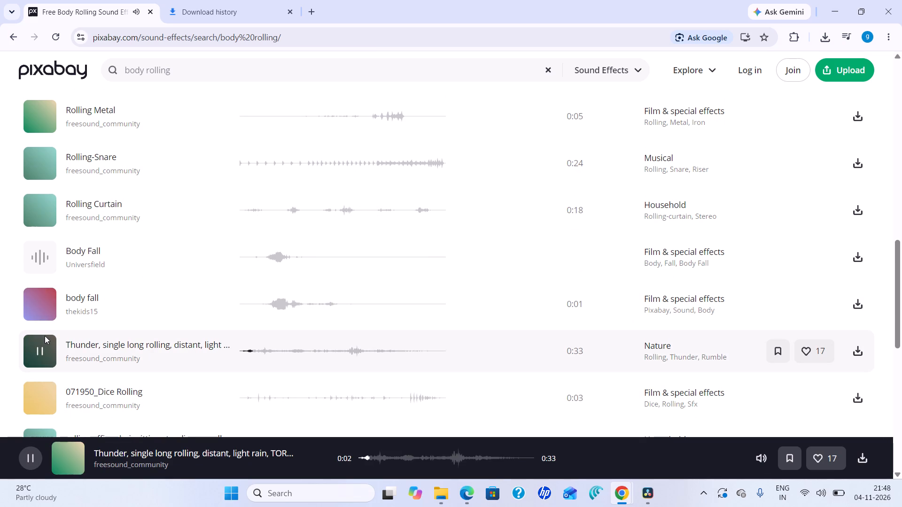
scroll(48, 335, "down", 1)
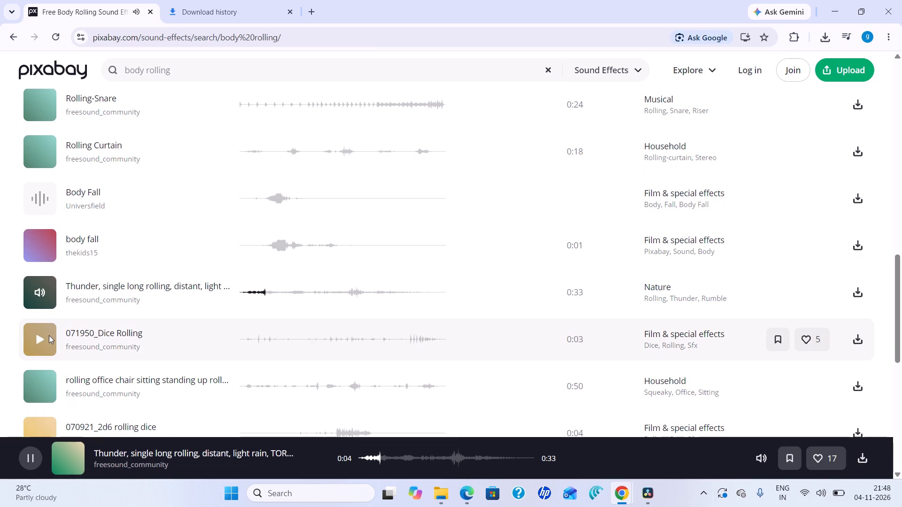
scroll(50, 336, "down", 1)
scroll(51, 335, "up", 1)
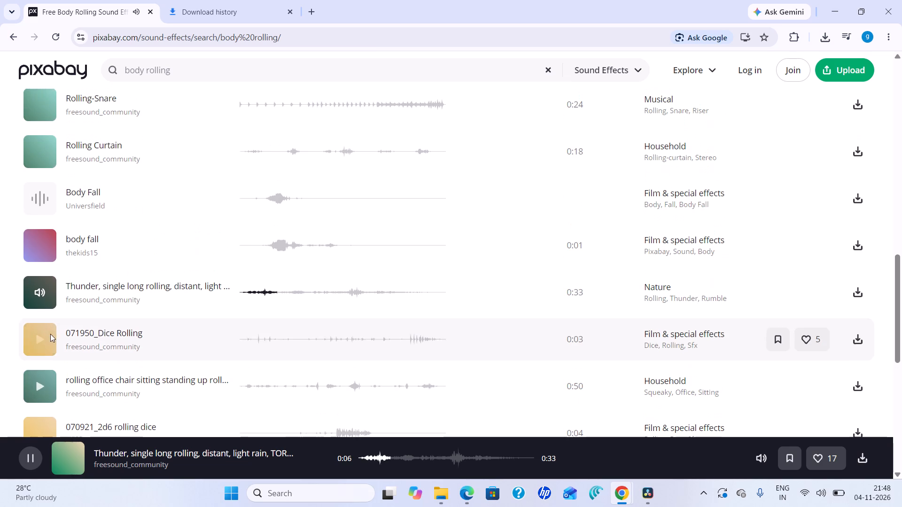
Replay the body fall sound by thekids15 and download it.
left_click(45, 251)
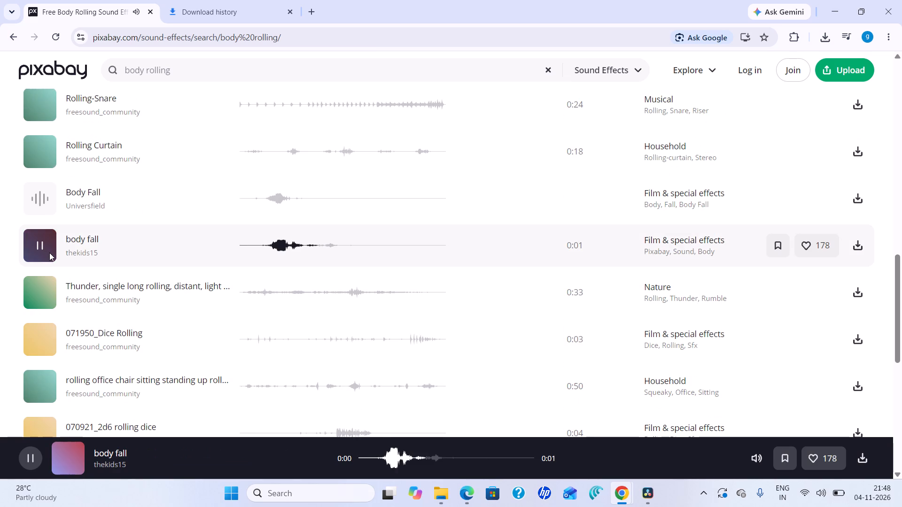
left_click(859, 243)
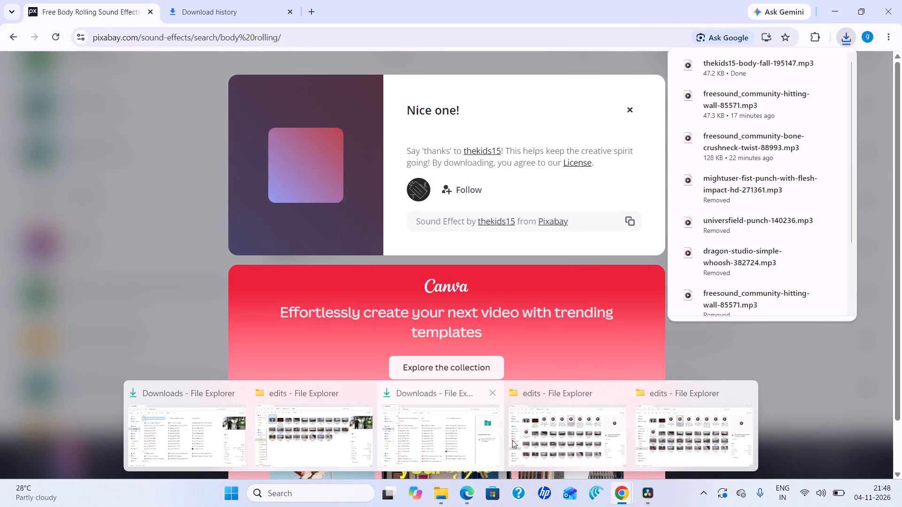
Copy thekids15-body-fall-195147 from the Downloads folder into the edits folder in File Explorer.
left_click(517, 437)
left_click(48, 183)
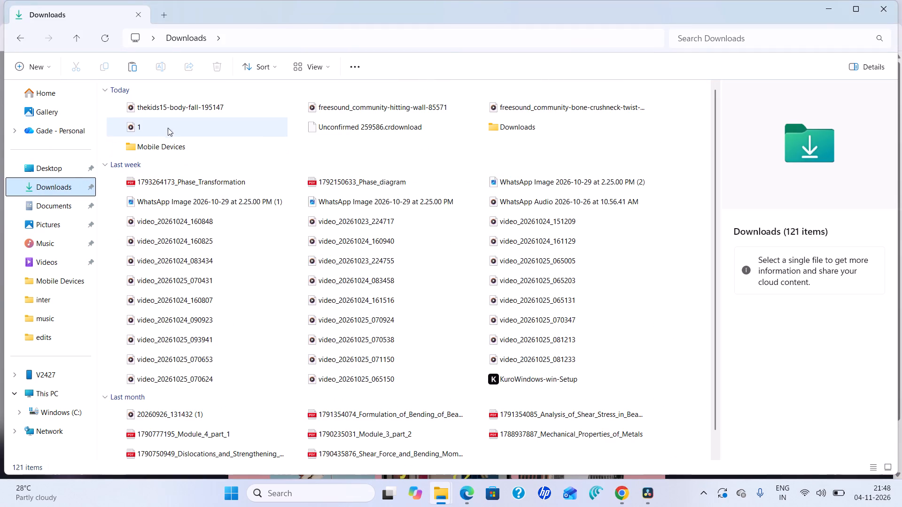
right_click(174, 110)
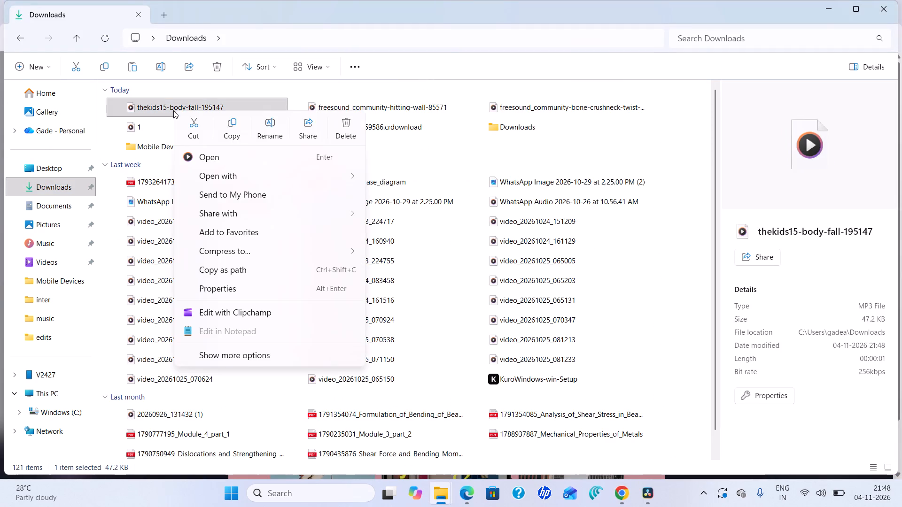
left_click(233, 130)
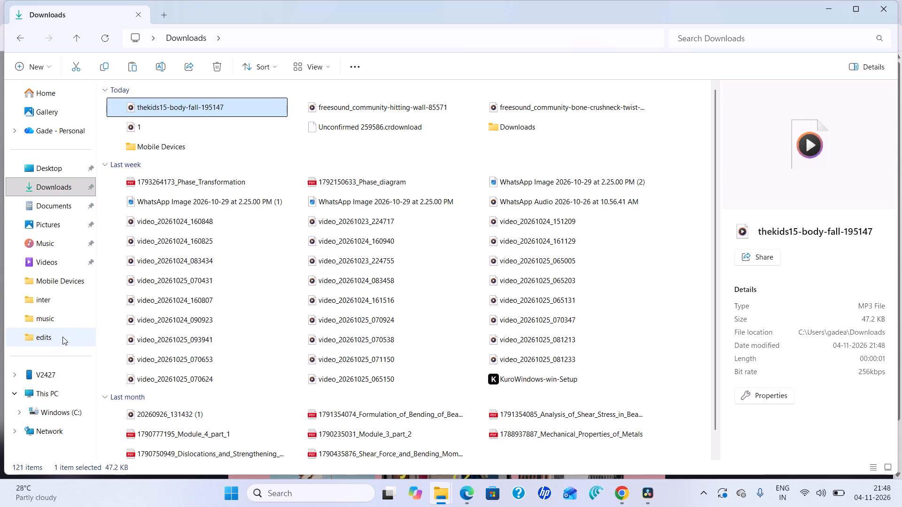
left_click(62, 337)
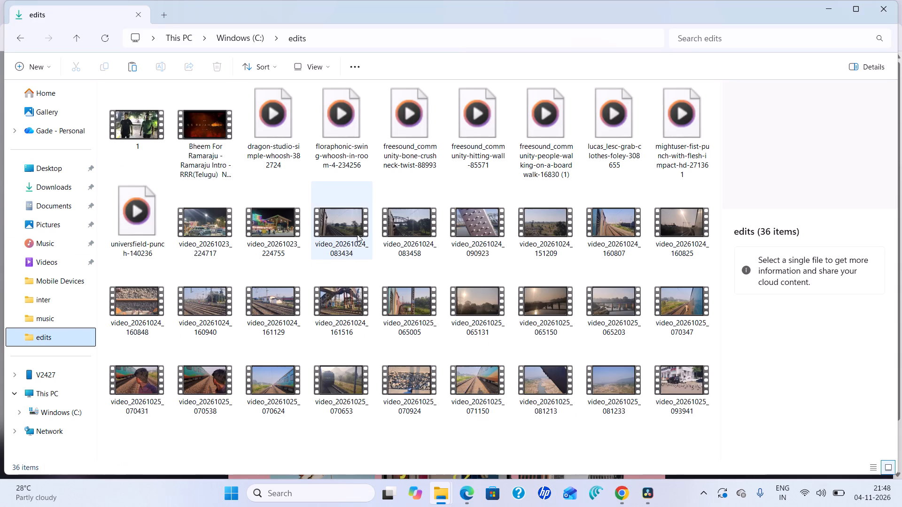
right_click(160, 438)
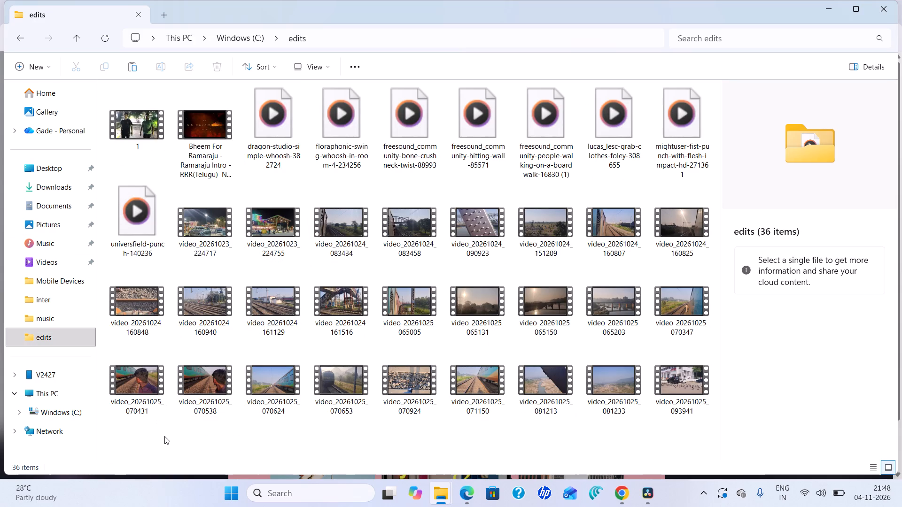
left_click(178, 453)
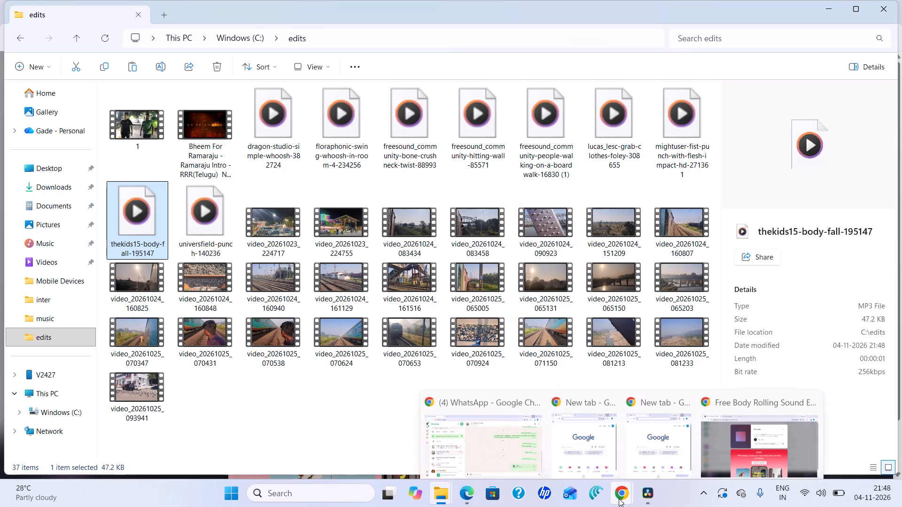
Return to the Pixabay page in Chrome and dismiss the download thank-you message.
left_click(748, 453)
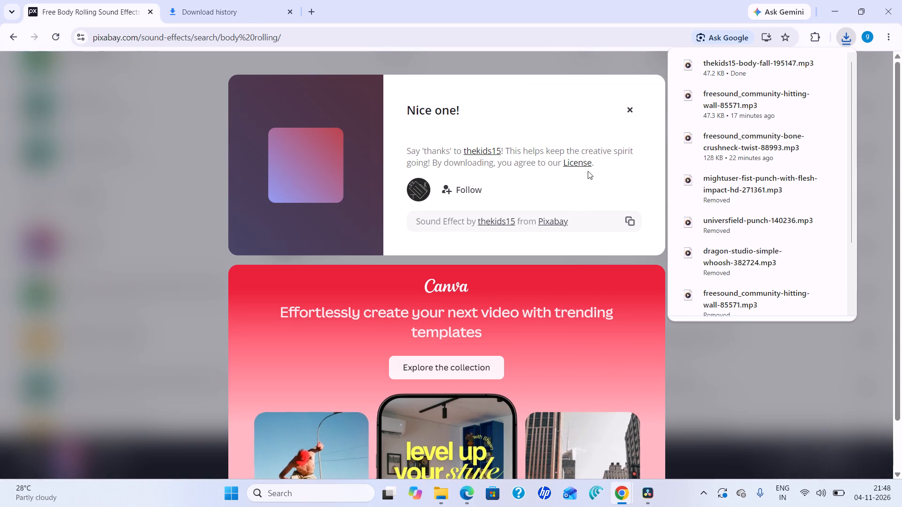
left_click(634, 106)
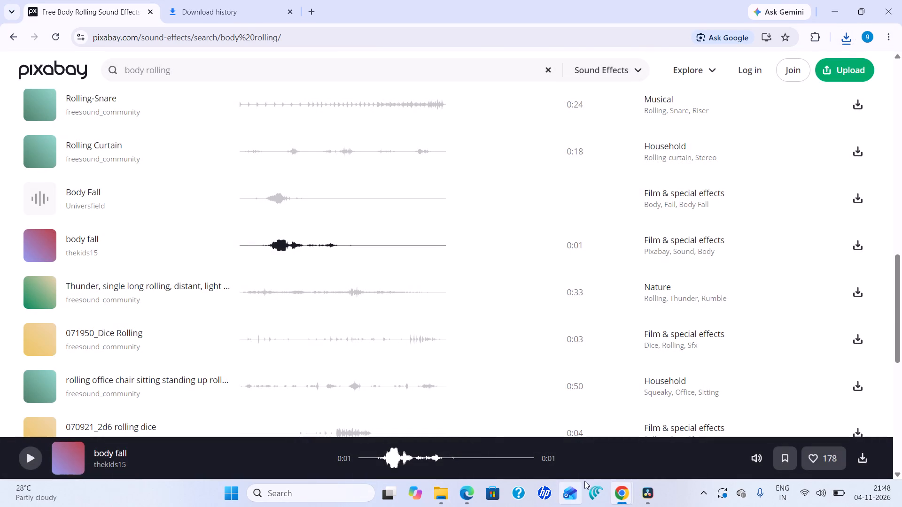
Switch to DaVinci Resolve and import thekids15-body-fall-195147.mp3 from the edits media storage folder into the killu bin.
left_click(644, 492)
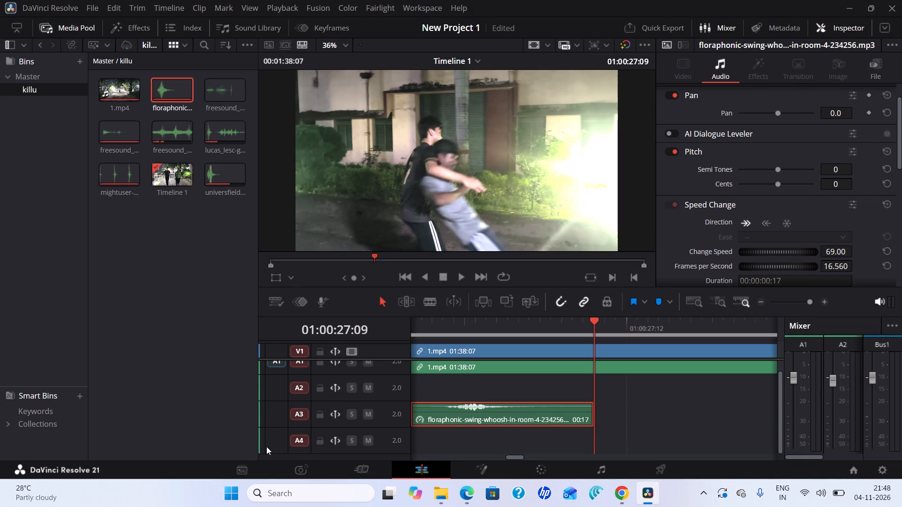
left_click(241, 467)
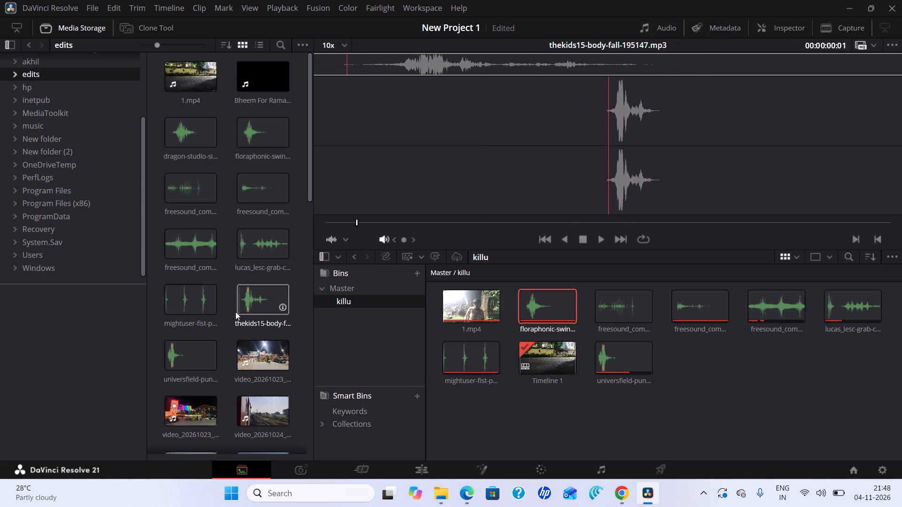
left_click_drag(246, 305, 671, 364)
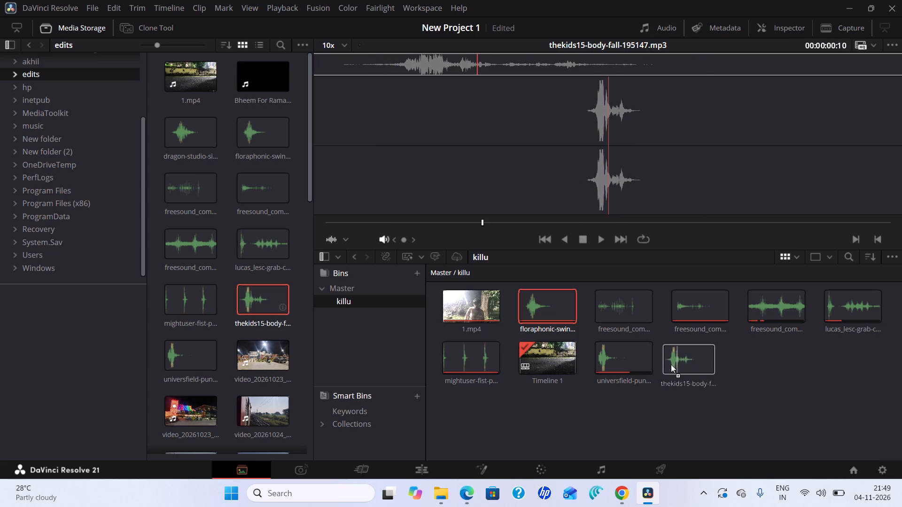
left_click_drag(671, 364, 665, 361)
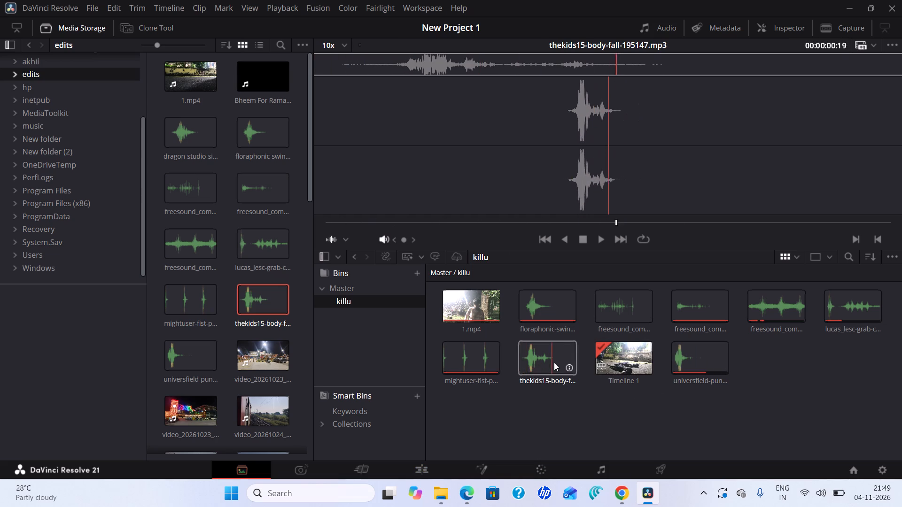
Place universfield-punch-140236.mp3 on track A3 of the edit timeline at 01:00:27:09, directly after the floraphonic whoosh clip.
left_click(423, 469)
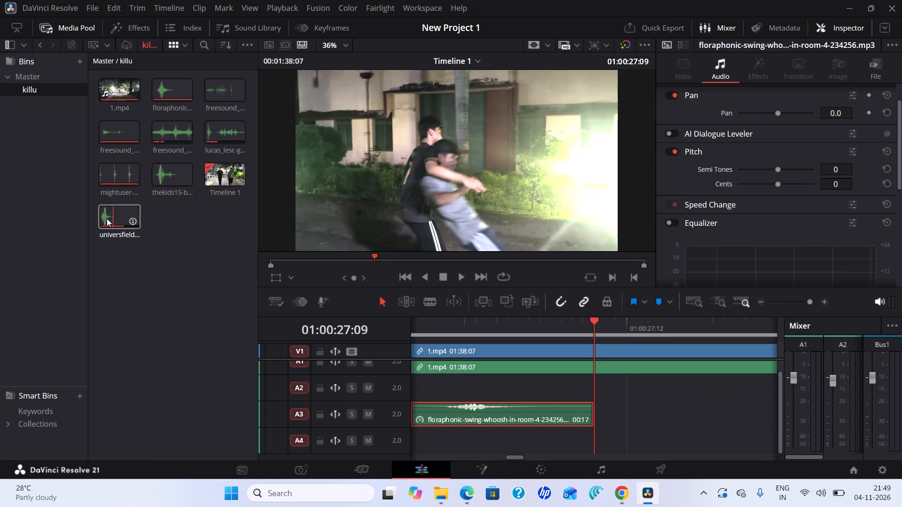
left_click_drag(101, 218, 598, 424)
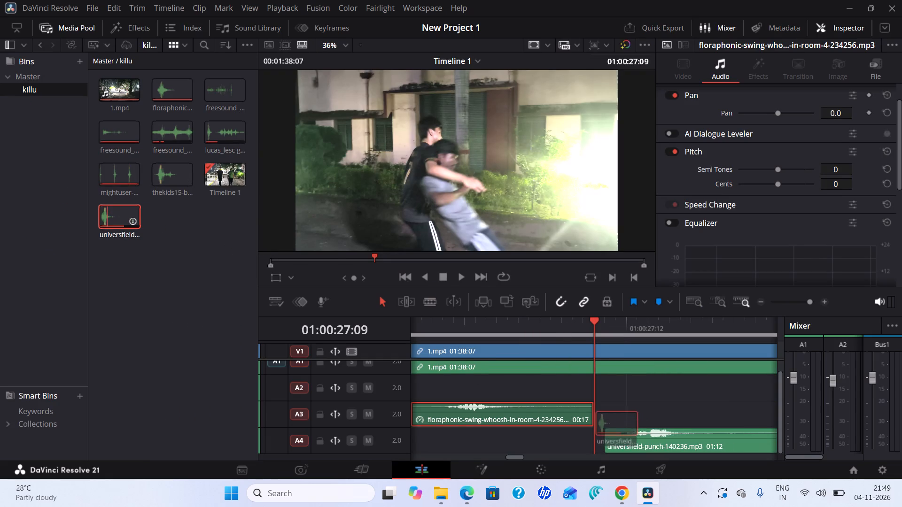
left_click_drag(598, 424, 591, 412)
Scrub past the new punch clip on A3, go back to about 01:00:25:03 and play to review its sync.
left_click_drag(593, 318, 608, 321)
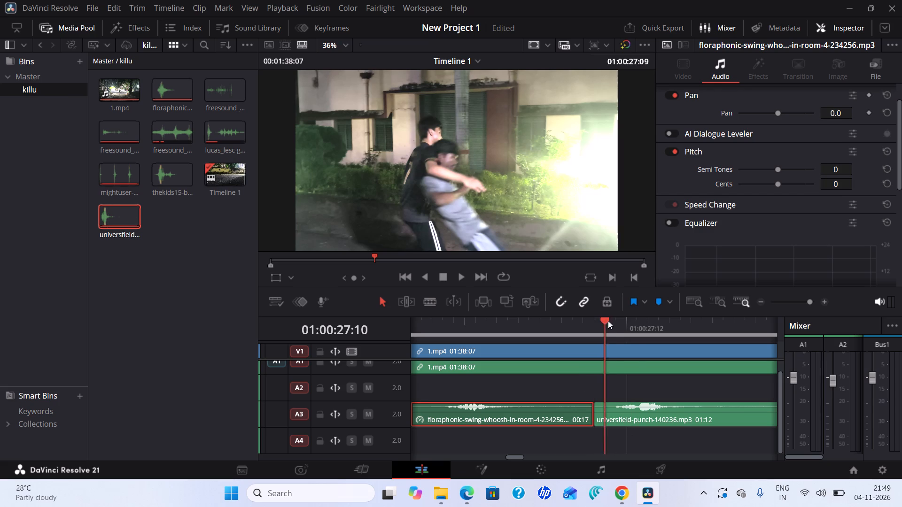
left_click_drag(608, 321, 719, 346)
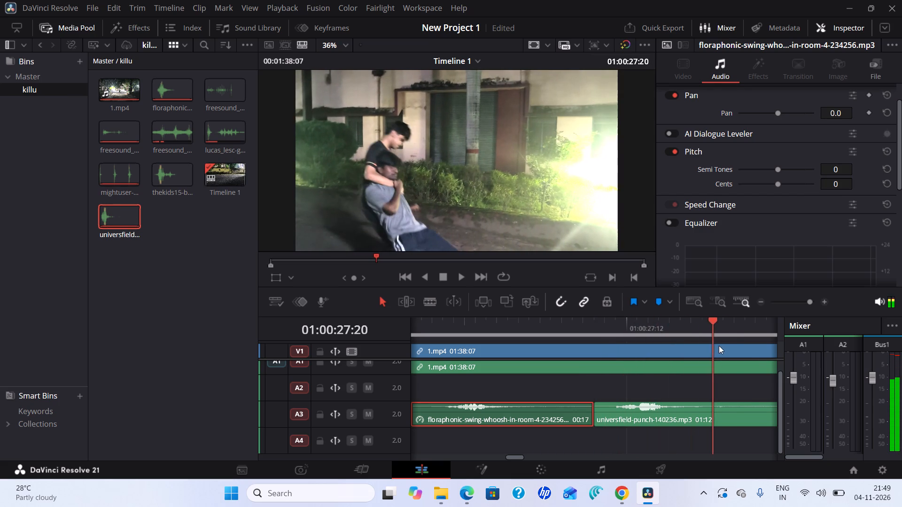
left_click_drag(719, 346, 654, 354)
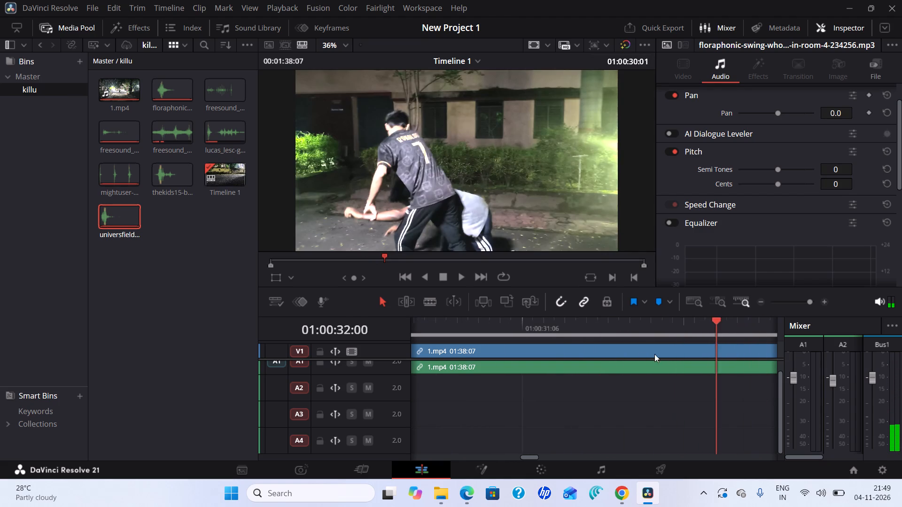
left_click_drag(654, 354, 386, 321)
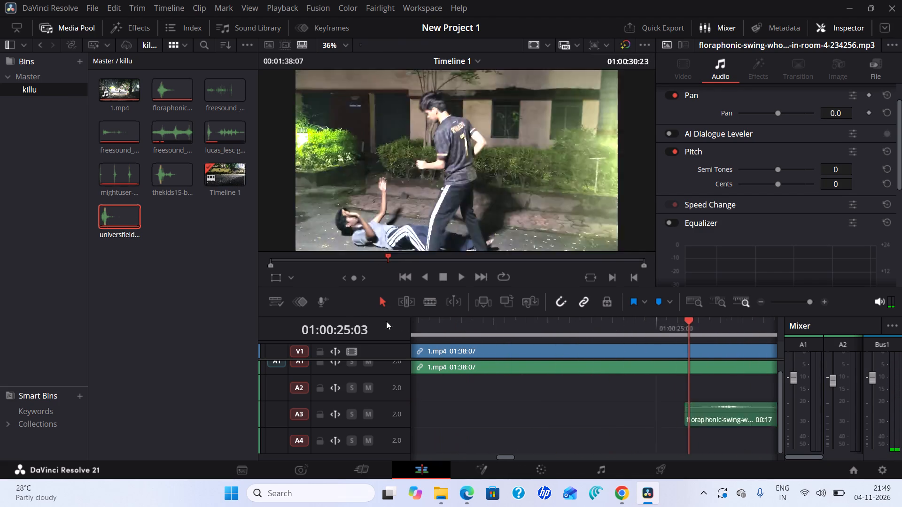
left_click_drag(386, 321, 386, 321)
left_click(460, 277)
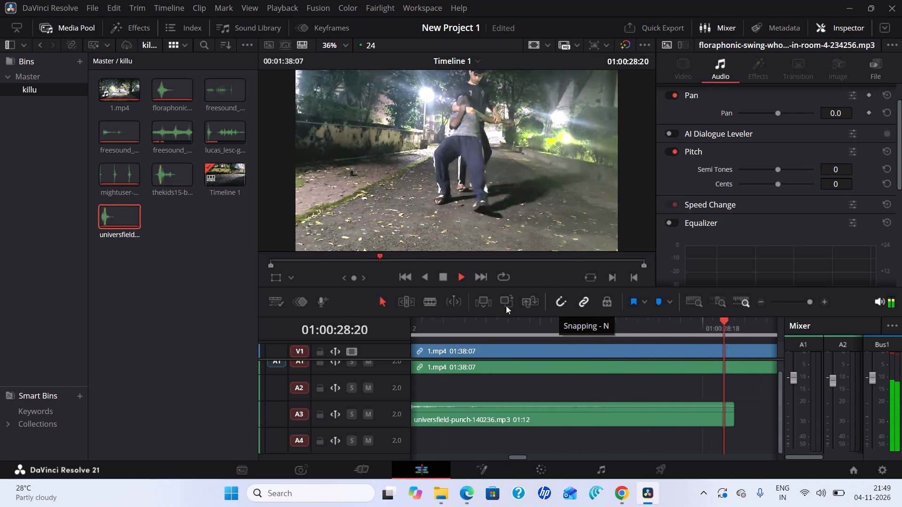
Replay the punch sound from 01:00:27:09 and cut the universfield-punch-140236.mp3 clip from track A3.
left_click(439, 276)
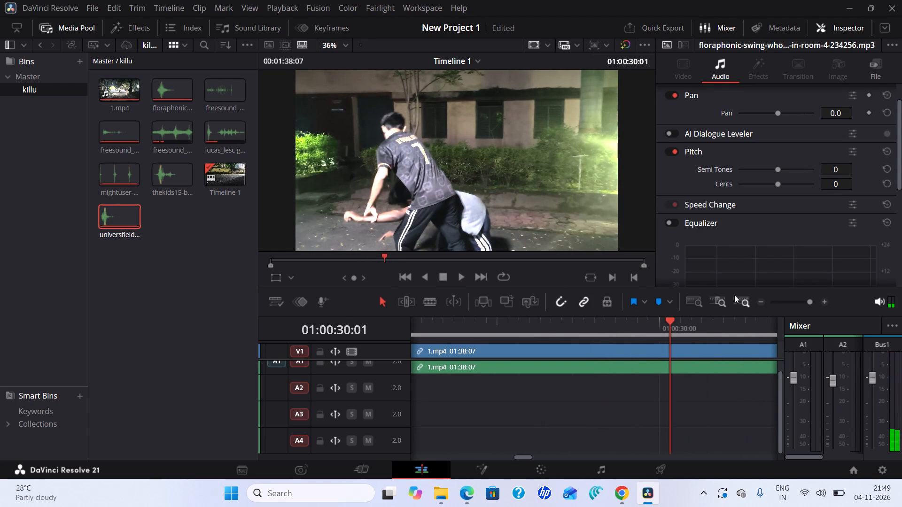
left_click_drag(811, 302, 804, 304)
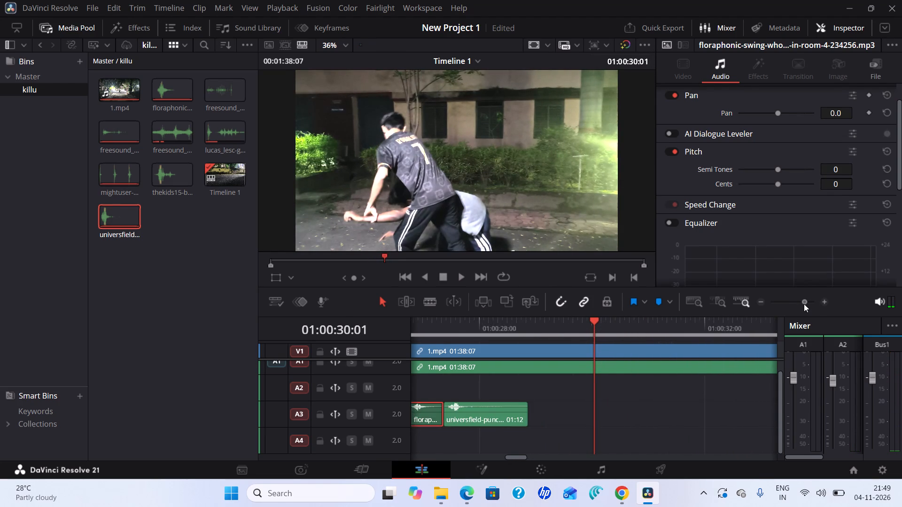
left_click_drag(804, 304, 801, 306)
left_click_drag(596, 317, 529, 335)
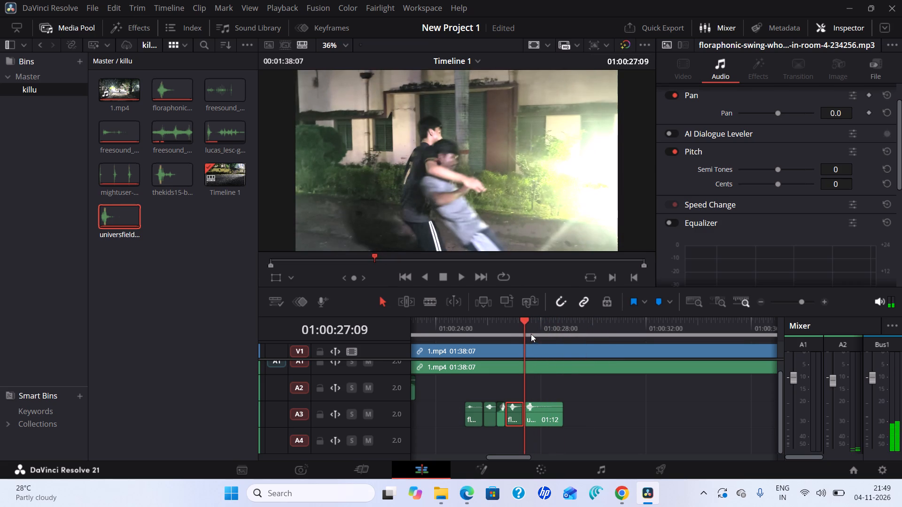
left_click(463, 275)
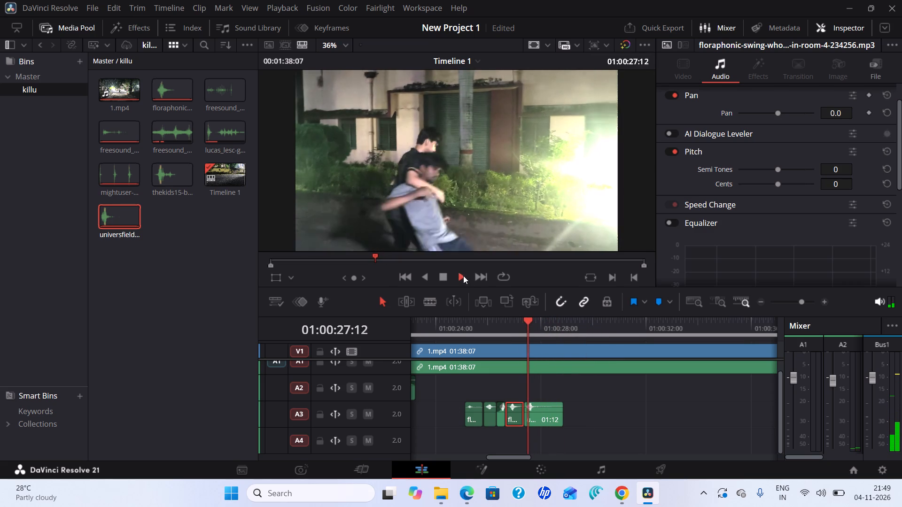
left_click(441, 275)
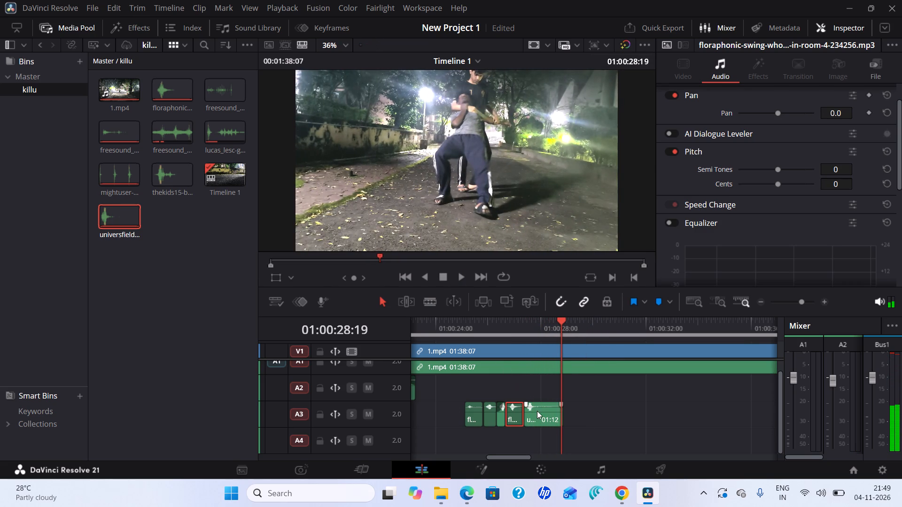
right_click(540, 414)
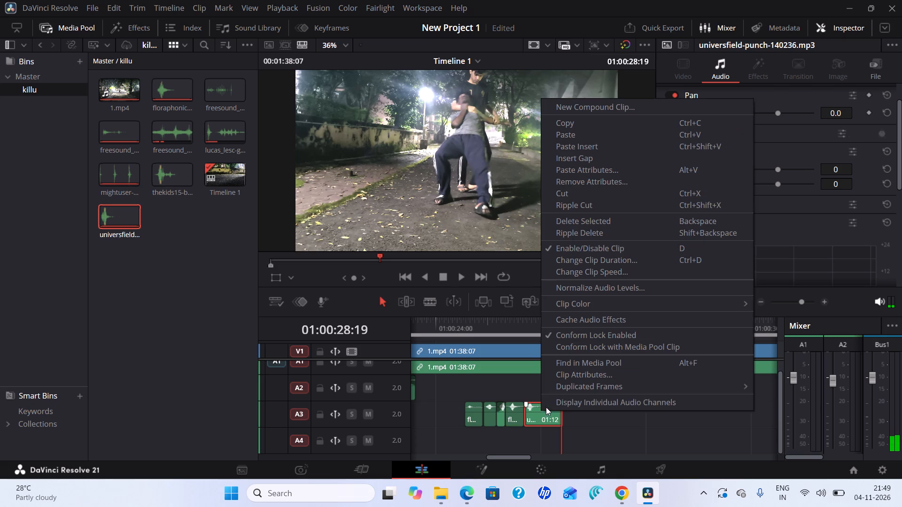
left_click(570, 196)
Place thekids15-body-fall-195147.mp3 on track A3 and shift it to start at 01:00:30:19, where the man is on the ground.
left_click_drag(173, 177, 455, 336)
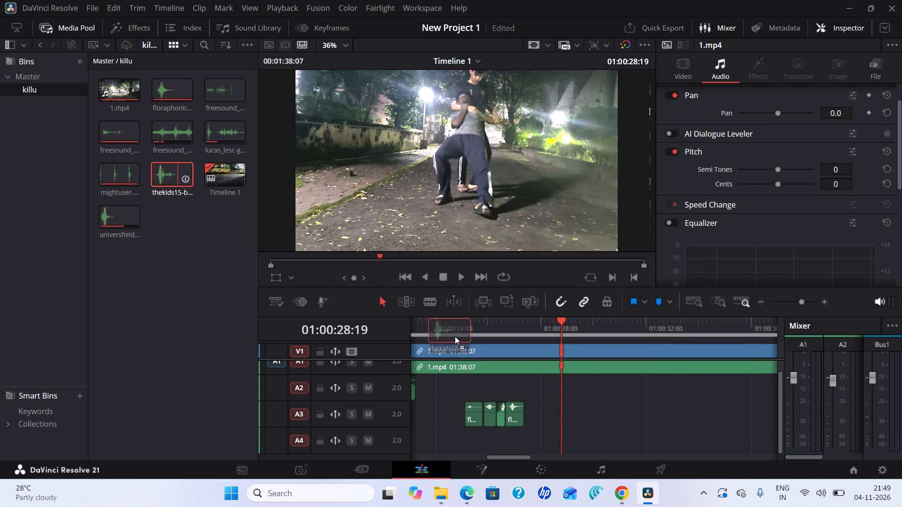
left_click_drag(455, 336, 549, 423)
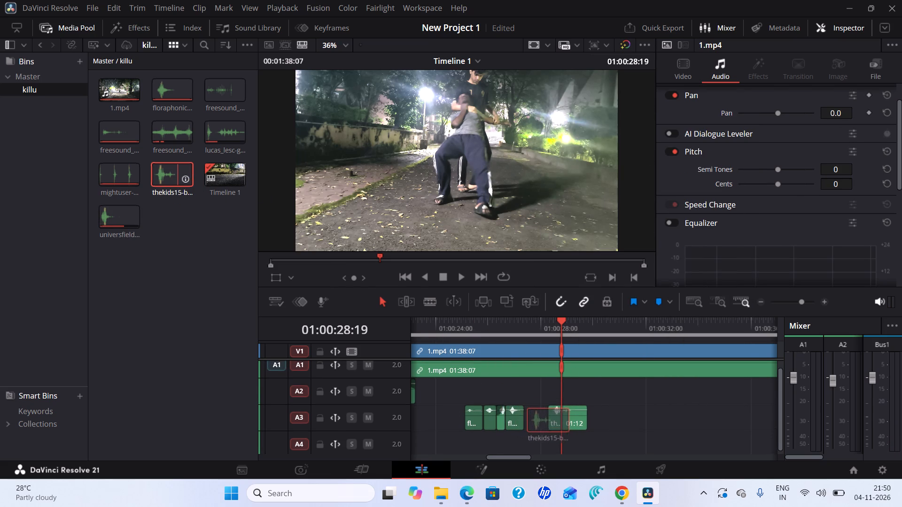
left_click_drag(549, 423, 575, 429)
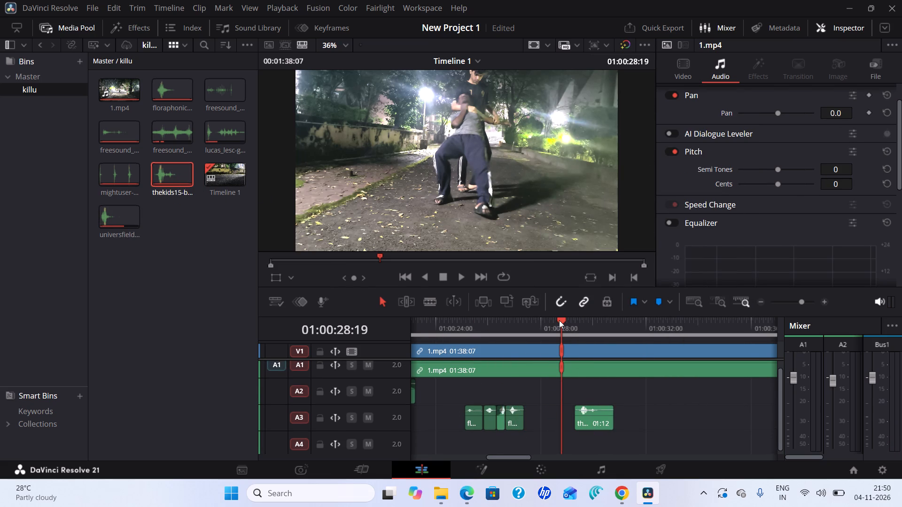
left_click_drag(558, 318, 599, 331)
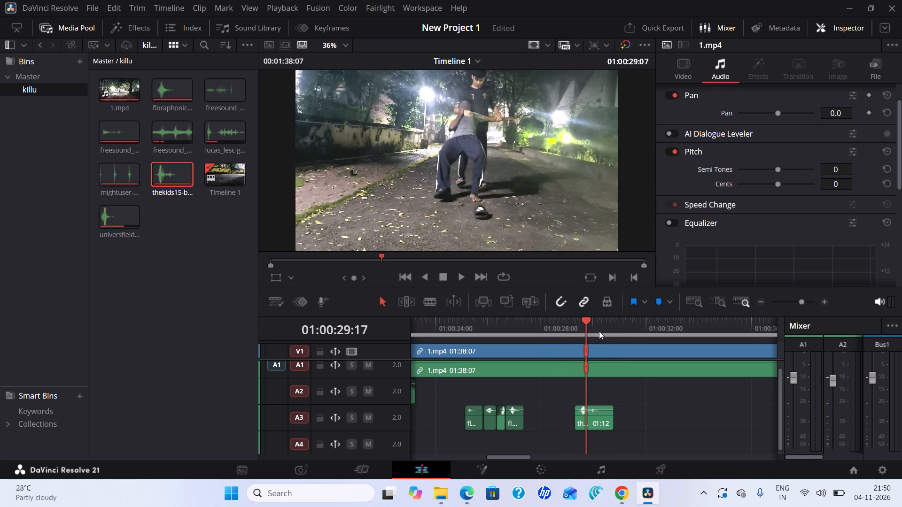
left_click_drag(599, 331, 617, 337)
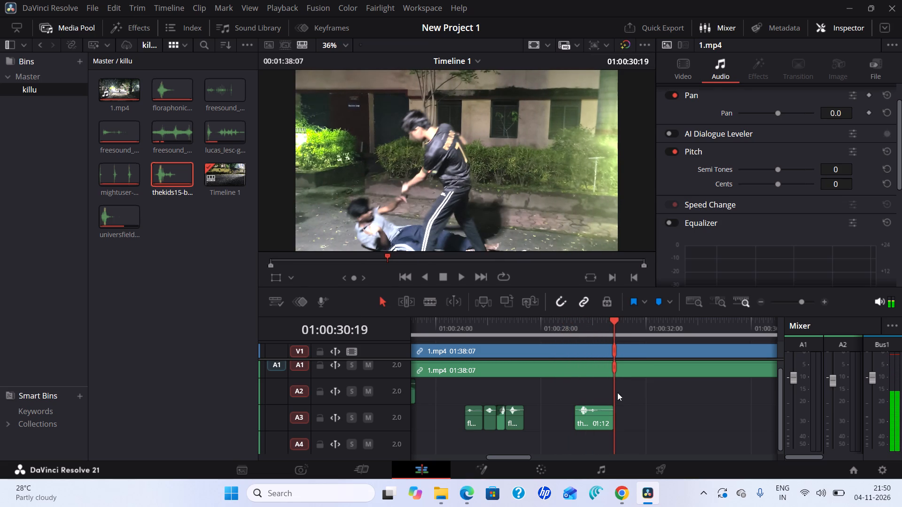
left_click_drag(591, 416, 603, 413)
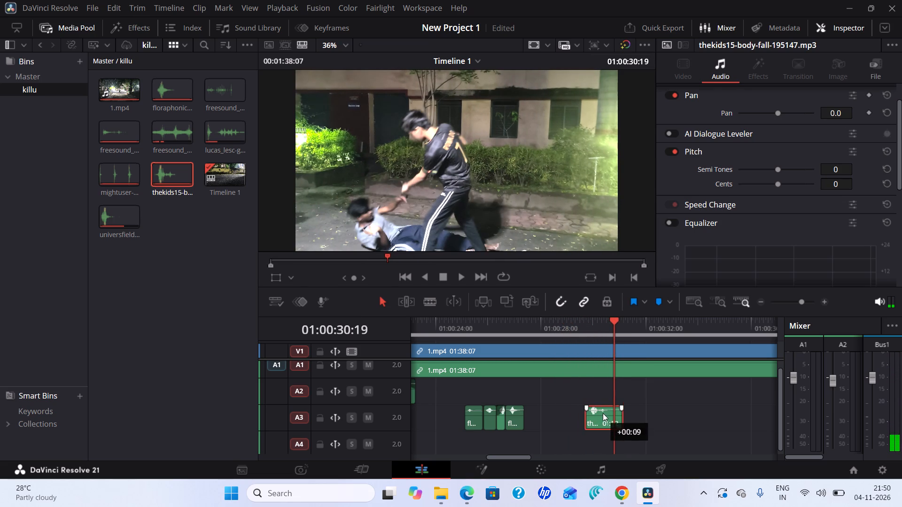
left_click_drag(603, 413, 631, 418)
Scrub between 01:00:27:01 and 01:00:32:07 to check the fall action against the body-fall clip's position.
left_click_drag(614, 317, 591, 330)
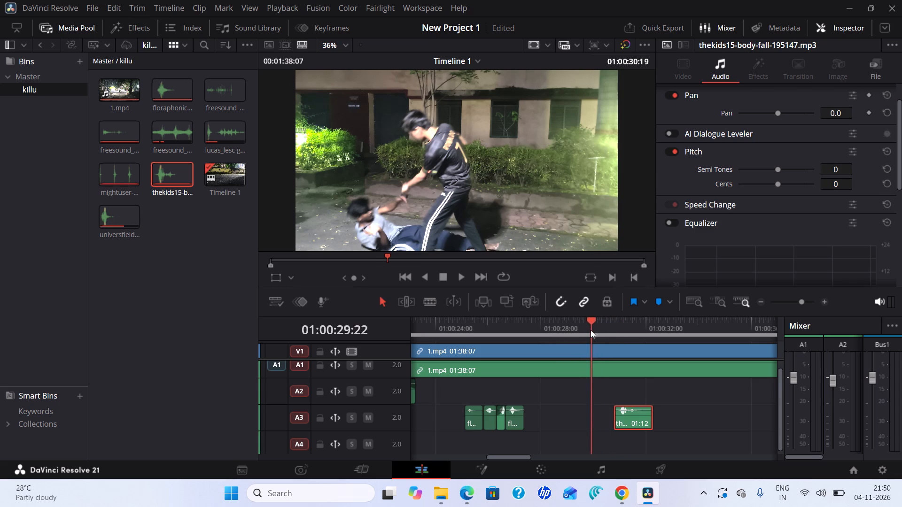
left_click_drag(591, 330, 653, 345)
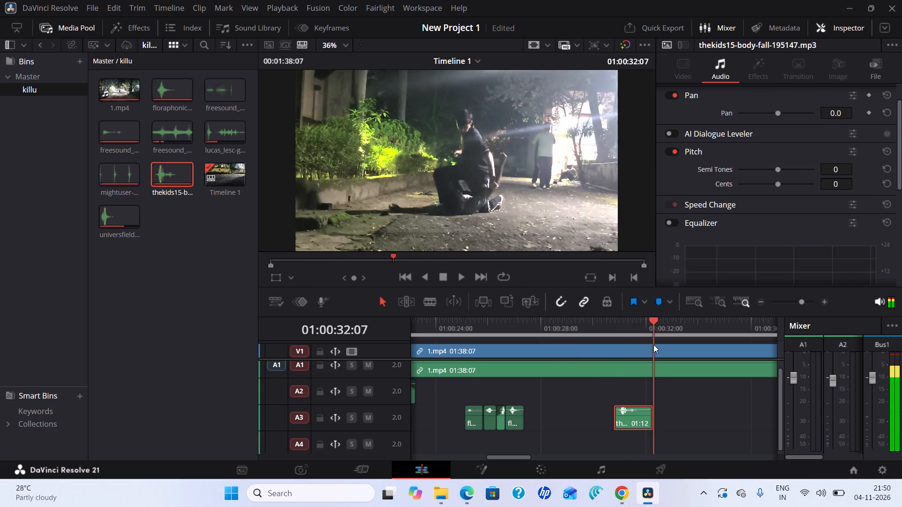
left_click_drag(653, 345, 597, 362)
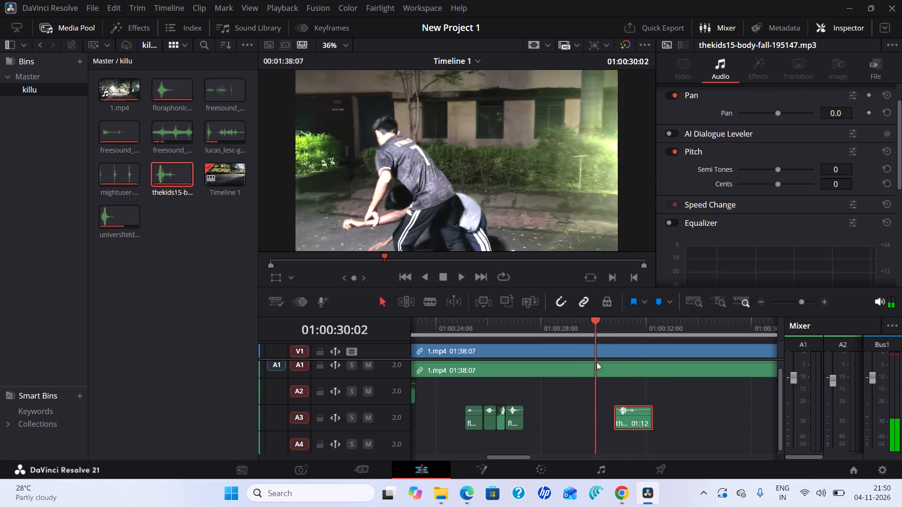
left_click_drag(597, 362, 515, 374)
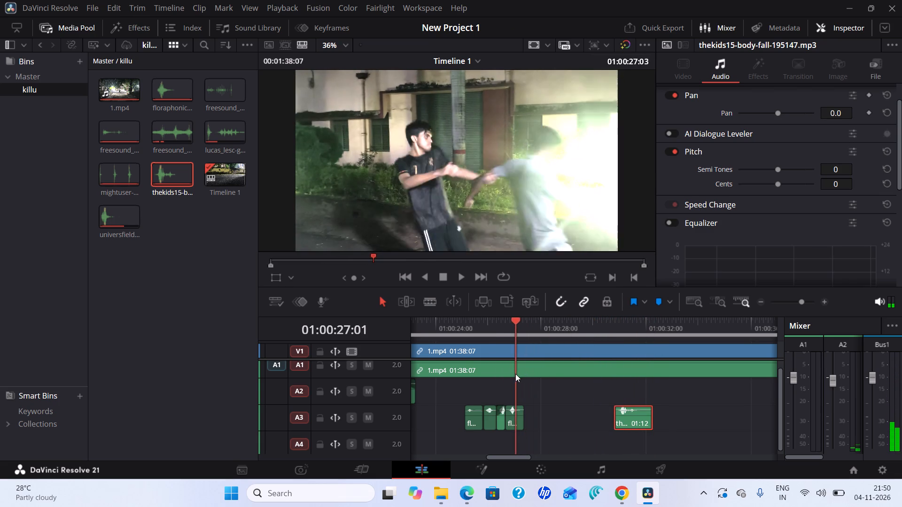
left_click_drag(515, 374, 533, 374)
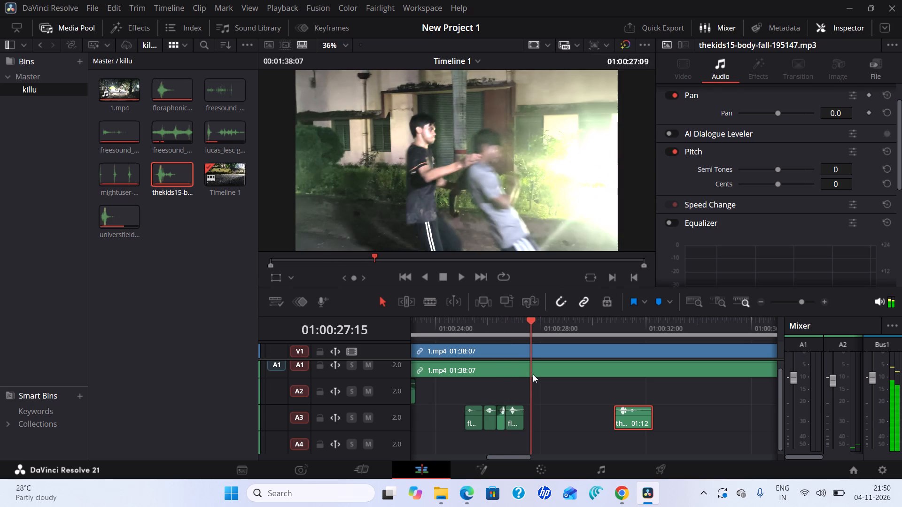
left_click_drag(533, 374, 546, 374)
Set the speed of the last floraphonic whoosh clip on track A3 to 38.00.
left_click(514, 414)
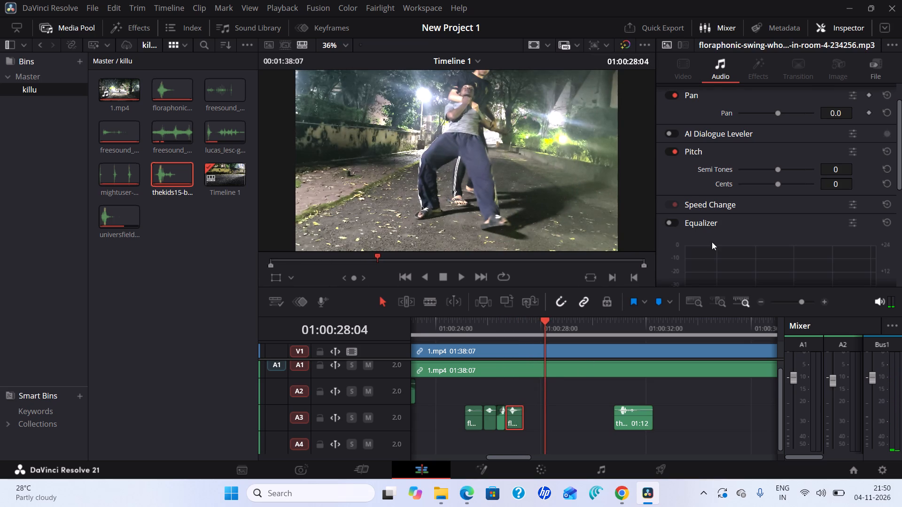
left_click(730, 208)
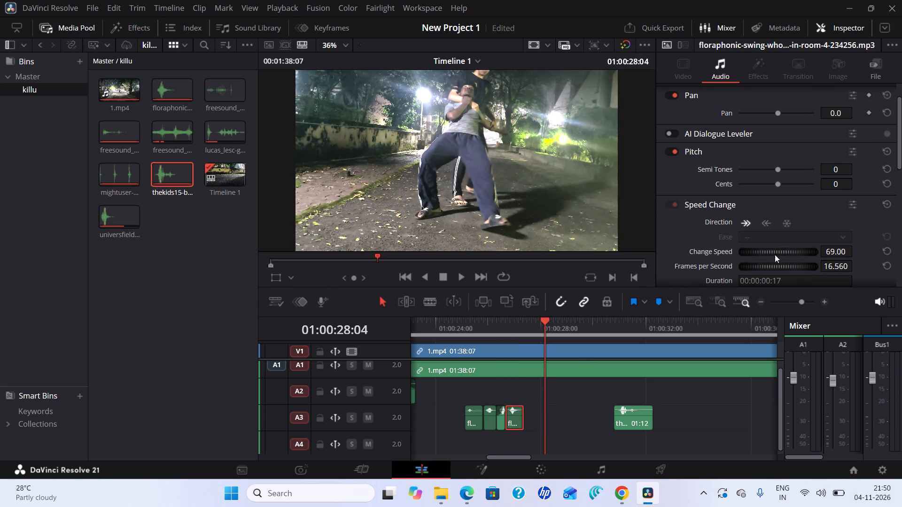
left_click_drag(773, 252, 781, 251)
left_click_drag(781, 251, 796, 250)
left_click_drag(827, 250, 848, 258)
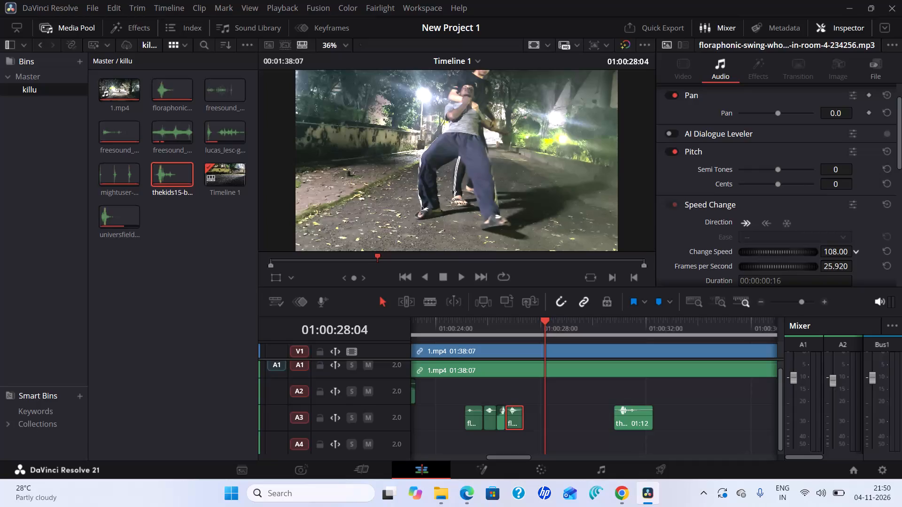
left_click_drag(848, 258, 809, 279)
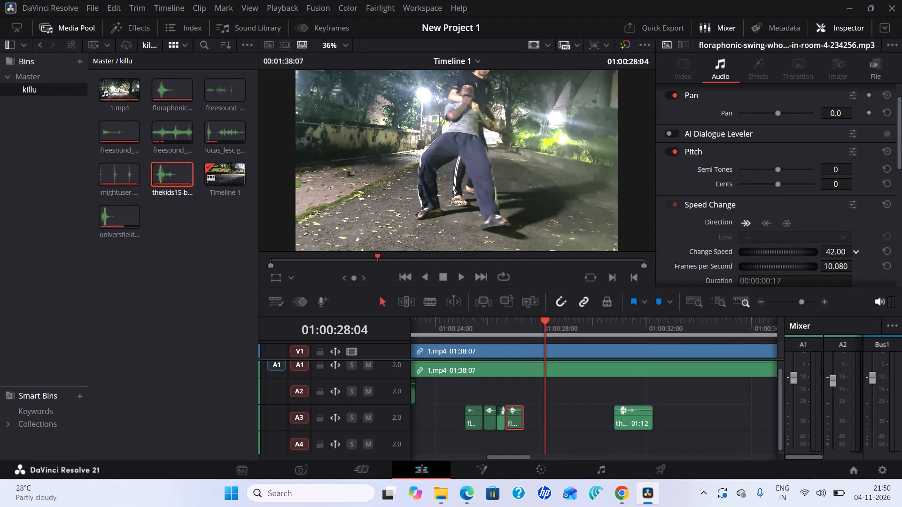
left_click_drag(809, 279, 808, 281)
Play back from 01:00:25:20 and 01:00:29:08, shifting the body-fall clip on A3 earlier to start at about 01:00:30:02.
left_click_drag(545, 322, 485, 329)
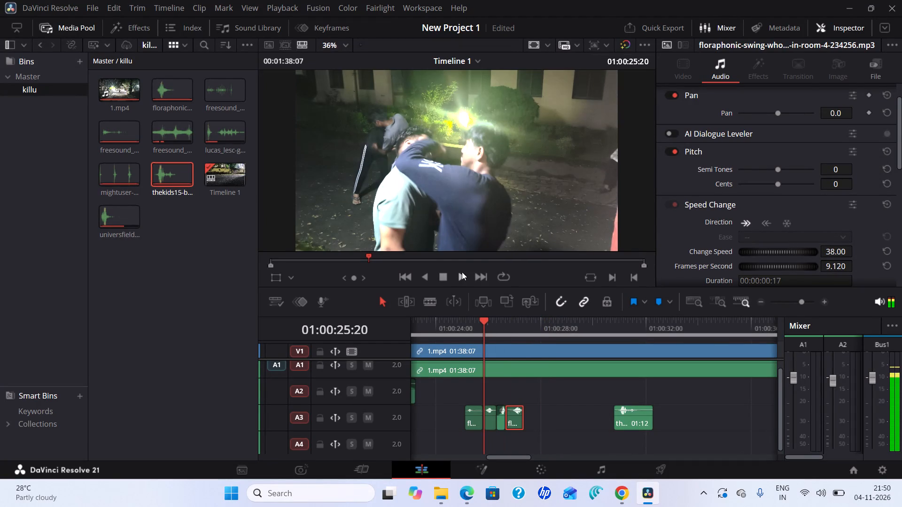
left_click(462, 272)
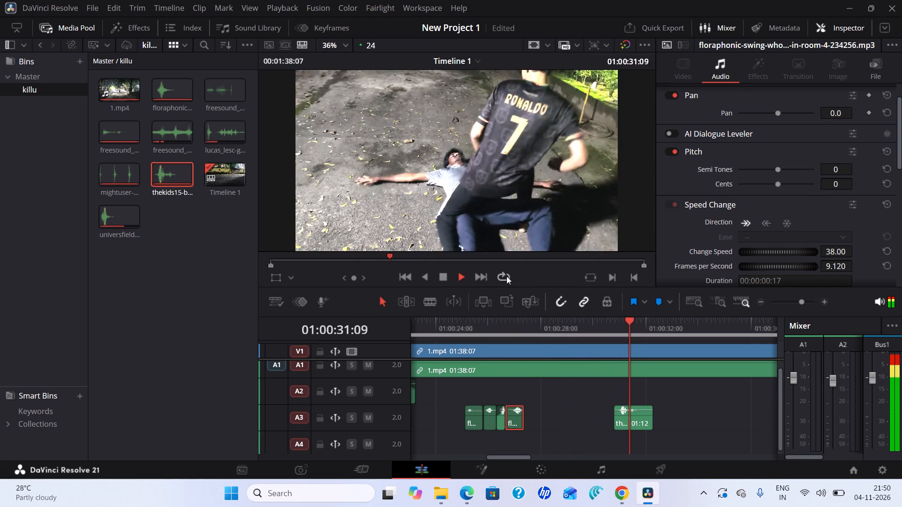
left_click_drag(629, 418, 623, 418)
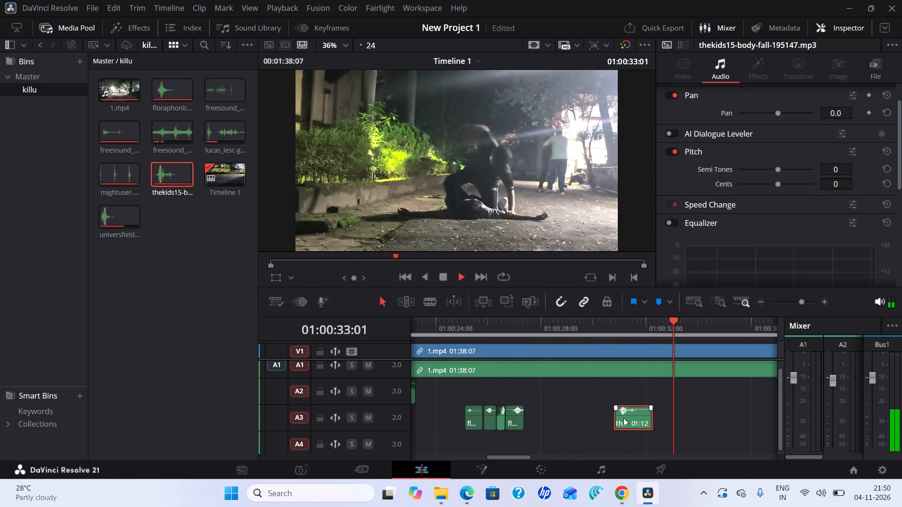
left_click_drag(623, 418, 614, 420)
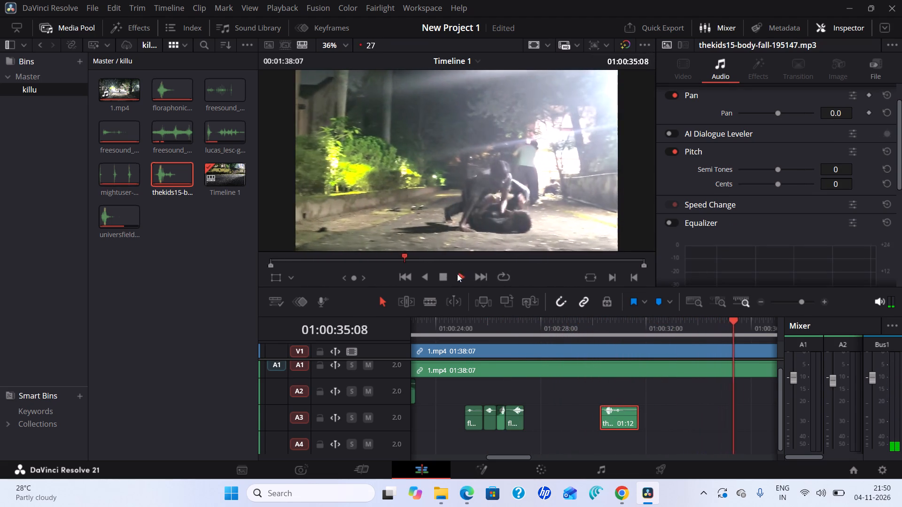
left_click(443, 278)
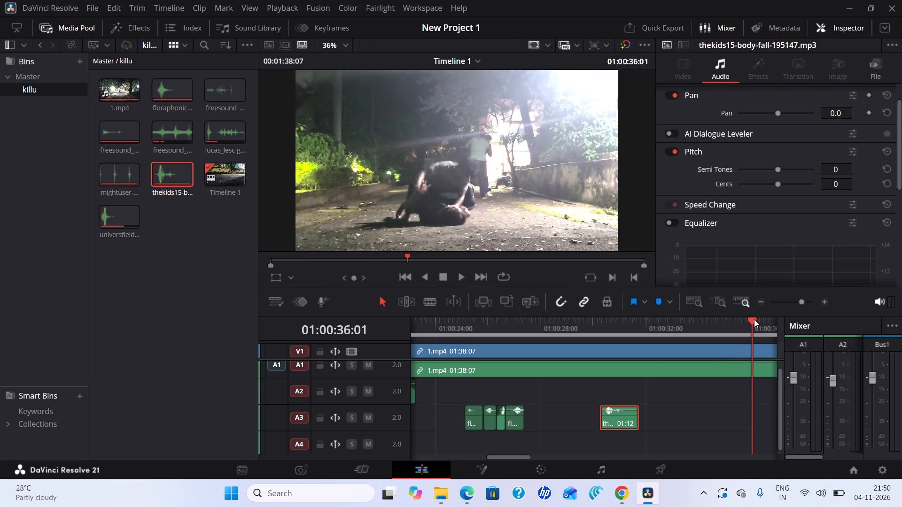
left_click_drag(754, 319, 577, 329)
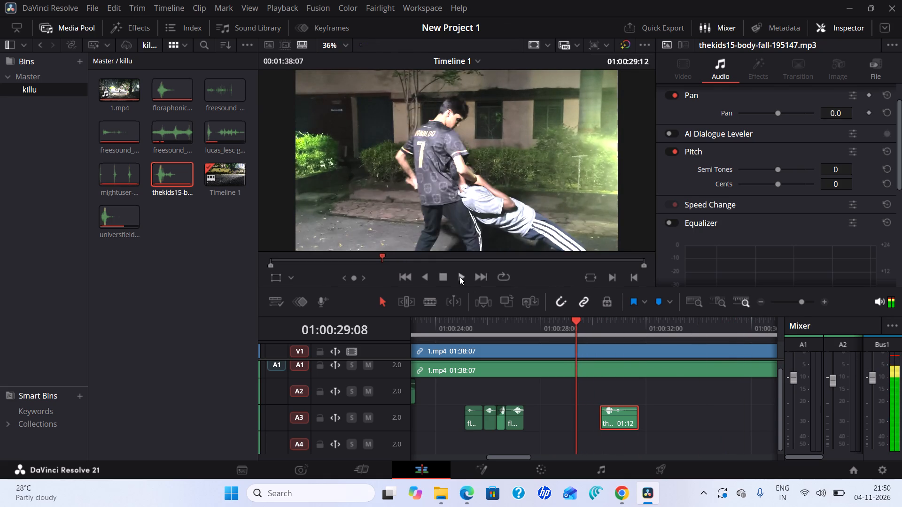
left_click(459, 275)
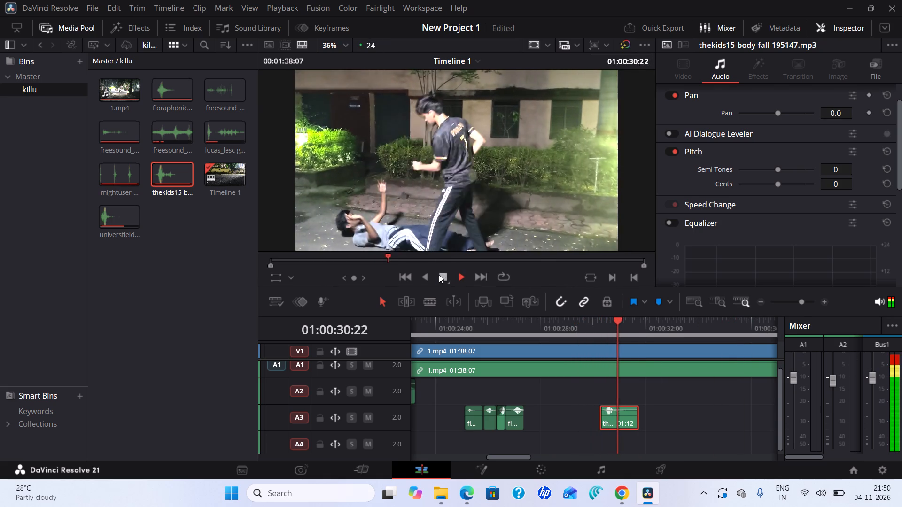
left_click(440, 273)
left_click_drag(621, 411, 616, 413)
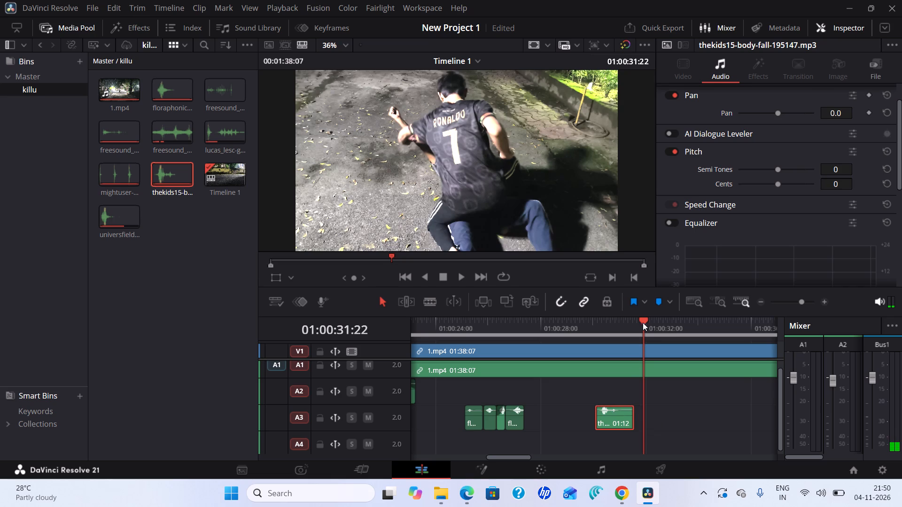
Play from 01:00:29:09 through the fall to review the body-fall clip's sync.
left_click_drag(643, 318, 577, 335)
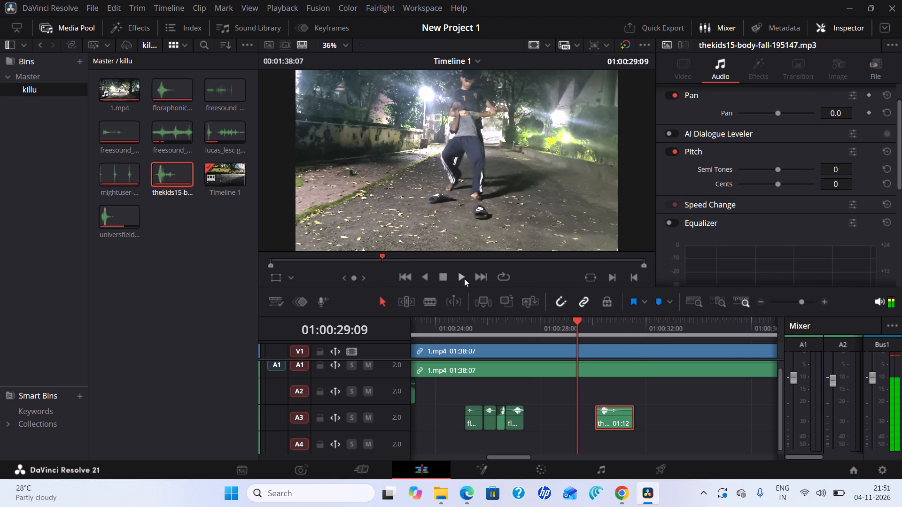
left_click(464, 278)
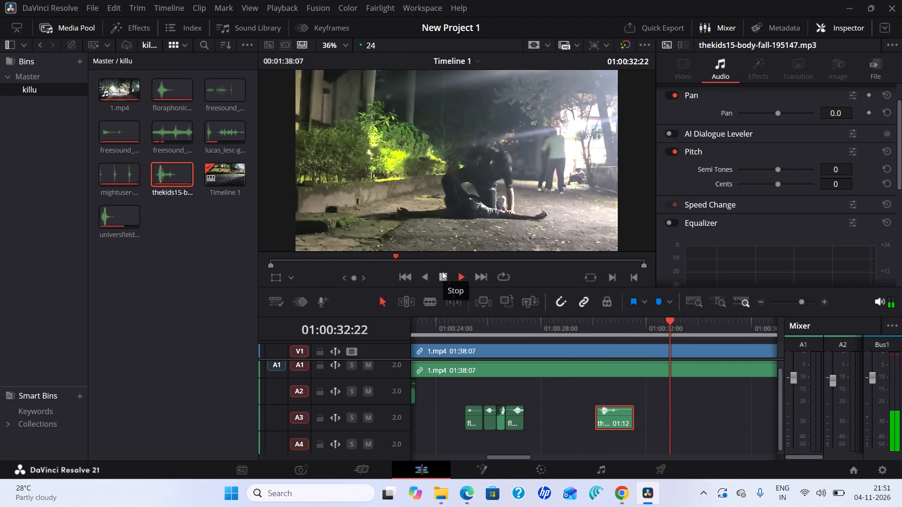
left_click(443, 271)
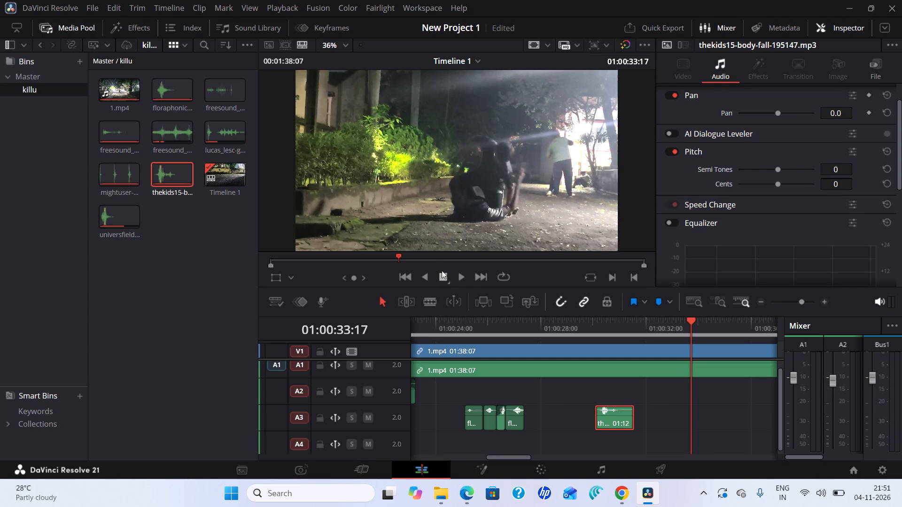
Place the universfield sound clip on track A3 directly after the thekids15 body-fall clip.
left_click_drag(112, 210, 120, 215)
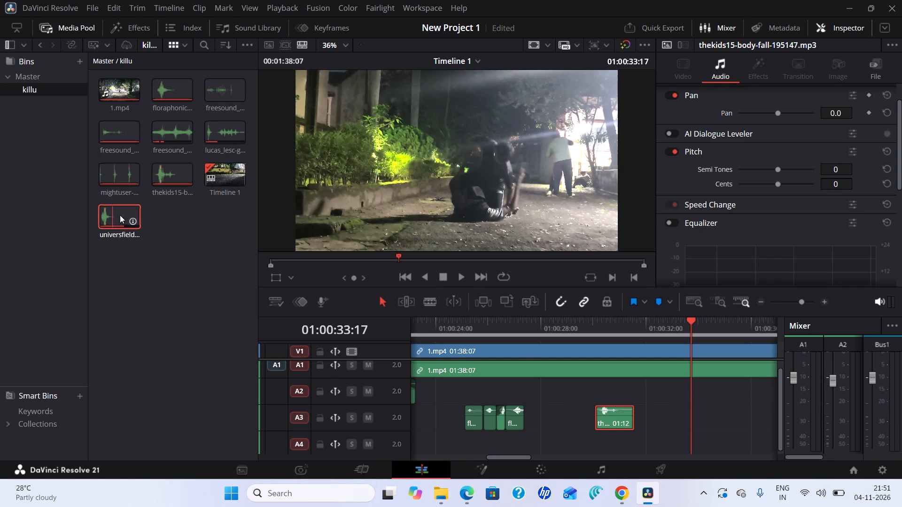
left_click_drag(120, 215, 638, 418)
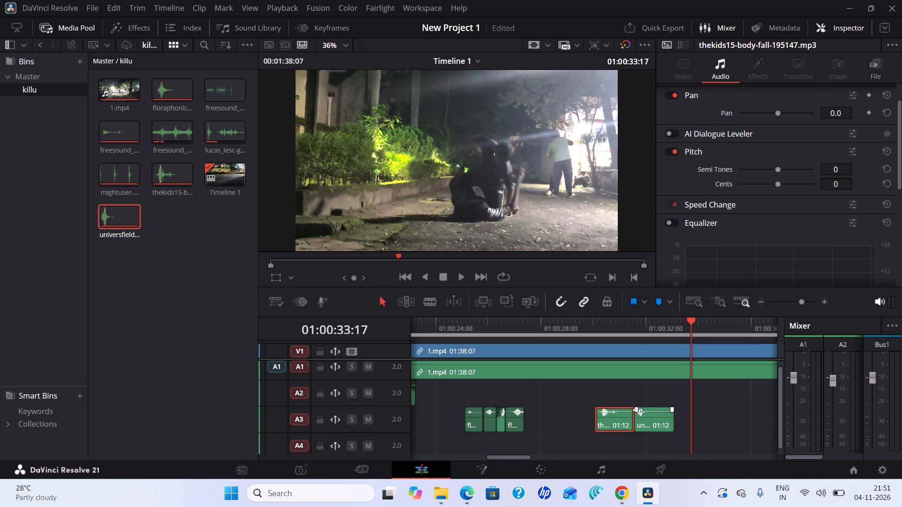
Add a fade-in covering roughly the first half of the universfield clip on track A3.
left_click_drag(638, 410, 643, 422)
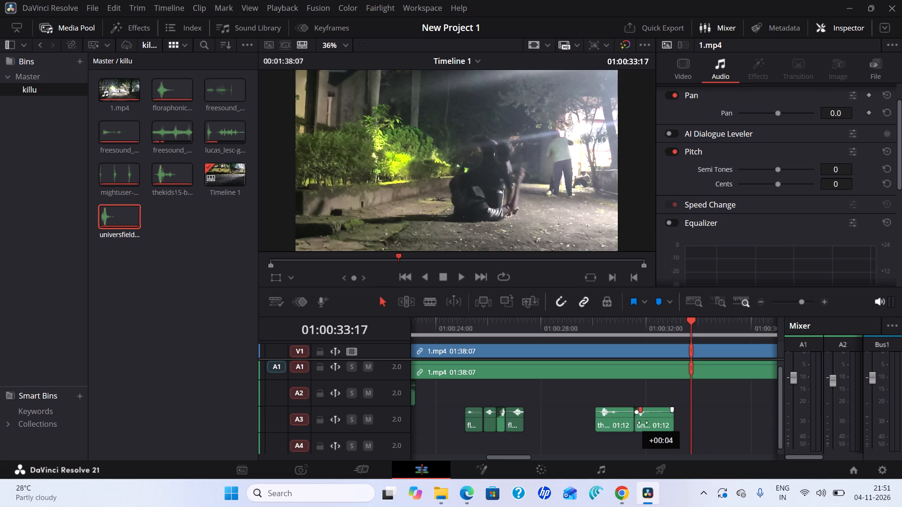
left_click_drag(643, 422, 652, 431)
Trim the end of the universfield clip on A3 back by about 00:19, to a length of about 00:17.
left_click_drag(672, 423, 661, 430)
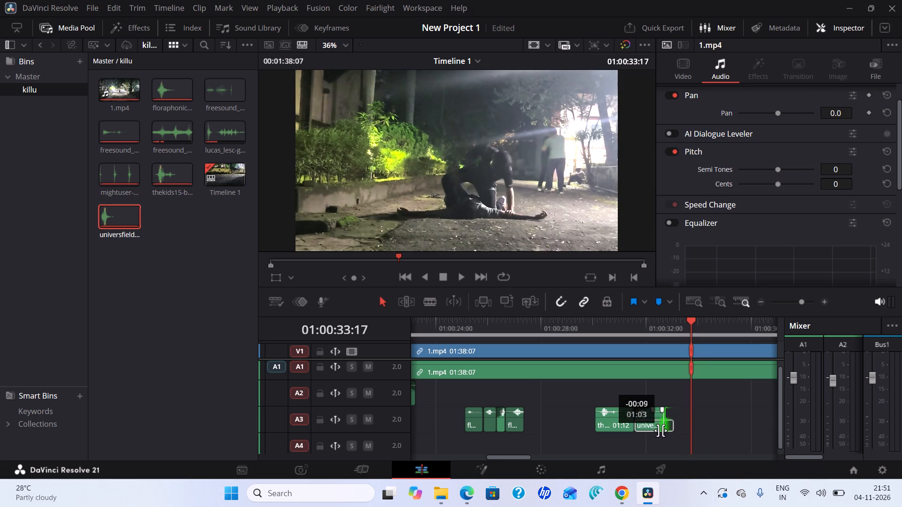
left_click_drag(661, 430, 651, 437)
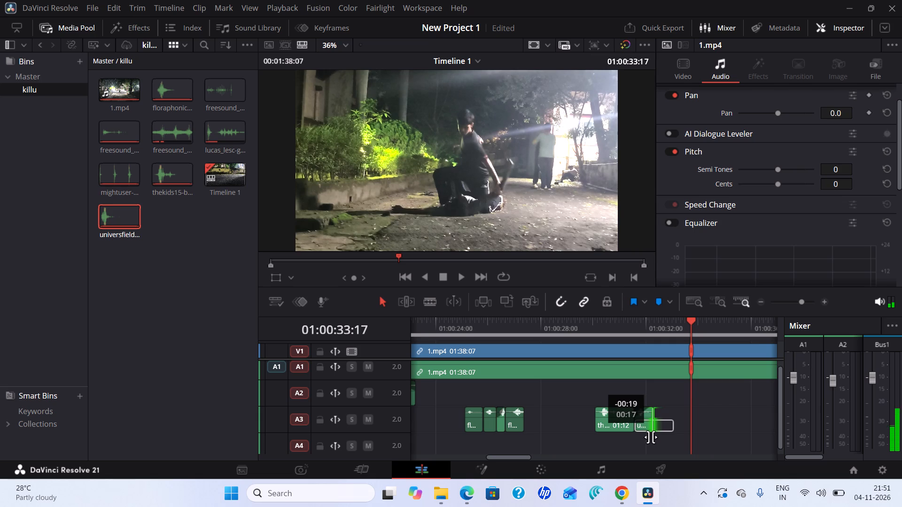
left_click_drag(651, 437, 650, 437)
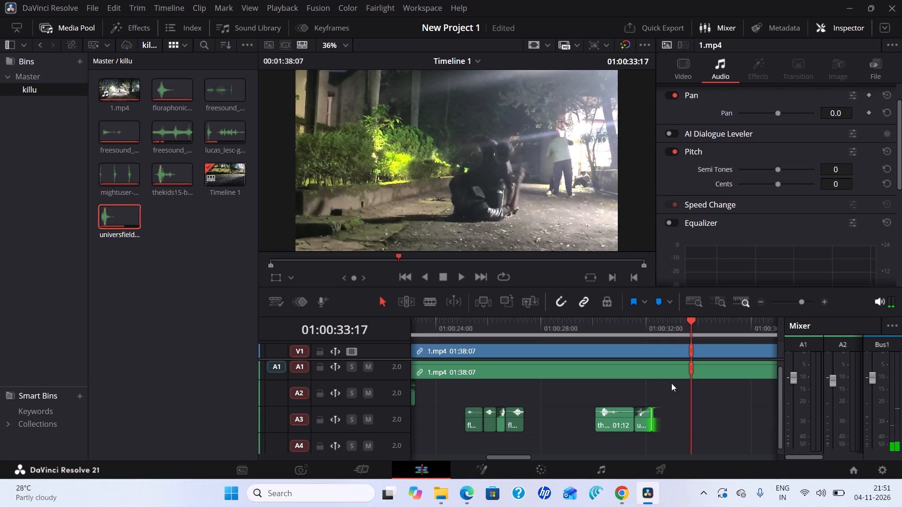
Play back the A3 sound effects from about 01:00:30:02 to check the body-fall and punch sounds against the picture.
left_click_drag(690, 322, 592, 335)
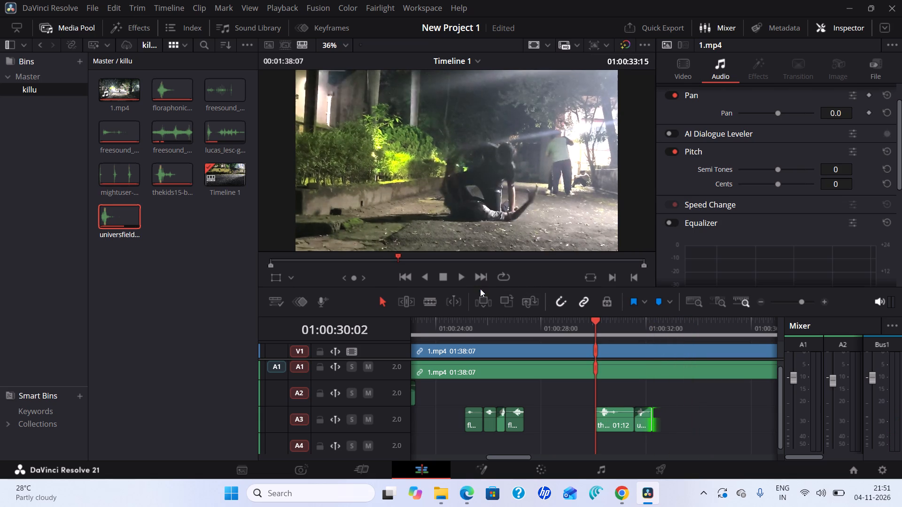
left_click(467, 277)
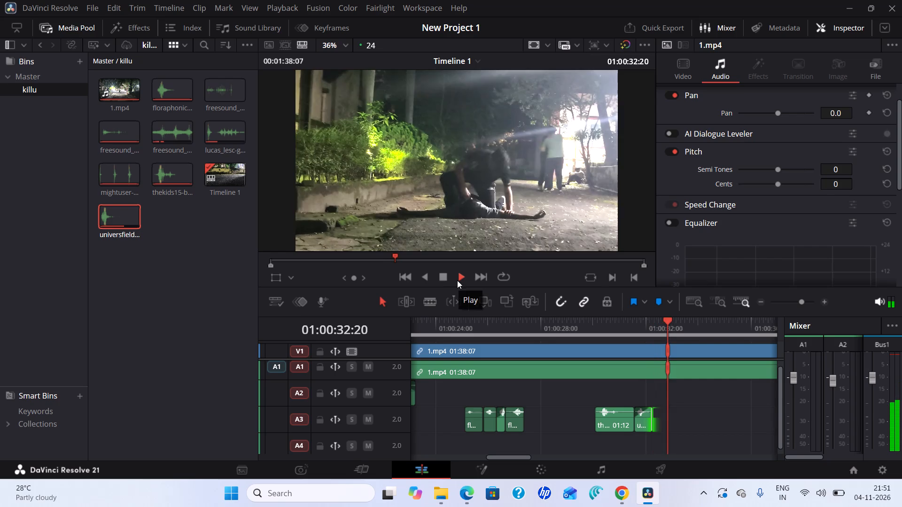
left_click(444, 278)
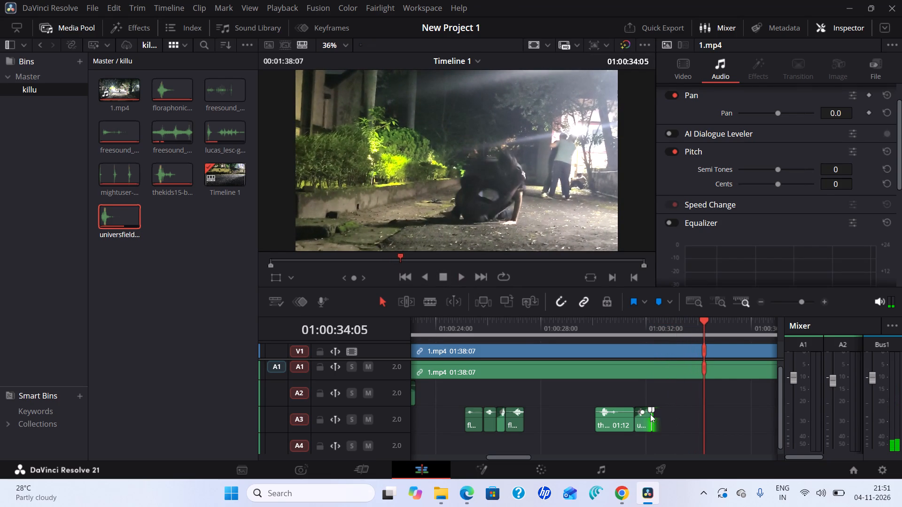
left_click_drag(644, 414, 642, 419)
left_click_drag(707, 320, 609, 345)
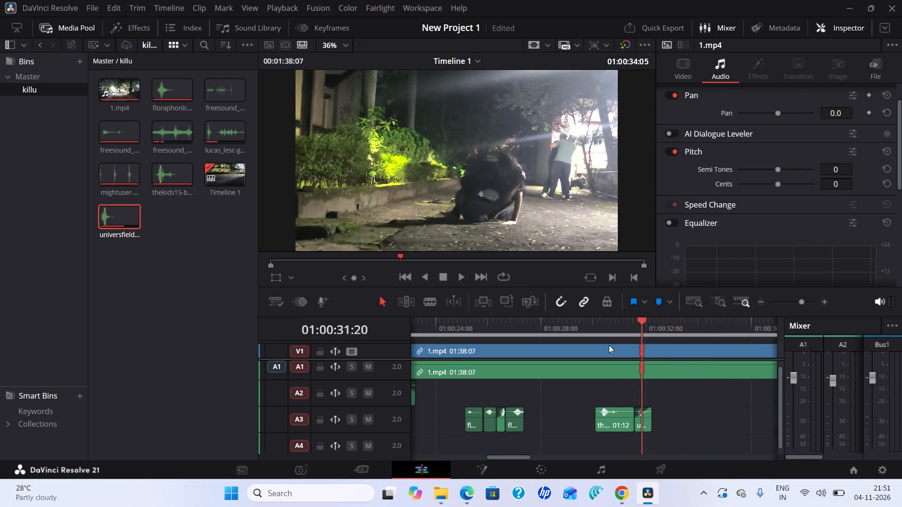
left_click_drag(609, 345, 604, 346)
left_click(458, 275)
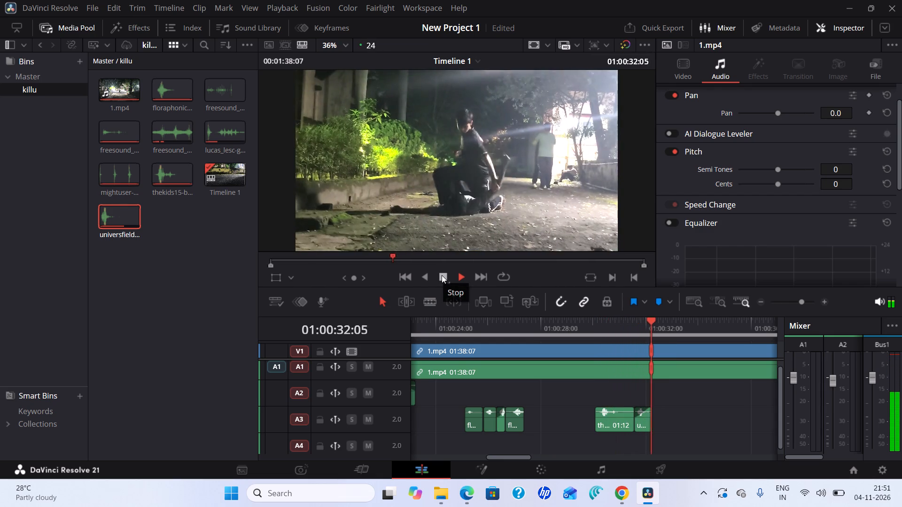
left_click(442, 274)
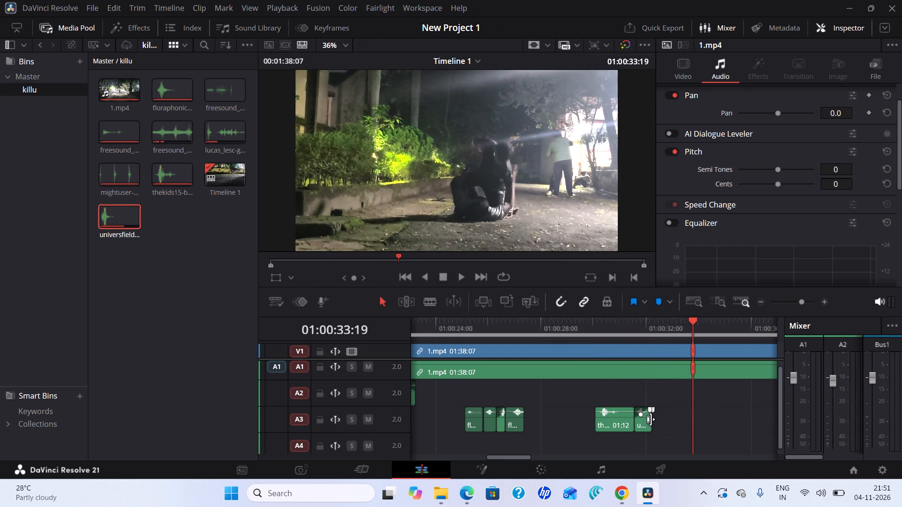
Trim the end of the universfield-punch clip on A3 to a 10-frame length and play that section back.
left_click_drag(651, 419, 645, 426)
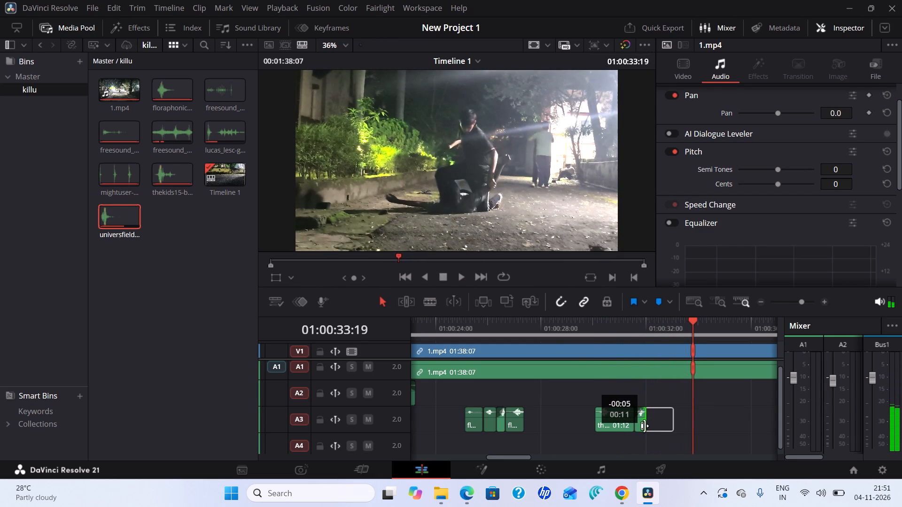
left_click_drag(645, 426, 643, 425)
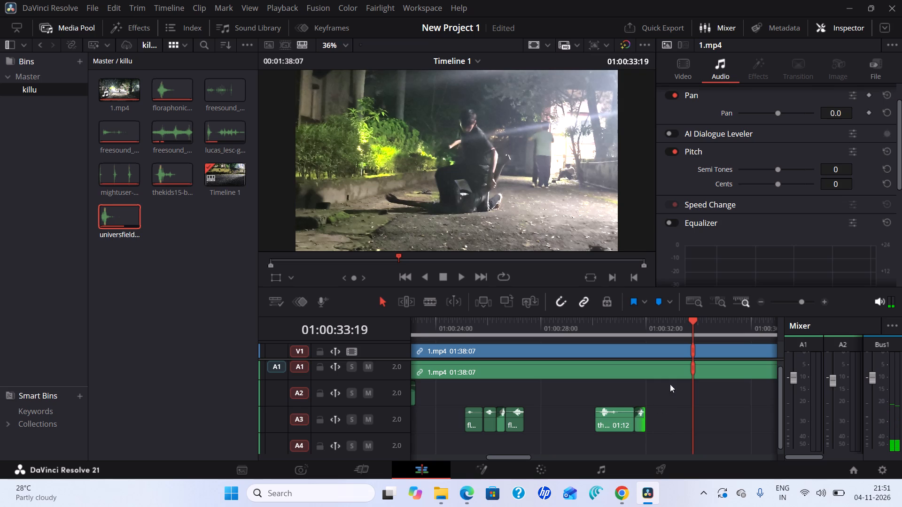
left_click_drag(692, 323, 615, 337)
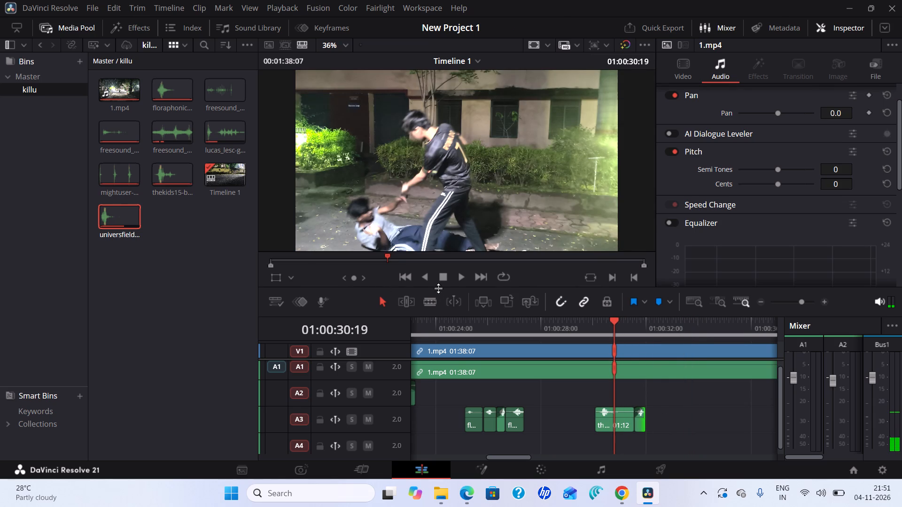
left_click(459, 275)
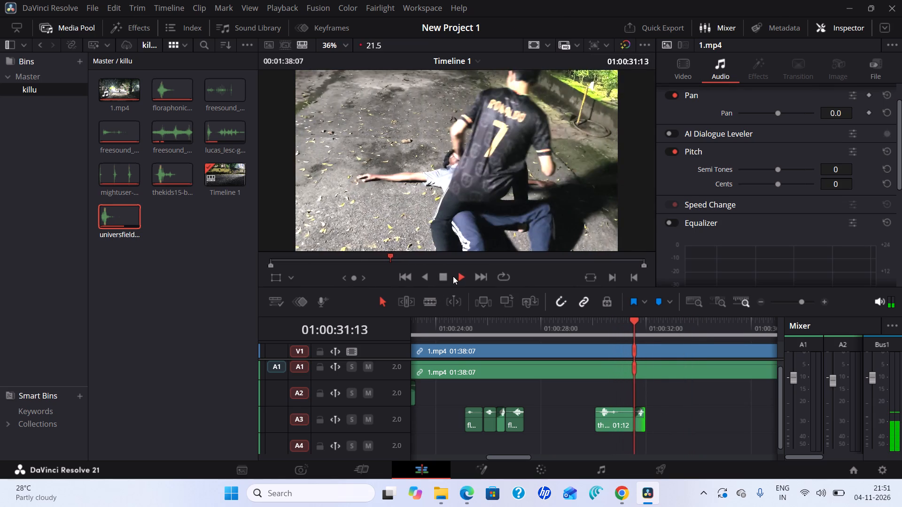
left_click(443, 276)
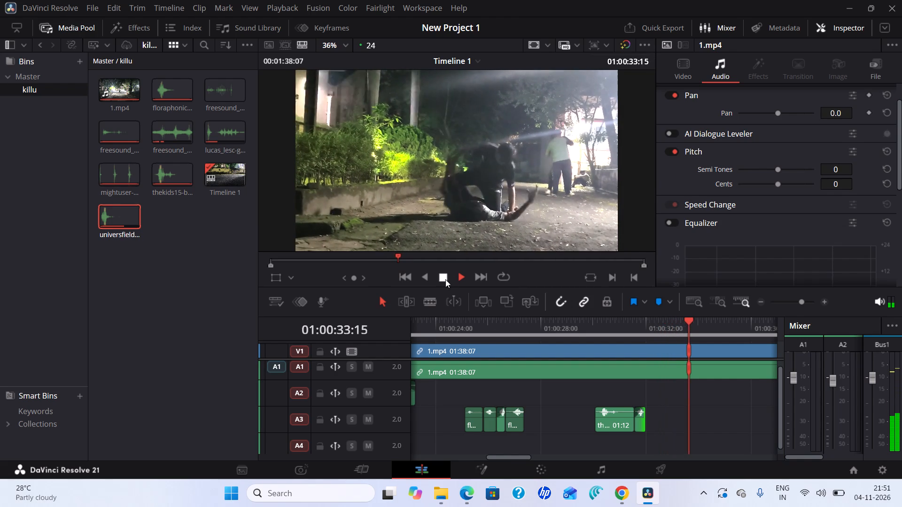
Delete the universfield-punch clip that follows the body-fall clip on A3.
right_click(640, 421)
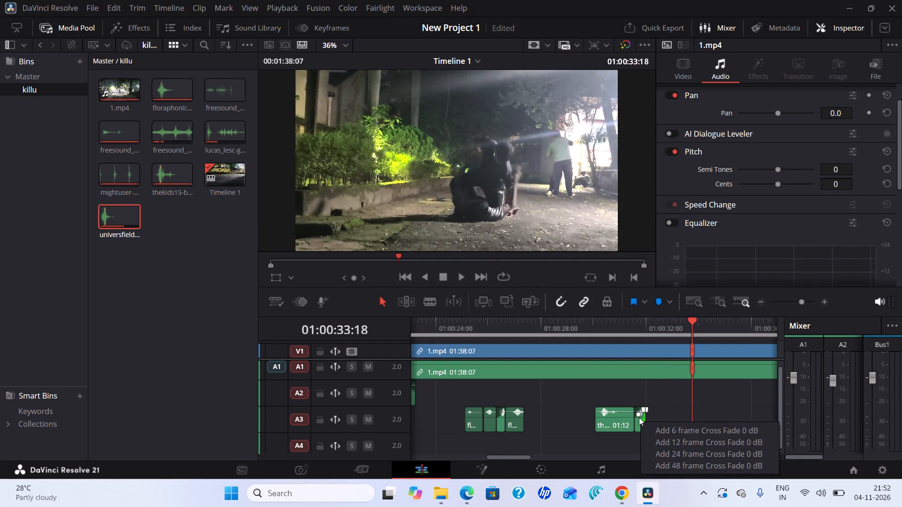
right_click(638, 419)
left_click(641, 419)
left_click(640, 419)
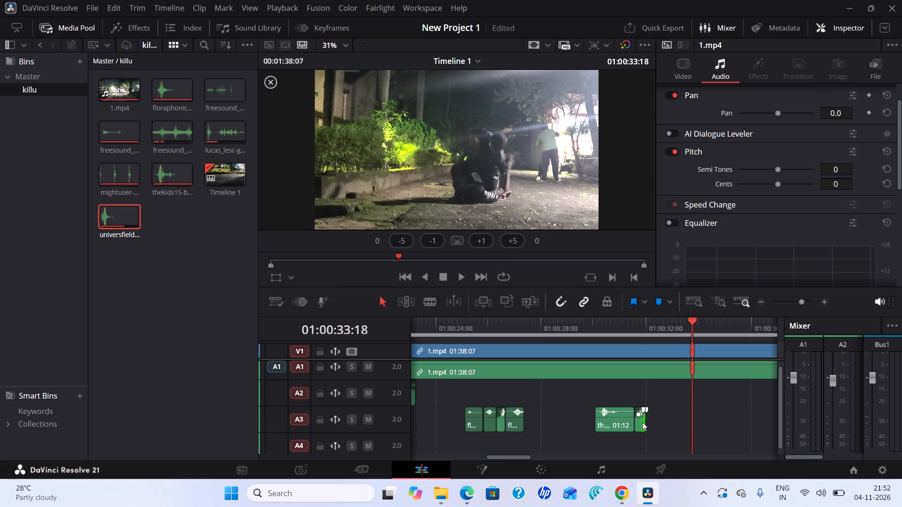
left_click(641, 426)
right_click(639, 427)
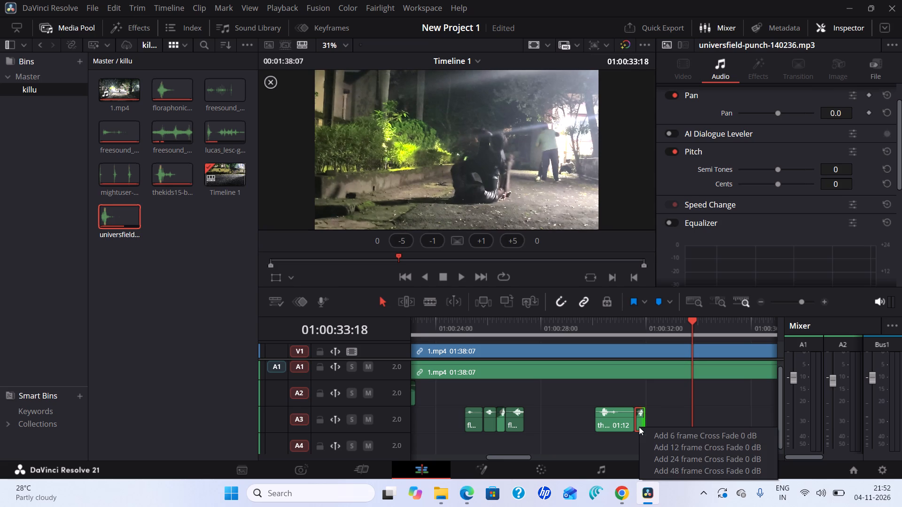
left_click(642, 420)
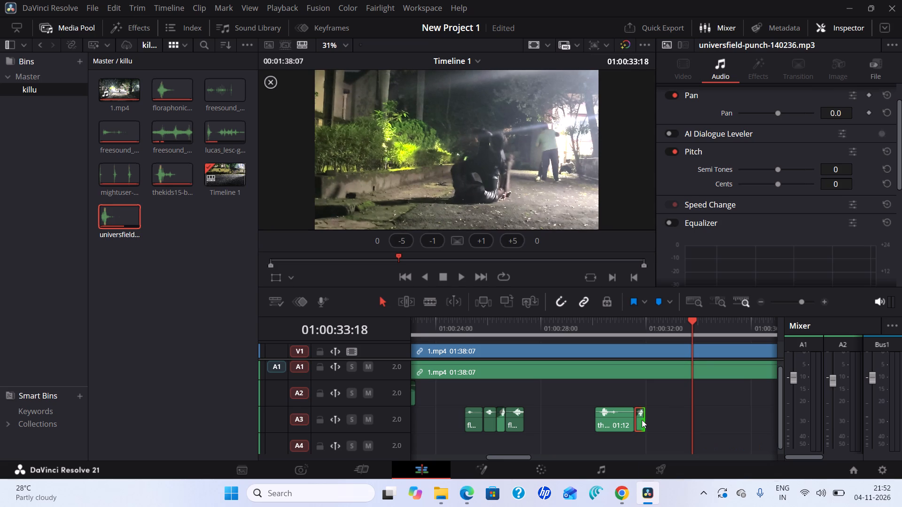
left_click_drag(693, 319, 689, 322)
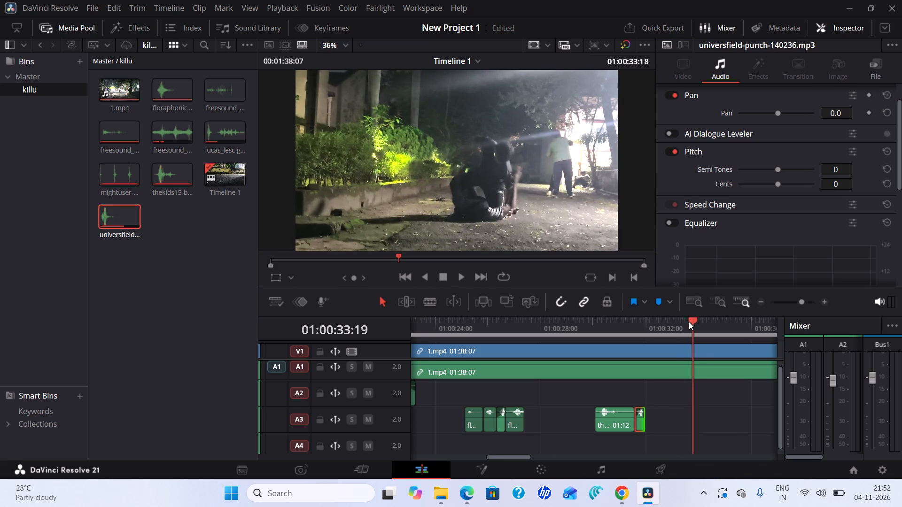
left_click_drag(689, 322, 638, 336)
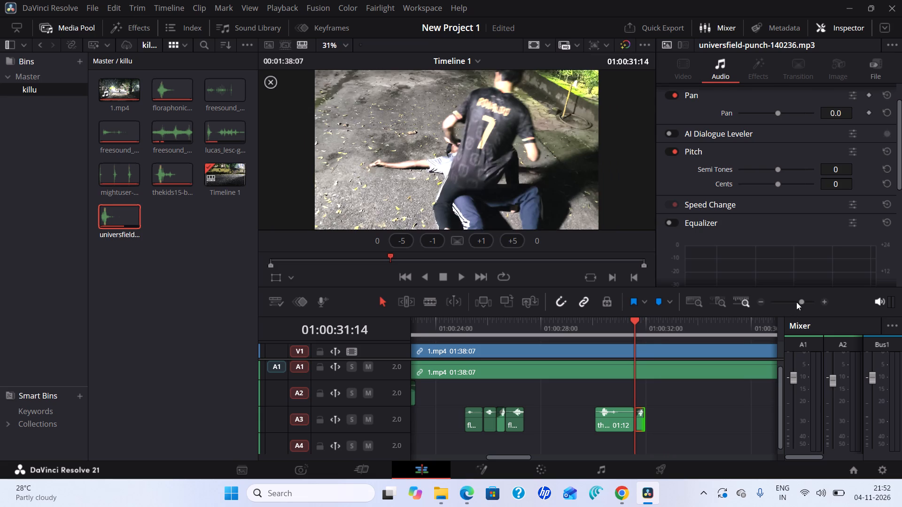
left_click_drag(801, 300, 807, 301)
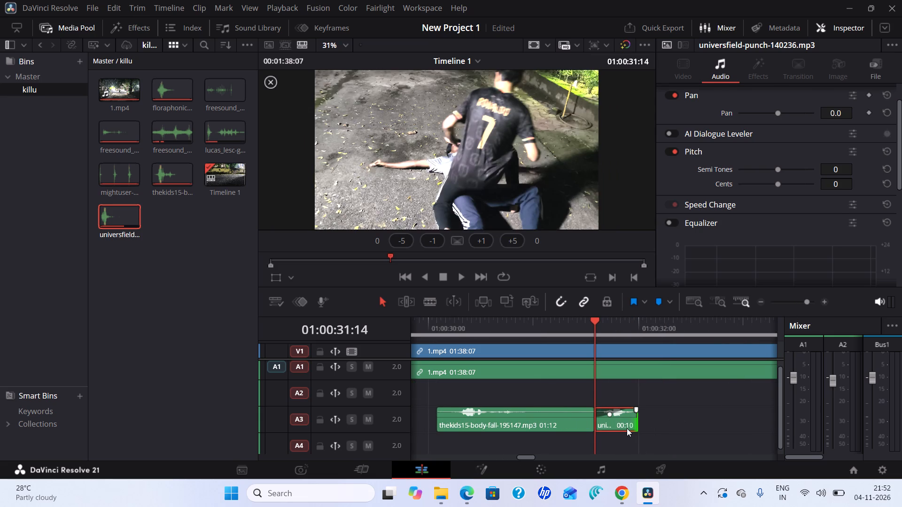
right_click(627, 428)
left_click(653, 210)
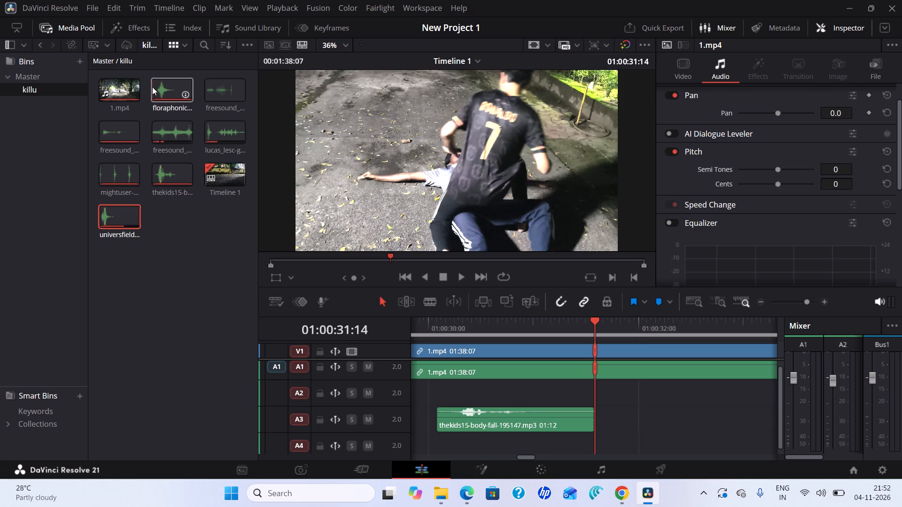
Place the floraphonic-swing sound from the media pool on A3 at about 01:00:31:12, overlapping the end of the body-fall clip.
left_click_drag(150, 88, 568, 361)
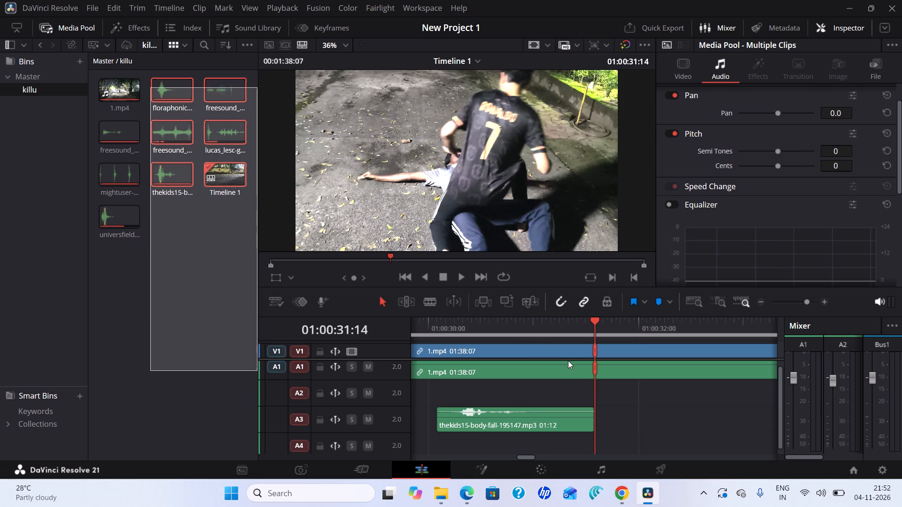
left_click_drag(568, 361, 159, 78)
left_click_drag(160, 85, 256, 115)
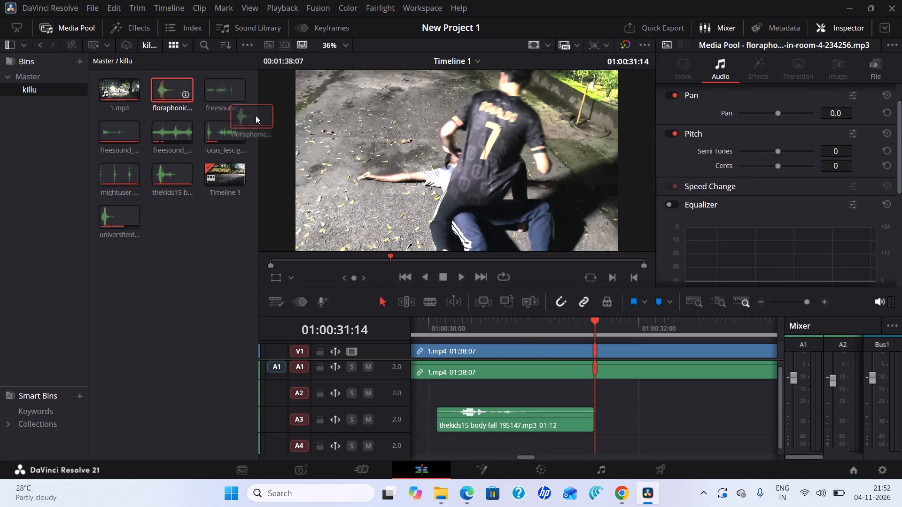
left_click_drag(256, 115, 591, 425)
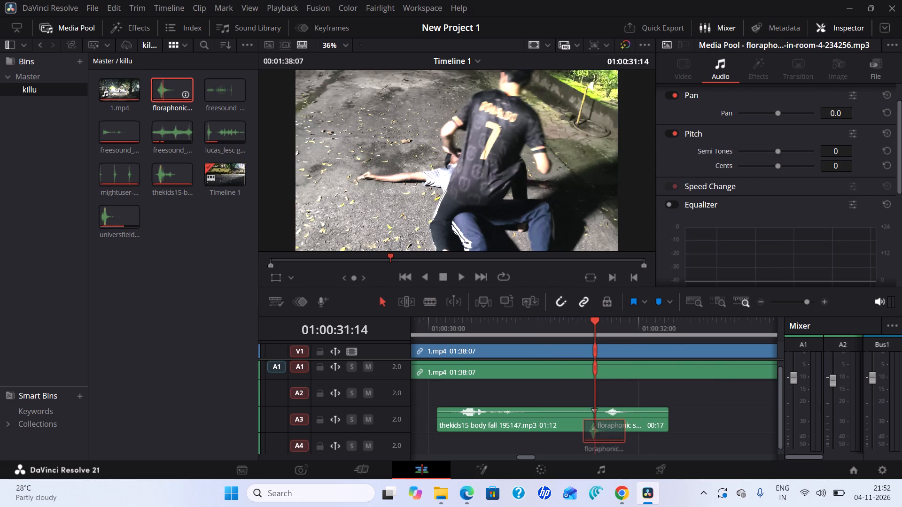
left_click_drag(591, 425, 589, 426)
Shift the floraphonic-swing clip on A3 2 frames later to match the arm swing, checking its timing against the picture.
left_click_drag(593, 318, 554, 329)
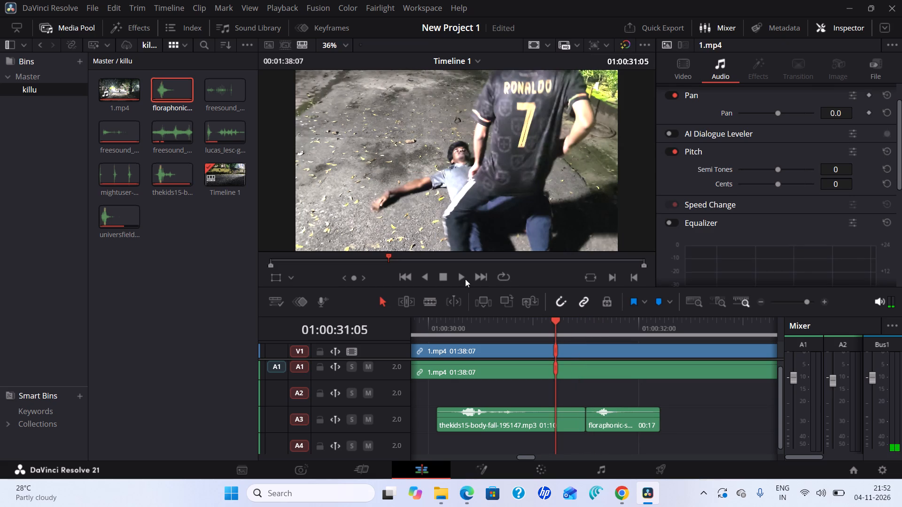
left_click(462, 276)
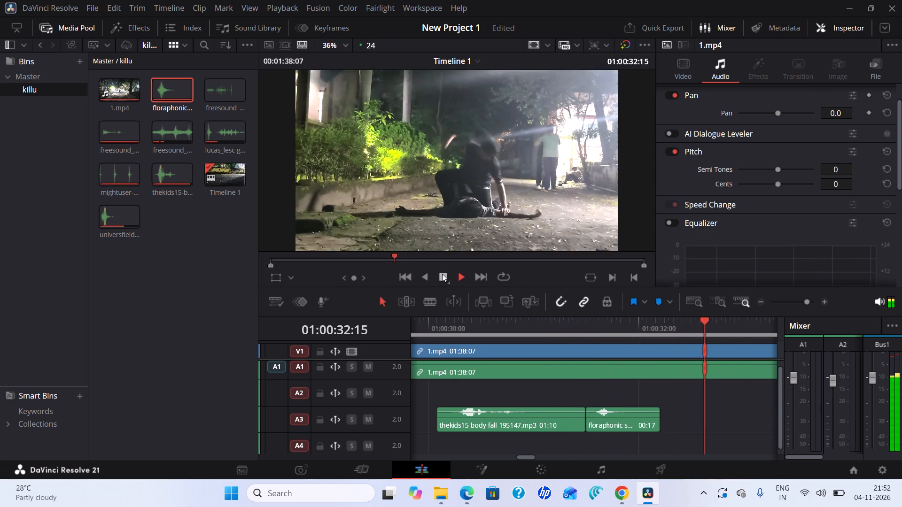
left_click(443, 274)
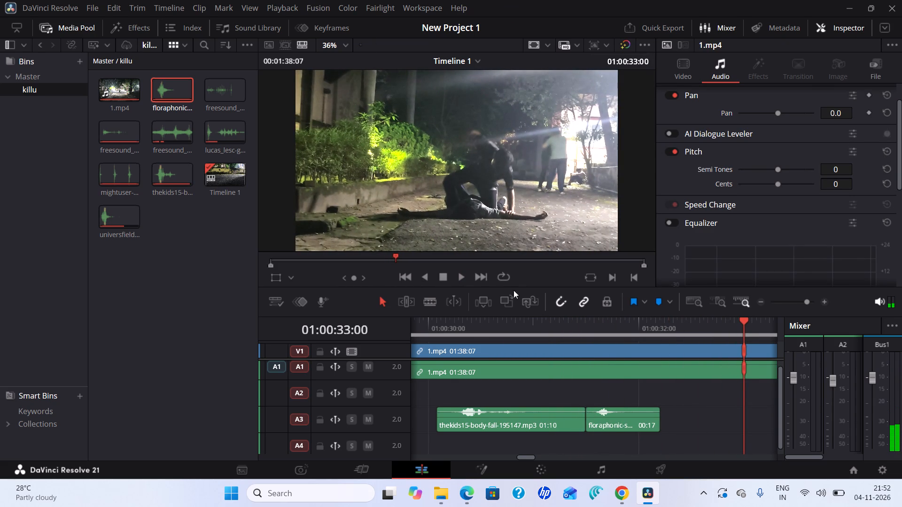
left_click_drag(742, 319, 585, 350)
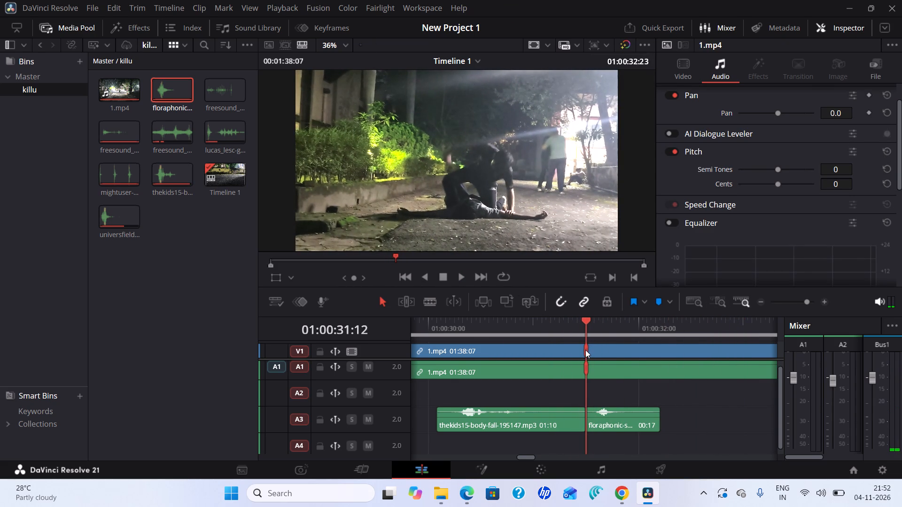
left_click_drag(585, 350, 578, 360)
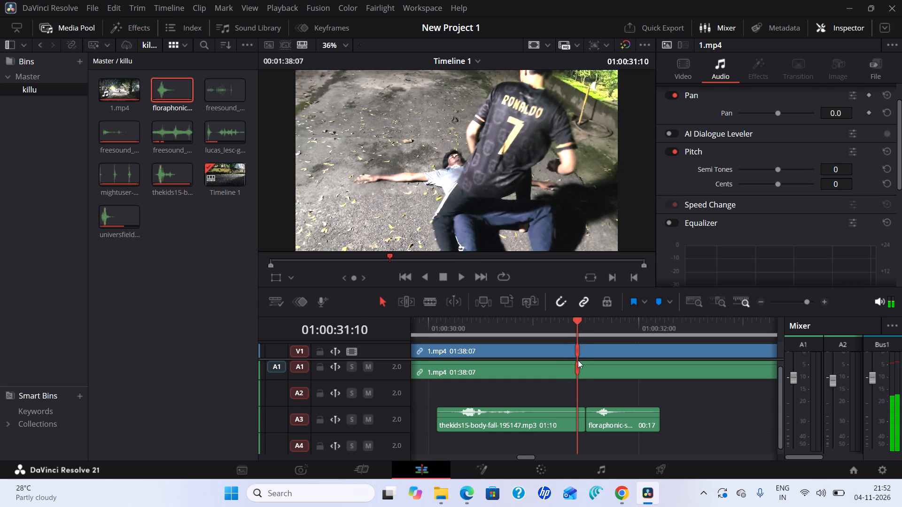
left_click_drag(578, 360, 598, 368)
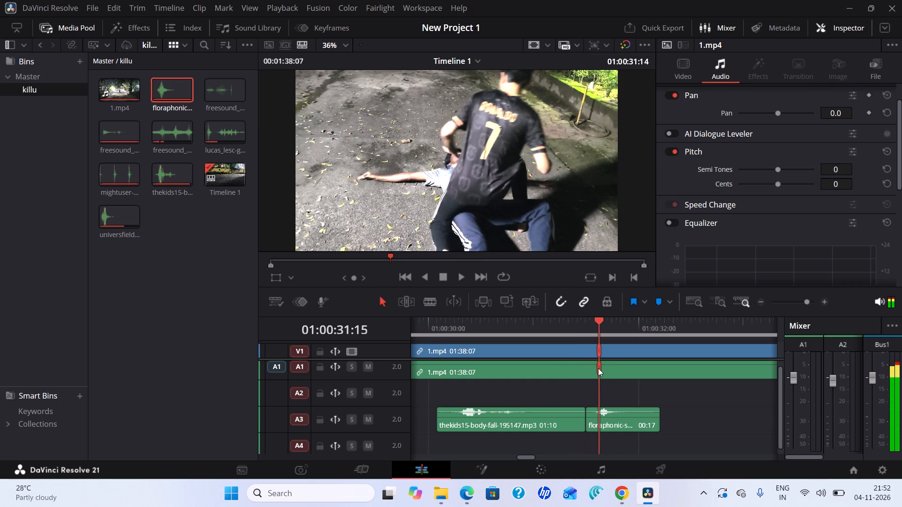
left_click_drag(598, 368, 626, 381)
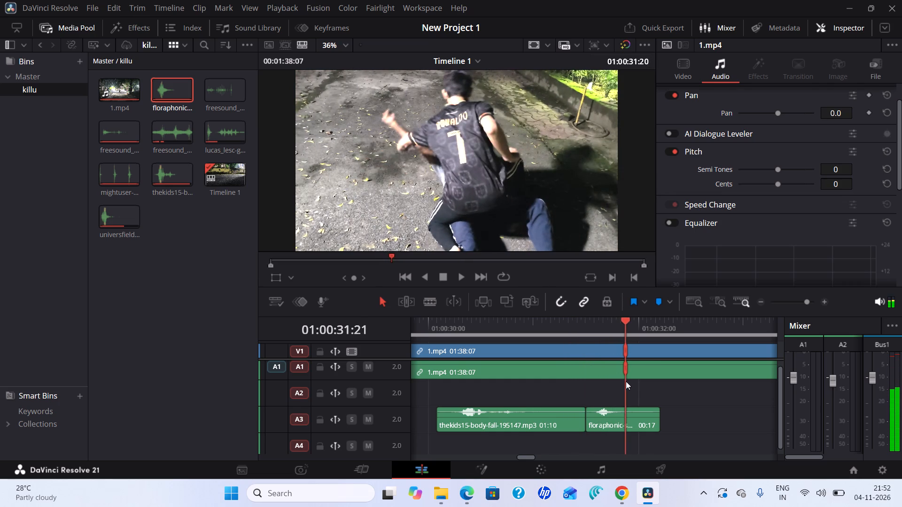
left_click_drag(626, 381, 639, 385)
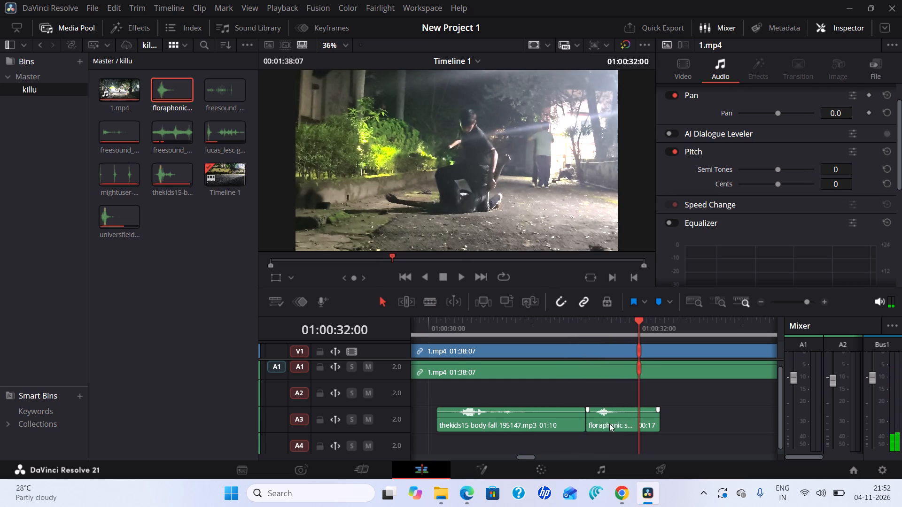
left_click_drag(610, 422, 621, 424)
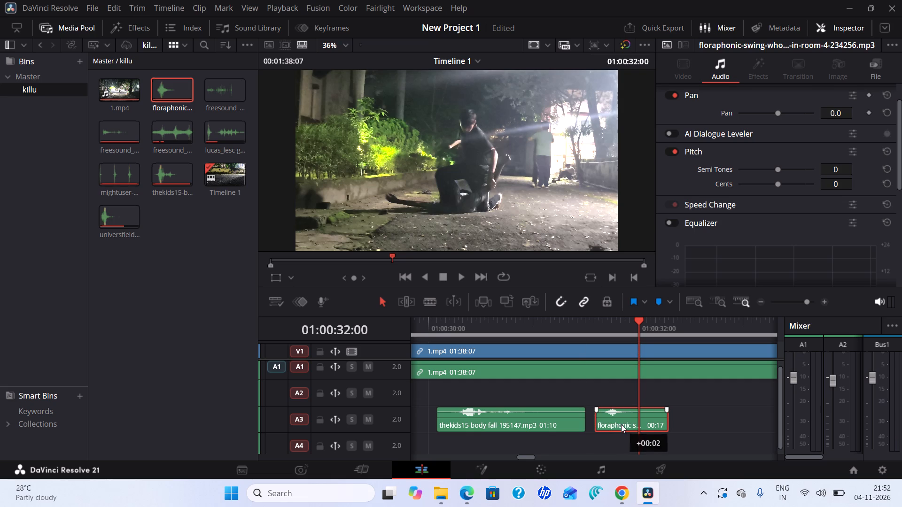
left_click_drag(621, 424, 621, 423)
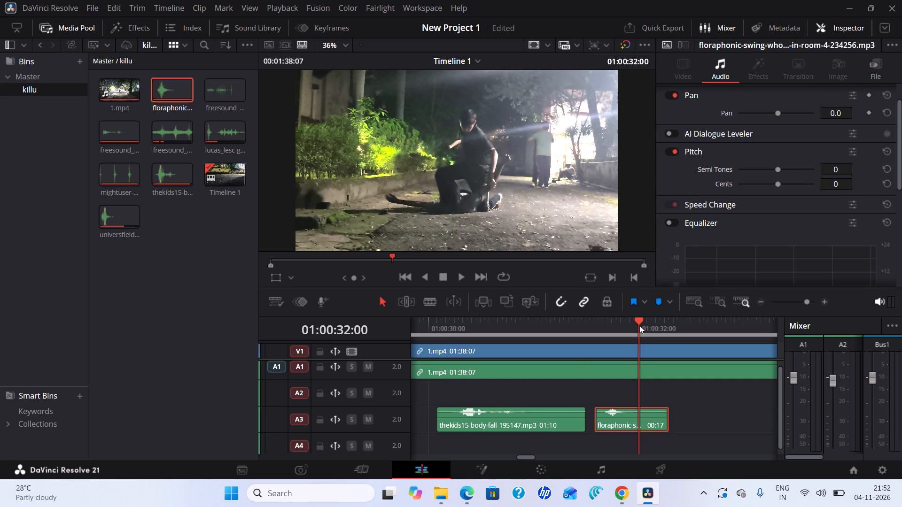
left_click_drag(640, 318, 585, 335)
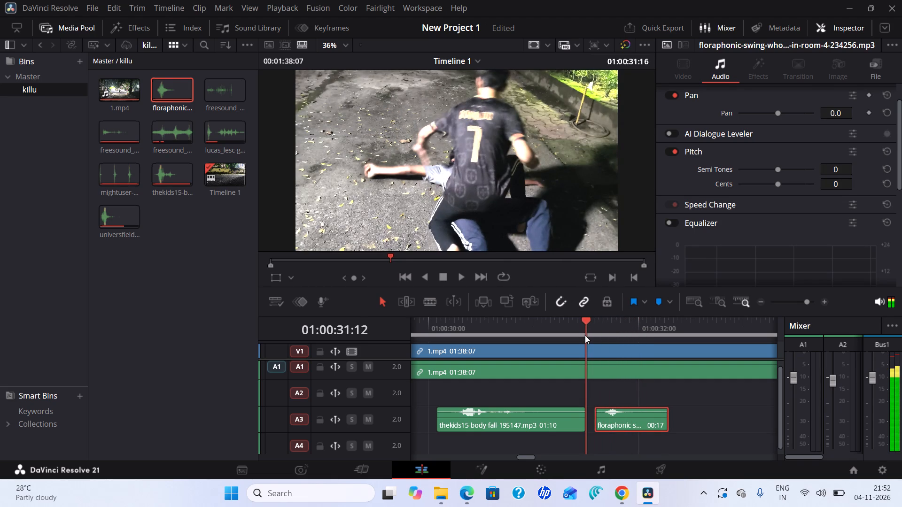
left_click_drag(585, 335, 605, 340)
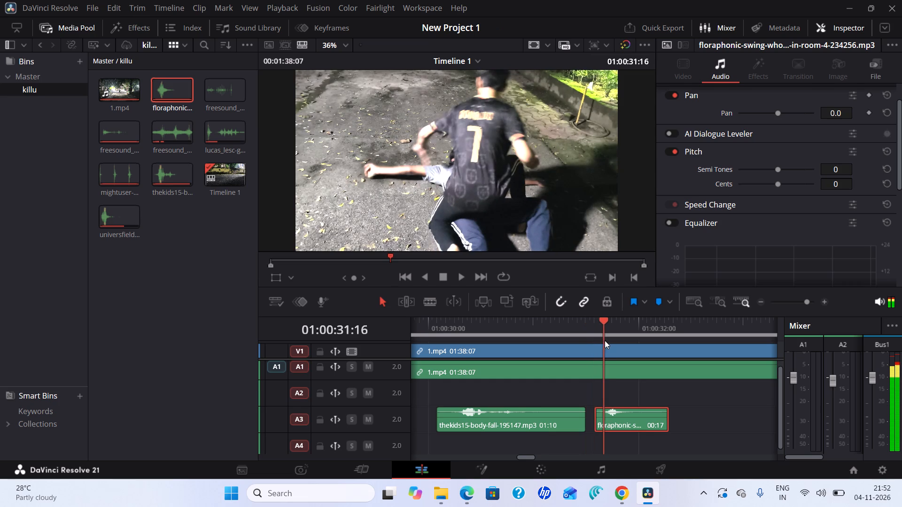
left_click_drag(605, 340, 639, 356)
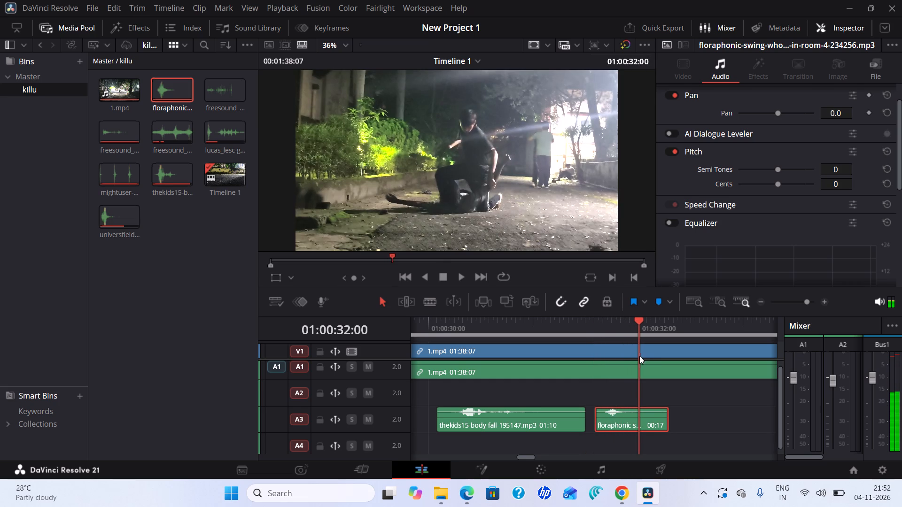
Play back the timeline from about 01:00:31:02 to check the floraphonic-swing sound against the picture.
left_click_drag(639, 356, 541, 384)
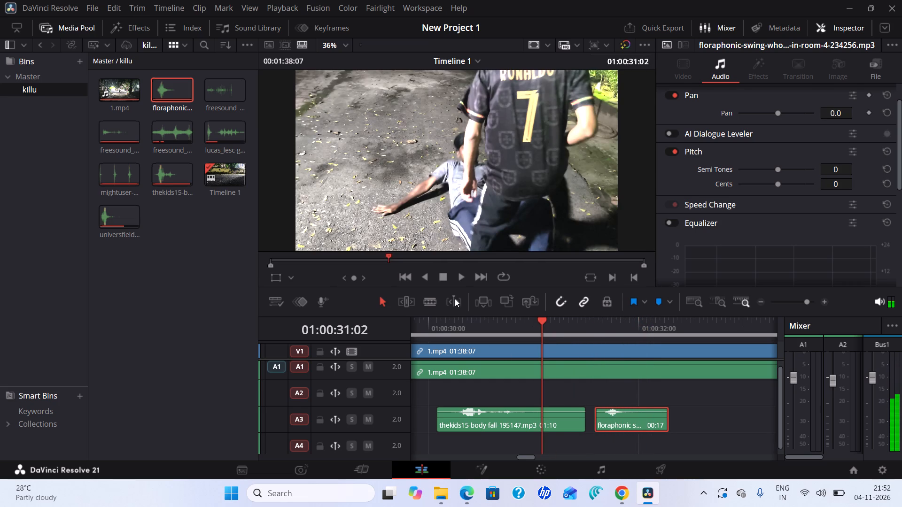
left_click(462, 279)
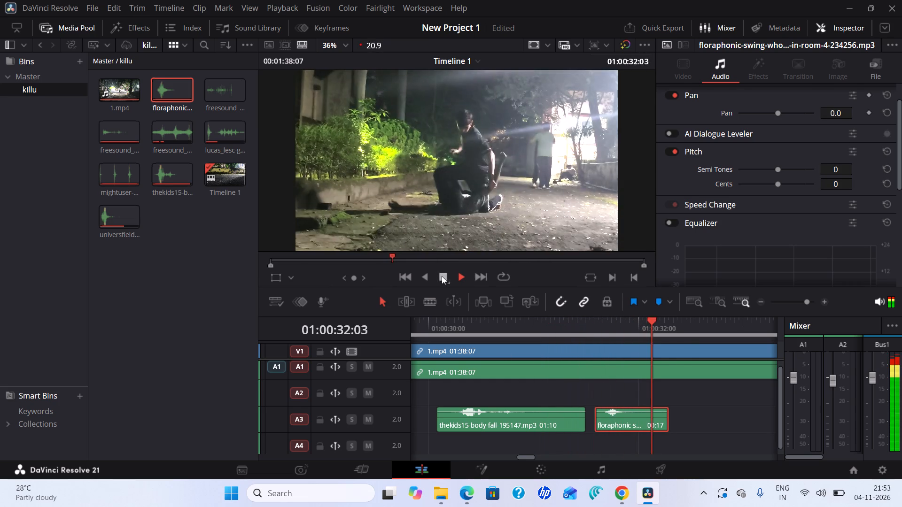
left_click(443, 274)
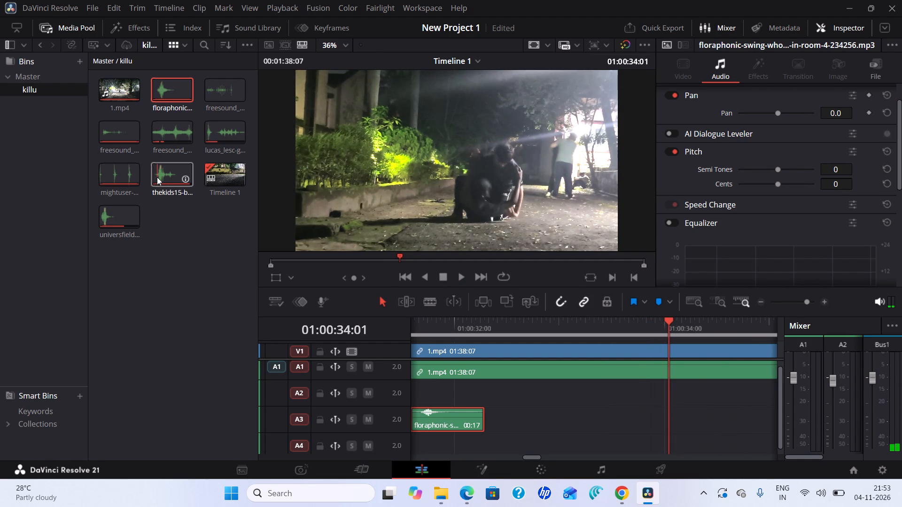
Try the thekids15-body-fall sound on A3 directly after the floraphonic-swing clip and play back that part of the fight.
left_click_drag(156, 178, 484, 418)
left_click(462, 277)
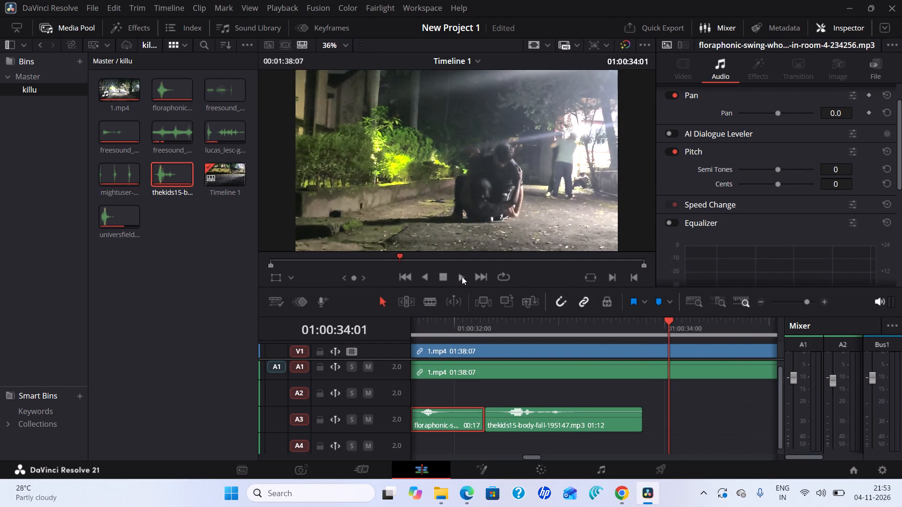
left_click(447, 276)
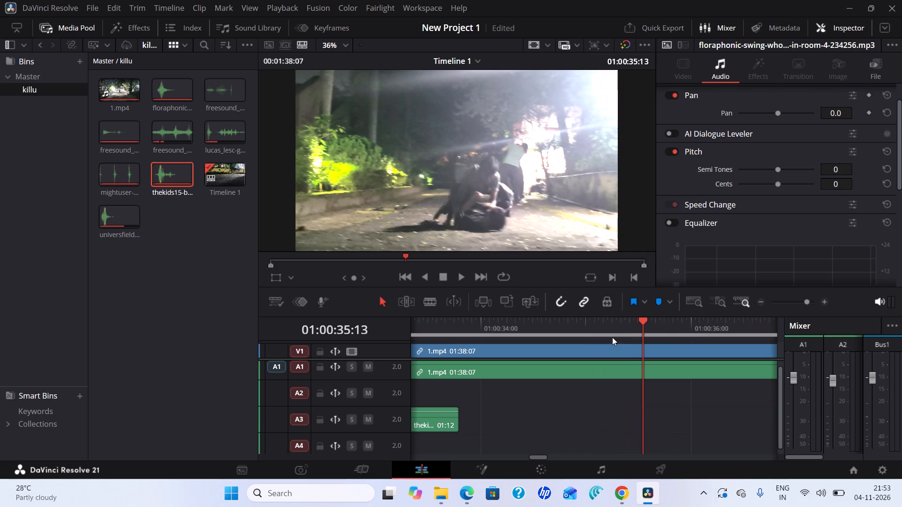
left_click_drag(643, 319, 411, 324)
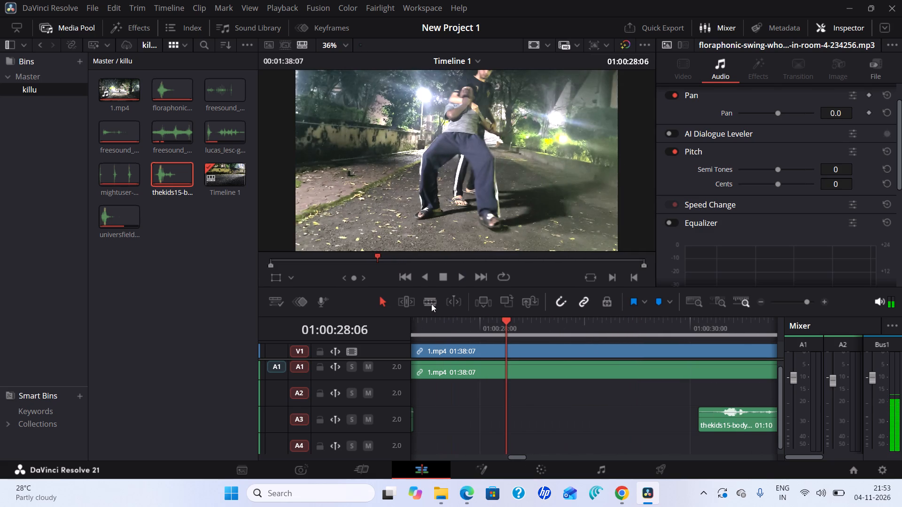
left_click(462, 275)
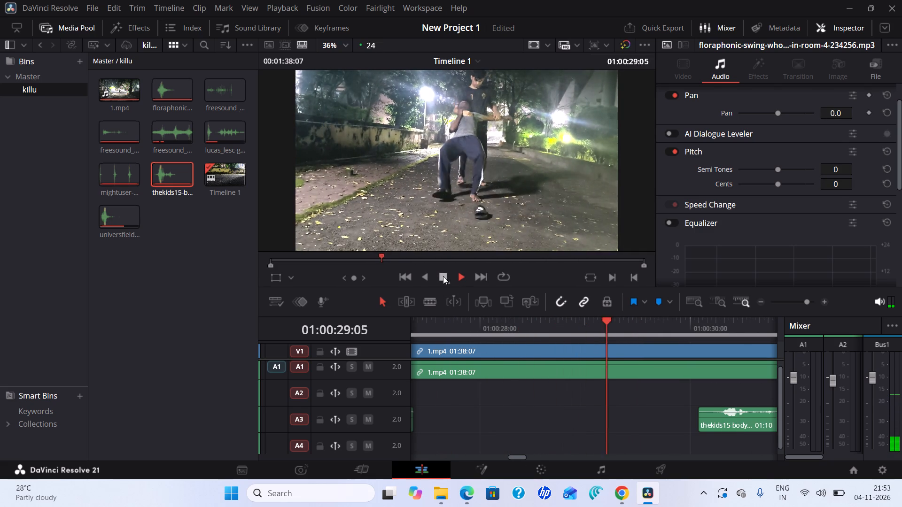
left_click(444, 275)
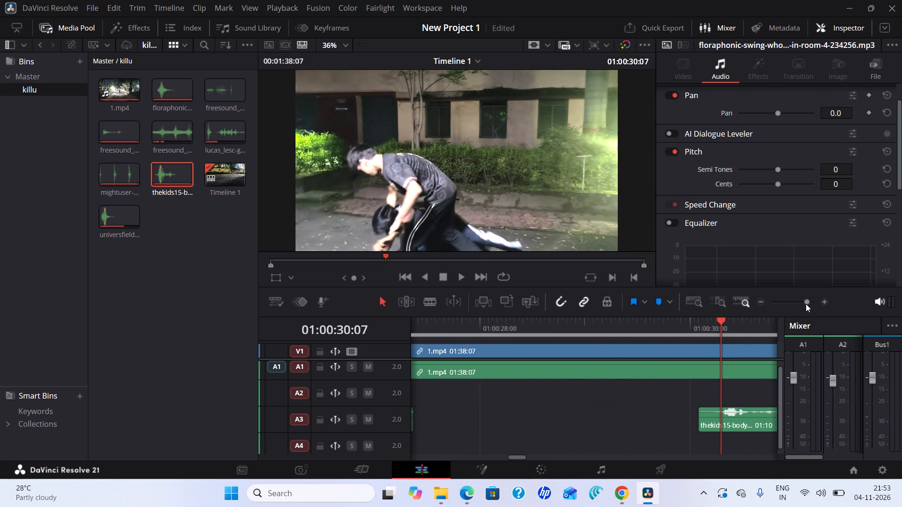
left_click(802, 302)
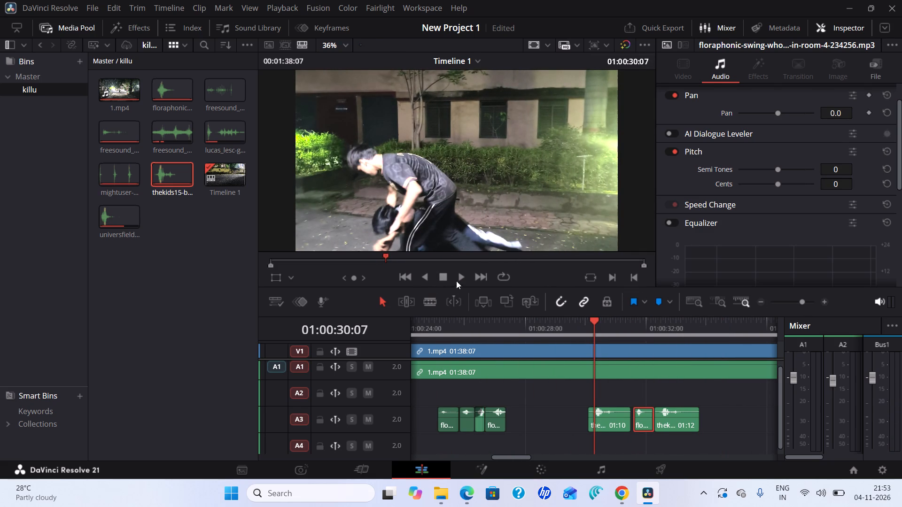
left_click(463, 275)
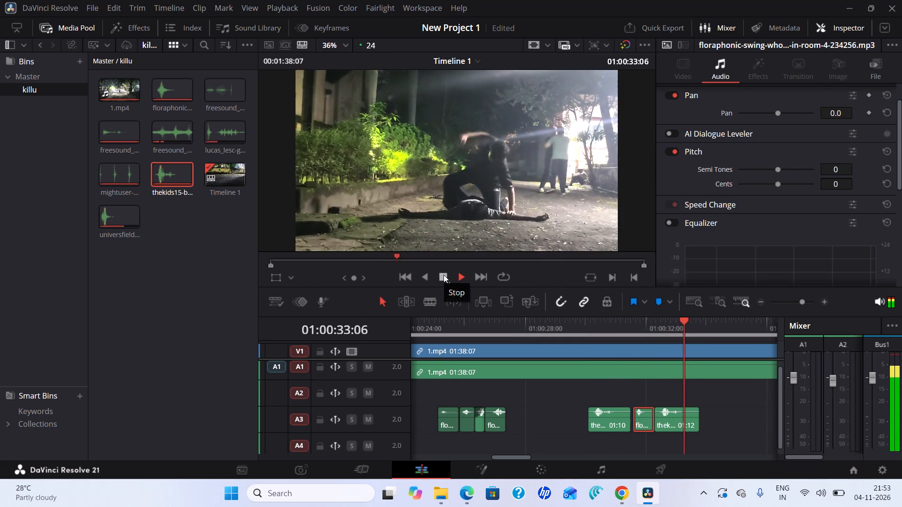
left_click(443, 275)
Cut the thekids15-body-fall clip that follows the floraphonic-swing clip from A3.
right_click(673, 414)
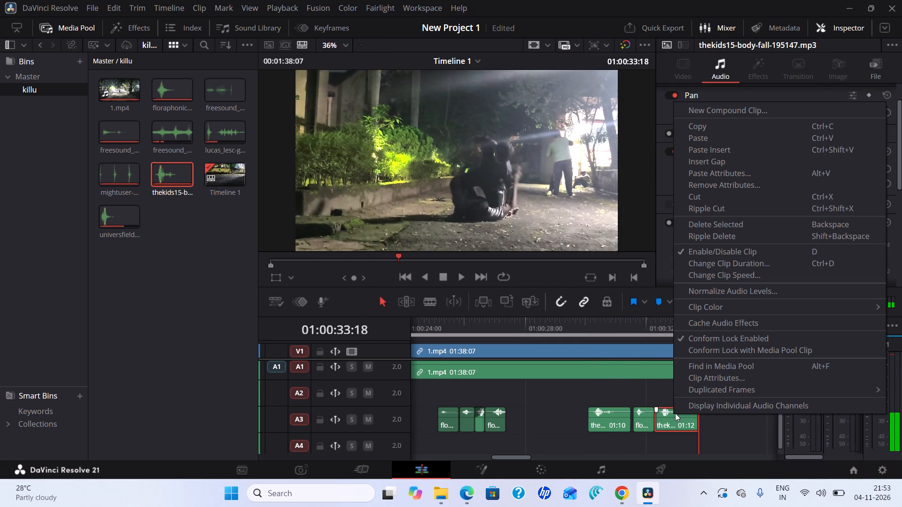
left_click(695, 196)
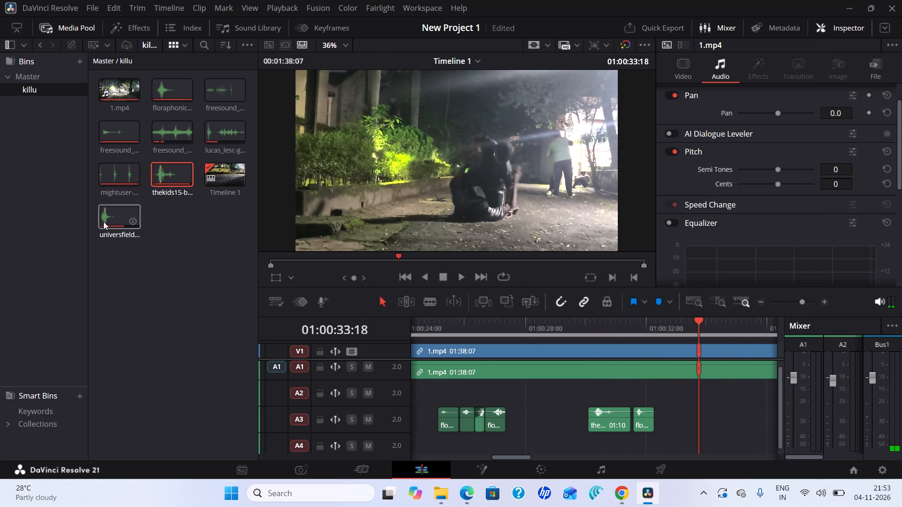
Place the universfield-punch sound from the media pool on A3 directly after the floraphonic-swing clip and play that section back.
left_click_drag(103, 220, 665, 420)
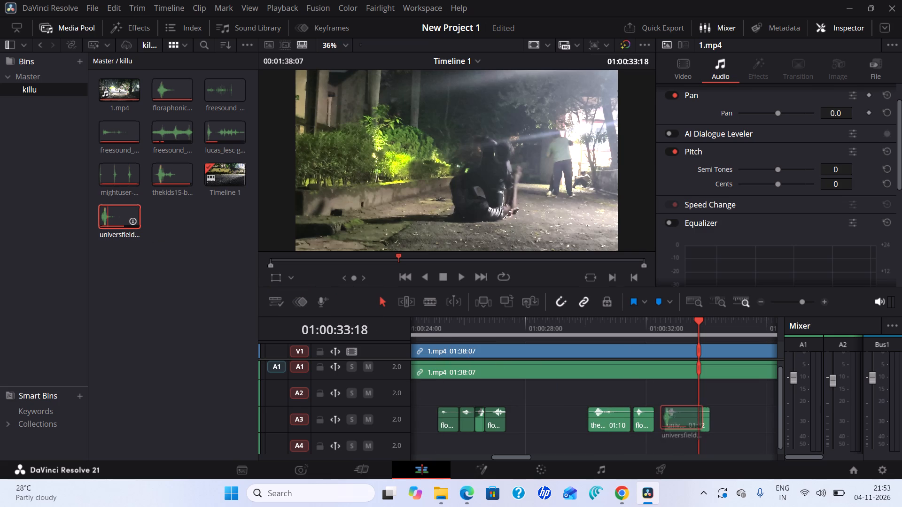
left_click_drag(665, 420, 657, 422)
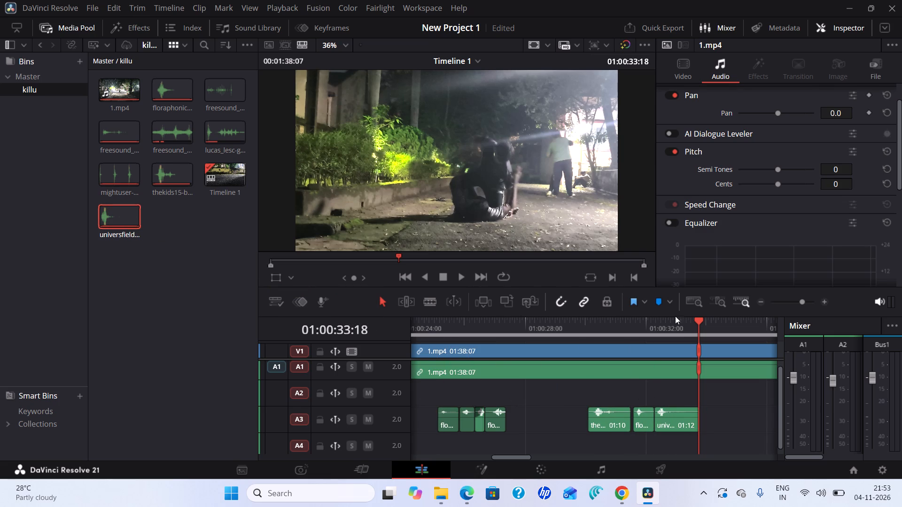
left_click_drag(698, 318, 620, 326)
left_click(463, 277)
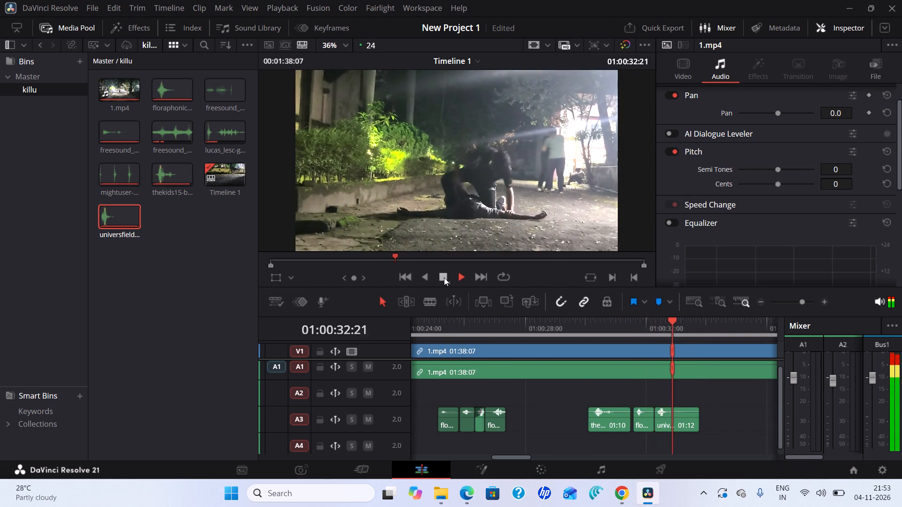
left_click(445, 277)
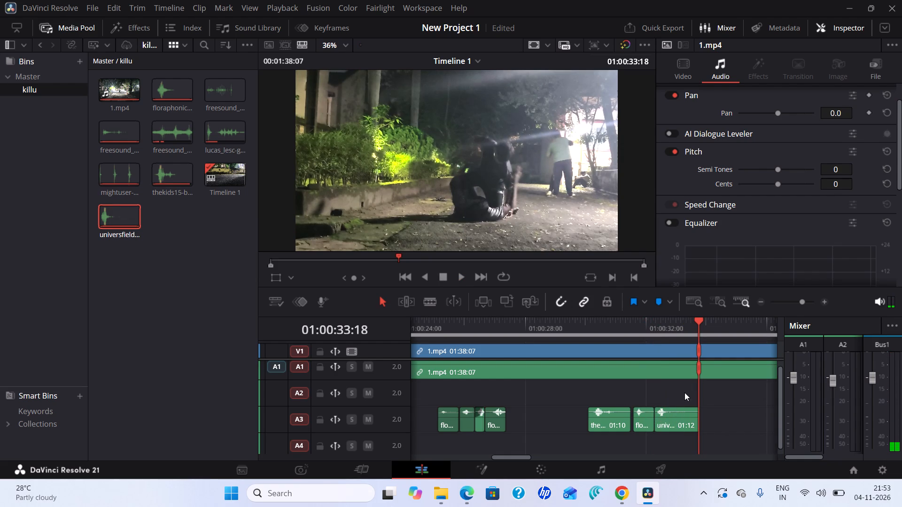
Find the punch action in the picture and shift the universfield-punch clip on A3 8 frames later.
left_click_drag(700, 320, 693, 321)
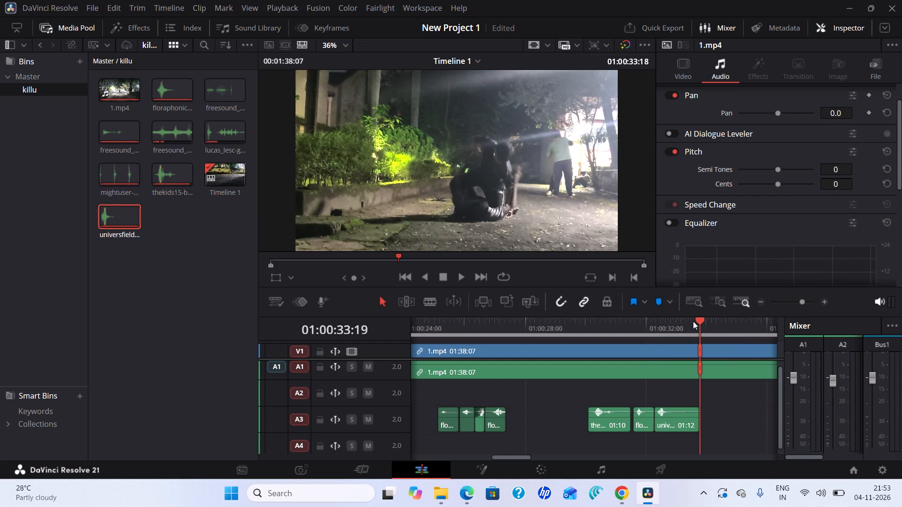
left_click_drag(693, 321, 660, 327)
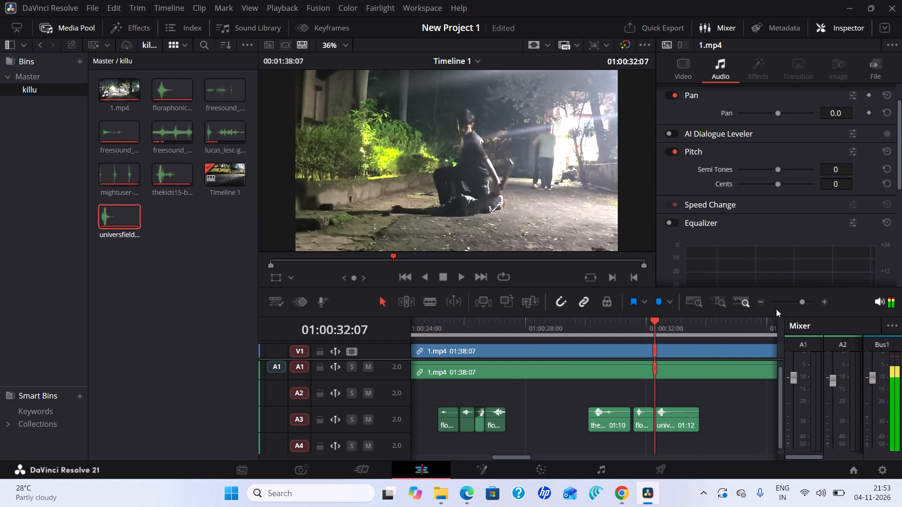
left_click(802, 301)
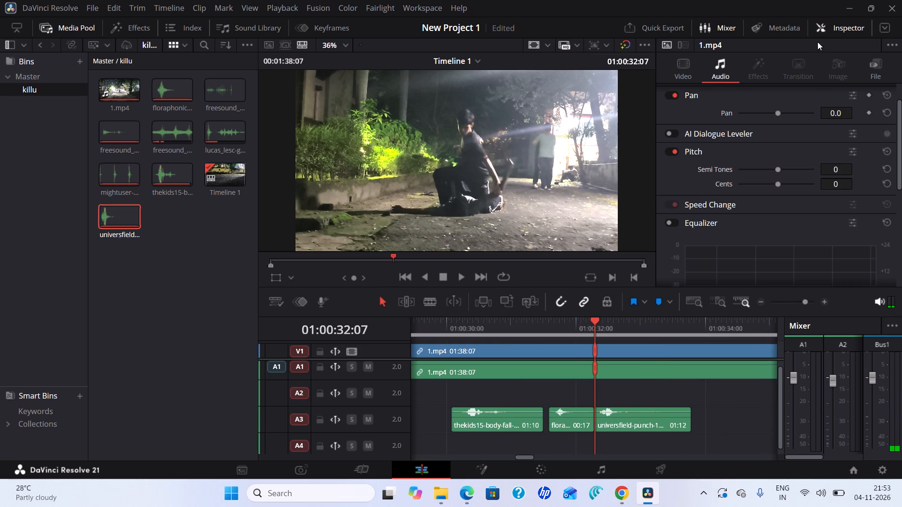
left_click_drag(597, 322, 598, 321)
left_click_drag(598, 321, 611, 325)
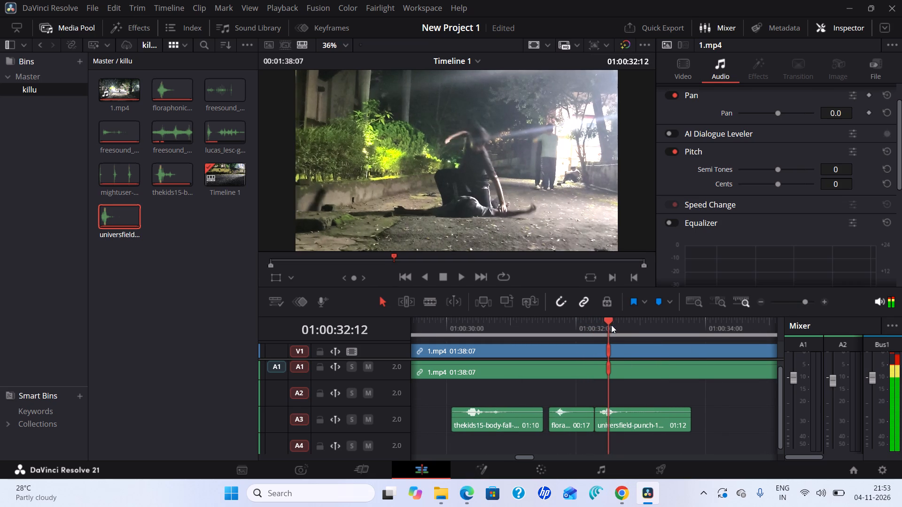
left_click_drag(611, 325, 645, 327)
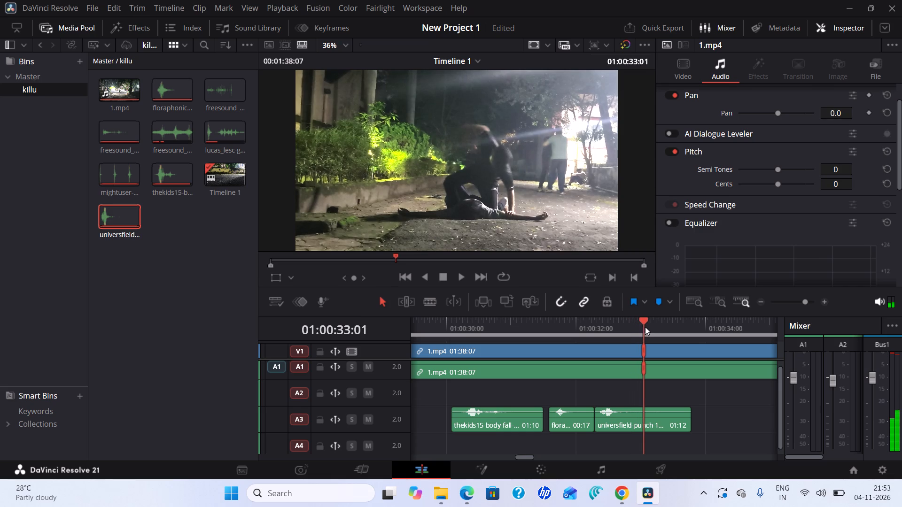
left_click_drag(645, 327, 652, 325)
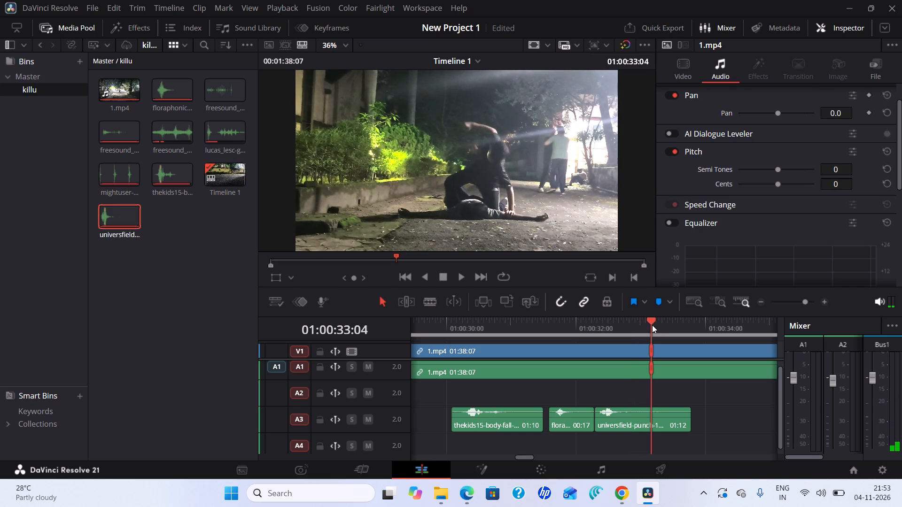
left_click_drag(652, 325, 656, 325)
left_click_drag(613, 417, 635, 415)
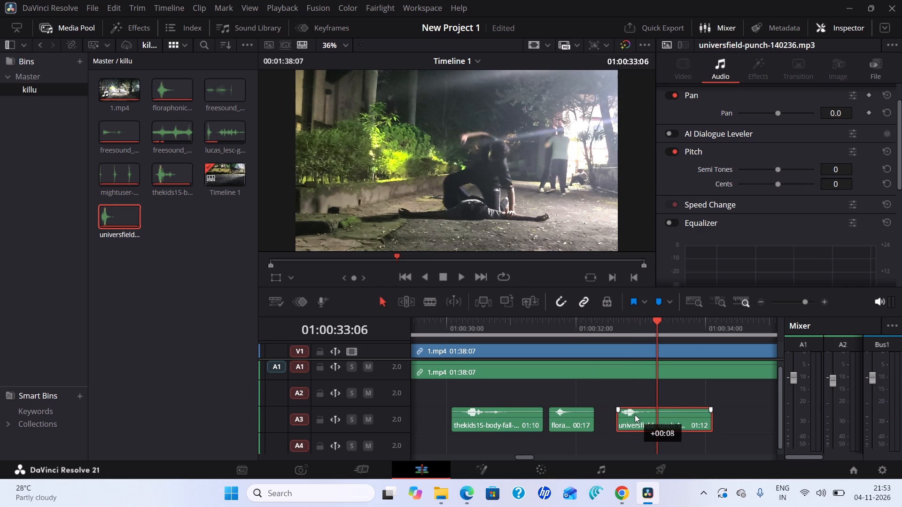
left_click_drag(635, 415, 635, 414)
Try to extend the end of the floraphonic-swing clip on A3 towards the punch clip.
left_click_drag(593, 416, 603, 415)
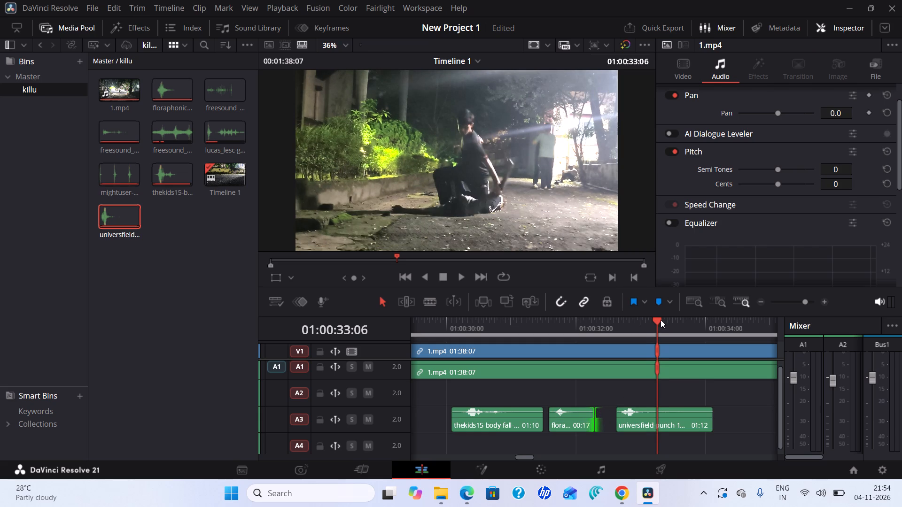
Shift the universfield-punch clip on A3 1 frame later, checking its timing against the picture up to about 01:00:33:12.
left_click_drag(660, 318, 606, 336)
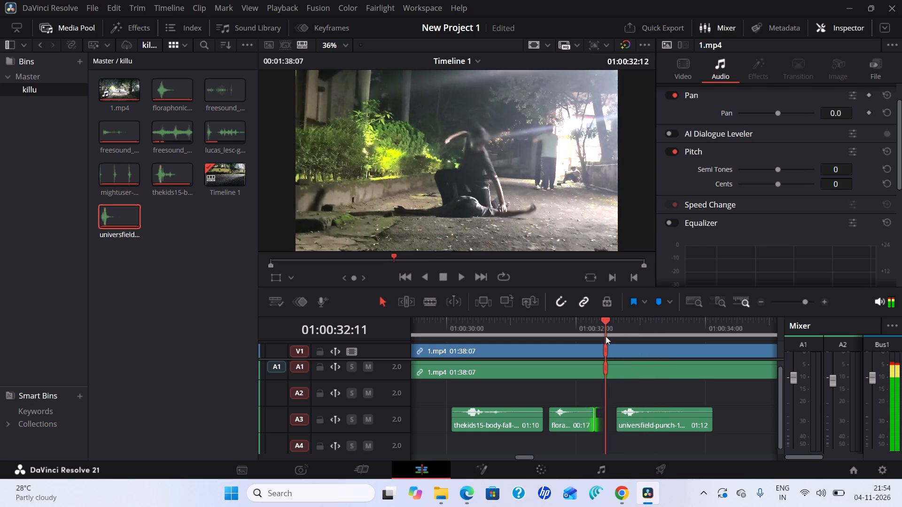
left_click_drag(606, 336, 630, 341)
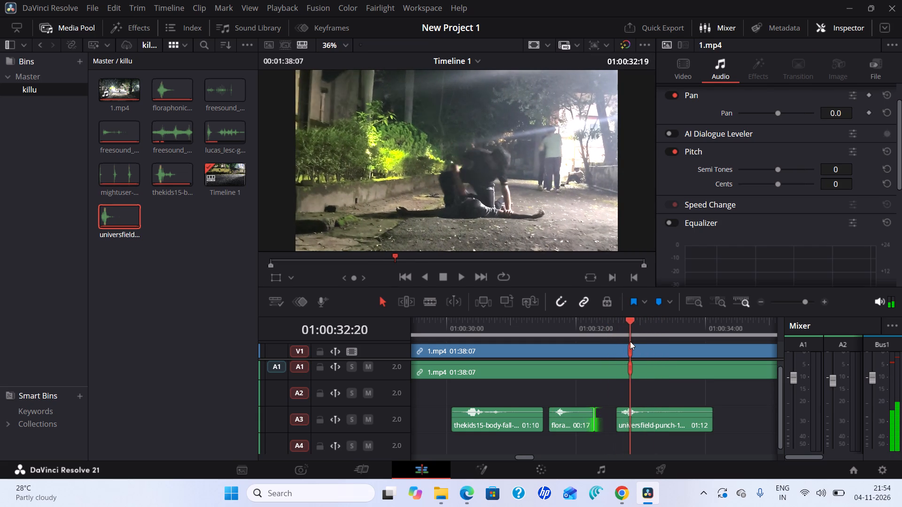
left_click_drag(630, 341, 641, 342)
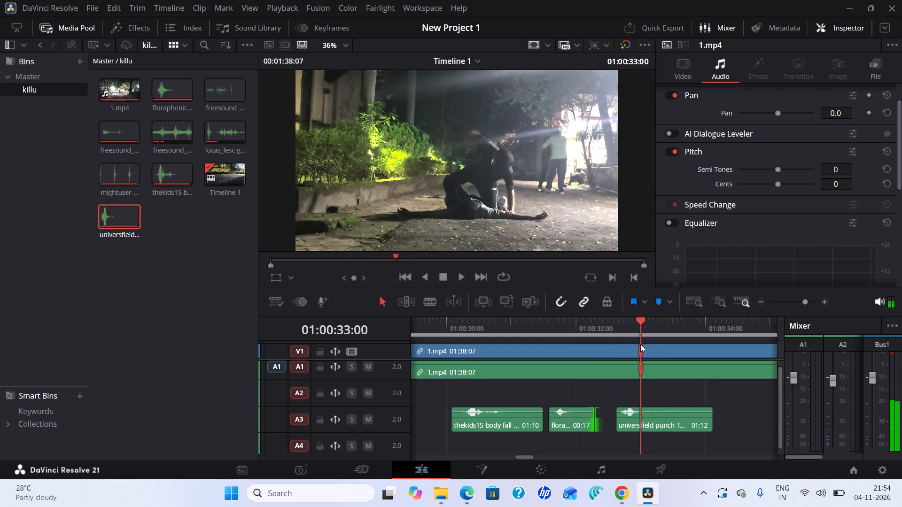
left_click_drag(631, 422, 636, 421)
left_click_drag(640, 321, 611, 332)
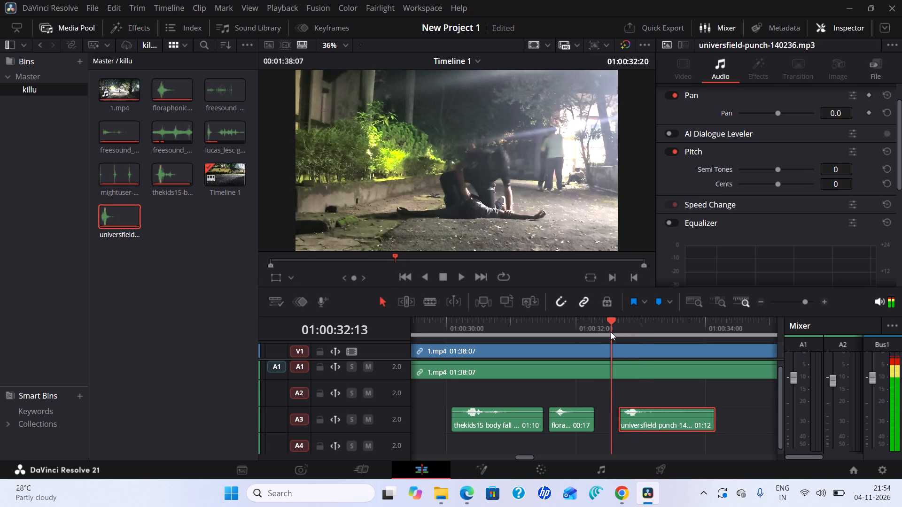
left_click_drag(611, 332, 647, 336)
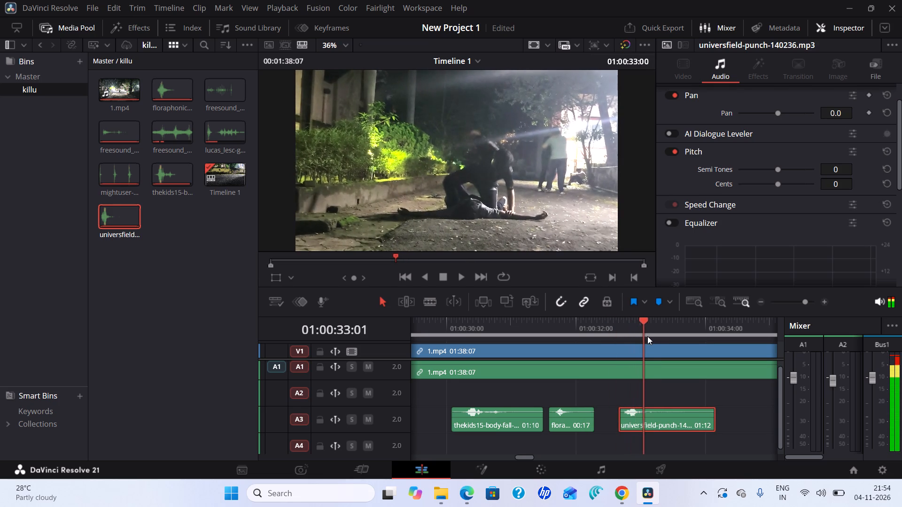
left_click_drag(647, 336, 673, 334)
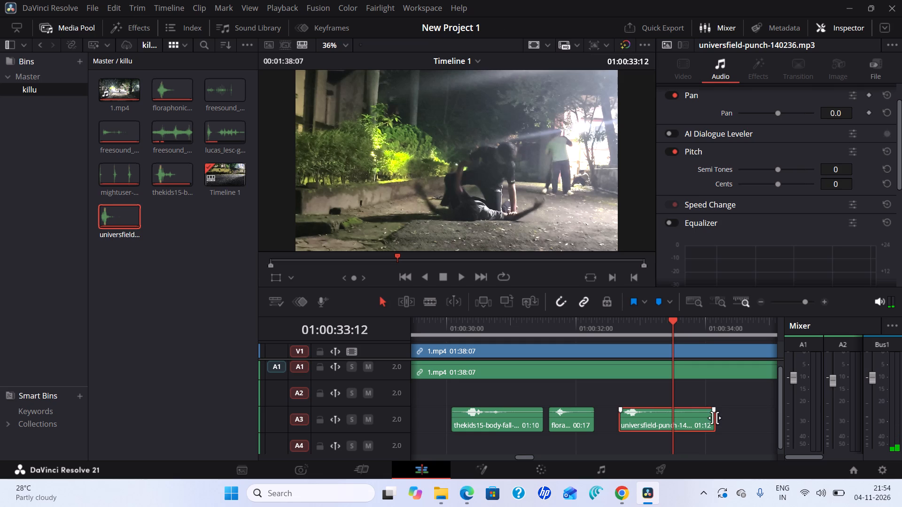
Trim the end of the universfield-punch clip on A3 to a 17-frame length.
left_click_drag(712, 418, 673, 432)
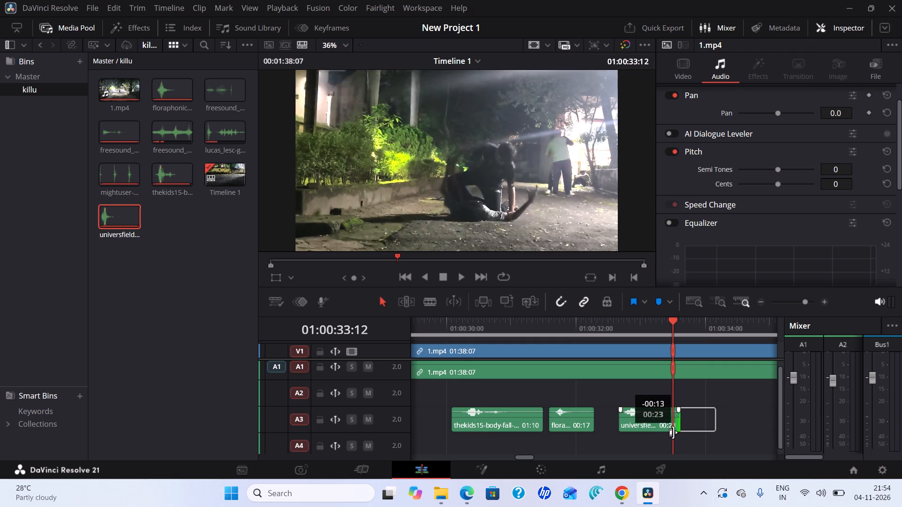
left_click_drag(673, 432, 660, 435)
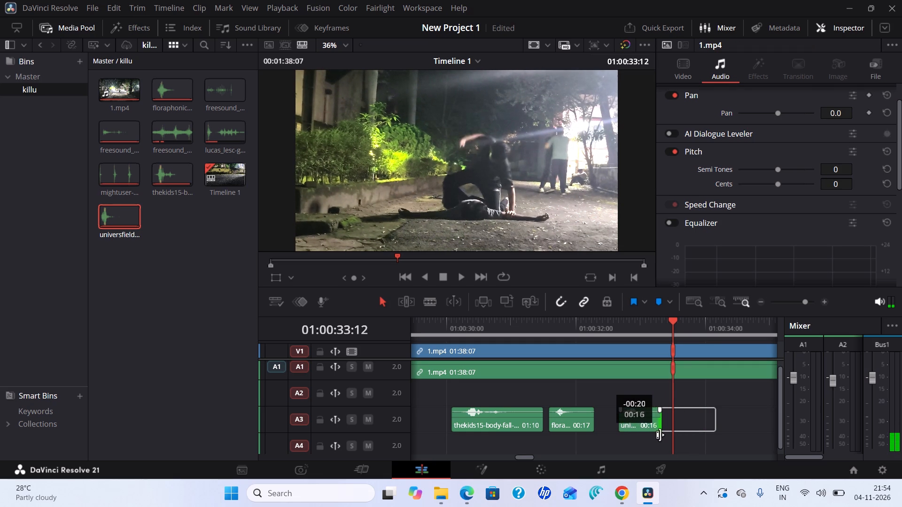
left_click_drag(660, 435, 661, 435)
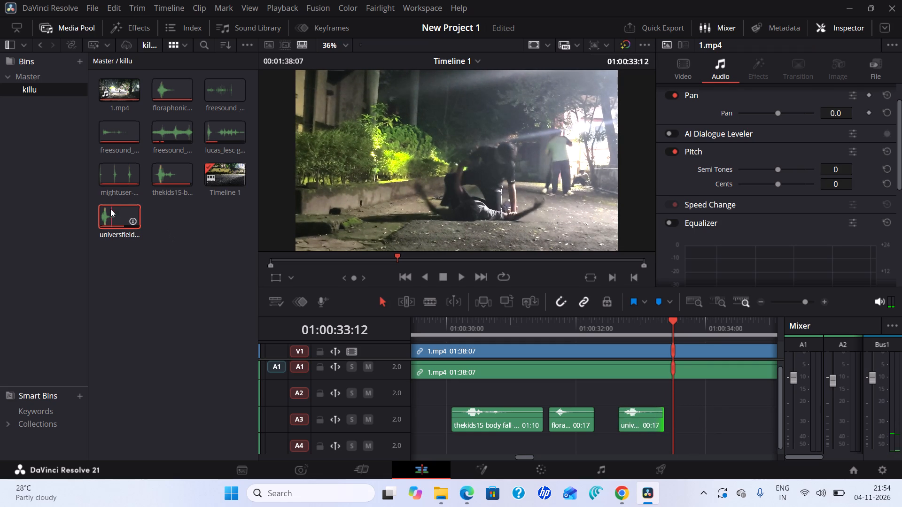
Add a second universfield-punch clip on A3 directly after the first and play both back from about 01:00:32:16.
left_click_drag(110, 209, 671, 414)
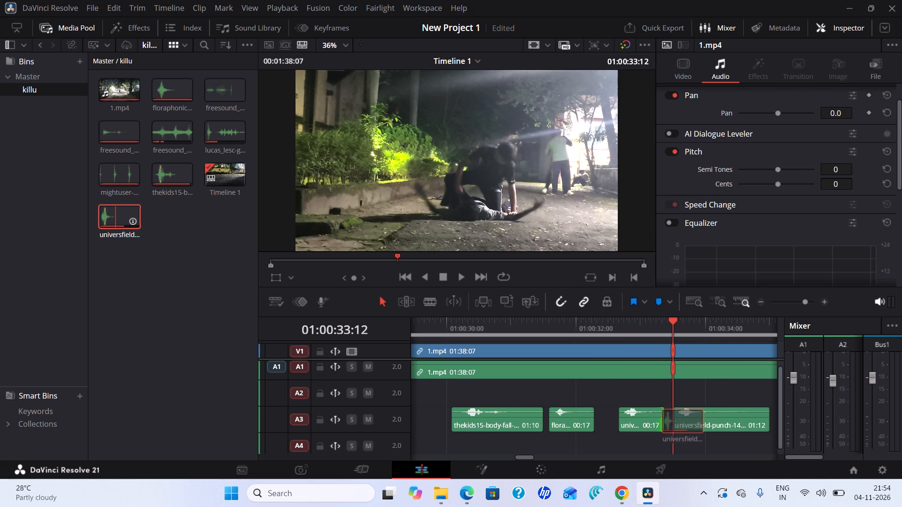
left_click_drag(671, 414, 661, 417)
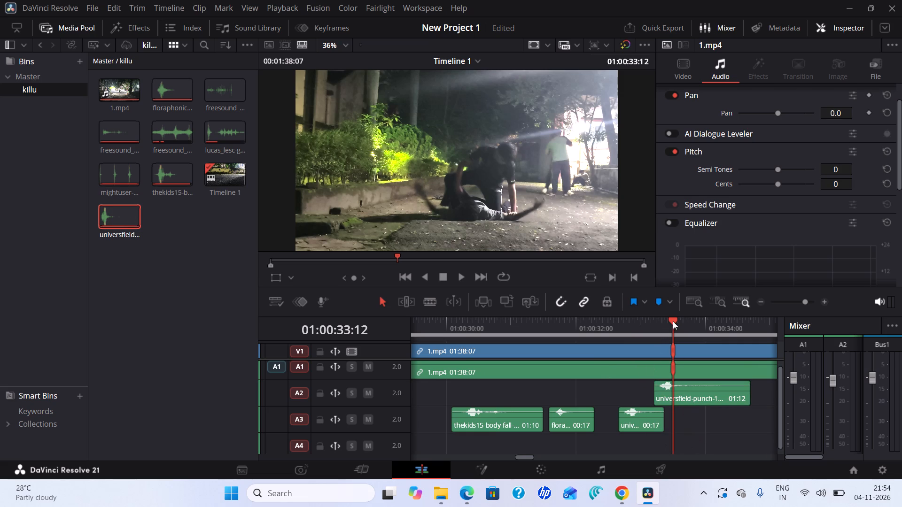
left_click_drag(688, 392, 702, 417)
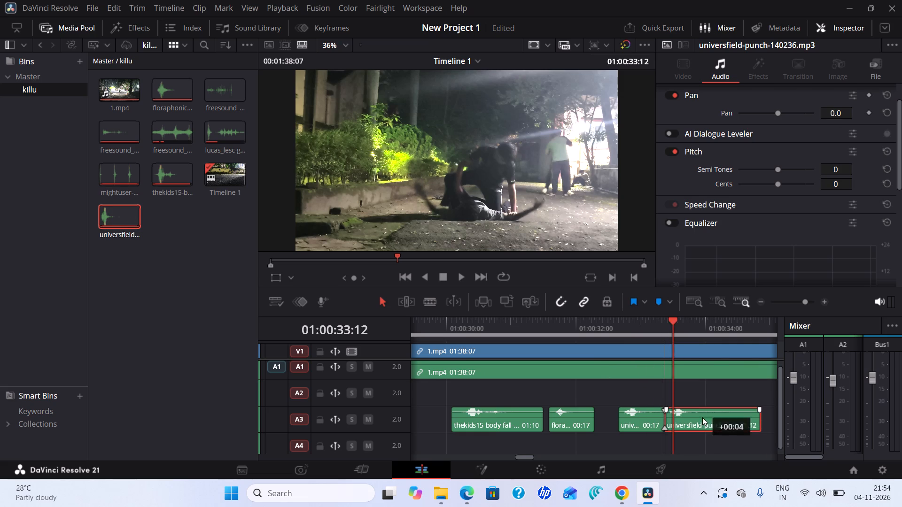
left_click_drag(702, 417, 702, 417)
left_click_drag(672, 318, 616, 332)
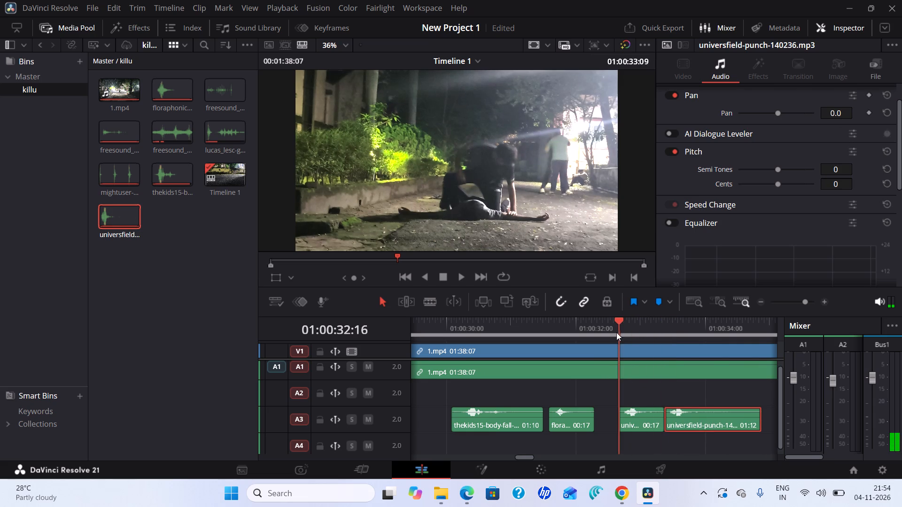
left_click_drag(616, 332, 614, 332)
left_click(462, 277)
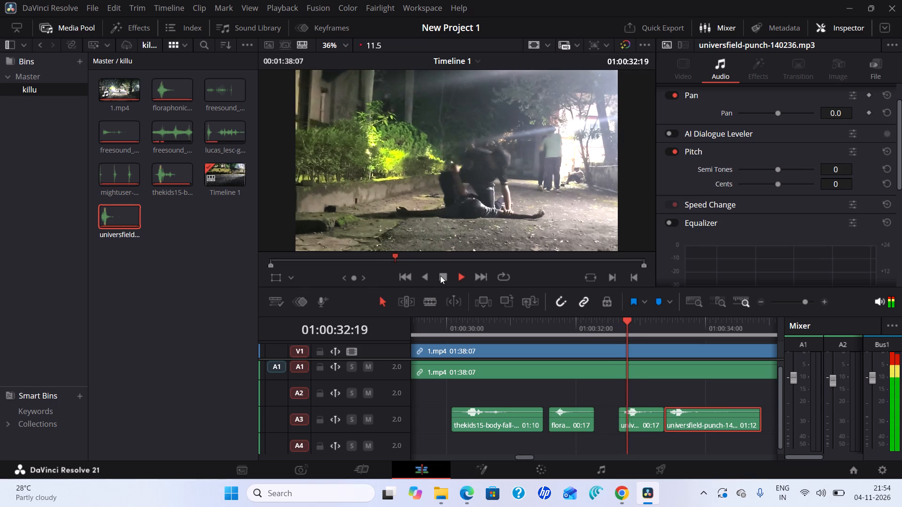
left_click(442, 274)
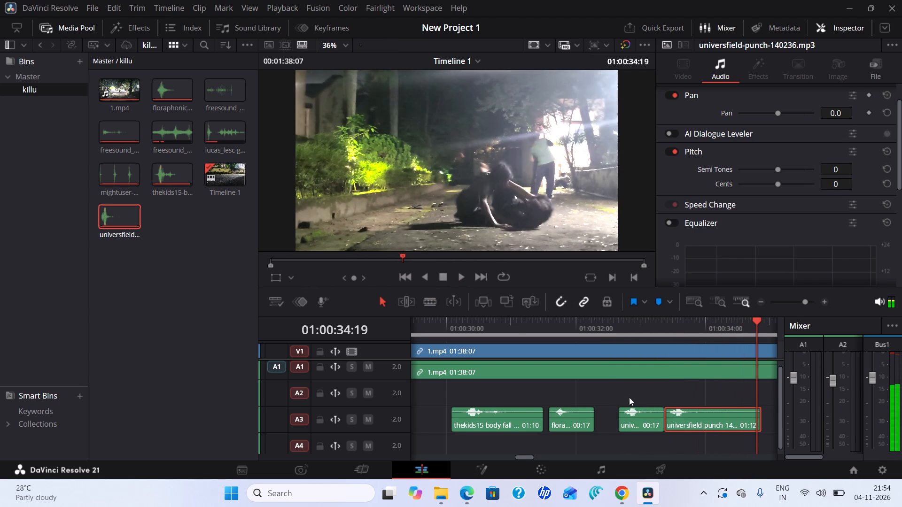
Add fade-ins to both universfield-punch clips on A3, with about 12 frames on the second clip.
left_click_drag(620, 409, 628, 415)
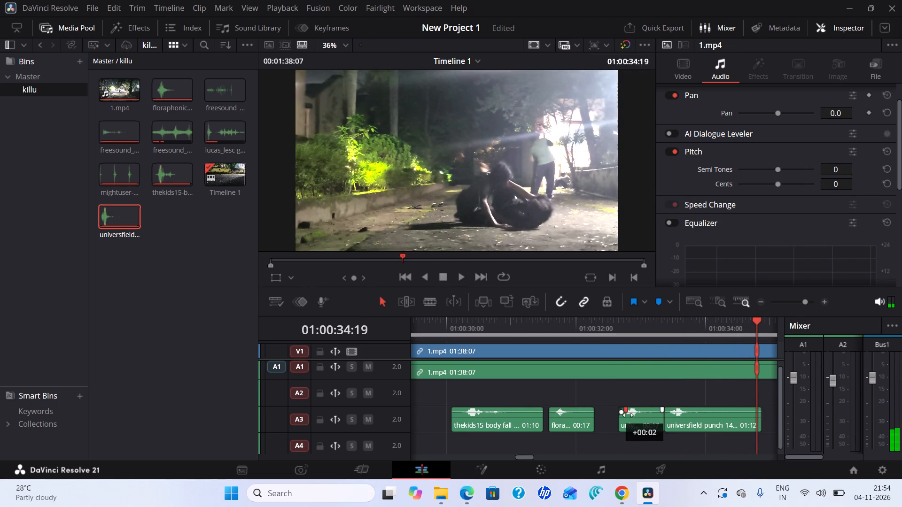
left_click_drag(628, 415, 644, 416)
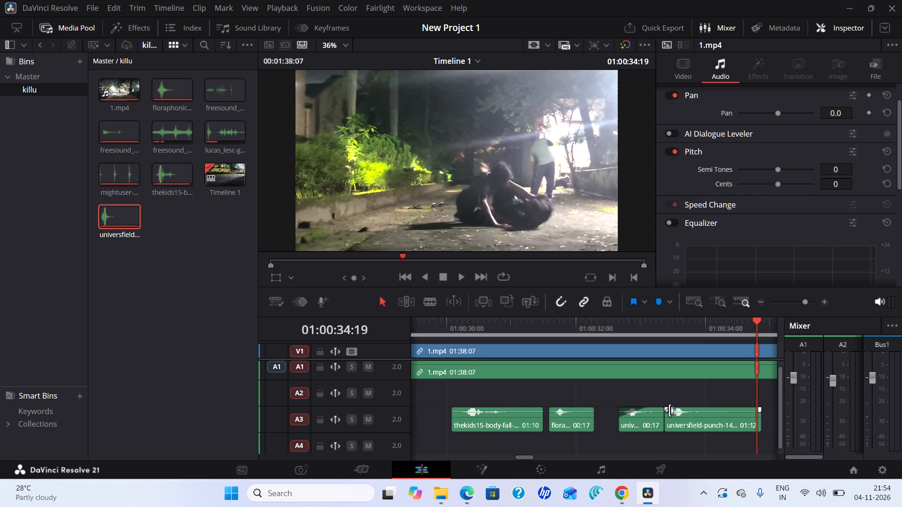
left_click_drag(668, 410, 698, 404)
left_click_drag(698, 404, 697, 405)
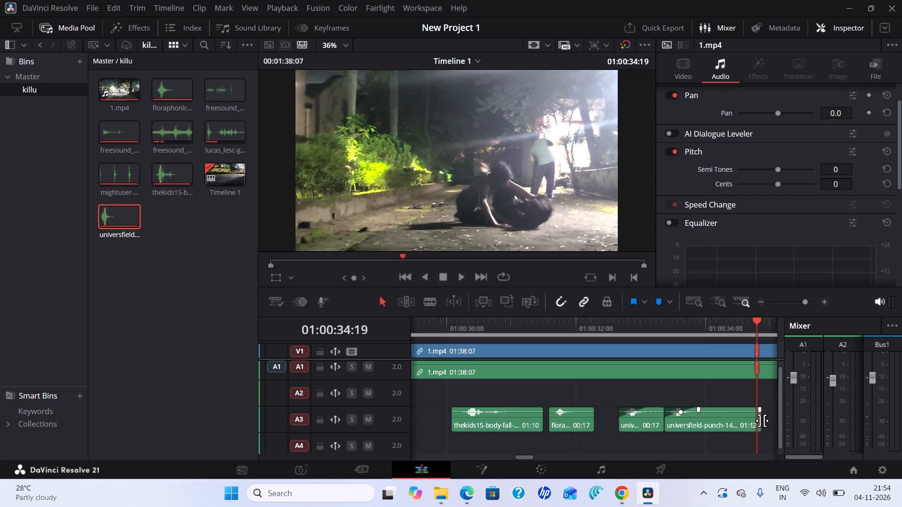
Trim the end of the second universfield-punch clip on A3 to a length of 01:10 and play the sequence back.
left_click_drag(762, 421, 747, 427)
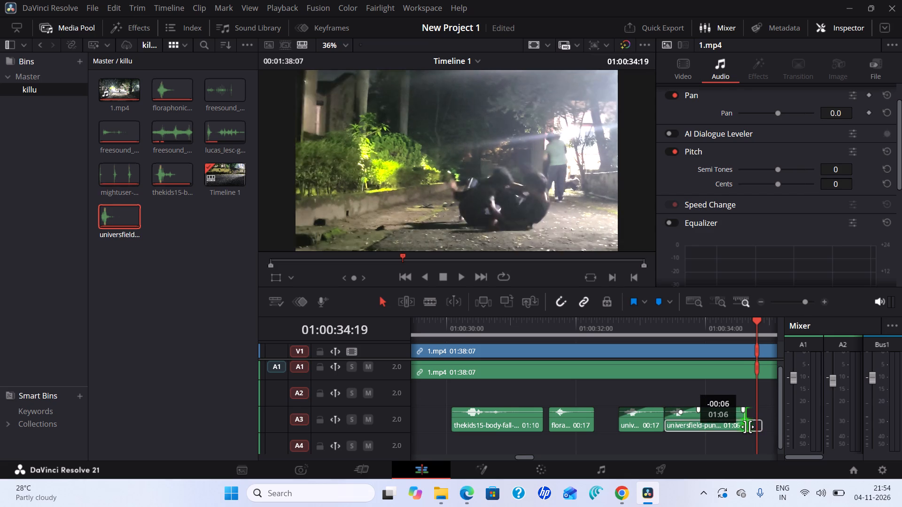
left_click_drag(747, 427, 751, 427)
left_click_drag(756, 320, 736, 327)
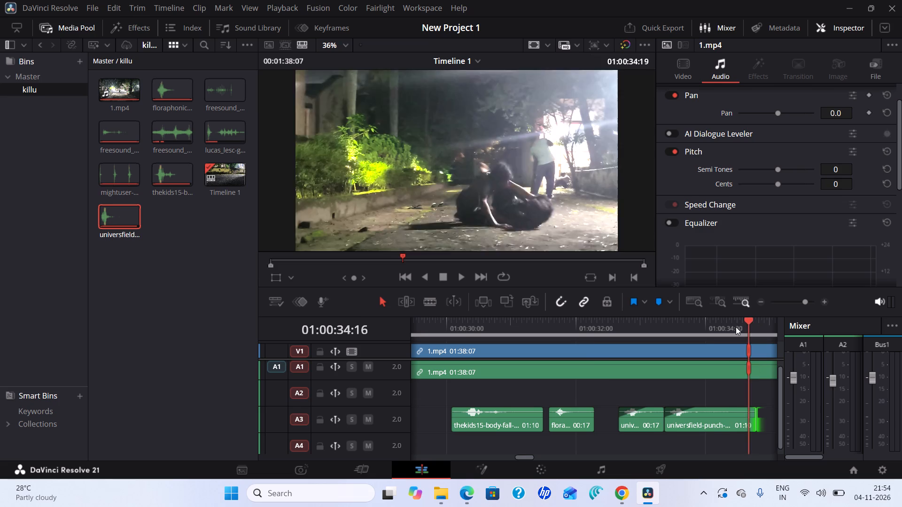
left_click_drag(736, 327, 592, 347)
left_click(457, 279)
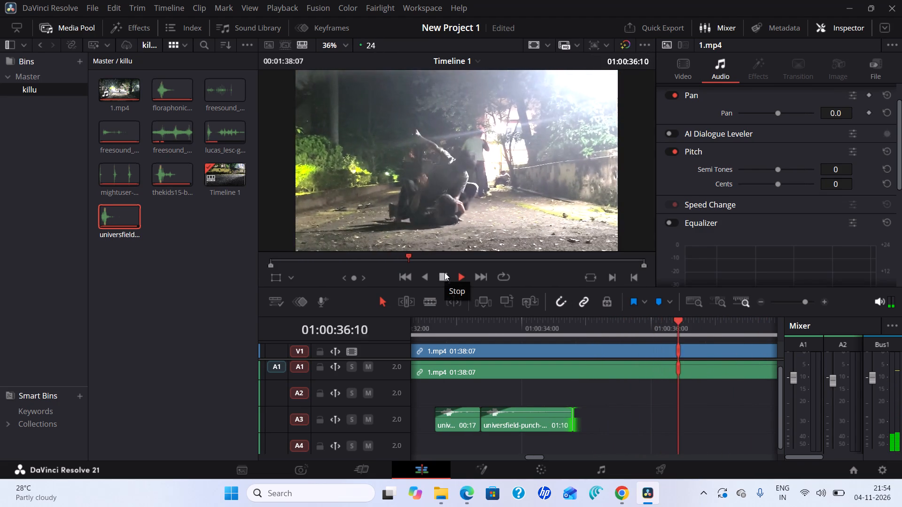
left_click(444, 272)
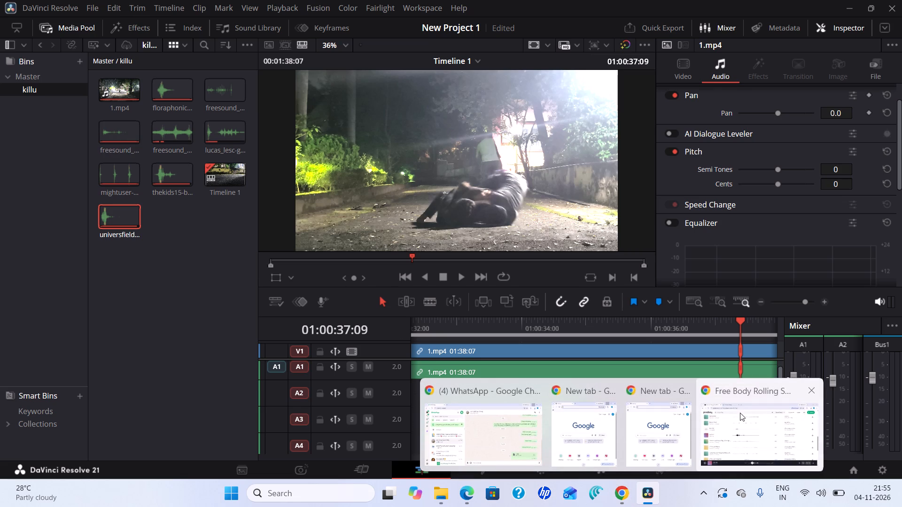
Switch to Chrome and preview the body fall sound by thekids15 on Pixabay.
left_click(747, 407)
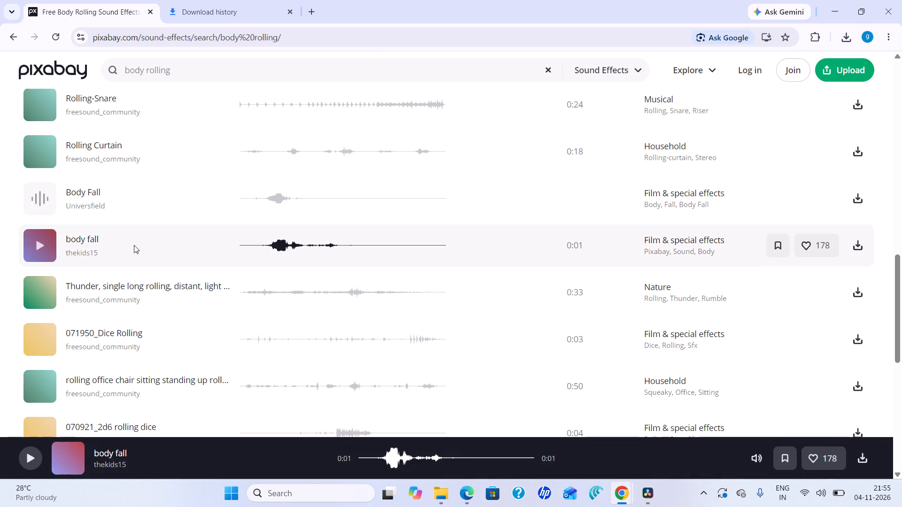
left_click(43, 247)
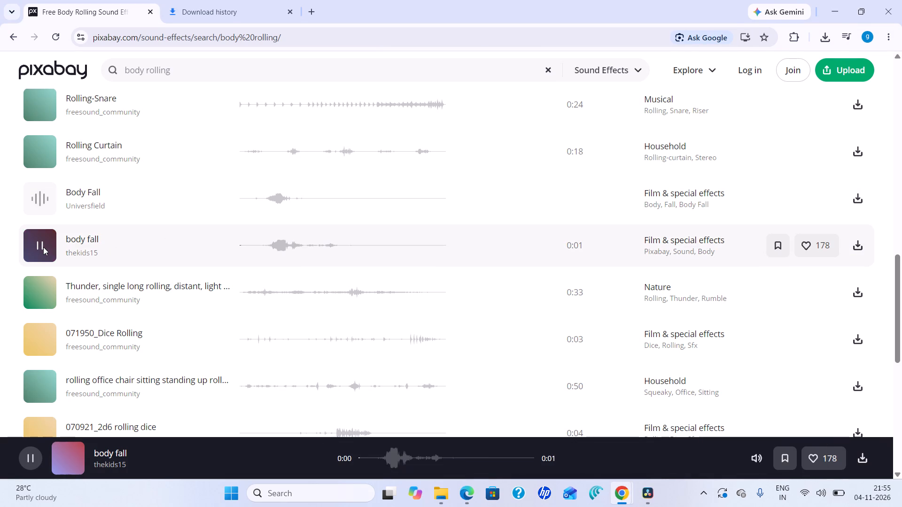
left_click(36, 255)
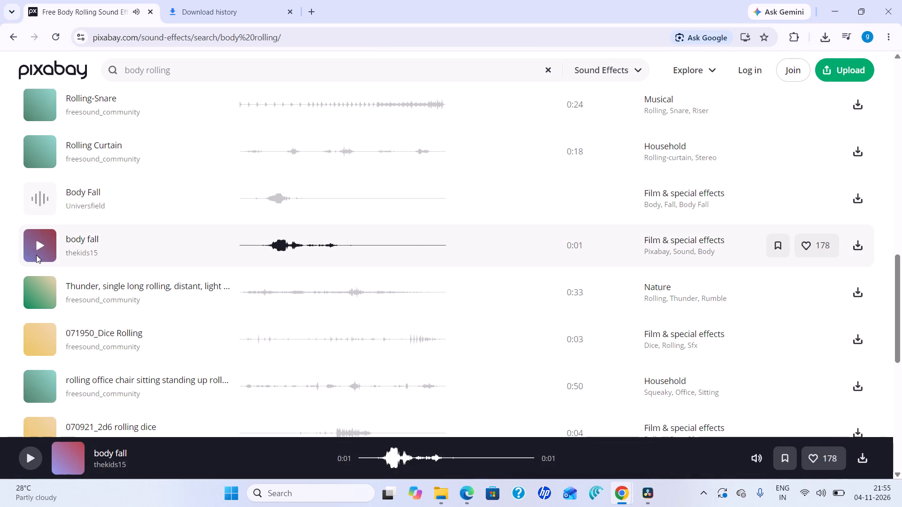
Return to DaVinci Resolve, place the thekids15-body-fall clip on A3 directly after the second punch clip, and play it back.
left_click(638, 500)
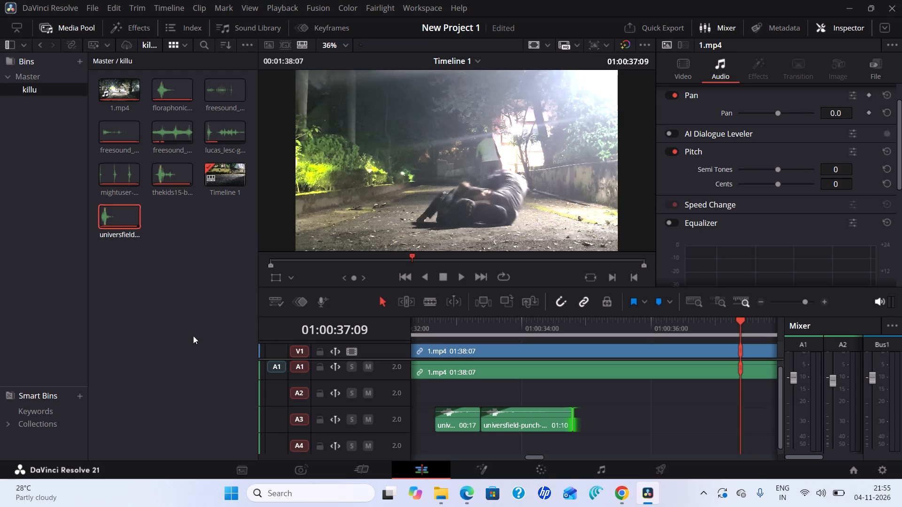
left_click_drag(158, 174, 357, 240)
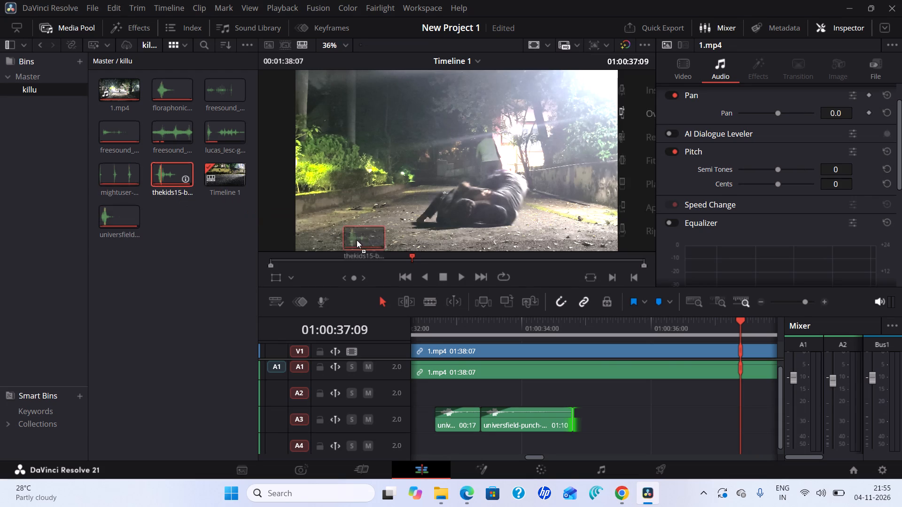
left_click_drag(357, 240, 573, 419)
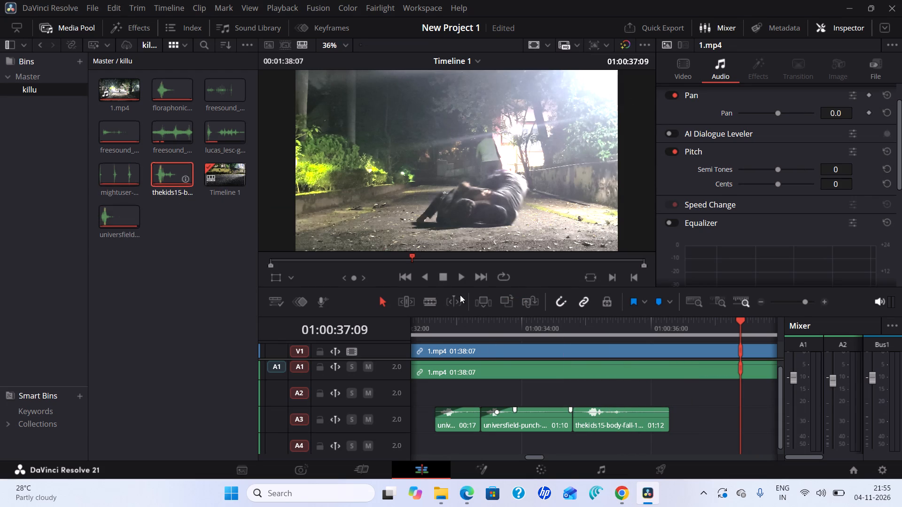
left_click_drag(739, 323, 508, 338)
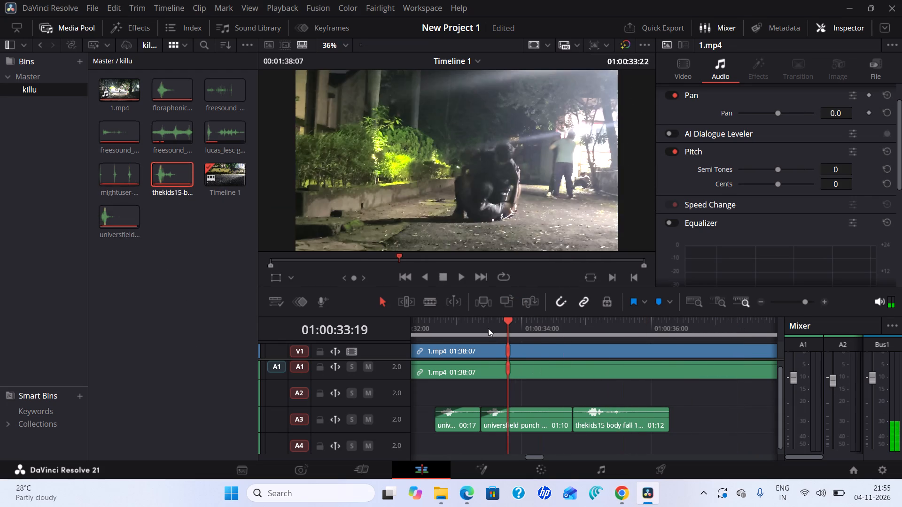
left_click(459, 282)
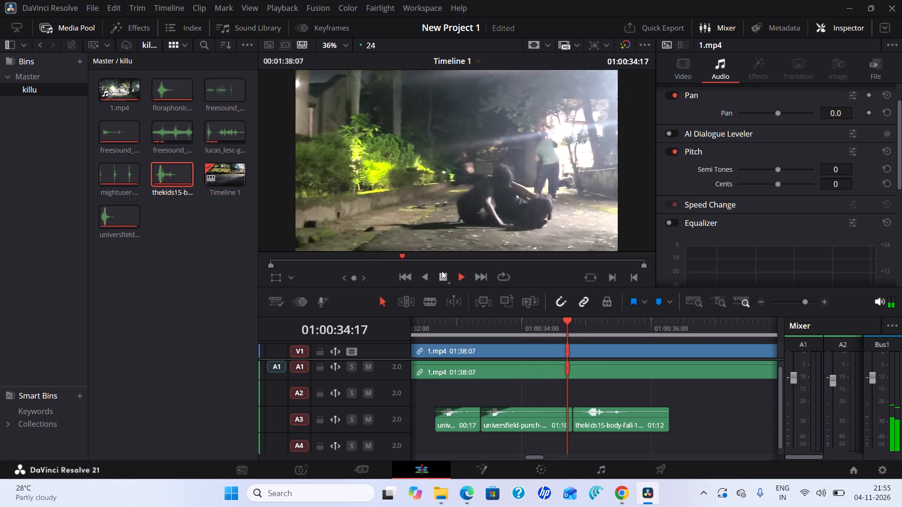
left_click(445, 271)
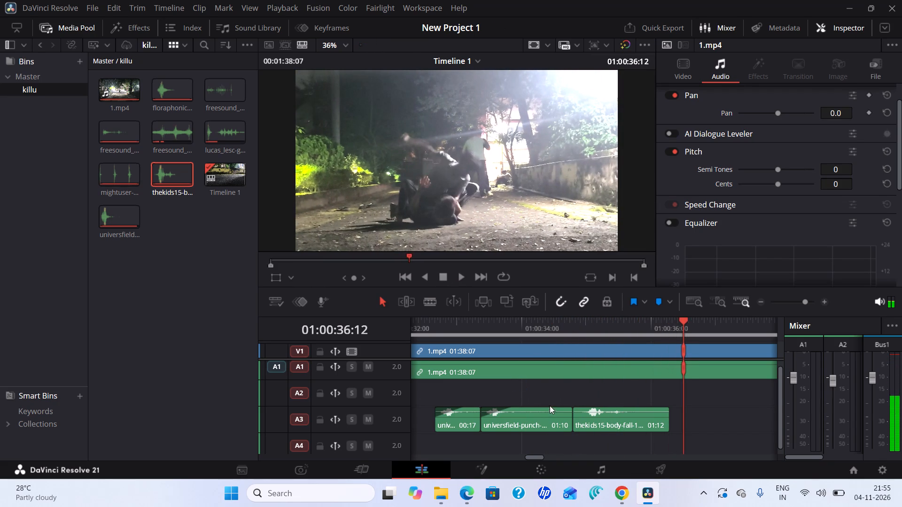
Split the second universfield-punch clip on A3 at a length of 01:03 and delete the short tail piece.
left_click_drag(572, 421, 568, 424)
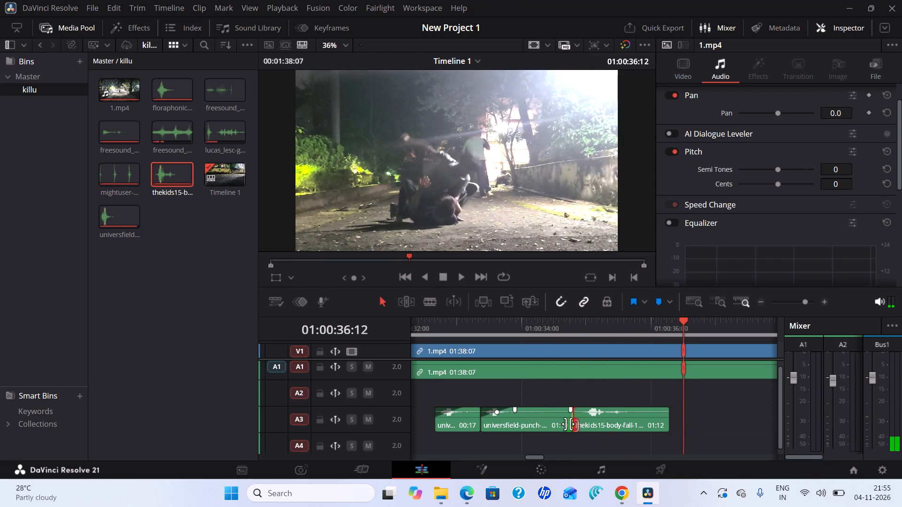
left_click_drag(568, 424, 567, 424)
left_click(431, 301)
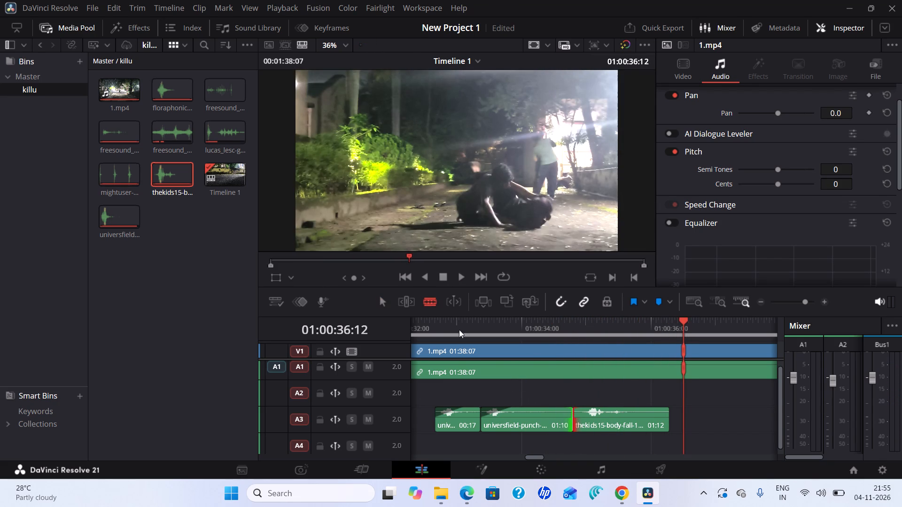
left_click(556, 422)
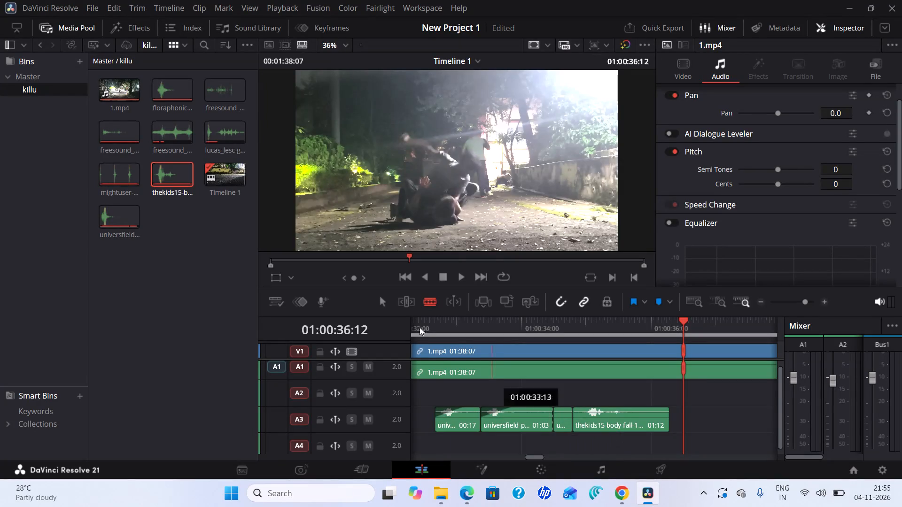
left_click(381, 300)
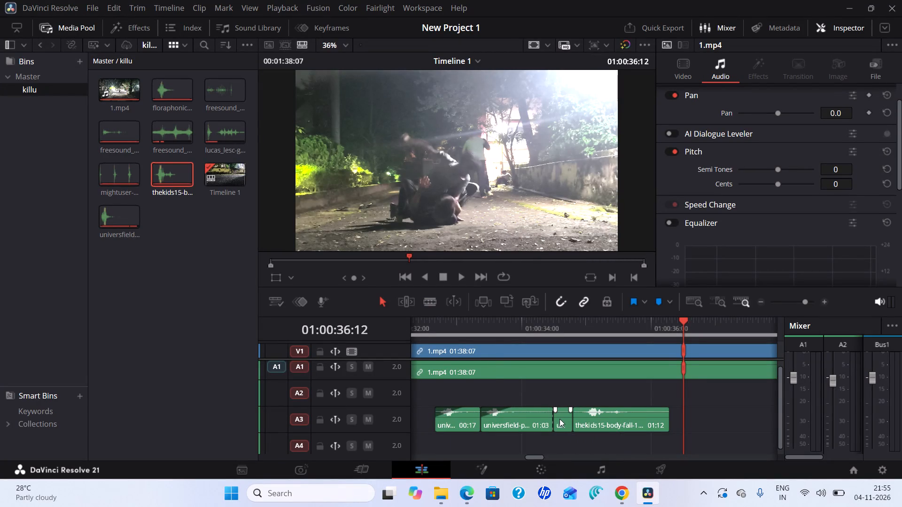
left_click(560, 419)
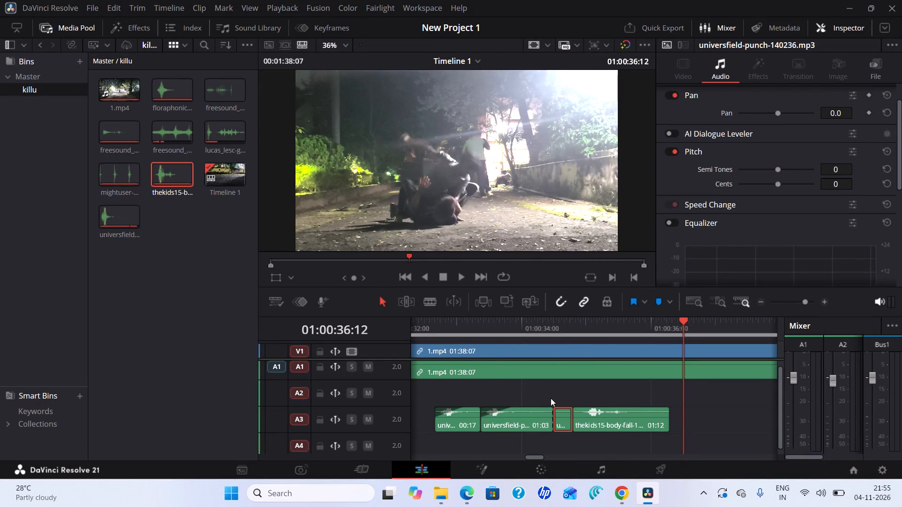
right_click(565, 416)
left_click(607, 196)
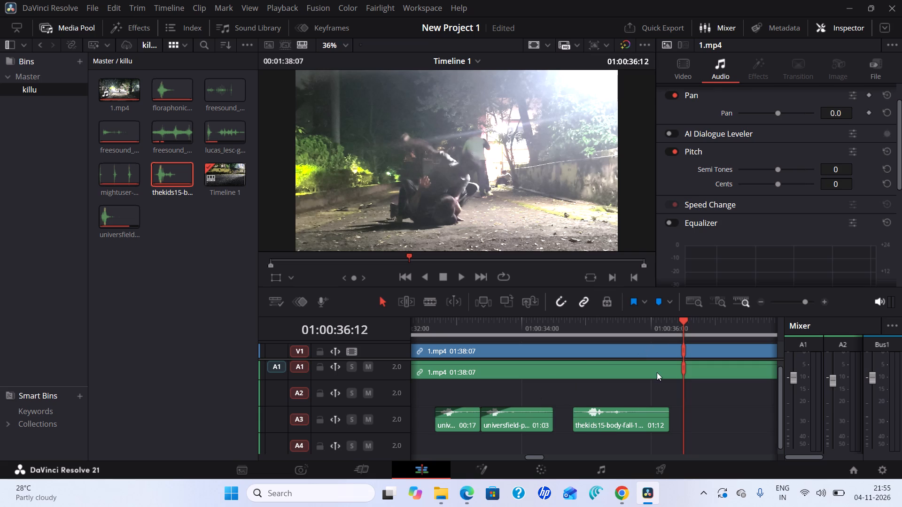
Move the thekids15-body-fall clip on A3 12 frames earlier, shortening the second punch clip to 22 frames, and play back from 01:00:33:09.
left_click_drag(633, 415, 599, 419)
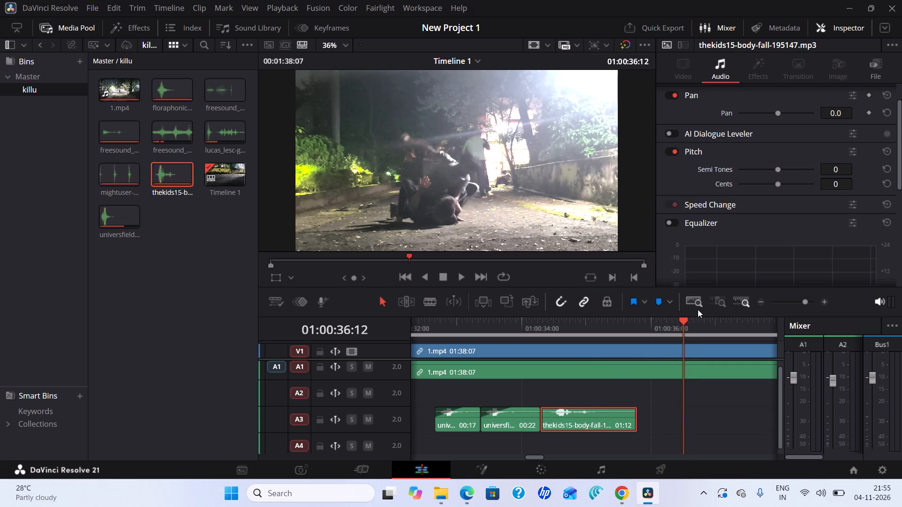
left_click_drag(684, 321, 478, 352)
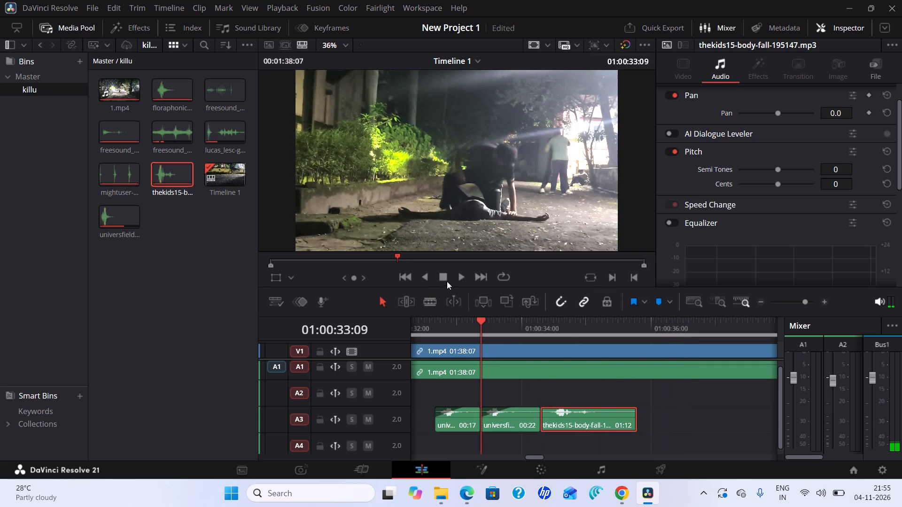
left_click(459, 273)
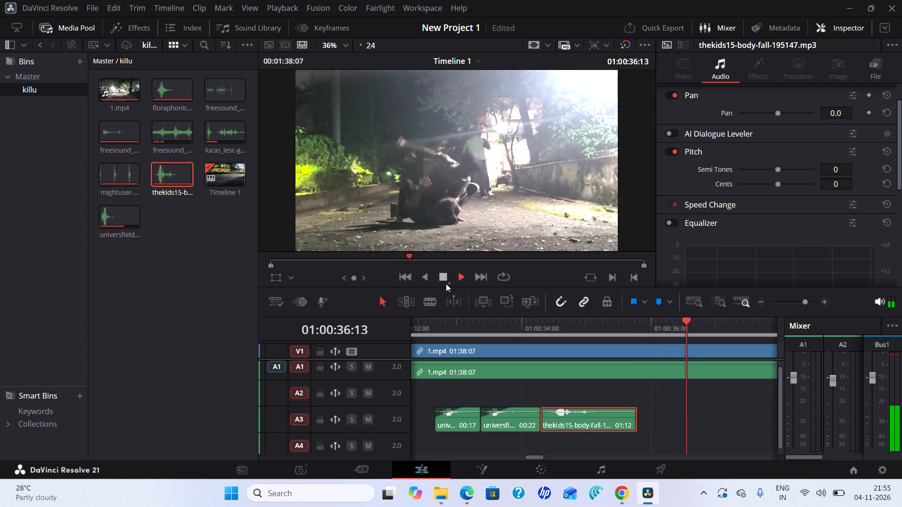
left_click(444, 280)
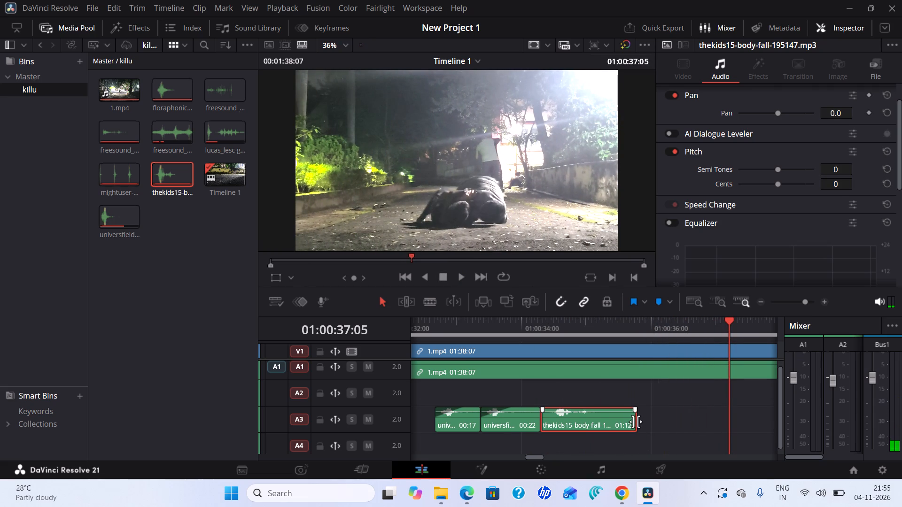
Trim the end of the thekids15-body-fall clip on A3 to a 19-frame length.
left_click_drag(636, 422, 589, 431)
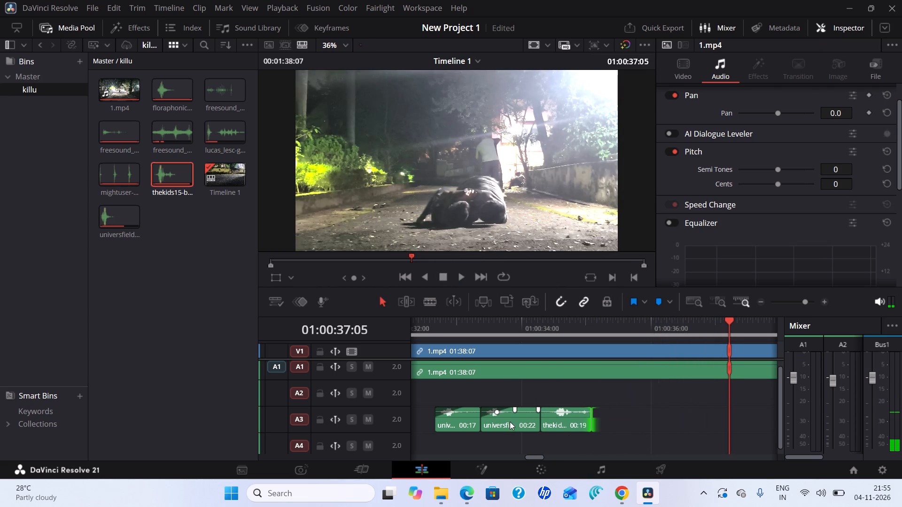
Copy the 22-frame universfield-punch clip on A3 and paste a duplicate on A3 at 01:00:37:05.
right_click(511, 422)
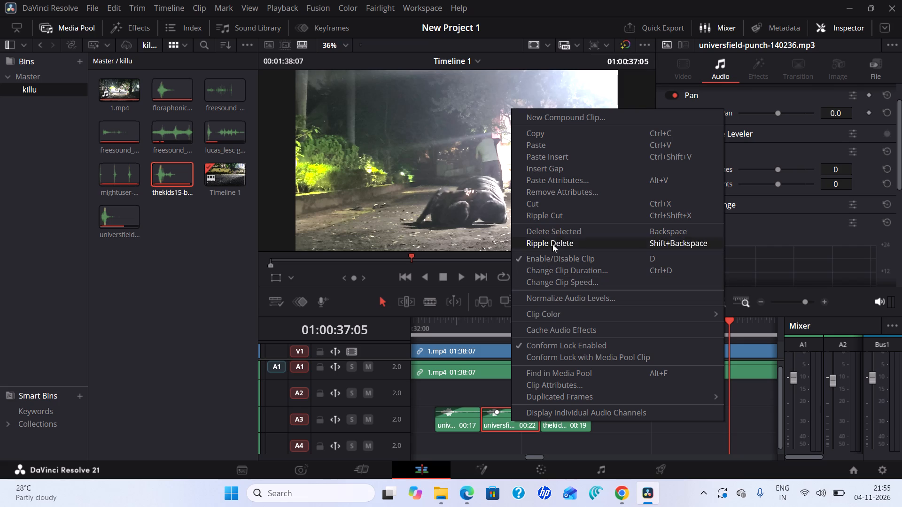
left_click(544, 136)
left_click_drag(503, 421, 614, 413)
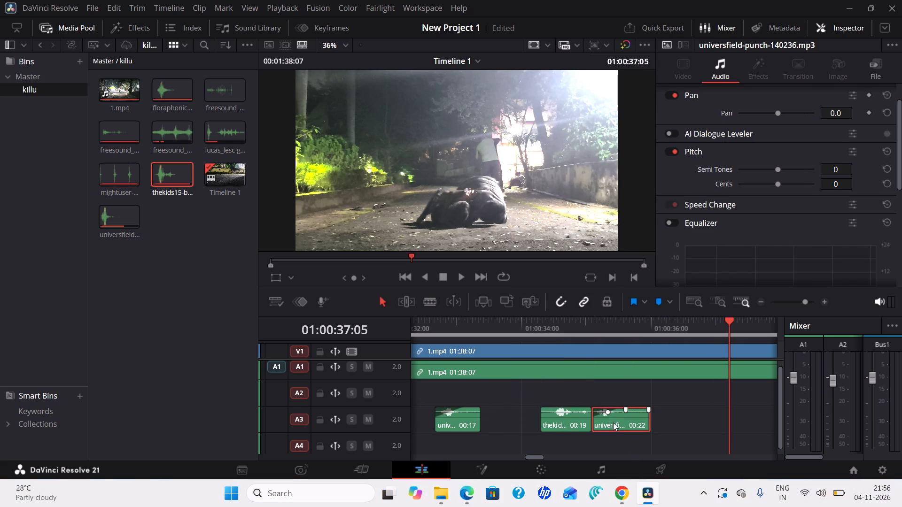
left_click_drag(613, 422, 503, 423)
right_click(507, 415)
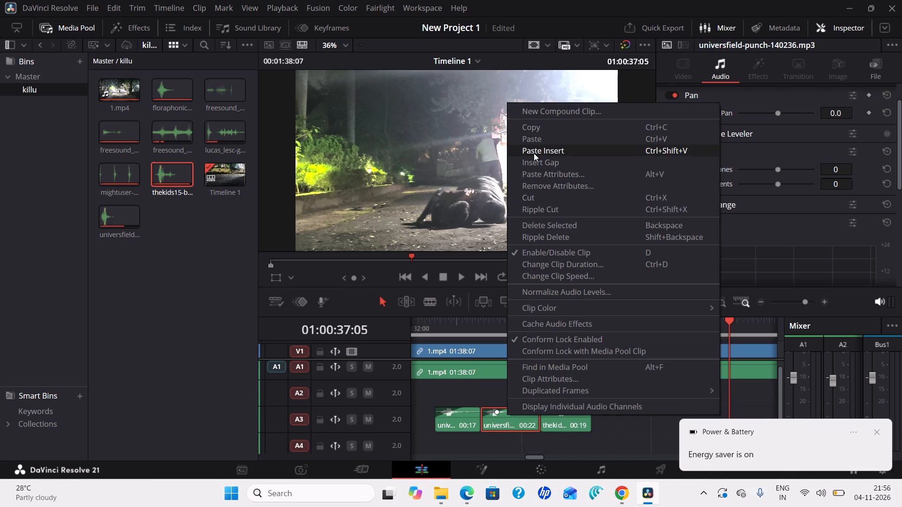
left_click(545, 131)
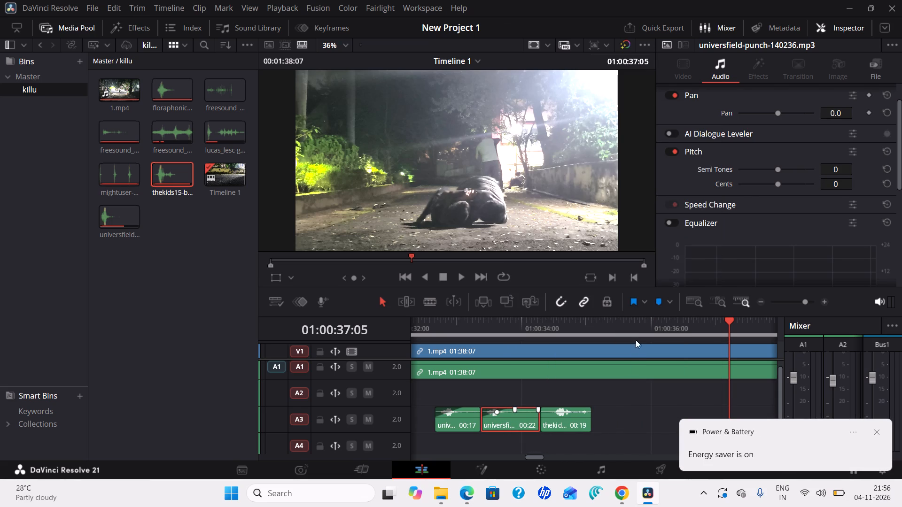
right_click(609, 420)
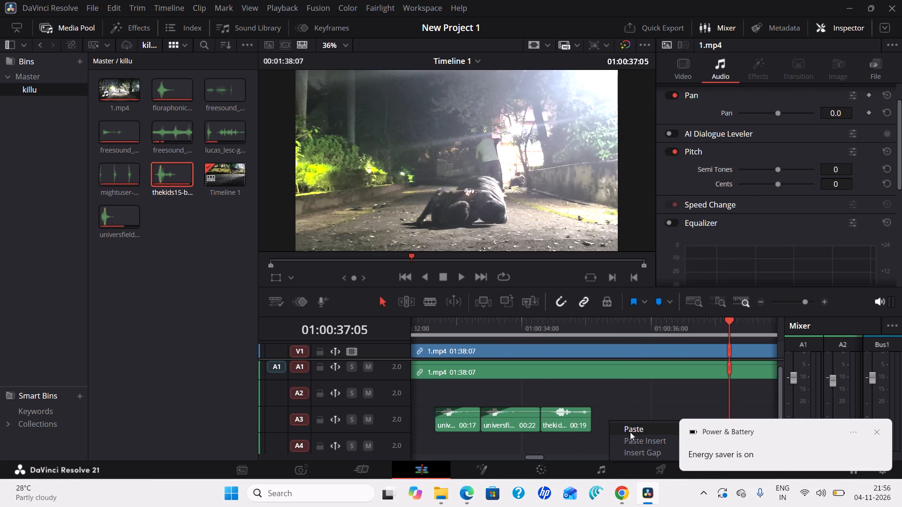
left_click(631, 431)
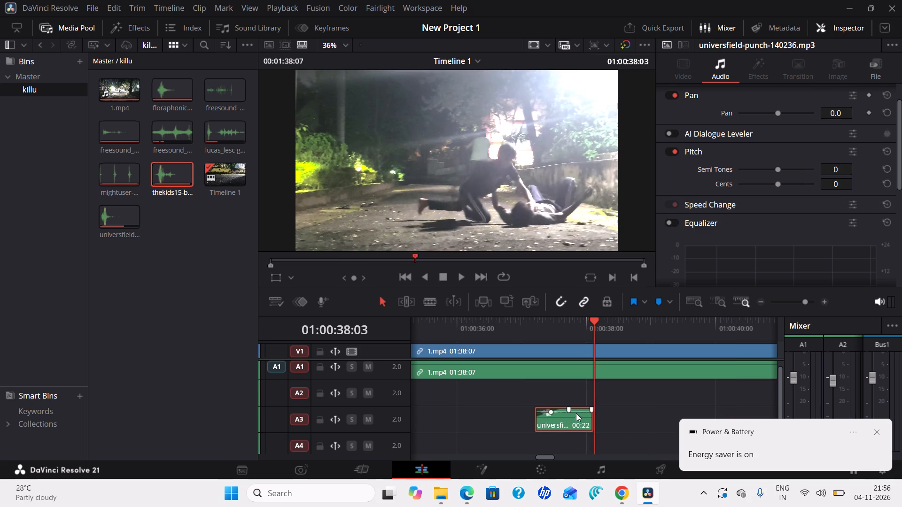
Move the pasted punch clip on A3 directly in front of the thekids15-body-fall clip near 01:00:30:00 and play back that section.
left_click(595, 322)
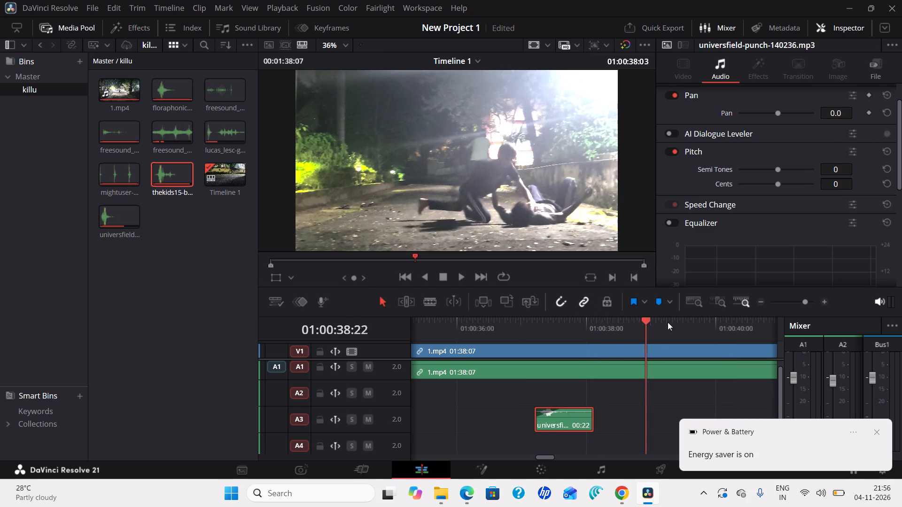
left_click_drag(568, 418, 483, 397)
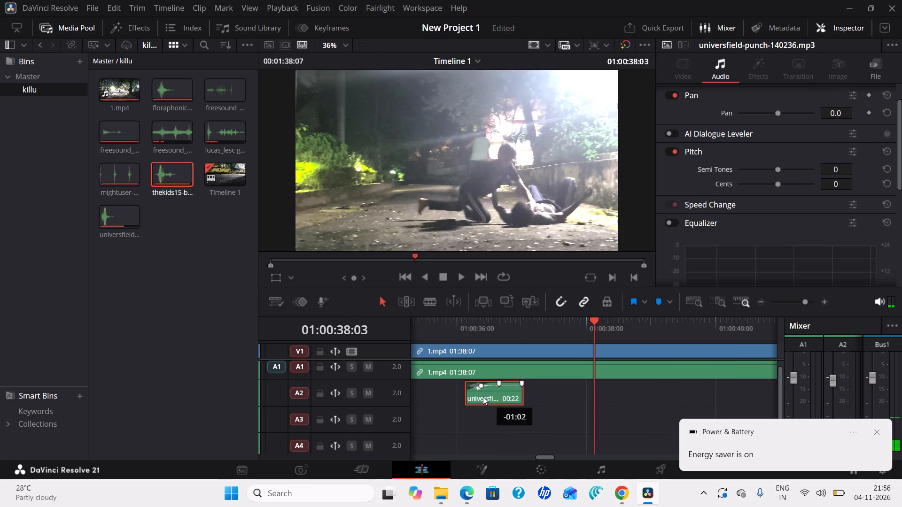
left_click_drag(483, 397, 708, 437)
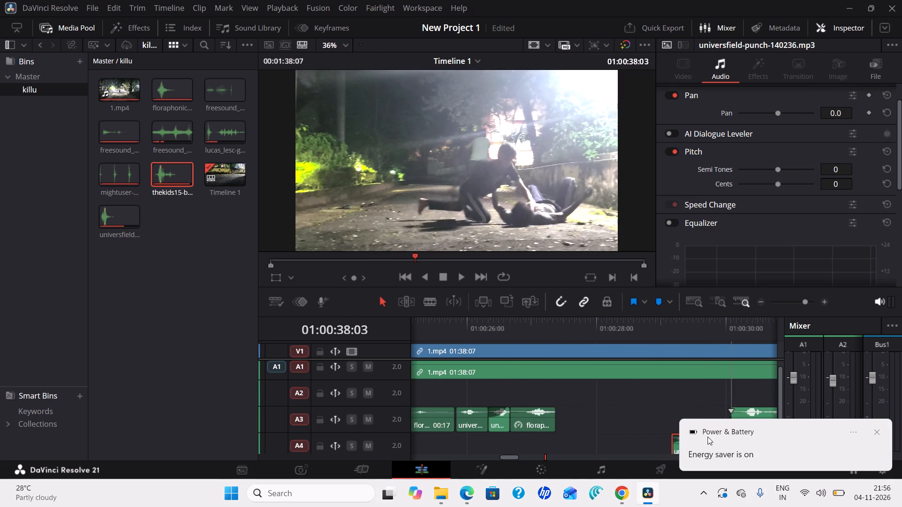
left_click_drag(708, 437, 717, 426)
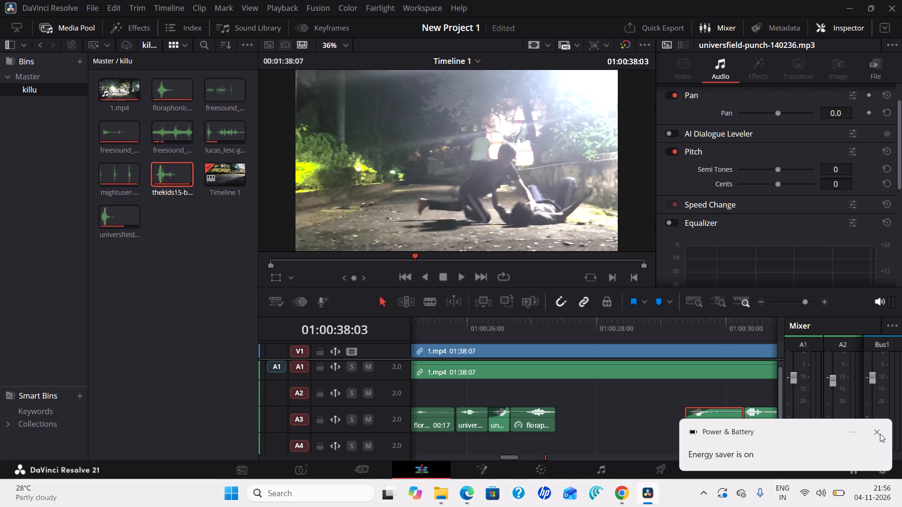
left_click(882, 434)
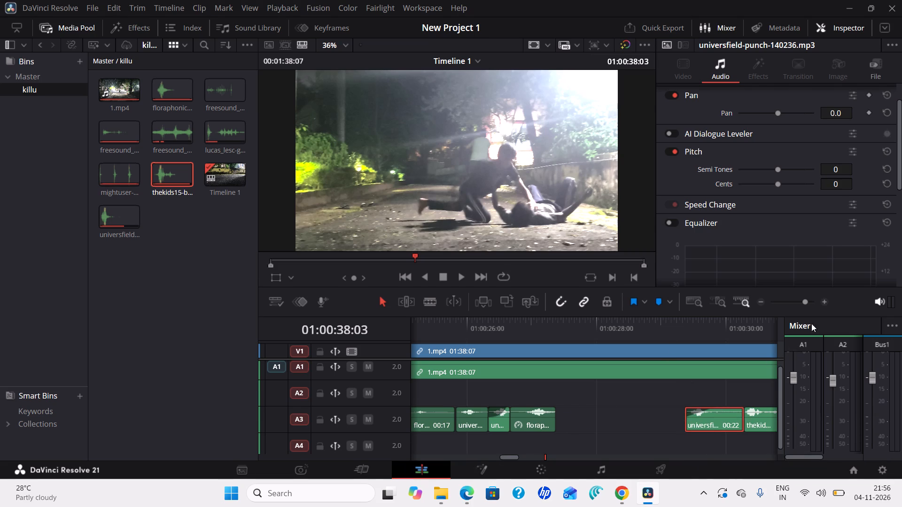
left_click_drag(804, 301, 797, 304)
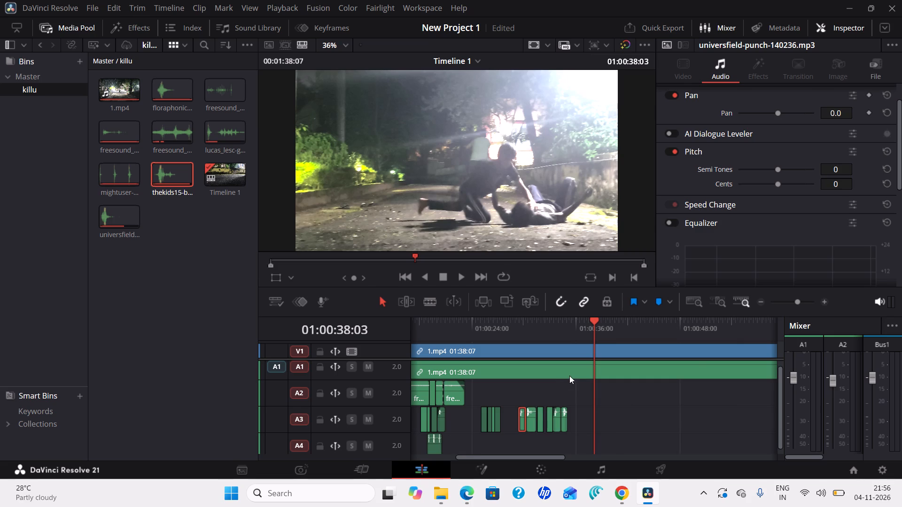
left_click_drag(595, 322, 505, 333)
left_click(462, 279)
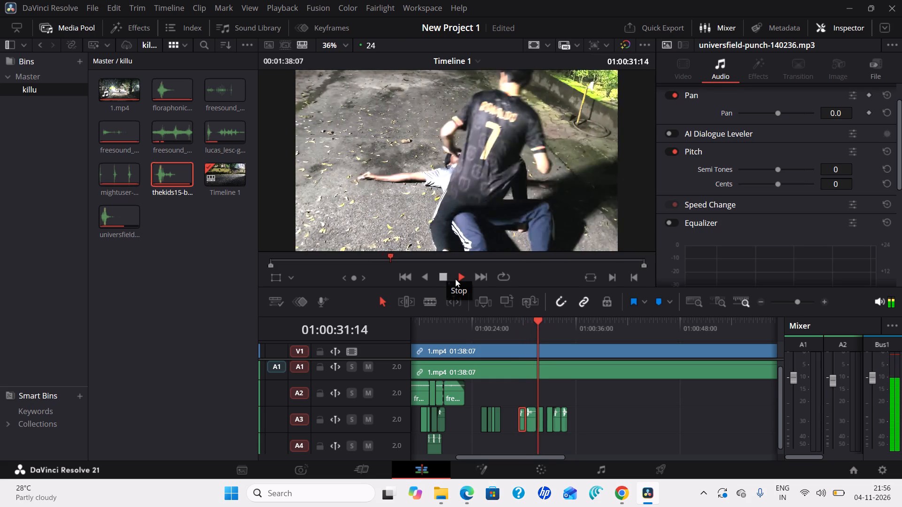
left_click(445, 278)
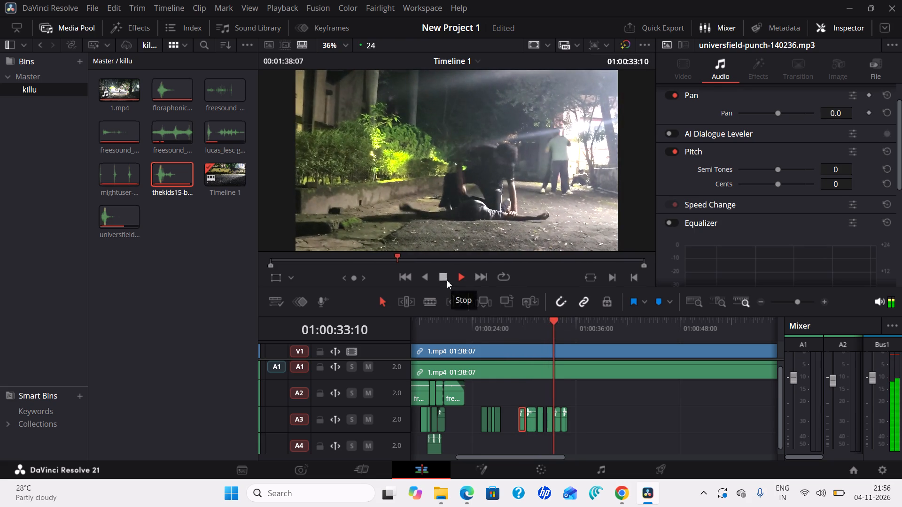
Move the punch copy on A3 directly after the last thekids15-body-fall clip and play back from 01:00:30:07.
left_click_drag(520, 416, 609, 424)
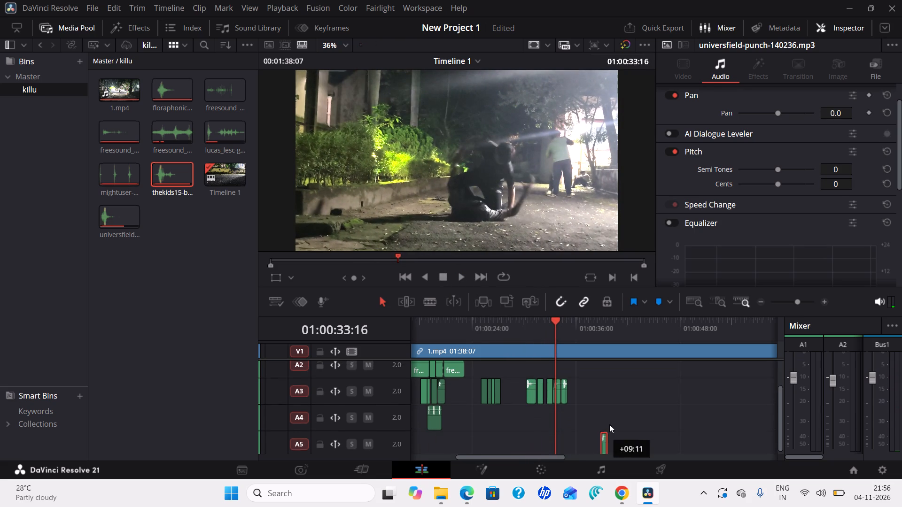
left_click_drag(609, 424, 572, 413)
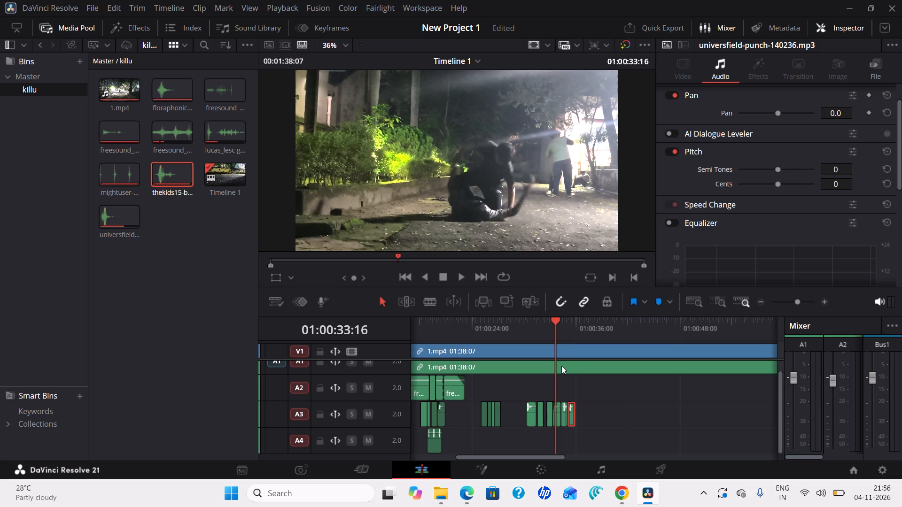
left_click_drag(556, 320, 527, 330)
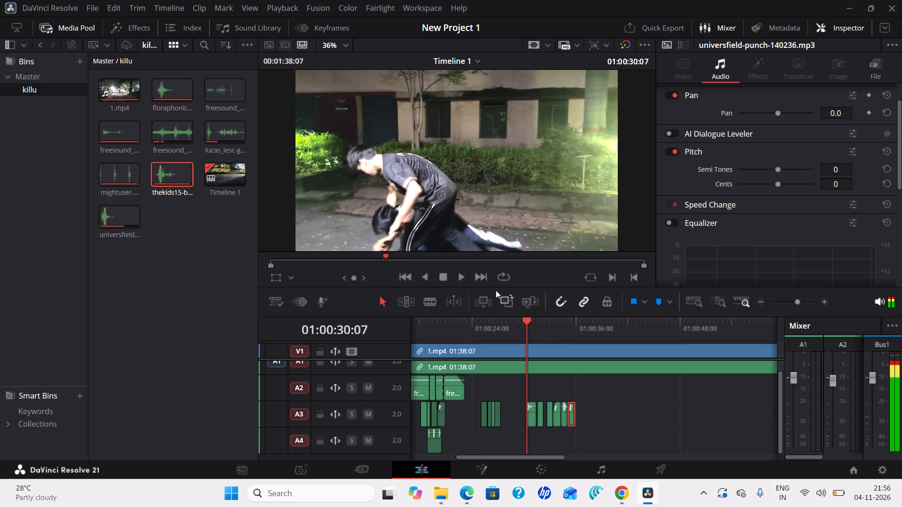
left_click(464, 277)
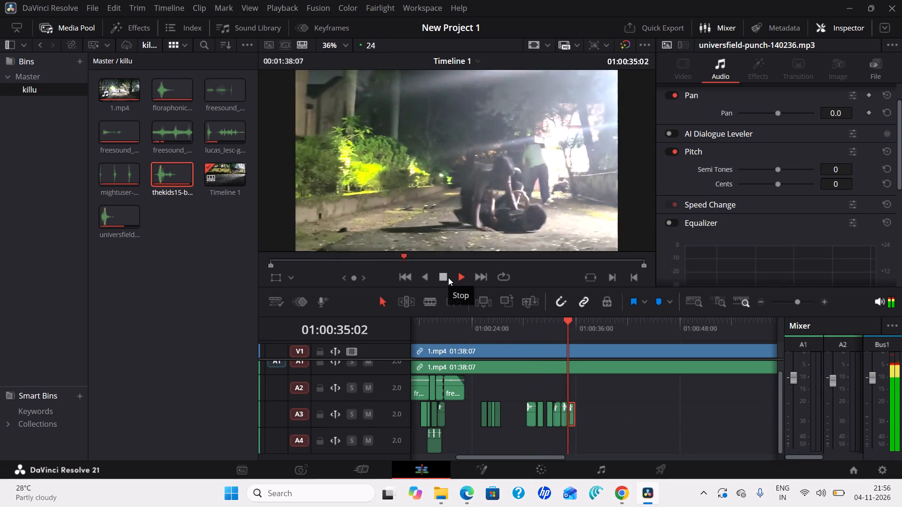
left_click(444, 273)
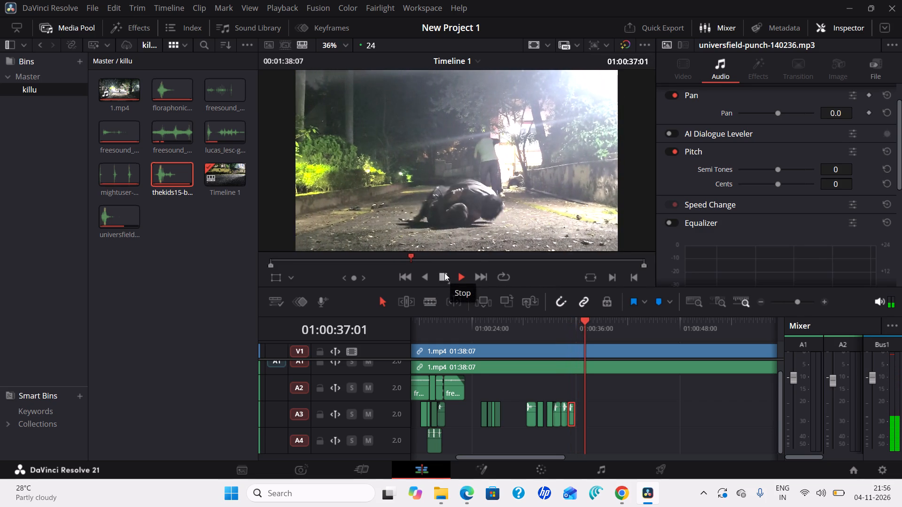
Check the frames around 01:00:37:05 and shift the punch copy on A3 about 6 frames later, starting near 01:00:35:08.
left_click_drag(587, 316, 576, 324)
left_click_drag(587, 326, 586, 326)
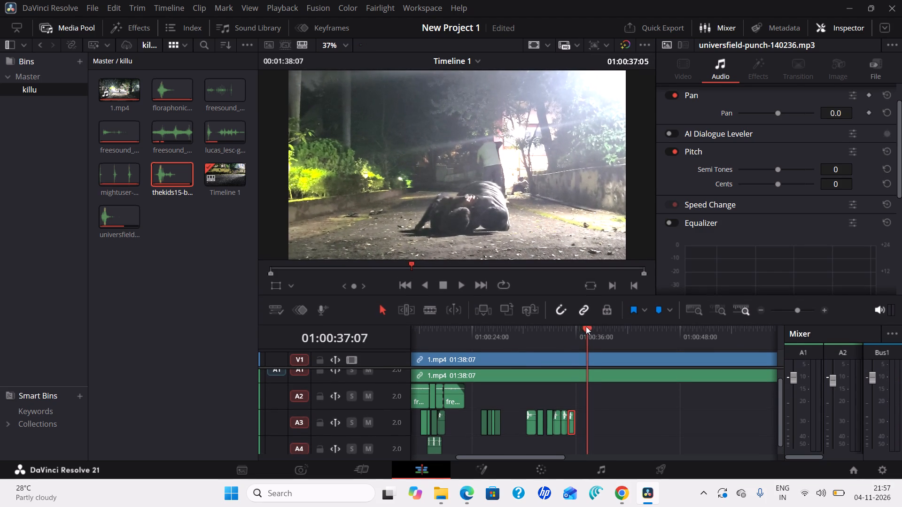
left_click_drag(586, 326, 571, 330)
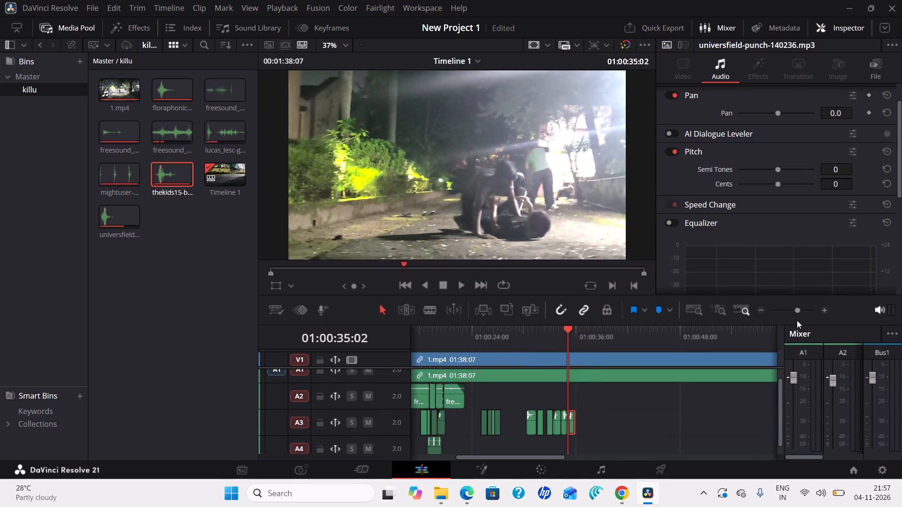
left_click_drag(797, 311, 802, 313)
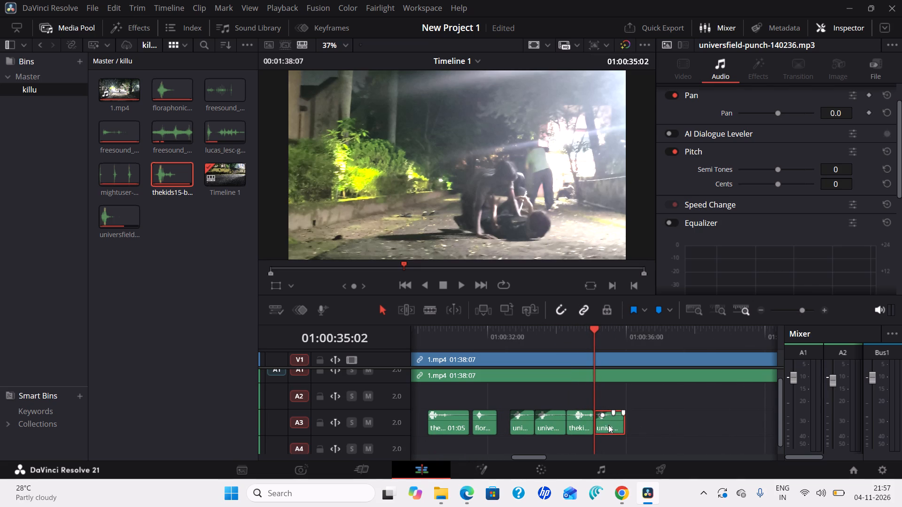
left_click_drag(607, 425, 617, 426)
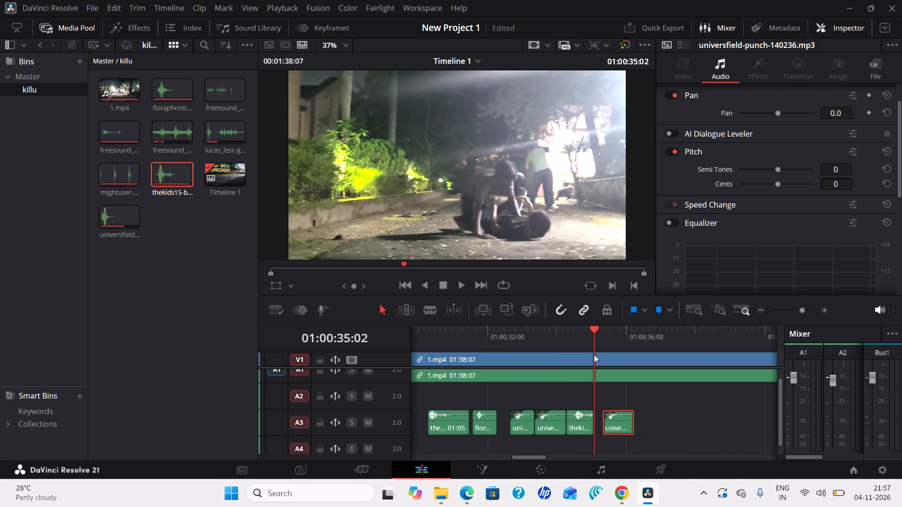
Scrub from 01:00:33:16 to 01:00:36:06 and move the punch copy on A3 22 frames later, starting at 01:00:36:06.
left_click_drag(588, 330, 545, 338)
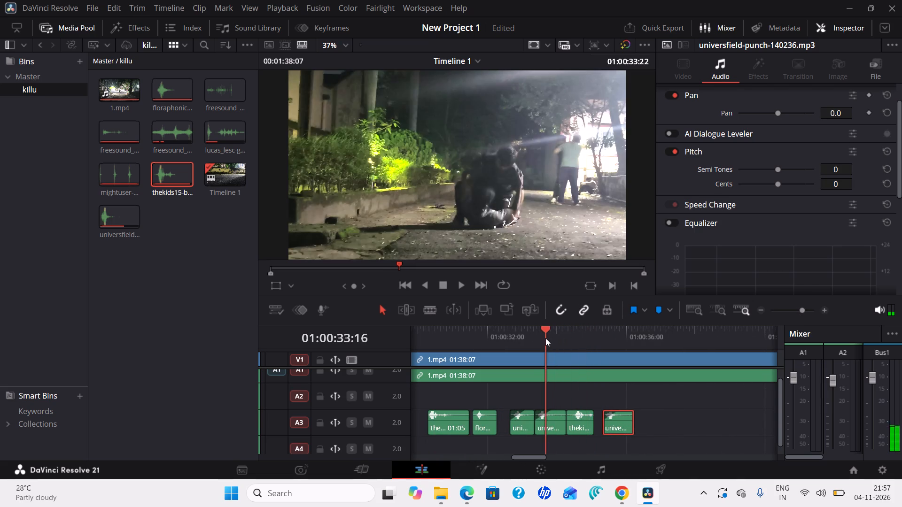
left_click_drag(545, 338, 588, 343)
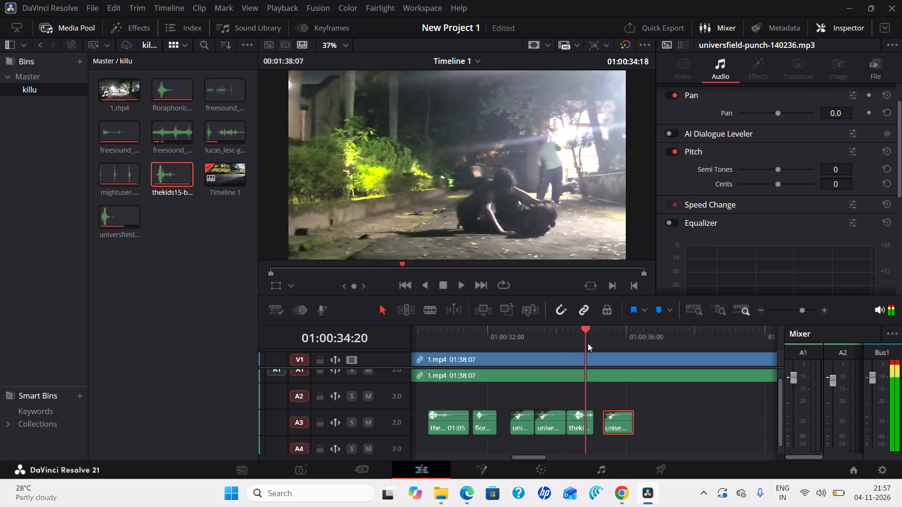
left_click_drag(588, 343, 610, 346)
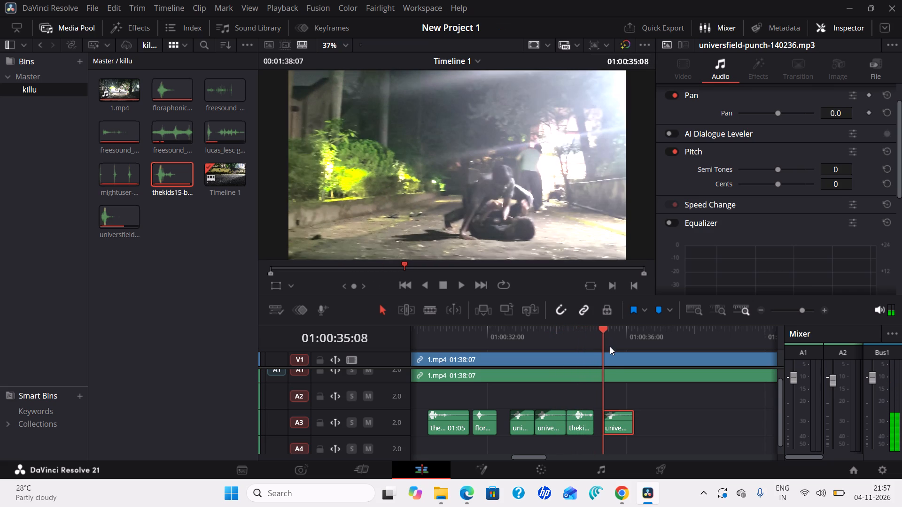
left_click_drag(610, 346, 623, 350)
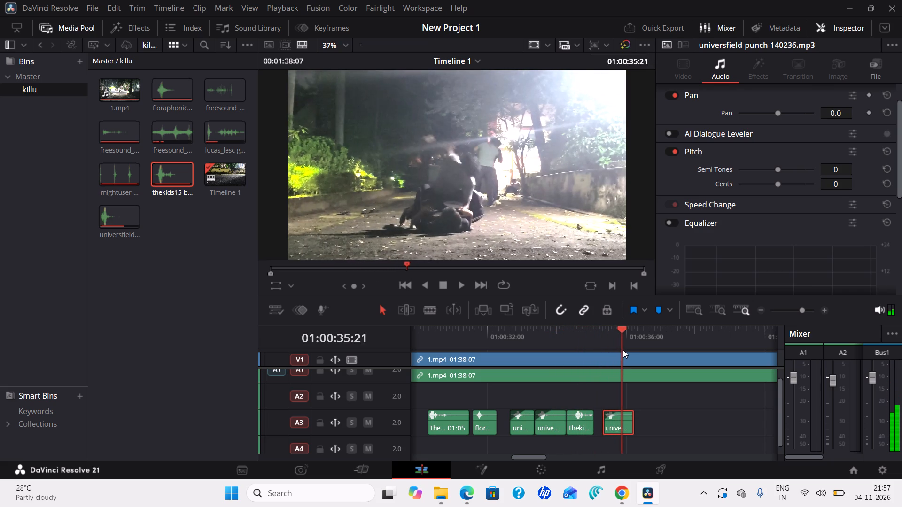
left_click_drag(623, 350, 633, 353)
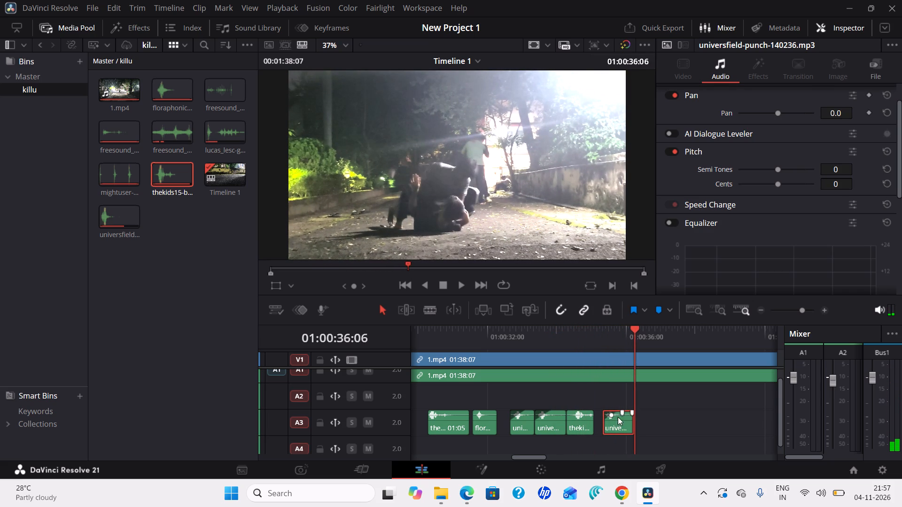
left_click_drag(615, 423, 643, 423)
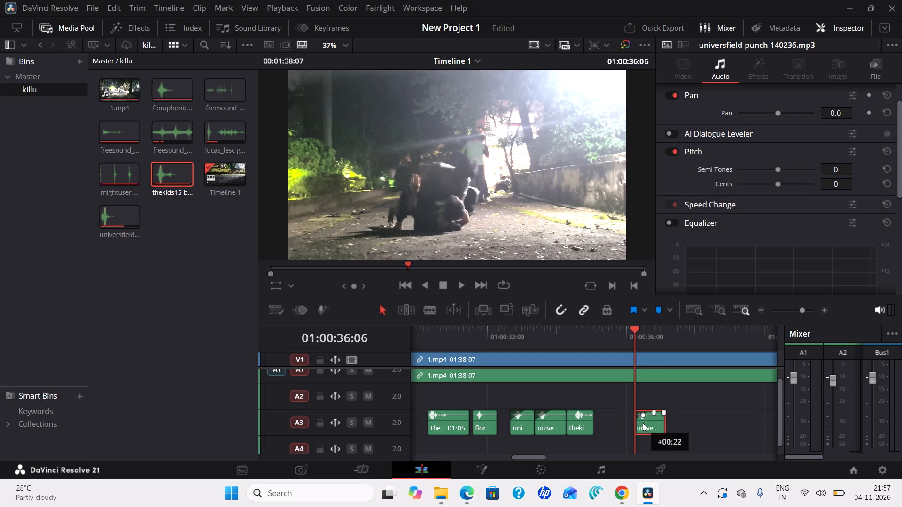
left_click_drag(643, 423, 644, 423)
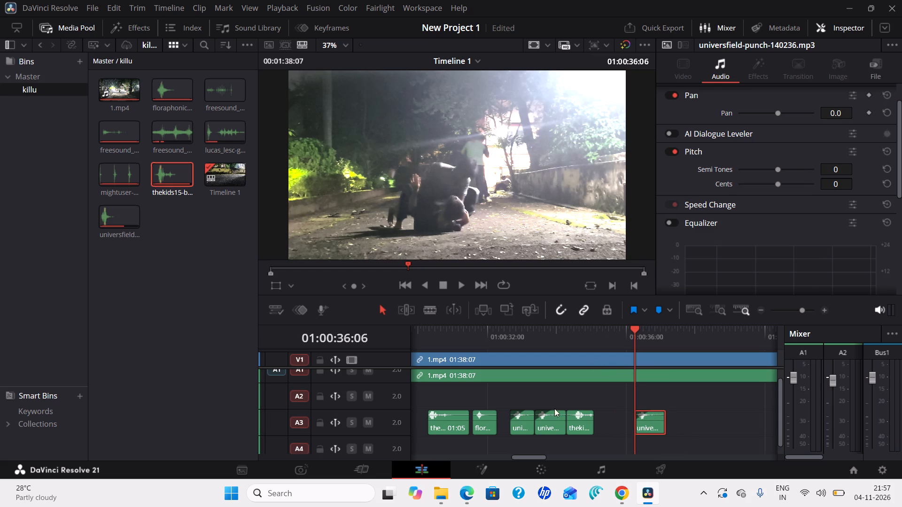
Paste the copied universfield-punch clip on A3 at 01:00:36:06.
right_click(682, 423)
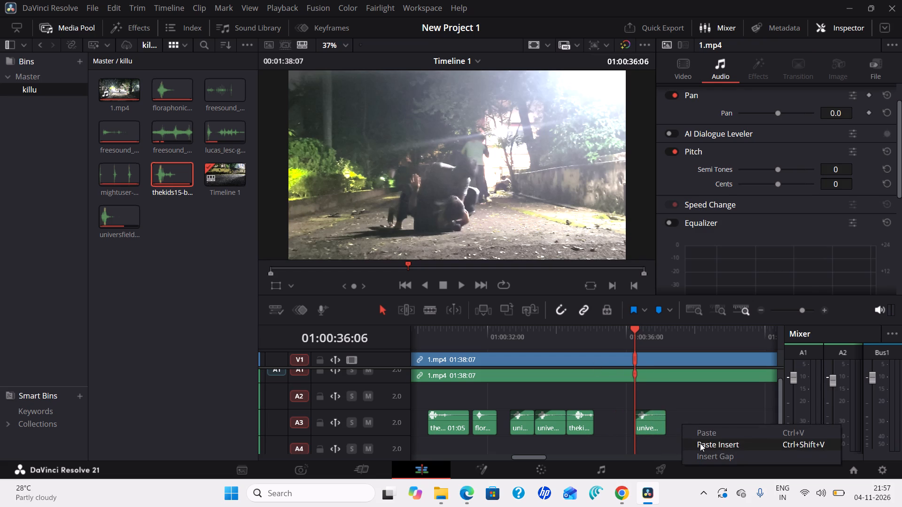
left_click(701, 435)
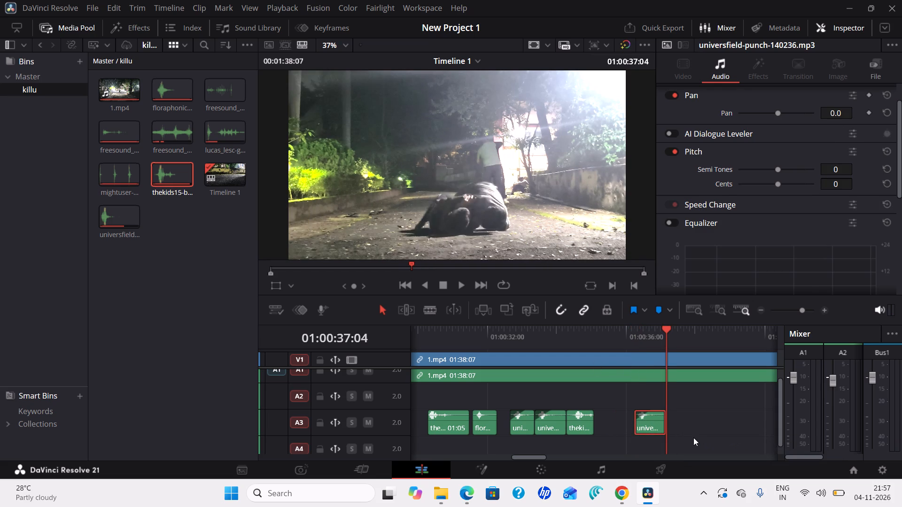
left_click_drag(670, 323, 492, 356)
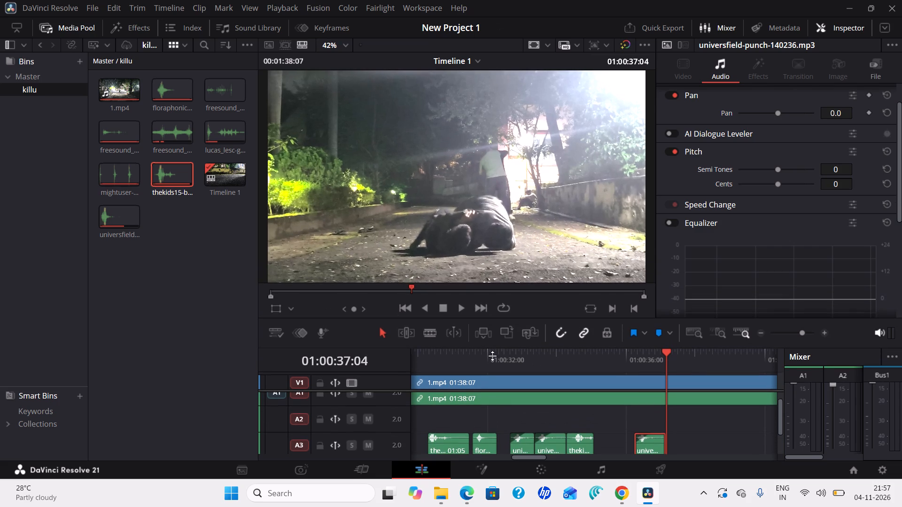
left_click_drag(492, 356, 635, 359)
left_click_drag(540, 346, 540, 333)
Enlarge the timeline area and play back from 01:00:23:06 to 01:00:38:13 to check the sound effects against the fight.
left_click_drag(540, 333, 534, 278)
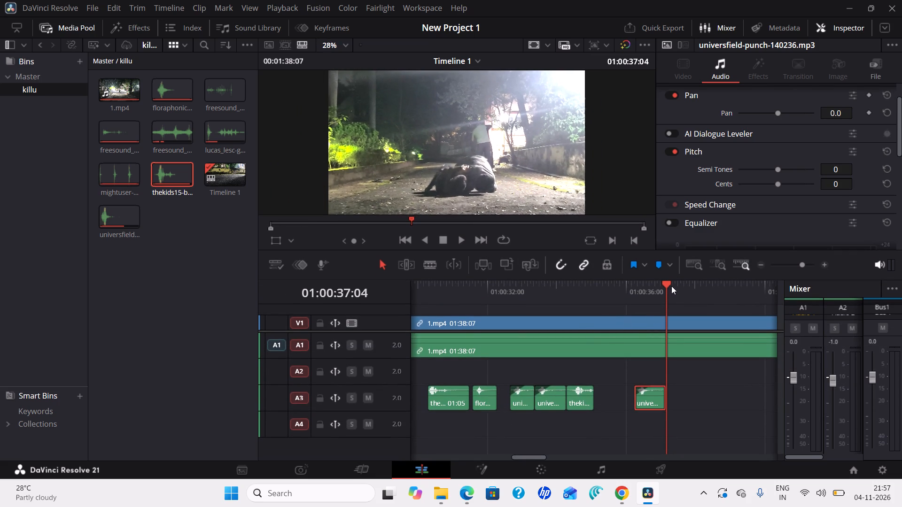
left_click_drag(668, 284, 422, 298)
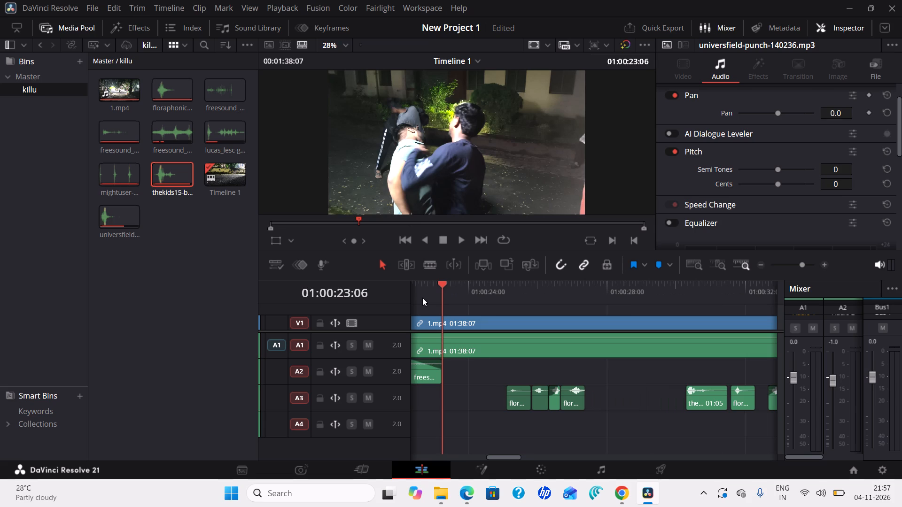
left_click_drag(422, 298, 441, 298)
left_click(463, 242)
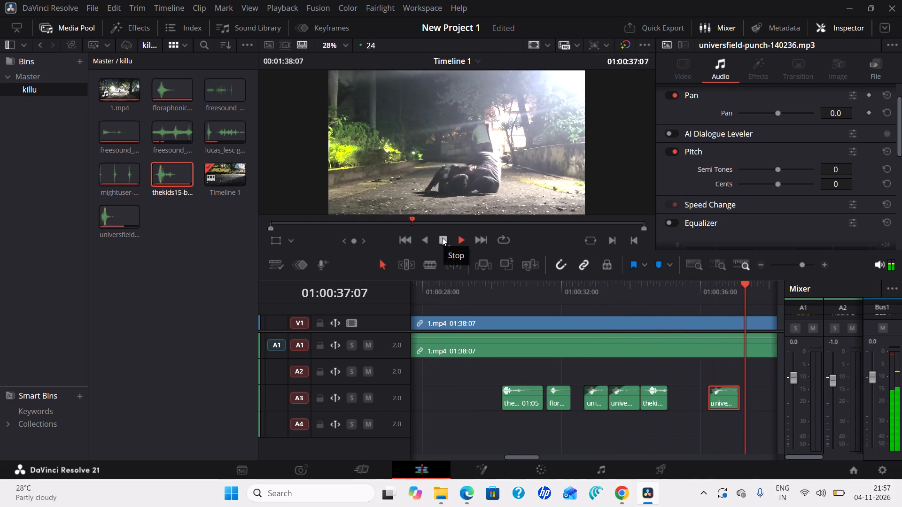
left_click(442, 238)
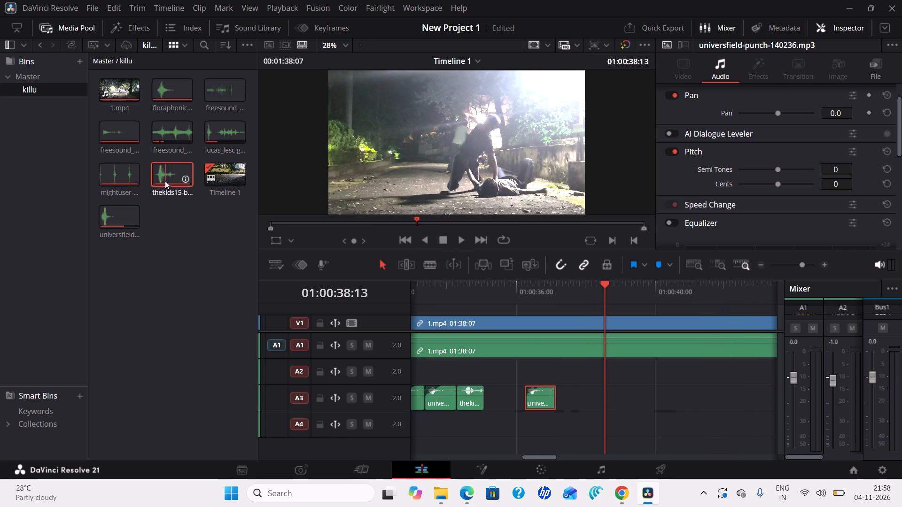
Add another universfield-punch clip from the media pool to A3, directly after the punch clip that starts at 01:00:36:06.
left_click_drag(112, 212, 373, 307)
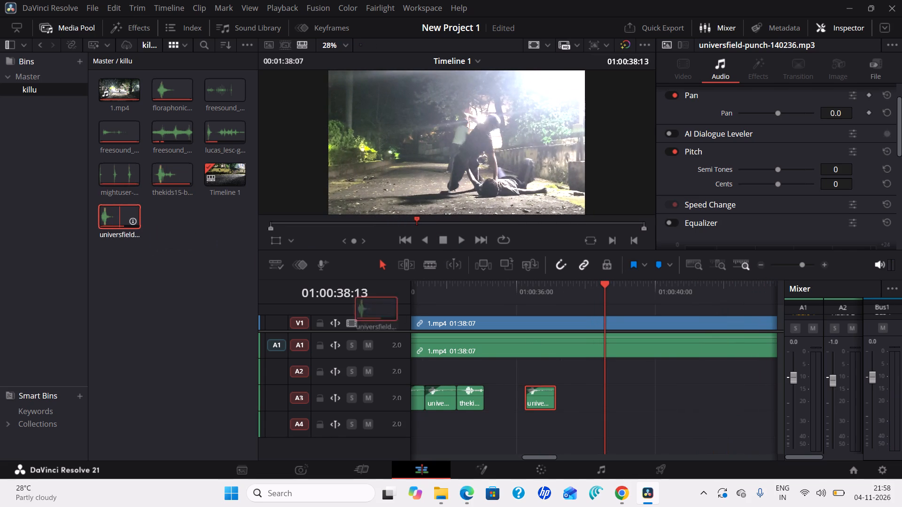
left_click_drag(373, 307, 575, 402)
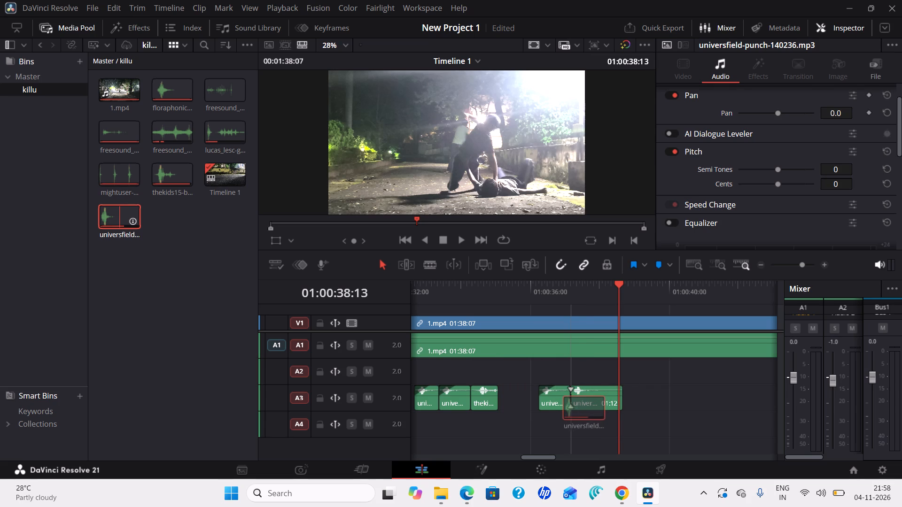
left_click_drag(575, 402, 574, 404)
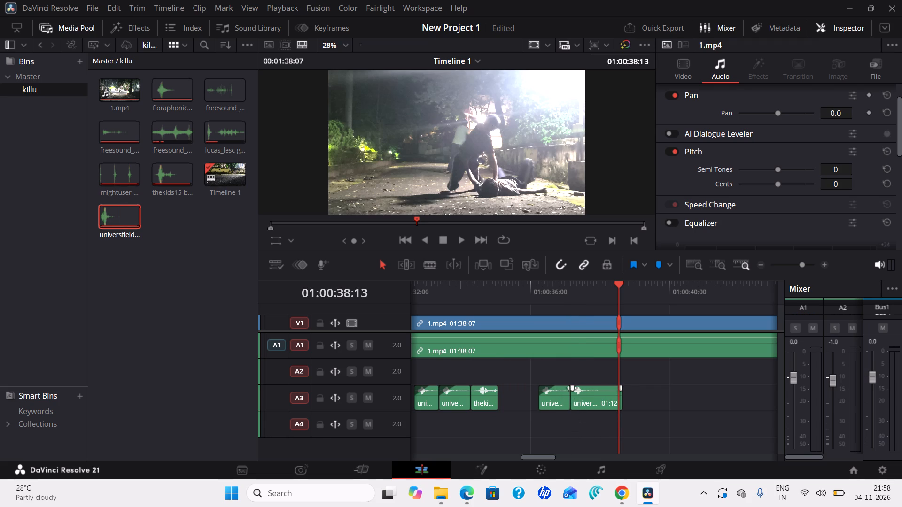
Give the newly added punch clip on A3 a fade-in of about 12 frames.
left_click_drag(573, 388, 587, 392)
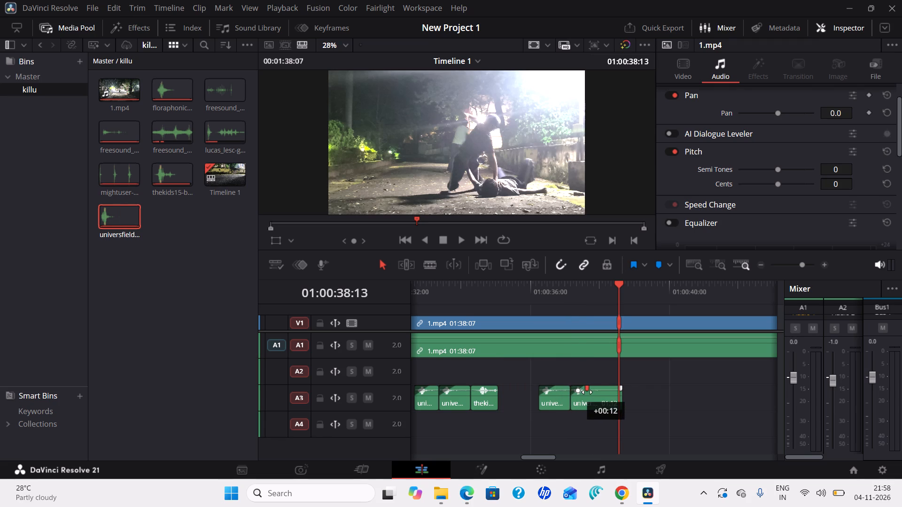
left_click_drag(587, 392, 588, 392)
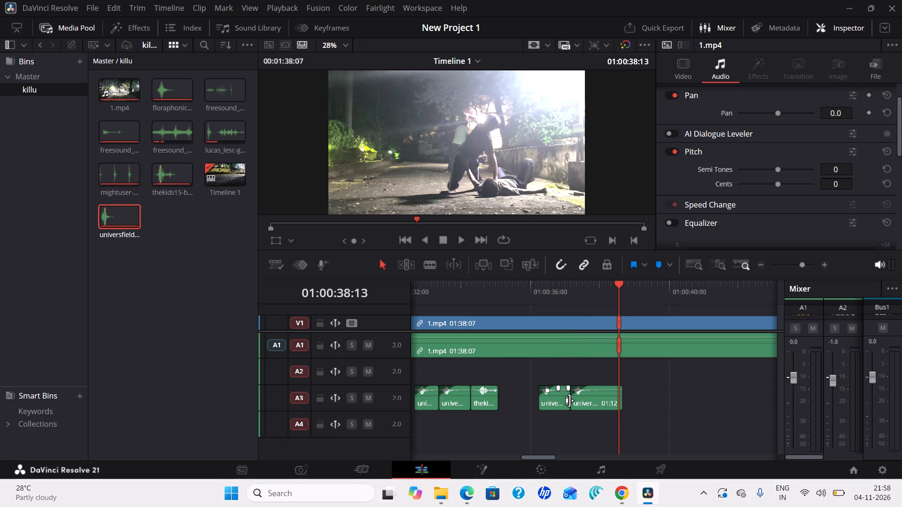
Trim about 7 frames off the end of the punch clip starting at 01:00:36:06 on A3.
left_click_drag(569, 400, 561, 403)
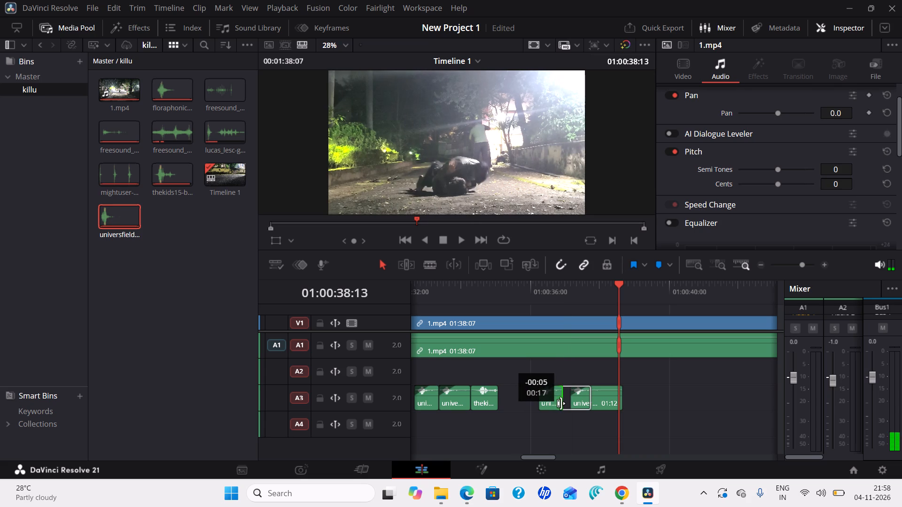
left_click_drag(561, 403, 558, 404)
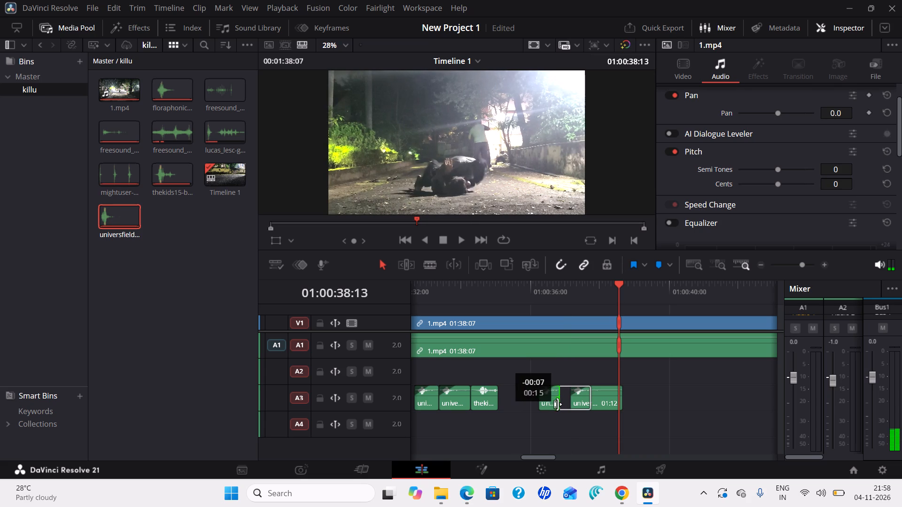
left_click_drag(558, 404, 555, 407)
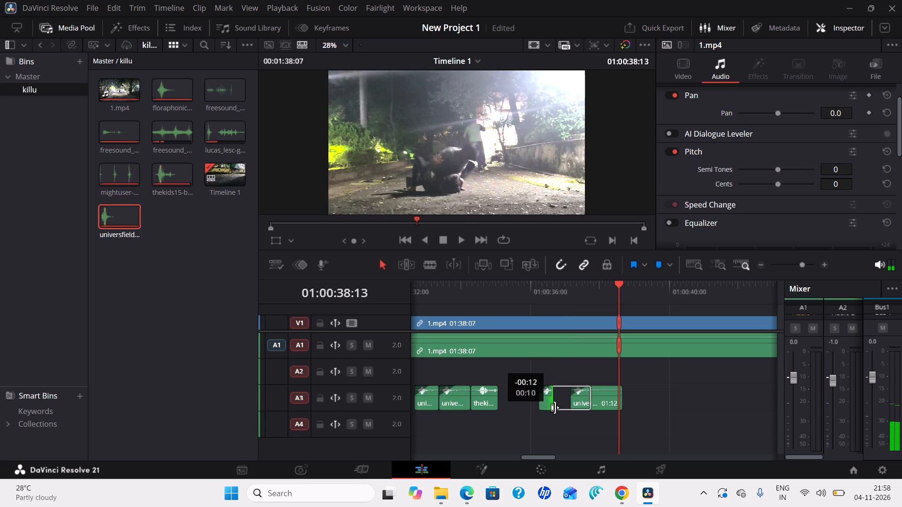
left_click_drag(555, 407, 559, 407)
Move the shortened punch clip on A3 to start at 01:00:35:19 and place the longer punch clip directly after it.
left_click_drag(619, 283, 610, 287)
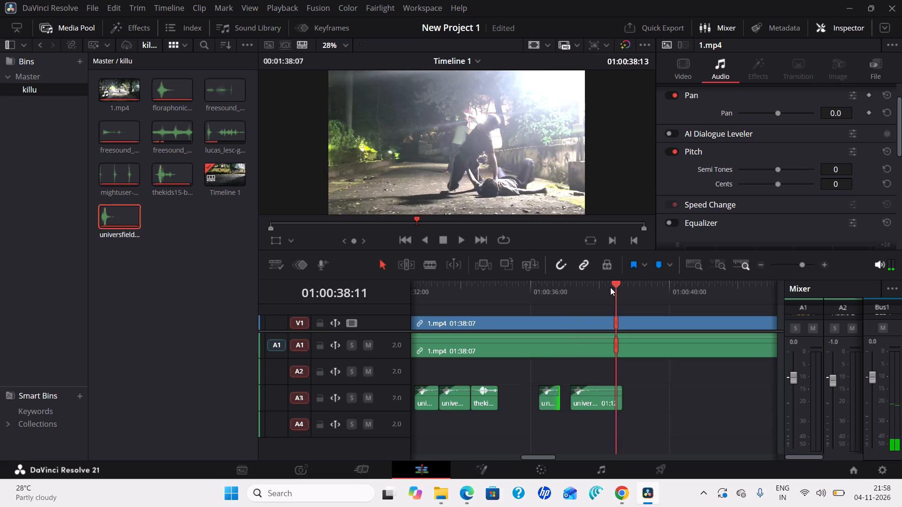
left_click_drag(610, 287, 521, 303)
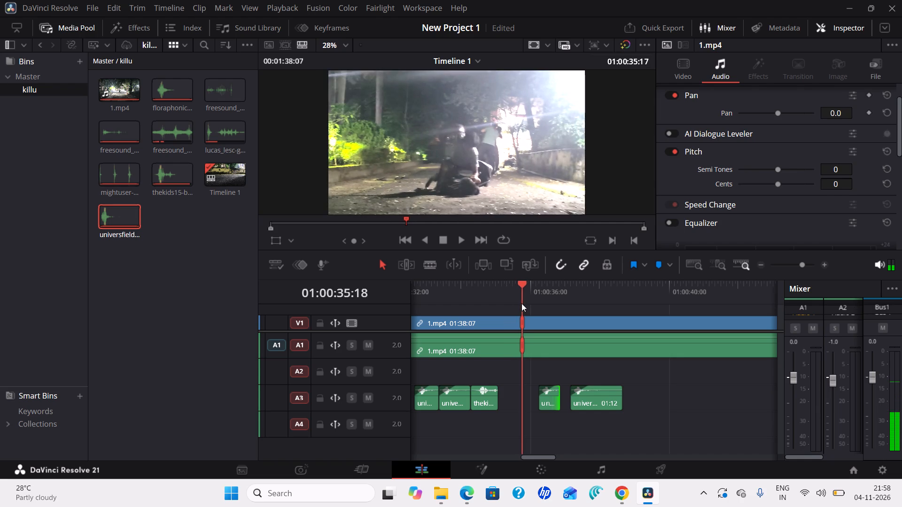
left_click_drag(521, 303, 533, 306)
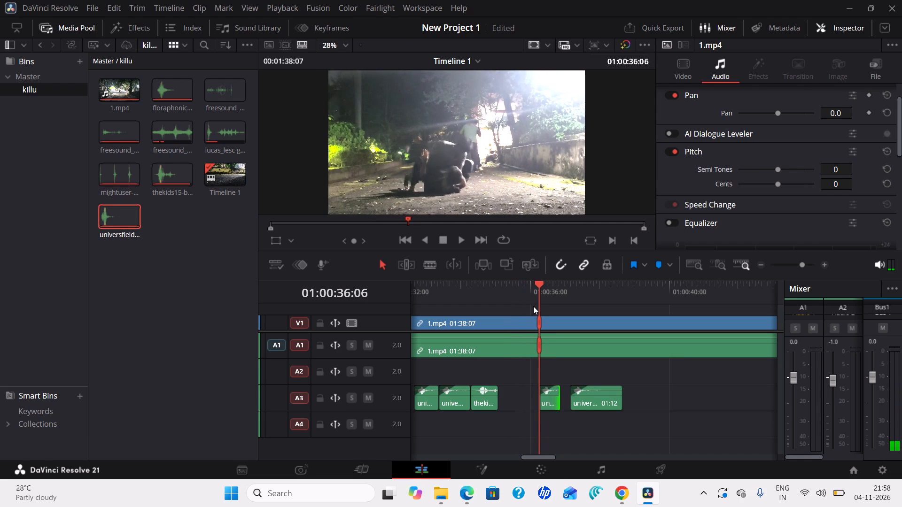
left_click_drag(533, 306, 524, 313)
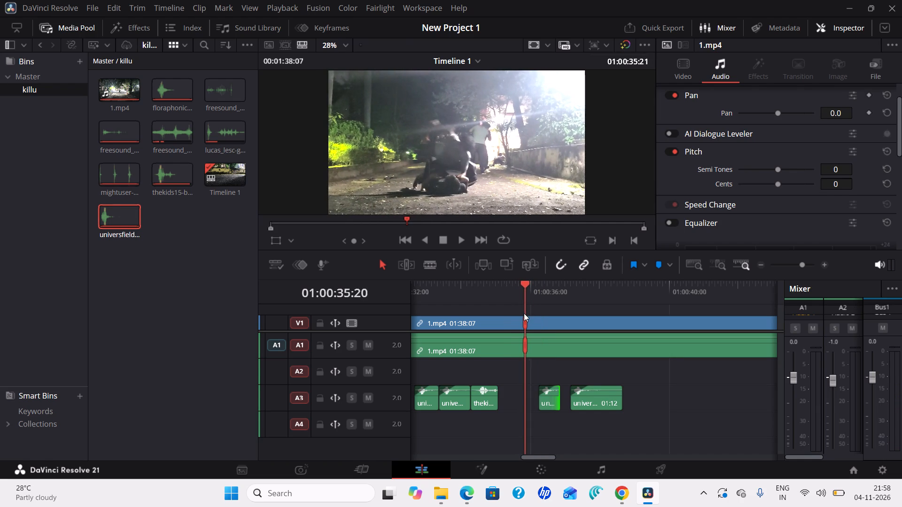
left_click_drag(524, 313, 523, 314)
left_click_drag(552, 397, 549, 399)
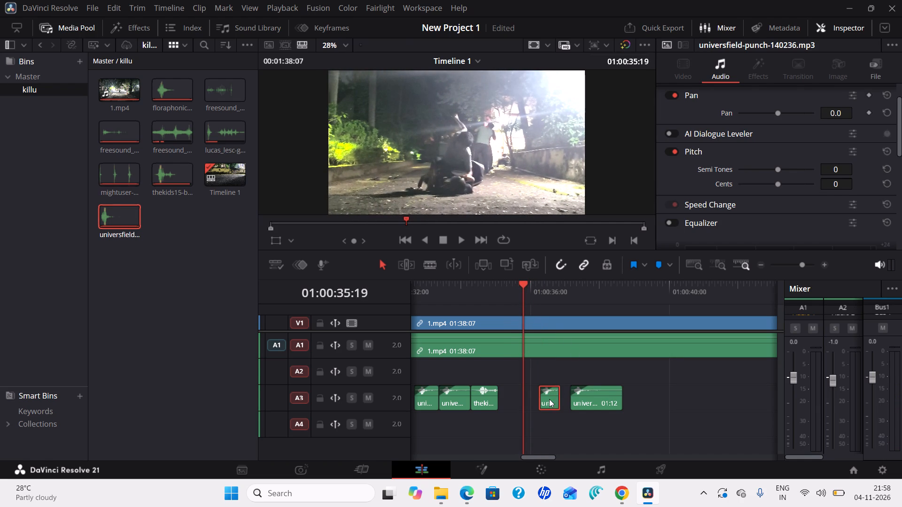
left_click_drag(549, 399, 542, 401)
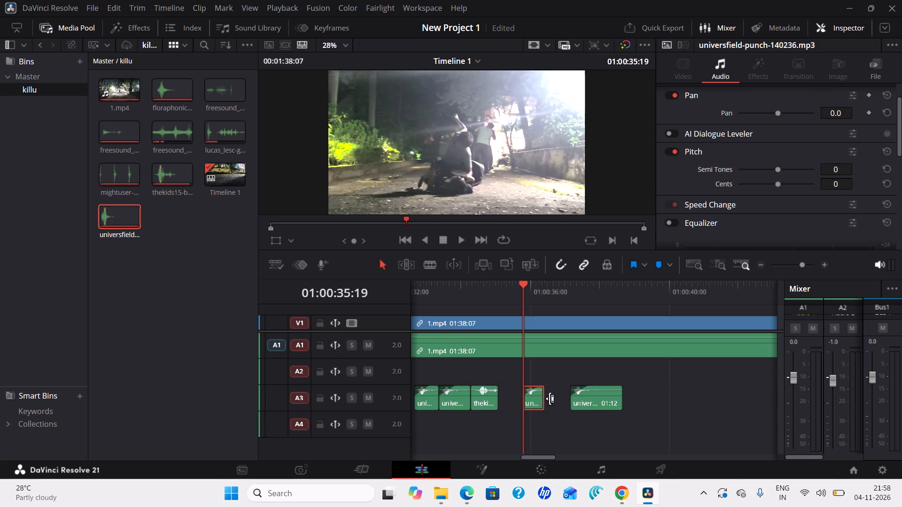
left_click_drag(606, 403, 582, 407)
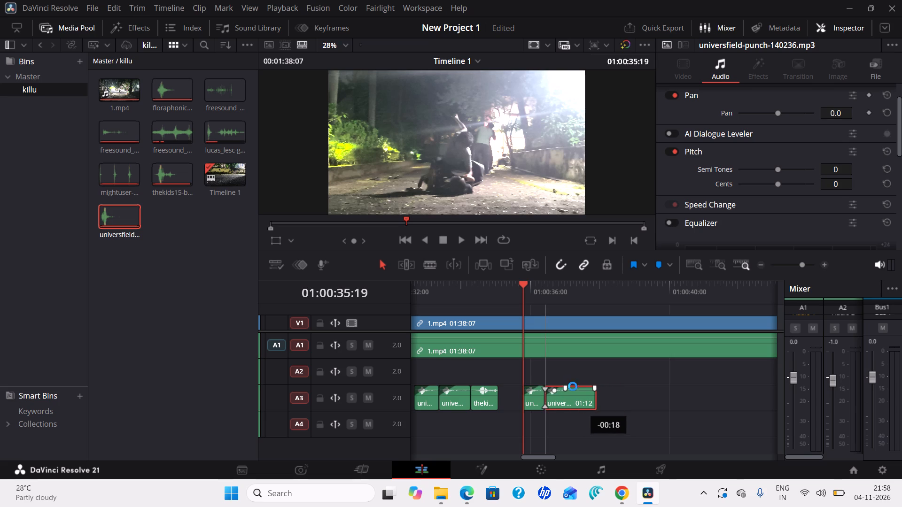
Check the frames up to 01:00:36:20 and shift both punch clips on A3 5 frames later, the short one starting at 01:00:36:00.
left_click_drag(524, 280, 511, 288)
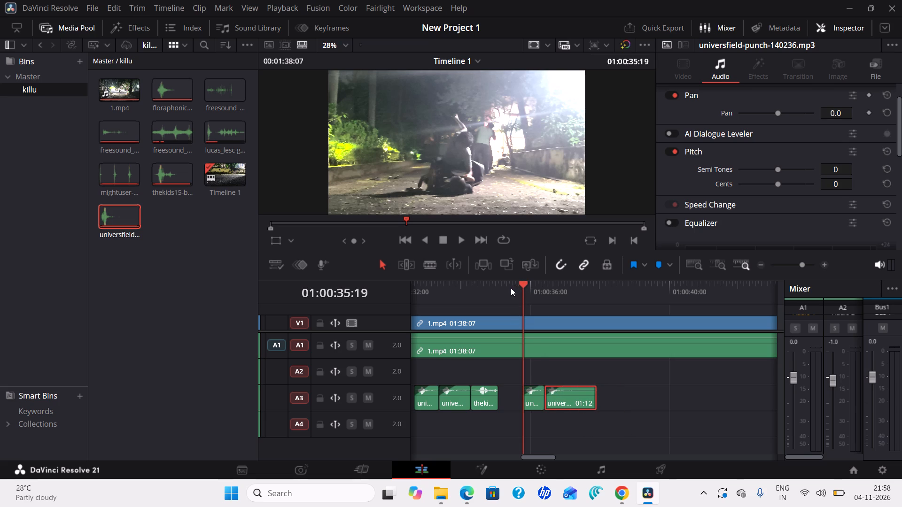
left_click_drag(511, 288, 510, 287)
left_click_drag(521, 281, 521, 289)
left_click_drag(521, 289, 542, 299)
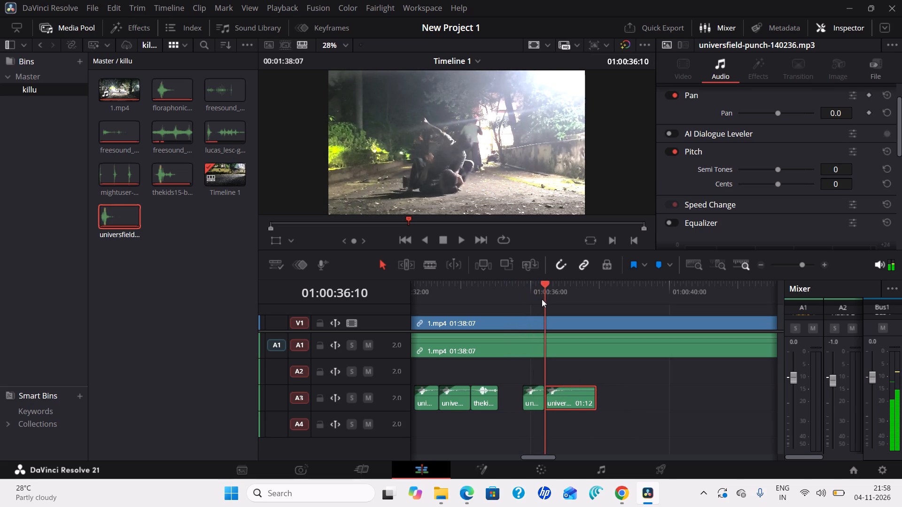
left_click_drag(542, 299, 559, 305)
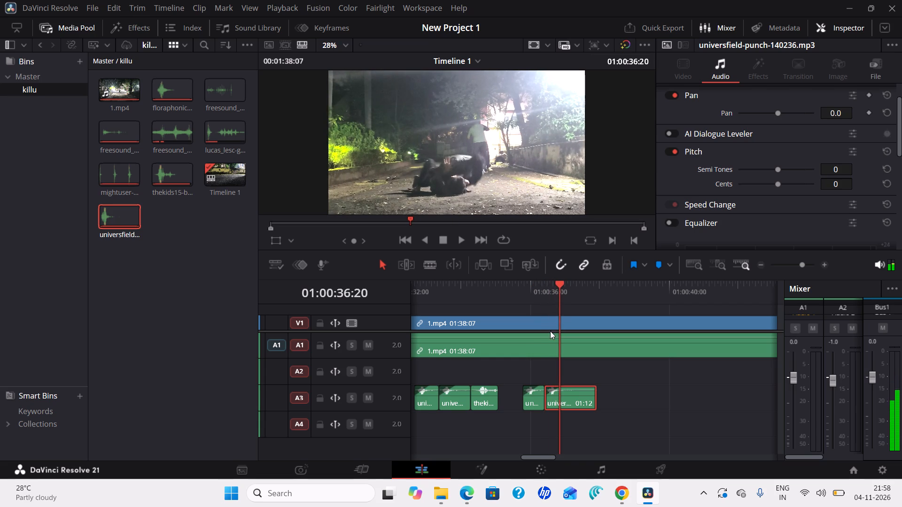
left_click_drag(570, 399, 569, 399)
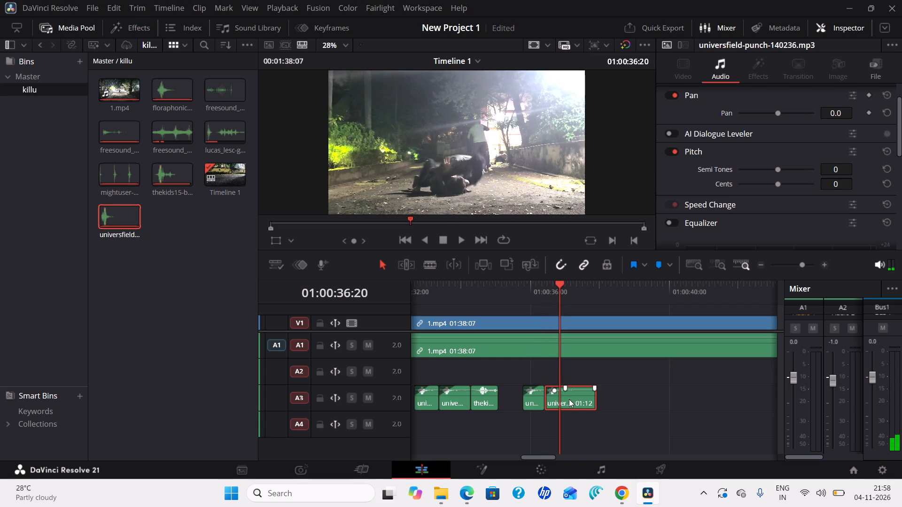
left_click_drag(569, 399, 578, 400)
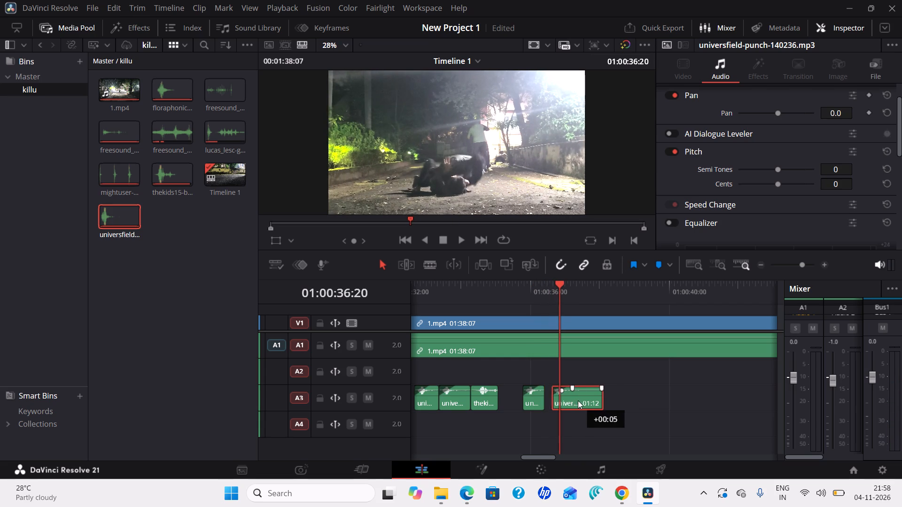
left_click_drag(578, 400, 577, 401)
left_click_drag(535, 401, 544, 402)
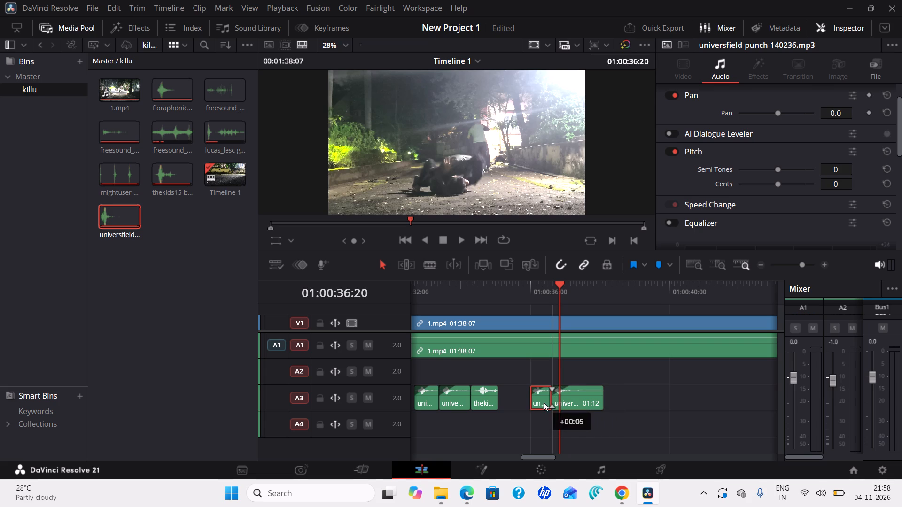
left_click_drag(544, 402, 544, 402)
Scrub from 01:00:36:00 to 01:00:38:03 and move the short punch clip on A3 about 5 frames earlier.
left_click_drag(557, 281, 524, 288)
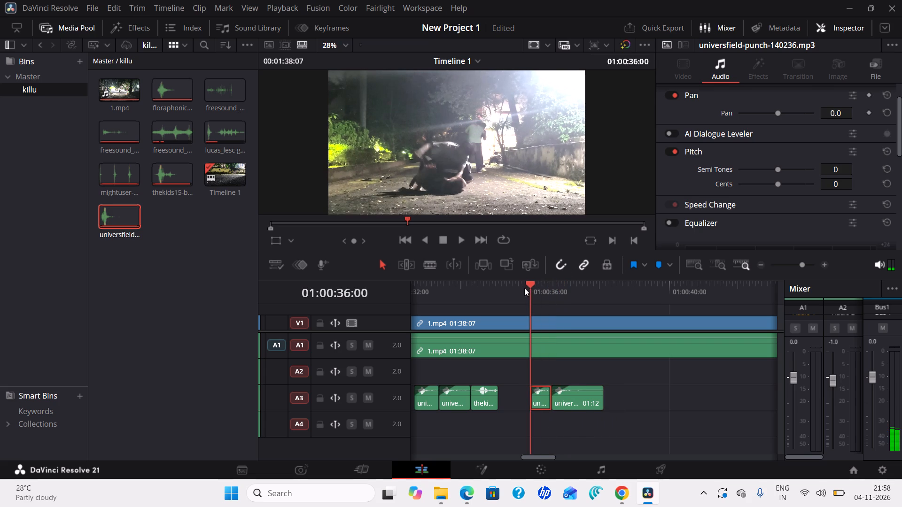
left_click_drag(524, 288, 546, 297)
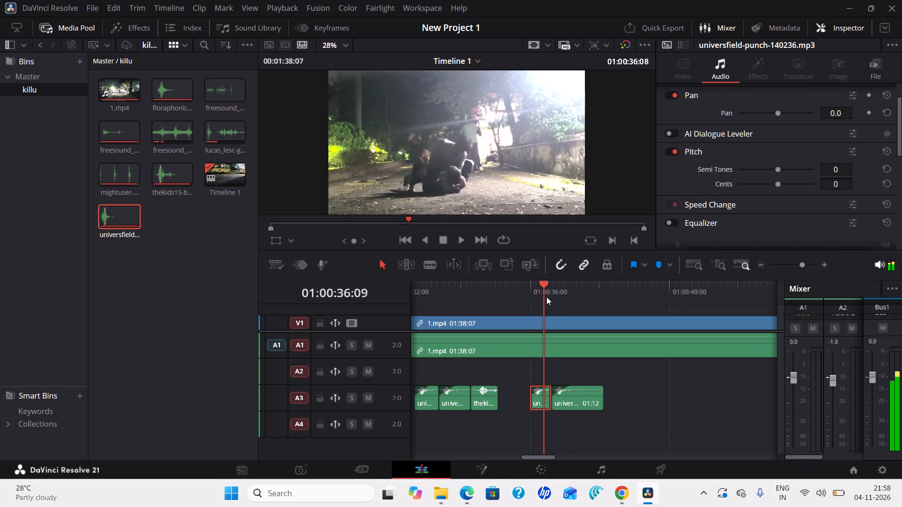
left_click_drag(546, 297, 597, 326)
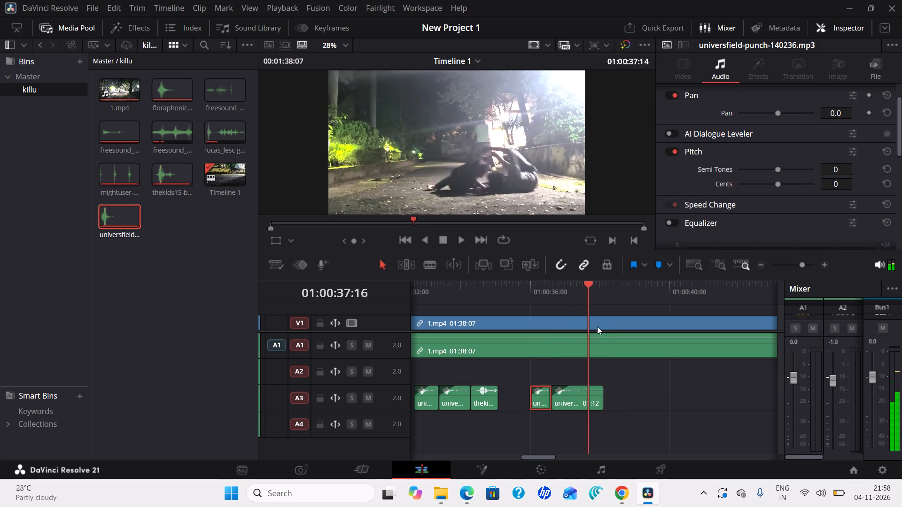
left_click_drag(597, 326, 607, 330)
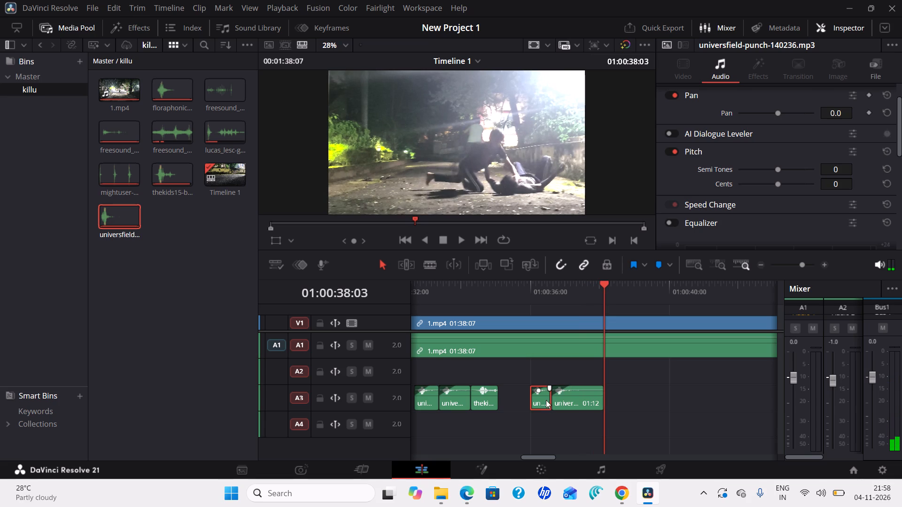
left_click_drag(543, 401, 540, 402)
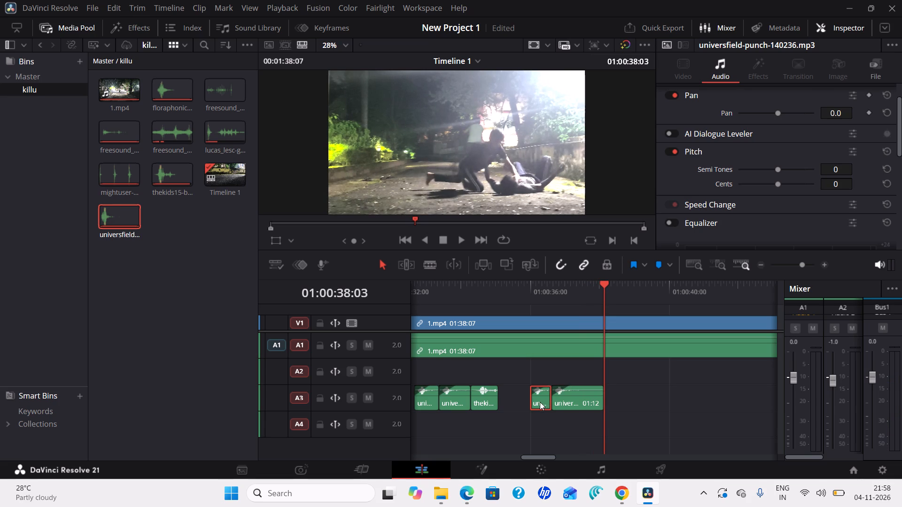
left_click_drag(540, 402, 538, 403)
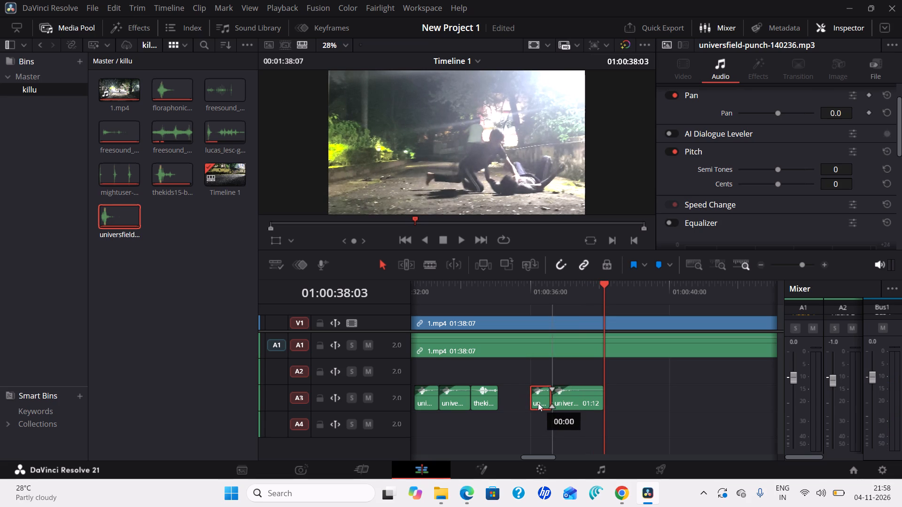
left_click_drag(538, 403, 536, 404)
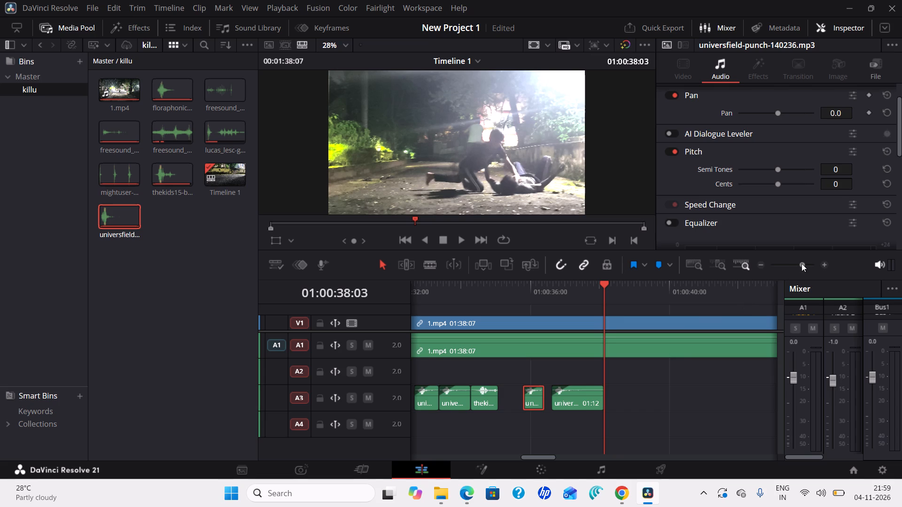
Move the short punch clip on A3 about 2 frames later to start at 01:00:35:21 and place the longer punch clip directly after it.
left_click(802, 263)
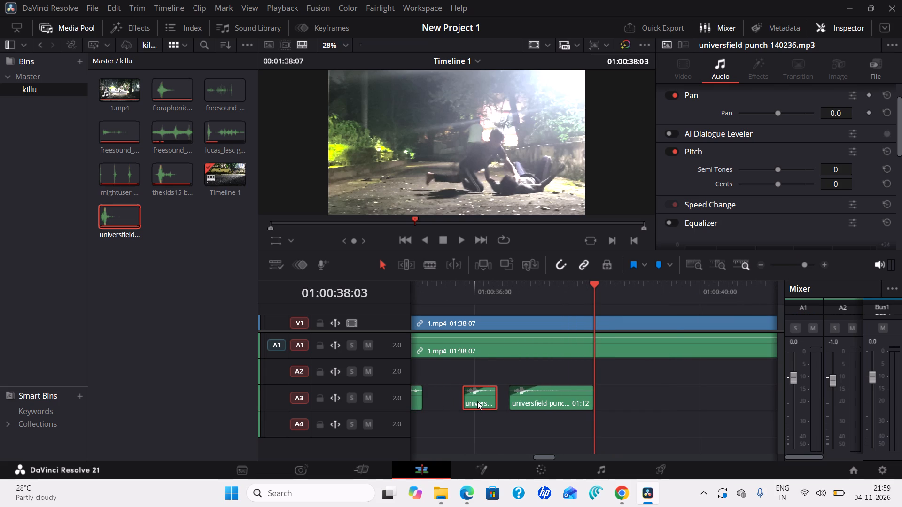
left_click_drag(477, 401, 485, 403)
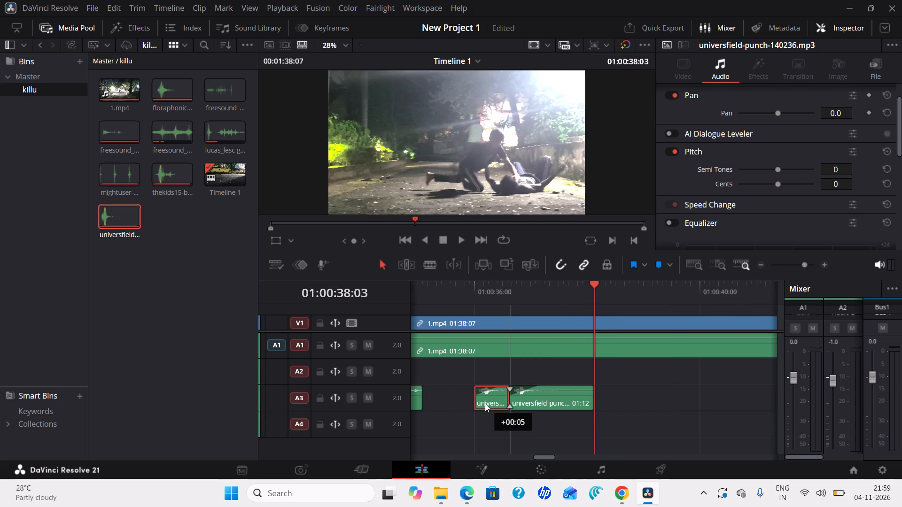
left_click_drag(485, 403, 484, 403)
left_click_drag(529, 395, 523, 397)
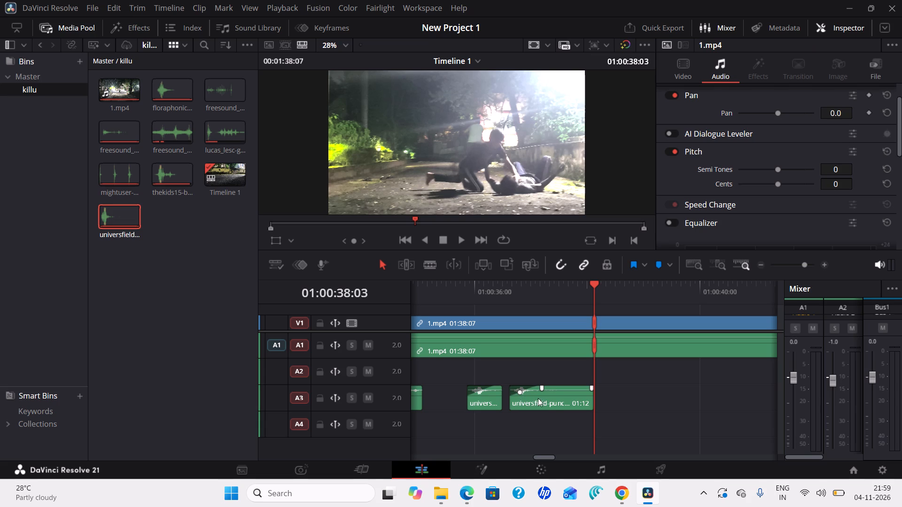
left_click_drag(551, 396, 545, 398)
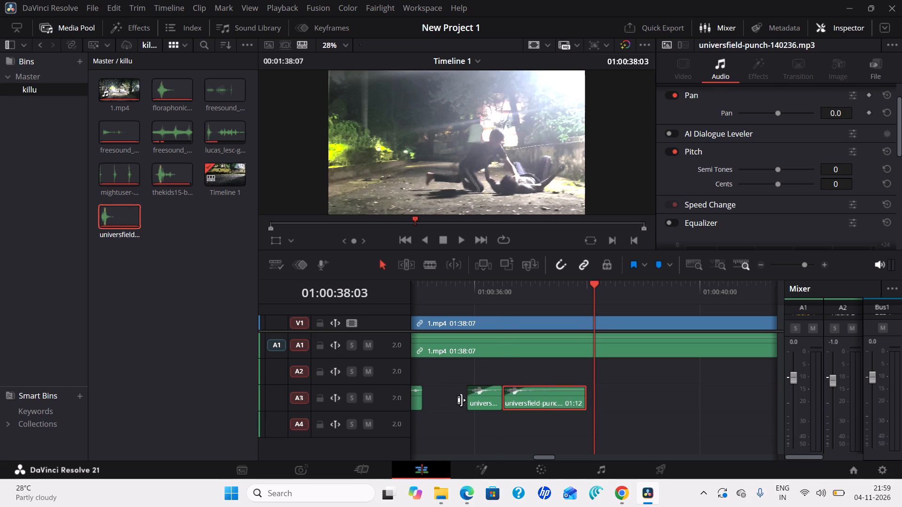
Trim 20 frames off the end of the longer punch clip on A3, shortening it to 16 frames.
left_click_drag(585, 401, 558, 405)
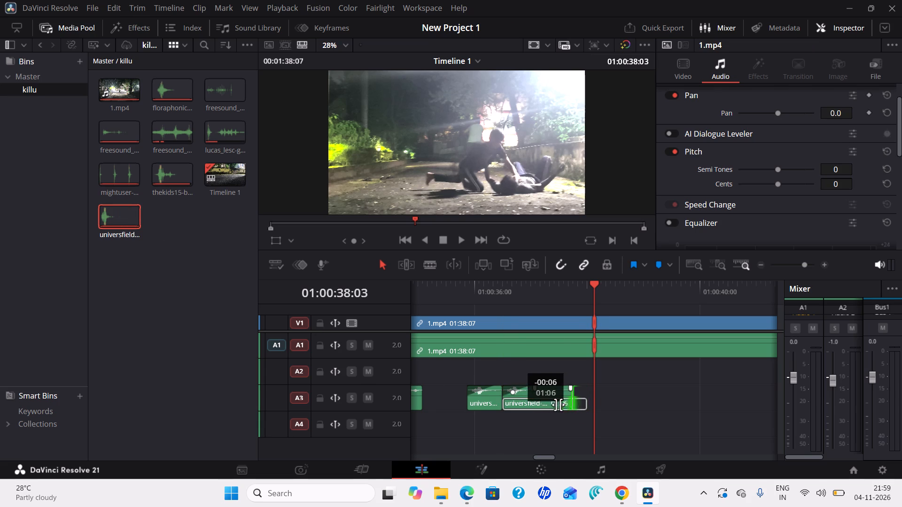
left_click_drag(558, 405, 542, 406)
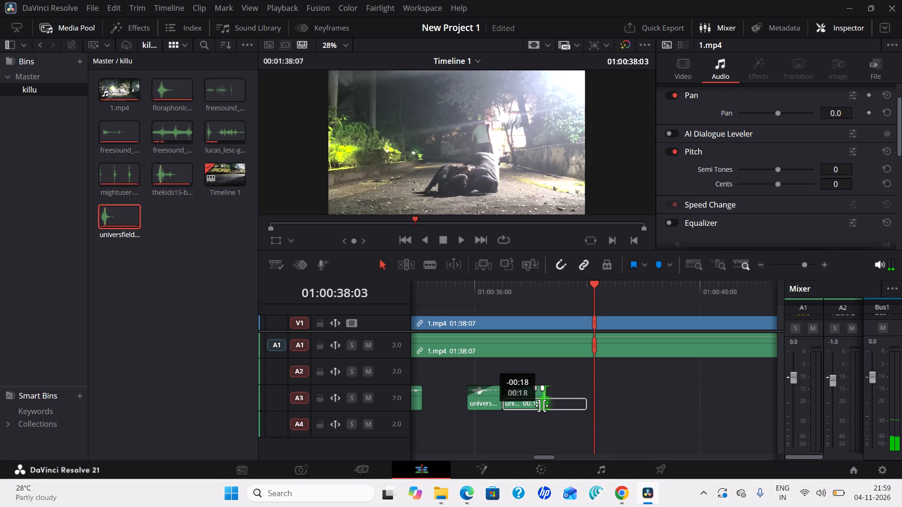
left_click_drag(542, 406, 538, 408)
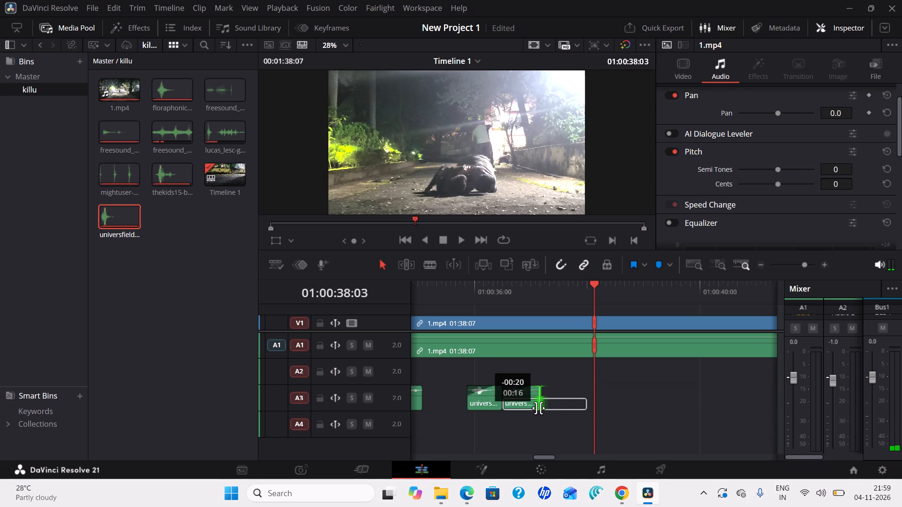
left_click_drag(538, 408, 537, 408)
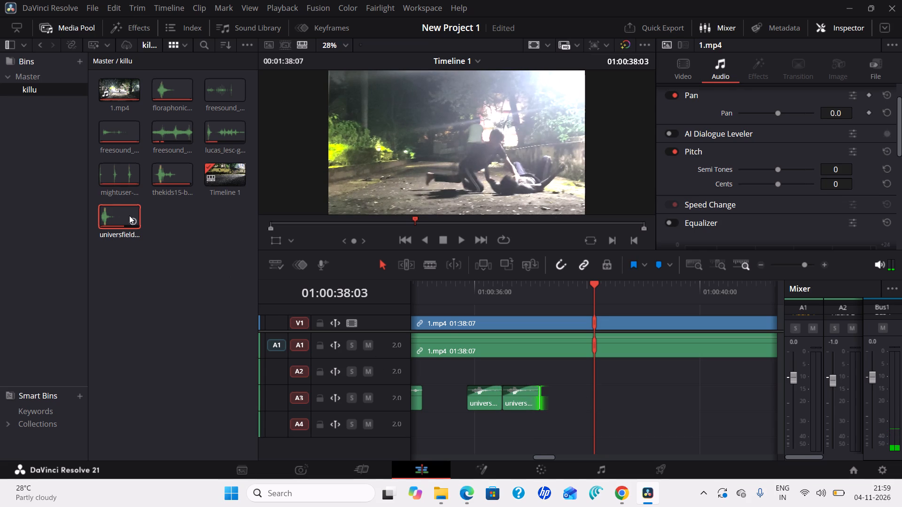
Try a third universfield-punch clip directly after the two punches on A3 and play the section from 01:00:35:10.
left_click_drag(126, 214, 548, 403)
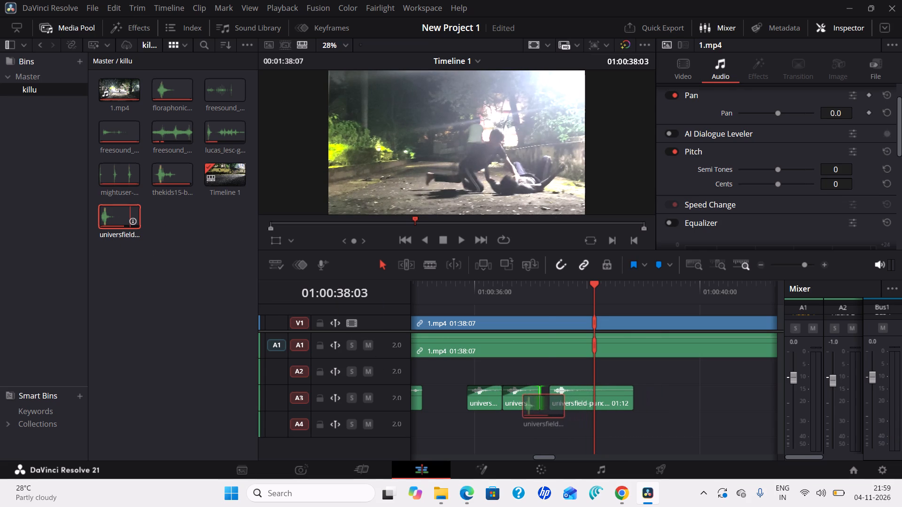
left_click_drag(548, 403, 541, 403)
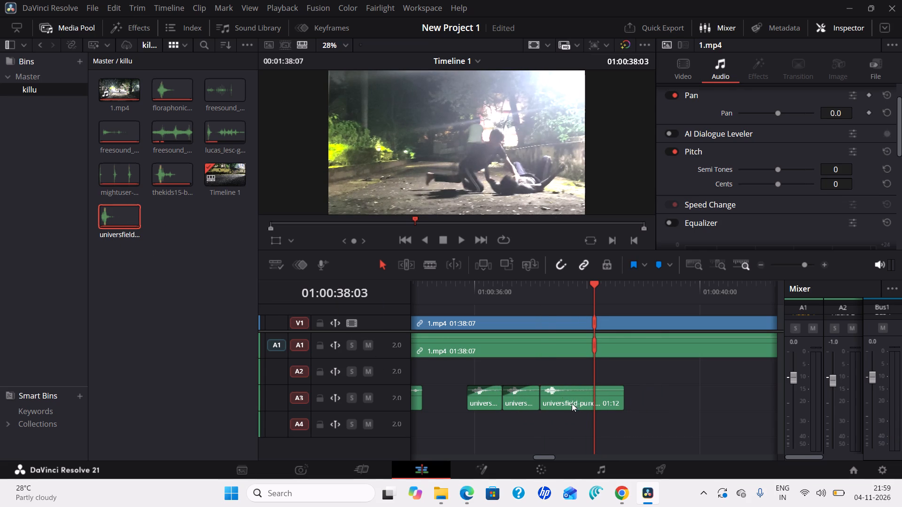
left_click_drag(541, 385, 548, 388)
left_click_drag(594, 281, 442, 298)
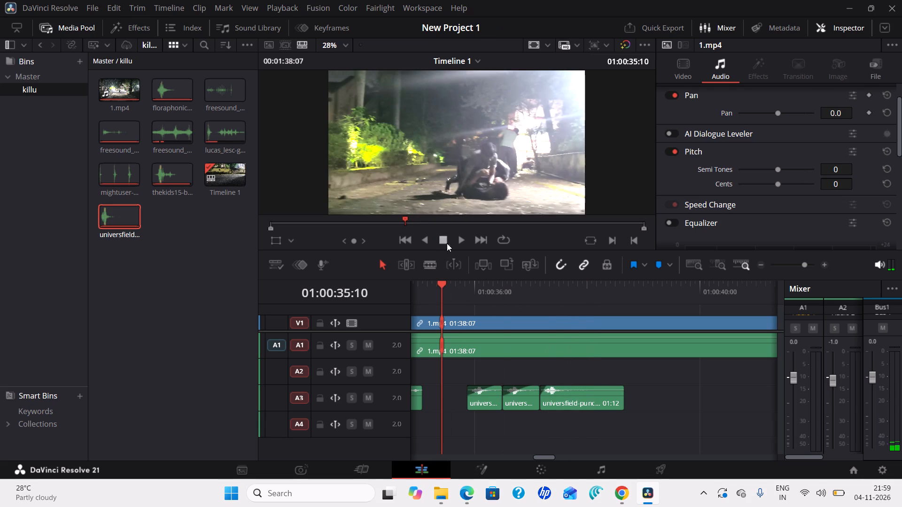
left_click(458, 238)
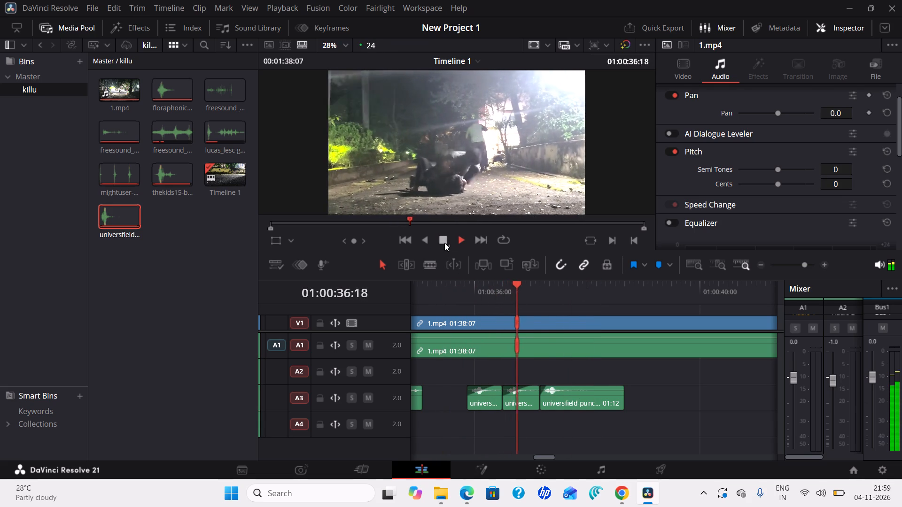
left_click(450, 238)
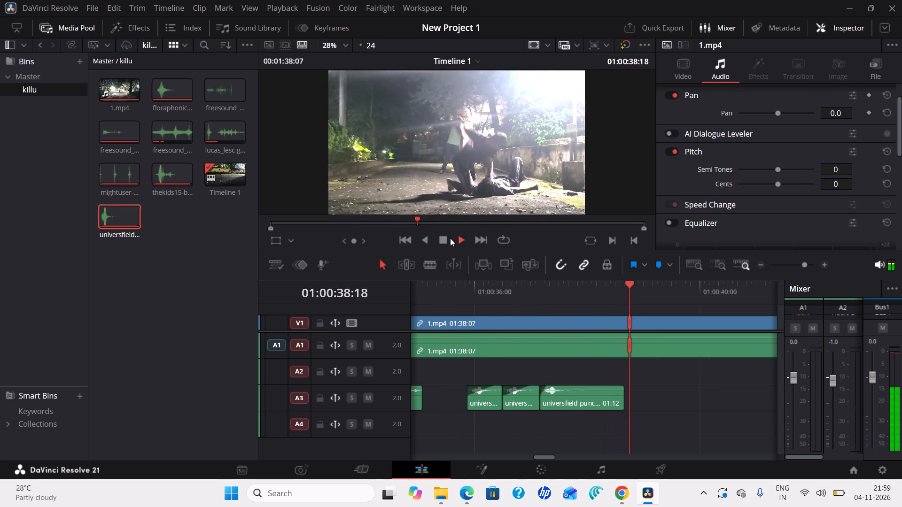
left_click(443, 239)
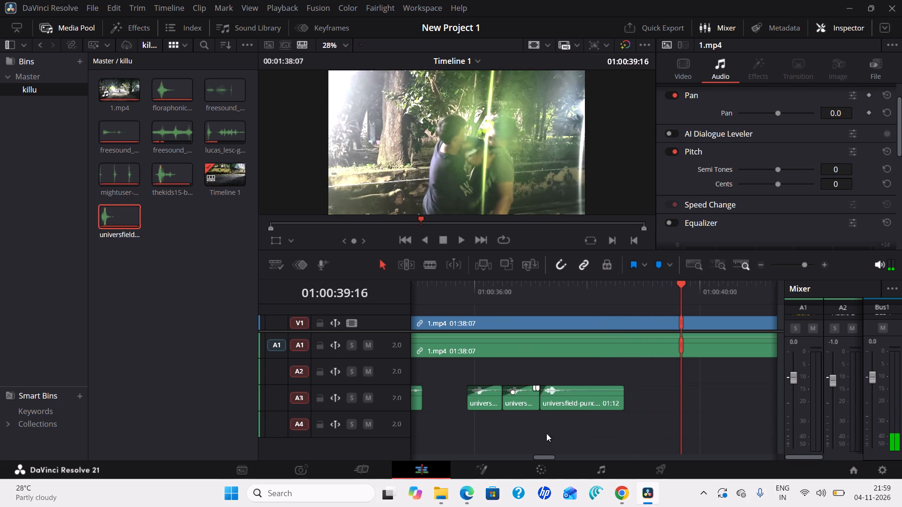
Replace the third punch clip on A3 with the thekids15 body-fall sound starting at 01:00:37:01, overlapping the second punch's end, and play the section back.
right_click(569, 385)
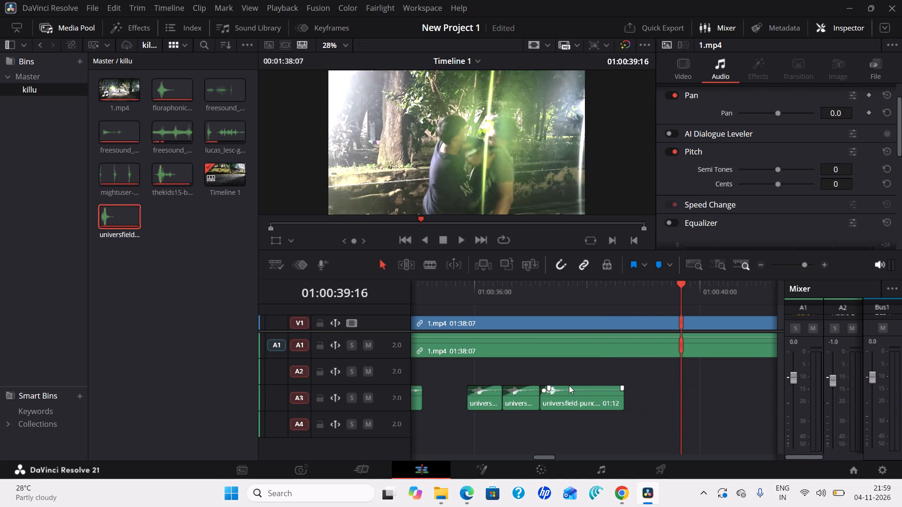
left_click(602, 167)
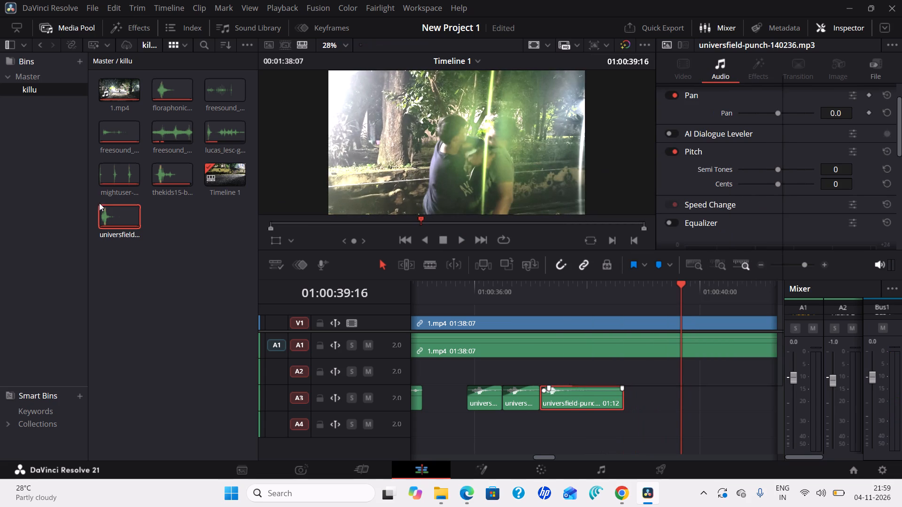
left_click_drag(160, 179, 168, 184)
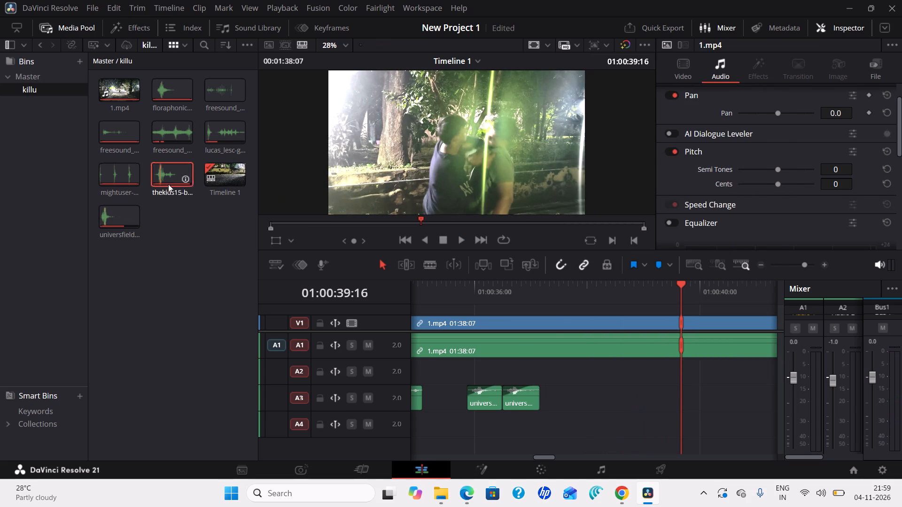
left_click_drag(168, 184, 533, 405)
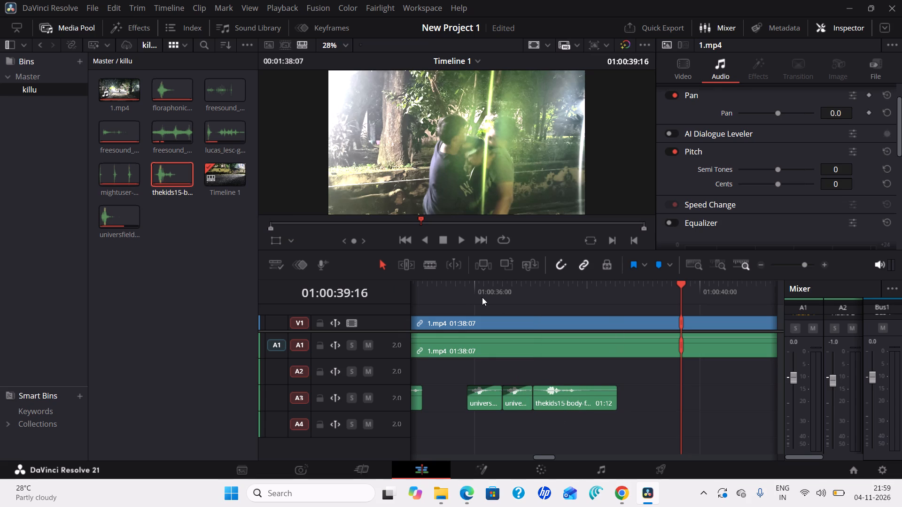
left_click_drag(684, 289, 471, 306)
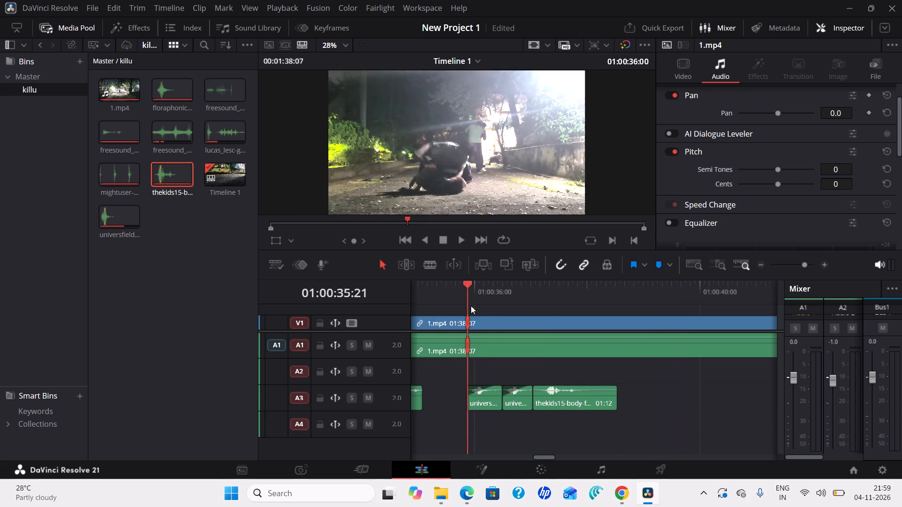
left_click_drag(471, 306, 471, 308)
left_click(463, 243)
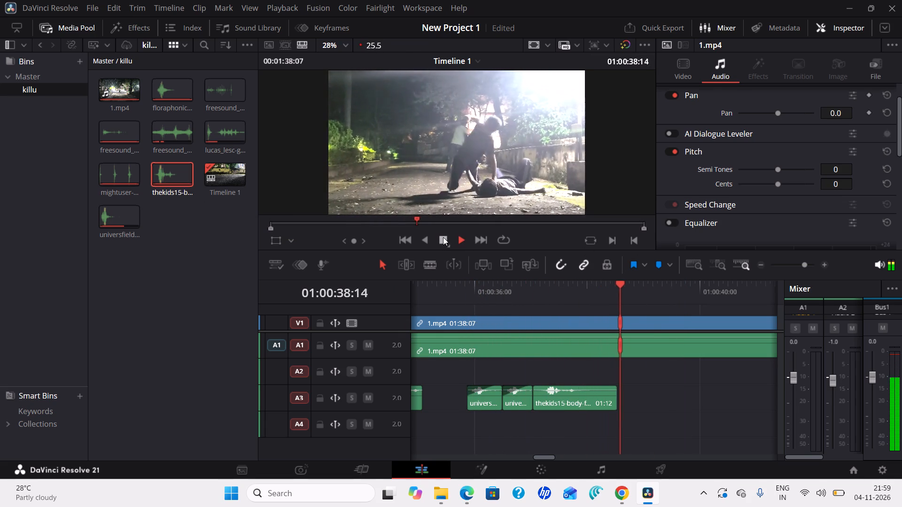
left_click(445, 236)
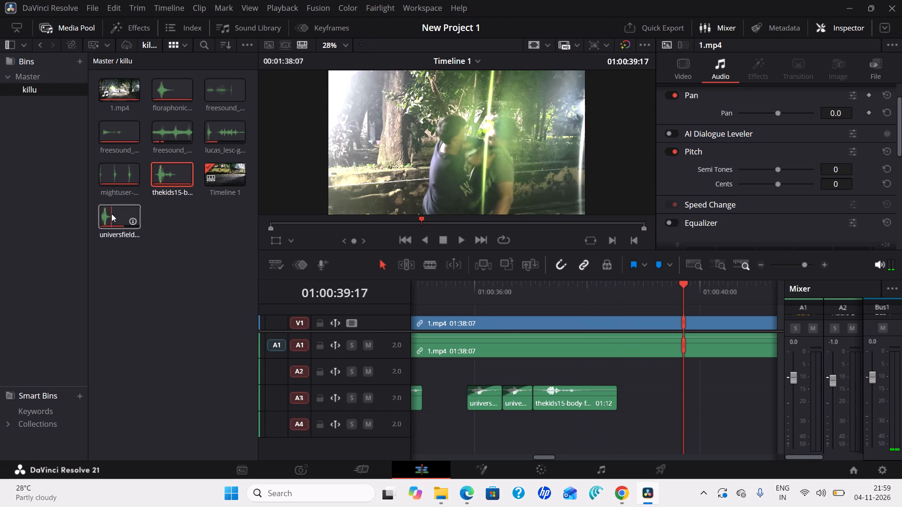
Place another universfield-punch clip directly after the body-fall clip on A3 and play back from 01:00:37:01.
left_click_drag(107, 218, 631, 406)
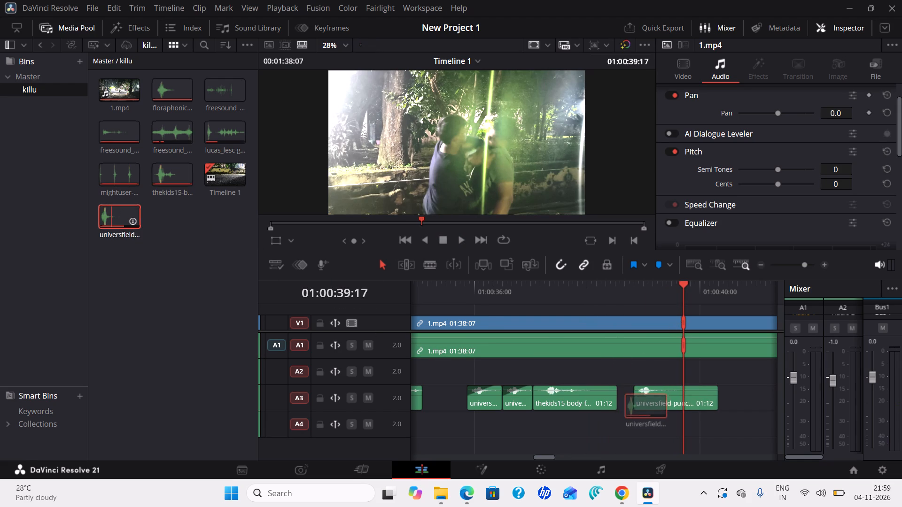
left_click_drag(631, 406, 621, 406)
left_click_drag(687, 290, 529, 301)
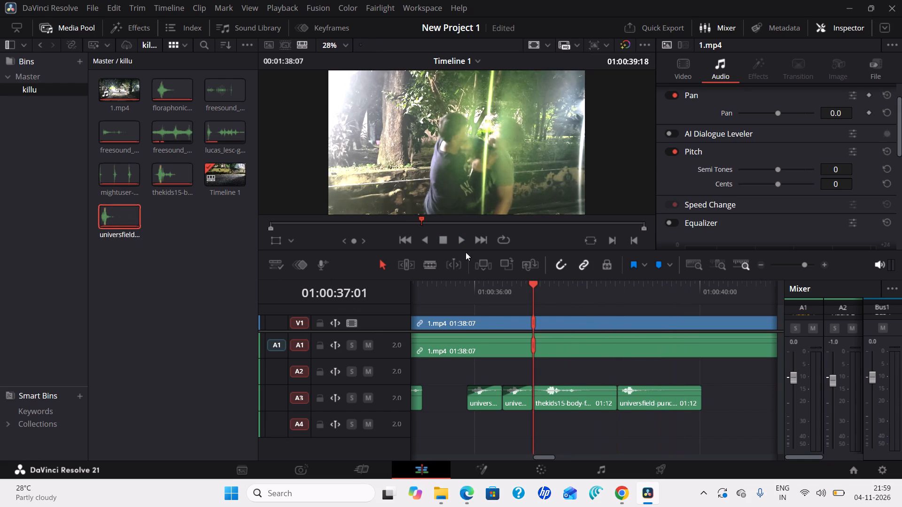
left_click(462, 242)
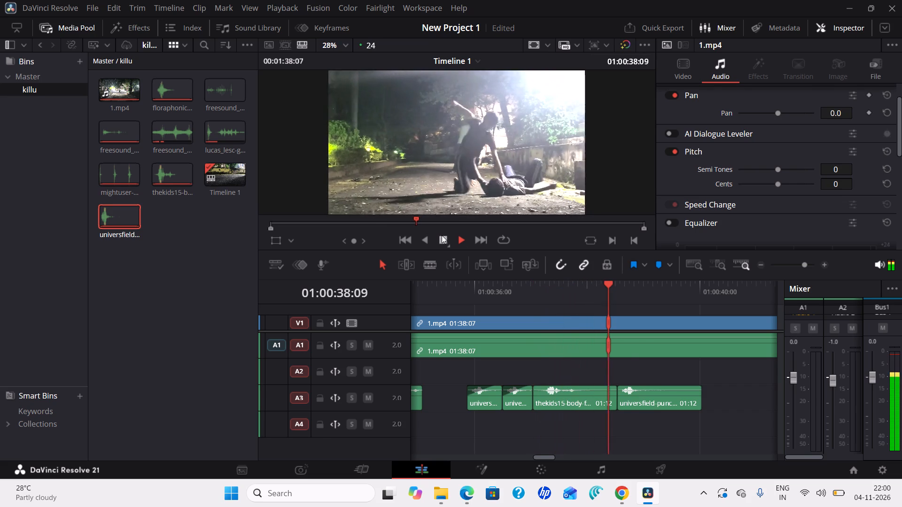
left_click(442, 235)
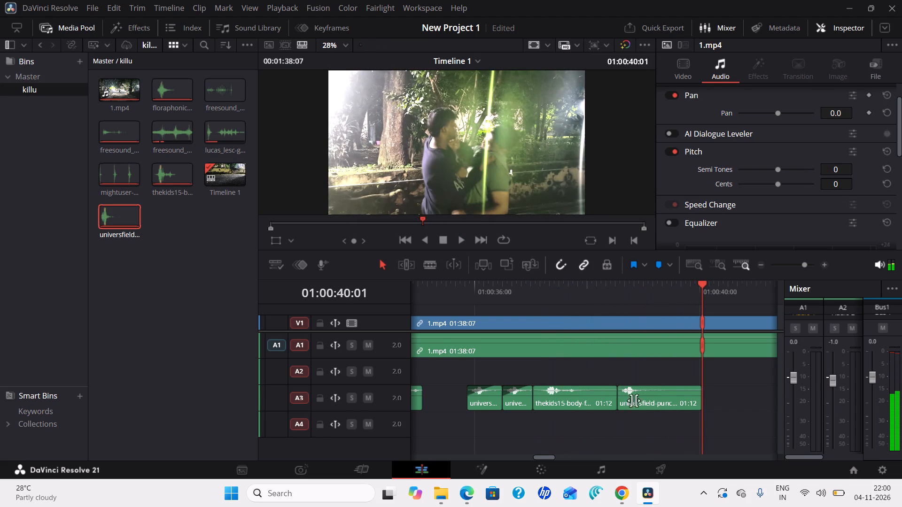
Give the last punch clip on A3 a fade-in of about 11 frames and trim its end to a 19-frame length.
left_click_drag(619, 388, 632, 392)
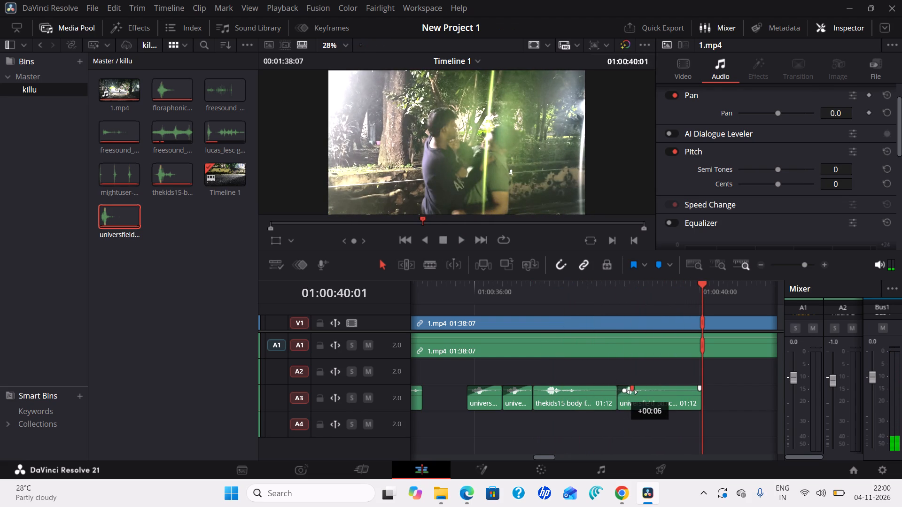
left_click_drag(632, 392, 643, 394)
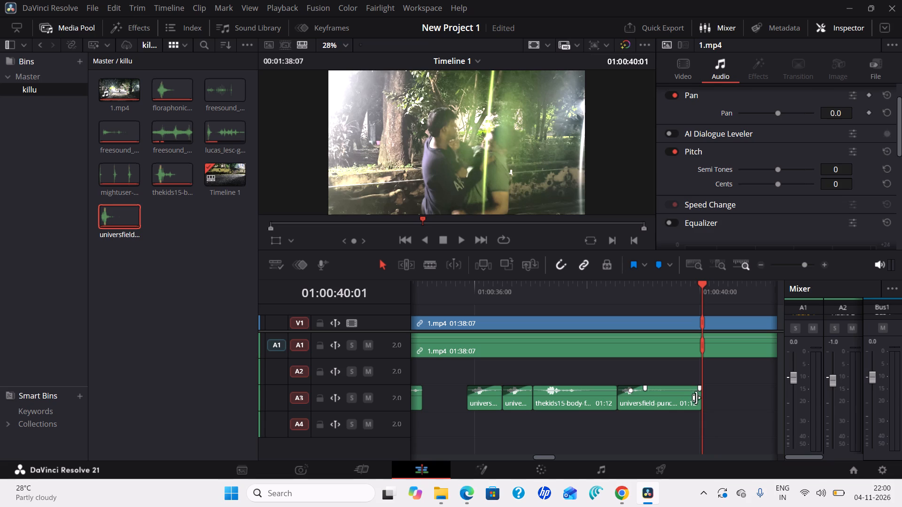
left_click_drag(701, 399, 696, 402)
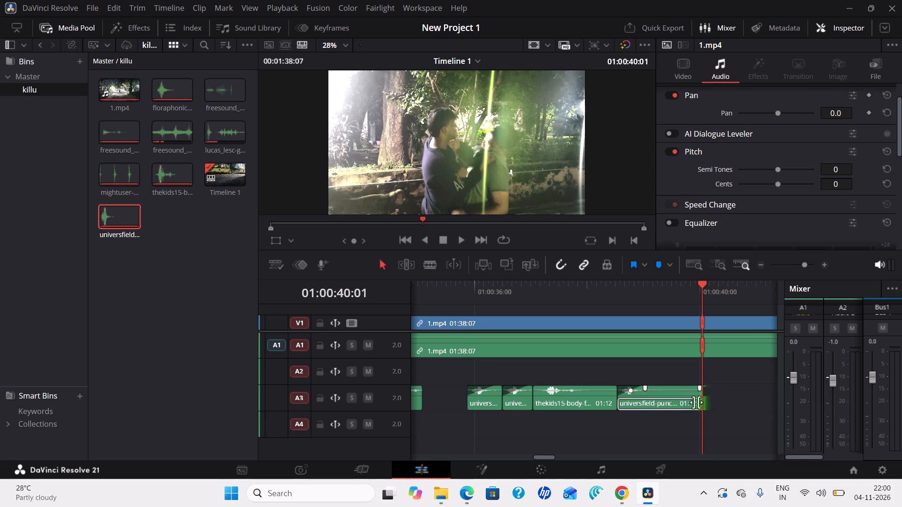
left_click_drag(696, 402, 674, 412)
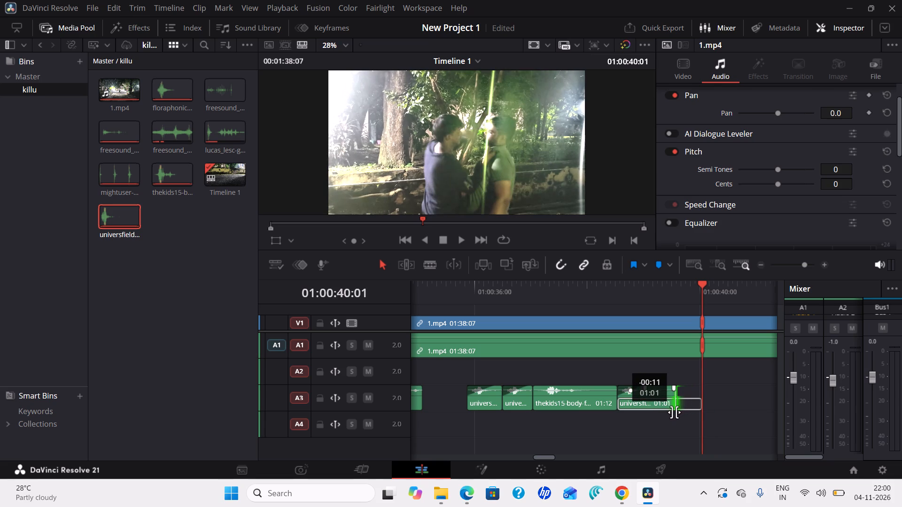
left_click_drag(674, 412, 660, 421)
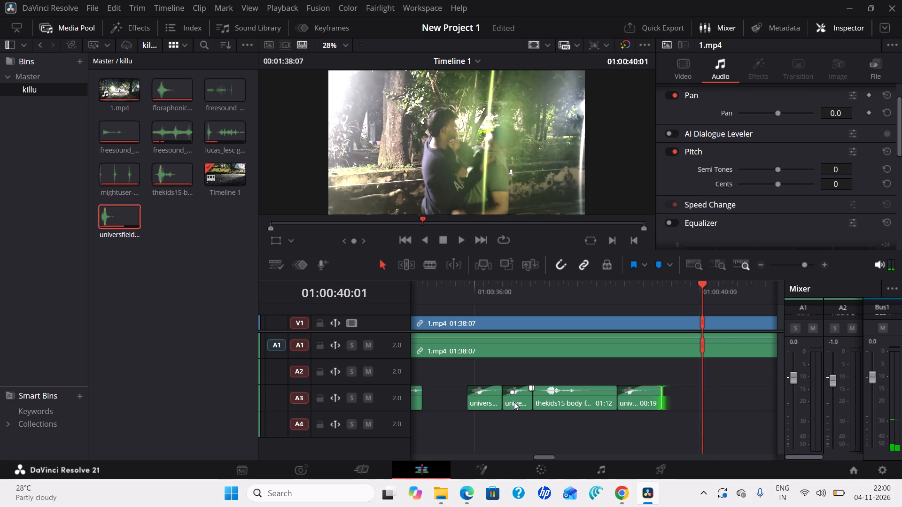
Lower the volume of the second punch clip, just before the body-fall clip on A3, to -1.8.
right_click(514, 402)
left_click(565, 438)
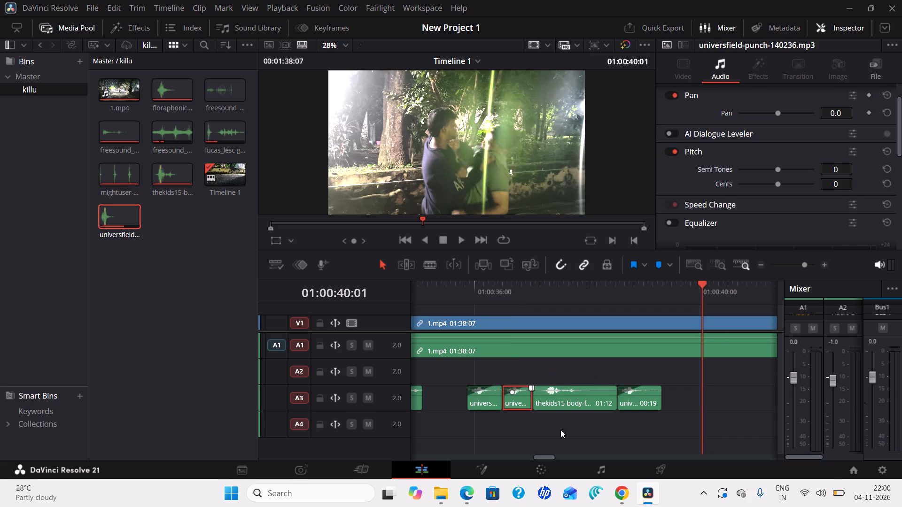
left_click(518, 398)
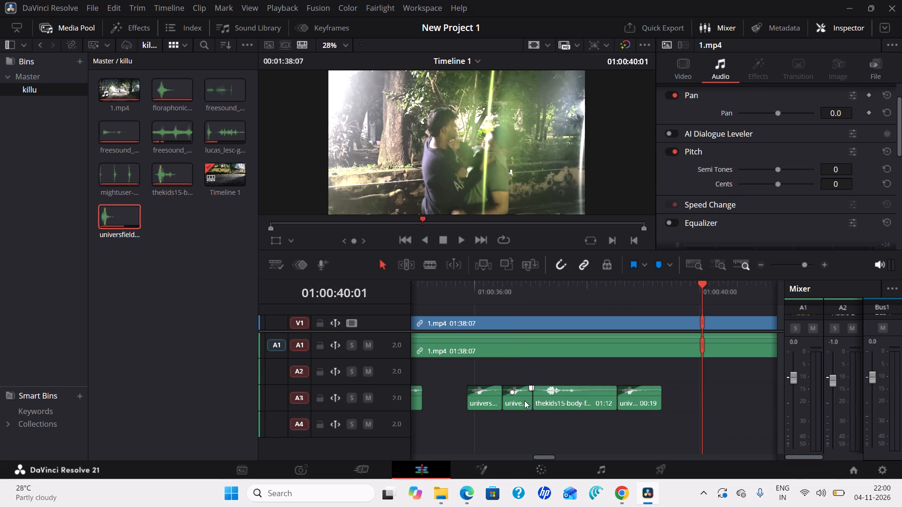
left_click(523, 401)
scroll(752, 146, "up", 4)
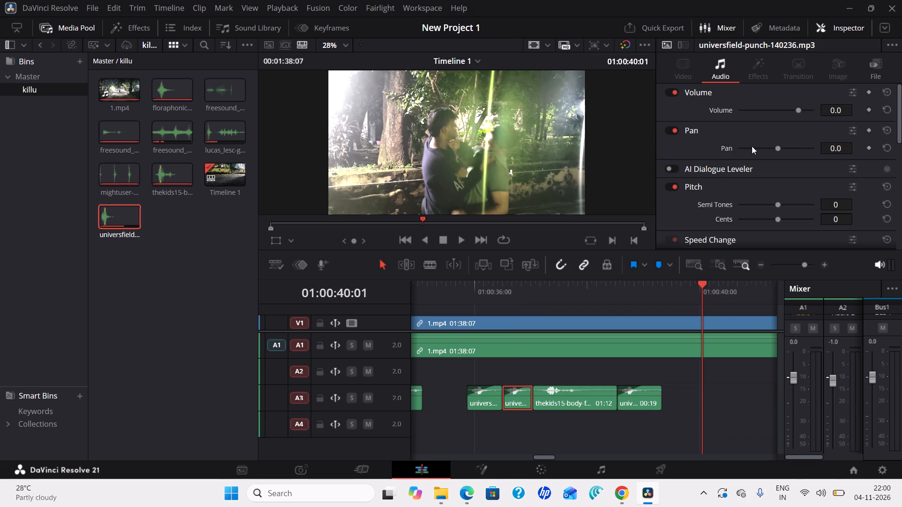
left_click_drag(799, 107, 797, 109)
Lower the volume of the second punch clip, just before the later body-fall clip on A3, to -3.7 and play the section back.
left_click_drag(797, 109, 797, 112)
left_click_drag(797, 112, 796, 113)
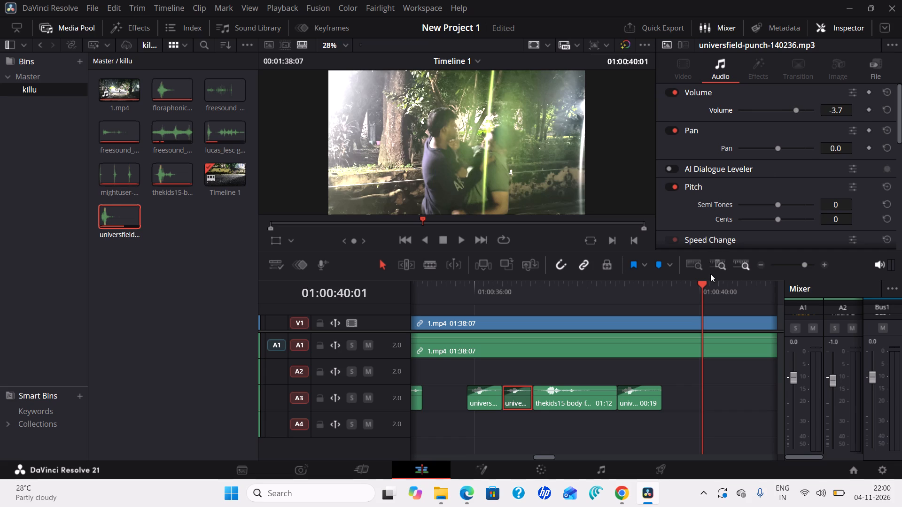
left_click_drag(704, 283, 467, 295)
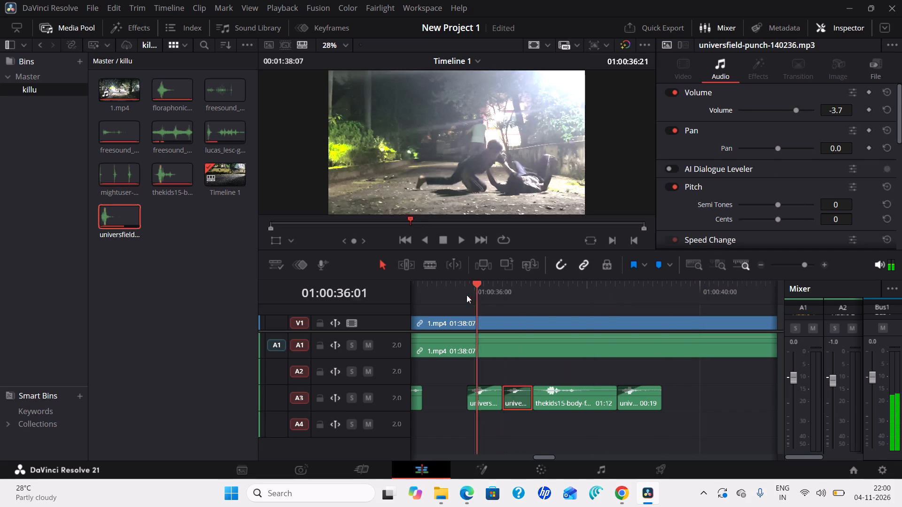
left_click_drag(467, 295, 463, 294)
left_click(461, 241)
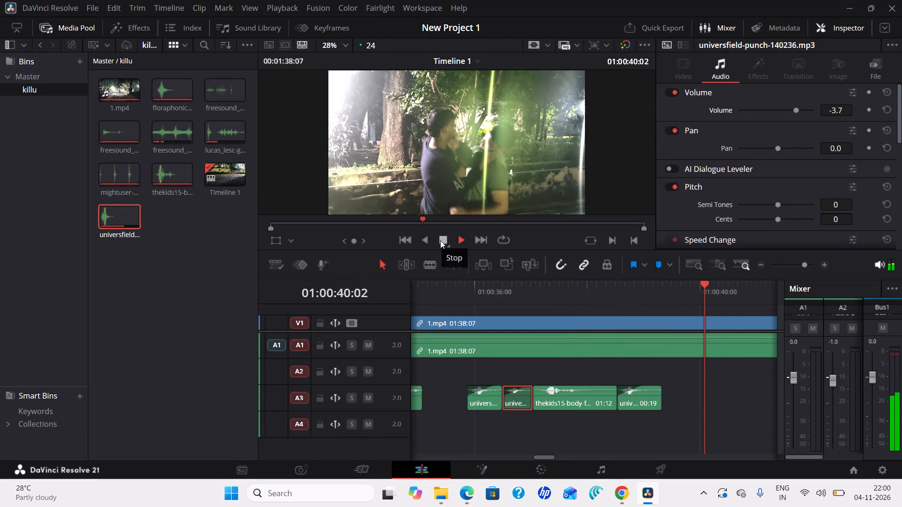
left_click(440, 240)
Trim the end of the last punch clip on A3 to a 17-frame length.
left_click_drag(661, 400, 661, 404)
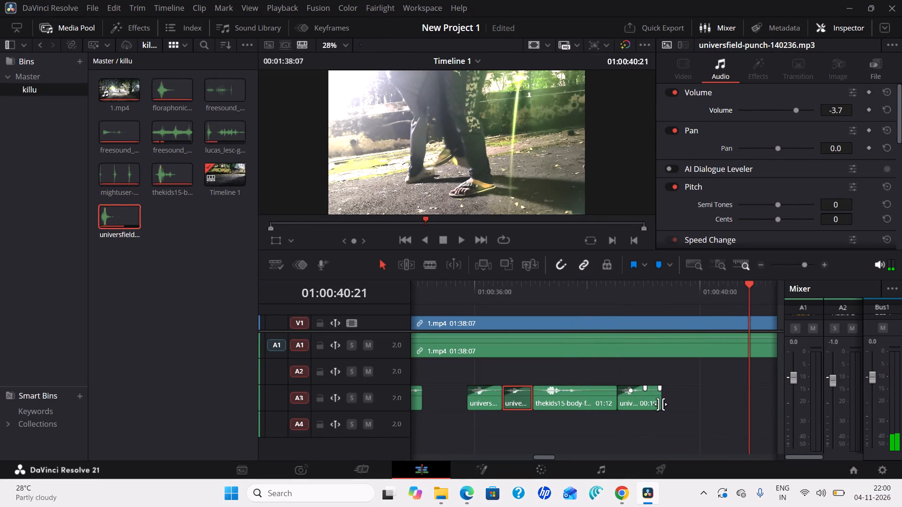
left_click_drag(661, 404, 656, 407)
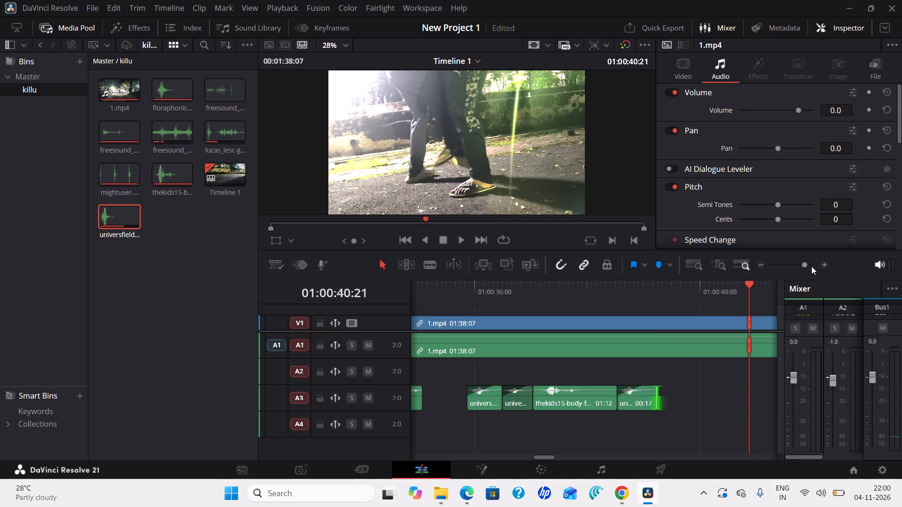
Play the timeline from 01:00:00:00 through the end of the A3 effects to review the sound against the fight.
left_click_drag(807, 263, 801, 266)
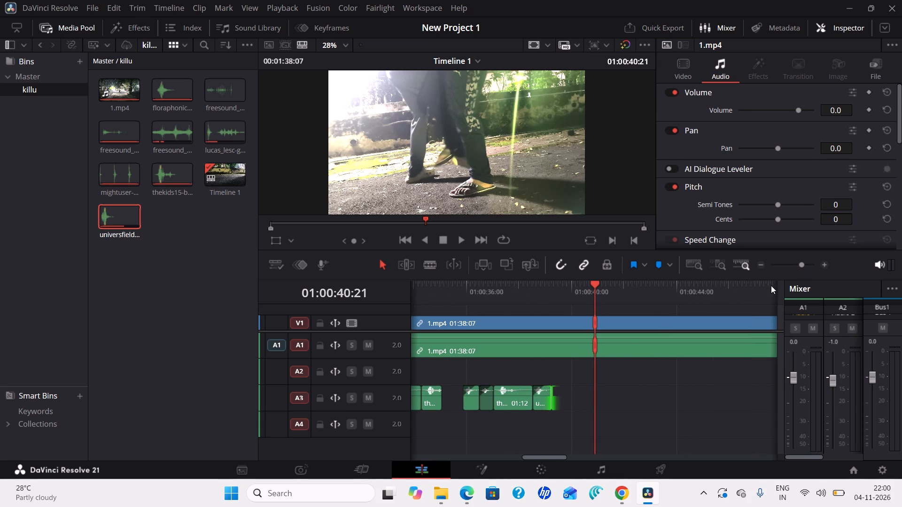
left_click_drag(801, 264, 797, 267)
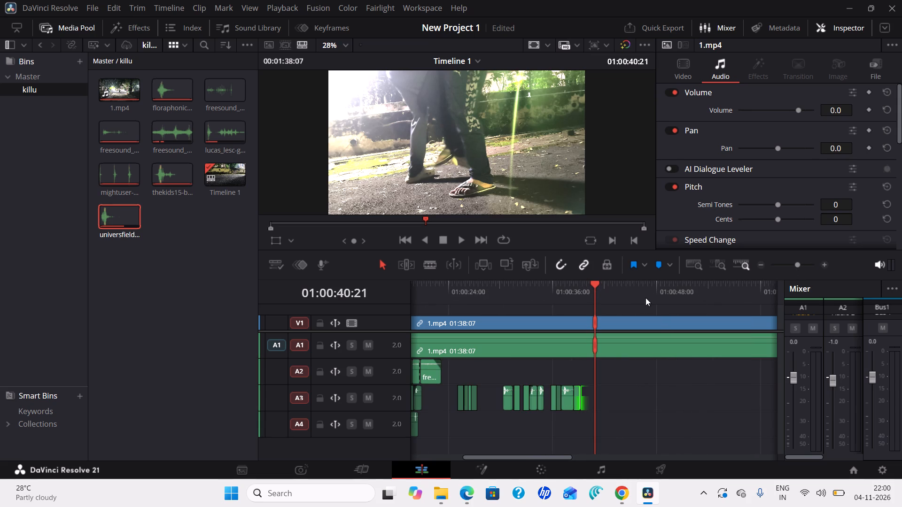
left_click_drag(596, 284, 368, 288)
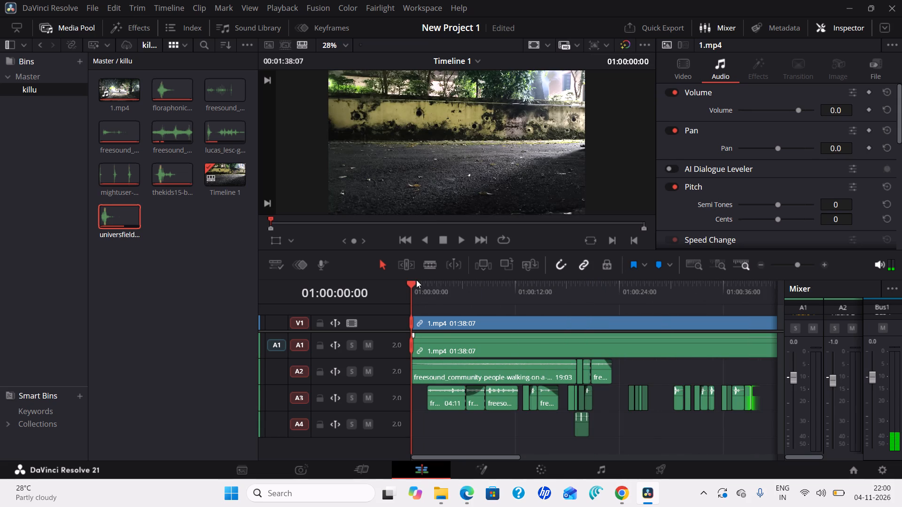
left_click(465, 241)
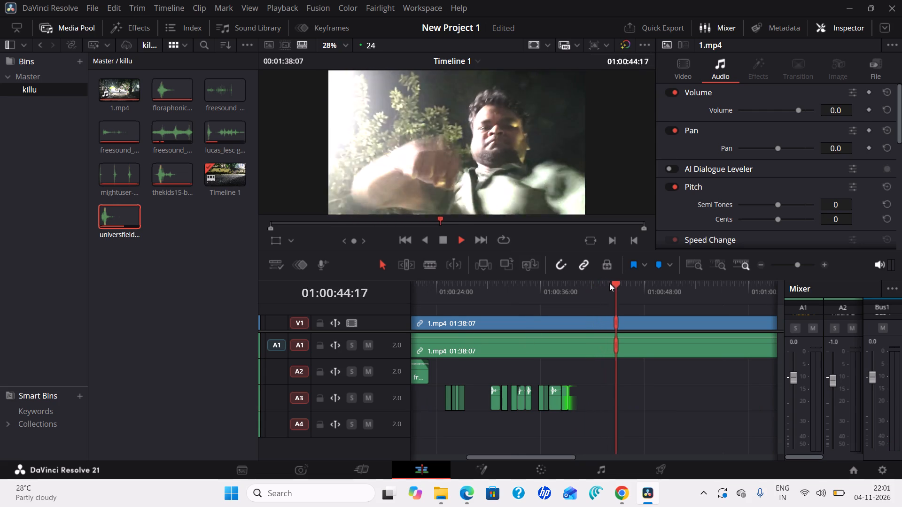
left_click(443, 241)
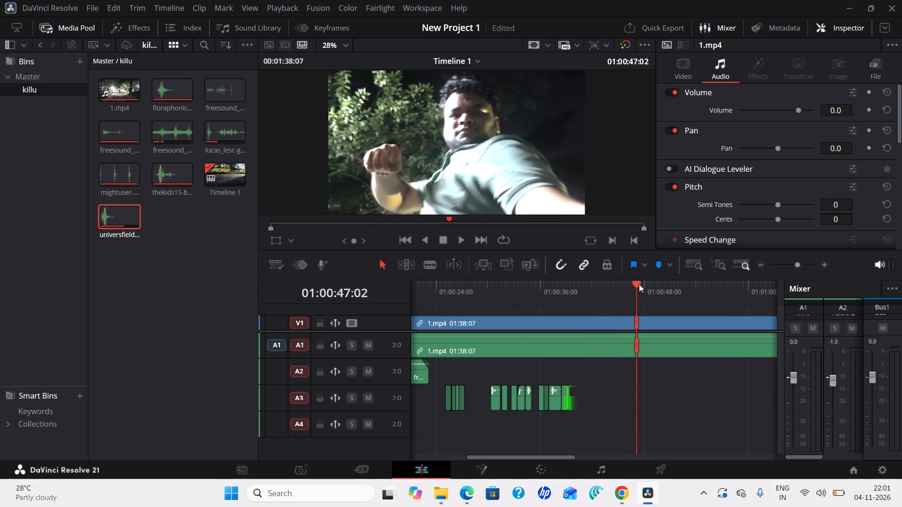
Lower the volume of the thekids15 body-fall clip starting at 01:00:30:07 on A3 to -0.8, scrubbing through it to check the level.
left_click_drag(639, 284, 489, 305)
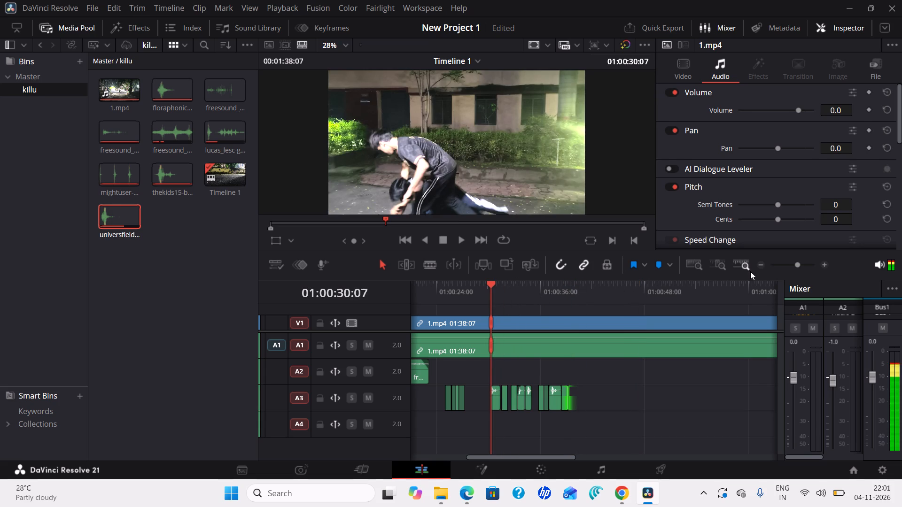
left_click_drag(797, 264, 805, 265)
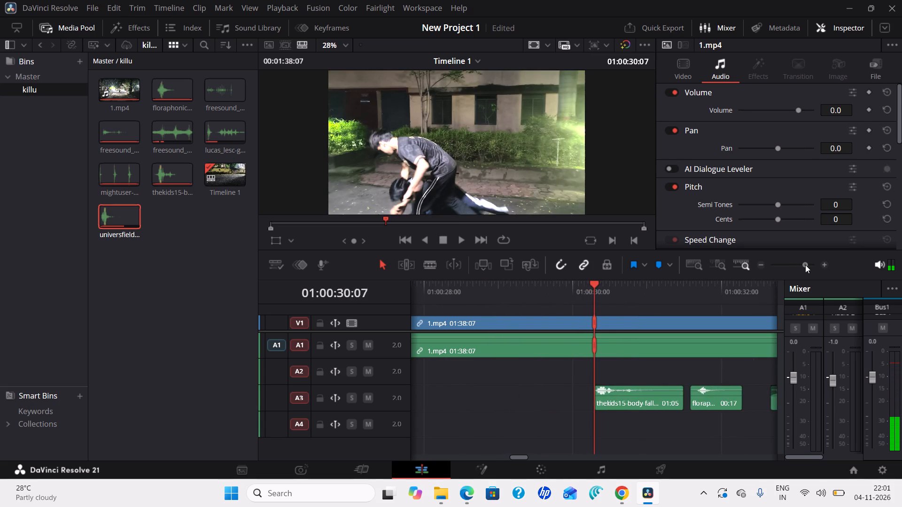
left_click_drag(805, 265, 806, 265)
left_click(630, 391)
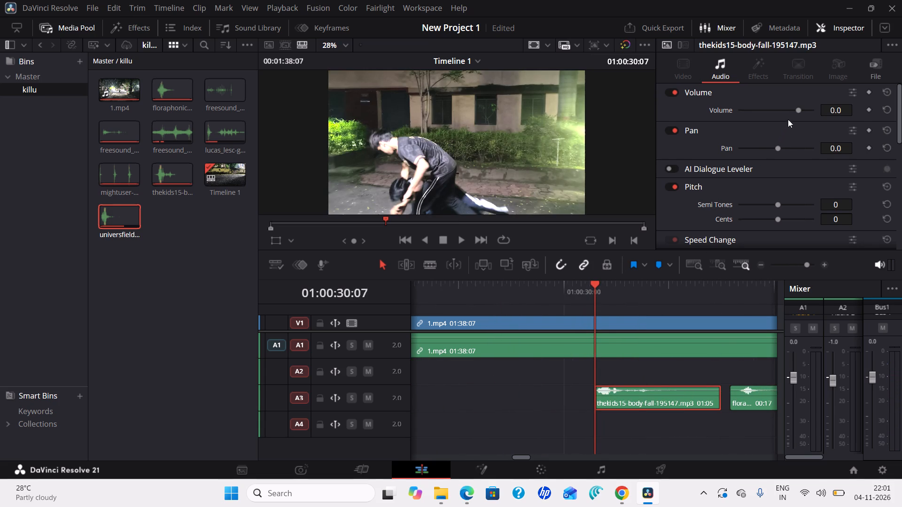
left_click_drag(798, 109, 798, 111)
left_click_drag(798, 111, 795, 113)
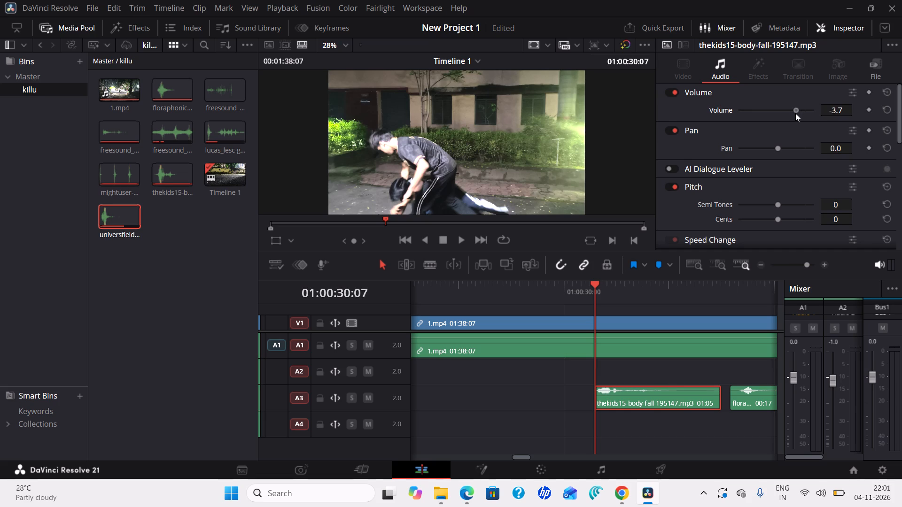
left_click_drag(795, 113, 794, 115)
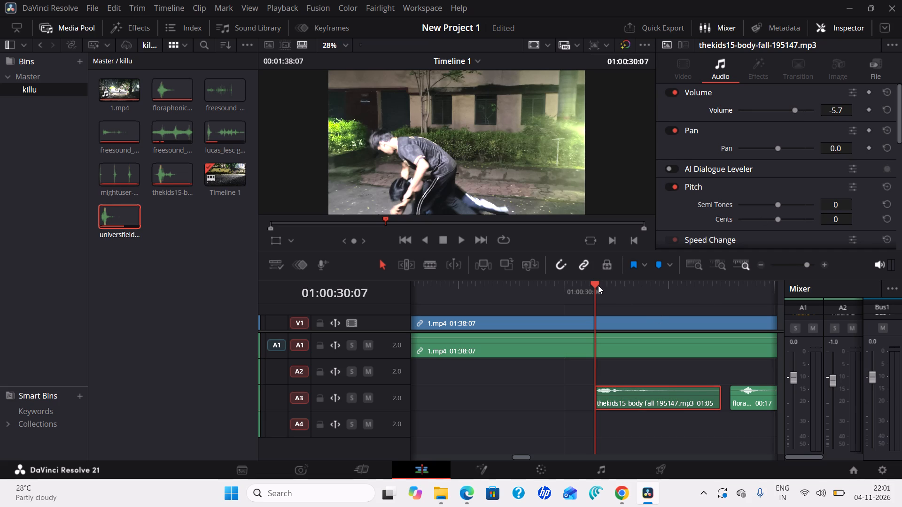
left_click_drag(607, 280, 719, 299)
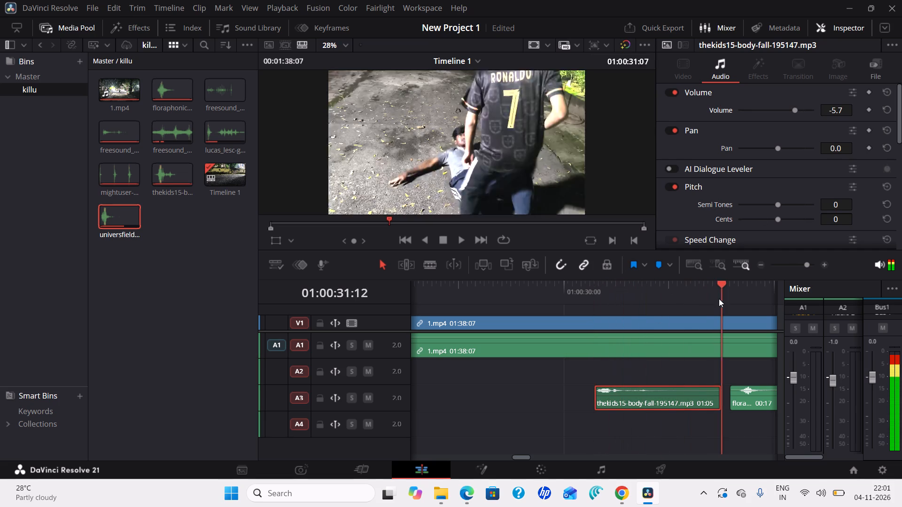
left_click_drag(719, 299, 599, 302)
left_click(796, 109)
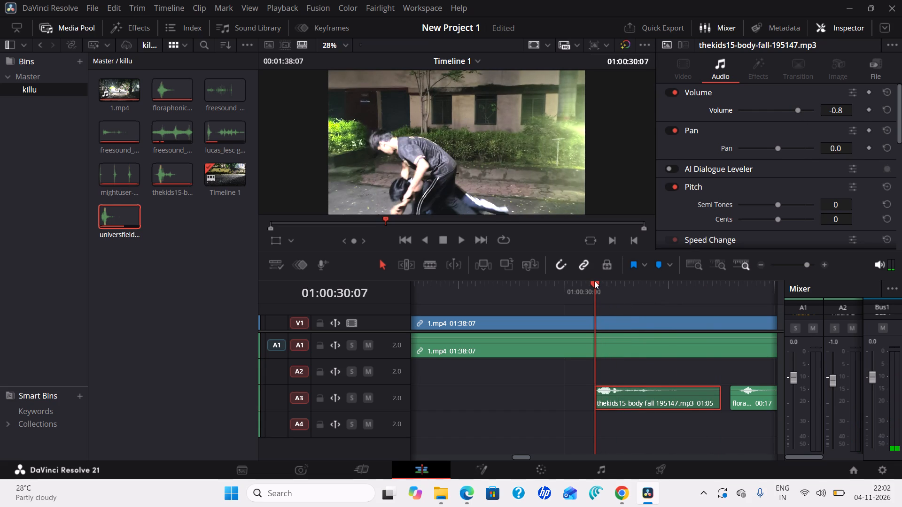
Scrub past the 01:00:30:07 body-fall clip and play from 01:00:32:09 to check the following punch sounds.
left_click_drag(594, 281, 746, 312)
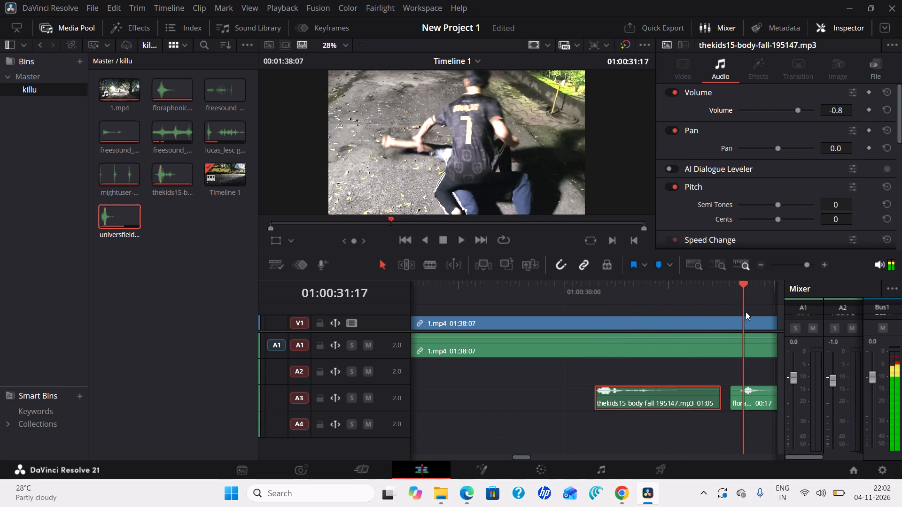
left_click_drag(746, 312, 693, 331)
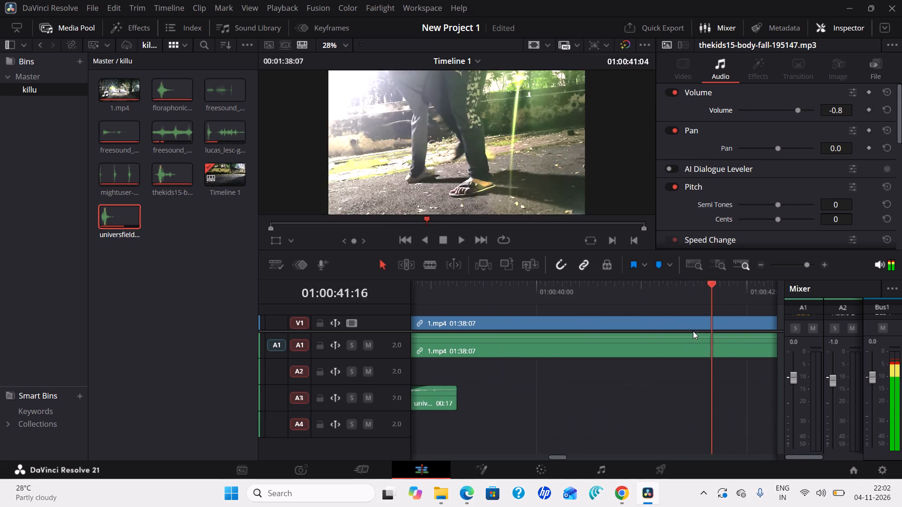
left_click_drag(693, 331, 749, 360)
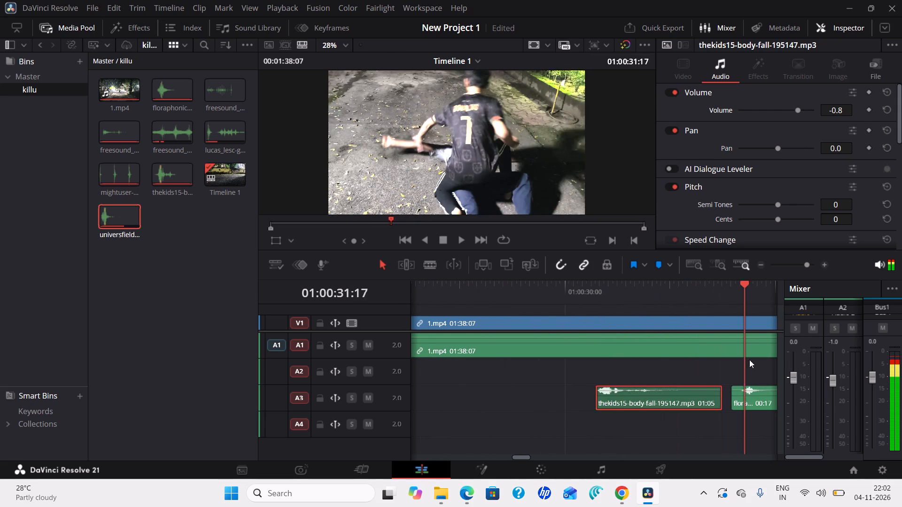
left_click_drag(749, 360, 768, 360)
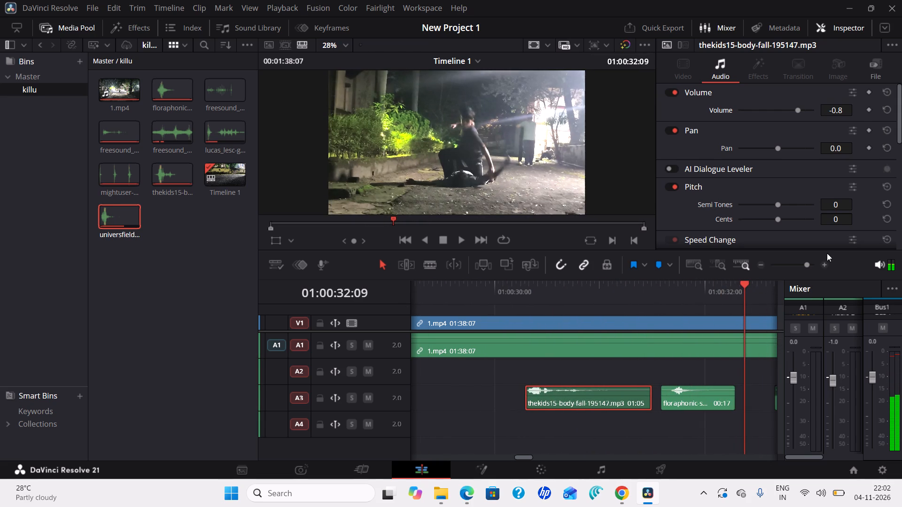
left_click(807, 263)
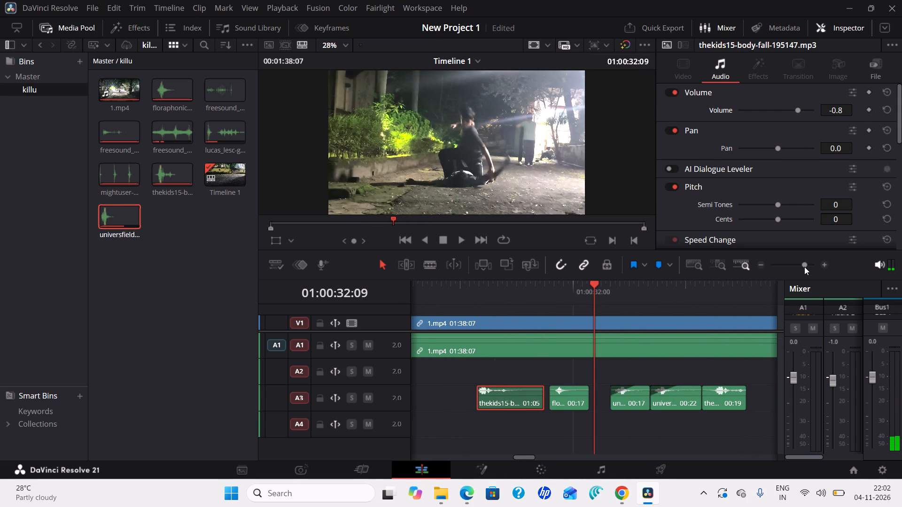
left_click(463, 236)
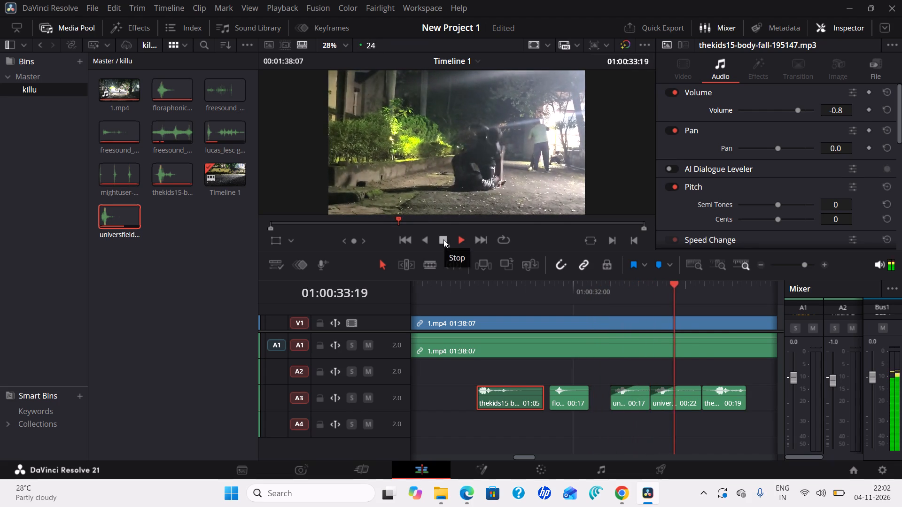
left_click(444, 239)
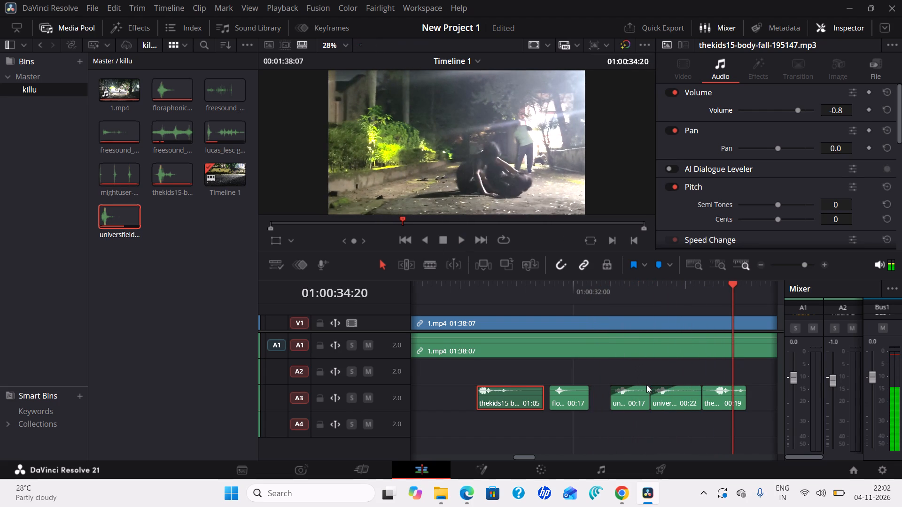
Lower the volume of the 22-frame punch clip near 01:00:33 on A3 to -5.7 and play on from 01:00:34:20.
left_click(668, 396)
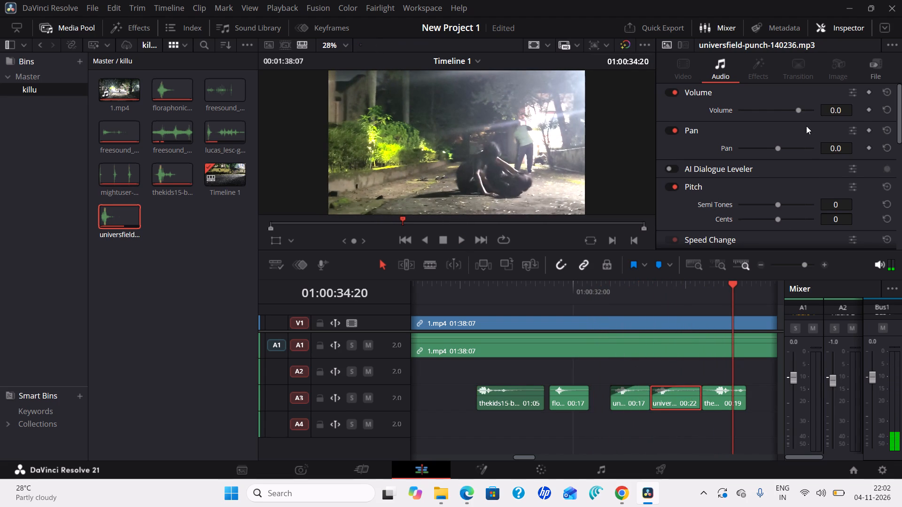
left_click(797, 110)
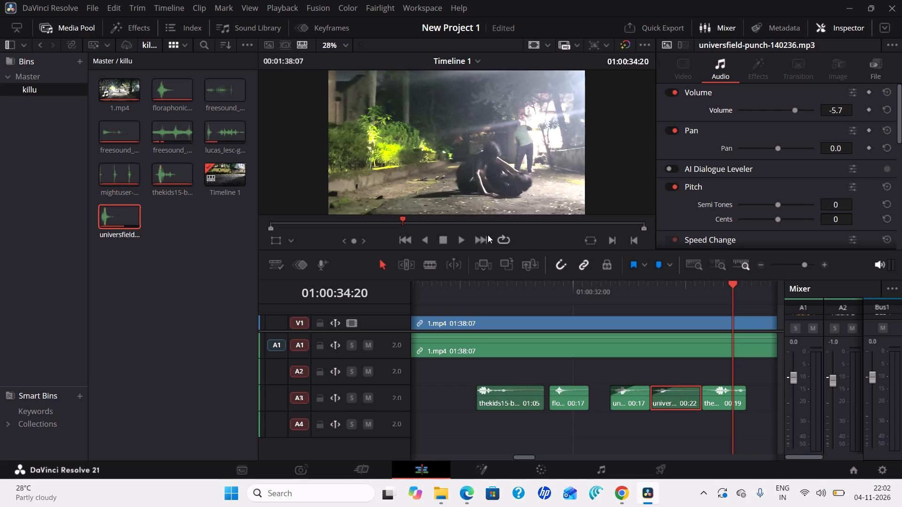
left_click(463, 241)
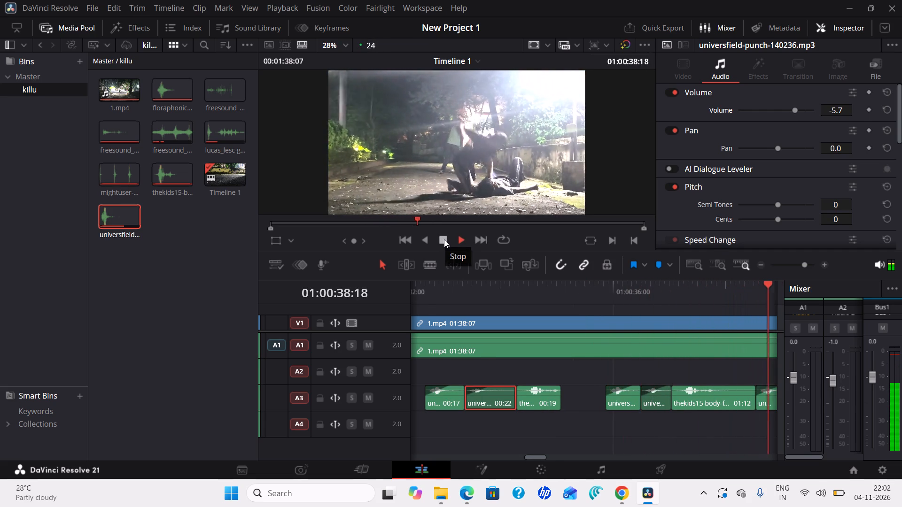
left_click(444, 239)
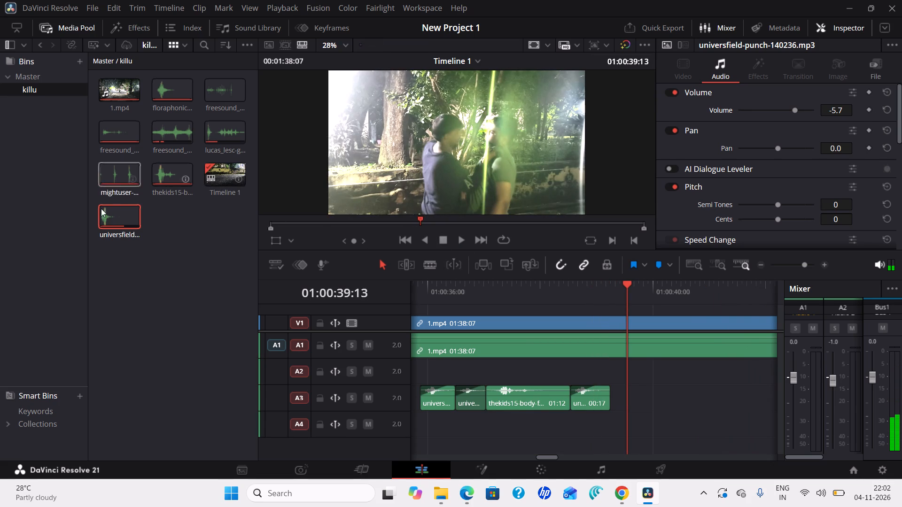
Place another universfield-punch clip directly after the 17-frame last punch clip on A3 and play back from 01:00:38:23.
left_click_drag(100, 214, 561, 361)
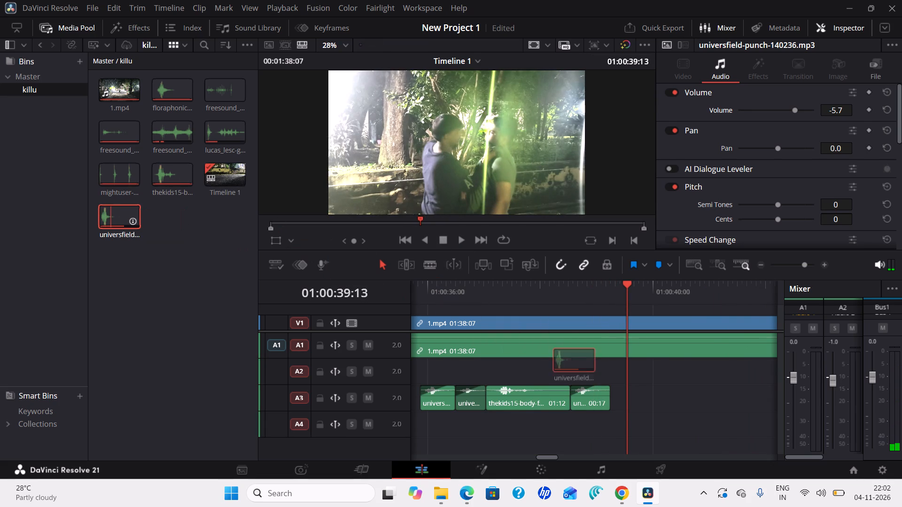
left_click_drag(561, 361, 605, 396)
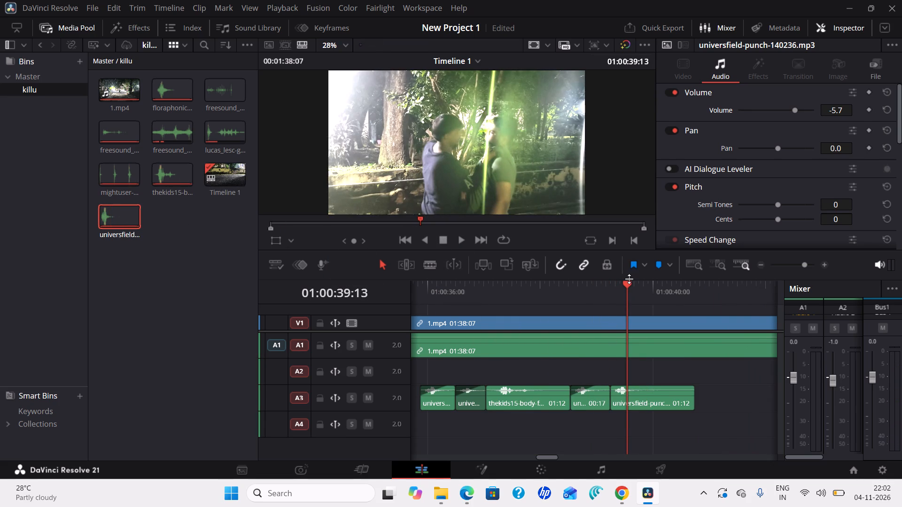
left_click_drag(629, 284, 594, 300)
left_click(461, 239)
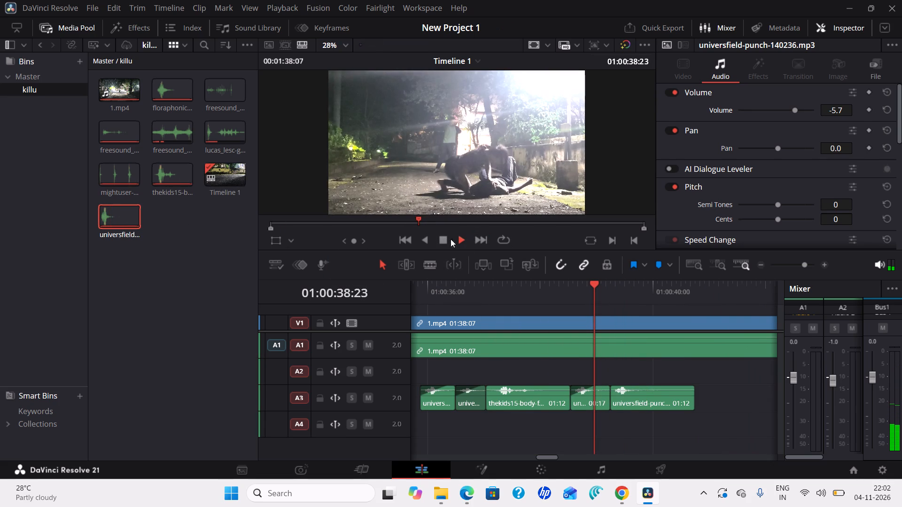
left_click(439, 241)
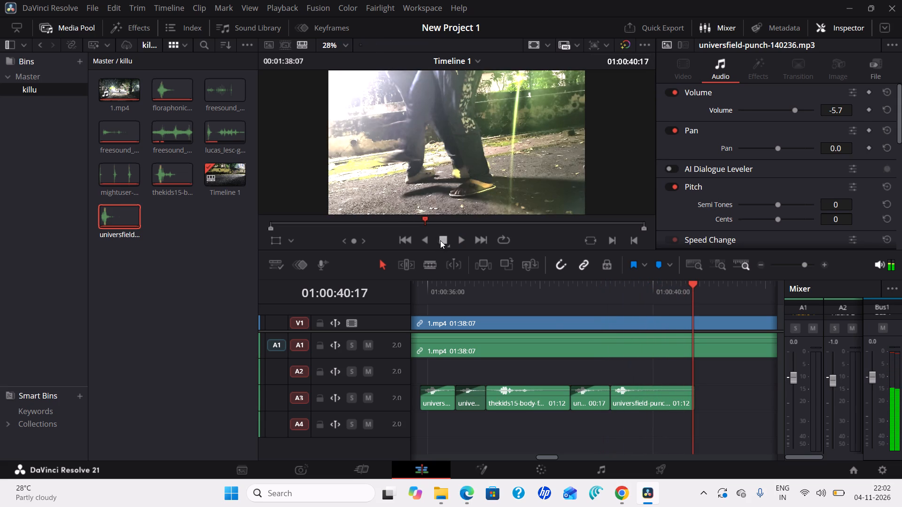
Cut the last punch clip from A3 and place a fresh universfield-punch clip about a frame earlier, slightly overlapping the 17-frame punch clip.
right_click(637, 398)
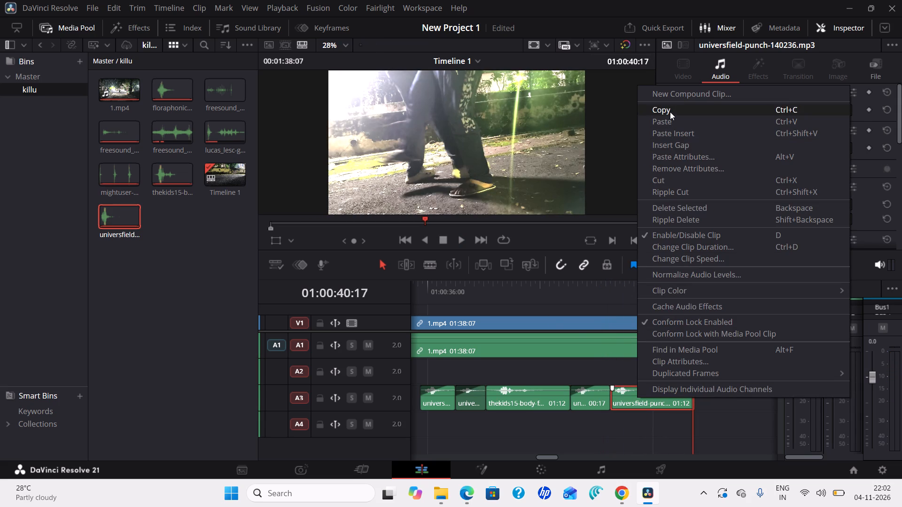
left_click(675, 178)
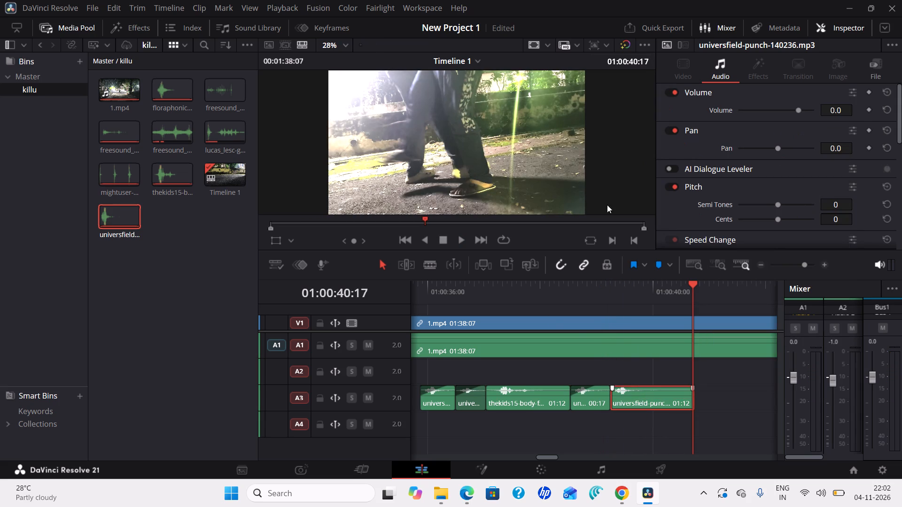
left_click_drag(123, 218, 289, 260)
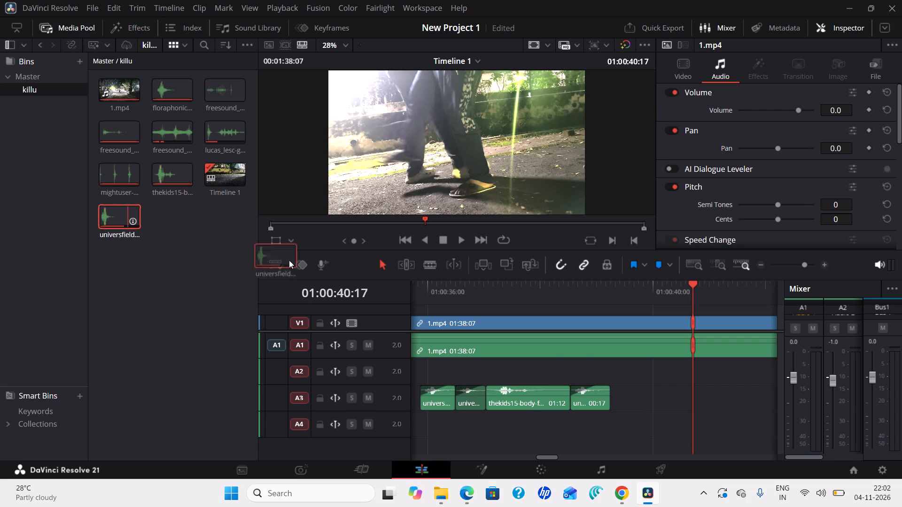
left_click_drag(289, 260, 612, 393)
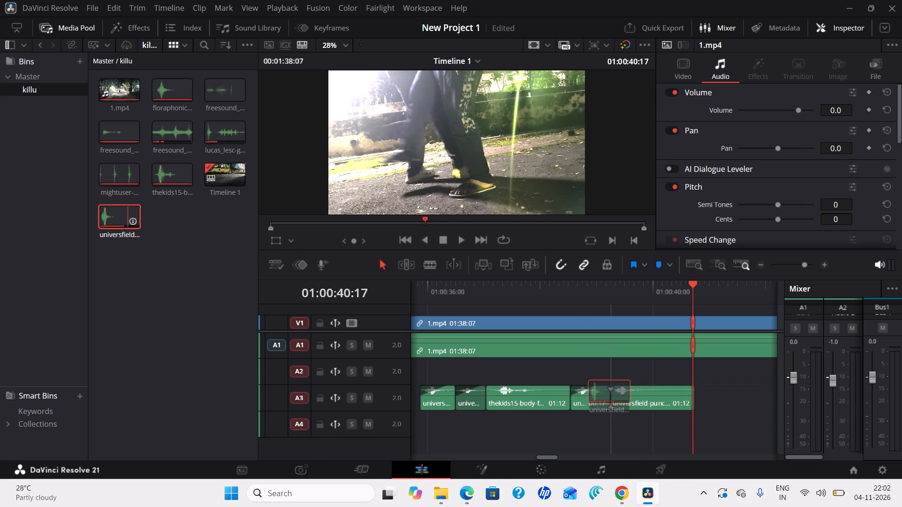
left_click_drag(612, 393, 607, 392)
Play back from 01:00:37:22 and again from 01:00:38:23 to check the last punch clip's timing against the action.
left_click_drag(696, 283, 537, 305)
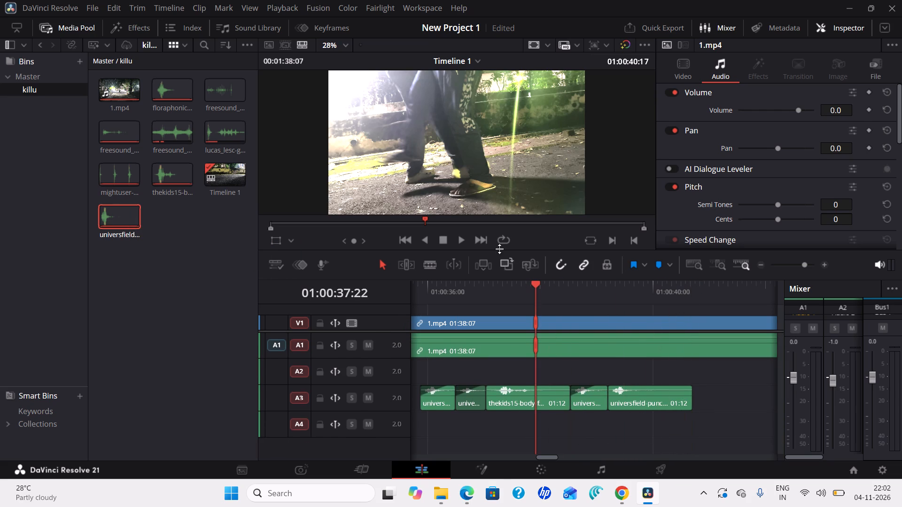
left_click(458, 236)
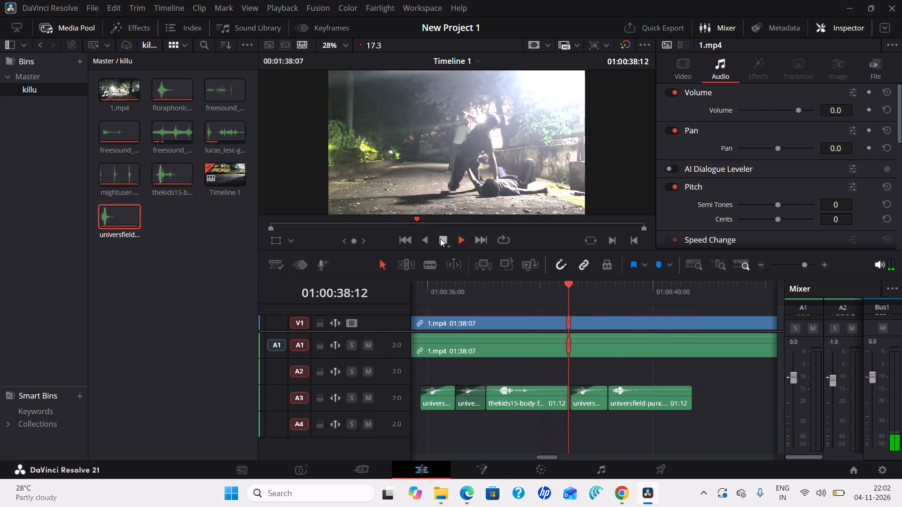
left_click(442, 237)
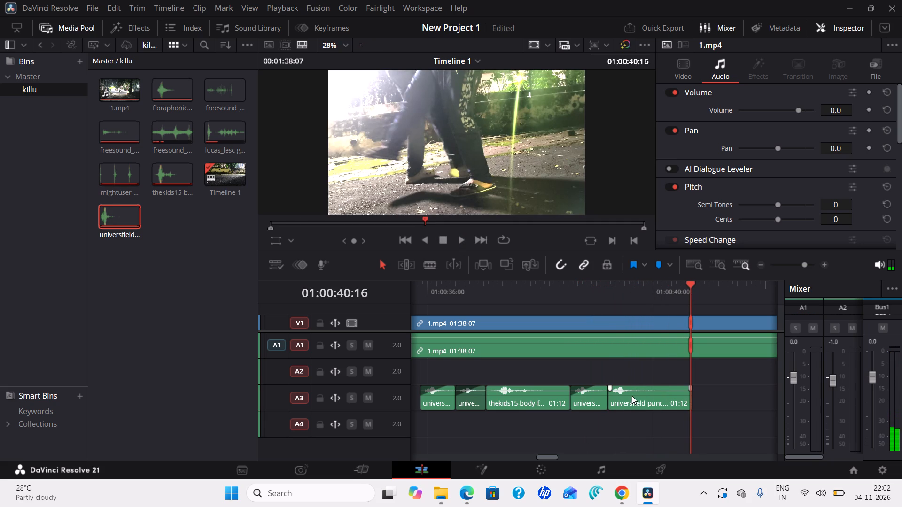
left_click_drag(692, 284, 594, 298)
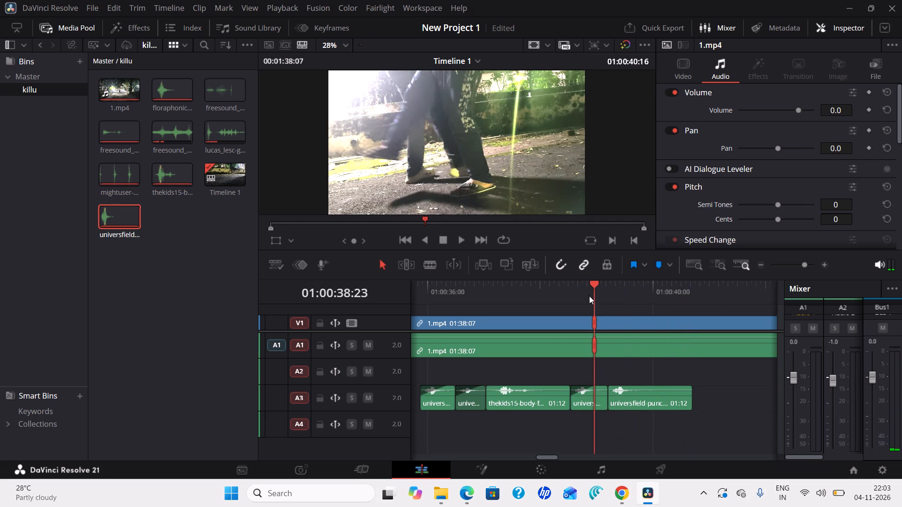
left_click(458, 240)
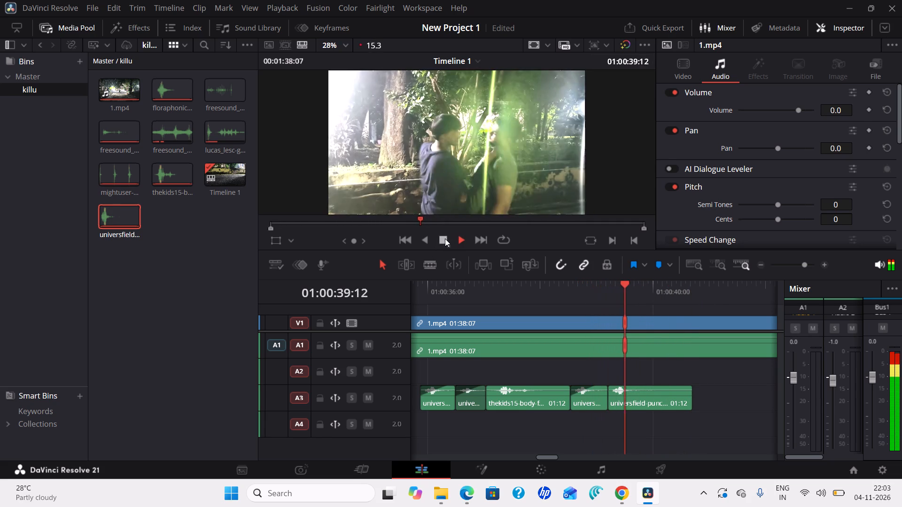
left_click(445, 238)
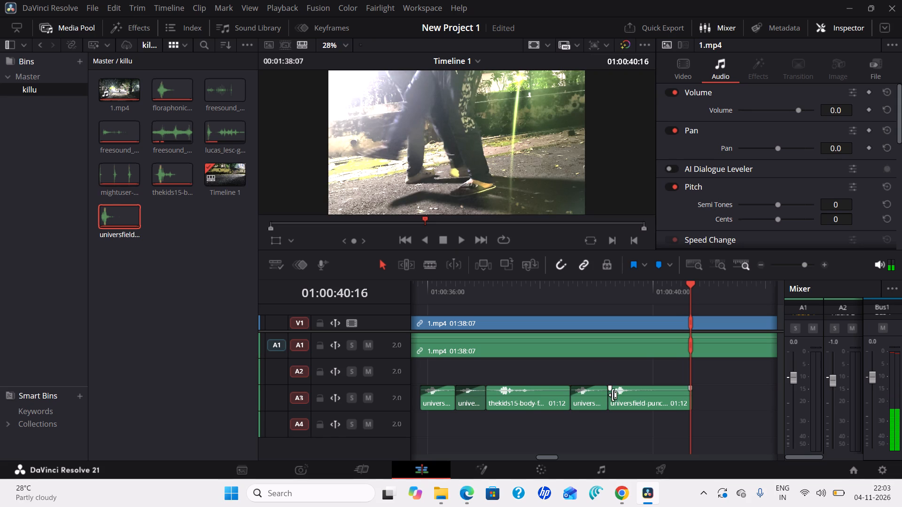
Fade in the last universfield-punch clip on A3 and trim its end so the clip lasts about 8 frames.
left_click_drag(612, 388, 619, 390)
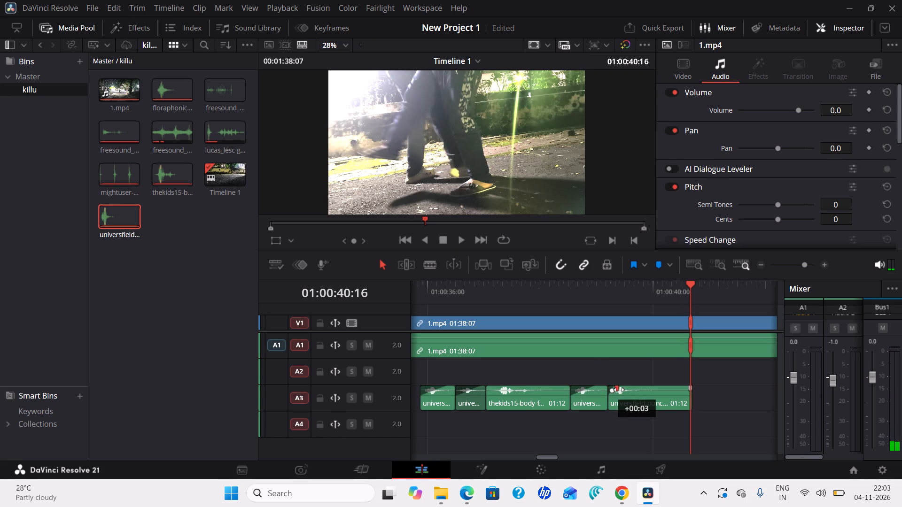
left_click_drag(619, 390, 630, 390)
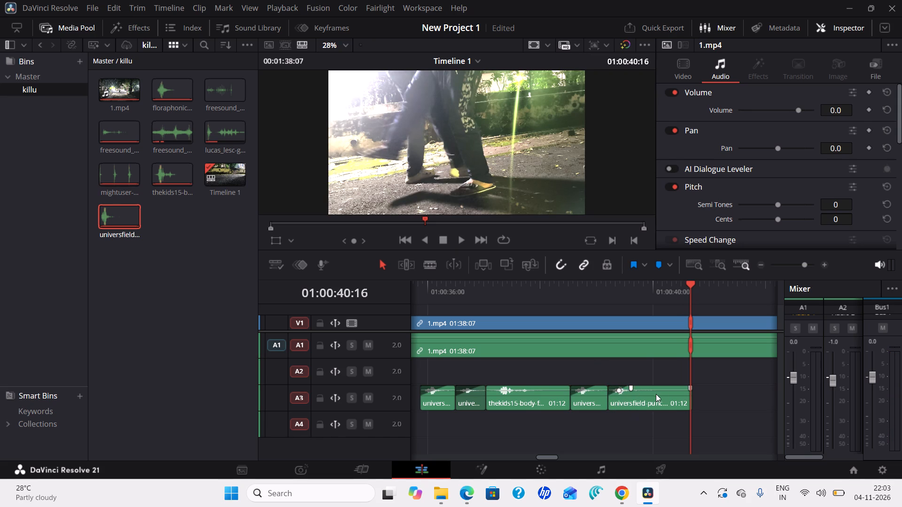
left_click_drag(691, 399, 651, 403)
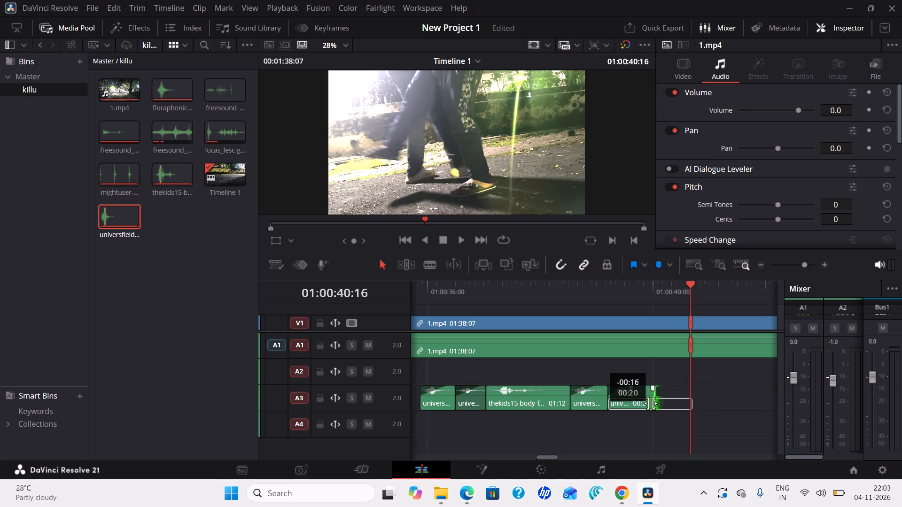
left_click_drag(651, 403, 633, 404)
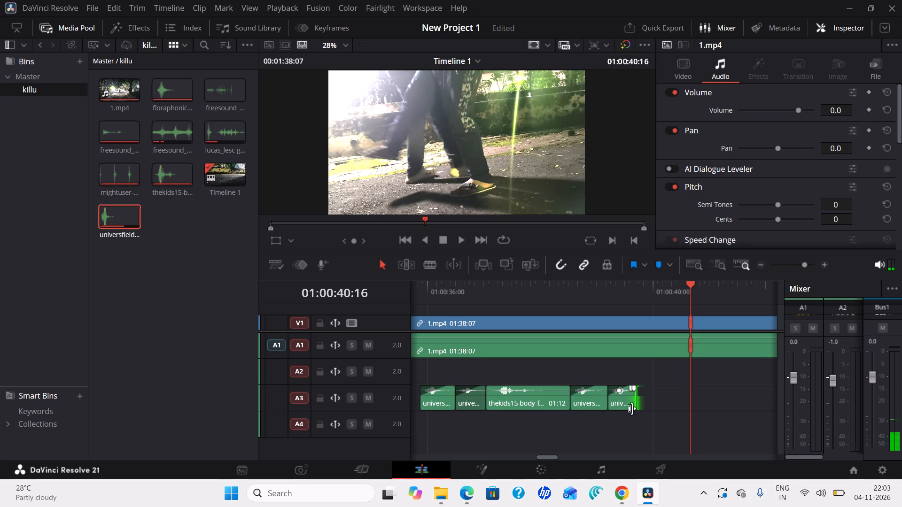
left_click_drag(636, 399, 631, 403)
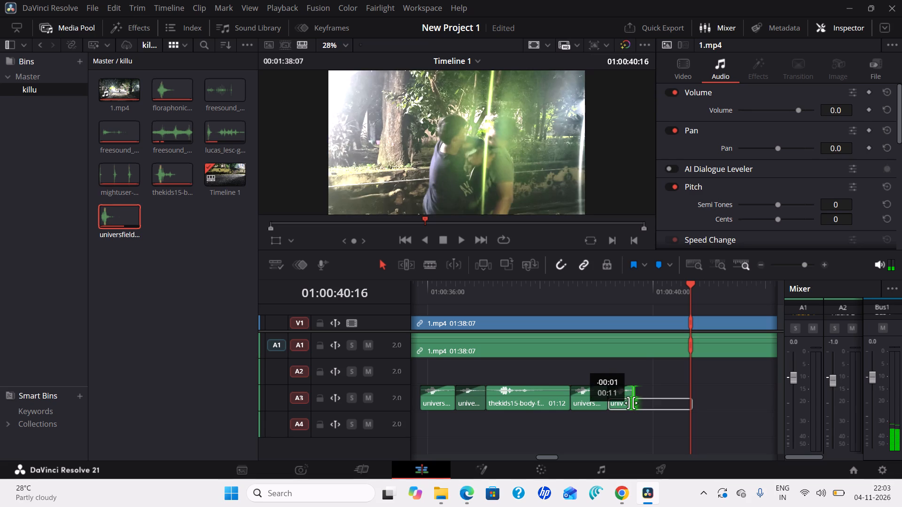
left_click_drag(631, 403, 625, 404)
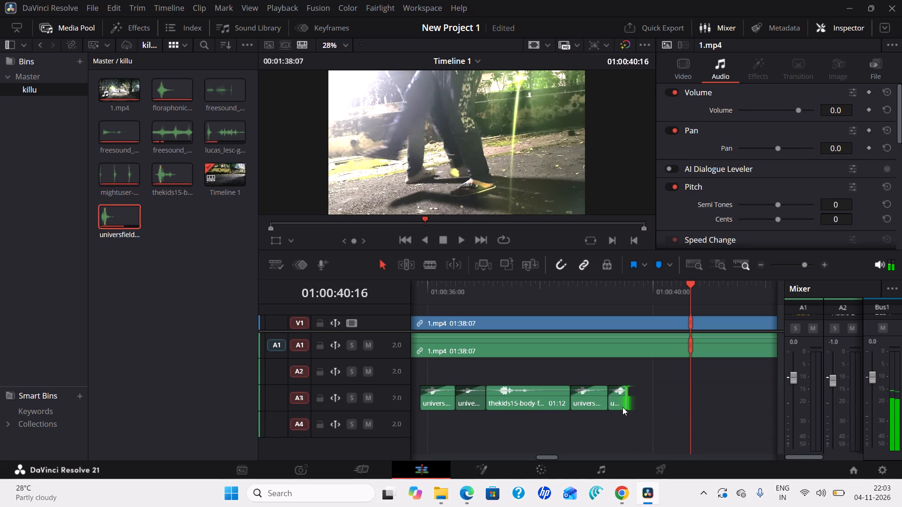
Lower the volume of the trimmed last punch clip on A3 to -8.7 and play back from about 01:00:38:20.
left_click(619, 399)
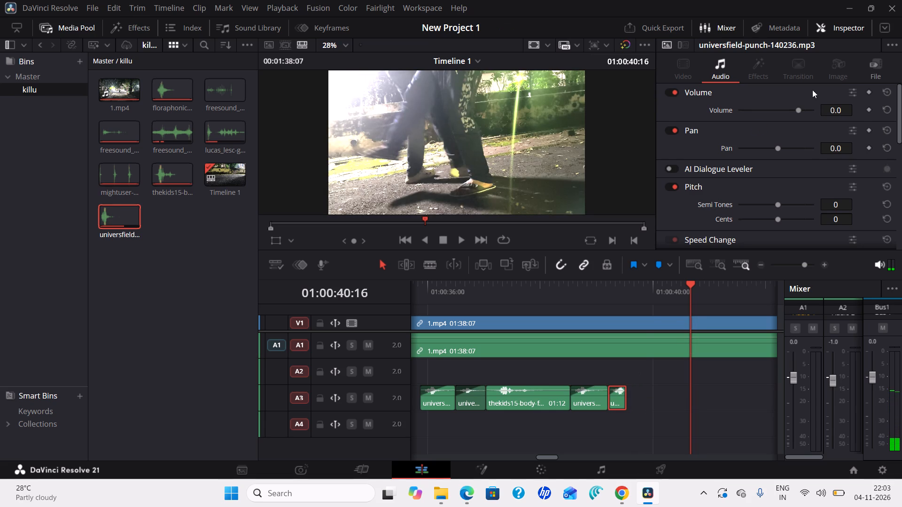
left_click_drag(800, 108, 794, 113)
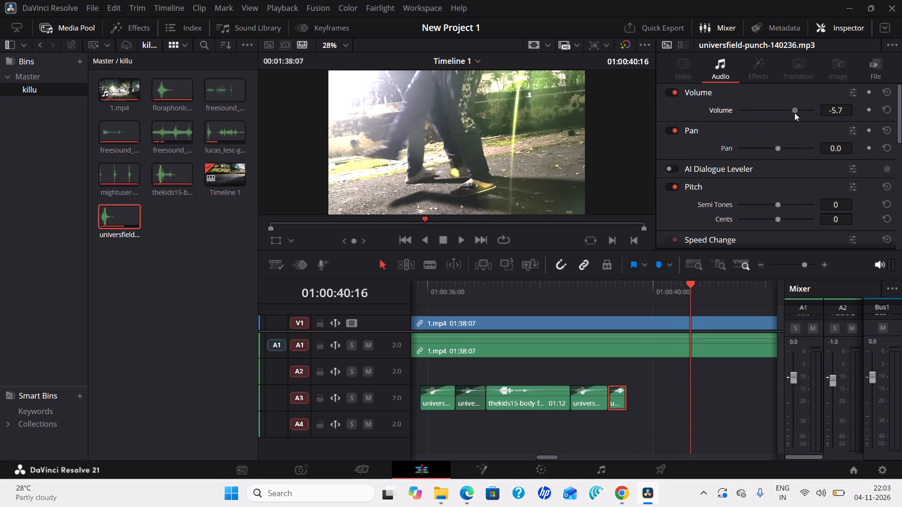
left_click_drag(794, 113, 793, 114)
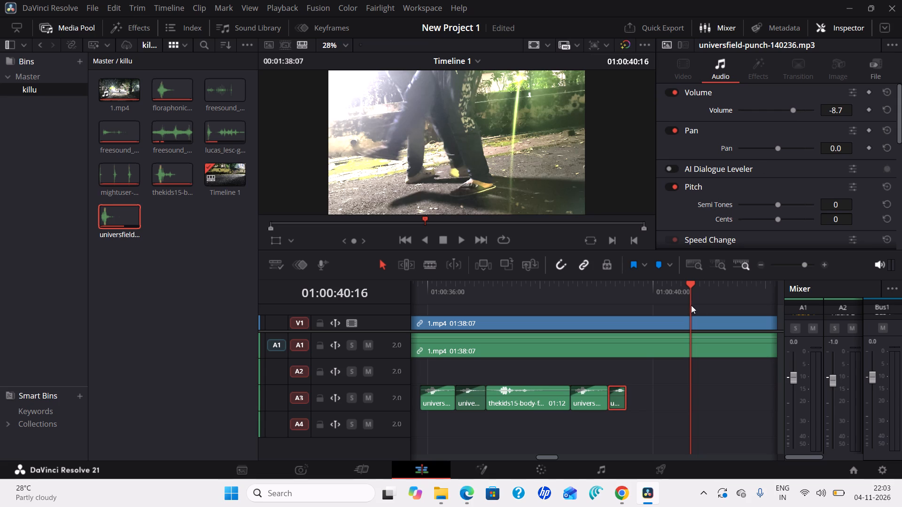
left_click_drag(690, 279, 653, 289)
left_click_drag(659, 288, 664, 288)
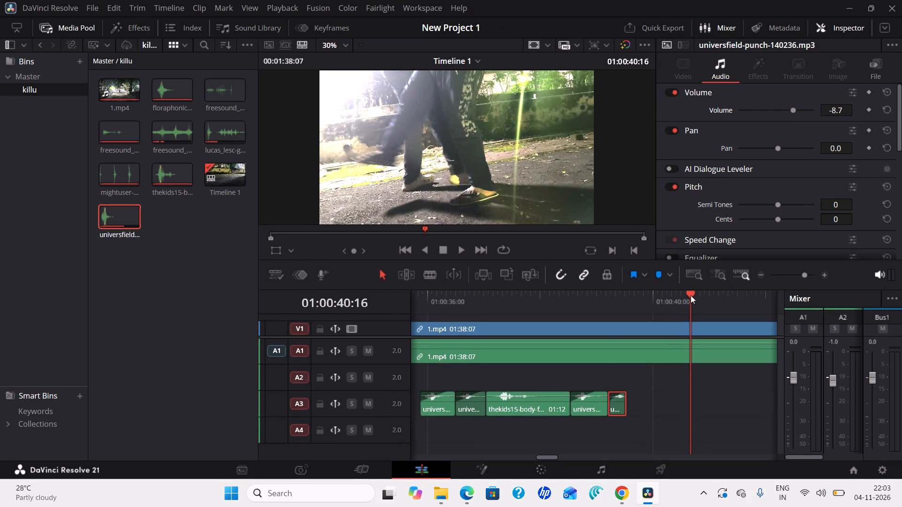
left_click_drag(691, 295, 587, 301)
left_click(460, 247)
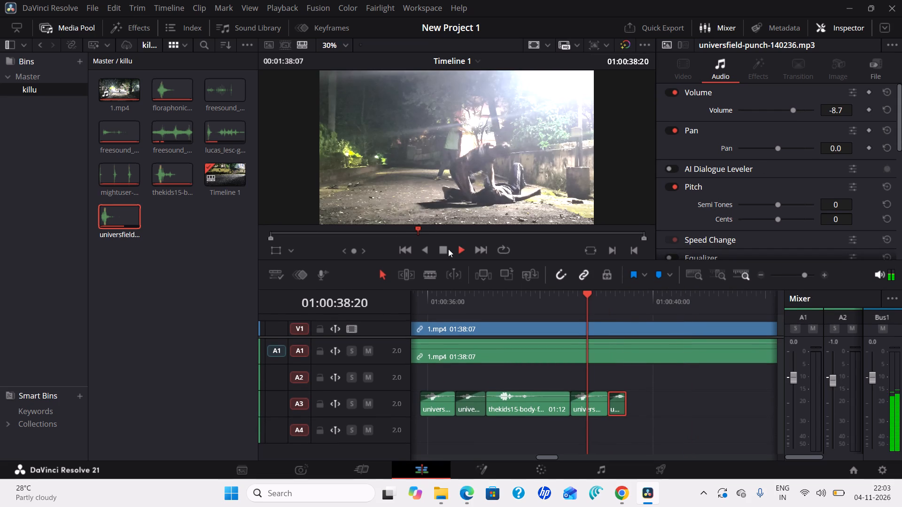
left_click(443, 250)
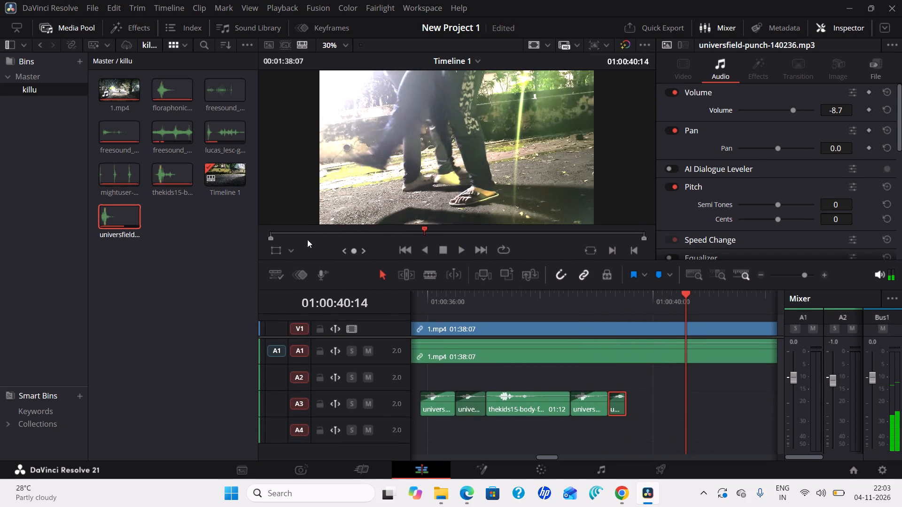
Place a thekids15 body-fall clip directly after the short last punch clip on A3 and play back from 01:00:38:18.
left_click_drag(157, 169, 632, 395)
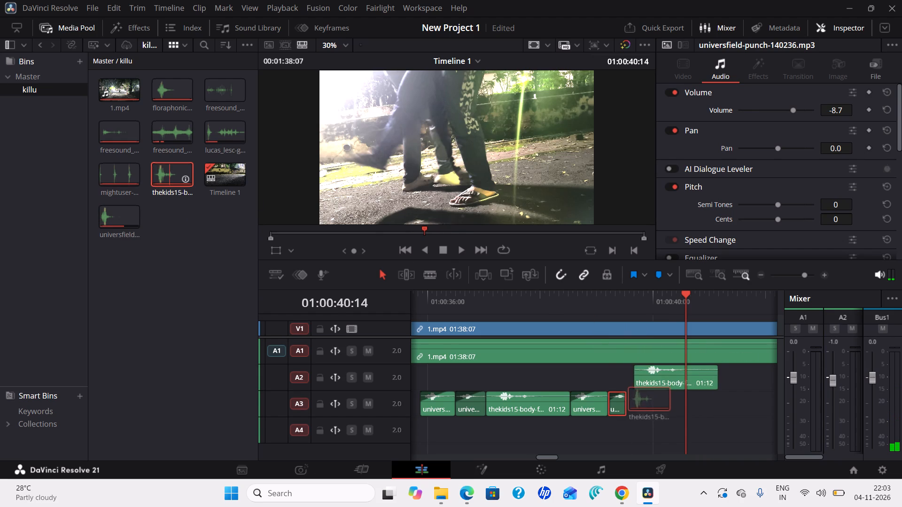
left_click_drag(632, 395, 626, 402)
left_click_drag(684, 293, 583, 300)
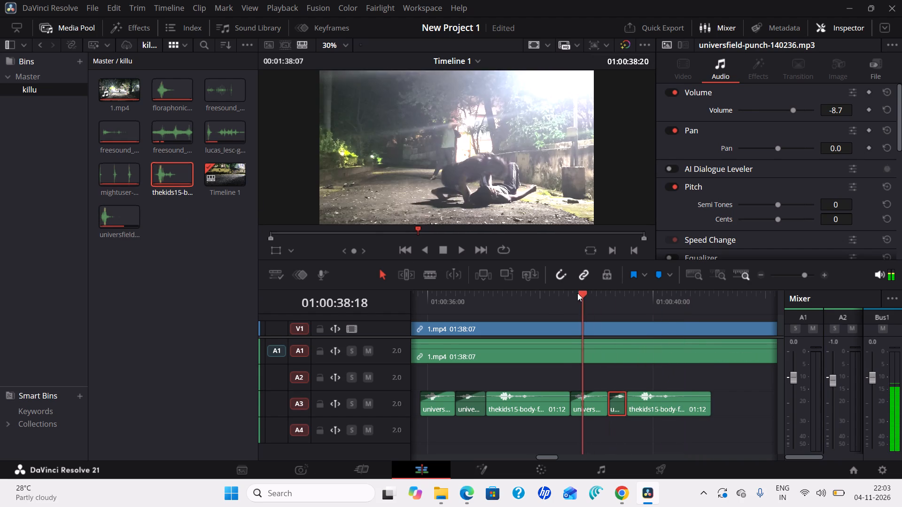
left_click(458, 250)
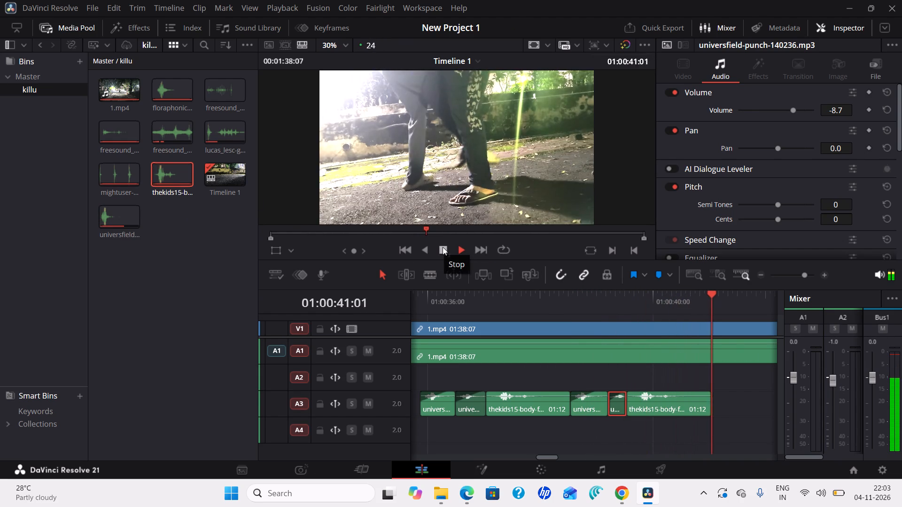
left_click(443, 247)
Move the last thekids15 body-fall clip on A3 later in stages to start at about 01:00:40:21, playing back between moves to check sync.
left_click_drag(642, 403, 655, 405)
left_click_drag(761, 291, 613, 315)
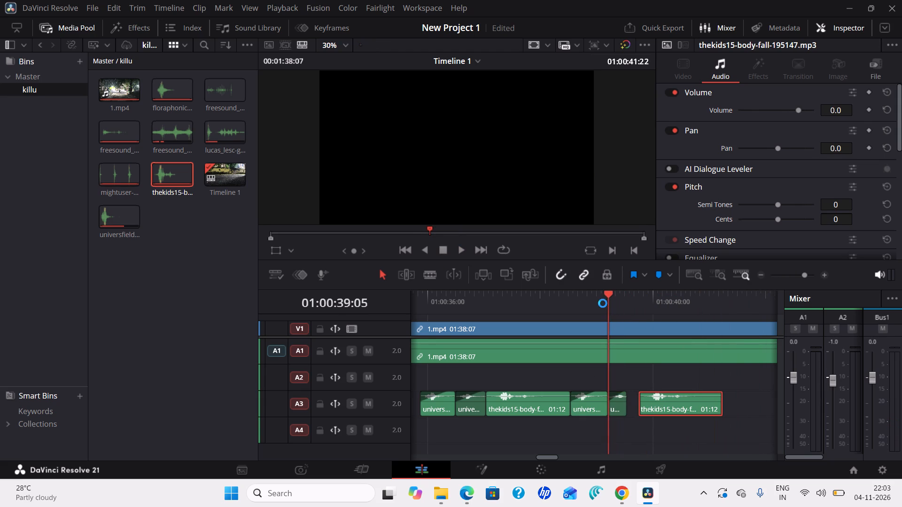
left_click(460, 250)
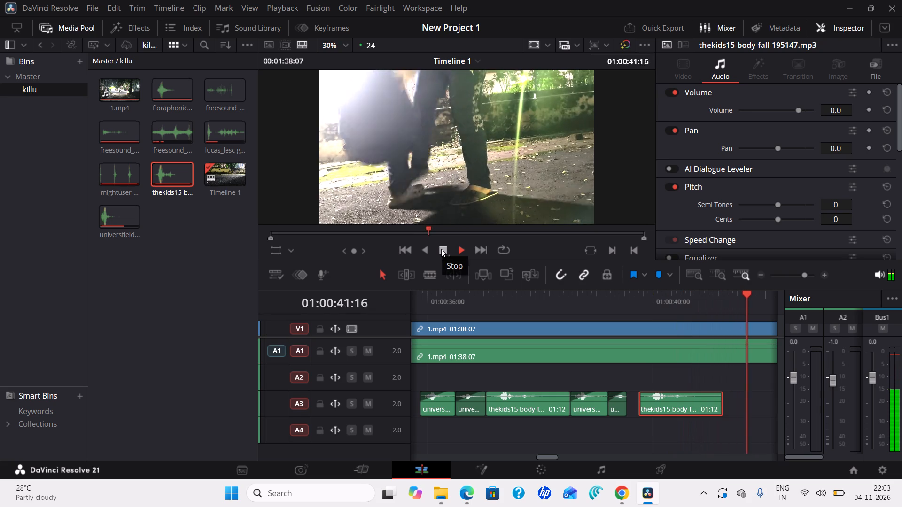
left_click(441, 249)
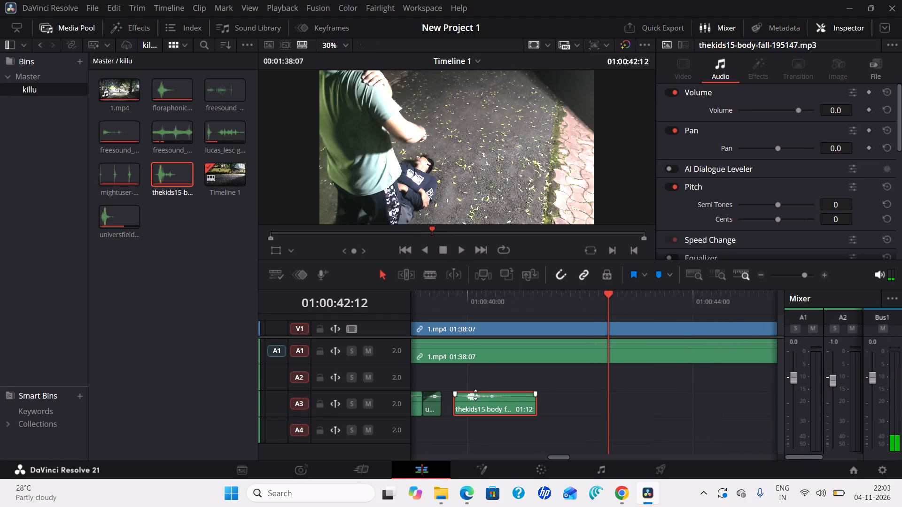
left_click_drag(468, 400, 474, 402)
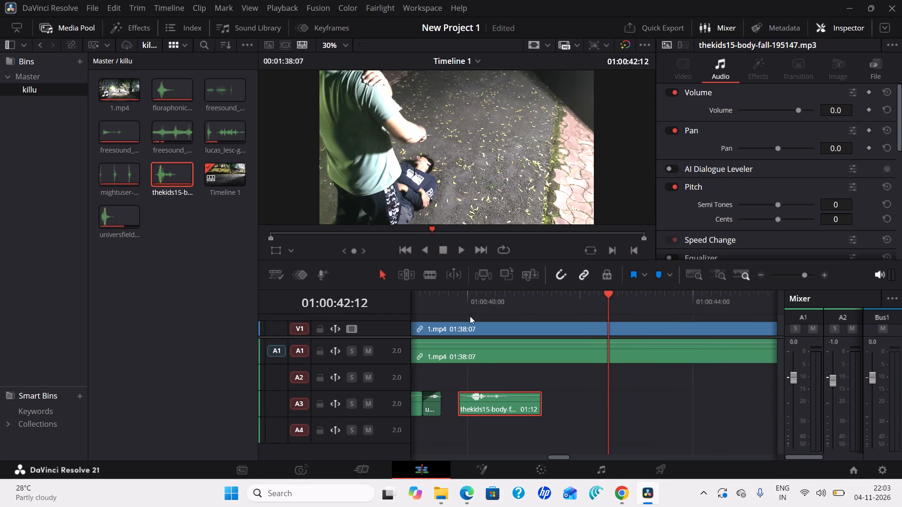
left_click_drag(605, 295, 443, 304)
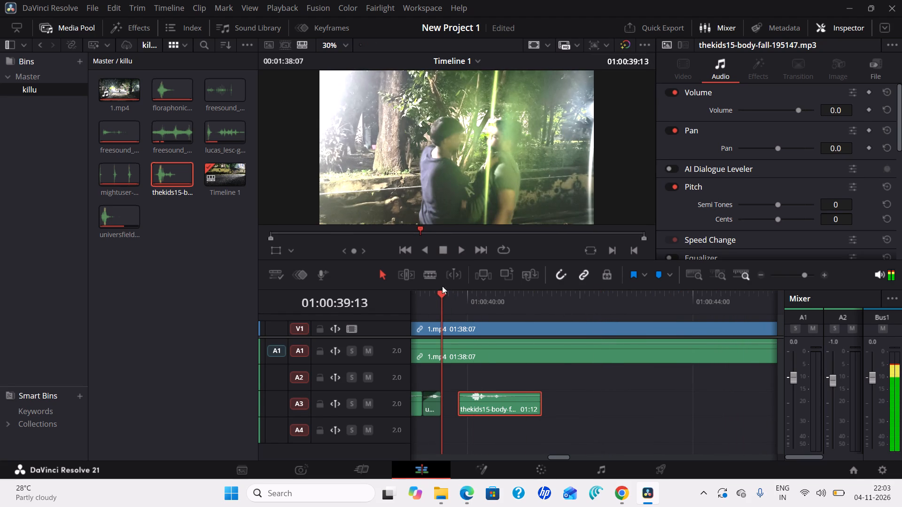
left_click(459, 256)
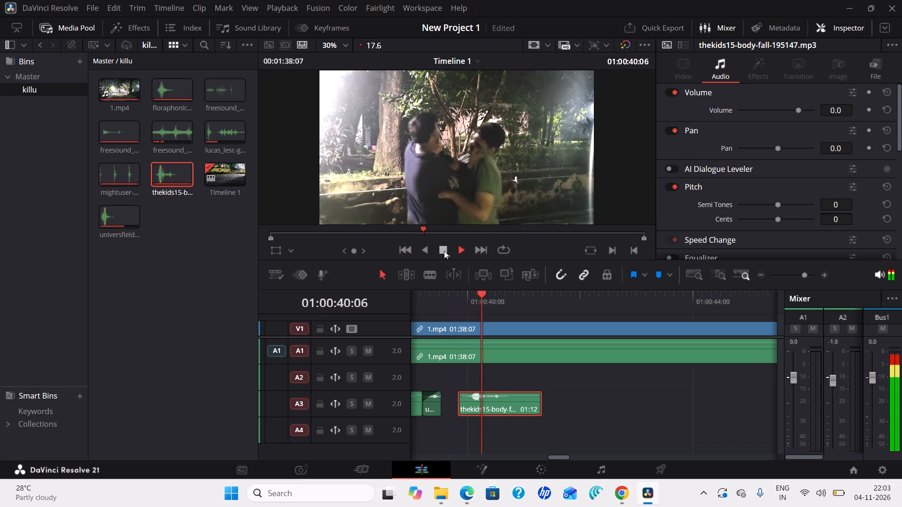
left_click(444, 250)
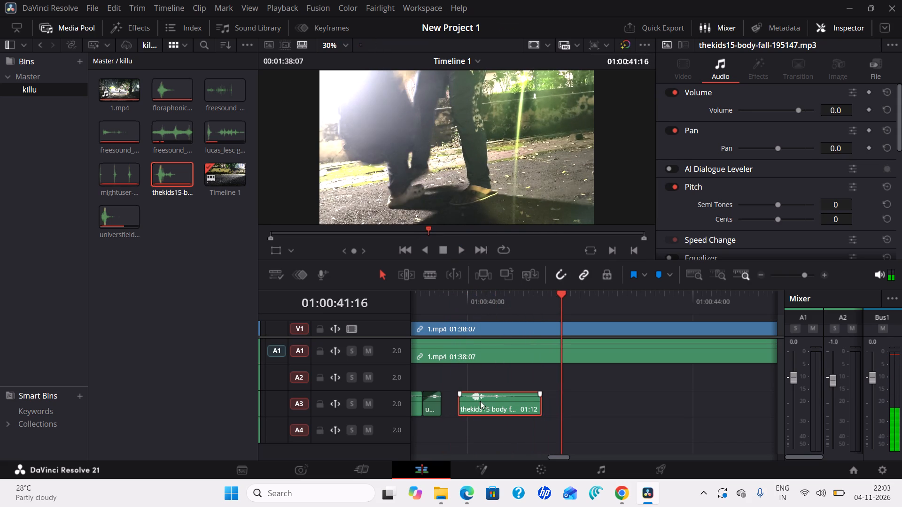
left_click_drag(474, 401, 505, 405)
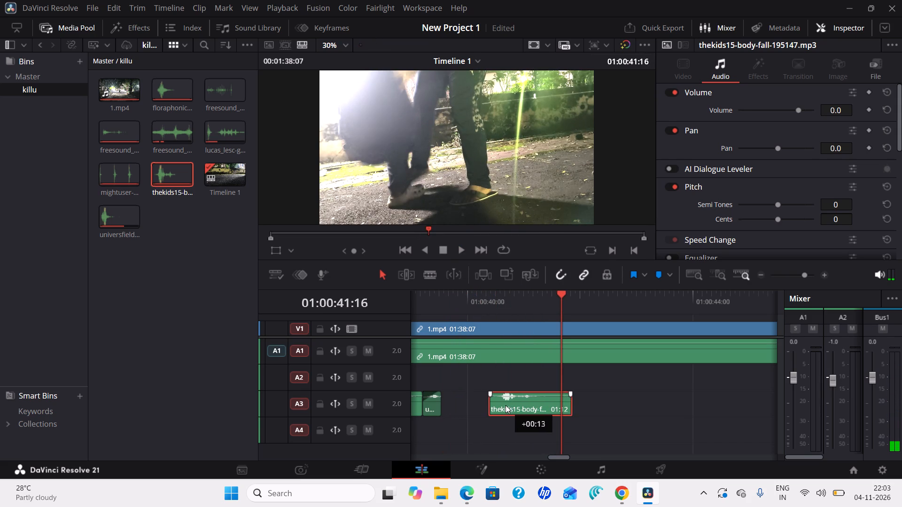
left_click_drag(505, 405, 527, 405)
left_click_drag(560, 291, 522, 300)
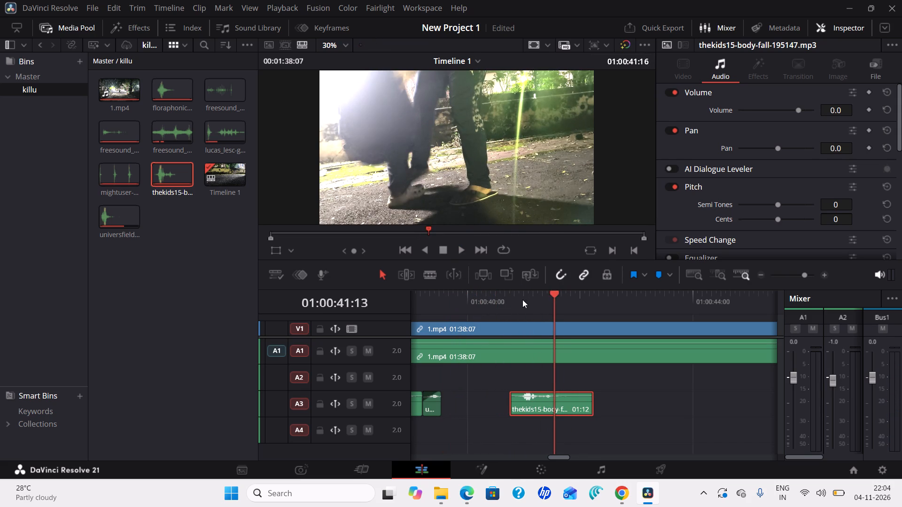
left_click_drag(522, 300, 469, 302)
left_click(462, 250)
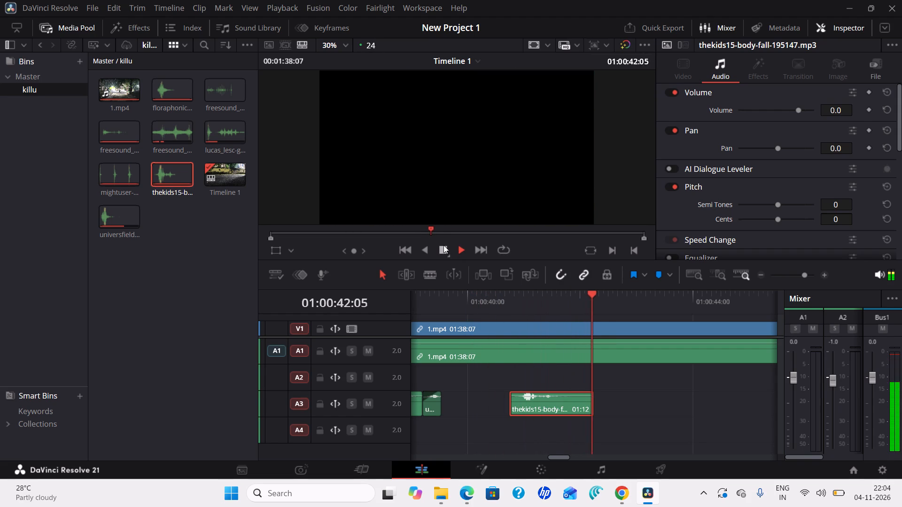
left_click(443, 245)
left_click_drag(530, 399, 537, 401)
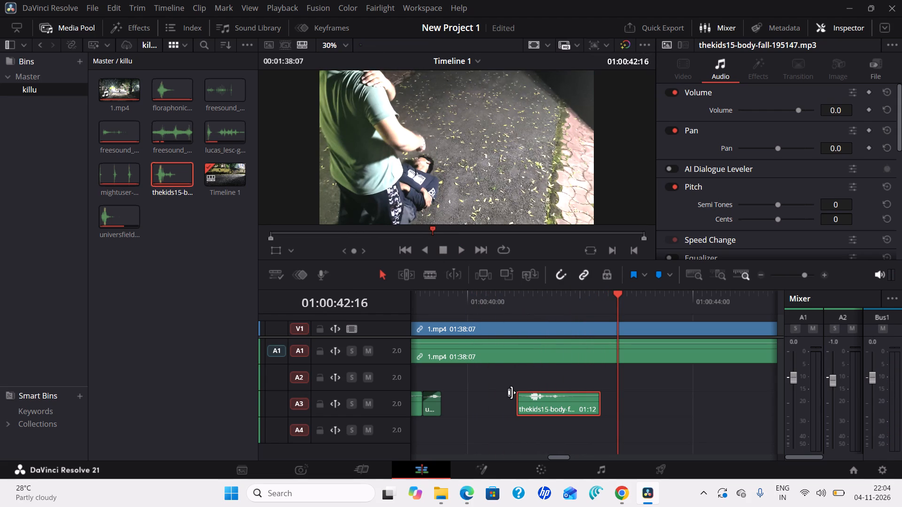
Add a fade-in of about 13 frames to the last body-fall clip on A3 and play back from 01:00:40:02.
left_click_drag(517, 392, 529, 400)
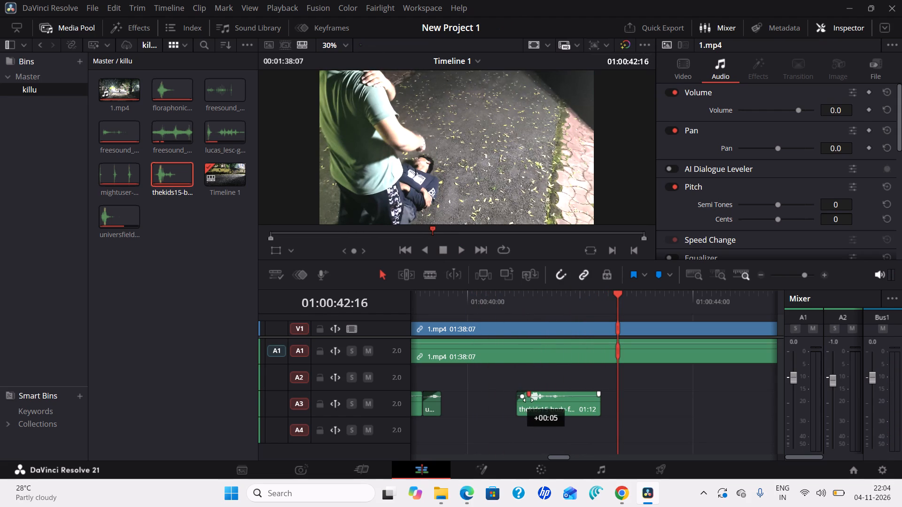
left_click_drag(529, 400, 546, 407)
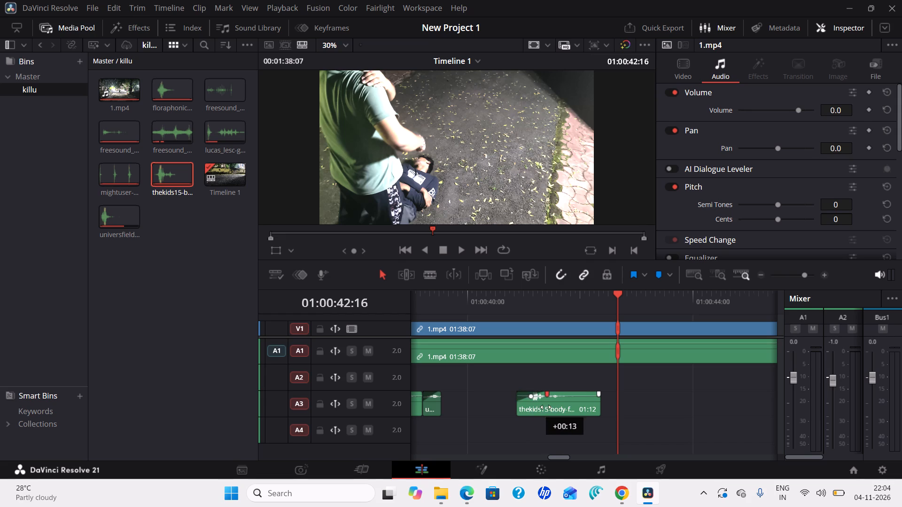
left_click_drag(546, 407, 546, 407)
left_click_drag(619, 293, 472, 307)
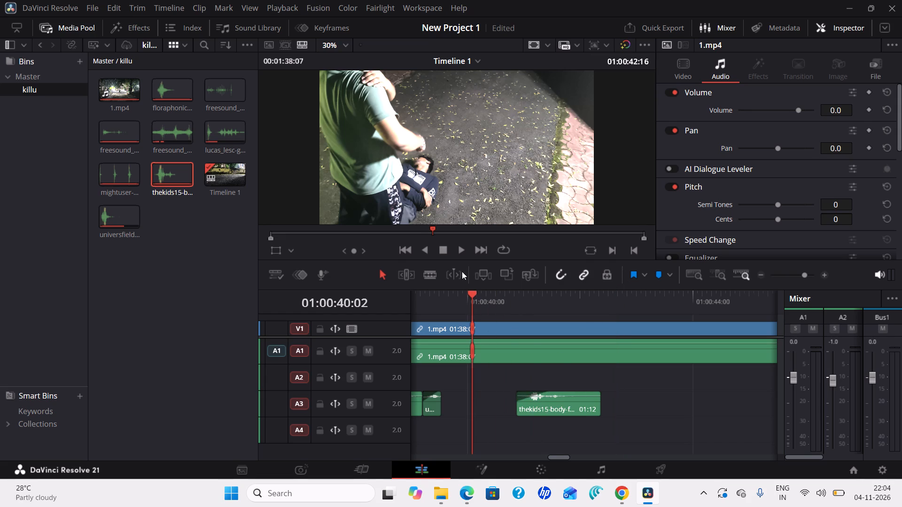
left_click(462, 250)
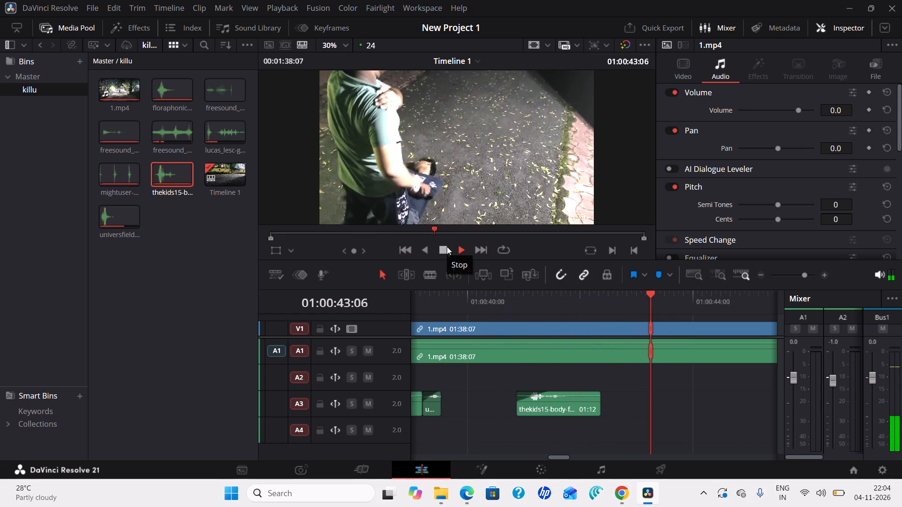
left_click(446, 247)
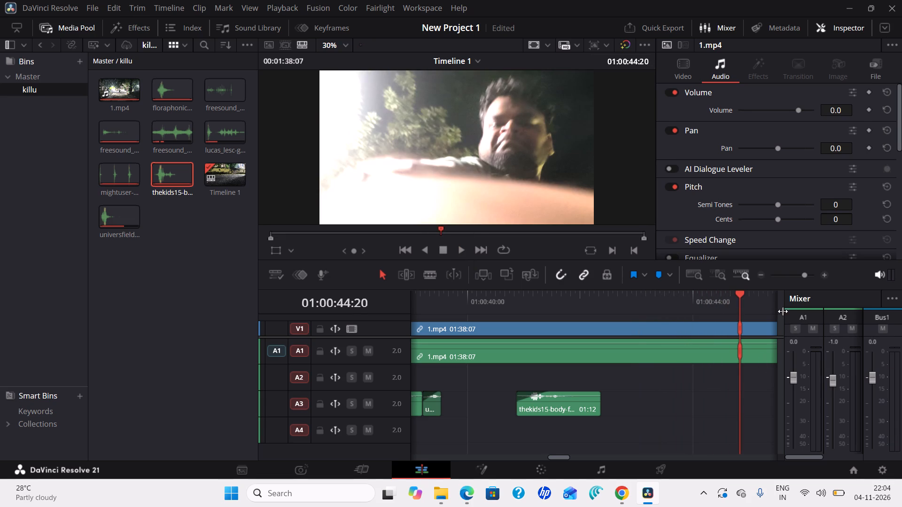
Play back the timeline from 01:00:00:00 to about 01:00:46 to review all the sound effects against the action.
left_click_drag(805, 275, 787, 284)
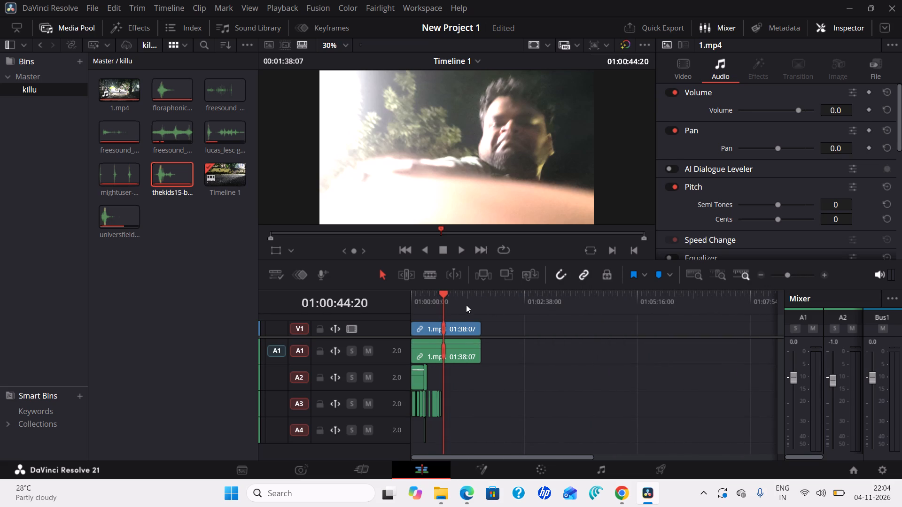
left_click_drag(444, 291, 395, 295)
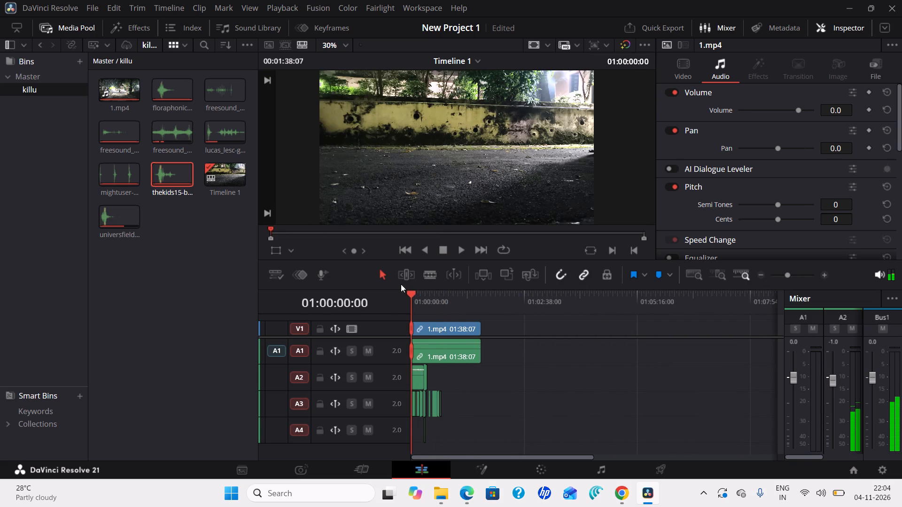
left_click(460, 253)
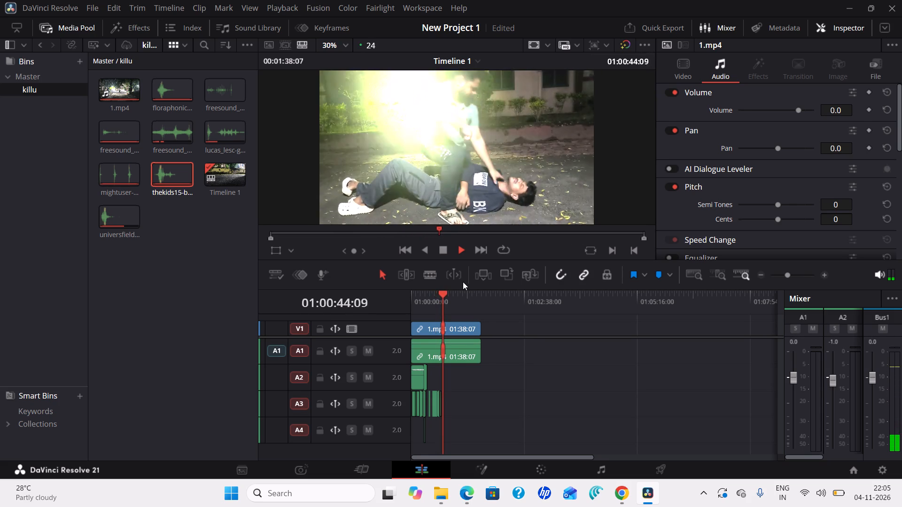
left_click(439, 249)
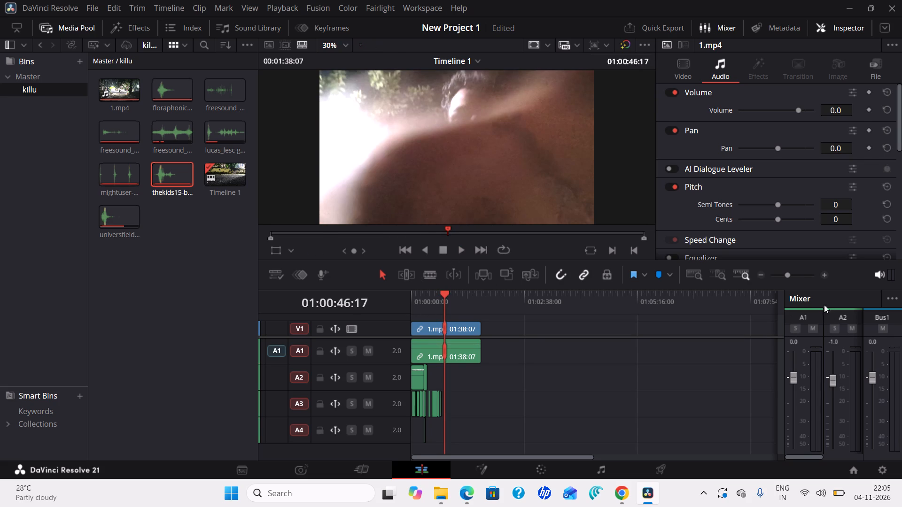
Scrub through the fight action between about 01:00:34 and 01:00:47 to examine the sound-effect timing and the following shots.
left_click(809, 274)
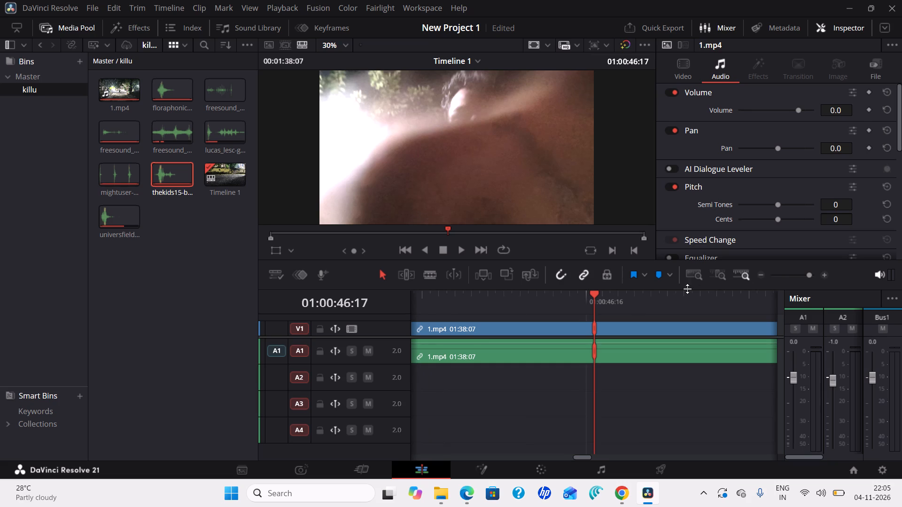
left_click_drag(597, 292, 476, 299)
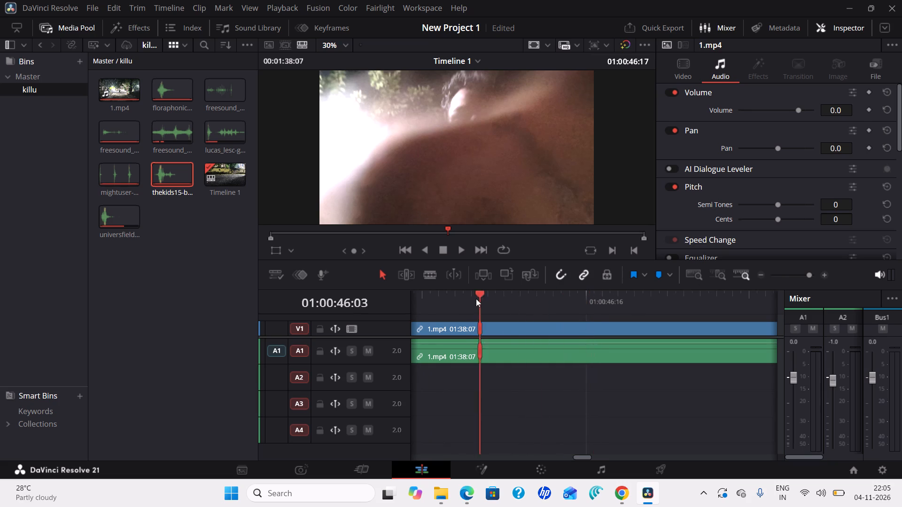
left_click_drag(476, 299, 575, 351)
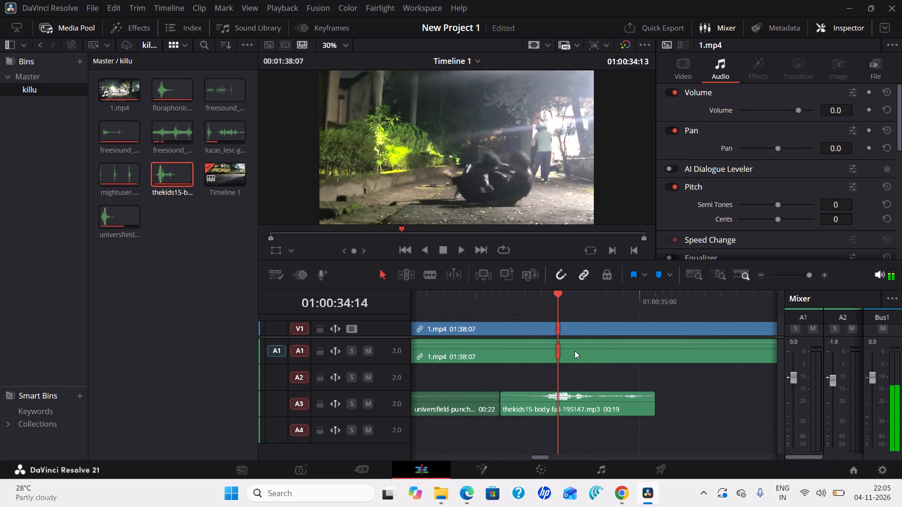
left_click_drag(575, 351, 756, 375)
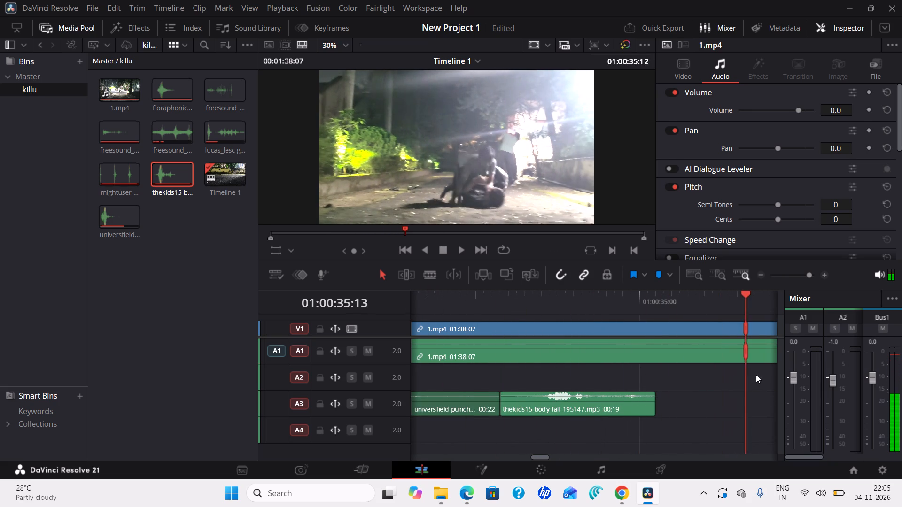
left_click_drag(756, 375, 769, 369)
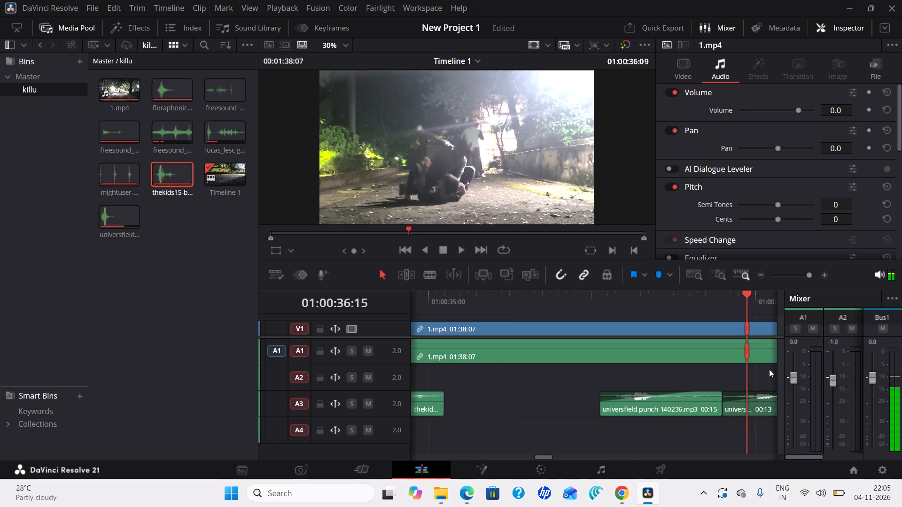
left_click_drag(769, 369, 772, 369)
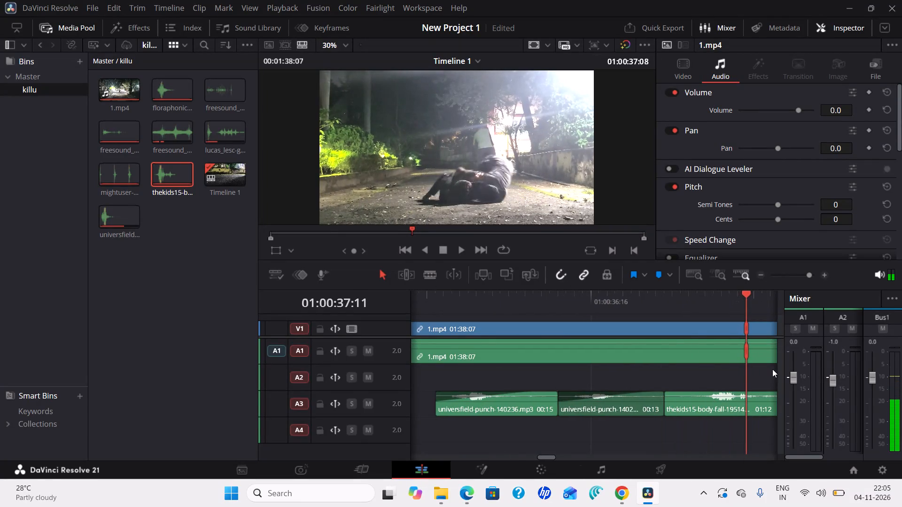
left_click_drag(772, 369, 786, 369)
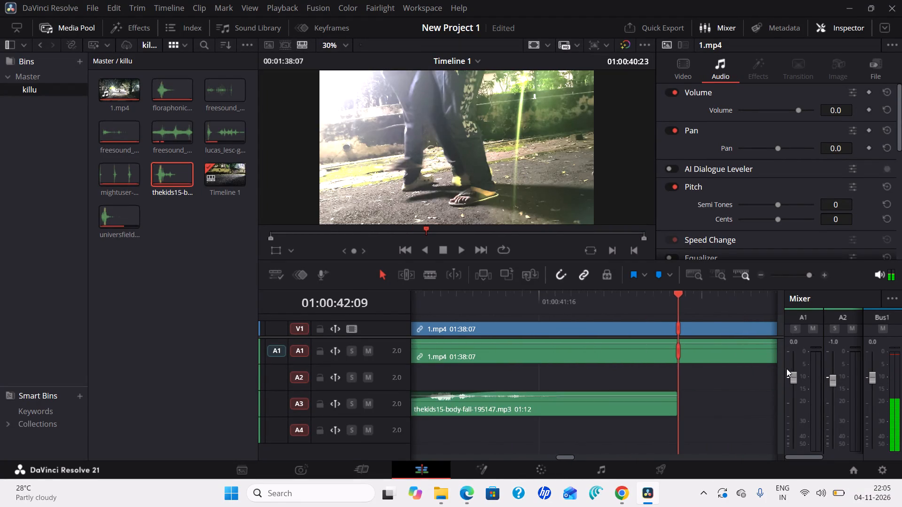
left_click_drag(786, 369, 480, 353)
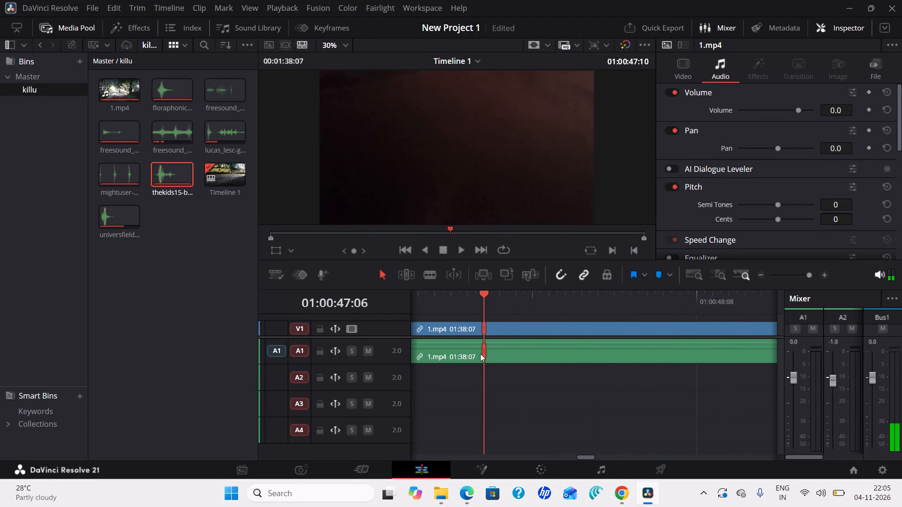
left_click_drag(480, 353, 416, 341)
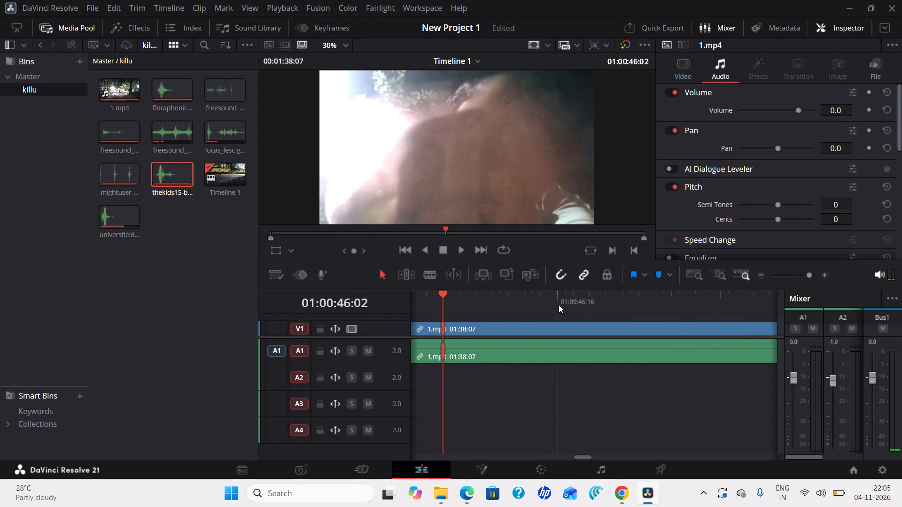
Place another thekids15 body-fall clip on A2 starting at 01:00:41:22, overlapping the end of the last body-fall clip on A3.
left_click(803, 274)
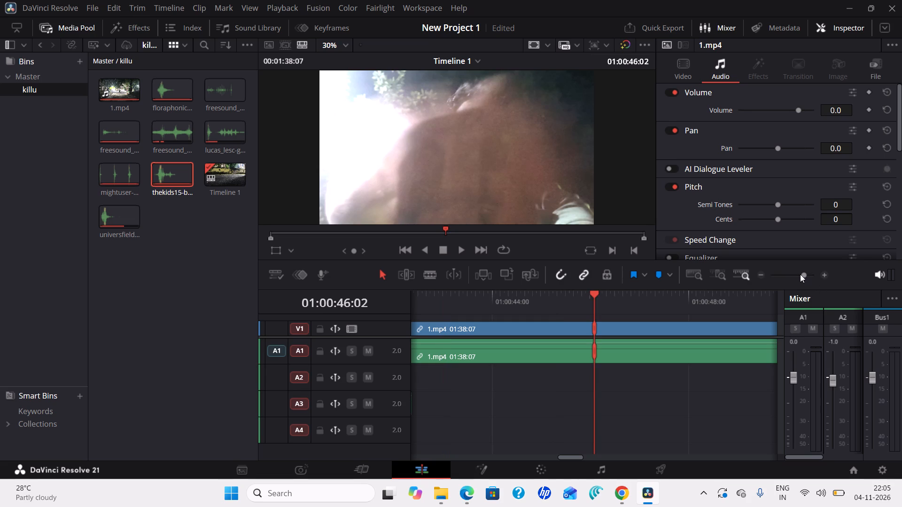
left_click(800, 274)
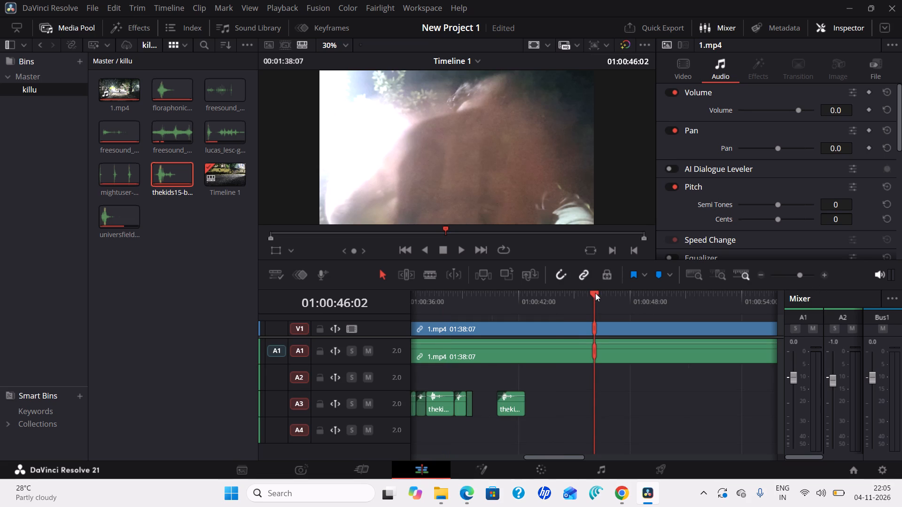
left_click_drag(596, 292, 516, 300)
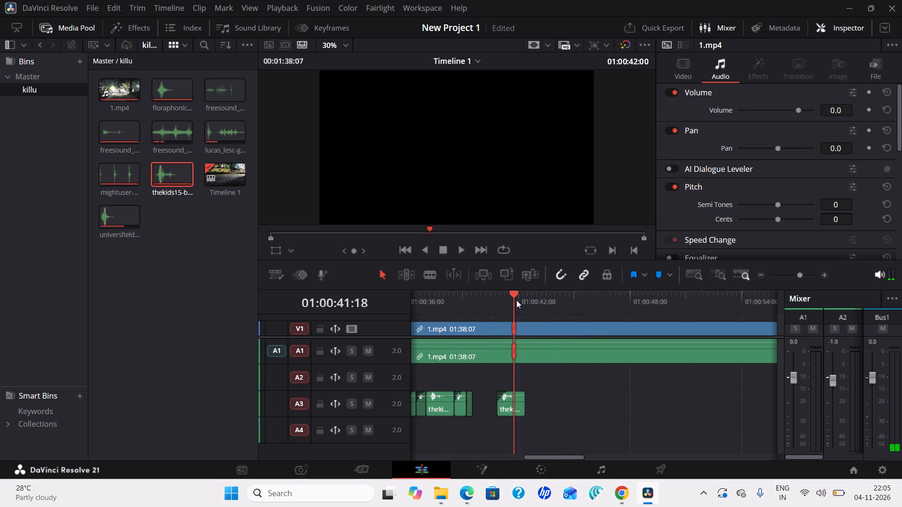
left_click_drag(516, 300, 517, 300)
left_click_drag(161, 171, 534, 407)
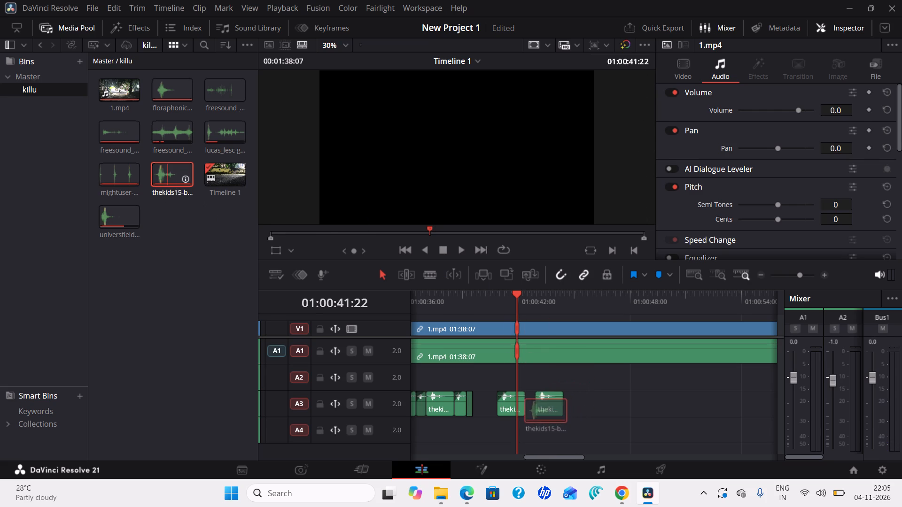
left_click_drag(534, 407, 537, 406)
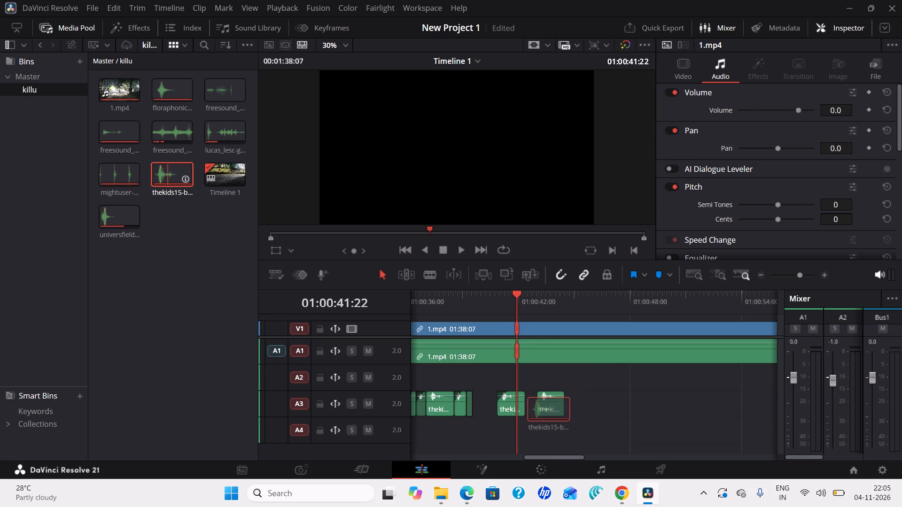
left_click_drag(537, 406, 526, 403)
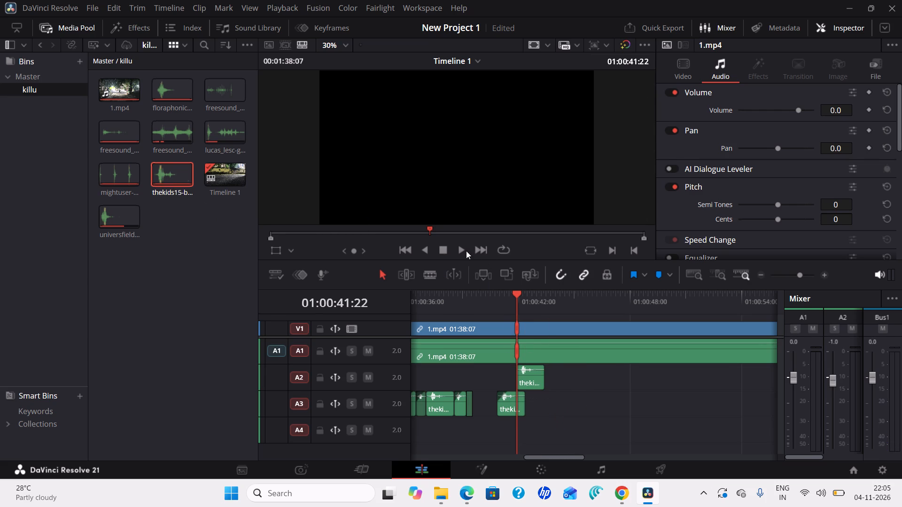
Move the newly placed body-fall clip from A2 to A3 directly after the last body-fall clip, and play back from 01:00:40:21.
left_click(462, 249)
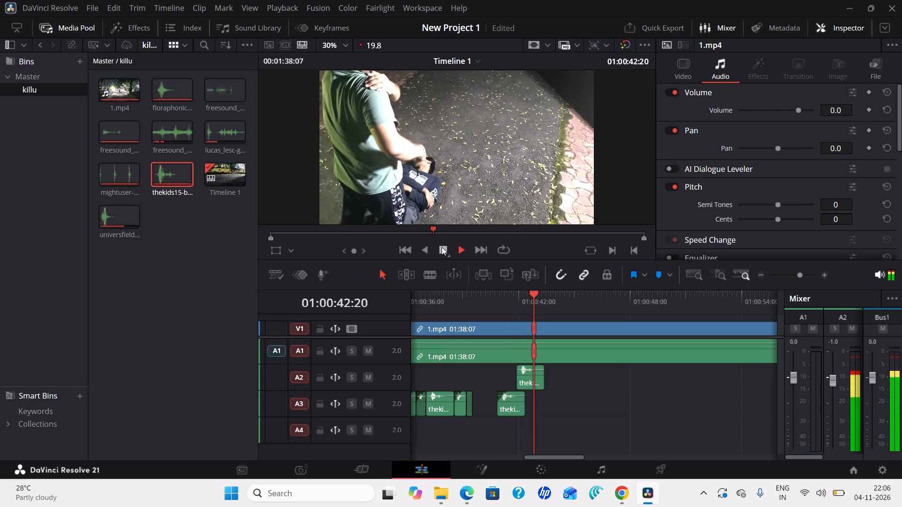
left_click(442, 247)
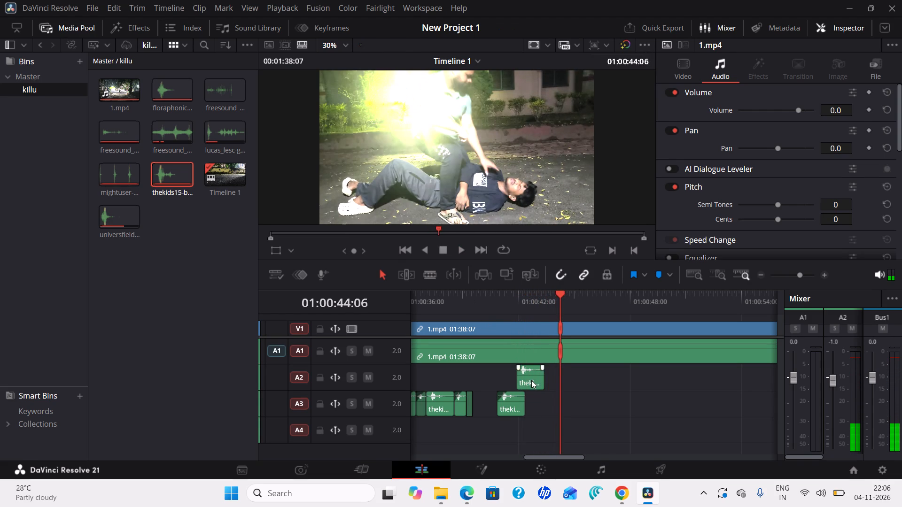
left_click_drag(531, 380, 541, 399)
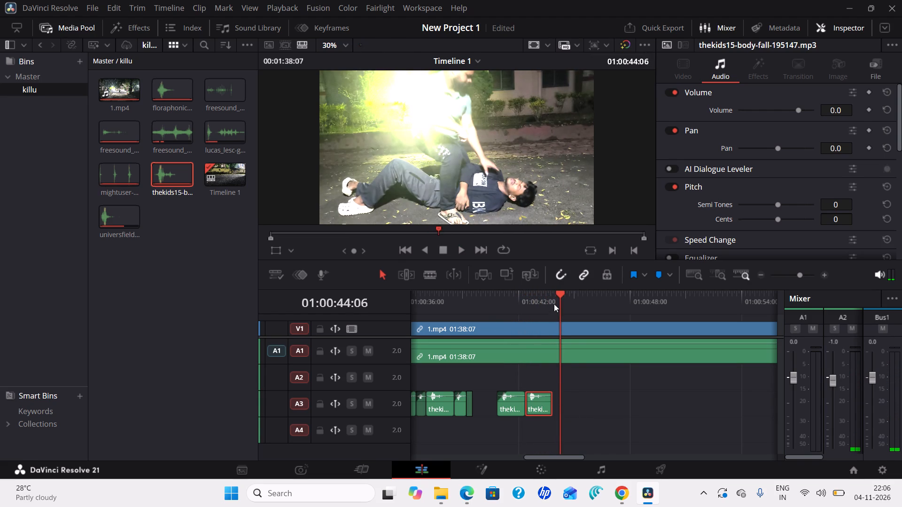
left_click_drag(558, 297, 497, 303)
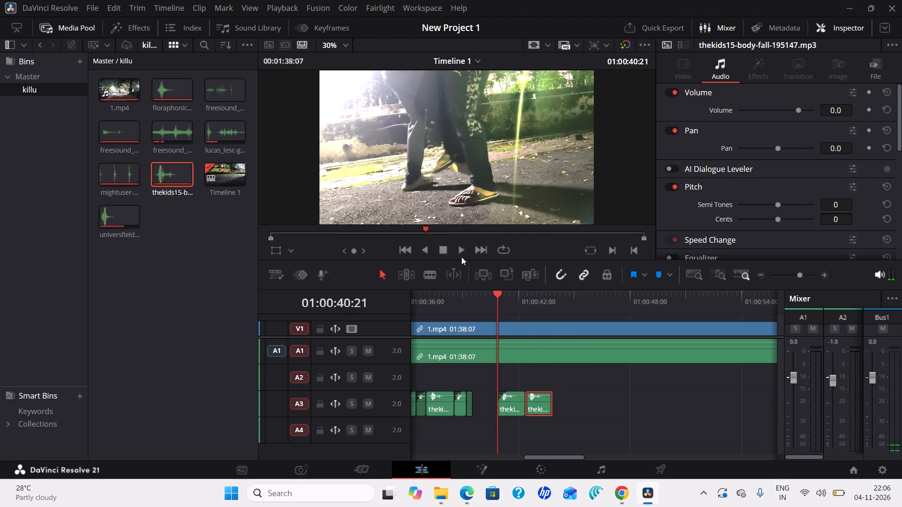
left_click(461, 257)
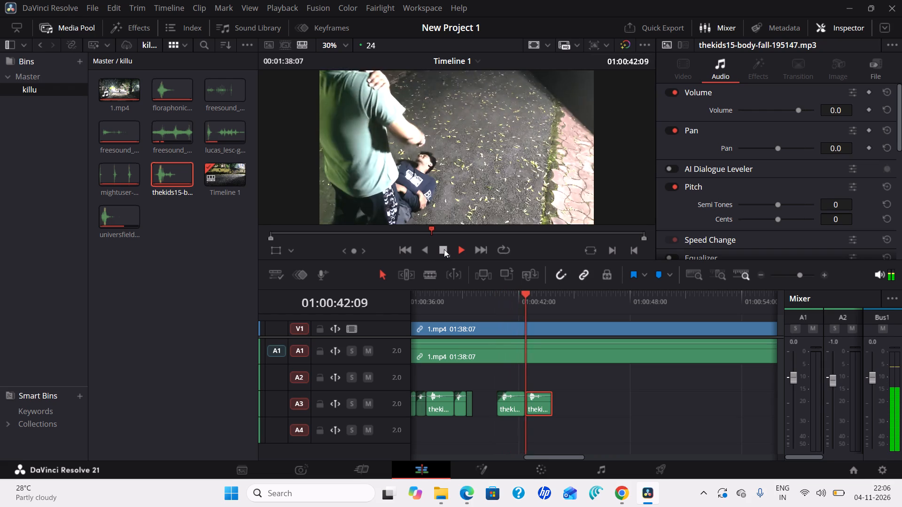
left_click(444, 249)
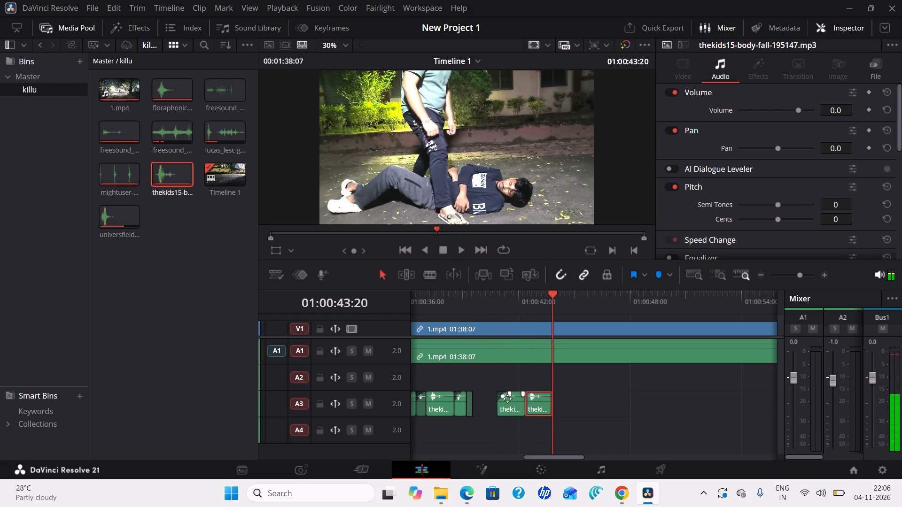
Extend the fade-in of the body-fall clip starting near 01:00:40:21 on A3 to the clip's full length.
left_click_drag(508, 395, 513, 401)
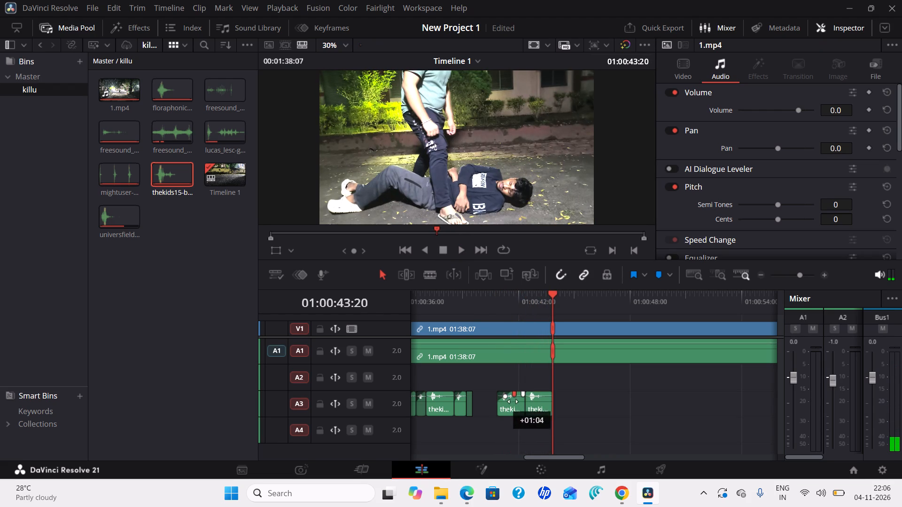
left_click_drag(513, 401, 521, 408)
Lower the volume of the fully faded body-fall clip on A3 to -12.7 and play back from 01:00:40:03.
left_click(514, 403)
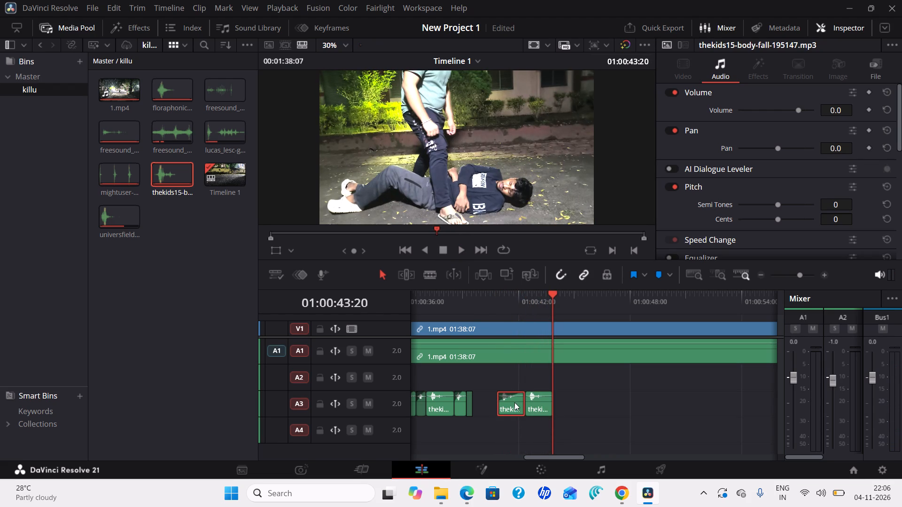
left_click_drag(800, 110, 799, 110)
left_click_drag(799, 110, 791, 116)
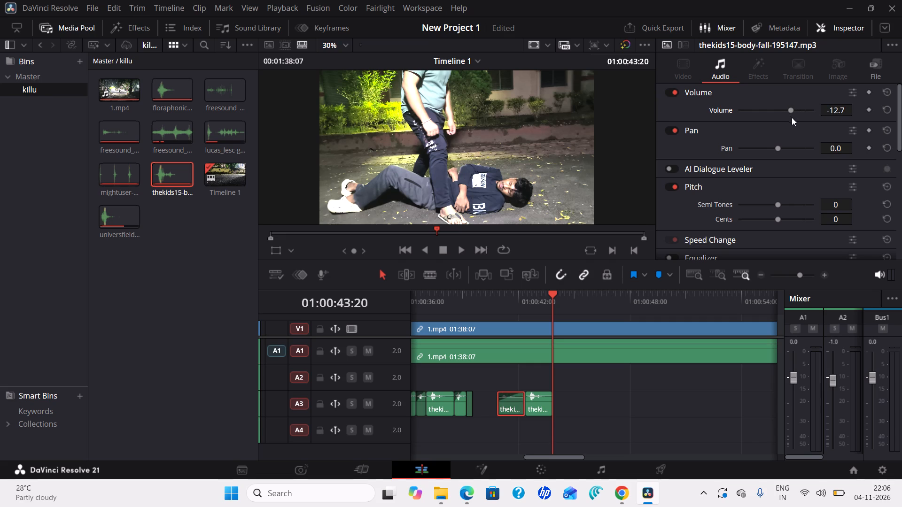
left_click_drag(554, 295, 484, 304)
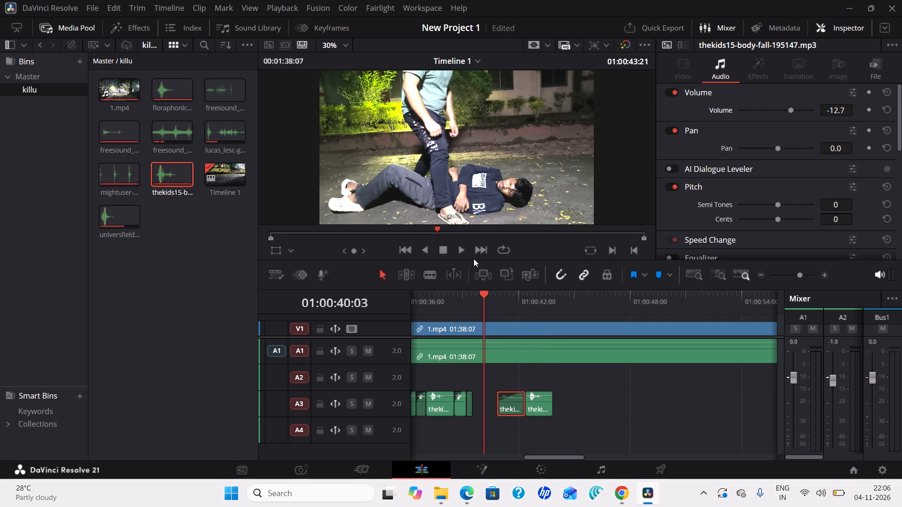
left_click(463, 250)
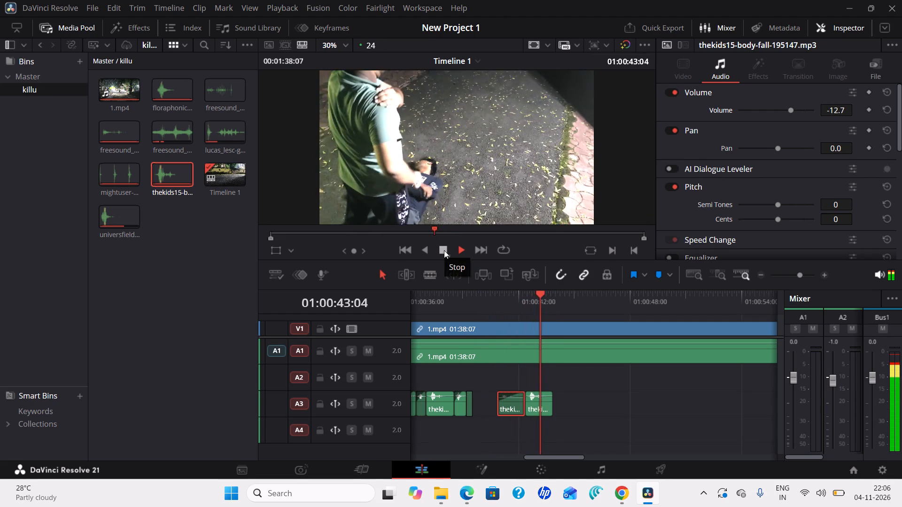
Cut the second of the two adjacent body-fall clips at the end of A3 from the timeline.
left_click(513, 401)
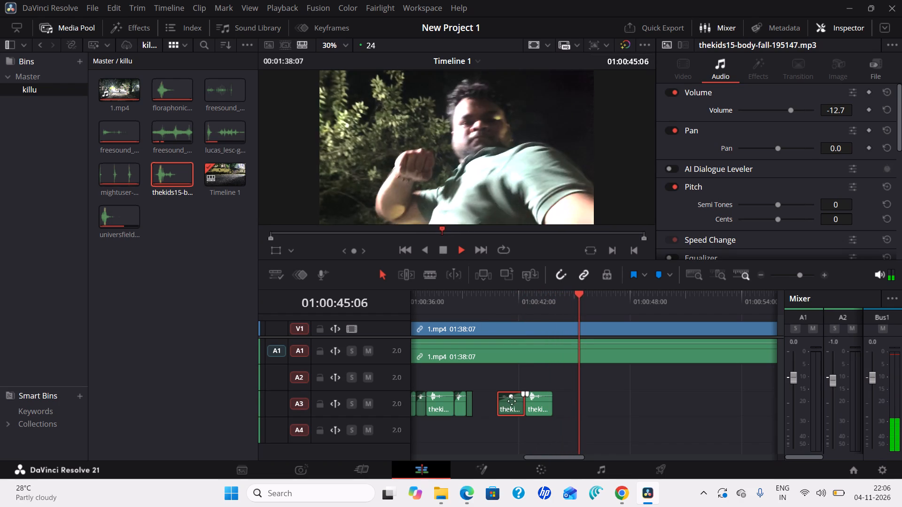
right_click(539, 404)
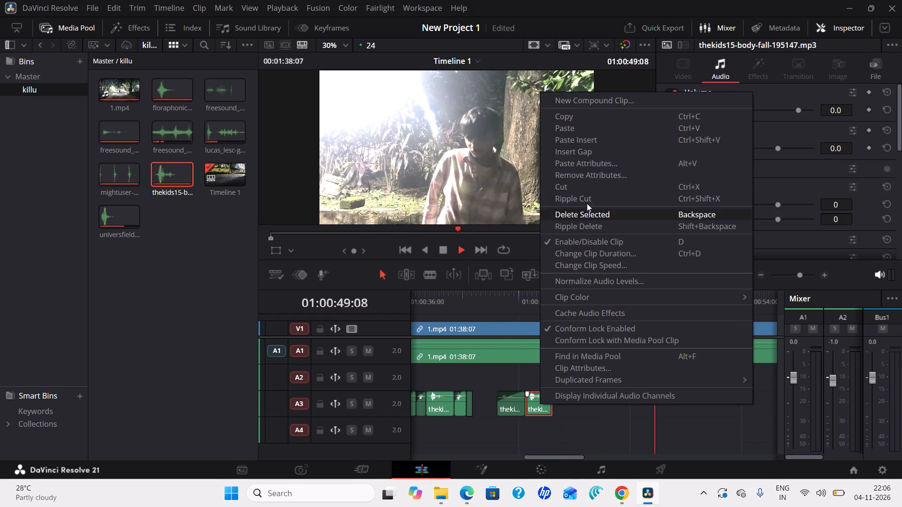
left_click(584, 190)
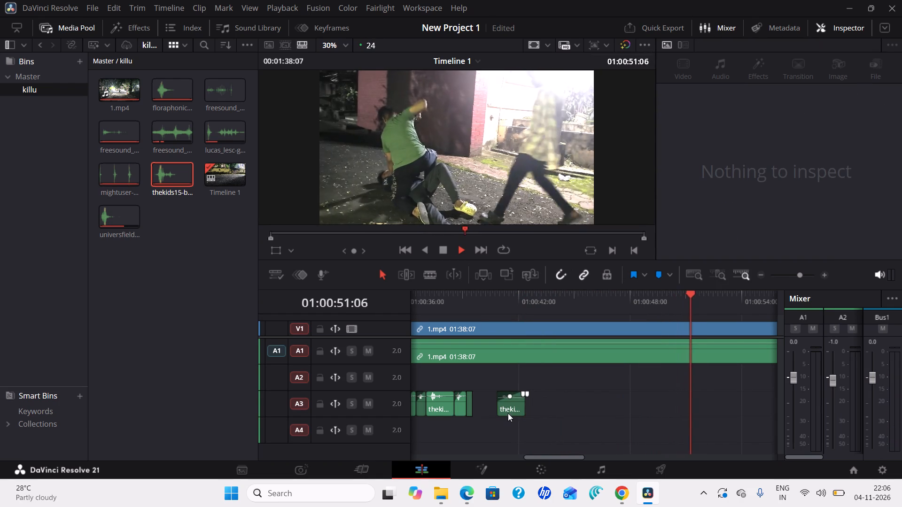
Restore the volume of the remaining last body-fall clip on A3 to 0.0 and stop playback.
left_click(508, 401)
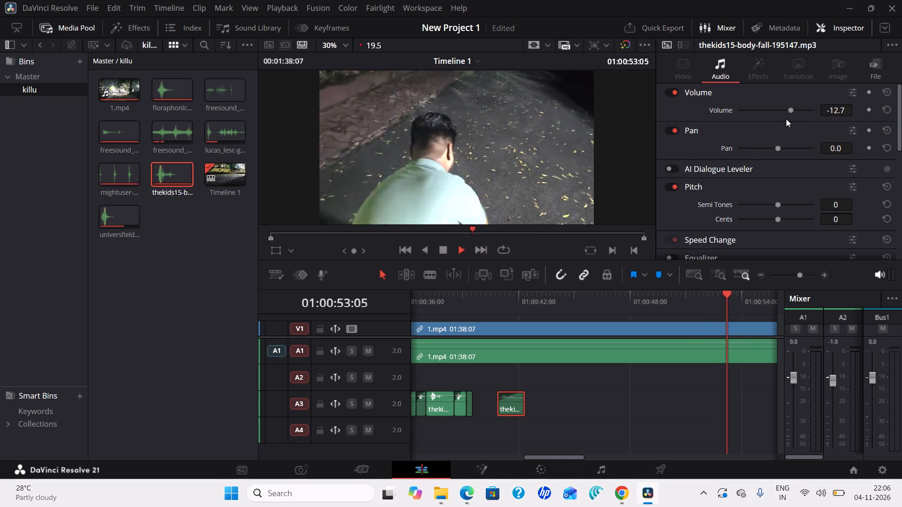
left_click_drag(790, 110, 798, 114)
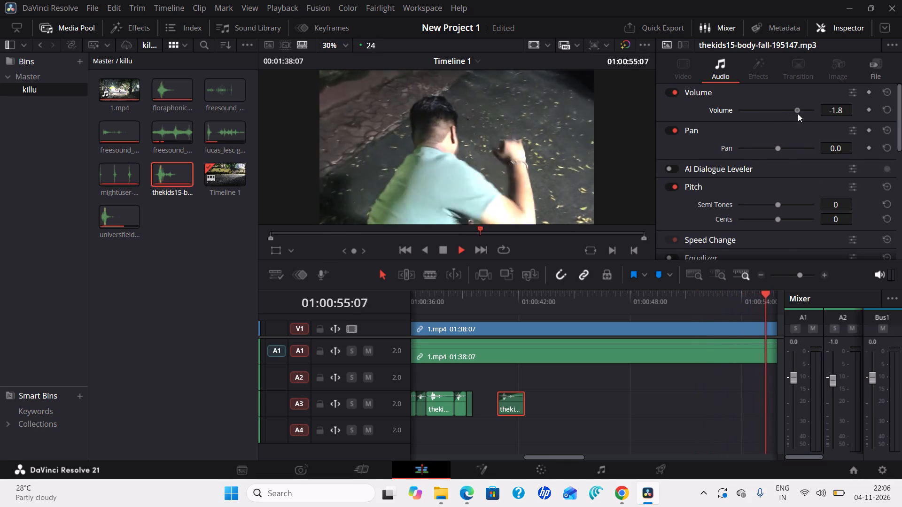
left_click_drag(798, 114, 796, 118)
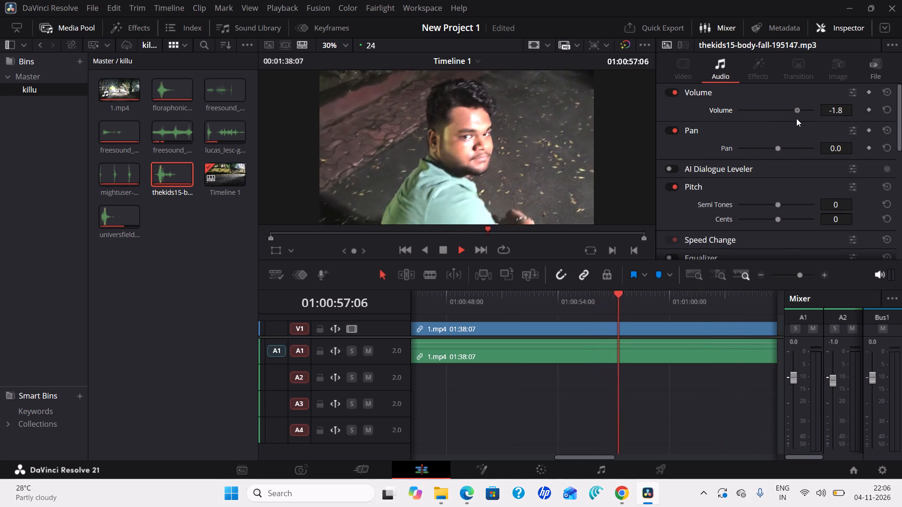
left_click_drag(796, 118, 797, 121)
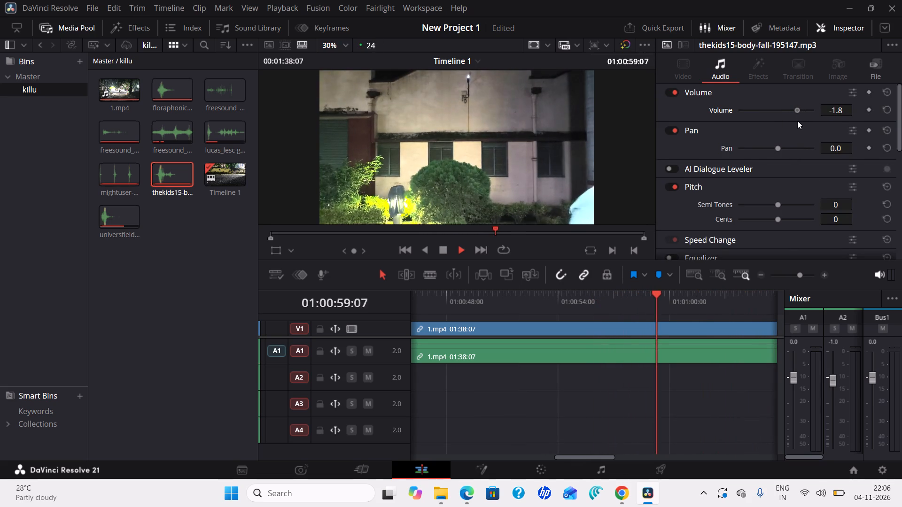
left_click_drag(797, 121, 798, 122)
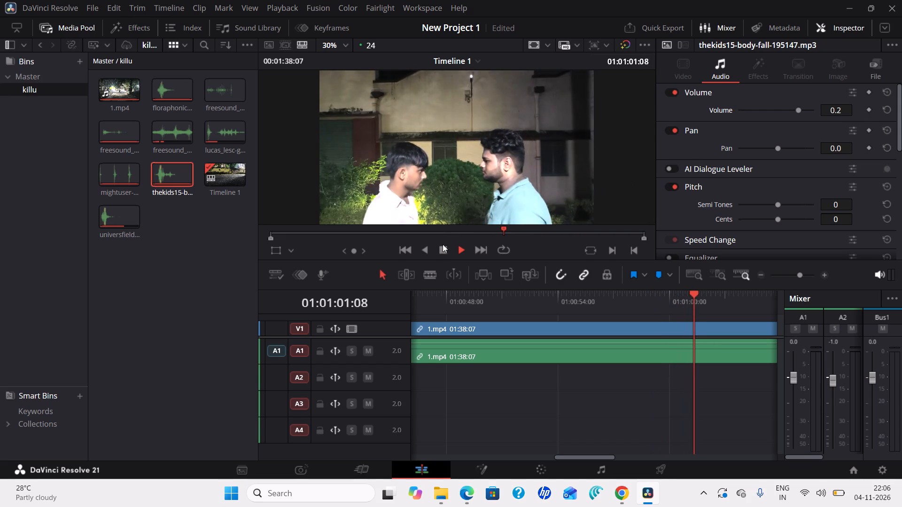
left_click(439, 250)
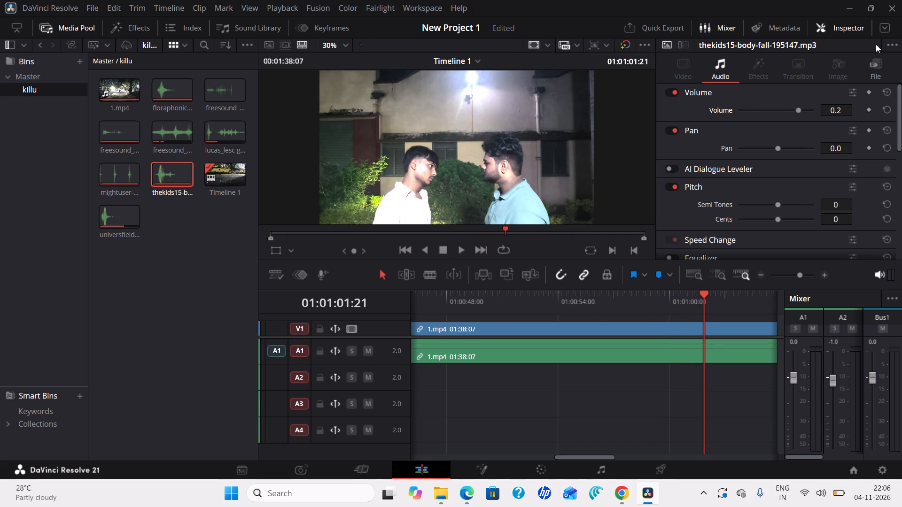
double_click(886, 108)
Place a universfield punch clip on A3 starting at about 01:00:44:15 and play back from 01:00:43:03.
left_click_drag(703, 293, 451, 297)
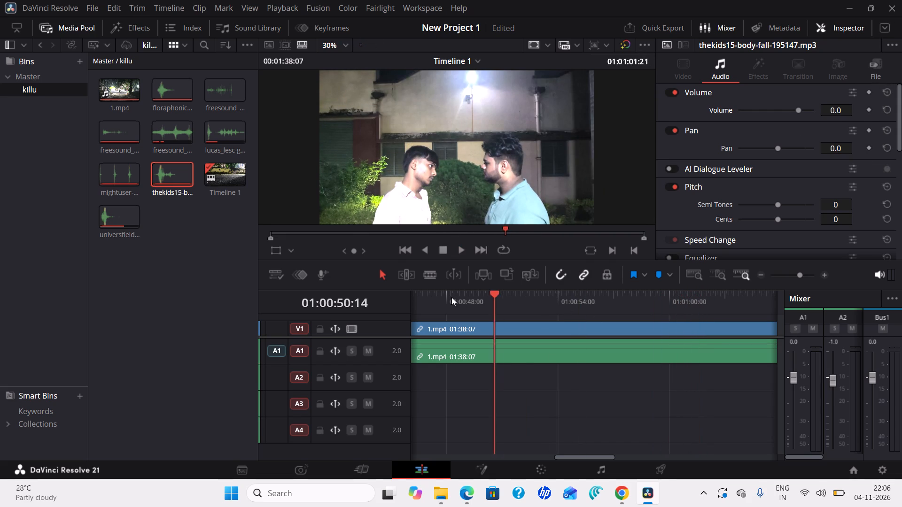
left_click_drag(451, 297, 790, 381)
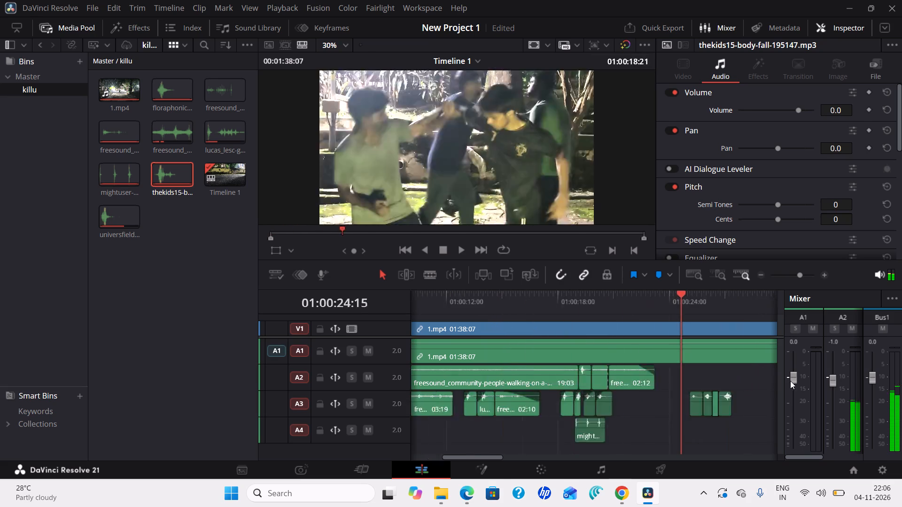
left_click_drag(790, 381, 450, 342)
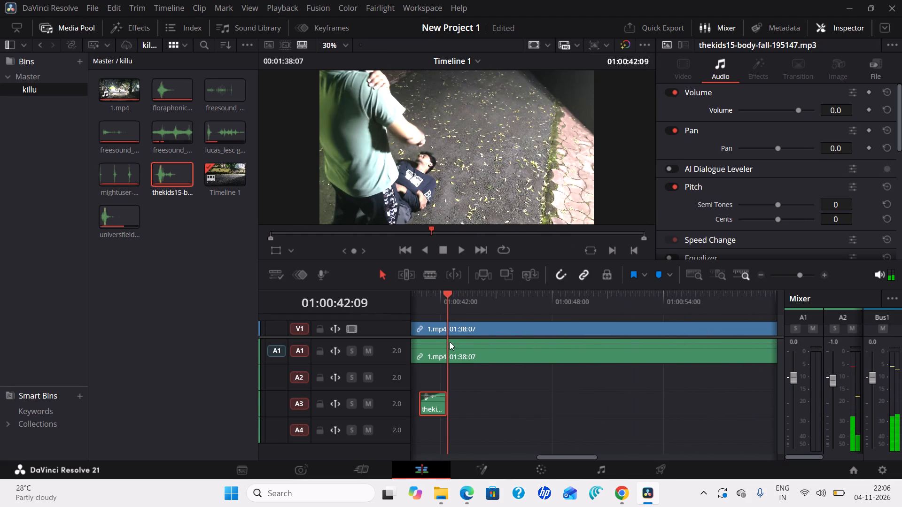
left_click_drag(450, 342, 462, 348)
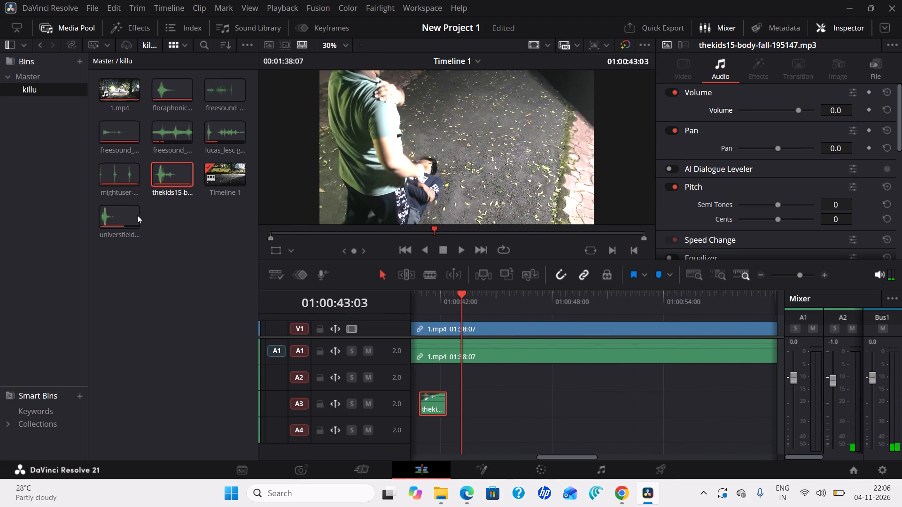
left_click_drag(124, 214, 491, 402)
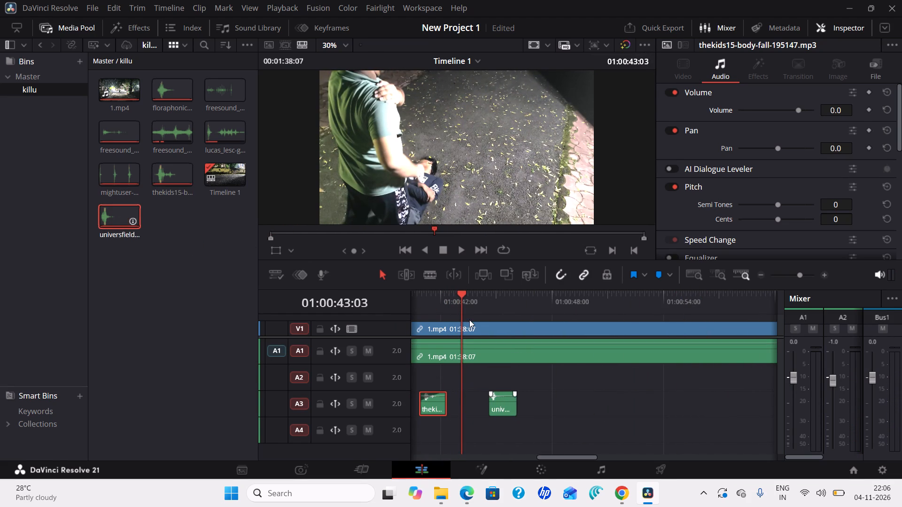
left_click(458, 246)
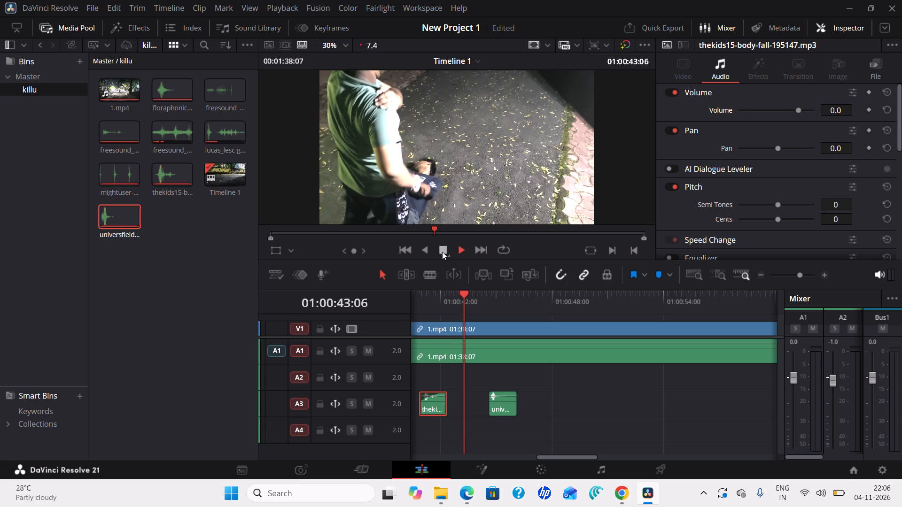
left_click(445, 250)
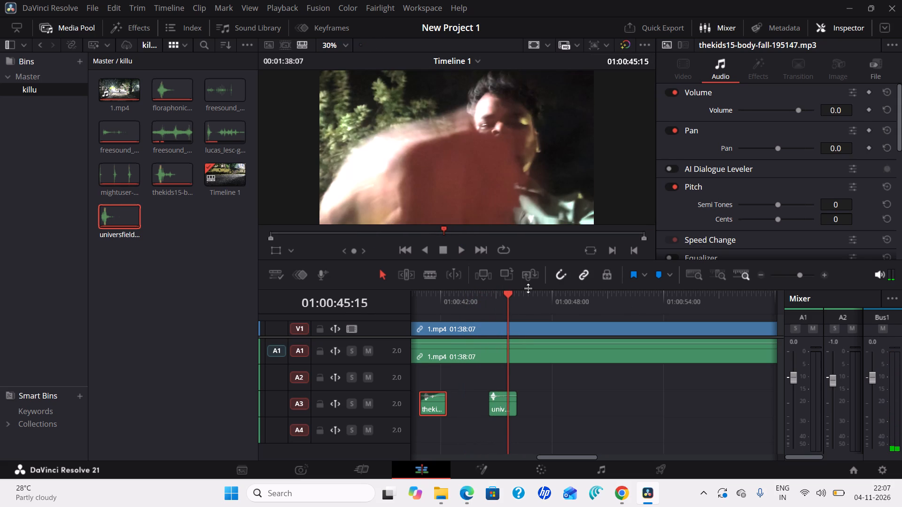
Find the punch frame at 01:00:45:00 and move the universfield punch clip on A3 to start there.
left_click_drag(506, 293, 494, 303)
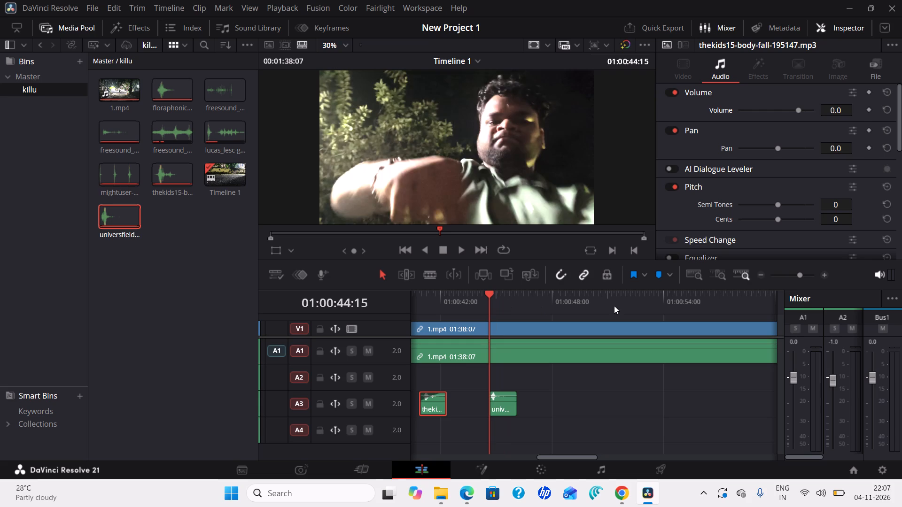
left_click(801, 274)
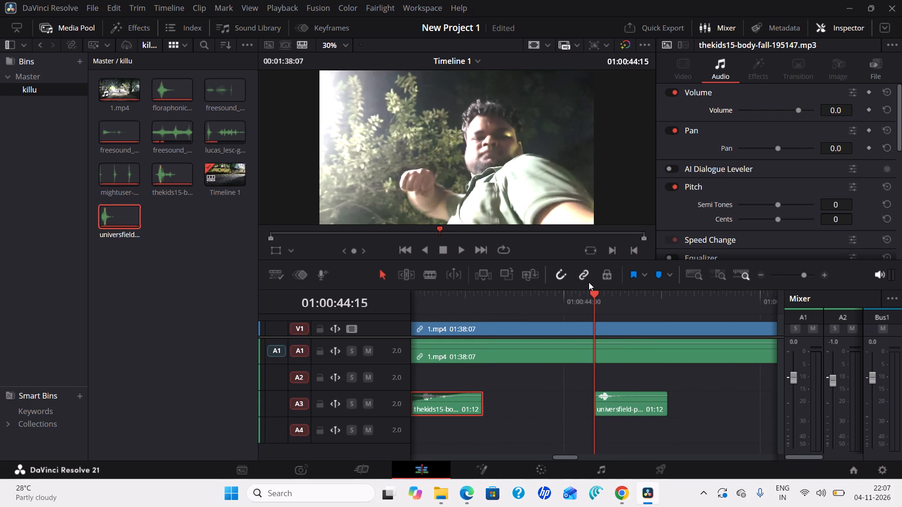
left_click_drag(592, 292, 604, 295)
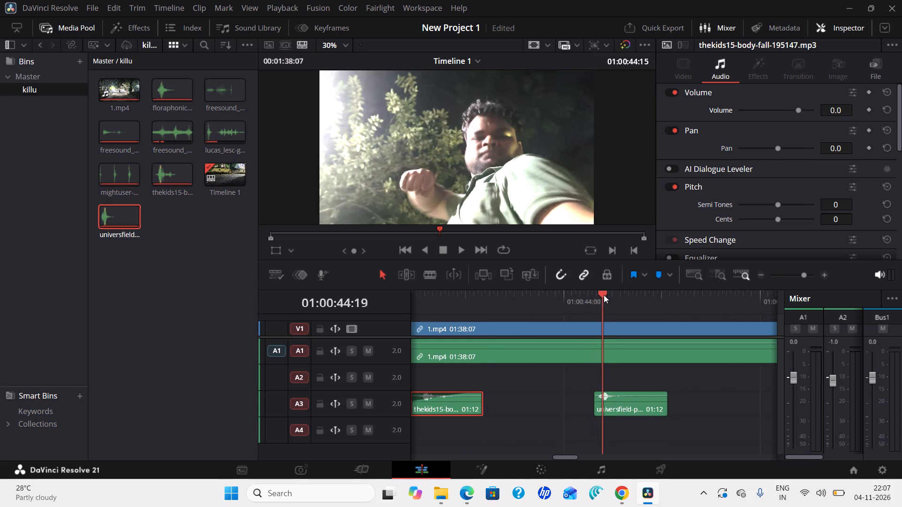
left_click_drag(604, 295, 614, 299)
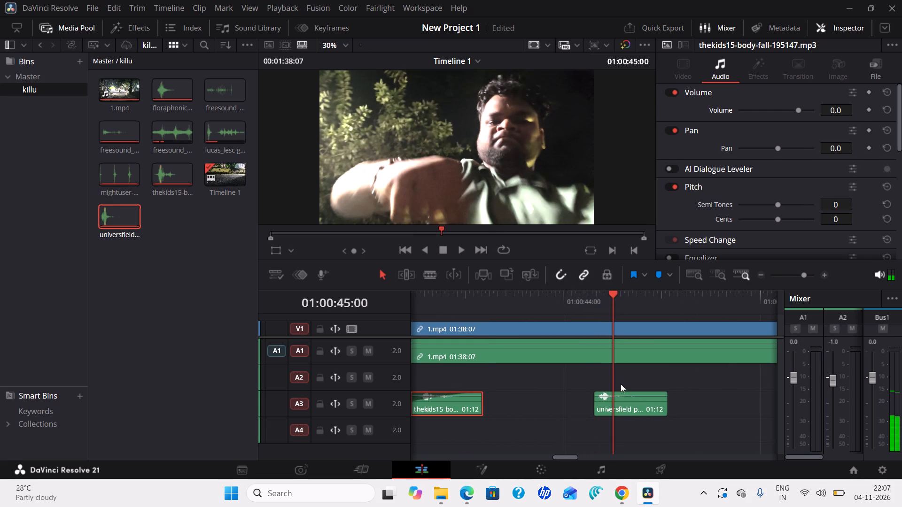
left_click_drag(621, 399, 633, 399)
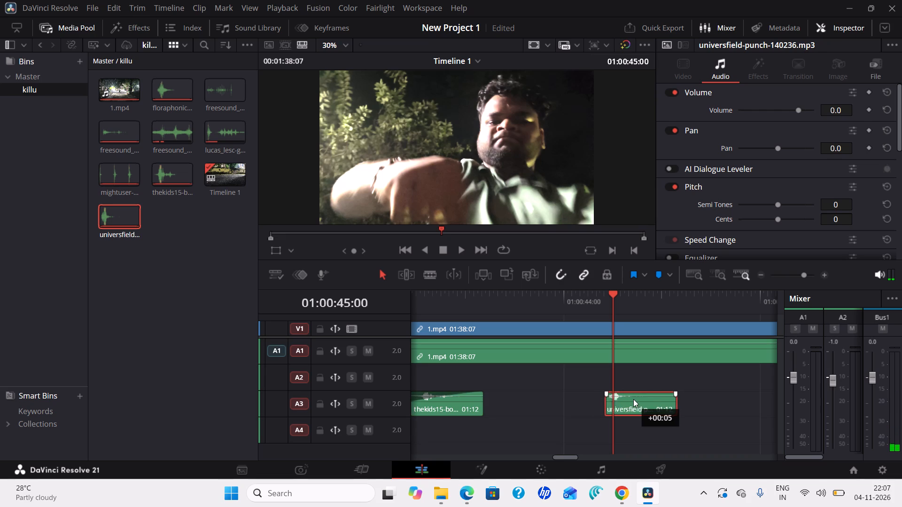
left_click_drag(633, 399, 636, 399)
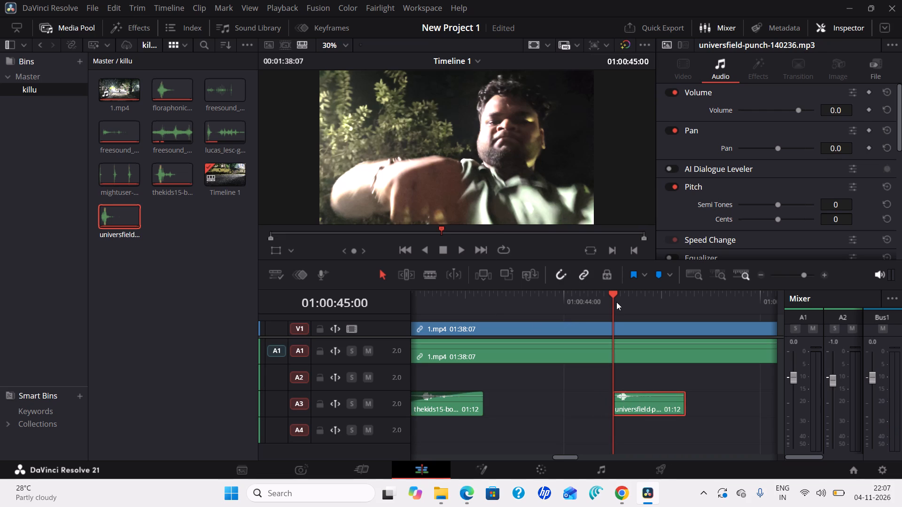
Move the universfield punch clip on A3 earlier so that it starts at 01:00:44:20.
left_click_drag(651, 399, 649, 401)
left_click_drag(649, 401, 645, 403)
left_click_drag(614, 292, 607, 298)
left_click_drag(607, 298, 606, 302)
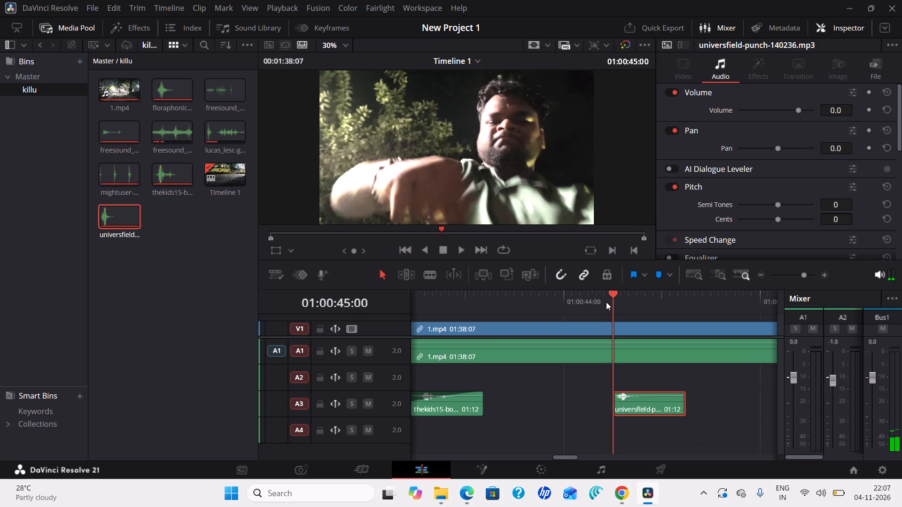
left_click_drag(606, 302, 605, 303)
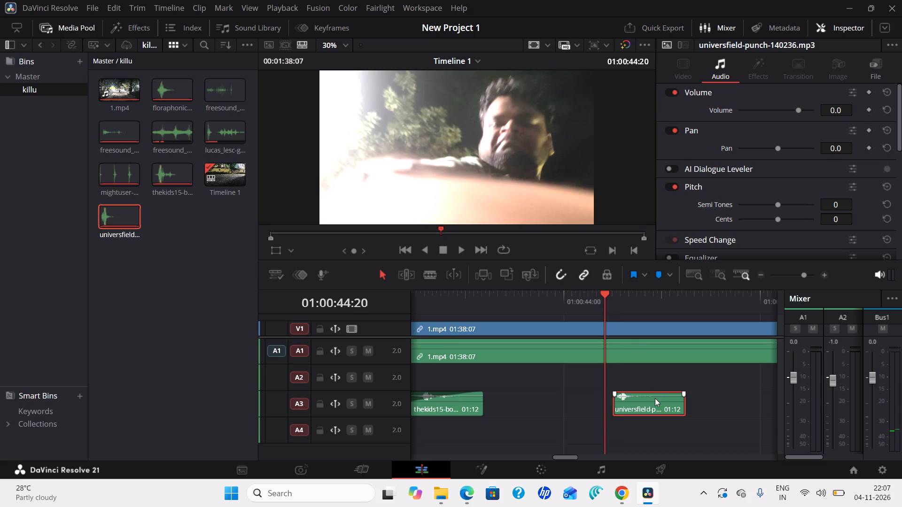
left_click_drag(655, 398, 648, 399)
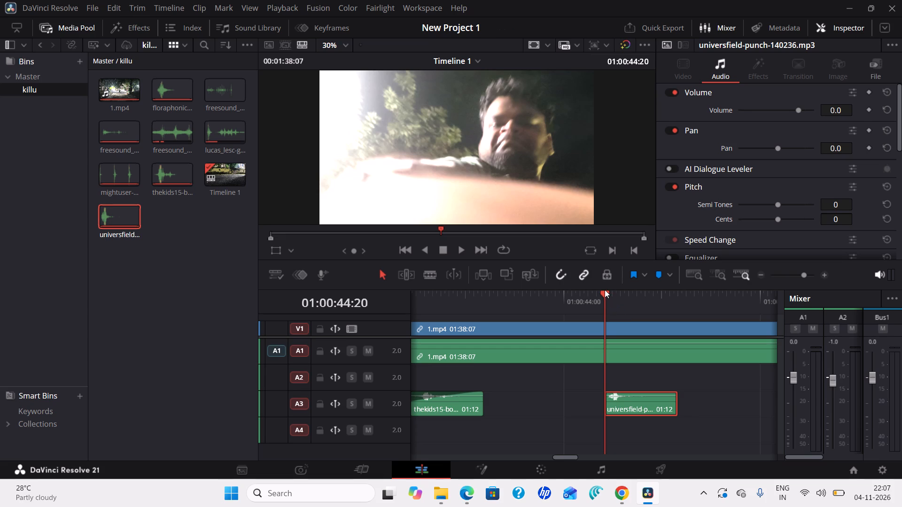
Find the next punch frame at 01:00:45:10 and trim the end of the universfield punch clip on A3 to it.
left_click_drag(605, 290, 616, 298)
left_click_drag(607, 294, 619, 299)
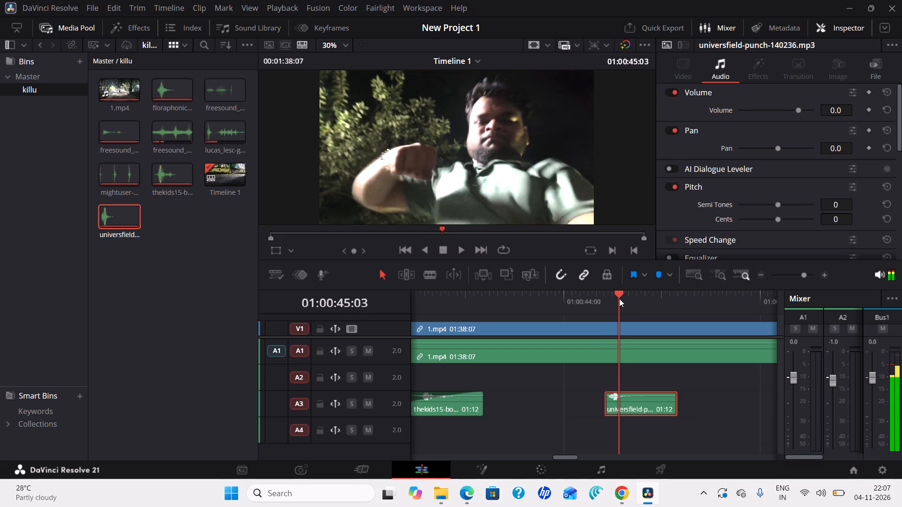
left_click_drag(619, 299, 637, 310)
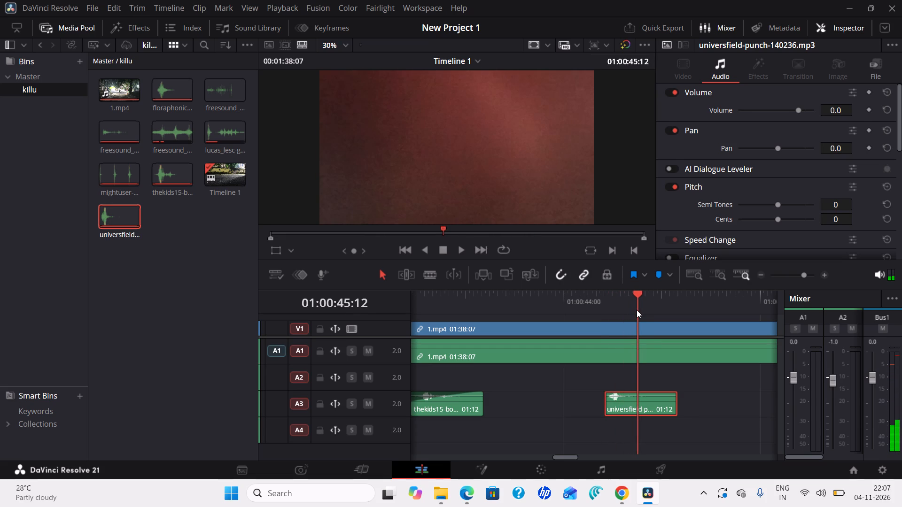
left_click_drag(637, 310, 634, 313)
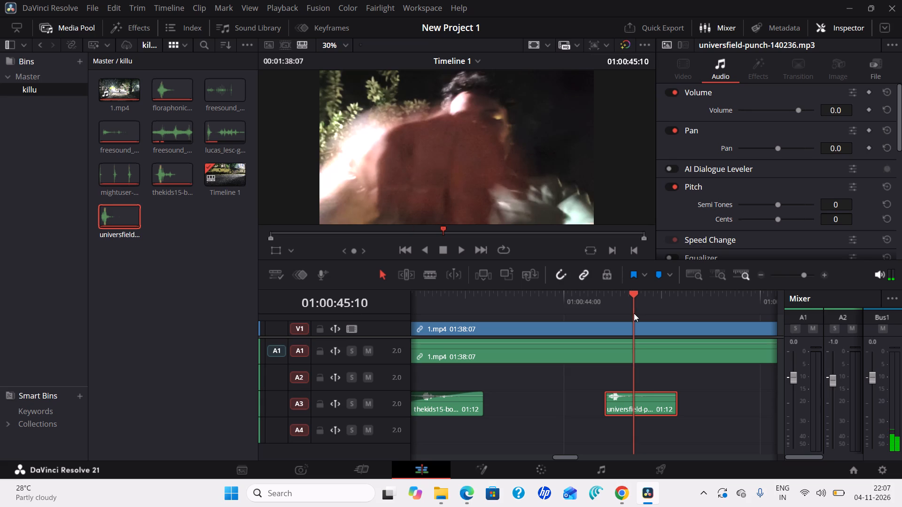
left_click_drag(634, 313, 632, 315)
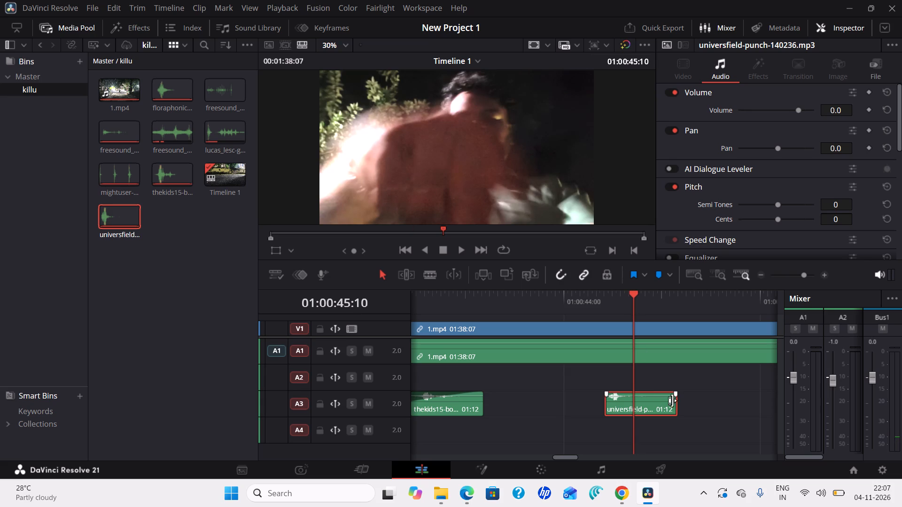
left_click_drag(675, 403, 635, 408)
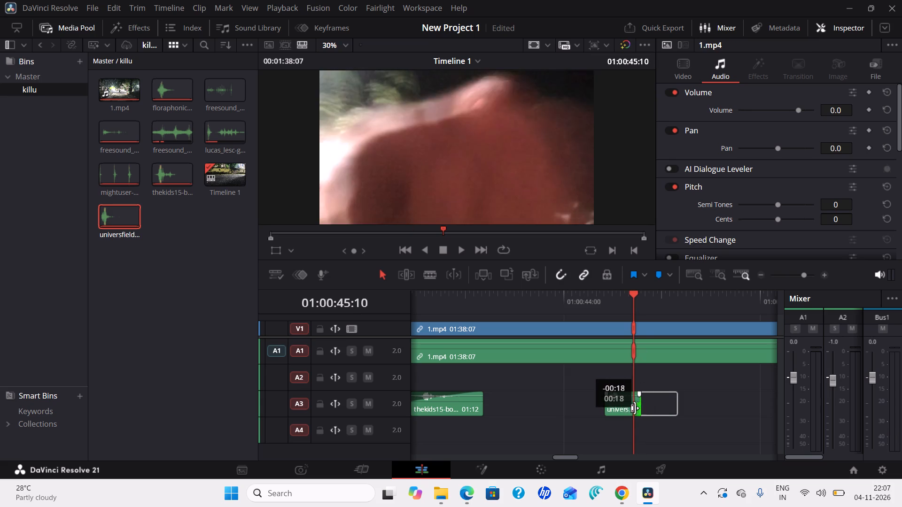
left_click_drag(635, 408, 633, 408)
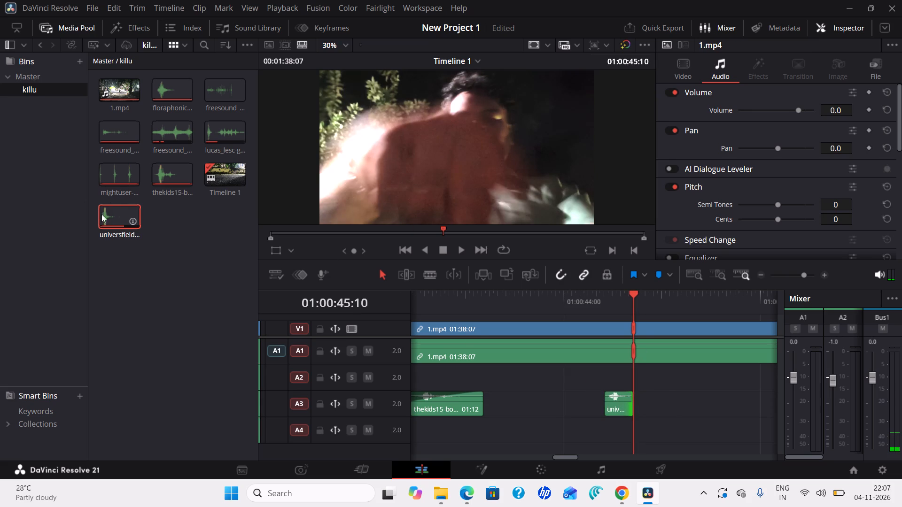
Place a second universfield punch clip on A3 at 01:00:45:10 and trim its end to the next punch at 01:00:46:00.
left_click_drag(101, 214, 640, 403)
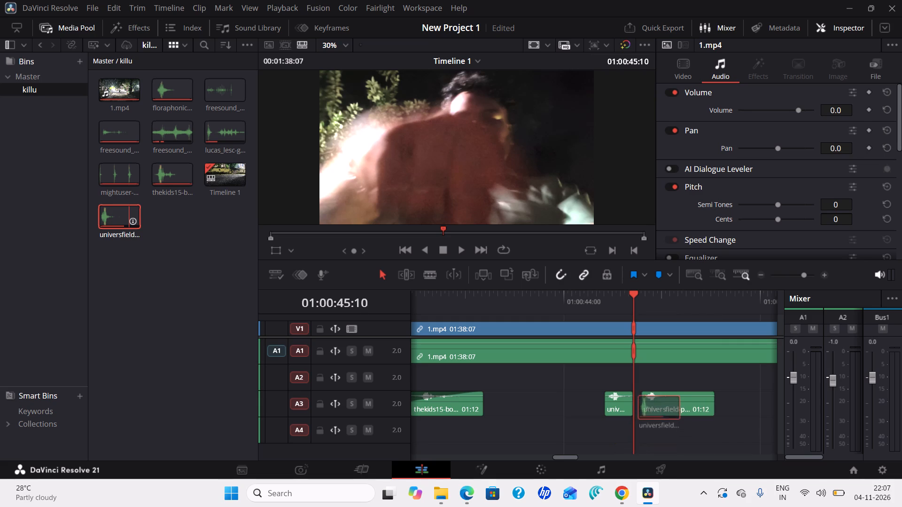
left_click_drag(640, 403, 632, 403)
left_click_drag(633, 293, 635, 293)
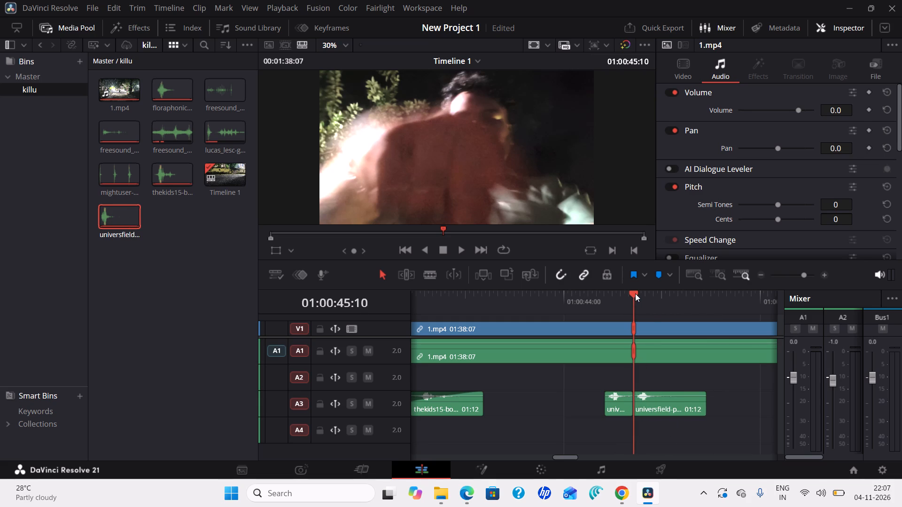
left_click_drag(635, 293, 654, 301)
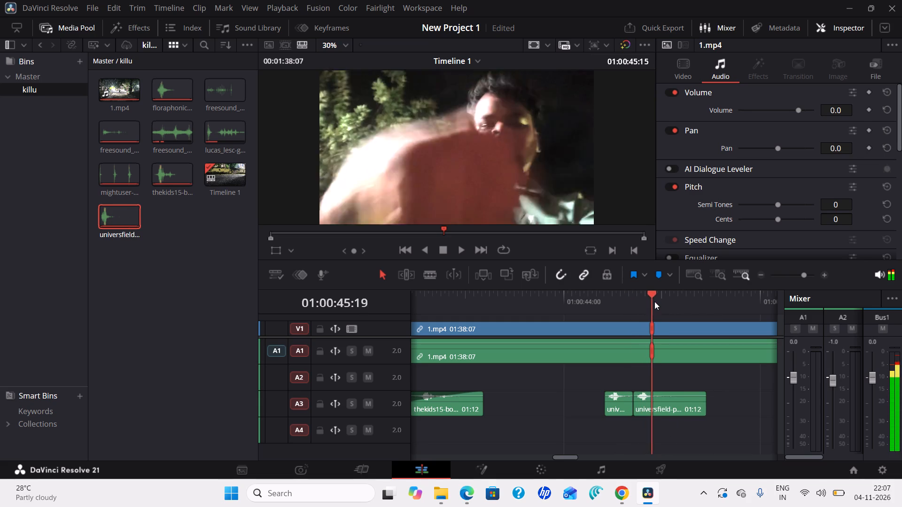
left_click_drag(654, 301, 662, 304)
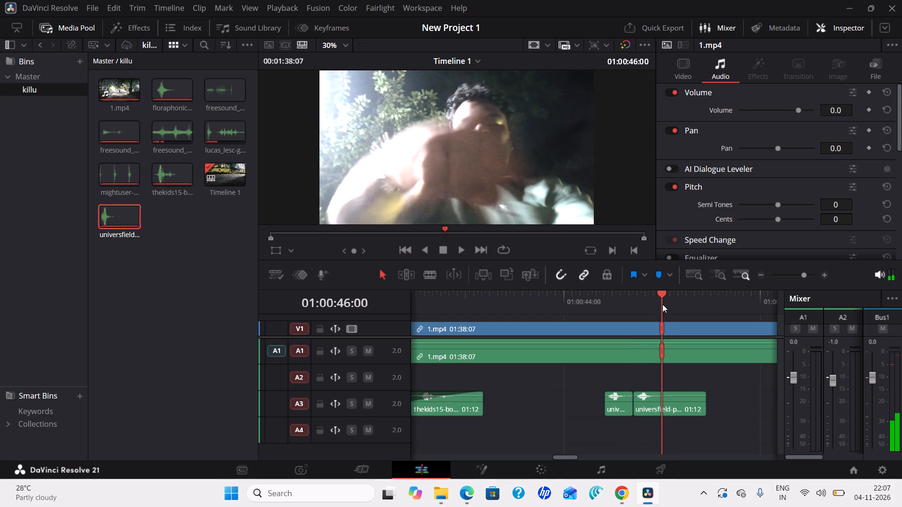
left_click_drag(662, 304, 661, 307)
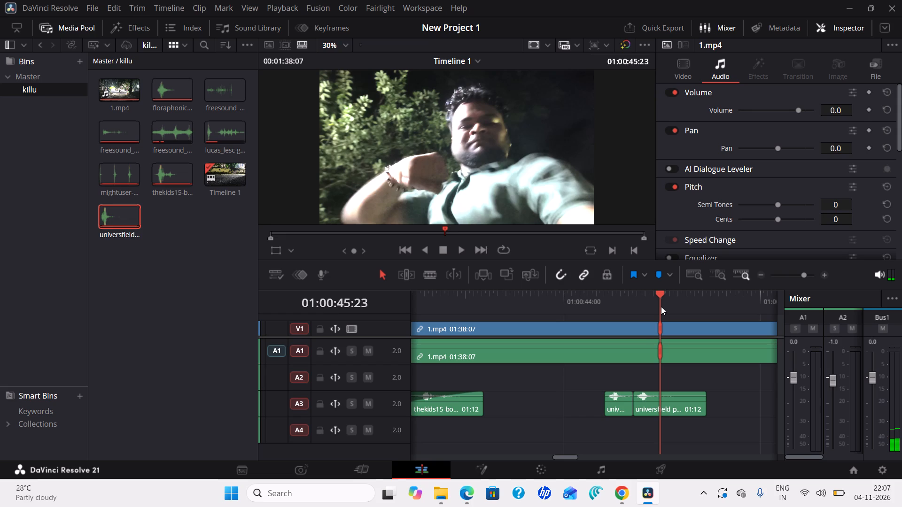
left_click_drag(661, 307, 662, 307)
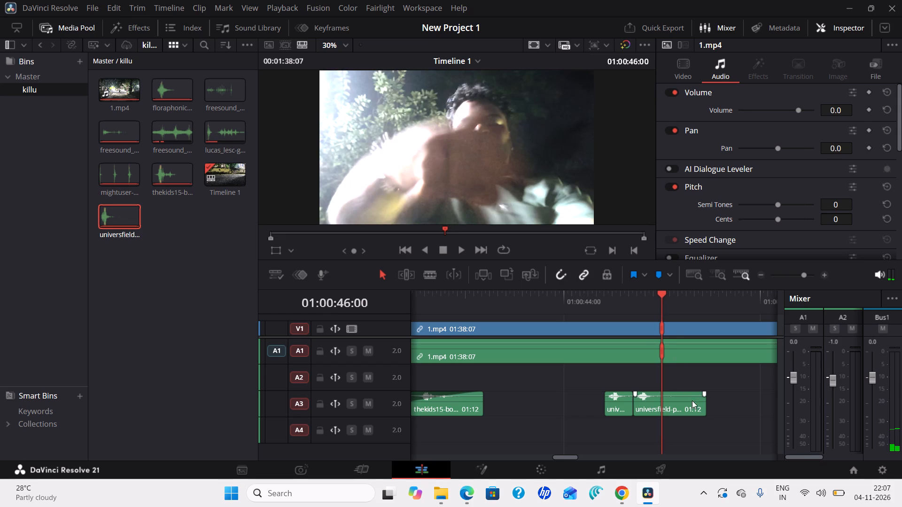
left_click_drag(706, 401, 705, 401)
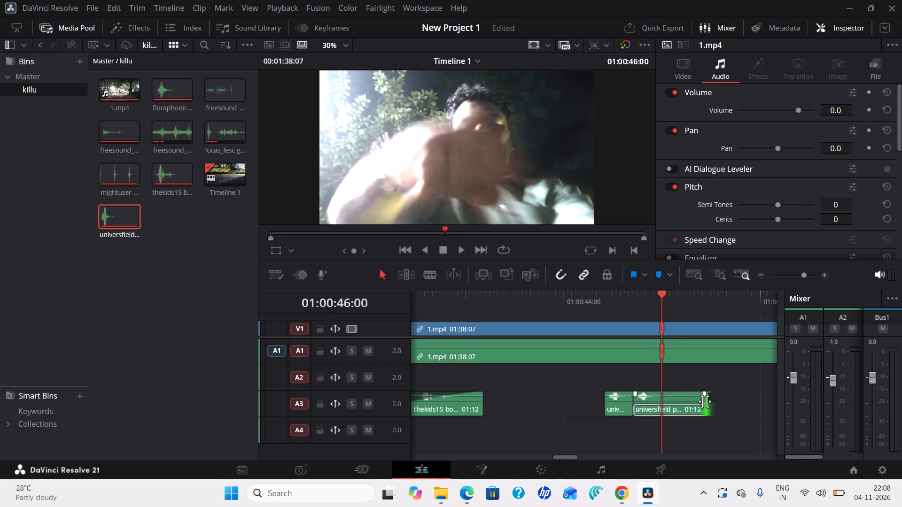
left_click_drag(705, 401, 657, 408)
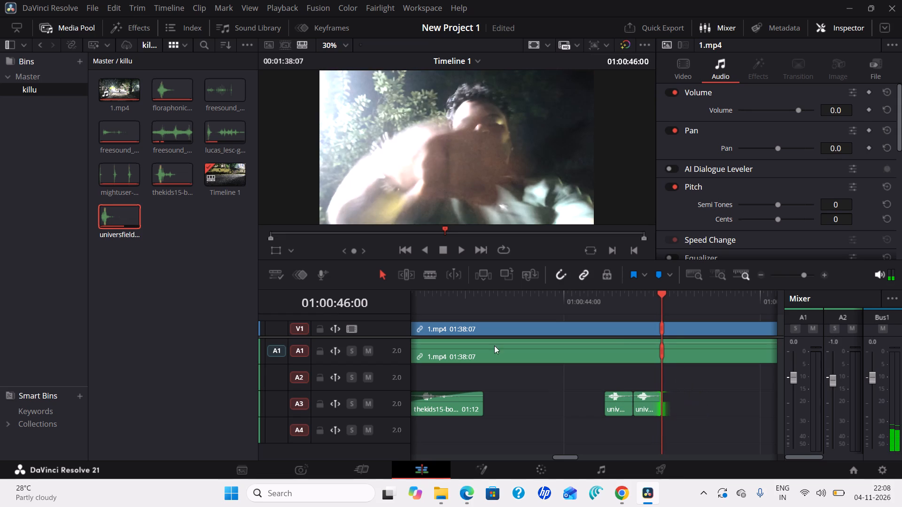
Place a third universfield punch clip on A3 at 01:00:46:00 and trim its end to 01:00:46:14.
left_click_drag(111, 215, 669, 423)
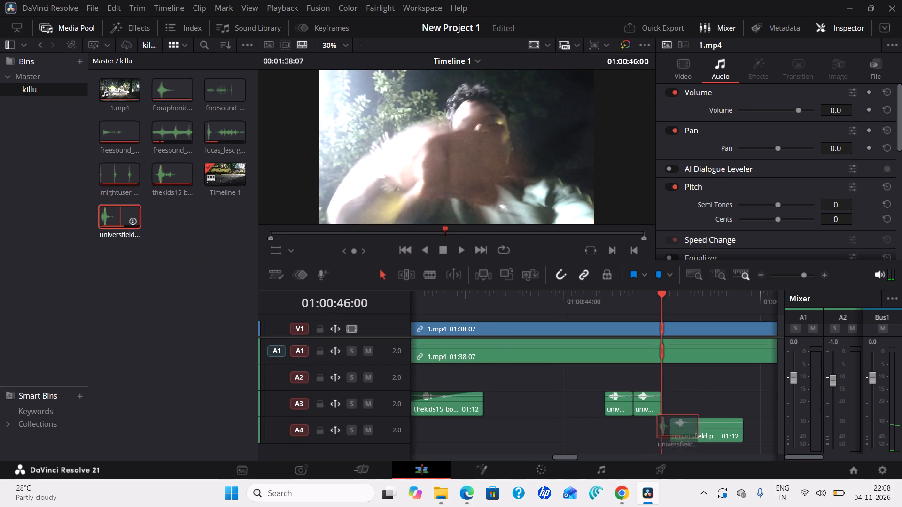
left_click_drag(669, 423, 666, 404)
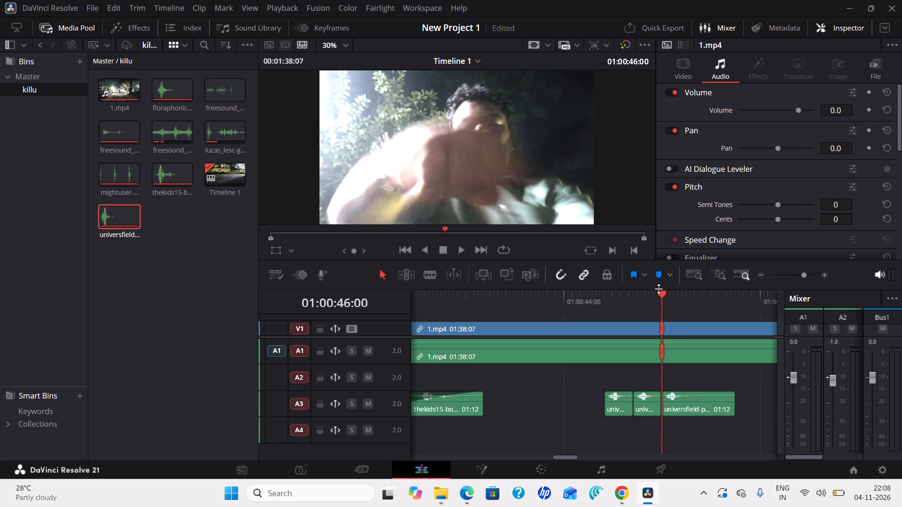
left_click_drag(660, 292, 673, 297)
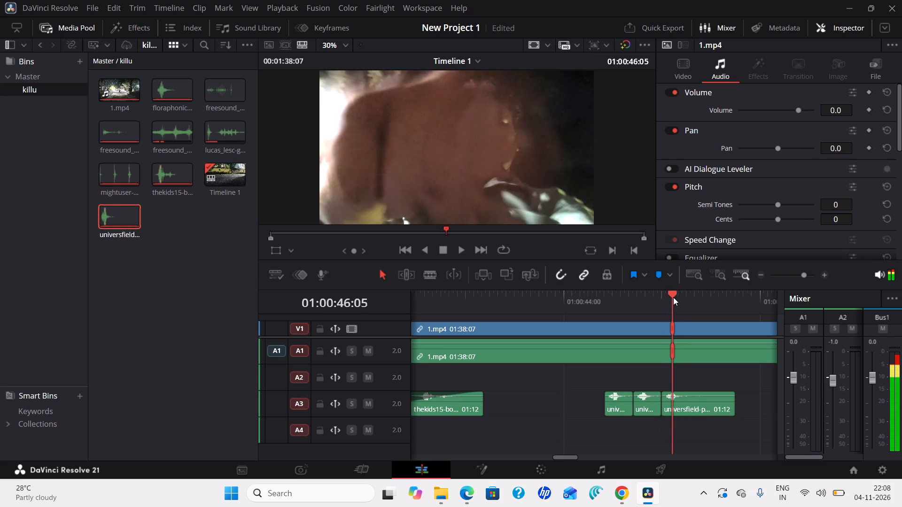
left_click_drag(673, 297, 694, 310)
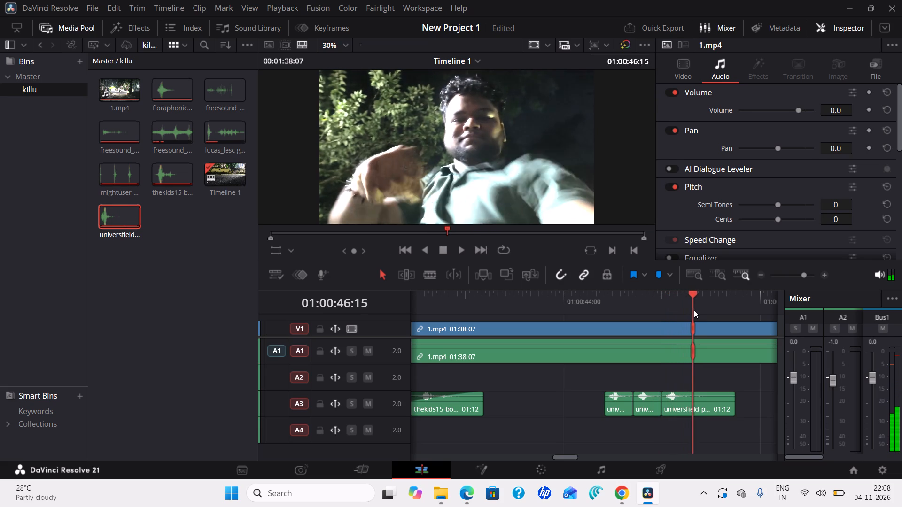
left_click_drag(694, 310, 692, 318)
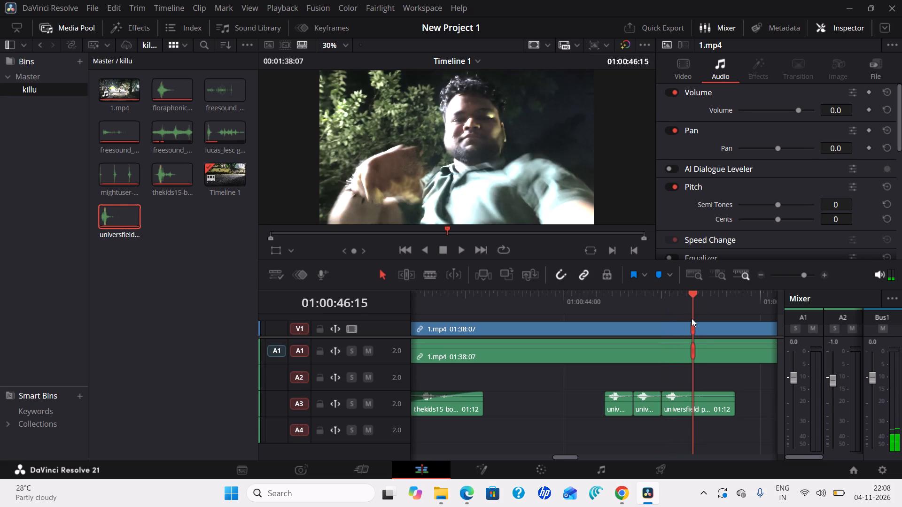
left_click_drag(692, 318, 691, 319)
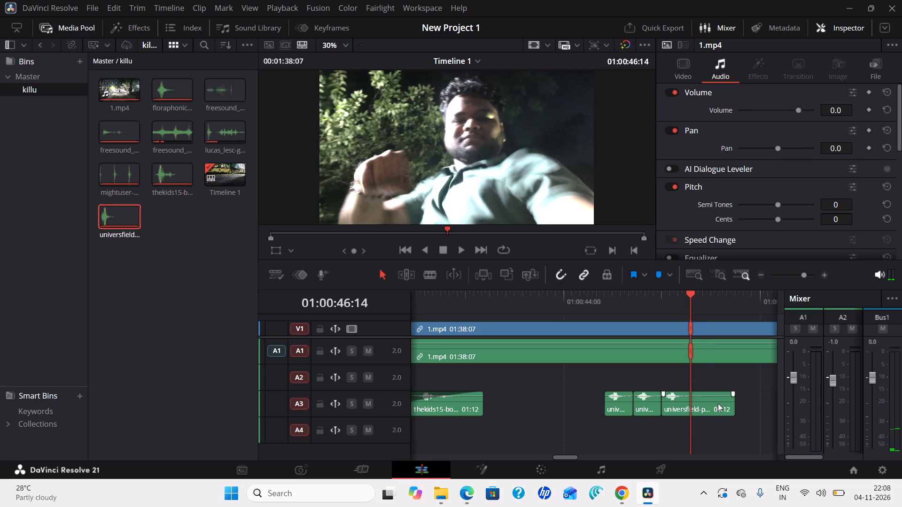
left_click_drag(735, 404, 723, 408)
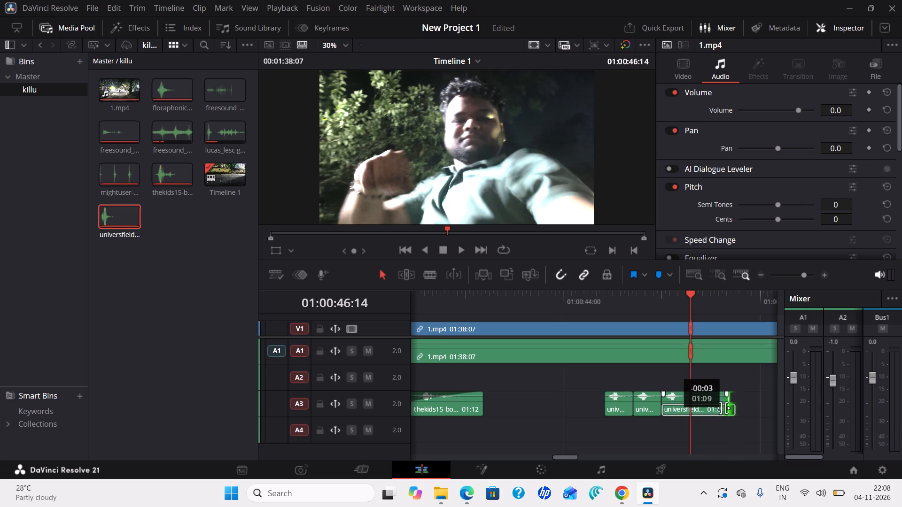
left_click_drag(723, 408, 689, 410)
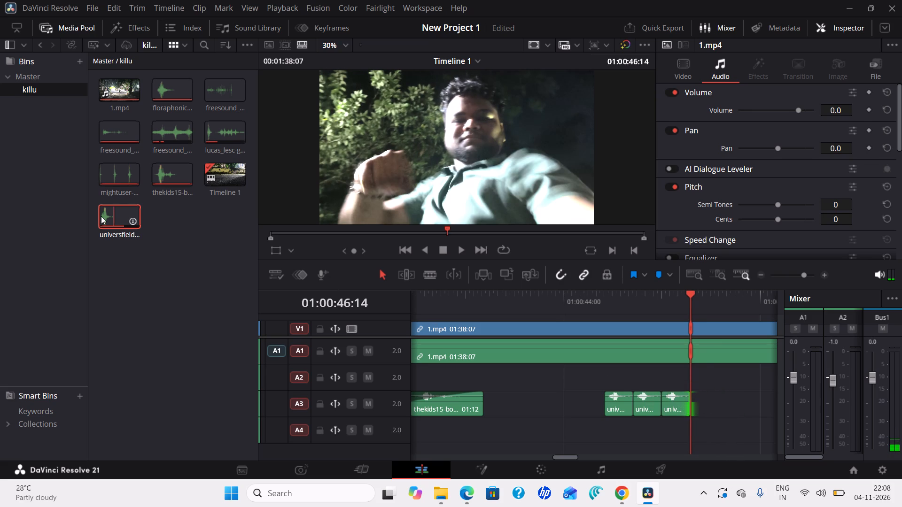
Place a fourth universfield punch clip on A3 starting at 01:00:46:14, directly after the third.
left_click_drag(101, 215, 691, 413)
Find the next punch frame at 01:00:47:01 and trim the end of the fourth universfield punch clip on A3 to it.
left_click_drag(689, 295, 696, 298)
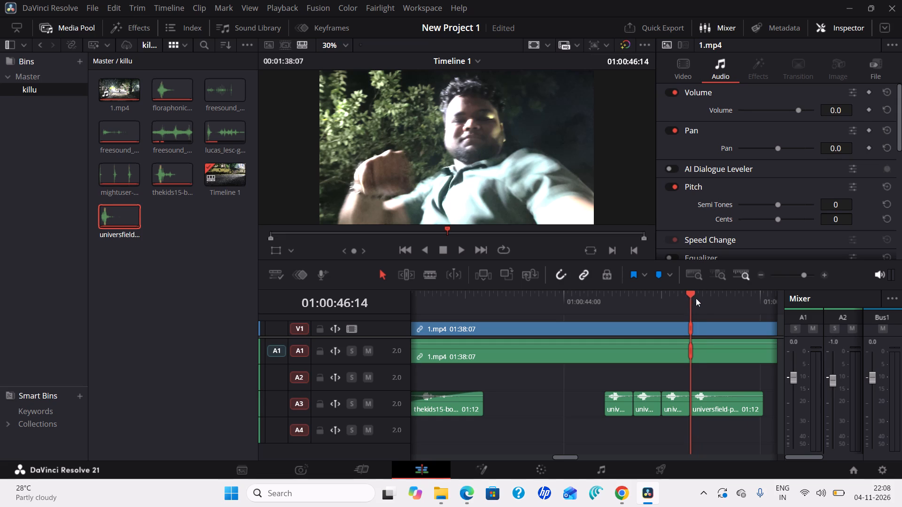
left_click_drag(696, 298, 709, 307)
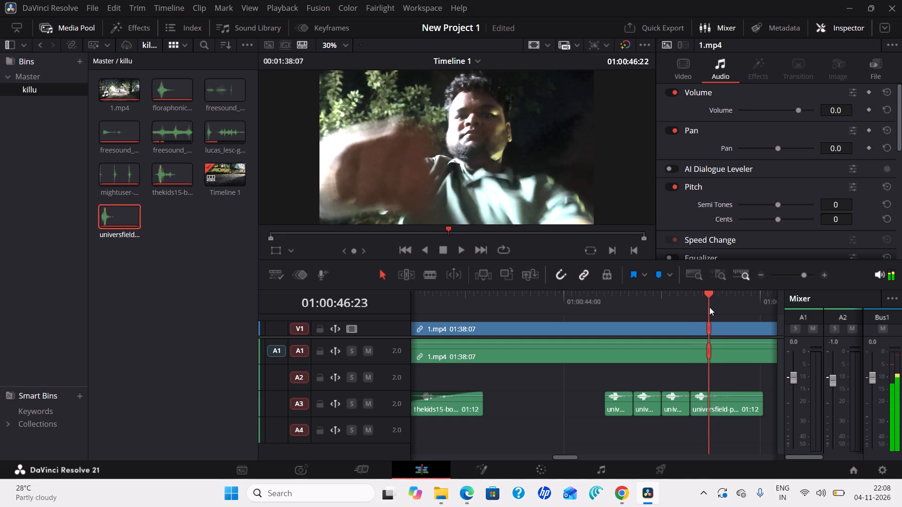
left_click_drag(709, 307, 584, 316)
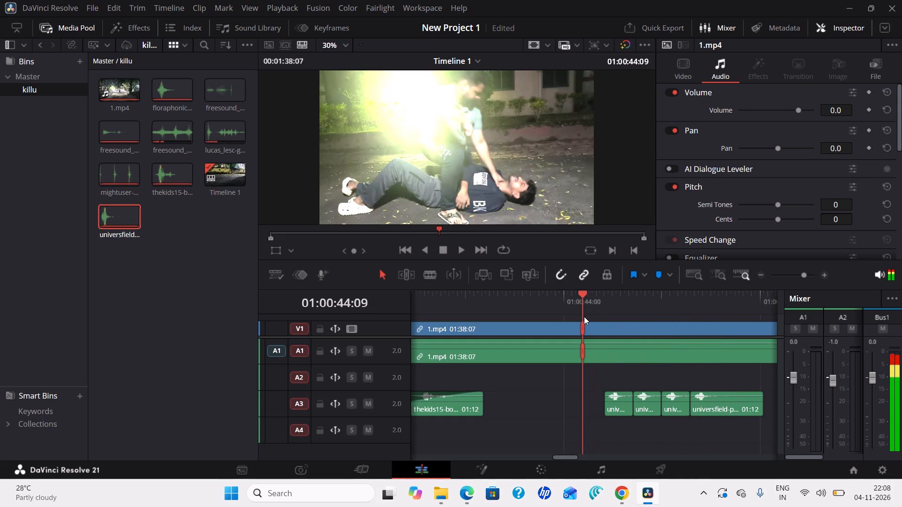
left_click_drag(584, 316, 626, 330)
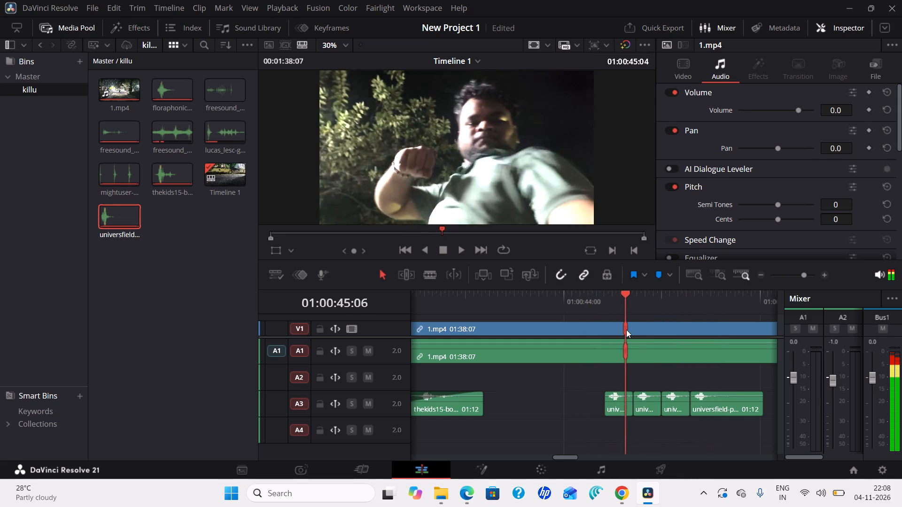
left_click_drag(626, 330, 655, 338)
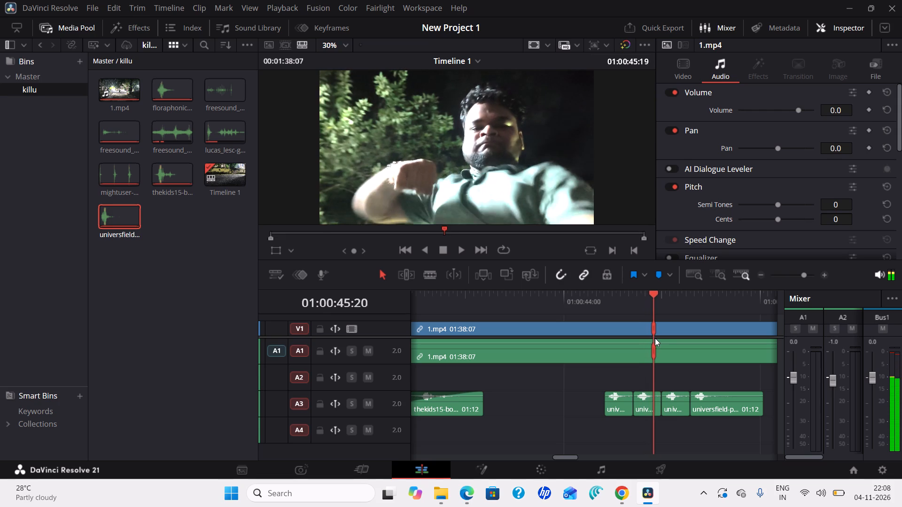
left_click_drag(655, 338, 690, 355)
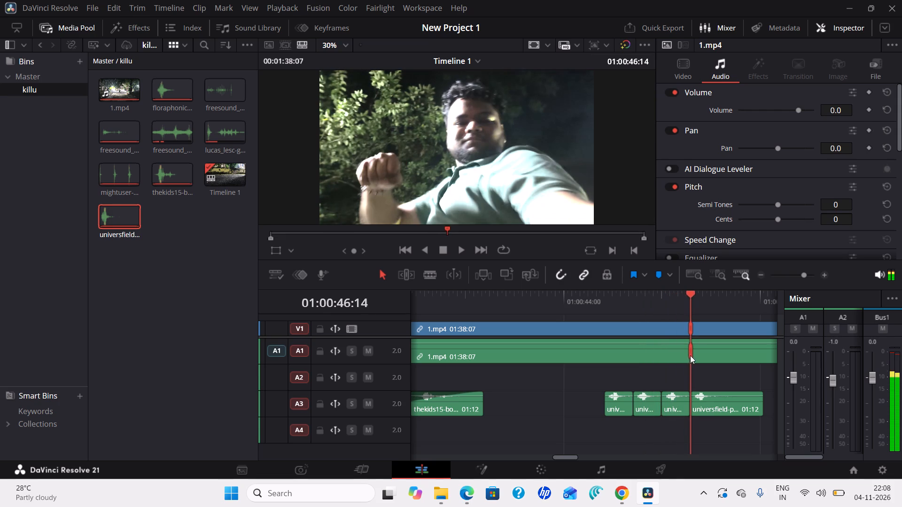
left_click_drag(690, 355, 739, 371)
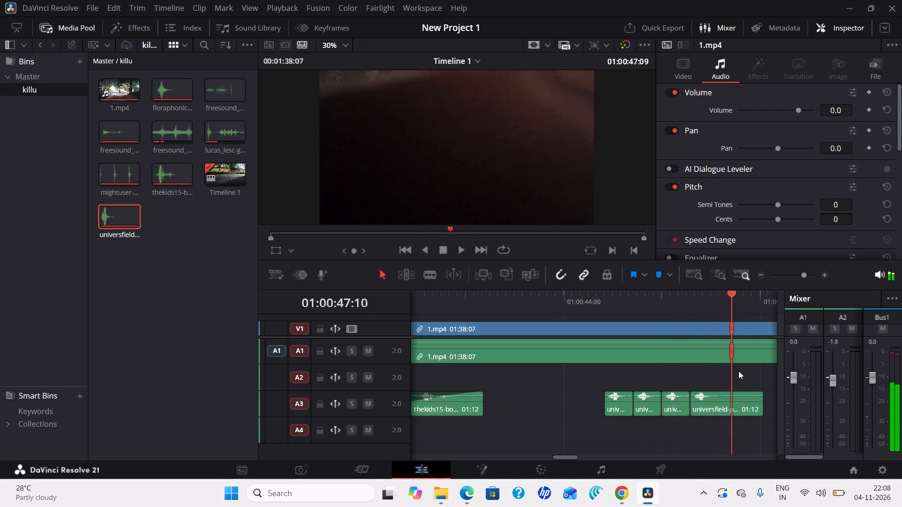
left_click_drag(739, 371, 746, 383)
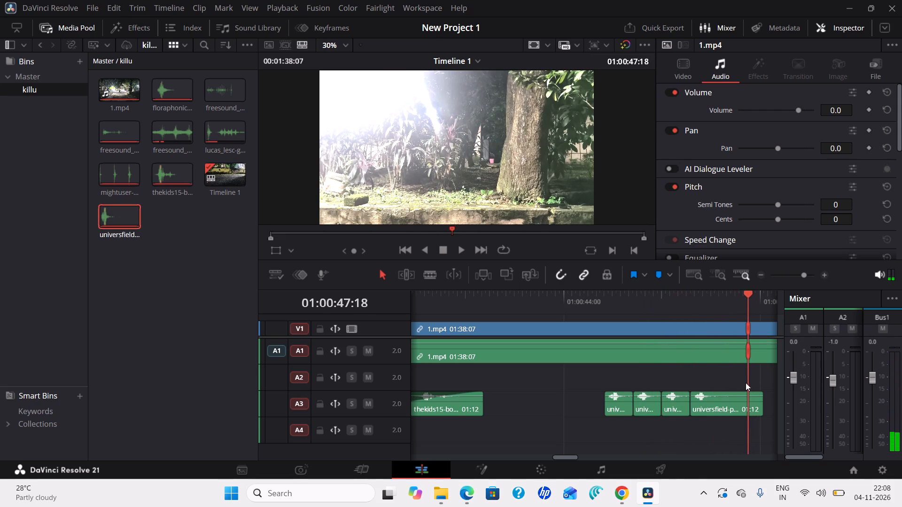
left_click_drag(746, 383, 713, 384)
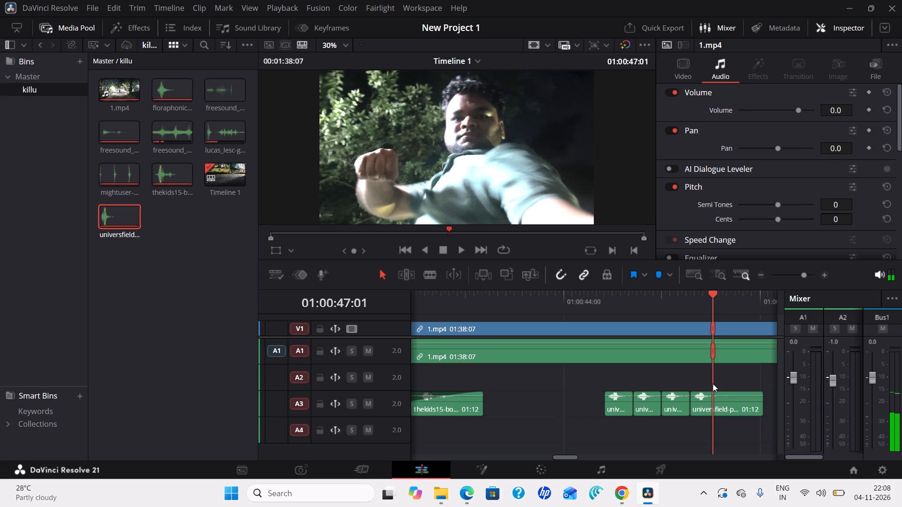
left_click_drag(713, 384, 713, 384)
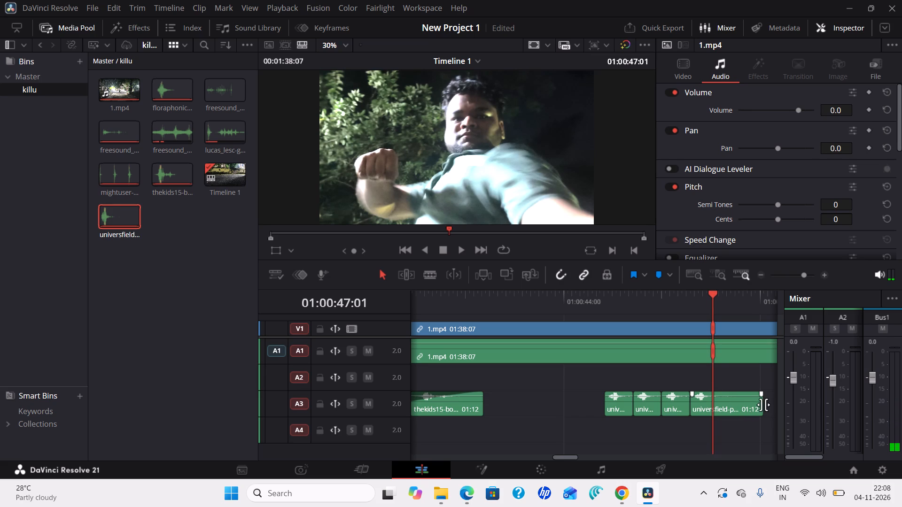
left_click_drag(763, 404, 710, 408)
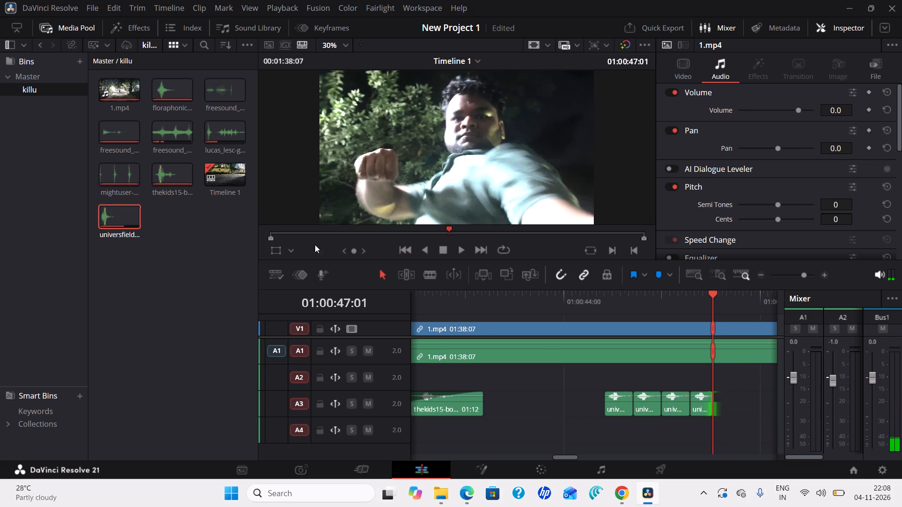
Place a fifth universfield punch clip on A3 at 01:00:47:01, directly after the fourth.
left_click_drag(102, 212, 723, 407)
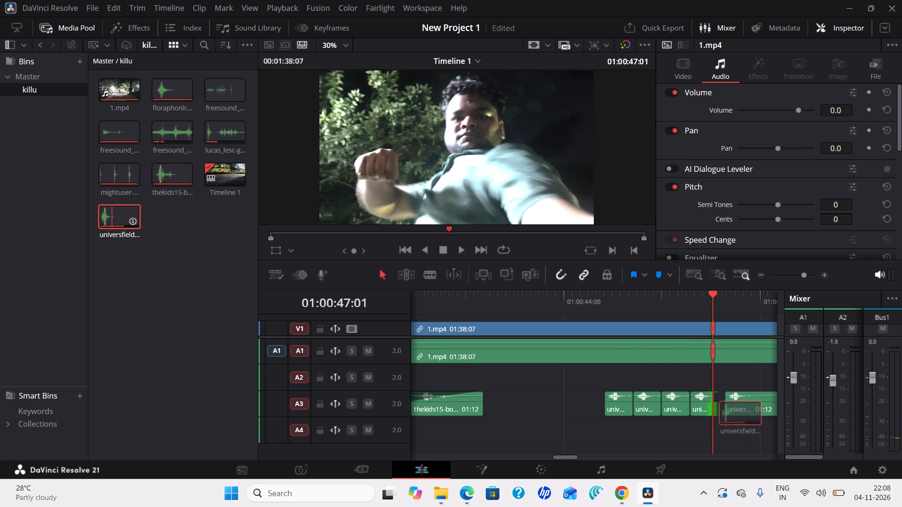
left_click_drag(723, 407, 711, 411)
Play back the punch sequence from before the first universfield clip to check the sound against the picture.
left_click_drag(713, 296, 604, 301)
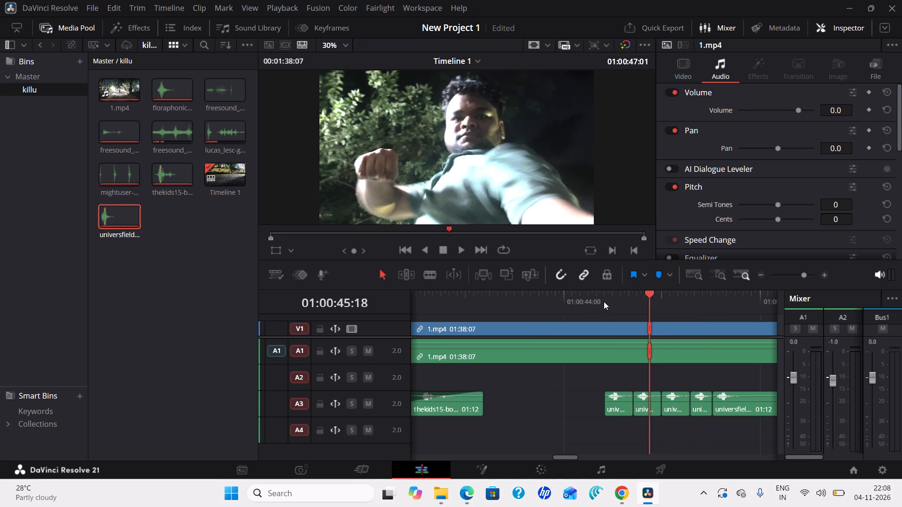
left_click_drag(604, 301, 545, 300)
left_click(464, 251)
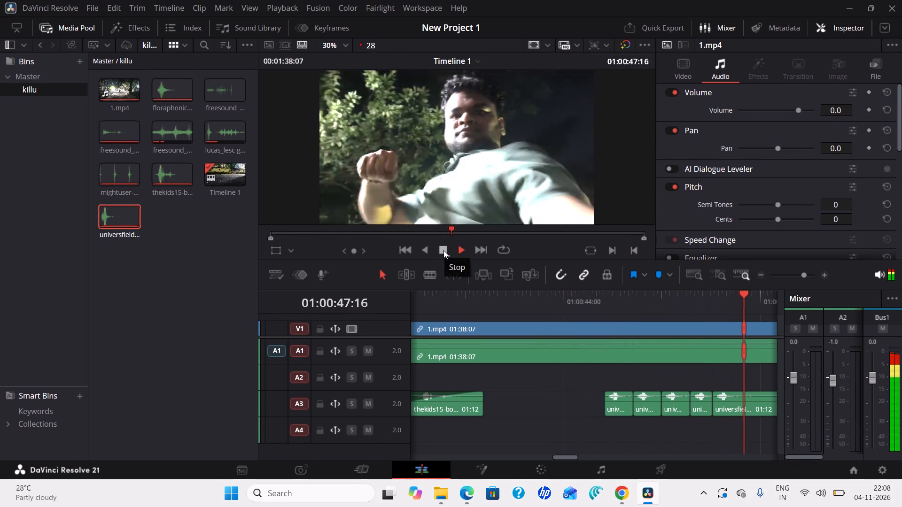
left_click(443, 250)
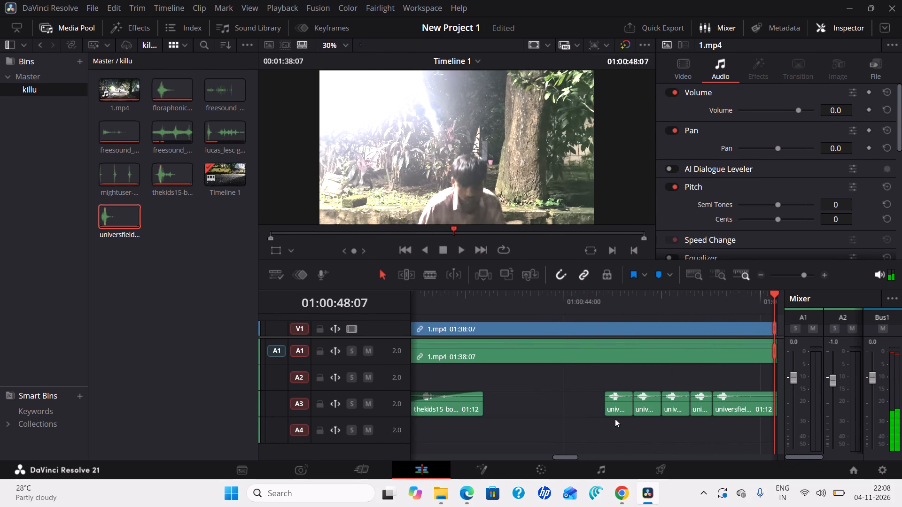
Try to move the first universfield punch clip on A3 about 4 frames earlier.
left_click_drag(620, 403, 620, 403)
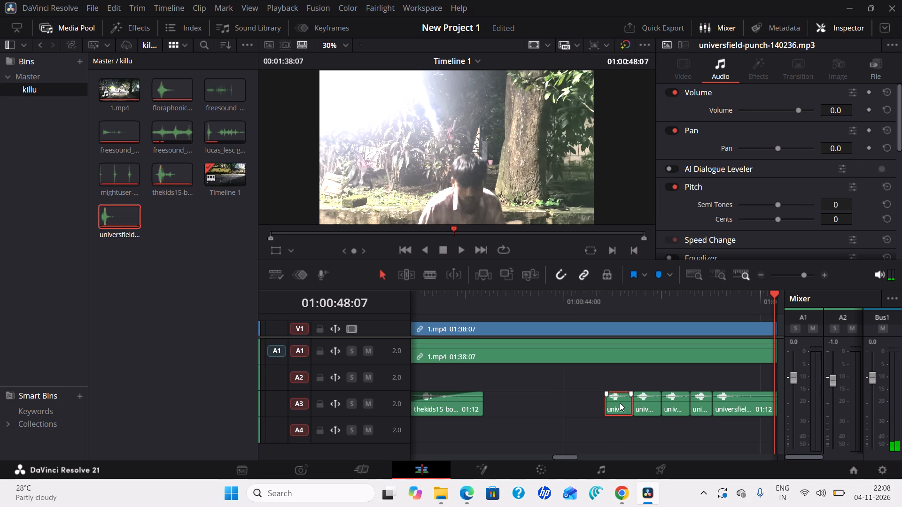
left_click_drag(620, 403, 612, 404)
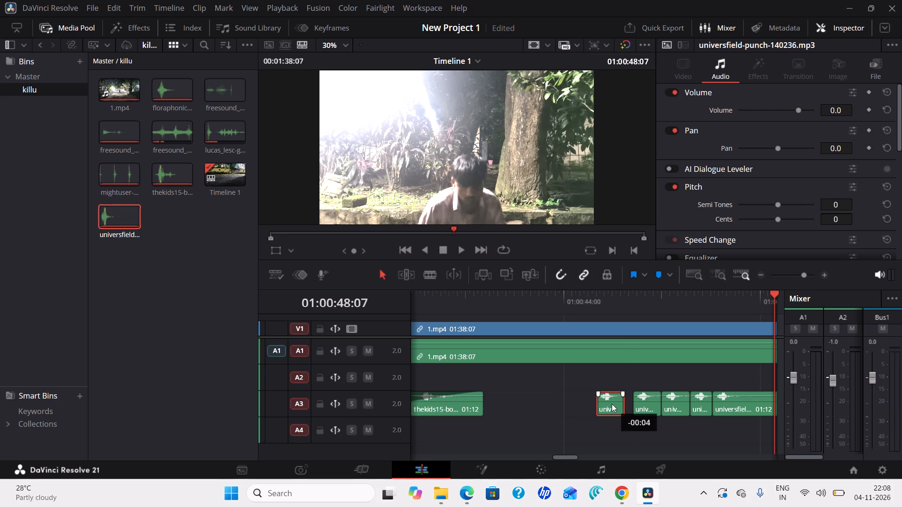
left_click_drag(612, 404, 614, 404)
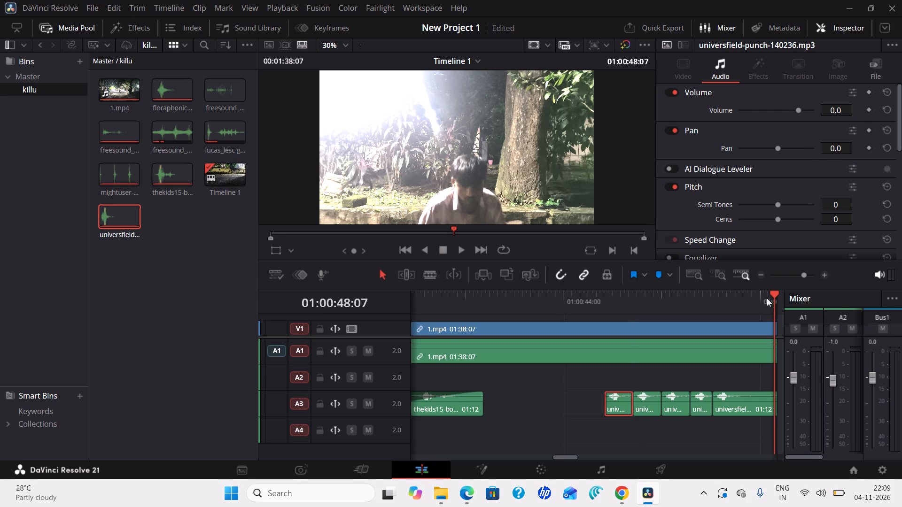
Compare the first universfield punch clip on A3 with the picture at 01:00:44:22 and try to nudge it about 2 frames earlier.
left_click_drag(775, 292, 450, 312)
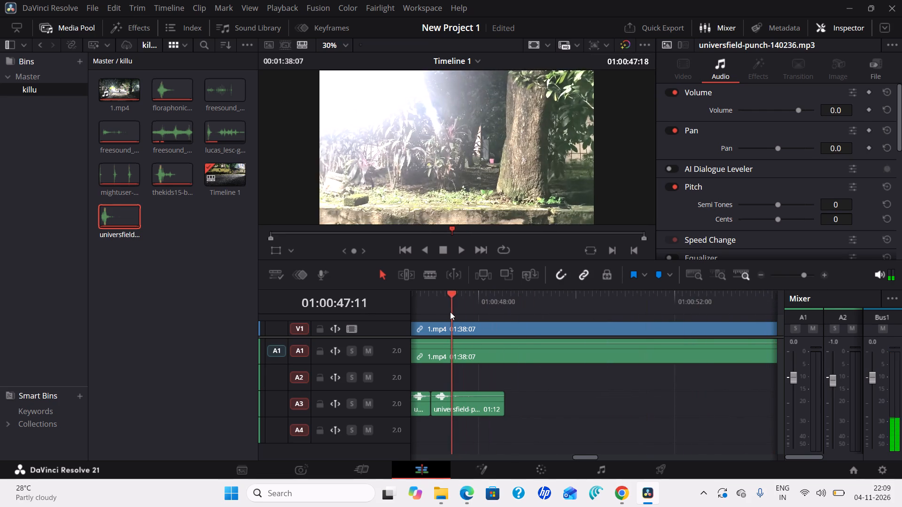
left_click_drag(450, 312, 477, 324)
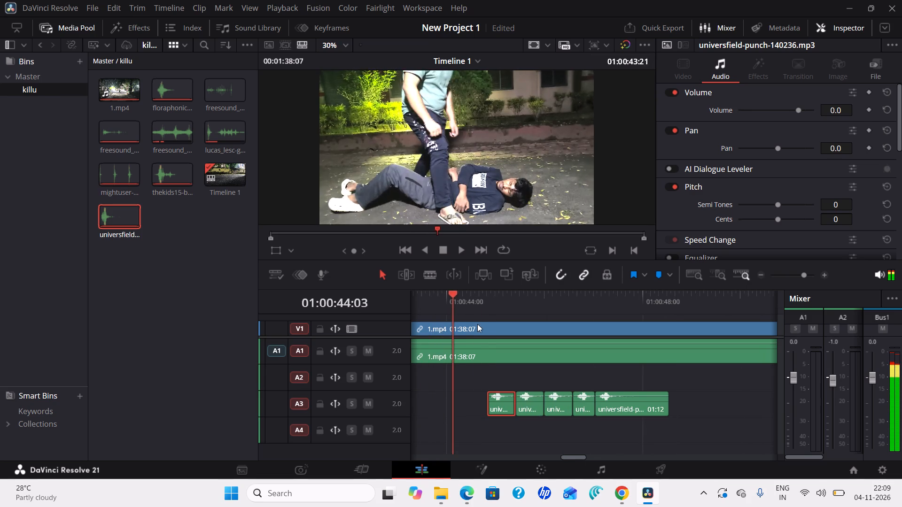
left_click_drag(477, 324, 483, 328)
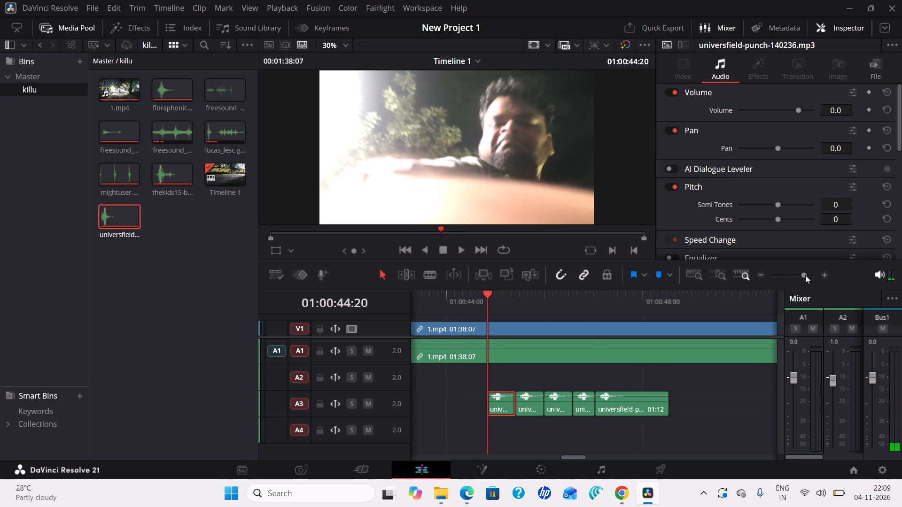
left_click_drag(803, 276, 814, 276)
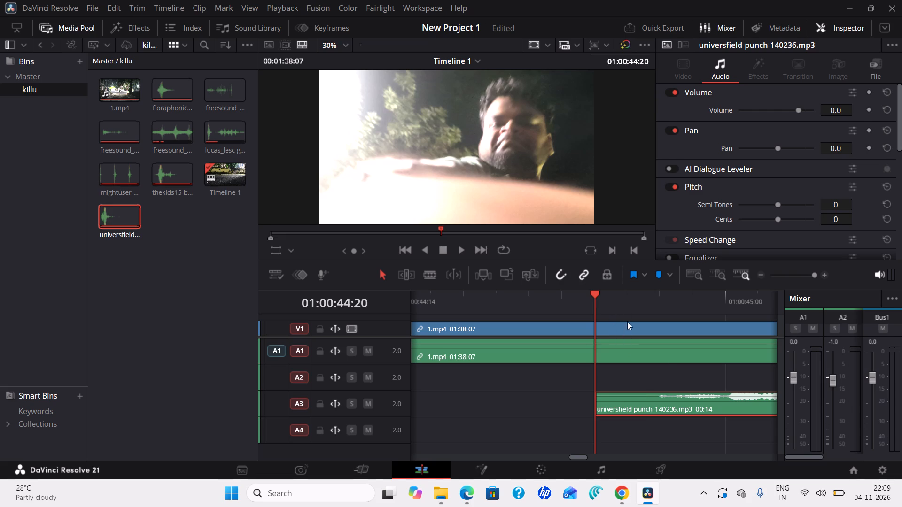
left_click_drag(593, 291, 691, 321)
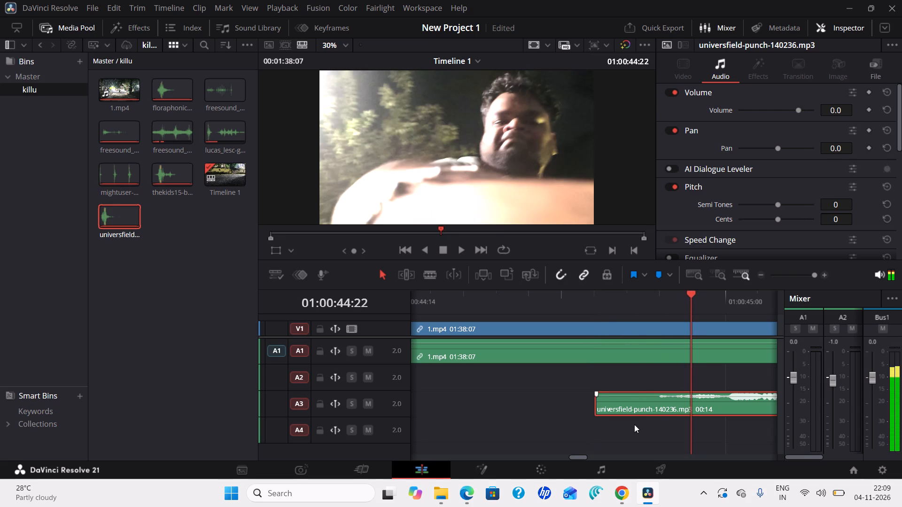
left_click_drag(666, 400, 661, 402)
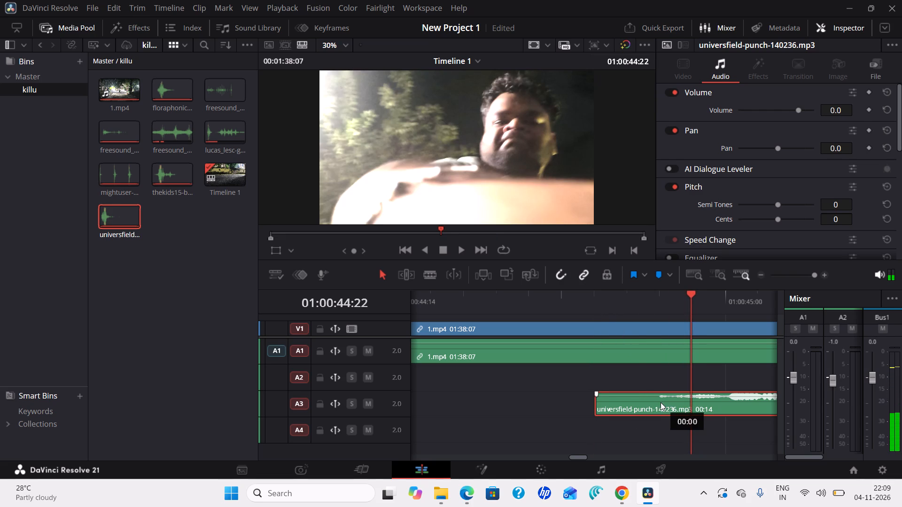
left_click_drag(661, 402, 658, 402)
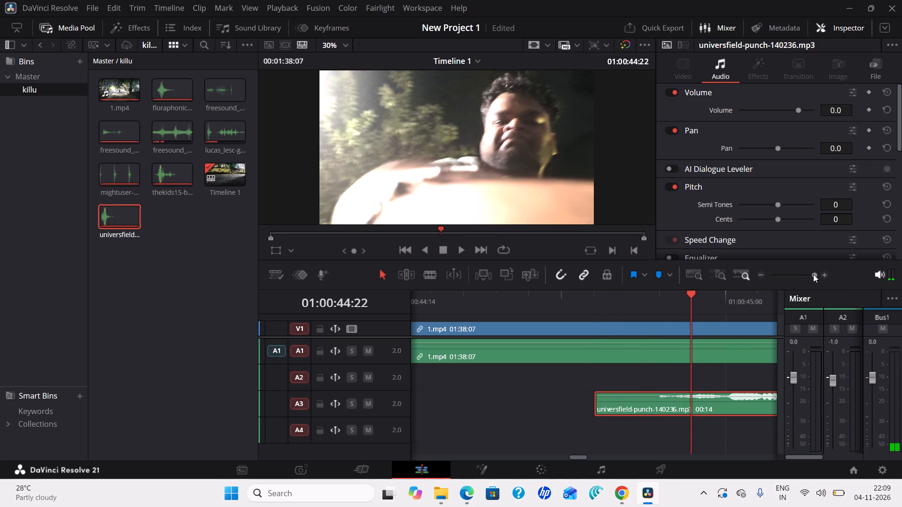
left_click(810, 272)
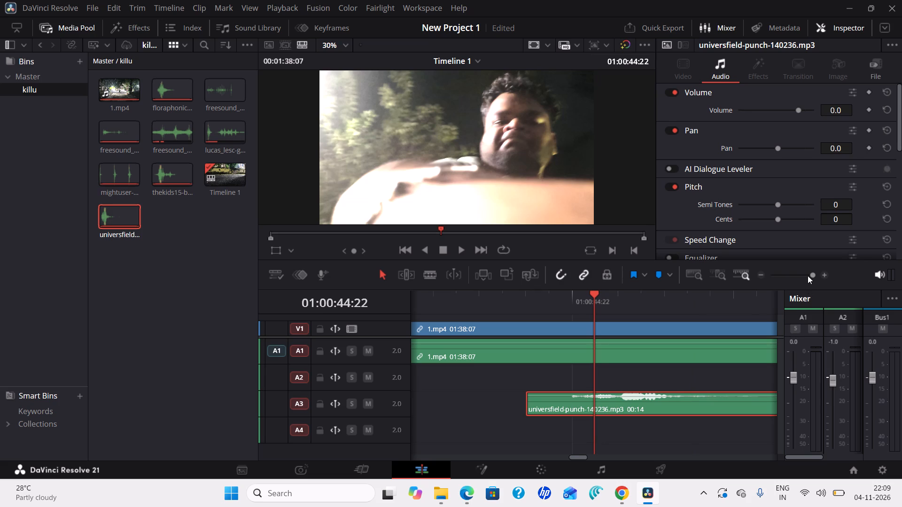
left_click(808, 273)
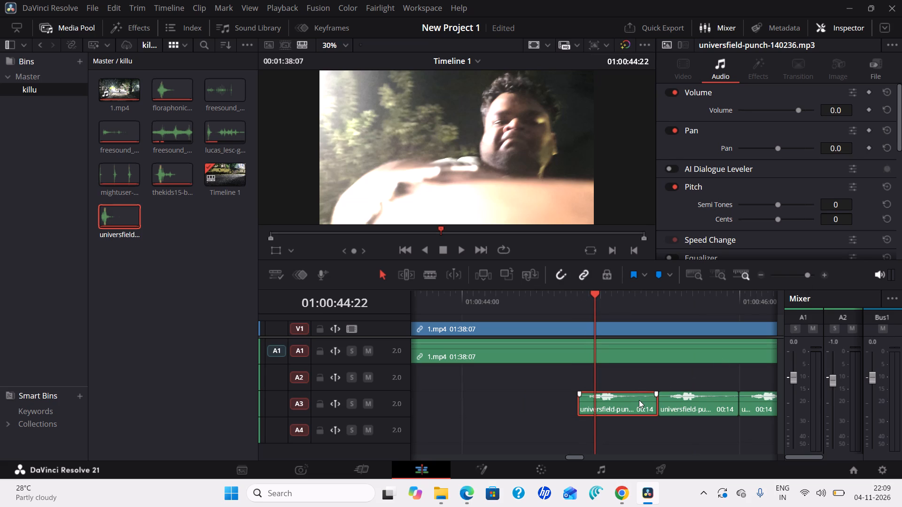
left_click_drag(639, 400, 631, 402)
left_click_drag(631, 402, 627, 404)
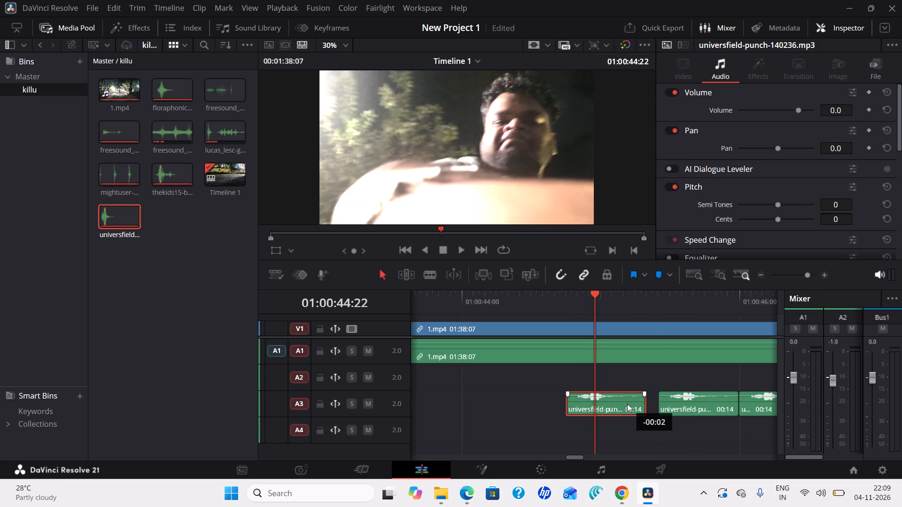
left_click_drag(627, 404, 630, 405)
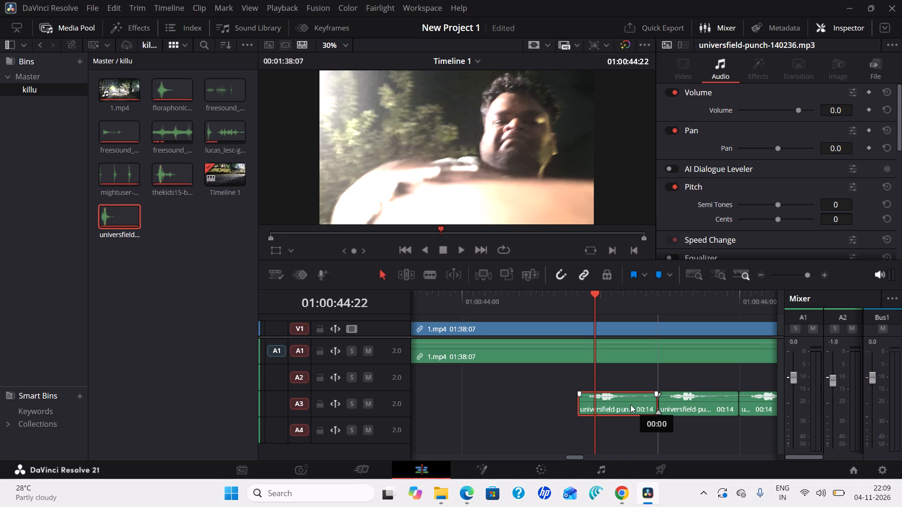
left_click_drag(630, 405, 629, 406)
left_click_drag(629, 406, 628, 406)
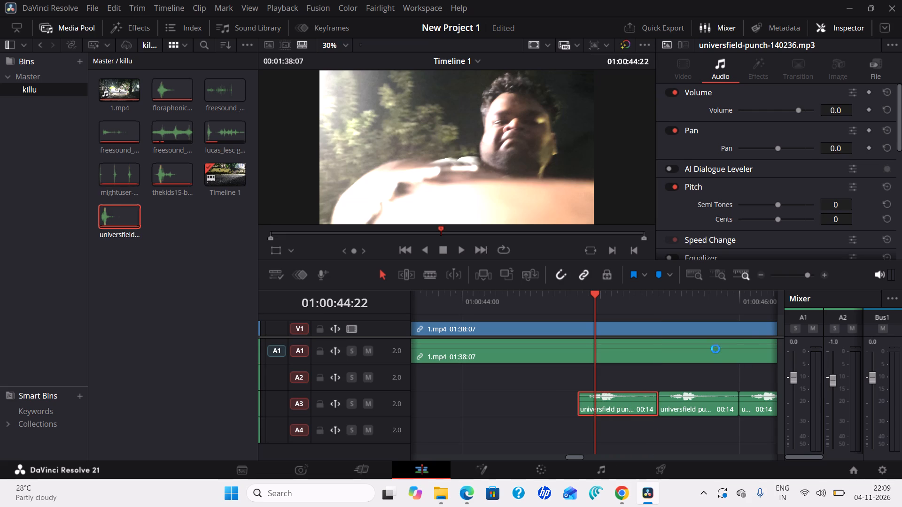
Step frame by frame from 01:00:44:22 to 01:00:45:15 to examine the punch picture against the first two universfield clips on A3.
key("Right")
key("Right")
key("Right")
key("Right")
key("Right")
key("Right")
key("Right")
key("Right")
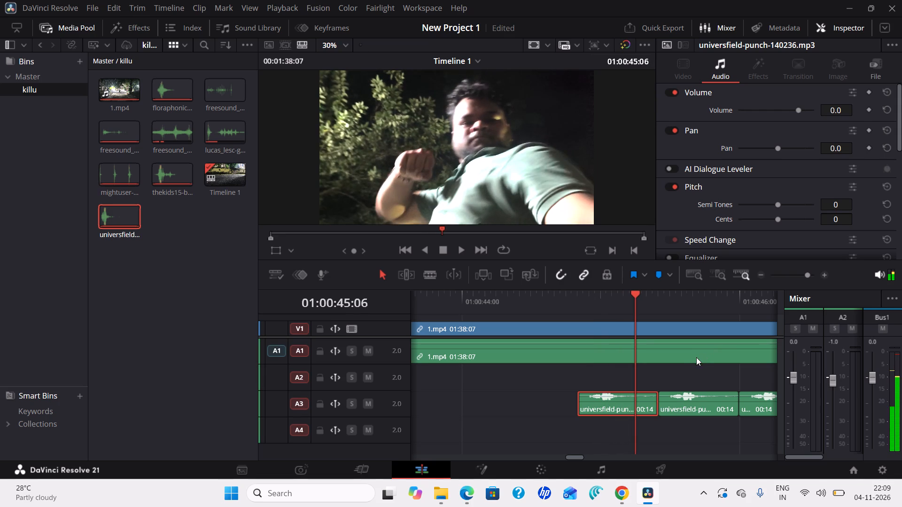
key("Right")
key("Right")
key("Right")
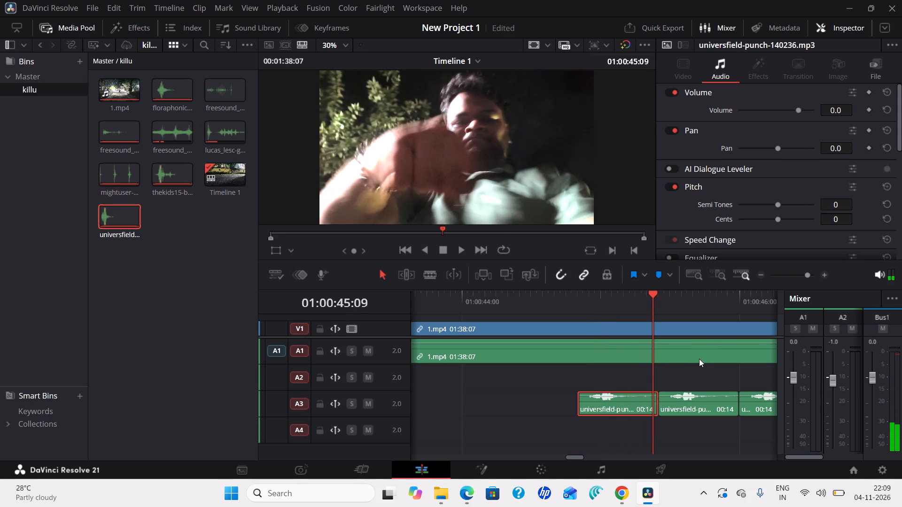
key("Right")
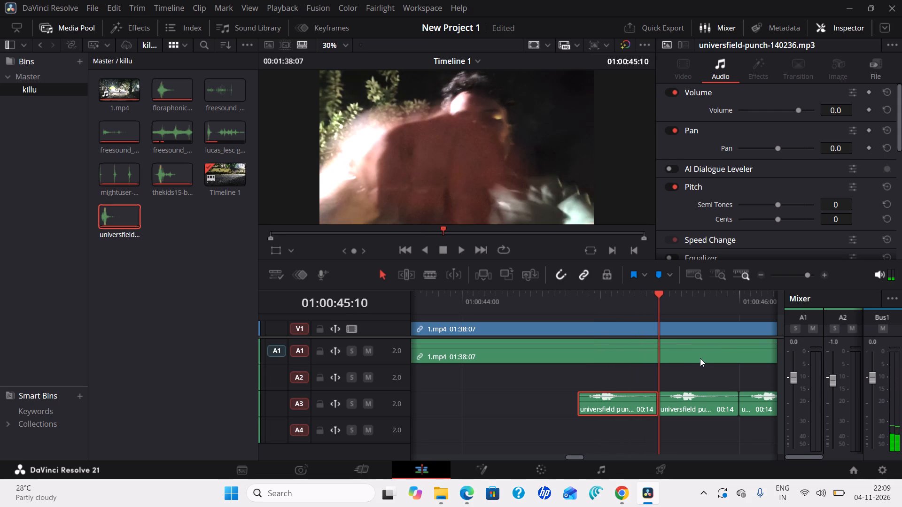
key("Right")
key("Right")
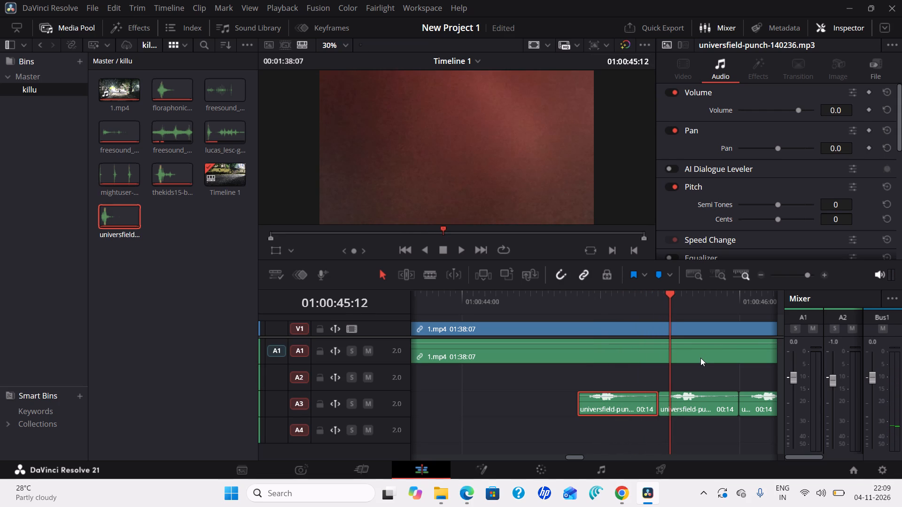
key("Right")
key("Right")
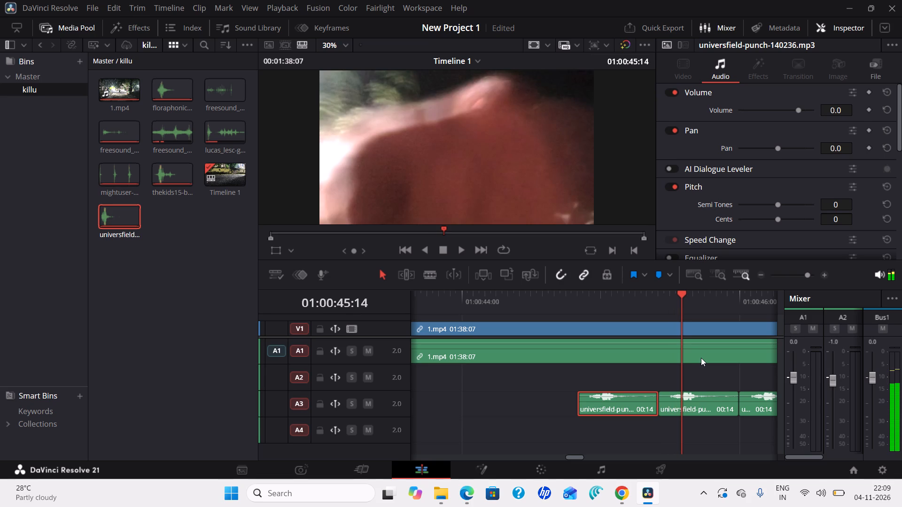
key("Right")
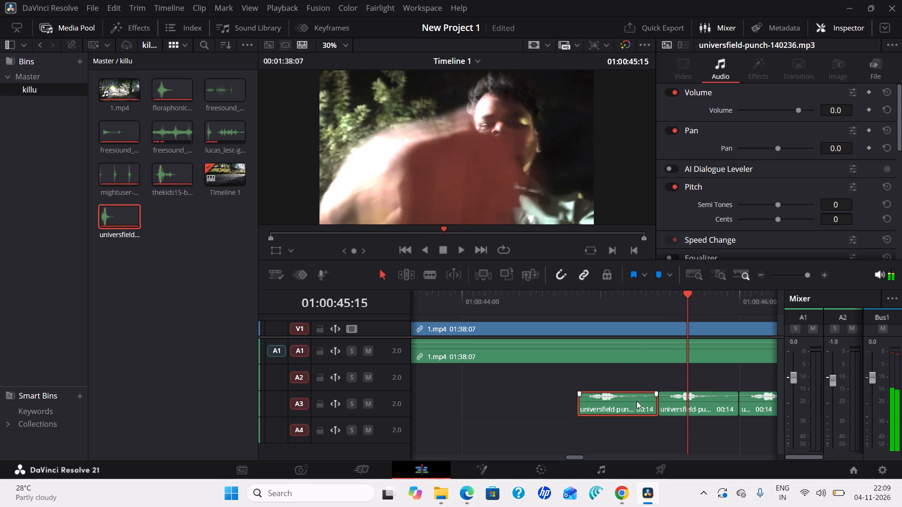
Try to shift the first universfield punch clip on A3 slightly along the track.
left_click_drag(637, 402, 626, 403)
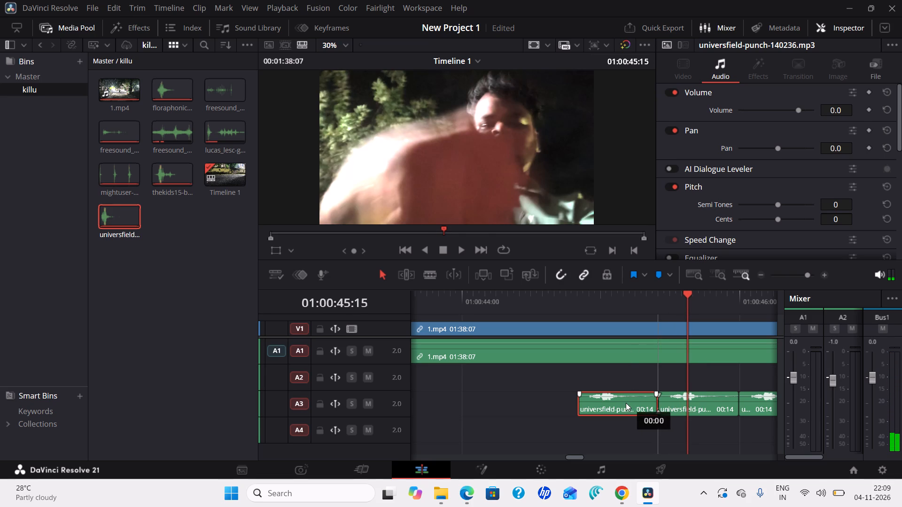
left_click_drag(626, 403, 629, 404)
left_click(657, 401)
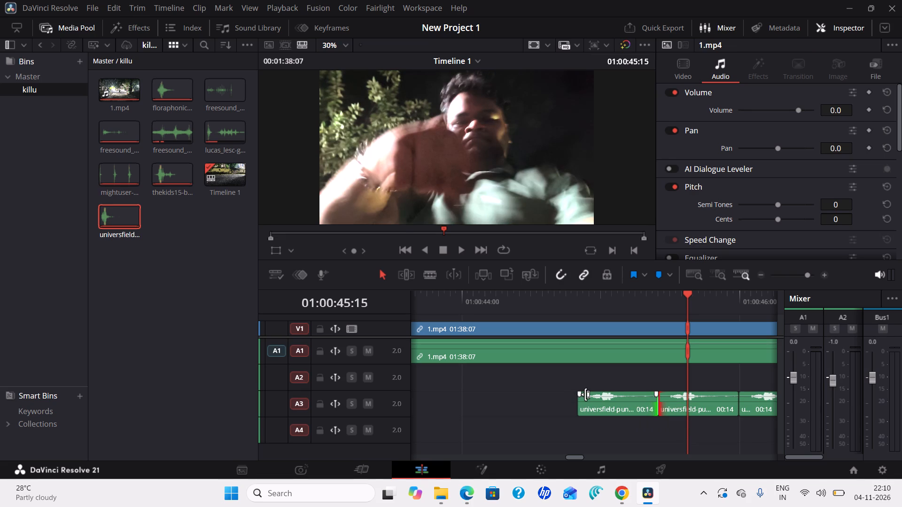
Play back from 01:00:38:05 through the universfield punch sequence to check its timing against the picture.
left_click(685, 300)
left_click(685, 300)
left_click_drag(686, 294, 707, 303)
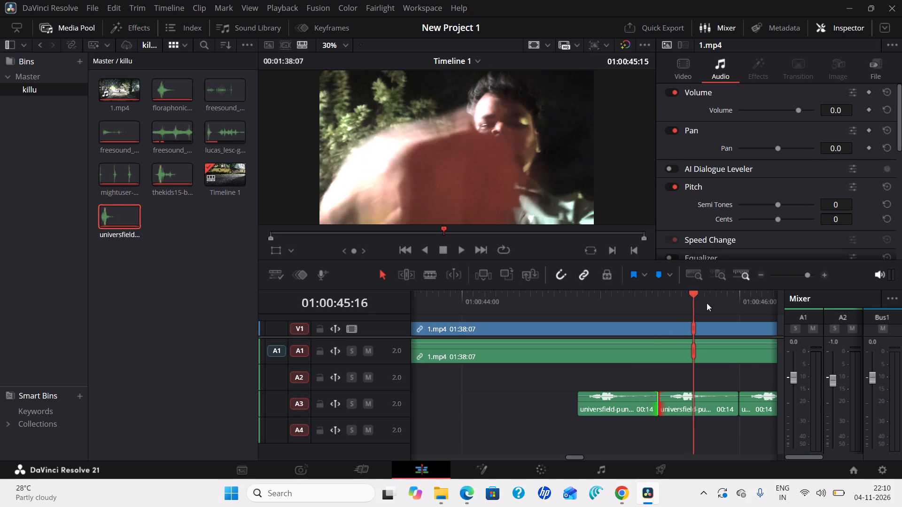
left_click_drag(707, 303, 479, 328)
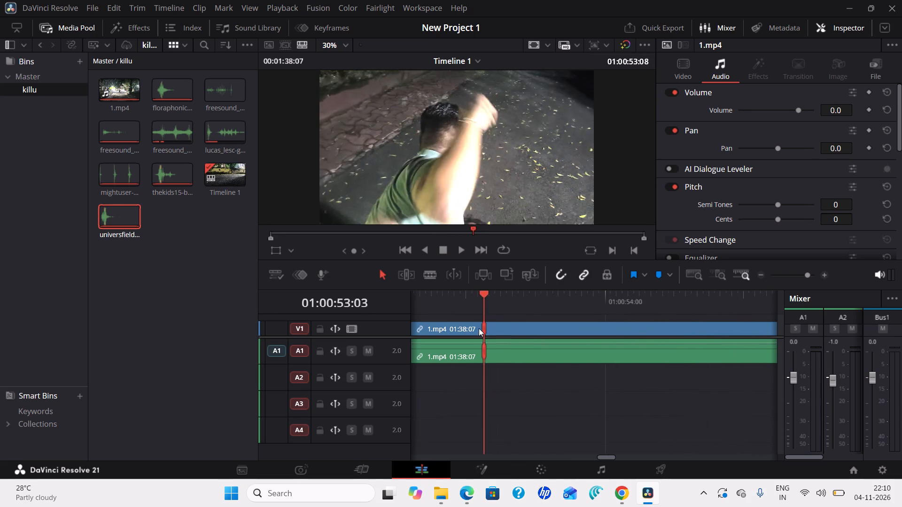
left_click_drag(479, 328, 552, 336)
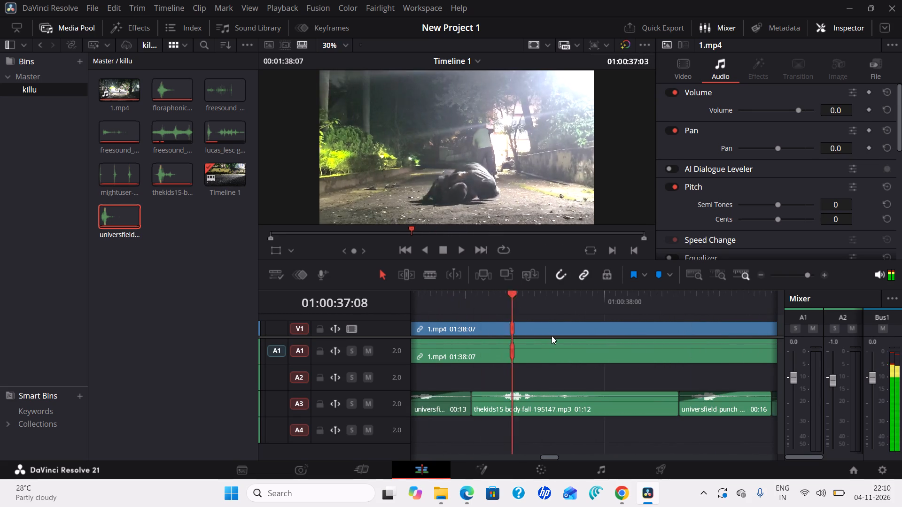
left_click_drag(552, 336, 633, 333)
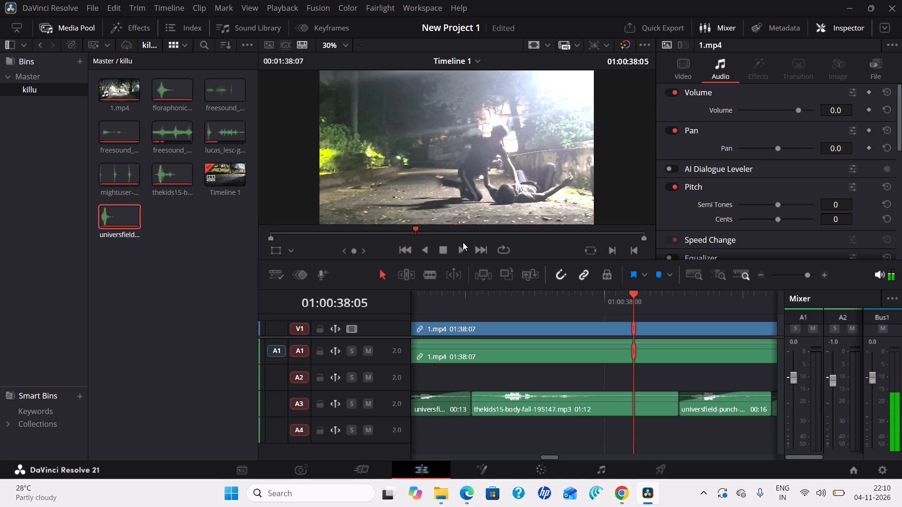
left_click(462, 245)
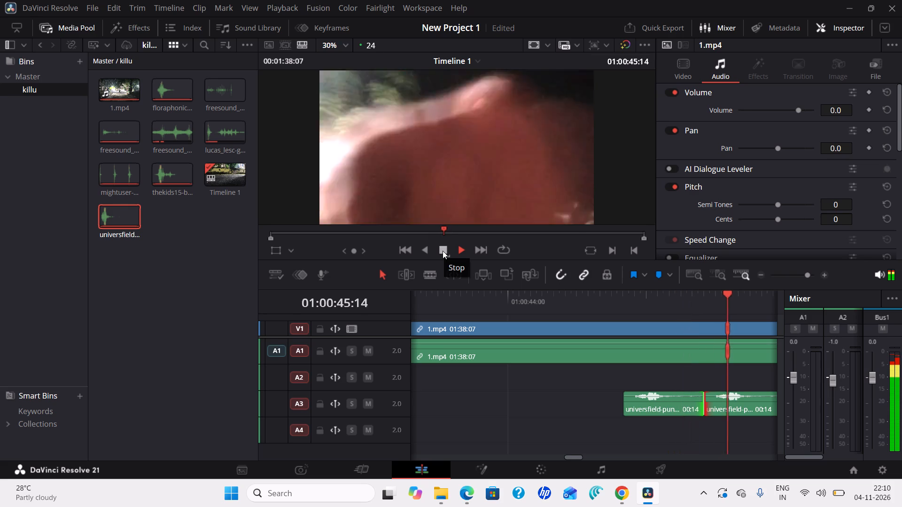
left_click(443, 251)
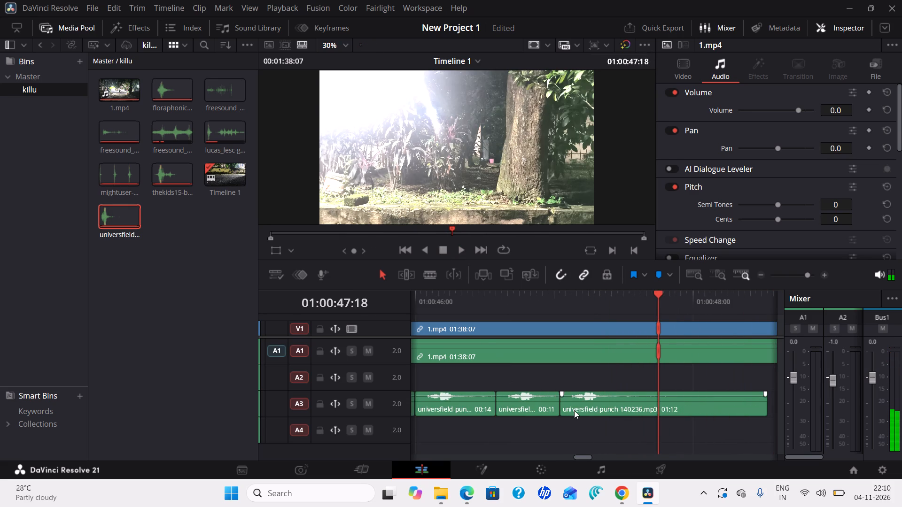
Move the fifth, fourth and third universfield punch clips on A3 about 2 frames later each, keeping them back to back.
left_click_drag(572, 406, 581, 407)
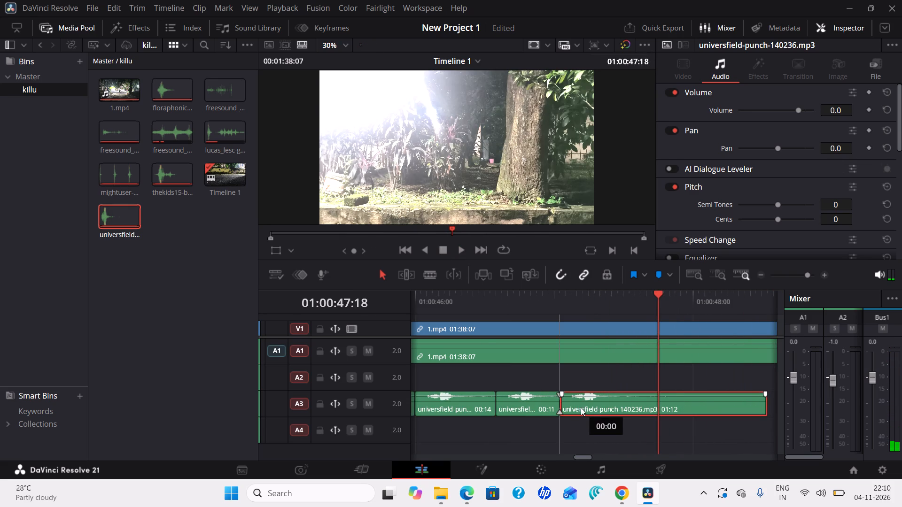
left_click_drag(581, 407, 583, 408)
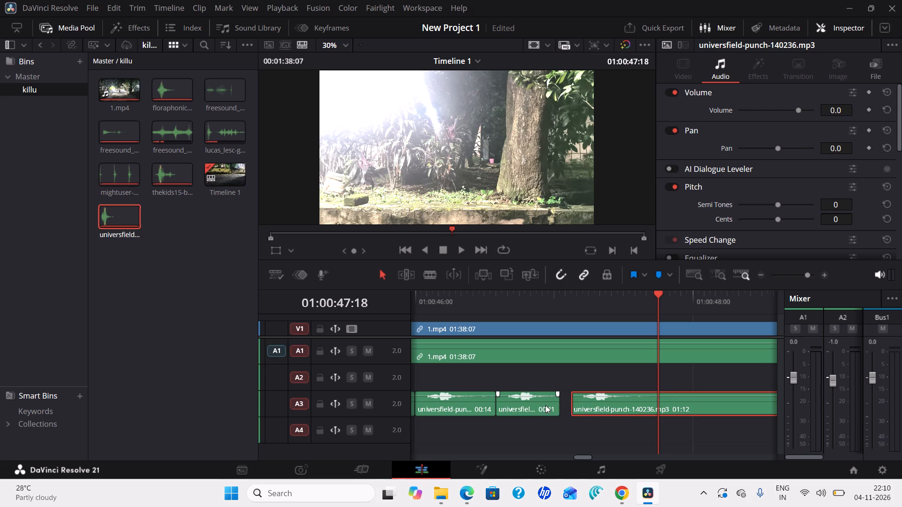
left_click_drag(543, 406, 557, 404)
left_click_drag(481, 399, 493, 398)
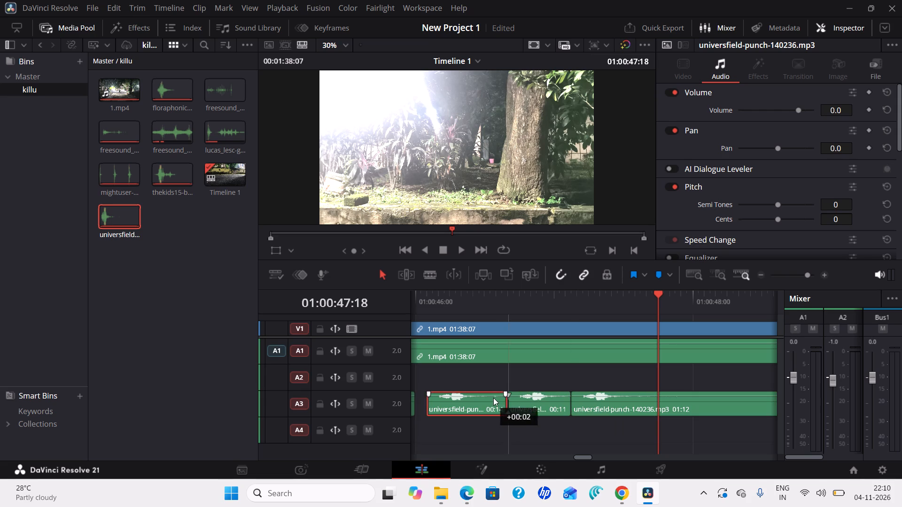
left_click_drag(493, 398, 494, 398)
Move the second universfield clip on A3 about 2 frames later and the first to start at 01:00:45:02, overlapping the second's beginning.
left_click_drag(655, 294, 524, 300)
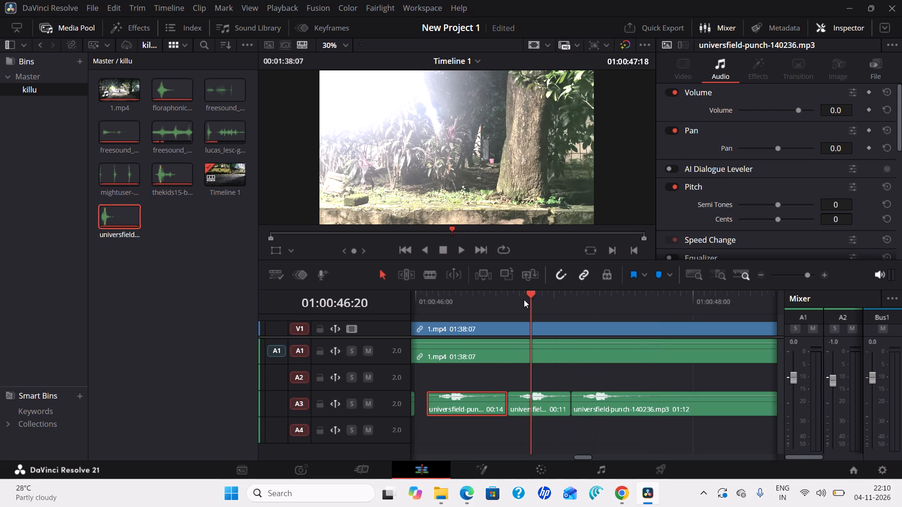
left_click_drag(524, 300, 488, 304)
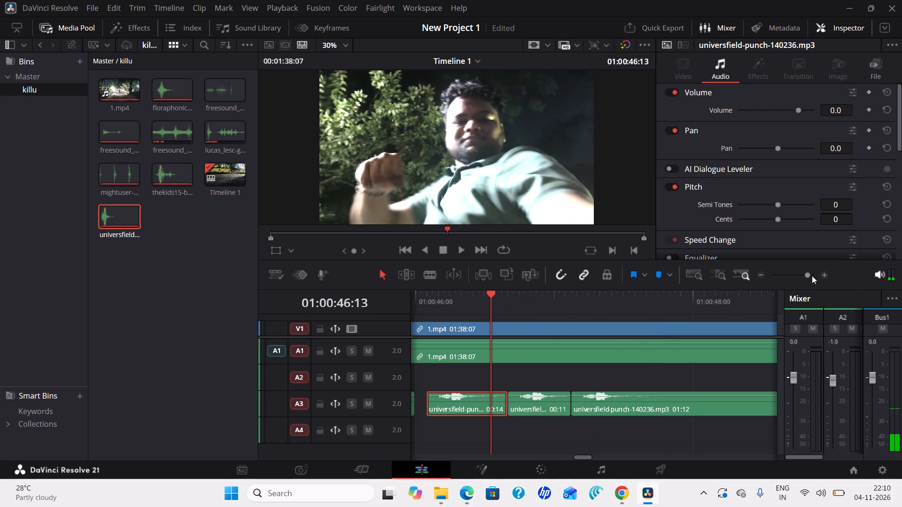
left_click_drag(809, 272, 803, 277)
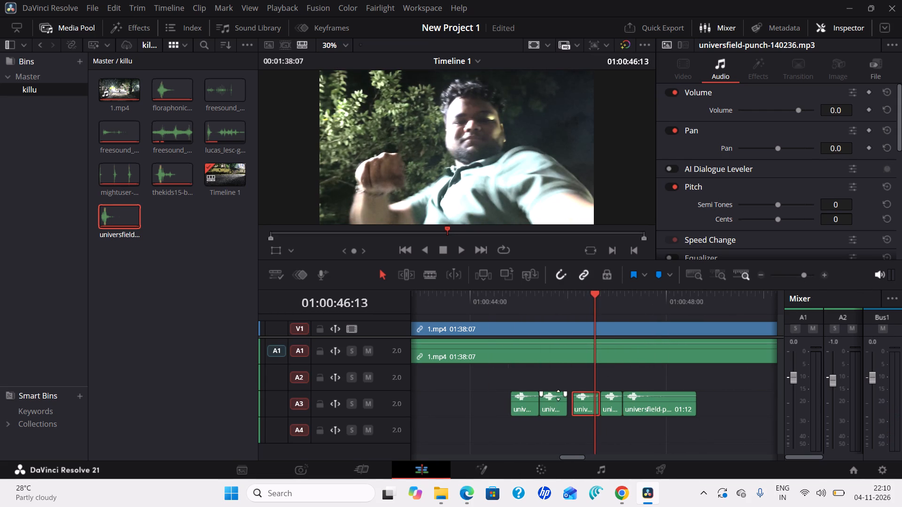
left_click_drag(552, 400, 560, 402)
left_click_drag(523, 401, 533, 402)
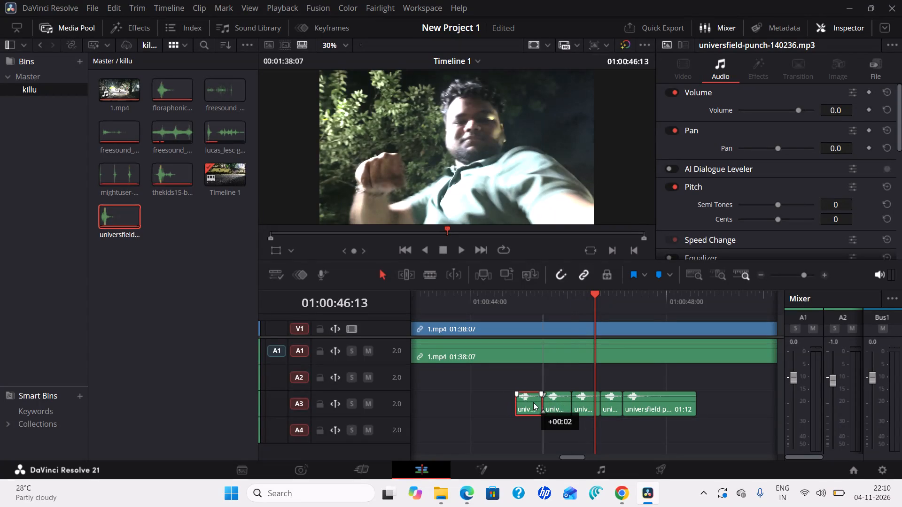
left_click_drag(533, 402, 537, 403)
Play back the shifted universfield punch sequence from just before the first clip to check its sync.
left_click_drag(586, 299, 497, 289)
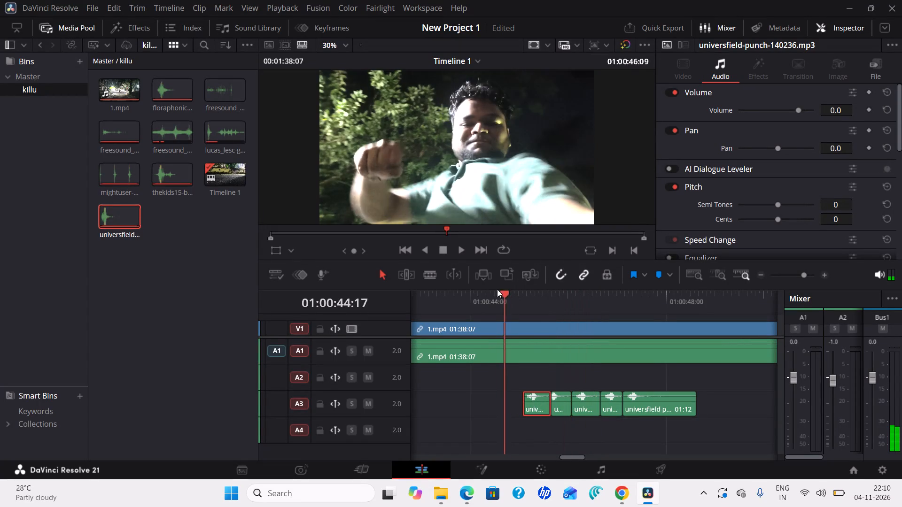
left_click_drag(497, 289, 494, 286)
left_click(462, 246)
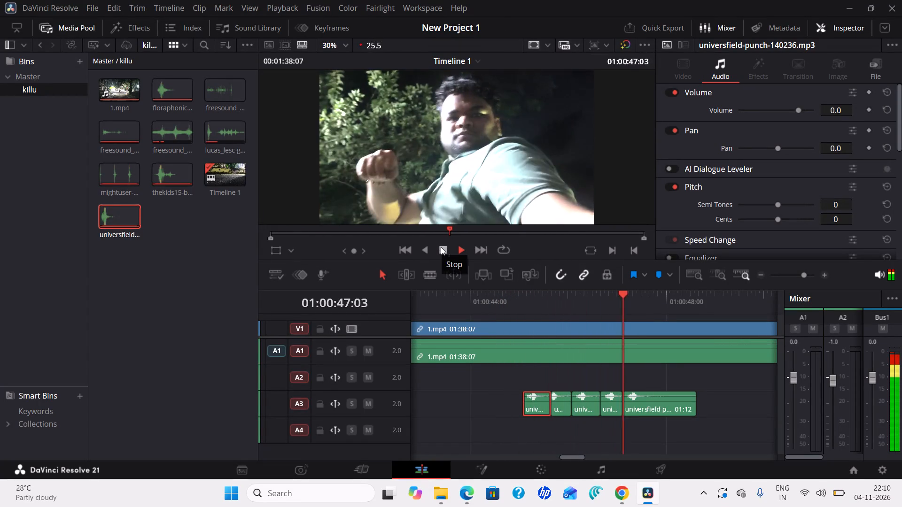
left_click(441, 247)
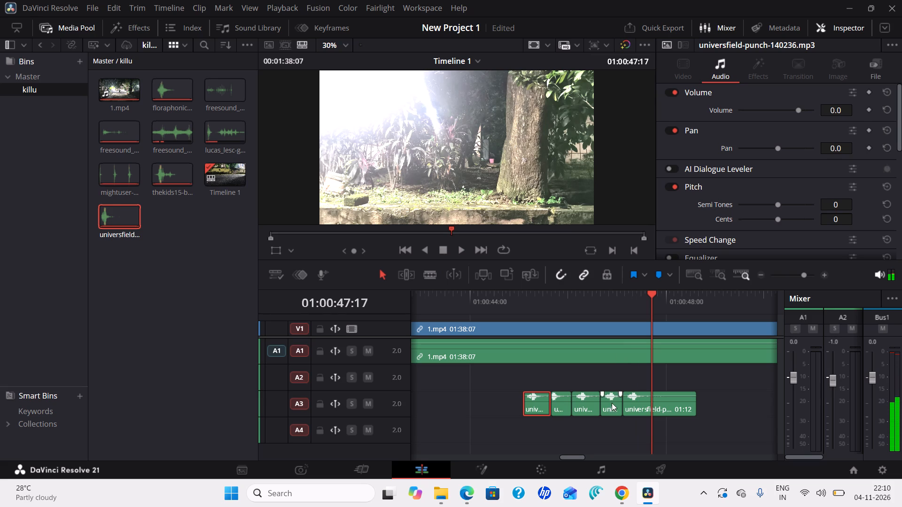
Scrub the picture from 01:00:45:02 through the punches to 01:00:56, ending at 01:00:50:02, to examine where each hit lands.
left_click_drag(653, 294, 518, 302)
left_click(518, 302)
left_click_drag(804, 274, 803, 275)
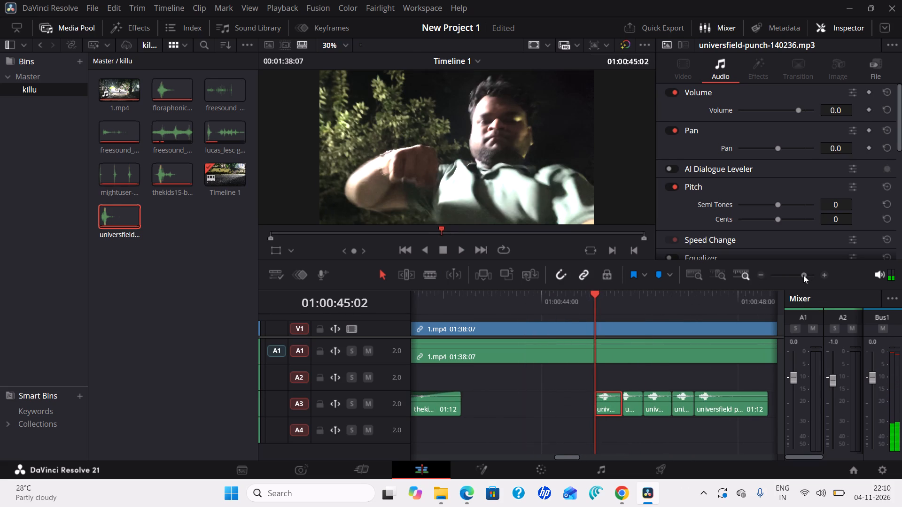
left_click_drag(803, 275, 808, 277)
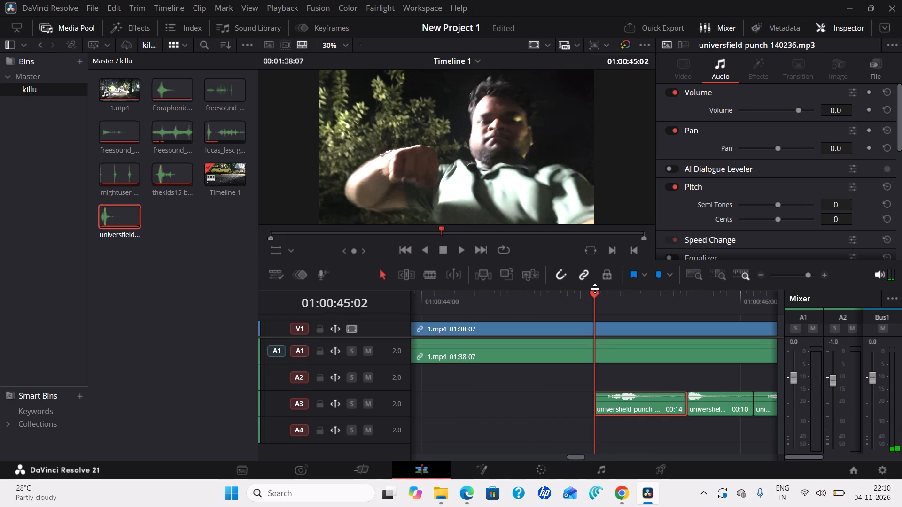
left_click_drag(594, 291, 607, 297)
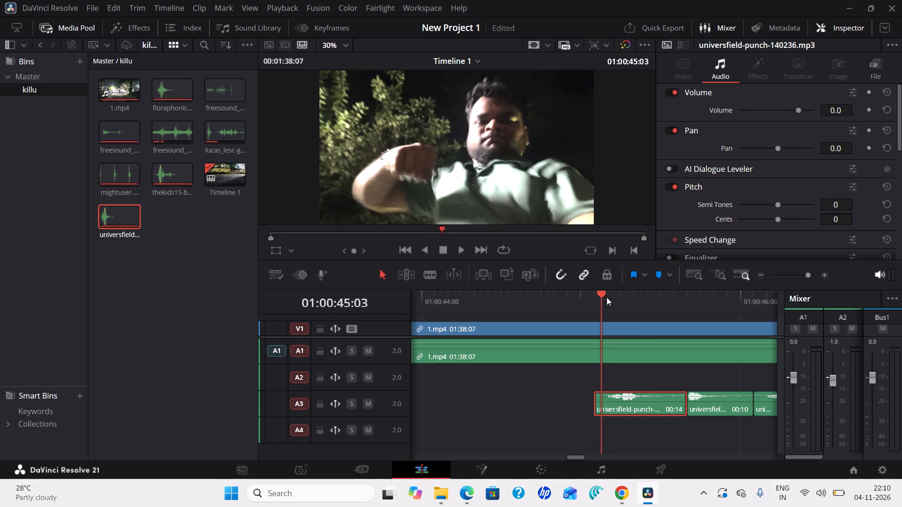
left_click_drag(607, 297, 648, 307)
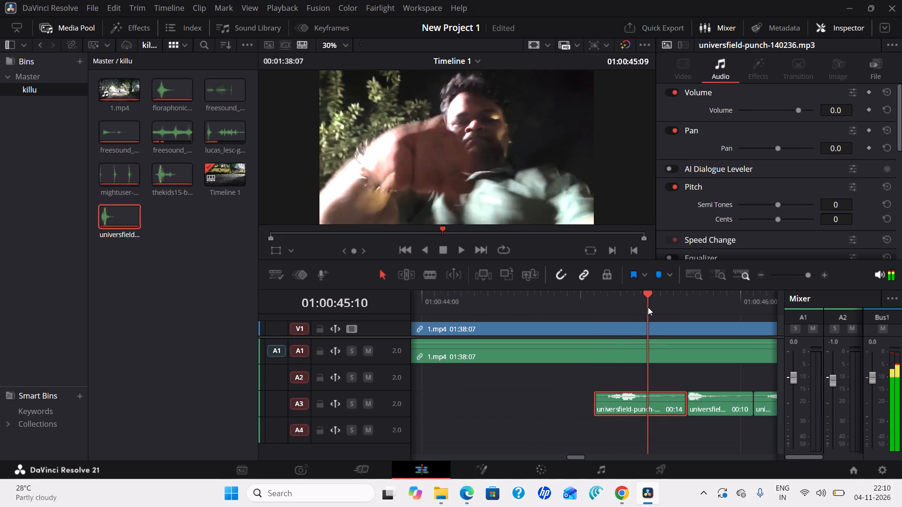
left_click_drag(648, 307, 674, 314)
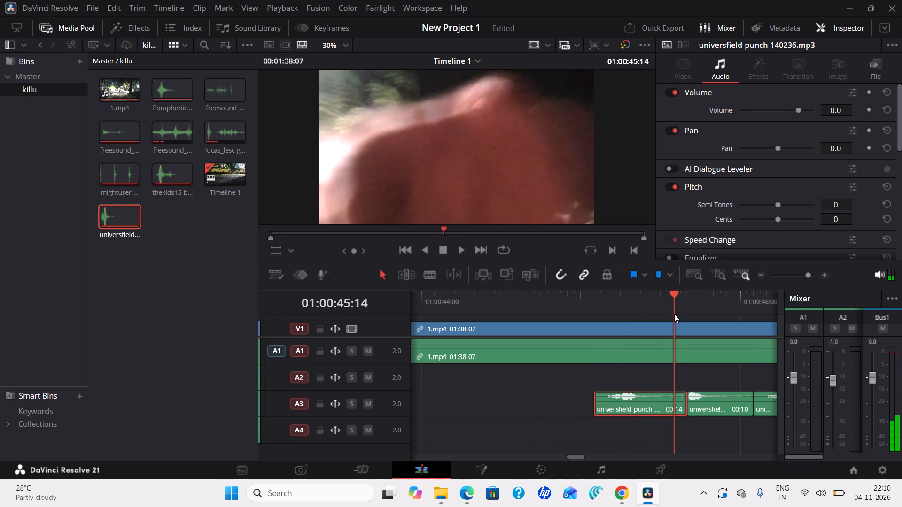
left_click_drag(674, 314, 676, 315)
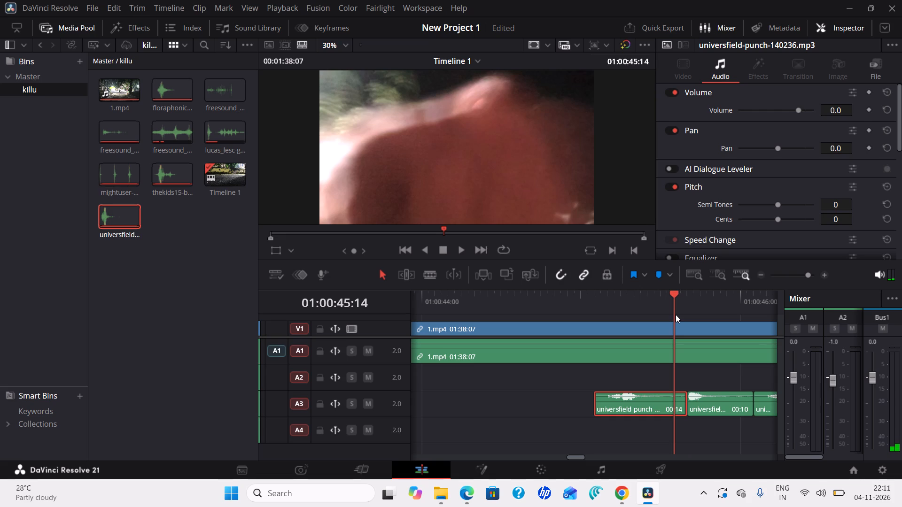
left_click_drag(676, 315, 737, 323)
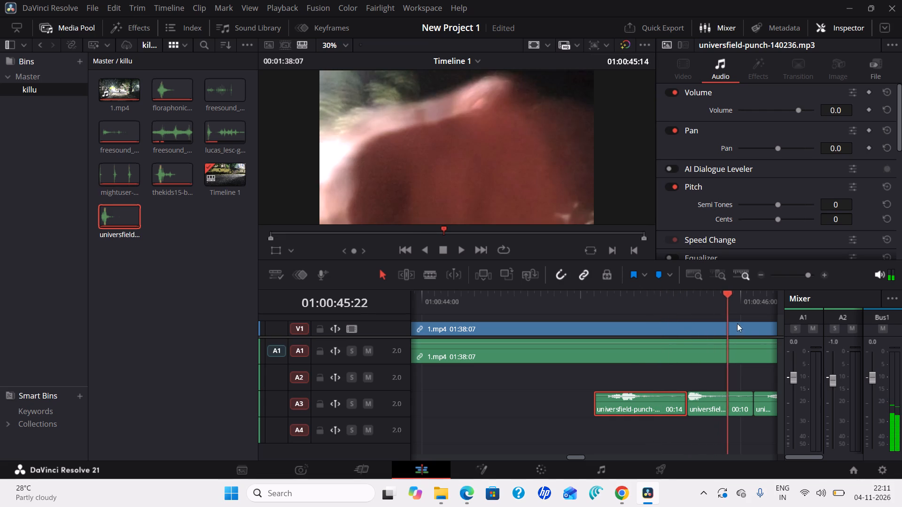
left_click_drag(737, 323, 505, 318)
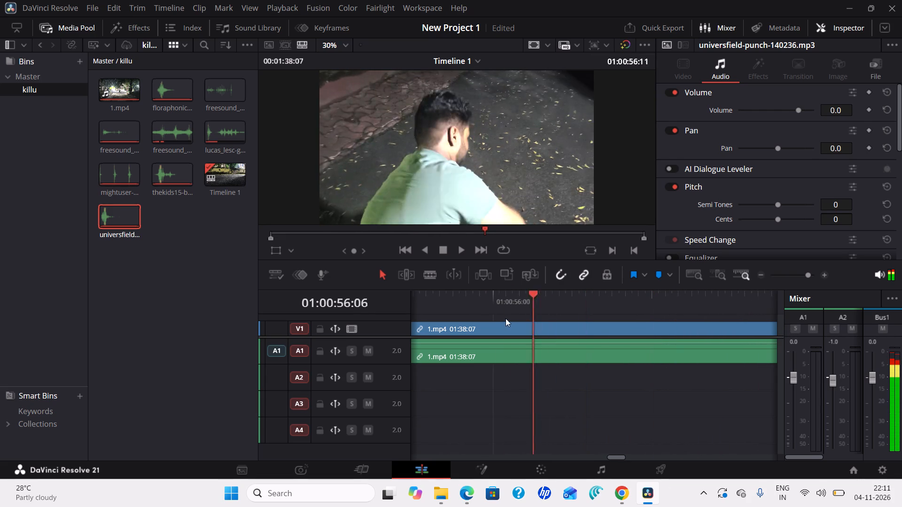
left_click_drag(505, 318, 462, 323)
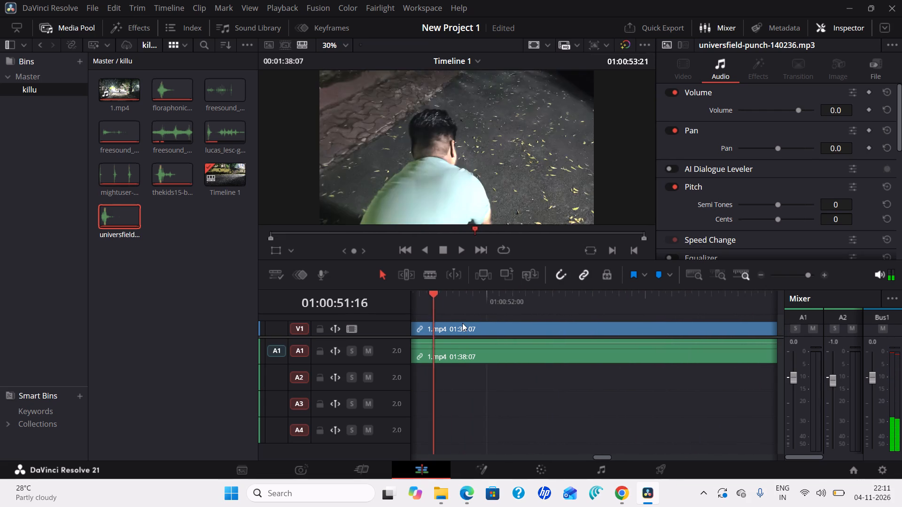
left_click_drag(462, 323, 420, 311)
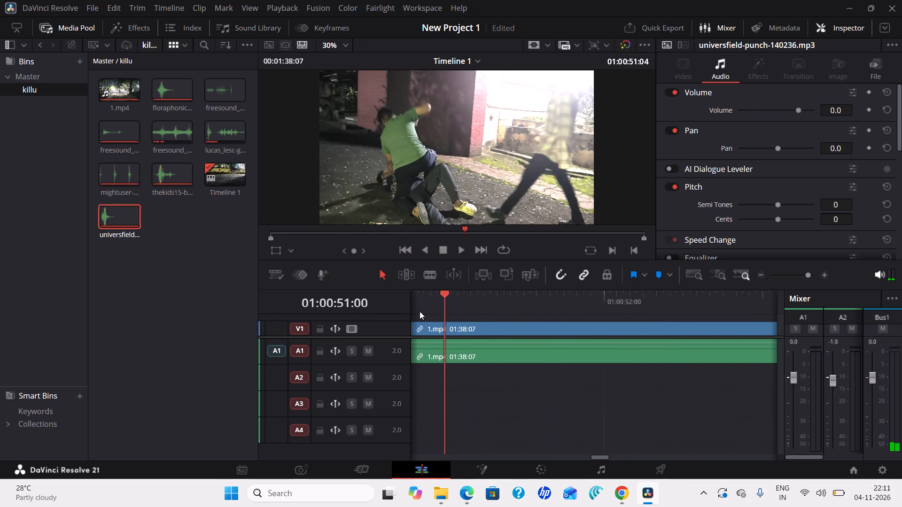
left_click_drag(420, 311, 418, 310)
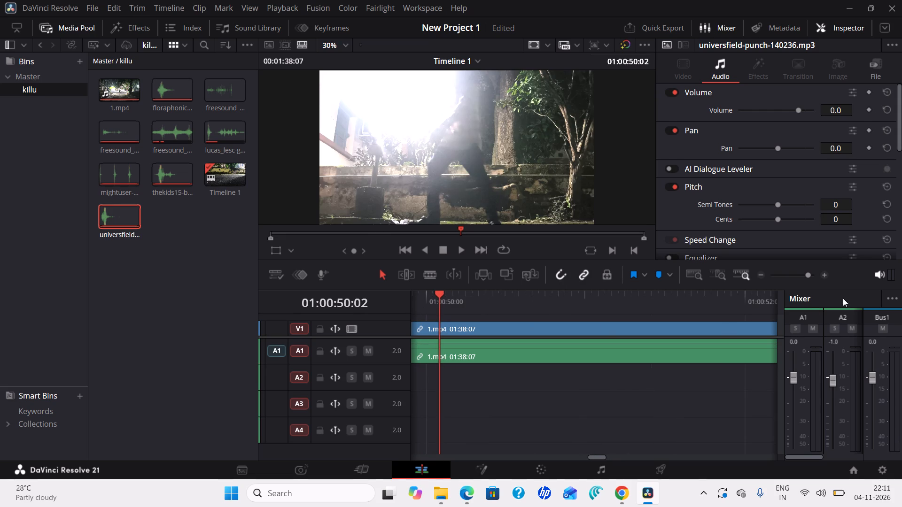
Move the fifth, fourth, third and second universfield clips on A3 later, the fifth ending at 01:00:50:02 and the second overlapping the third's start.
left_click_drag(809, 274, 802, 277)
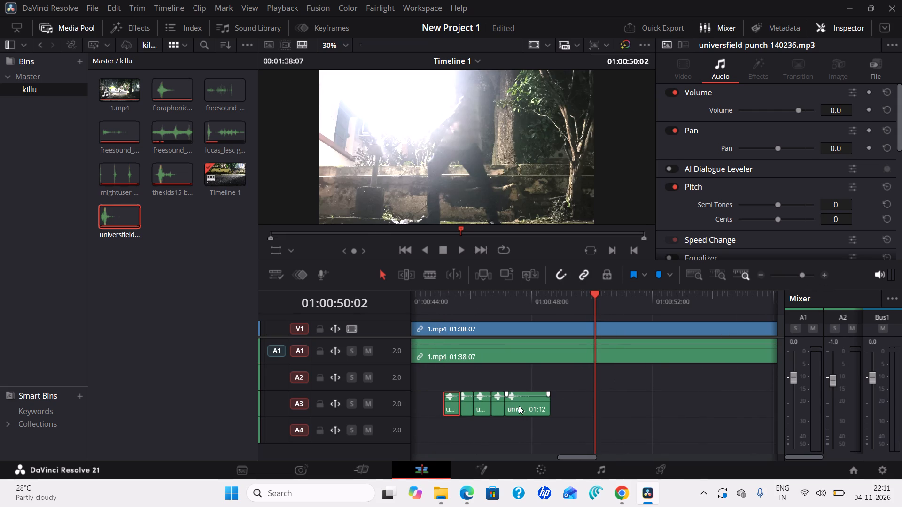
left_click_drag(519, 406, 535, 405)
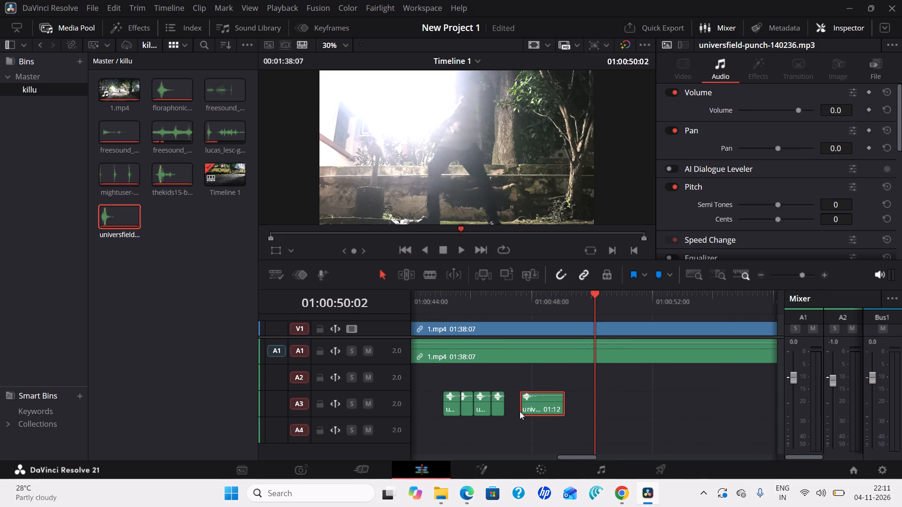
left_click_drag(532, 407, 564, 410)
left_click_drag(495, 402, 511, 405)
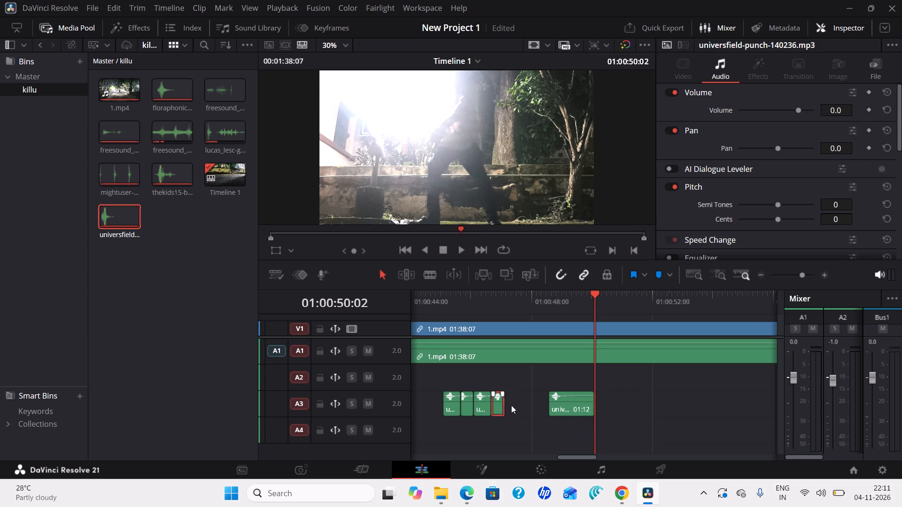
left_click_drag(511, 405, 543, 411)
left_click_drag(484, 402, 506, 406)
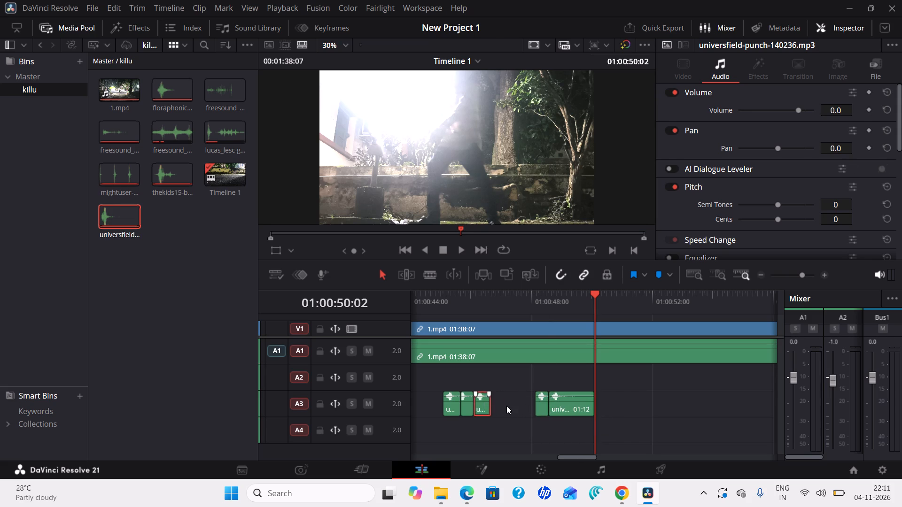
left_click_drag(506, 406, 533, 405)
left_click_drag(470, 407, 524, 413)
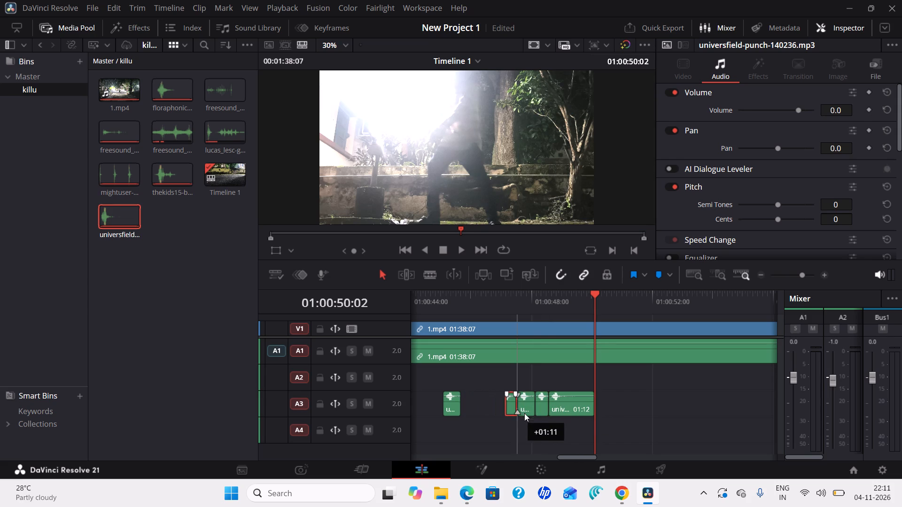
left_click_drag(524, 413, 524, 412)
Move the first universfield clip on A3 about 9 frames earlier so its peak lines up with the punch frame at 01:00:44:21.
left_click_drag(595, 292, 526, 304)
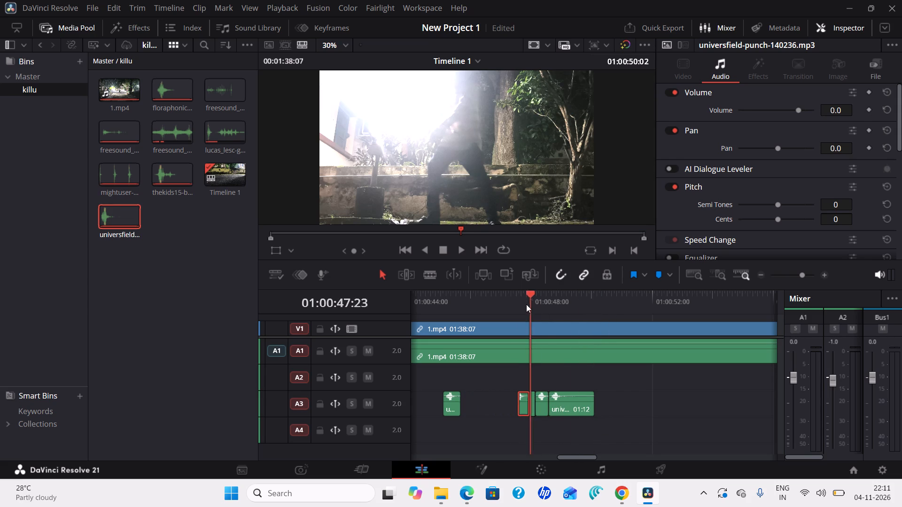
left_click_drag(526, 304, 448, 310)
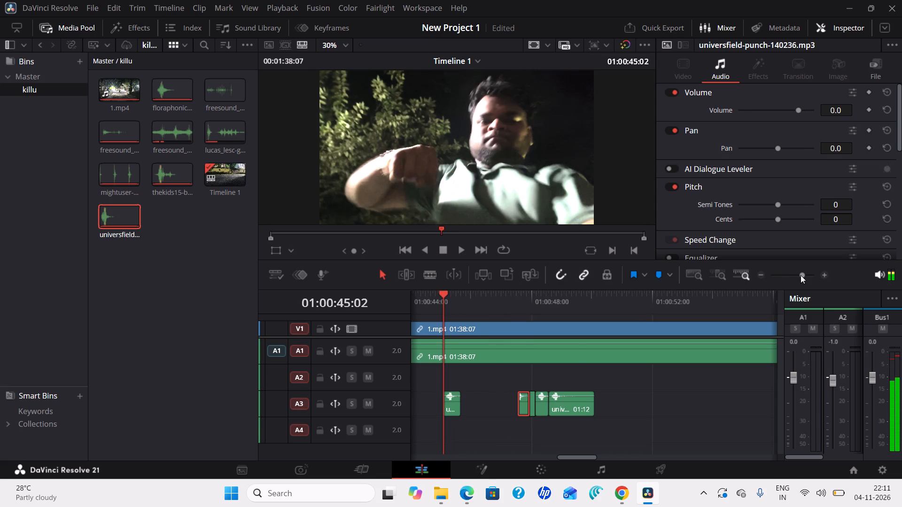
left_click_drag(801, 274, 808, 273)
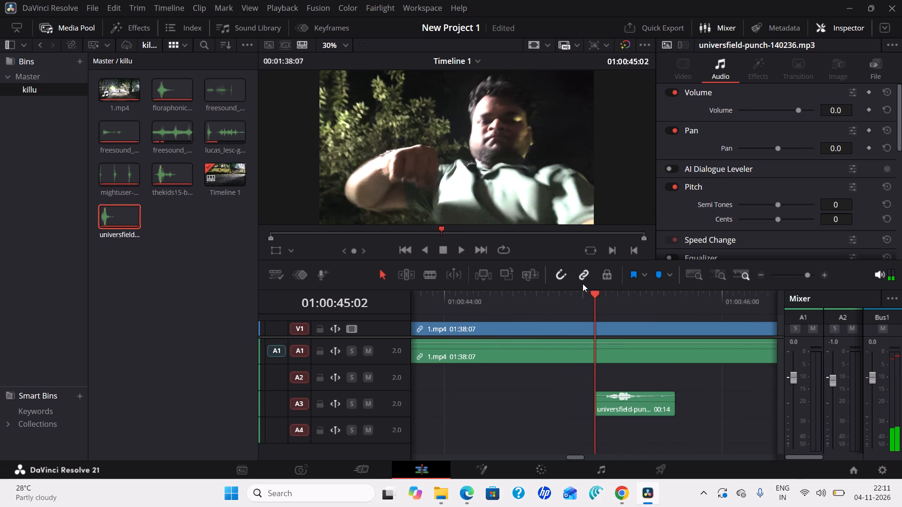
left_click_drag(592, 292, 607, 295)
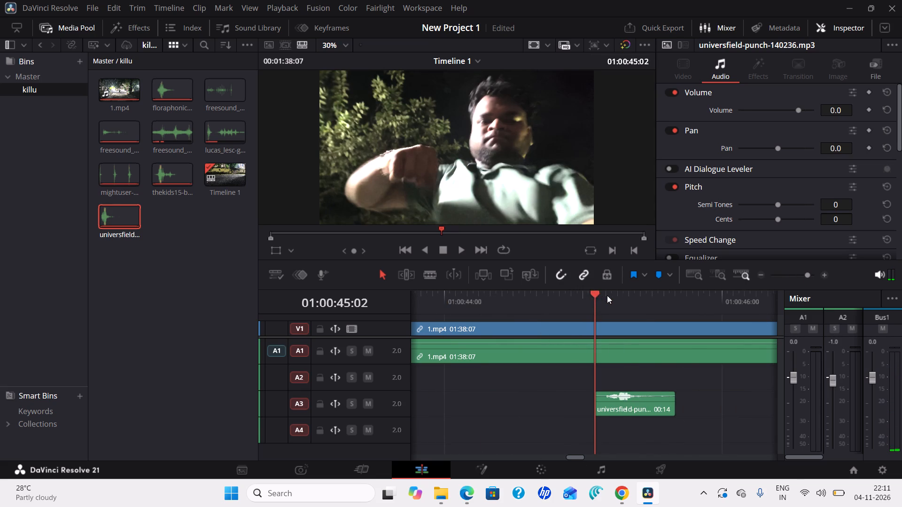
left_click_drag(607, 295, 563, 317)
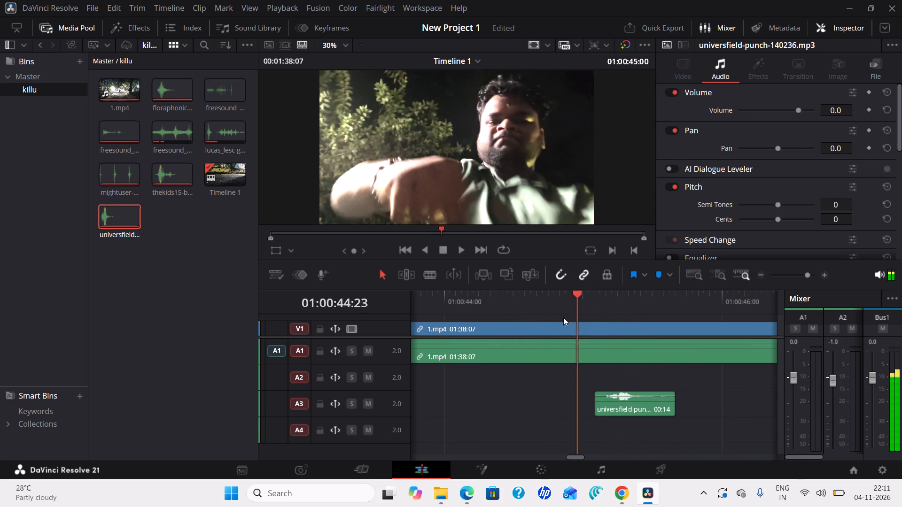
left_click_drag(563, 317, 514, 333)
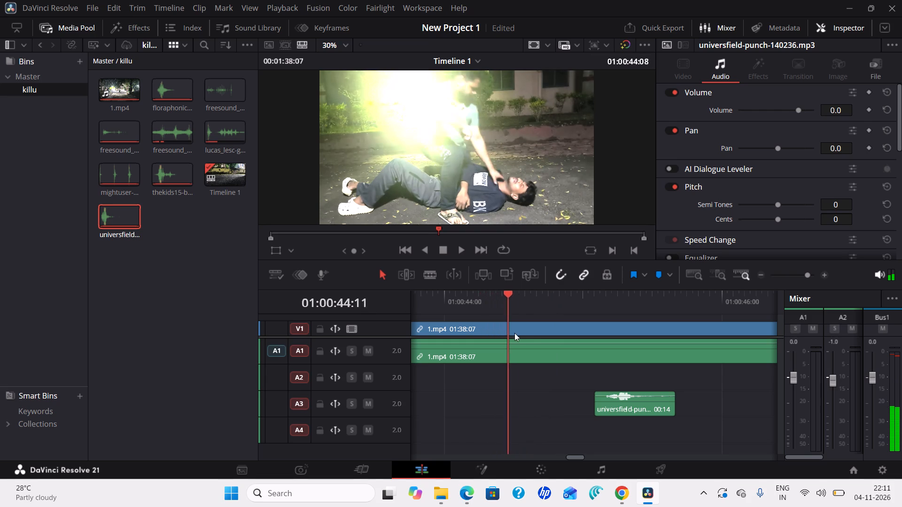
left_click_drag(514, 333, 555, 335)
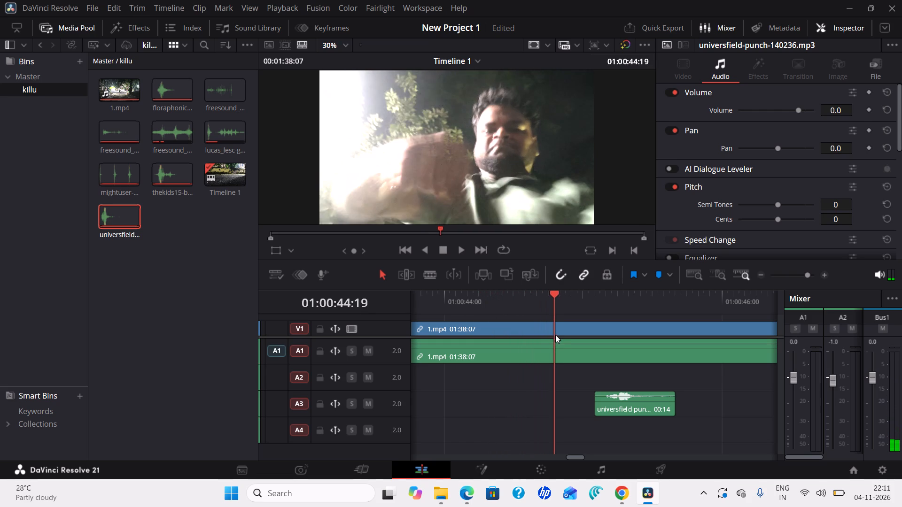
left_click_drag(555, 335, 568, 338)
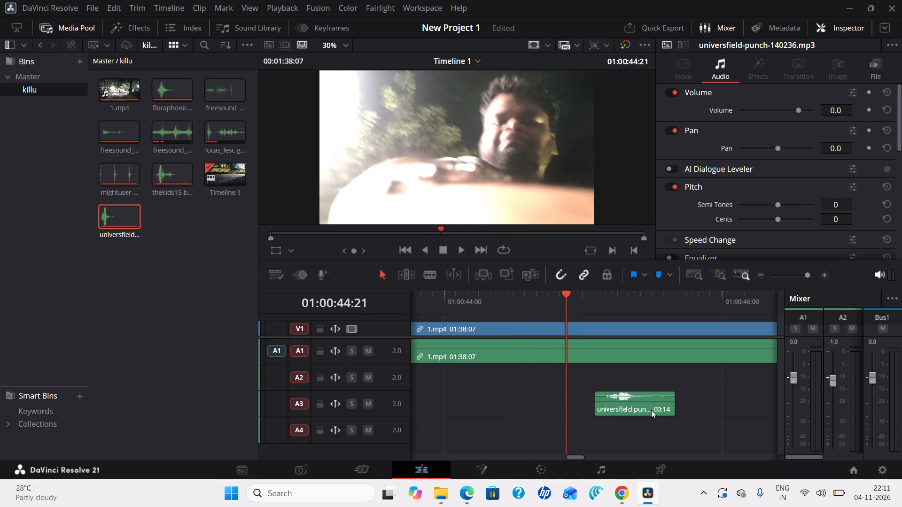
left_click_drag(651, 409, 611, 403)
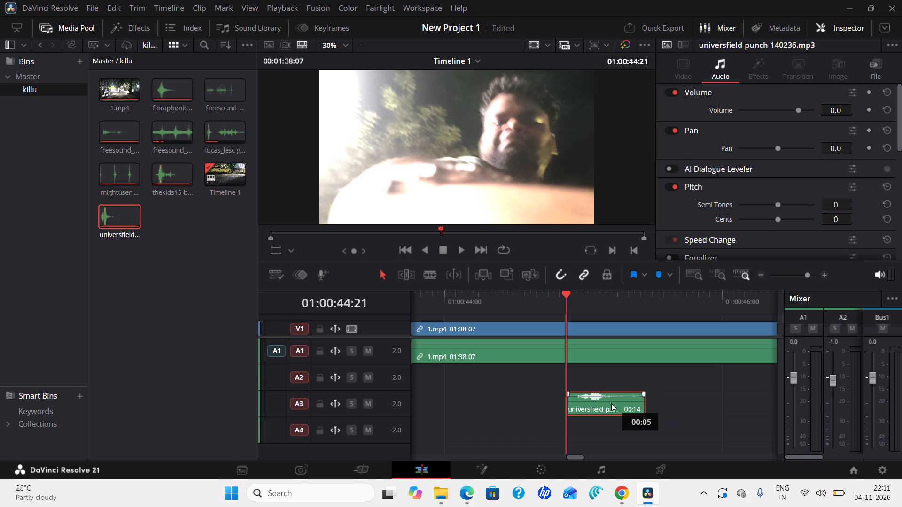
left_click_drag(611, 403, 598, 403)
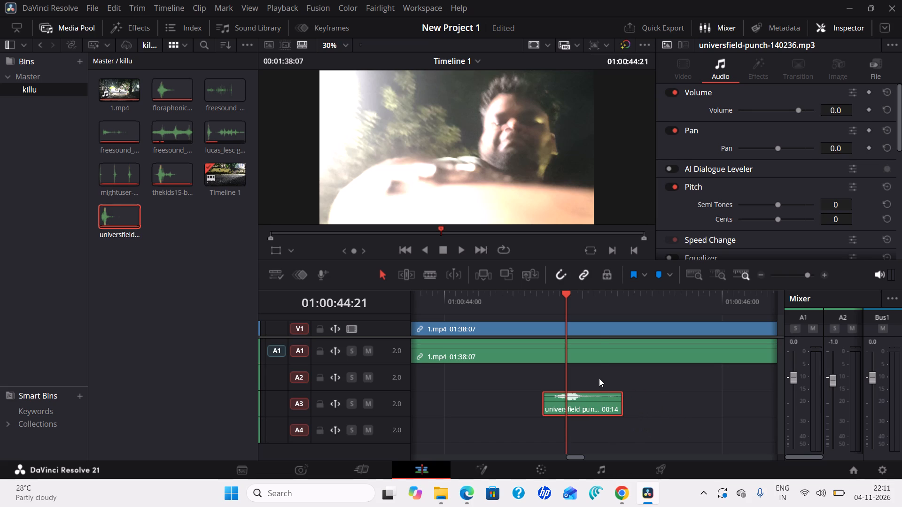
Bring the second, third, fourth and fifth universfield clips on A3 back earlier, placing them in order back to back behind the first.
left_click_drag(565, 292, 612, 323)
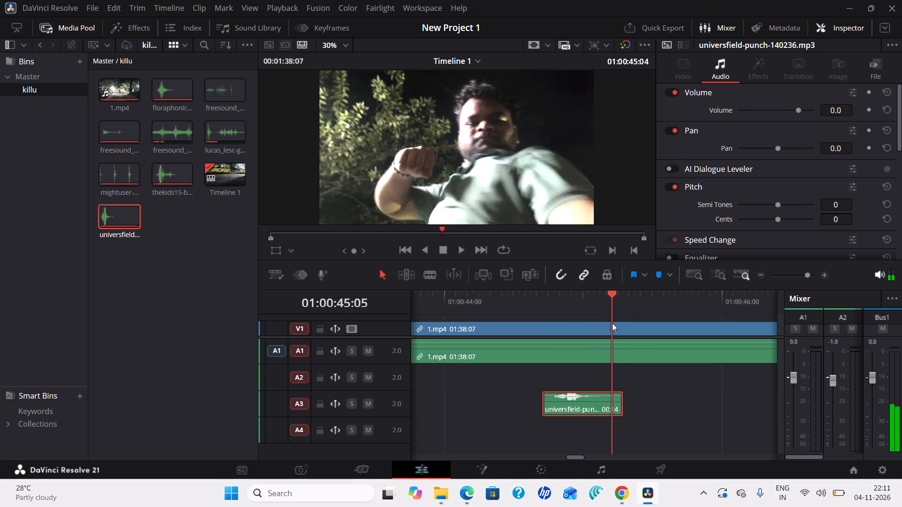
left_click_drag(612, 323, 644, 338)
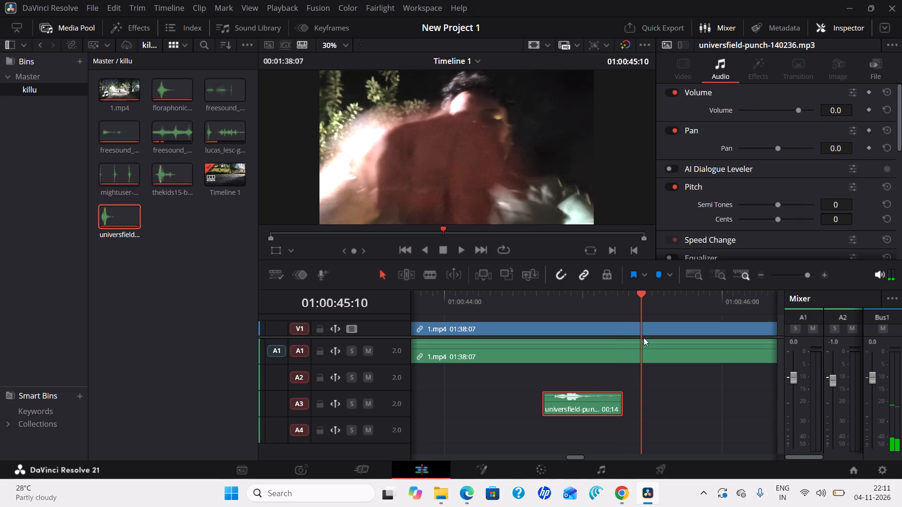
left_click_drag(644, 338, 597, 338)
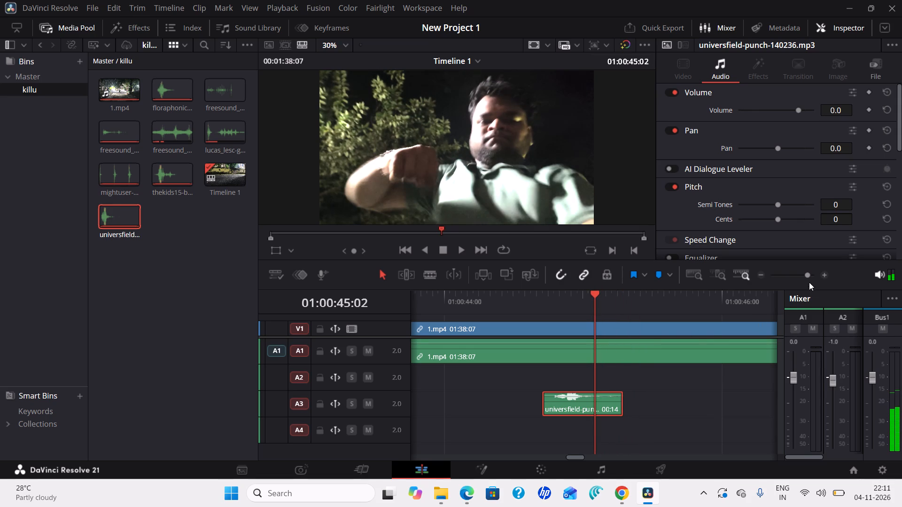
left_click_drag(807, 275, 803, 281)
left_click_drag(700, 398, 629, 397)
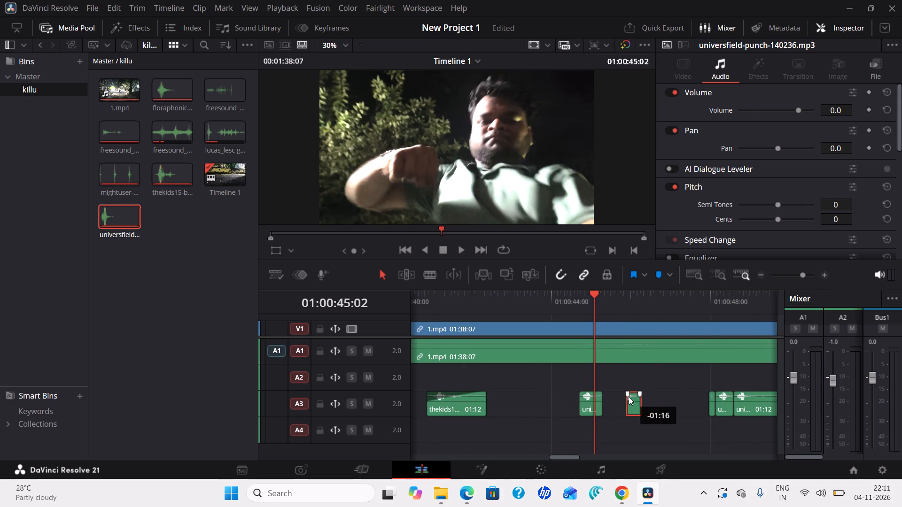
left_click_drag(629, 397, 607, 398)
left_click_drag(711, 408, 618, 401)
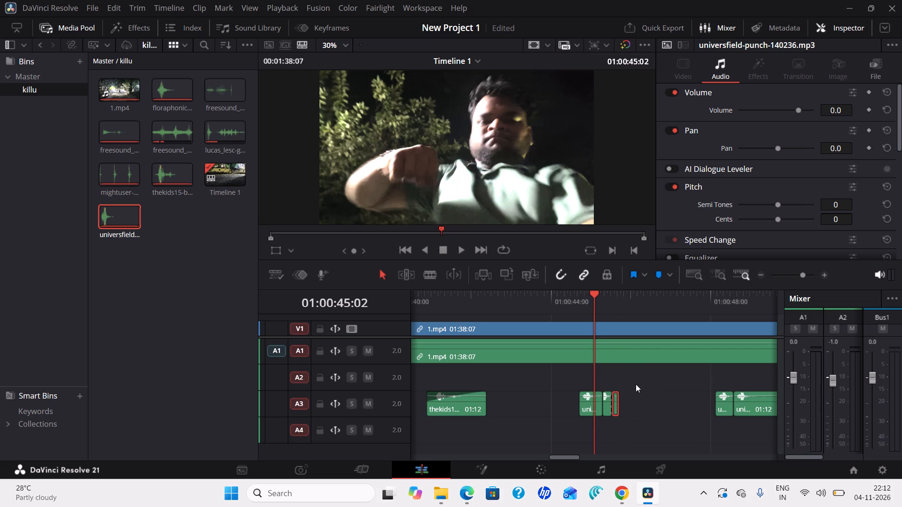
left_click_drag(723, 404, 639, 410)
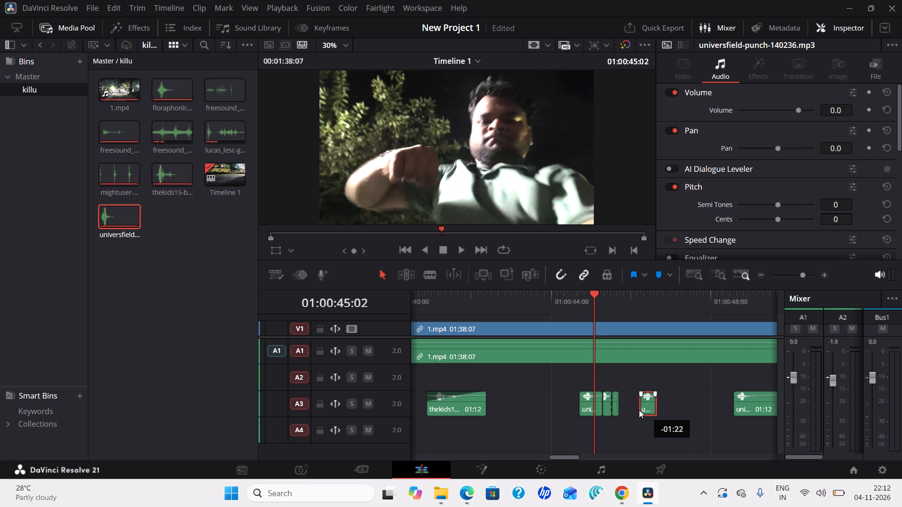
left_click_drag(639, 410, 627, 408)
left_click_drag(758, 406, 665, 406)
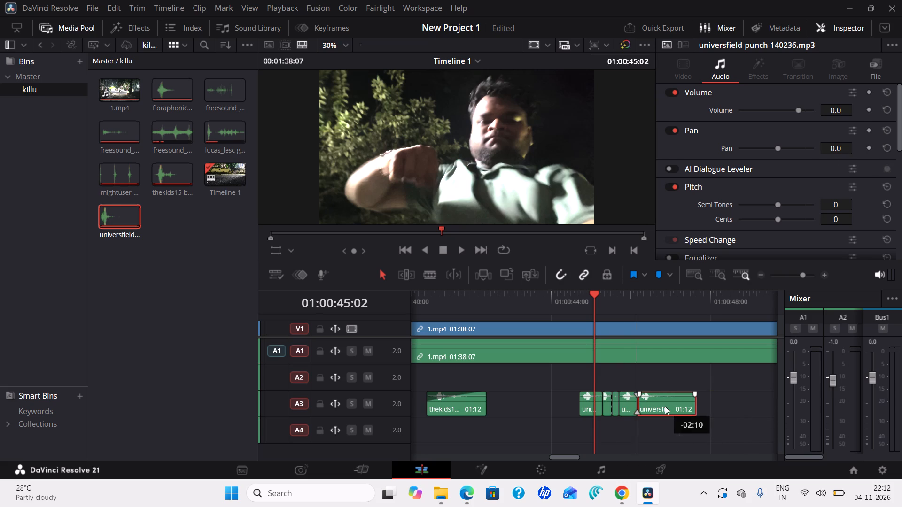
left_click_drag(665, 406, 664, 406)
Play back the repositioned universfield punch sequence from 01:00:45:02 to check its sync with the picture.
left_click(461, 247)
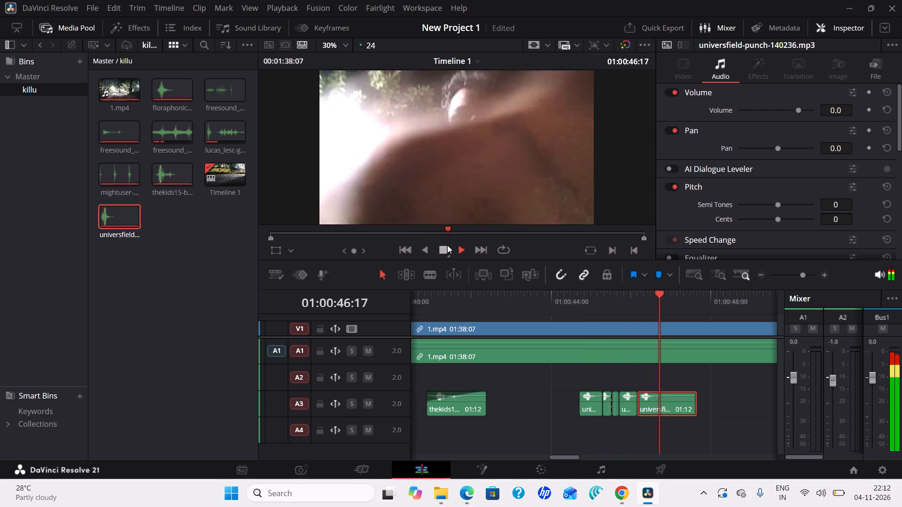
left_click(447, 245)
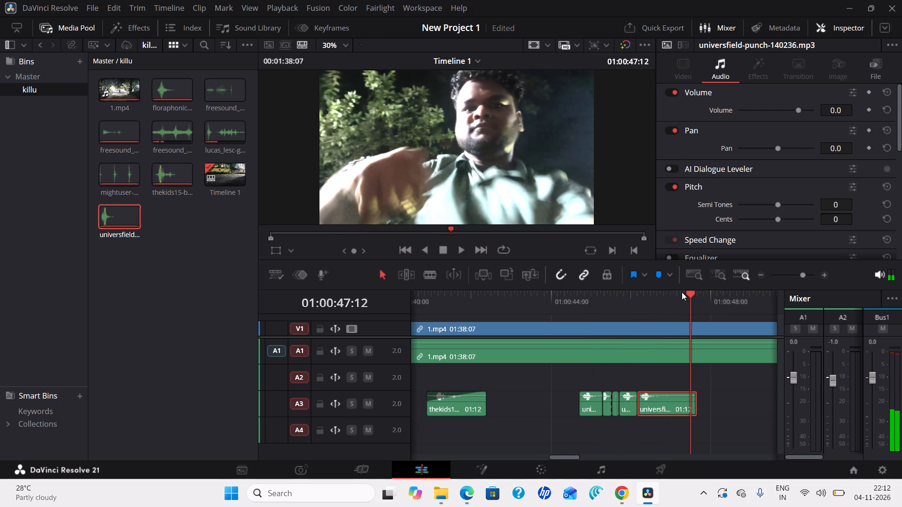
Scrub from 01:00:44:17 to 01:00:45:11 to compare the first two universfield clips on A3 with the punches in the picture.
left_click(682, 291)
left_click_drag(686, 291, 583, 305)
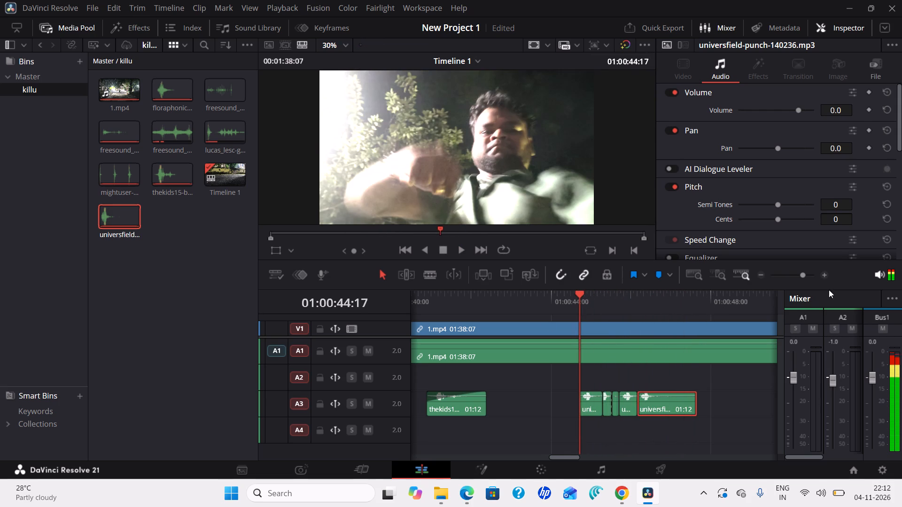
left_click_drag(803, 273, 808, 275)
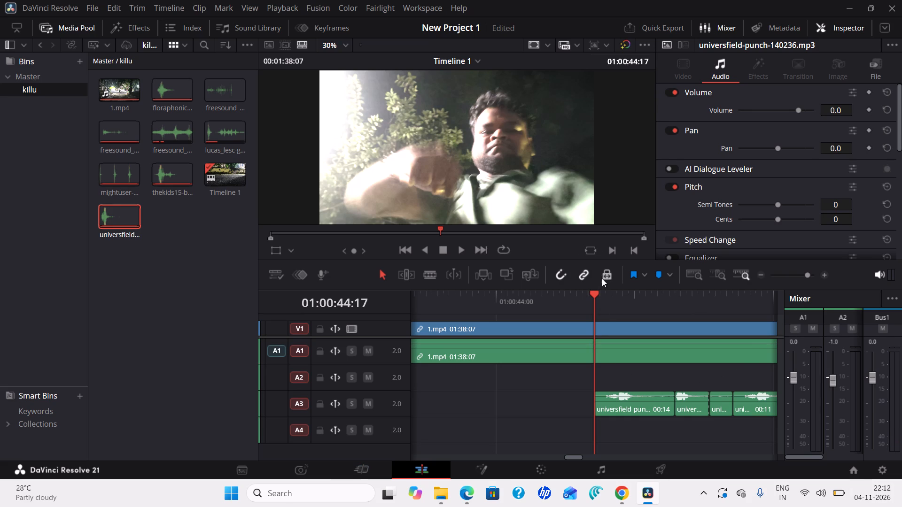
left_click_drag(596, 292, 620, 294)
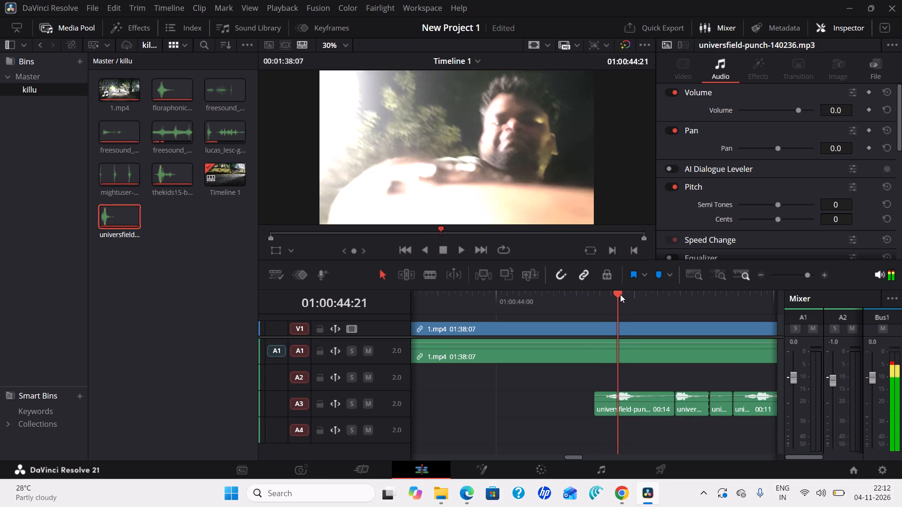
left_click_drag(620, 294, 665, 302)
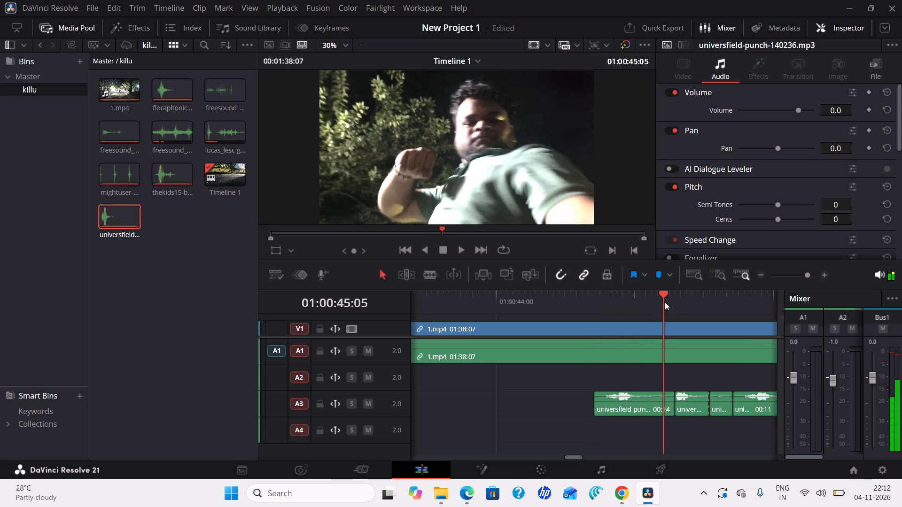
left_click_drag(665, 302, 687, 304)
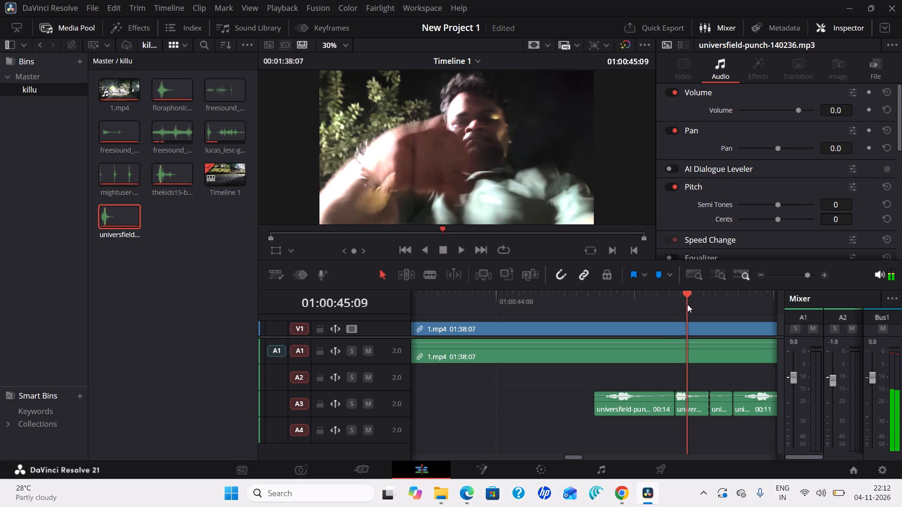
left_click_drag(687, 304, 700, 305)
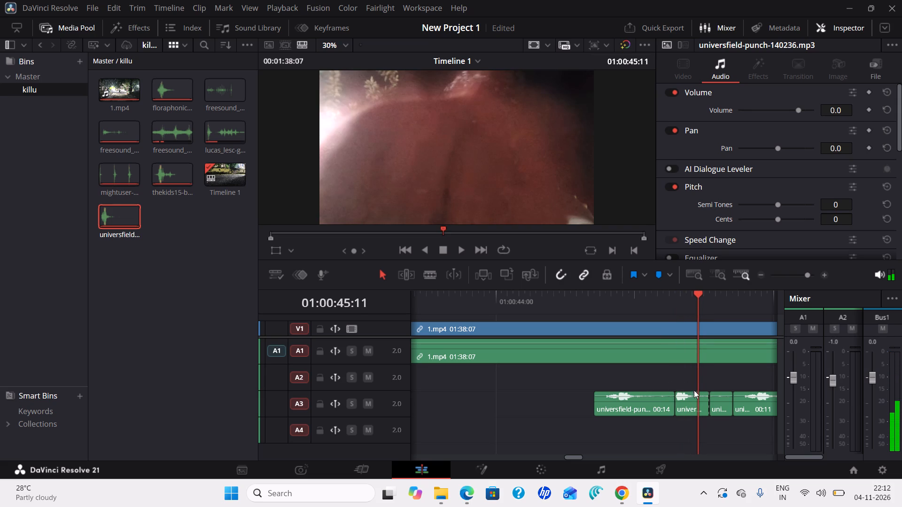
Remove the second, third, fourth and fifth universfield clips from A3, using Ripple Cut for the fourth.
right_click(687, 403)
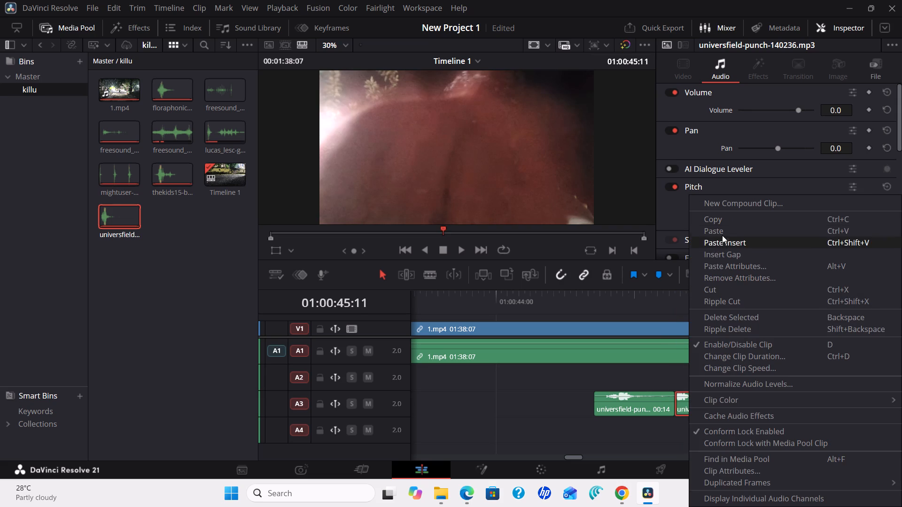
left_click(723, 290)
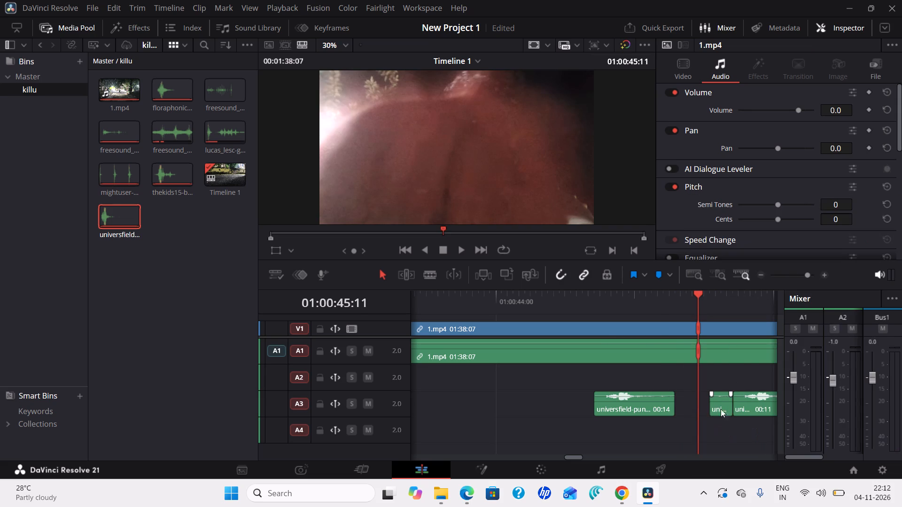
right_click(722, 405)
left_click(718, 290)
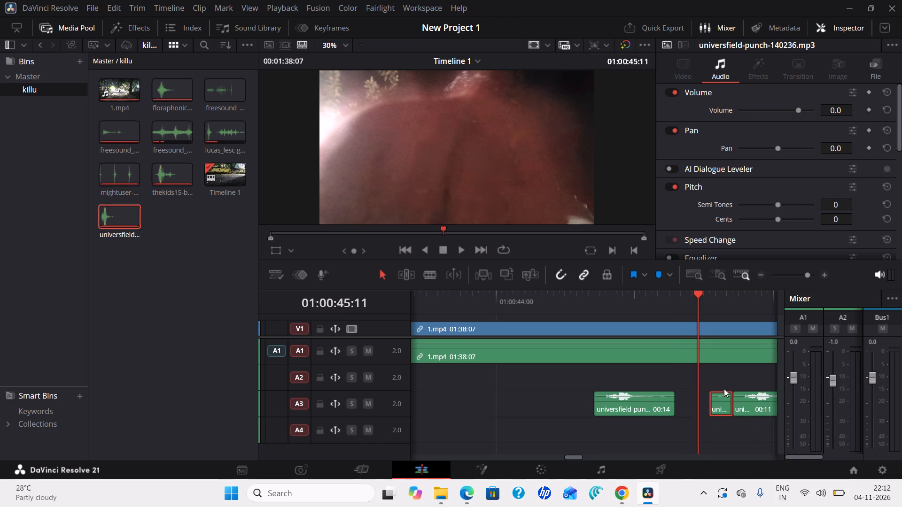
right_click(745, 400)
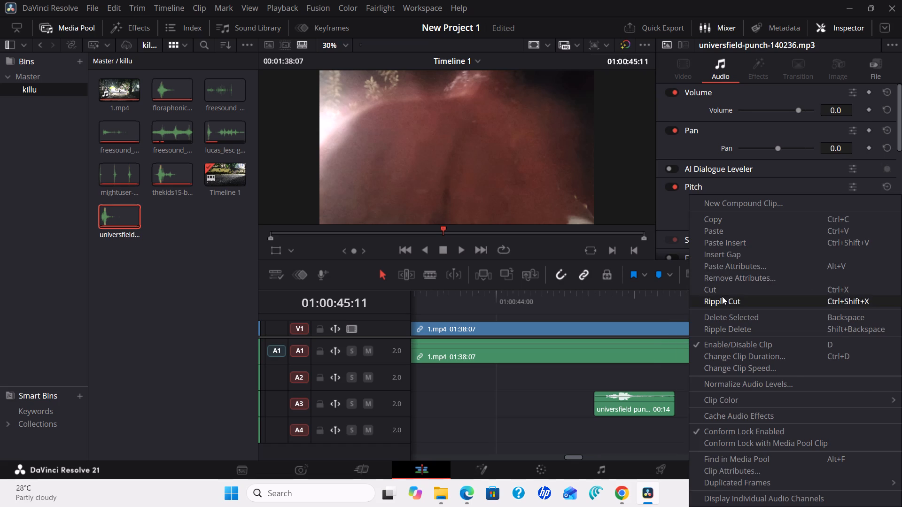
left_click(722, 296)
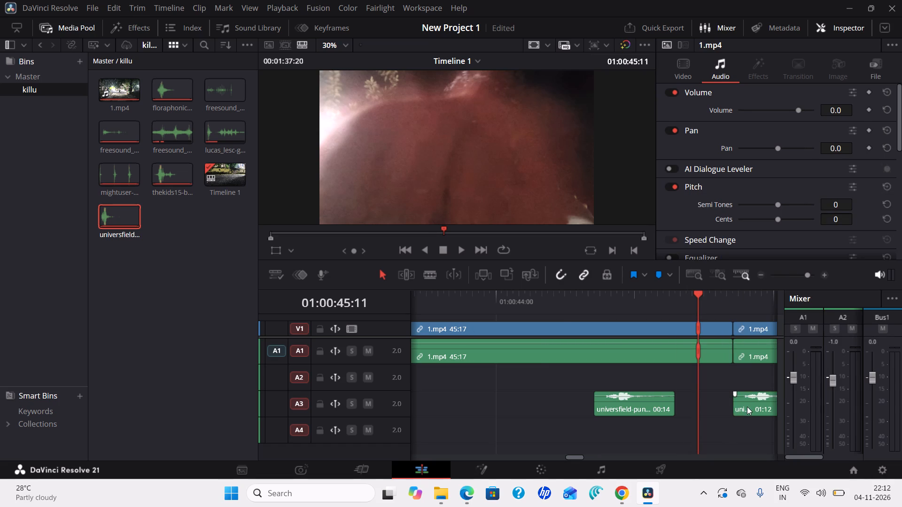
right_click(747, 406)
left_click(721, 188)
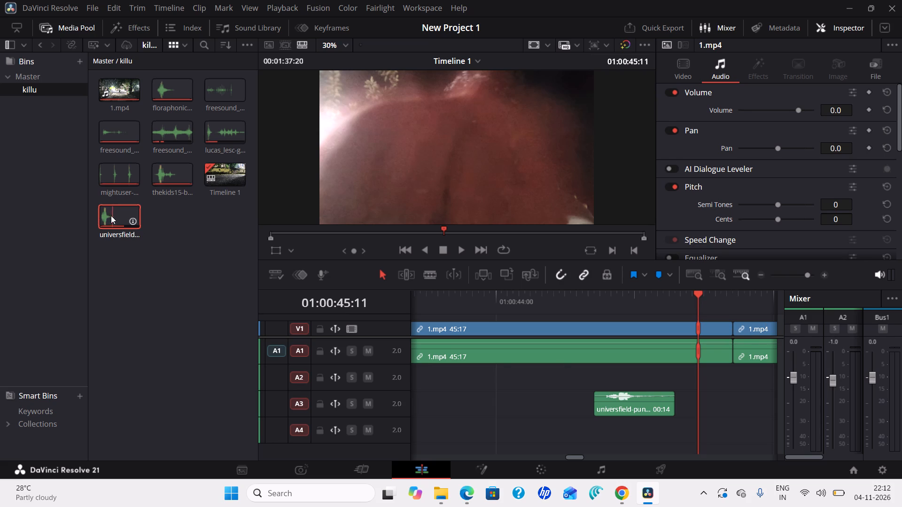
Add a fresh universfield punch sound to A3 at about 01:00:45:05, overwriting the last frames of the first universfield clip.
left_click_drag(109, 216, 663, 403)
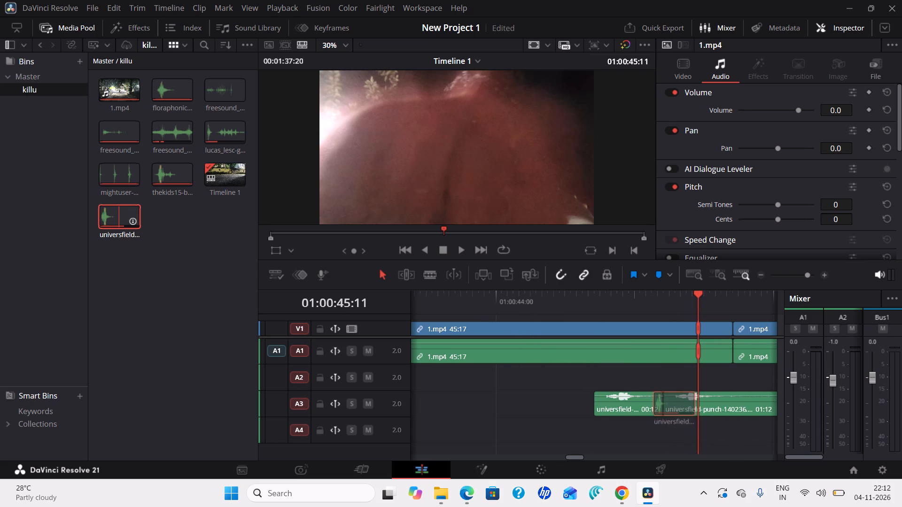
left_click_drag(663, 403, 661, 405)
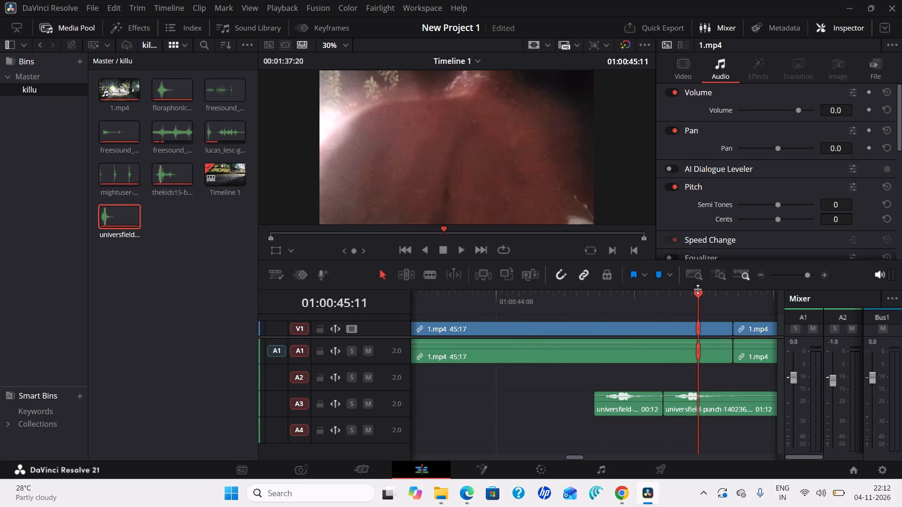
Move the new universfield clip on A3 about 2 frames later so its peak matches the punch near 01:00:45:11.
left_click_drag(698, 289, 678, 309)
left_click_drag(696, 312, 692, 317)
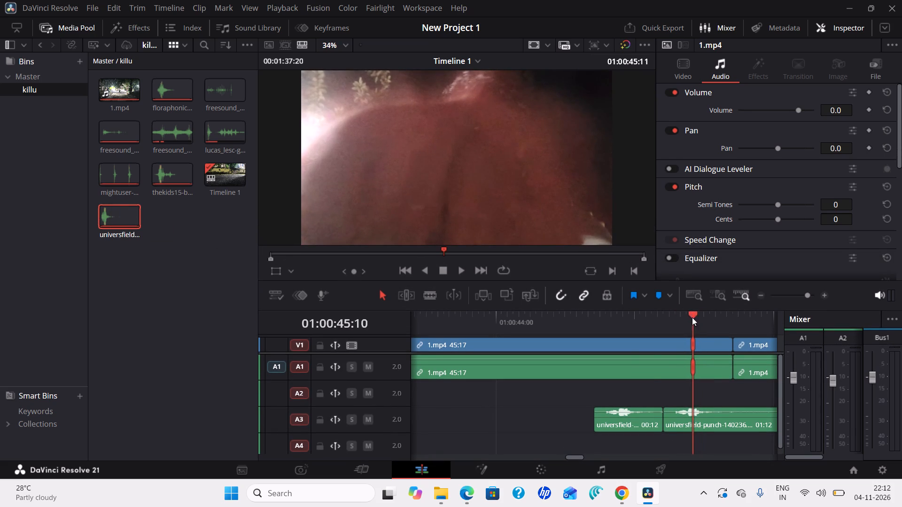
left_click_drag(692, 317, 640, 341)
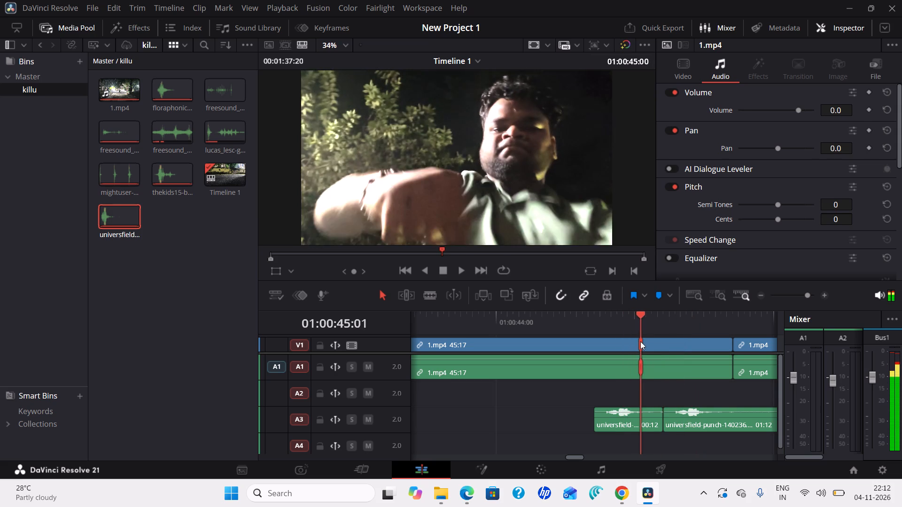
left_click_drag(640, 341, 666, 351)
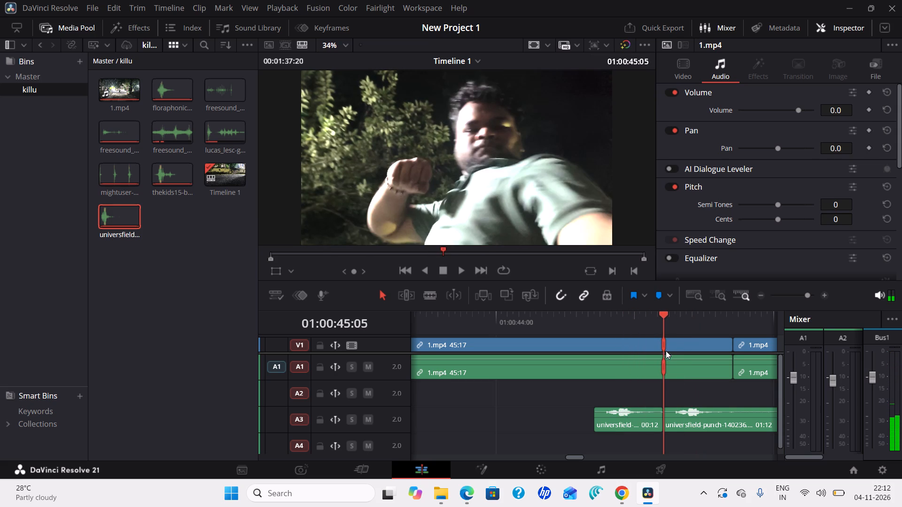
left_click_drag(666, 351, 692, 361)
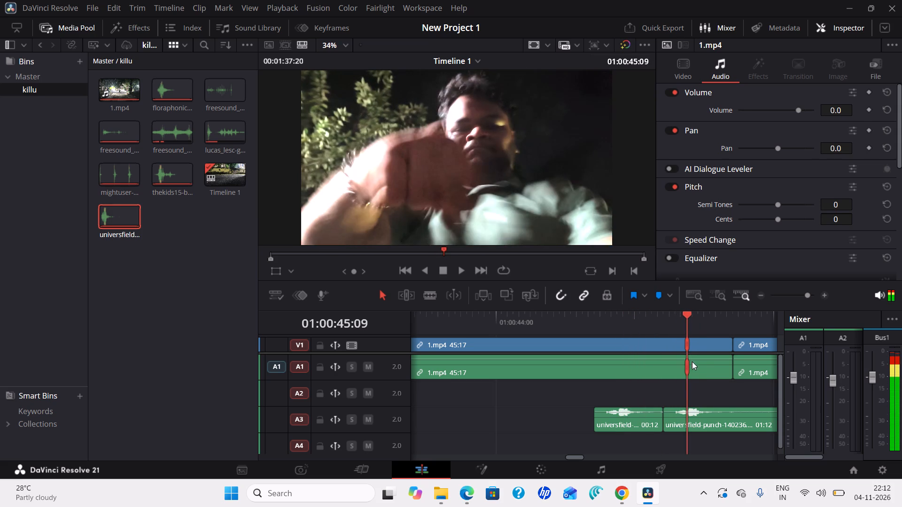
left_click_drag(692, 361, 720, 376)
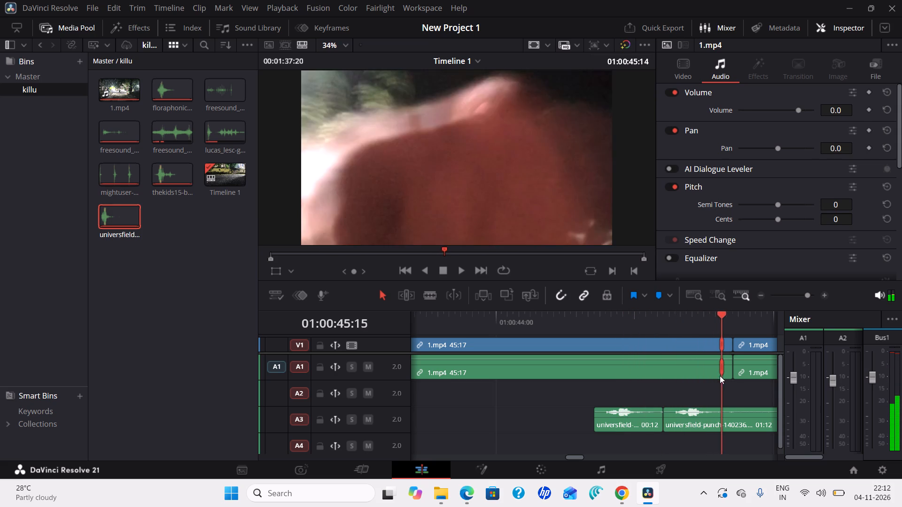
left_click_drag(720, 376, 721, 376)
left_click_drag(690, 420, 698, 418)
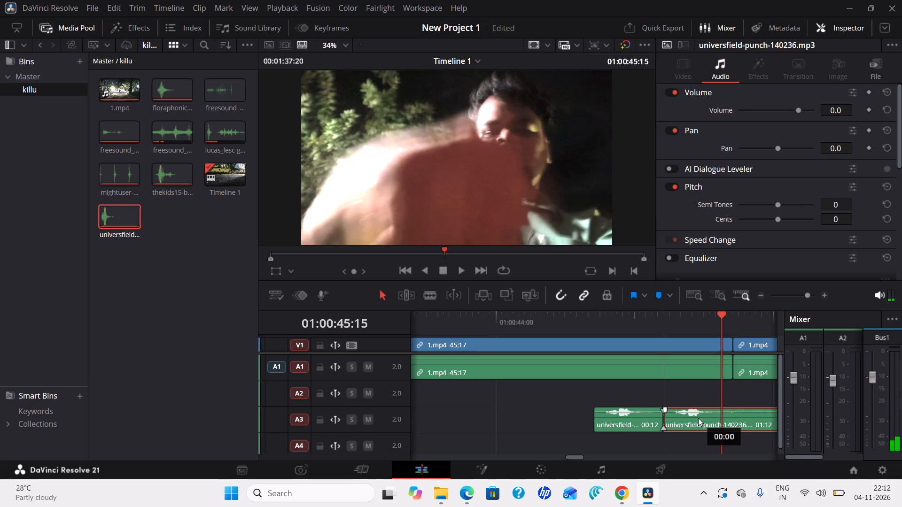
left_click_drag(698, 418, 702, 417)
Trim the end of the second universfield clip on A3 back to 01:00:46:00, for a duration of 00:17.
left_click_drag(722, 314, 685, 324)
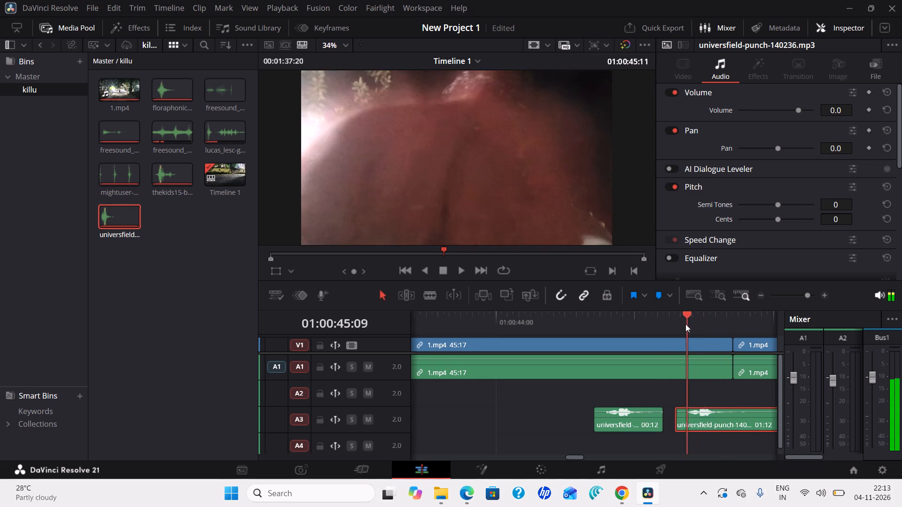
left_click_drag(685, 324, 708, 331)
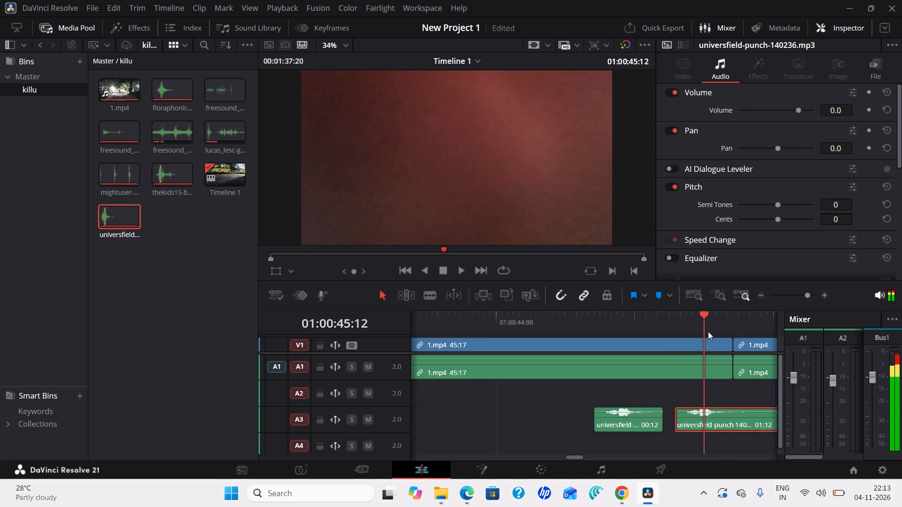
left_click_drag(708, 331, 729, 343)
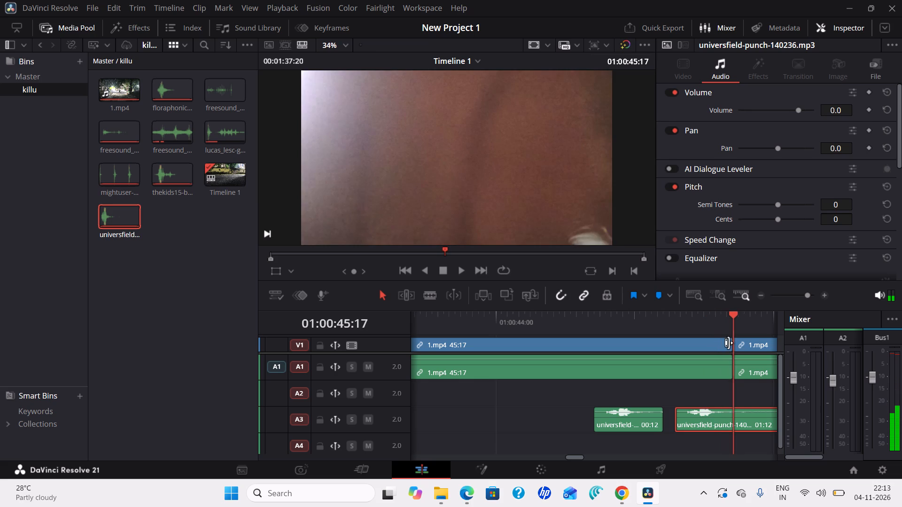
left_click(807, 294)
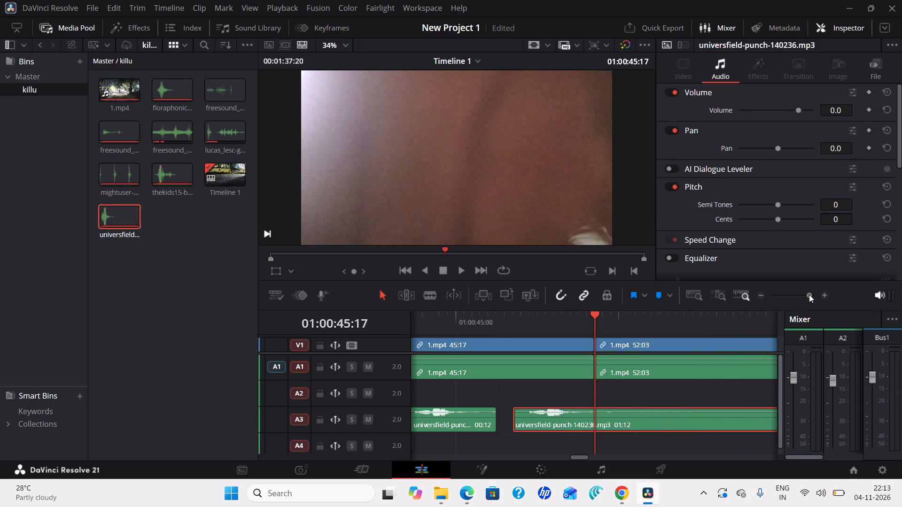
left_click(809, 294)
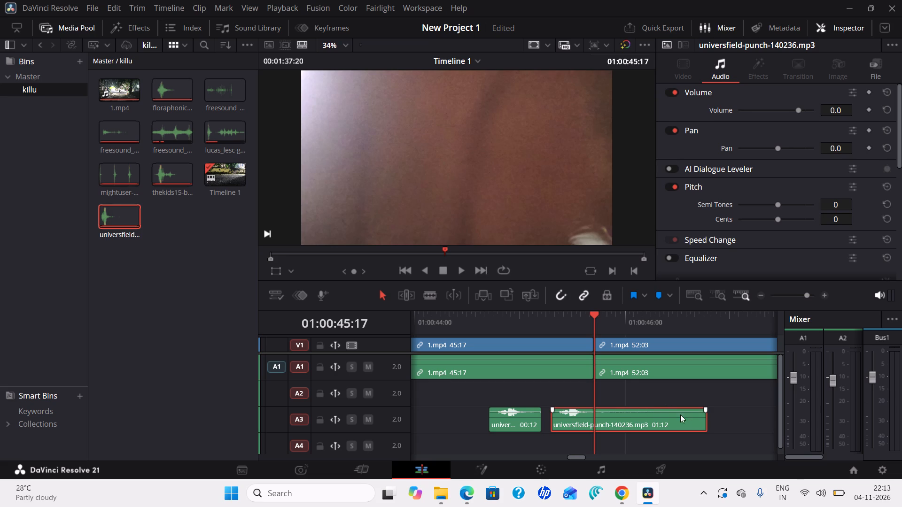
left_click_drag(707, 418, 652, 429)
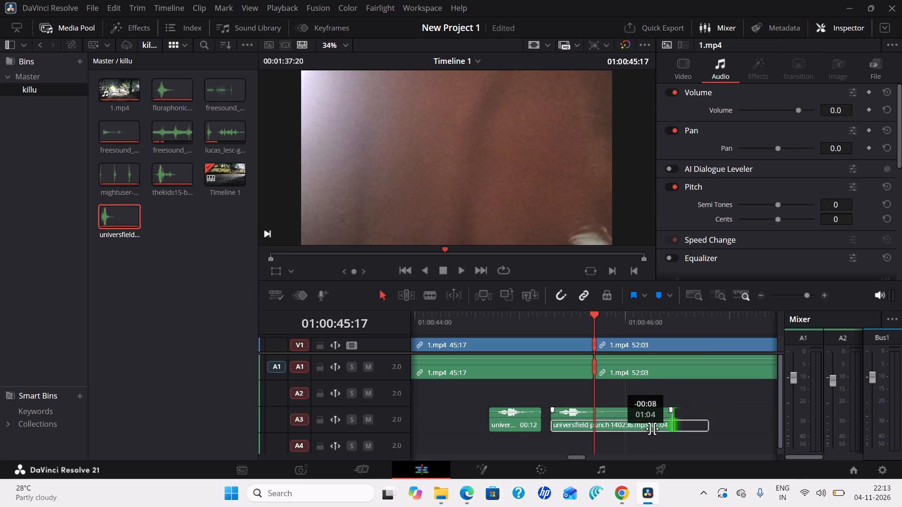
left_click_drag(652, 429, 620, 433)
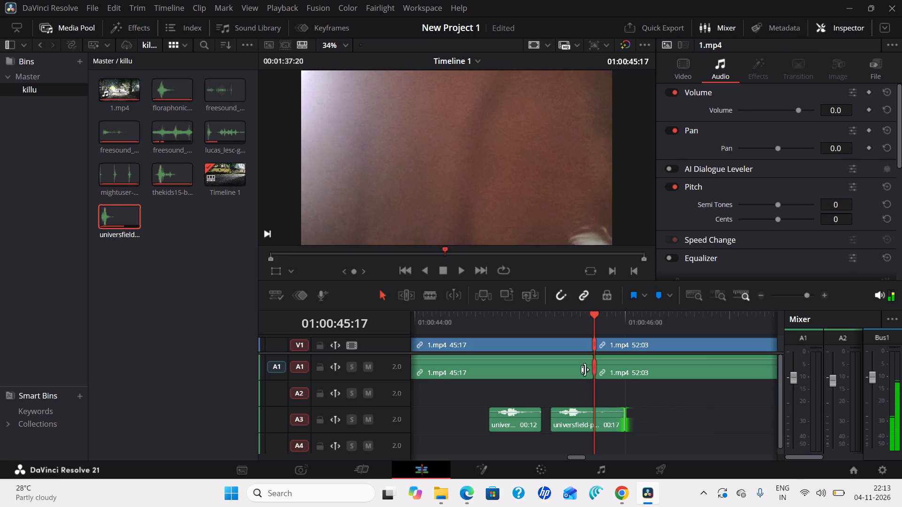
Scrub from 01:00:44:17 to 01:00:46:00 to check both universfield clips on A3 against the punches.
left_click_drag(592, 312, 506, 335)
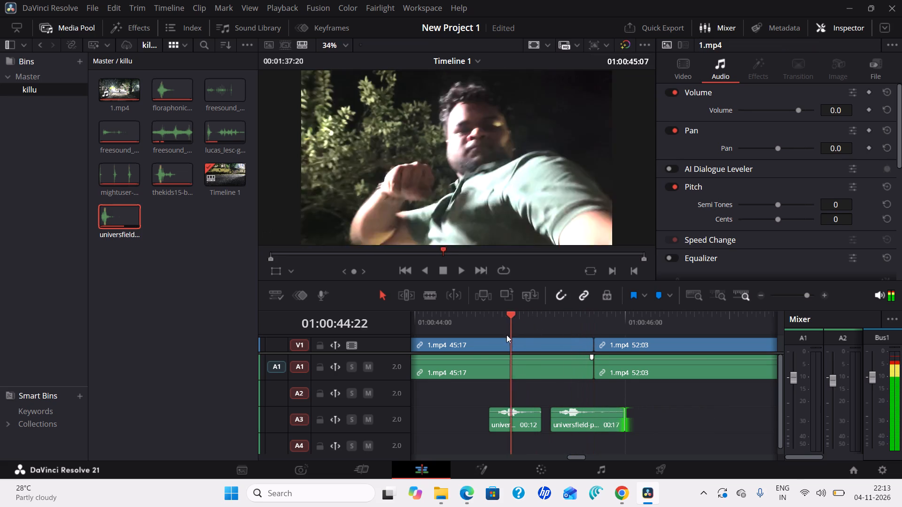
left_click_drag(506, 335, 494, 359)
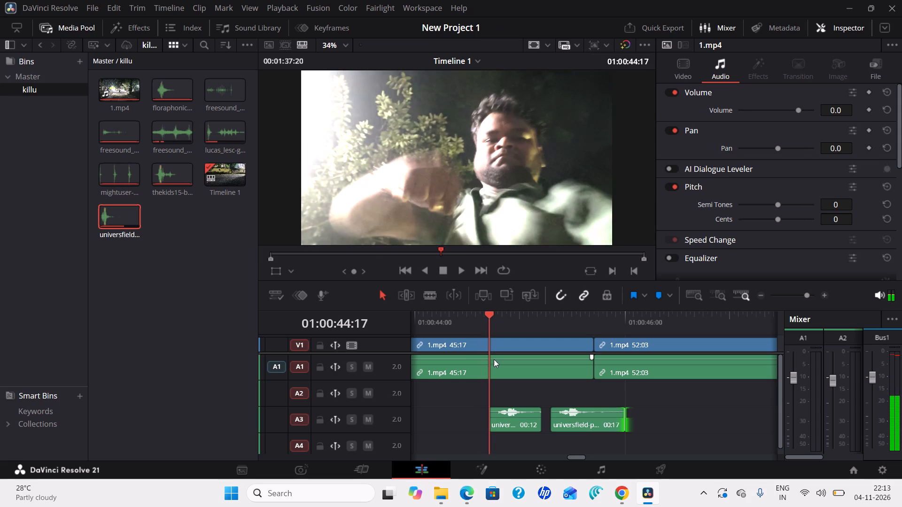
left_click_drag(494, 359, 537, 367)
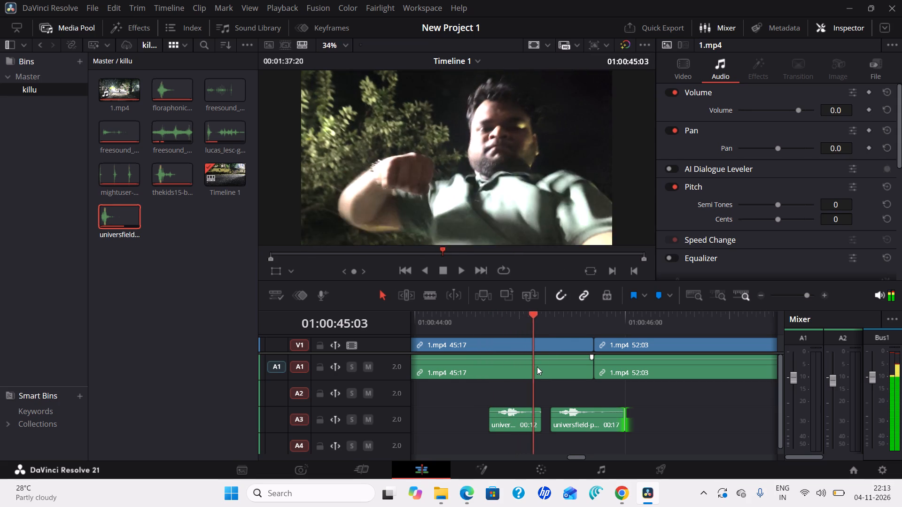
left_click_drag(537, 367, 568, 384)
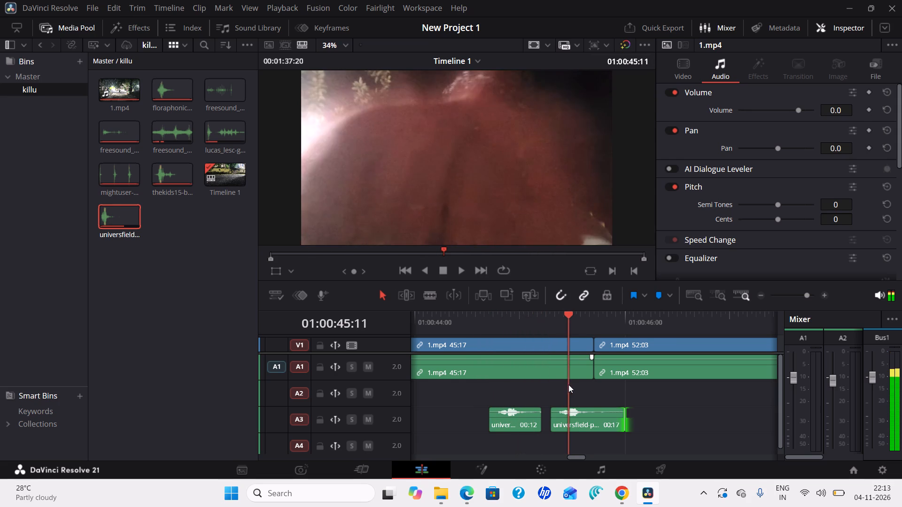
left_click_drag(568, 384, 591, 394)
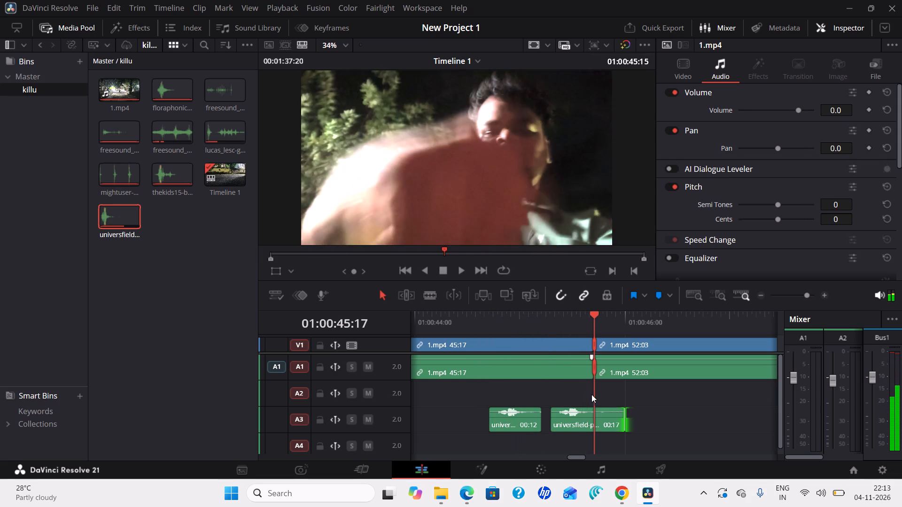
left_click_drag(591, 394, 616, 407)
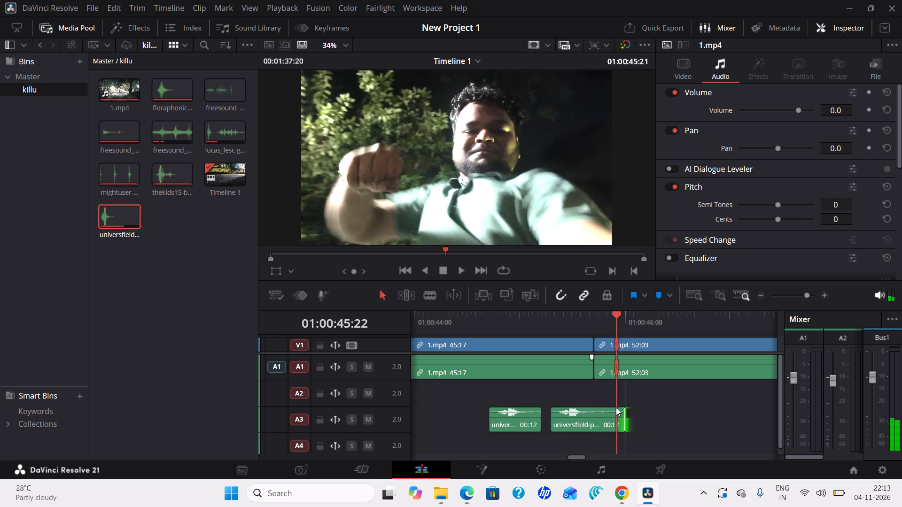
left_click_drag(616, 407, 627, 413)
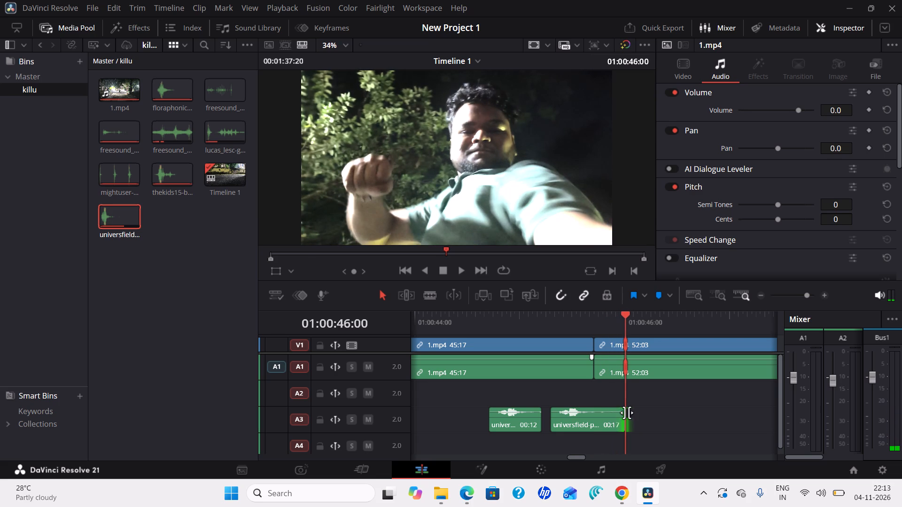
left_click_drag(625, 417, 621, 420)
Trim the end of the second universfield clip on A3 back to 01:00:45:22, for a duration of 00:15.
left_click_drag(626, 314, 616, 318)
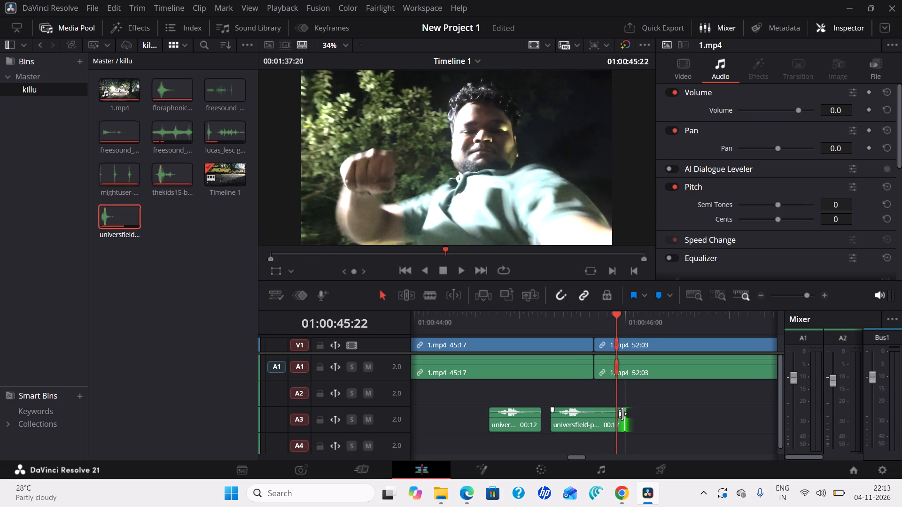
left_click_drag(625, 415, 616, 420)
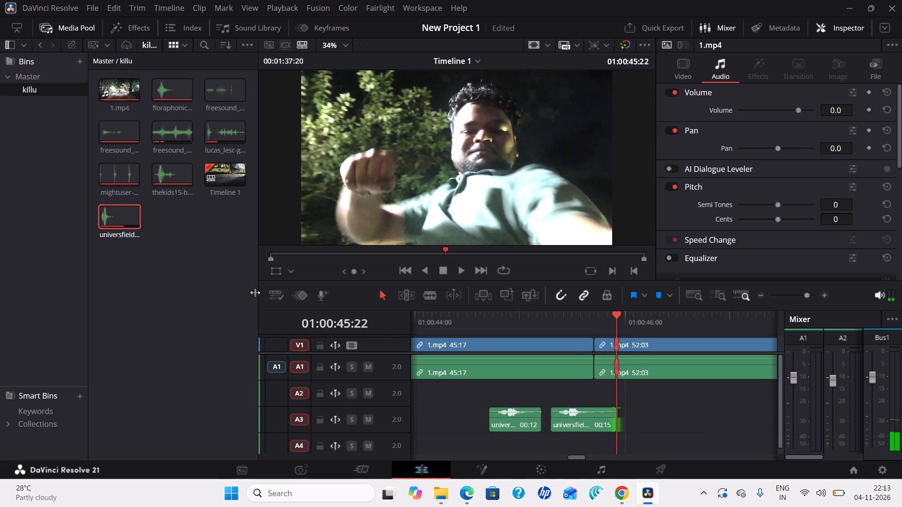
Add a third universfield punch sound to A3 at 01:00:45:22, directly after the second universfield clip.
left_click_drag(115, 216, 652, 400)
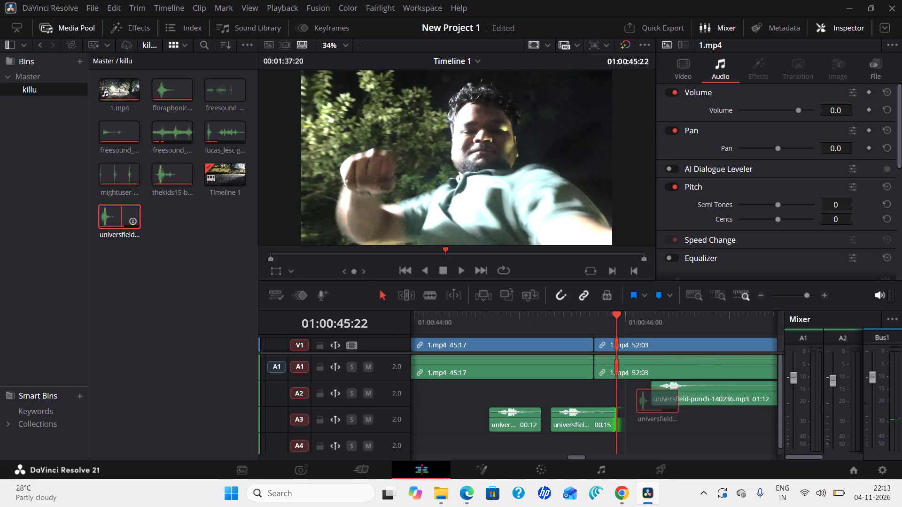
left_click_drag(652, 400, 618, 419)
Check the next punch and move the third universfield clip on A3 2 frames later to start at 01:00:46:00.
left_click_drag(616, 312, 596, 316)
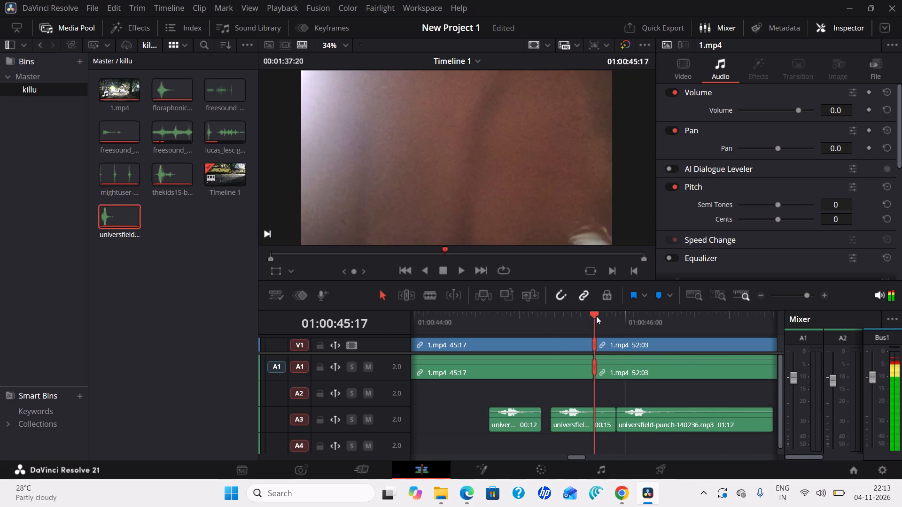
left_click_drag(596, 316, 627, 326)
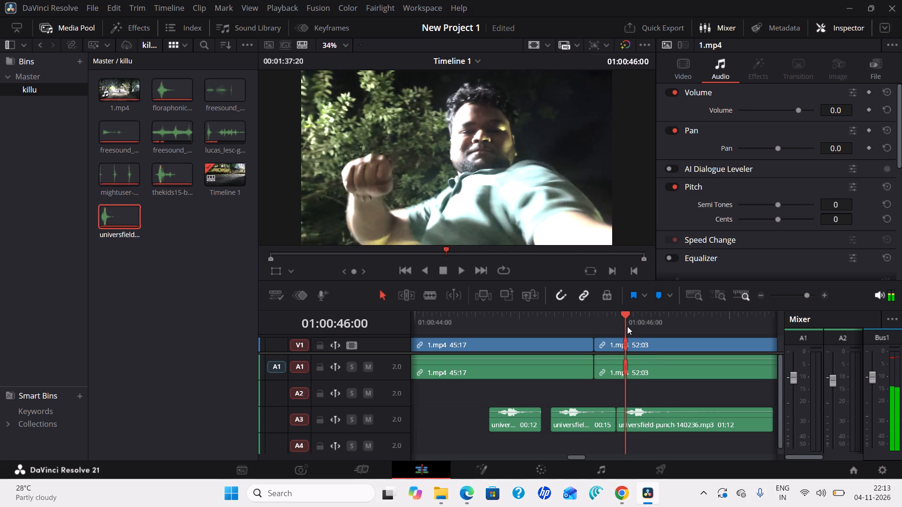
left_click_drag(627, 326, 650, 335)
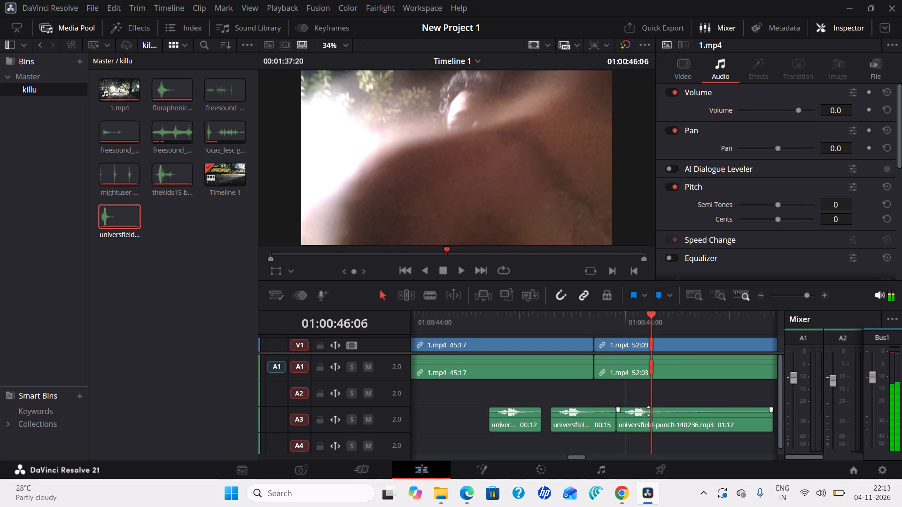
left_click_drag(633, 421, 643, 423)
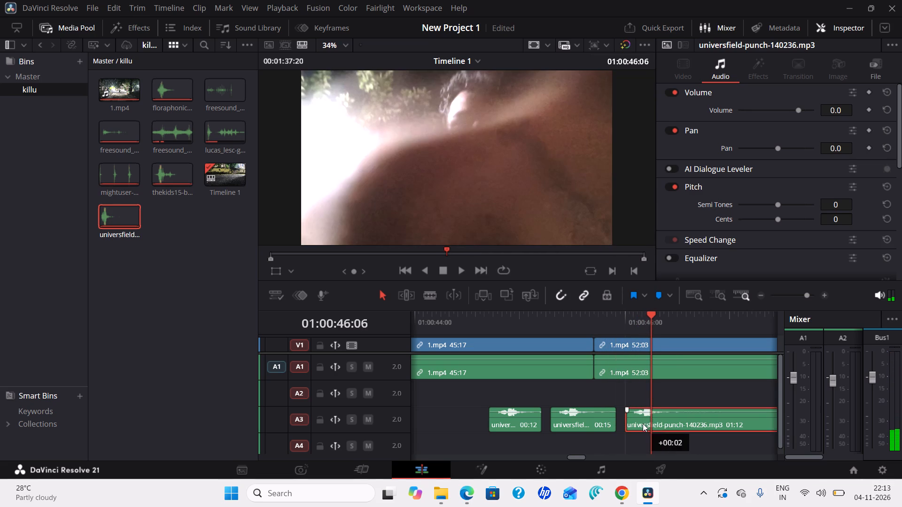
left_click_drag(643, 423, 643, 423)
Move the third universfield clip on A3 about 3 more frames later so its peak matches the punch near 01:00:46:08.
left_click_drag(653, 316, 610, 326)
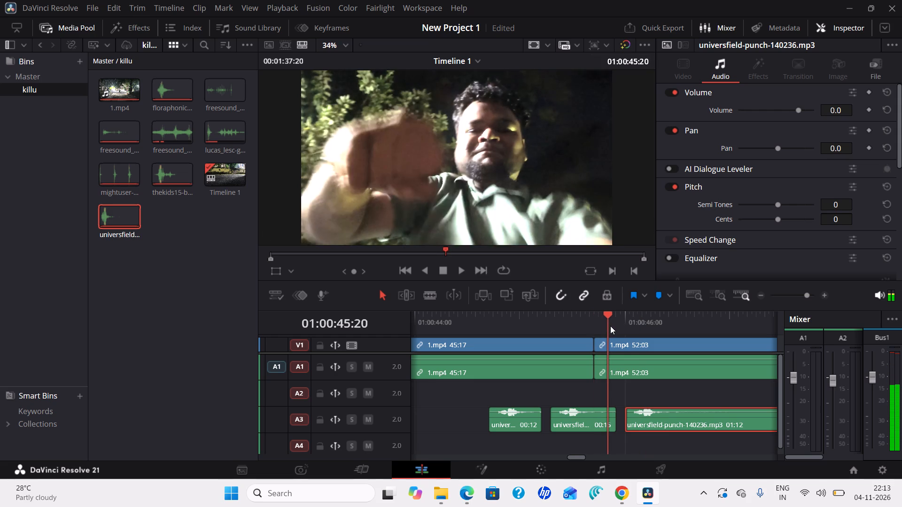
left_click_drag(610, 326, 632, 337)
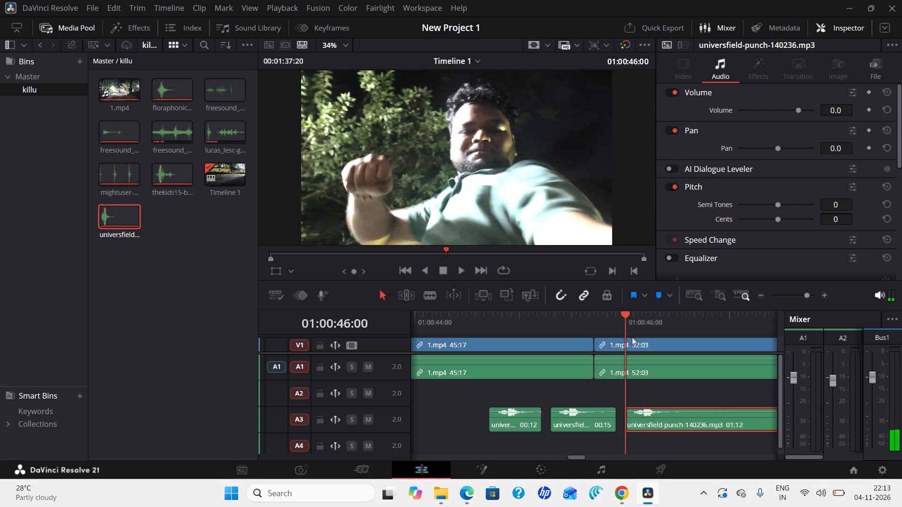
left_click_drag(632, 337, 656, 344)
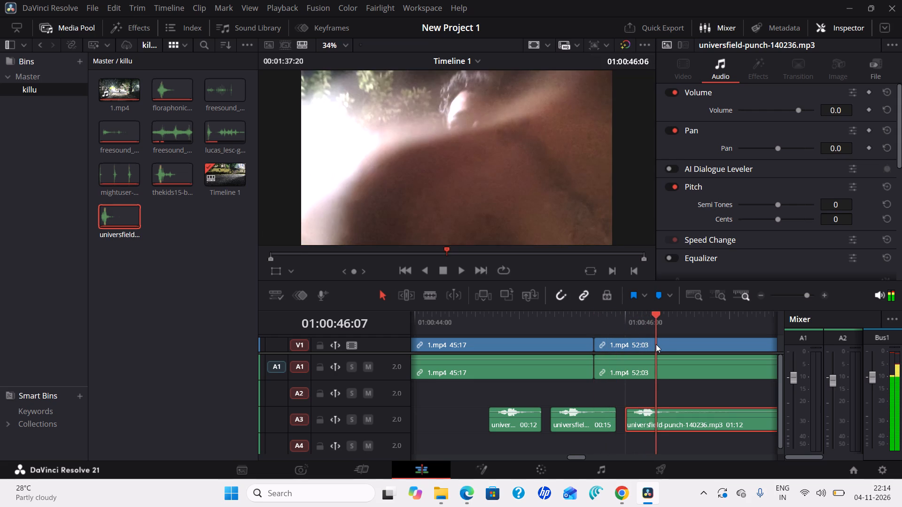
left_click_drag(656, 344, 659, 345)
left_click_drag(634, 419, 636, 418)
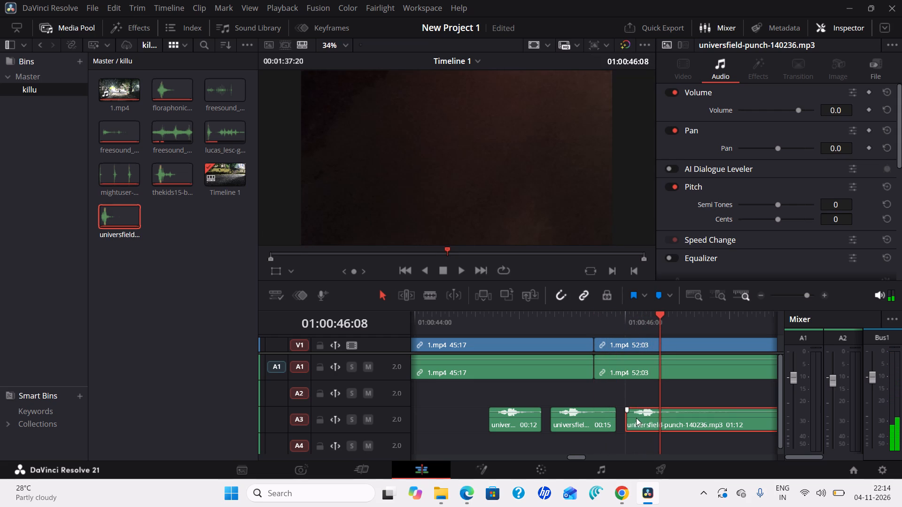
left_click_drag(636, 418, 644, 422)
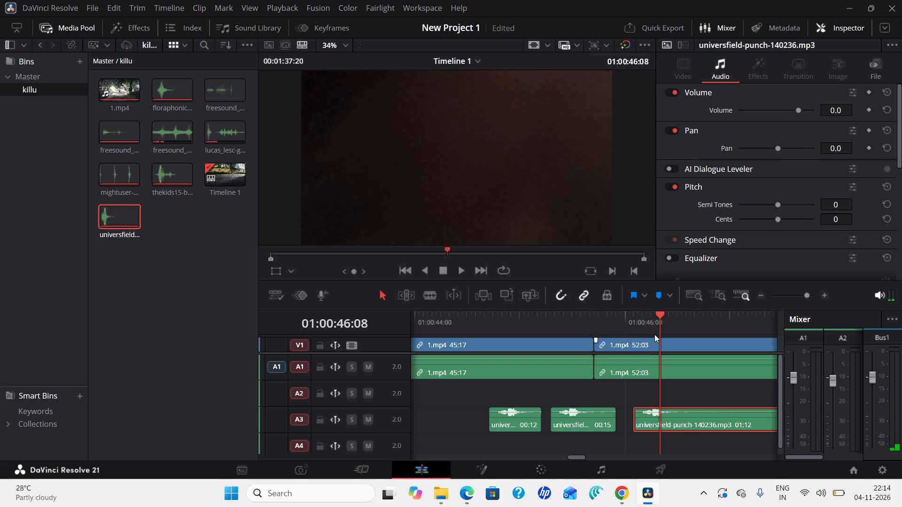
left_click_drag(659, 315, 619, 341)
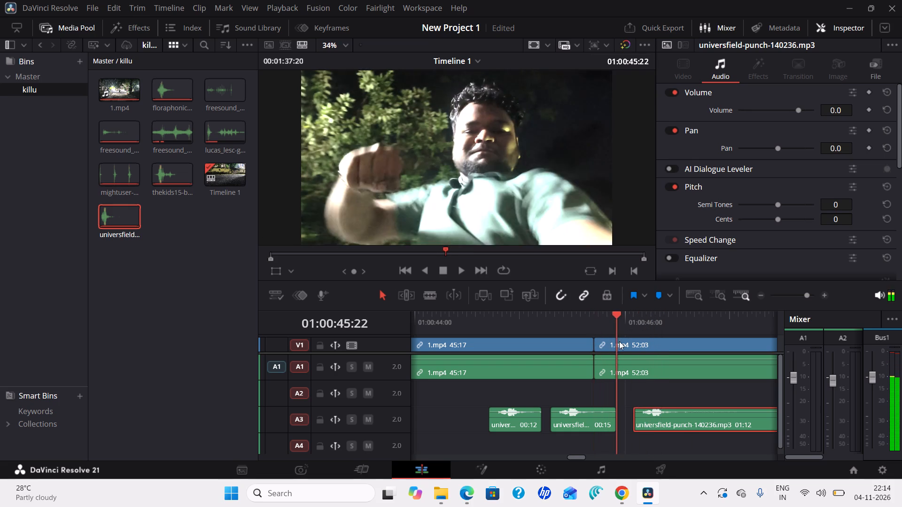
left_click_drag(619, 341, 645, 350)
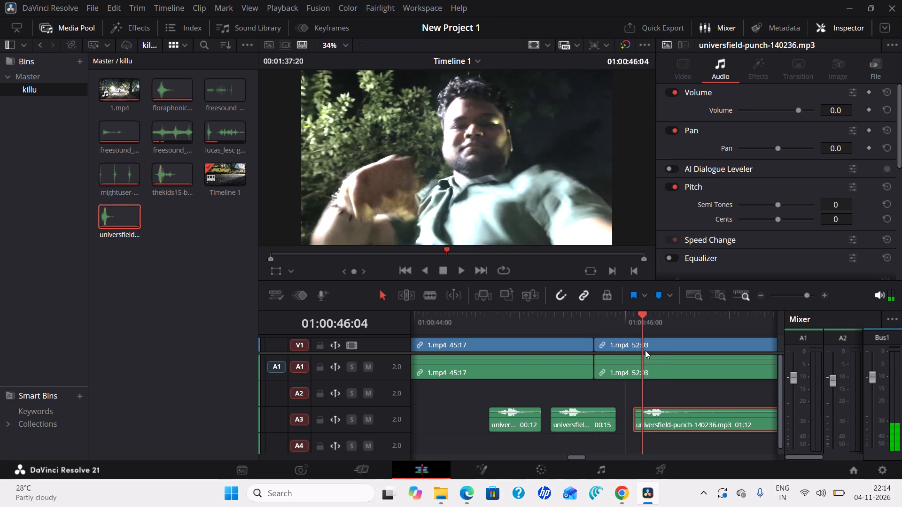
left_click_drag(645, 350, 662, 361)
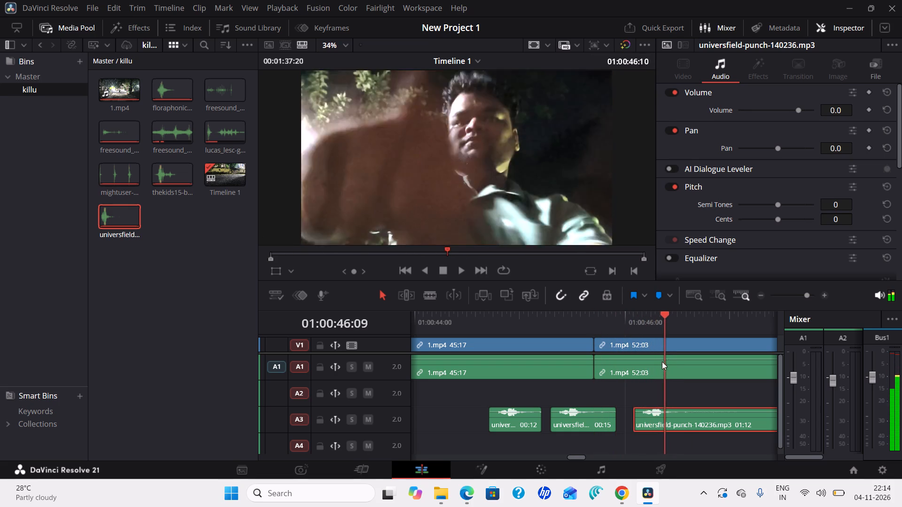
left_click_drag(662, 361, 660, 364)
left_click_drag(644, 421, 653, 422)
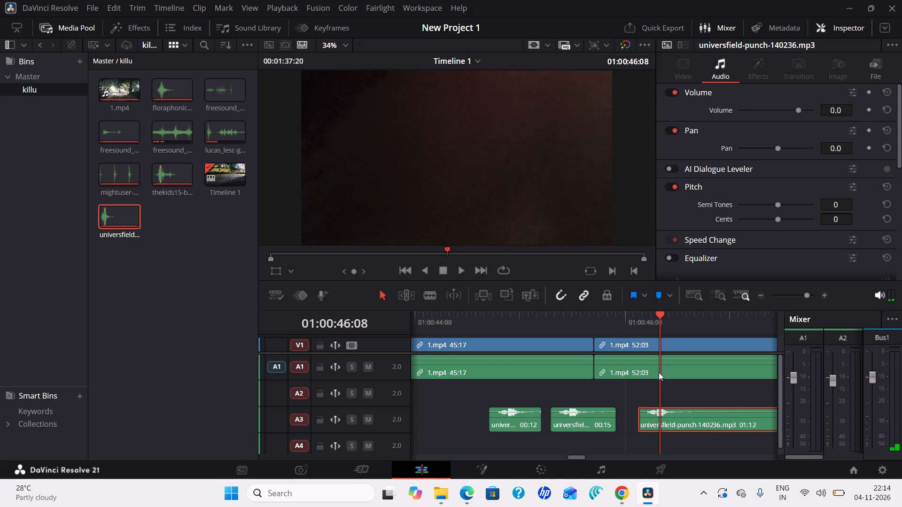
Trim the end of the third universfield clip on A3 back to 01:00:46:16, before the following punch.
left_click_drag(658, 312, 633, 331)
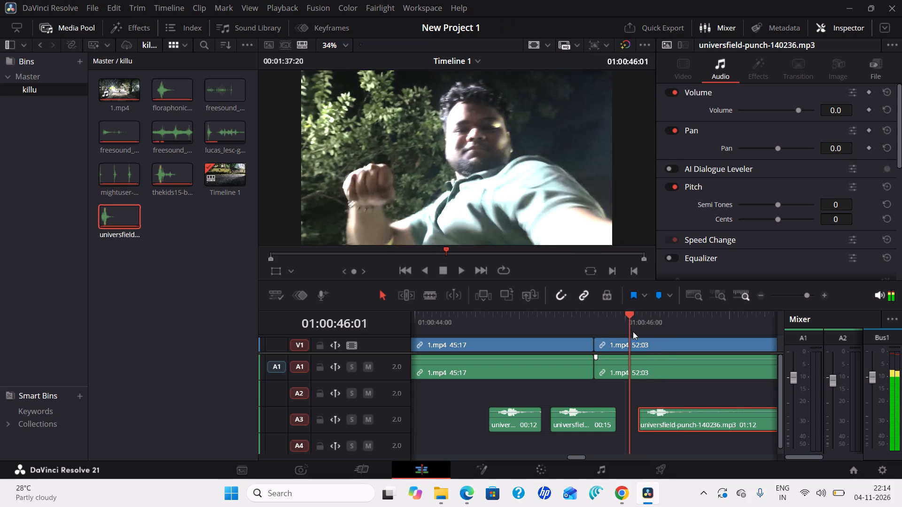
left_click_drag(633, 331, 668, 352)
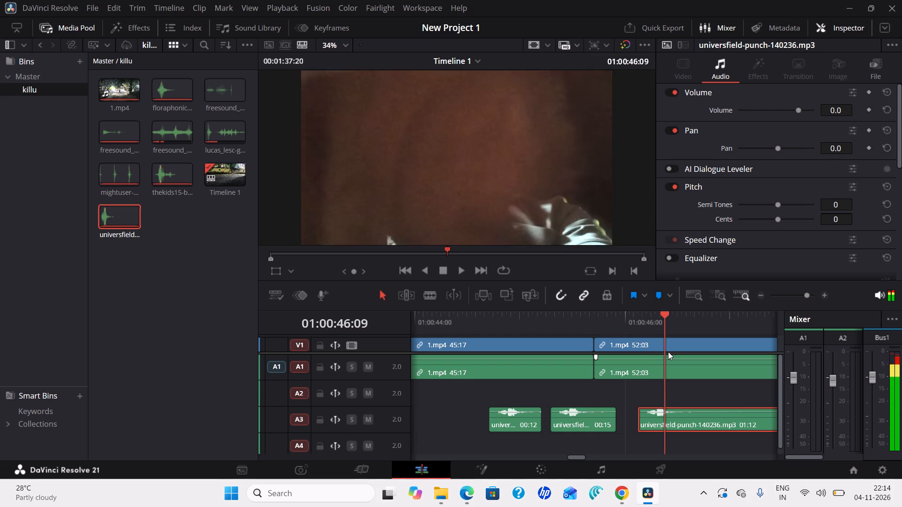
left_click_drag(668, 352, 687, 363)
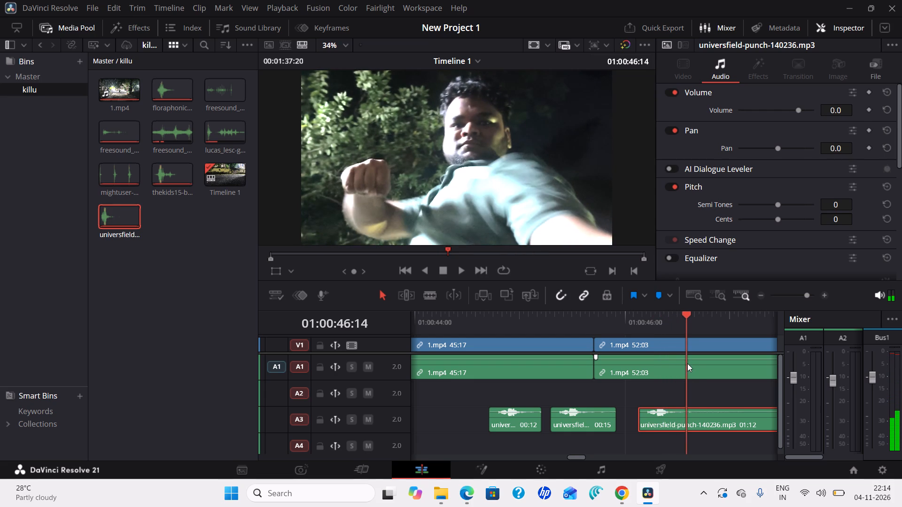
left_click_drag(687, 363, 694, 368)
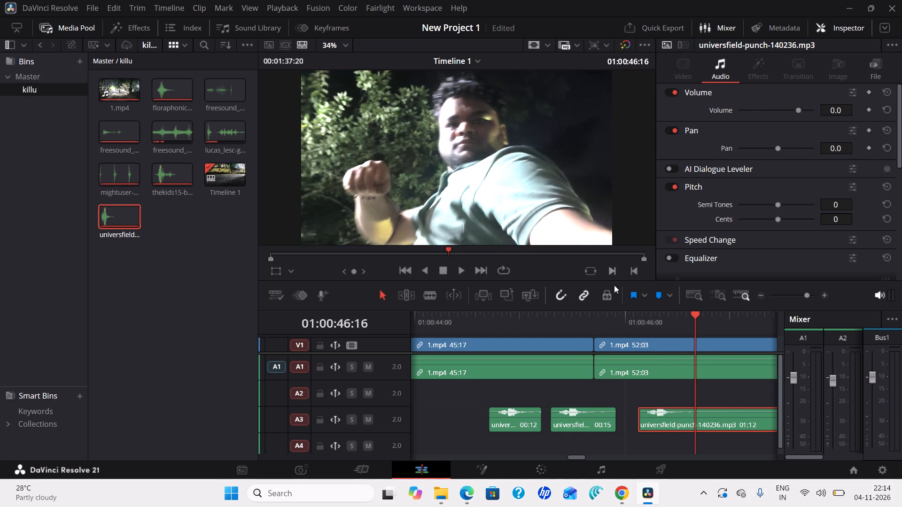
left_click(807, 296)
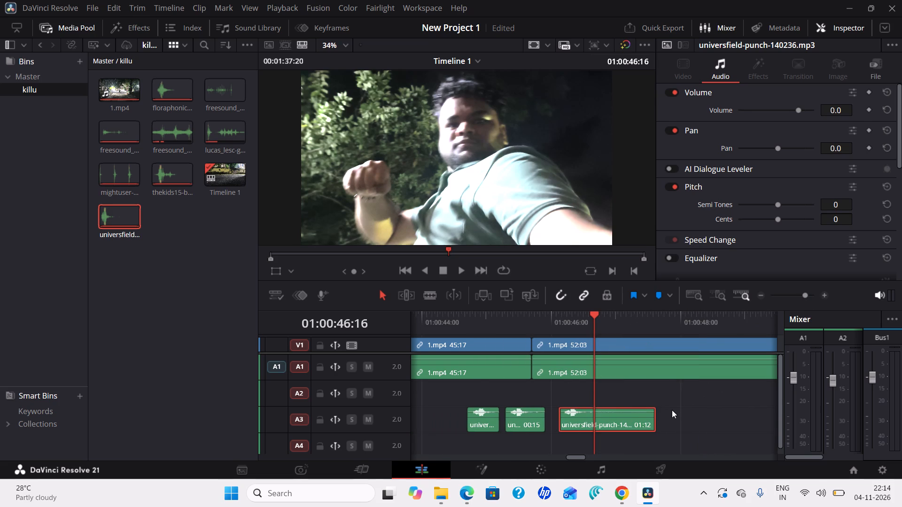
left_click_drag(656, 415, 603, 427)
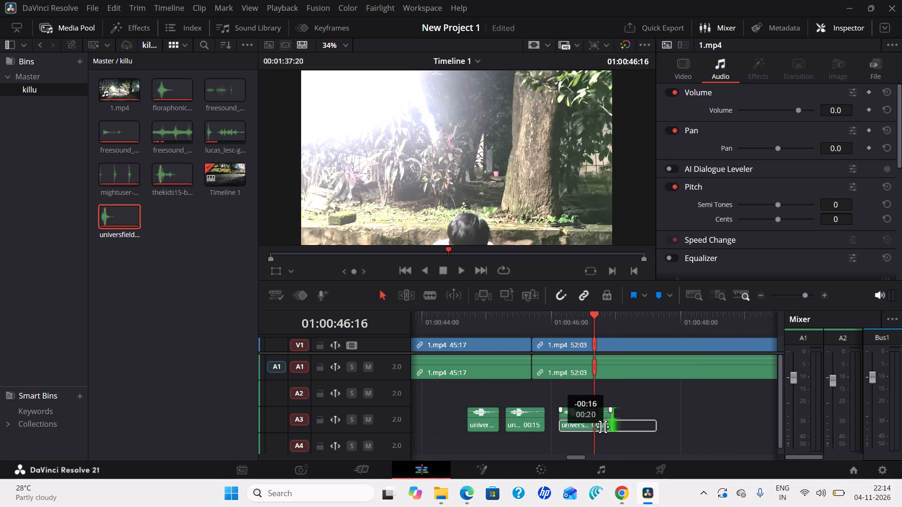
left_click_drag(603, 427, 599, 429)
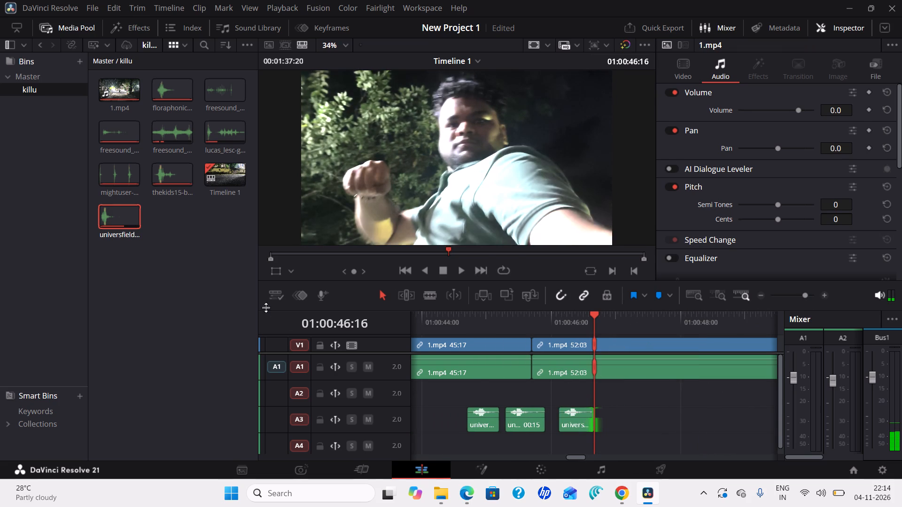
Add a fourth universfield punch sound to A3 at 01:00:46:16, directly after the third universfield clip.
left_click_drag(113, 217, 593, 392)
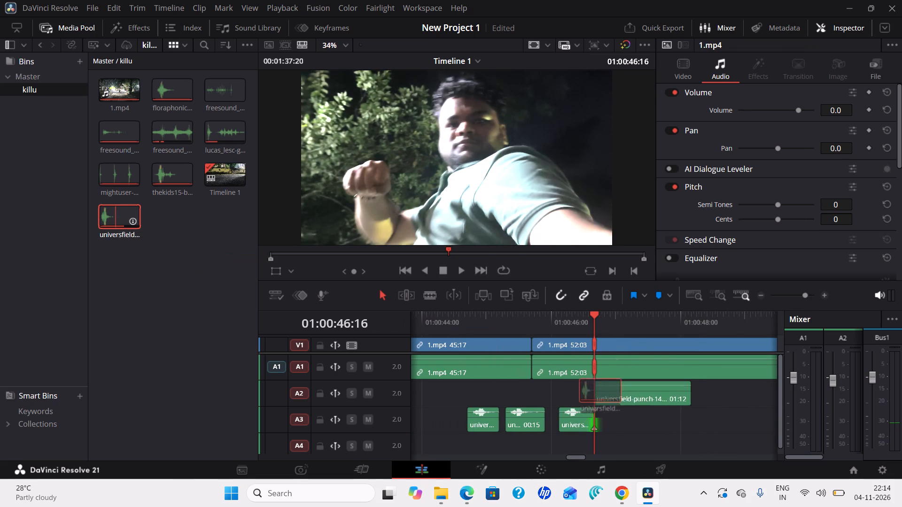
left_click_drag(593, 392, 597, 425)
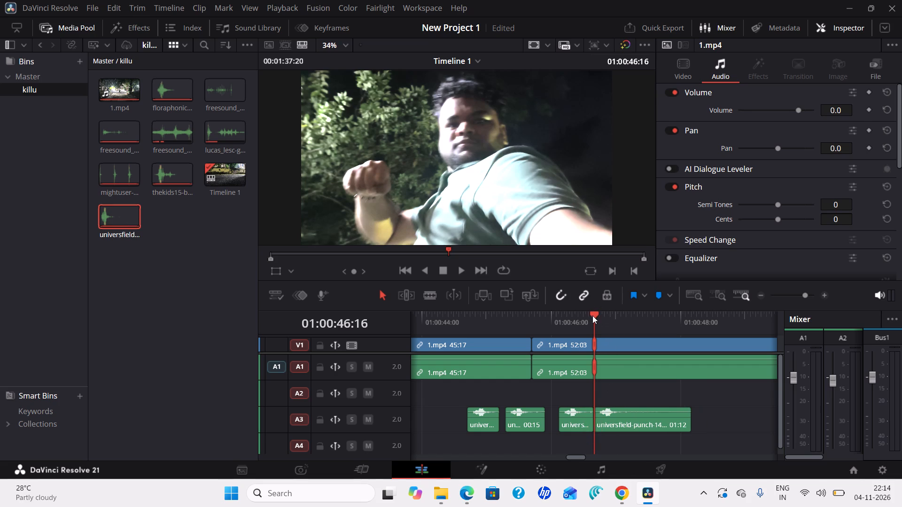
Move the fourth universfield clip on A3 about 3 frames later so its peak matches the punch near 01:00:47:00.
left_click_drag(594, 315, 585, 327)
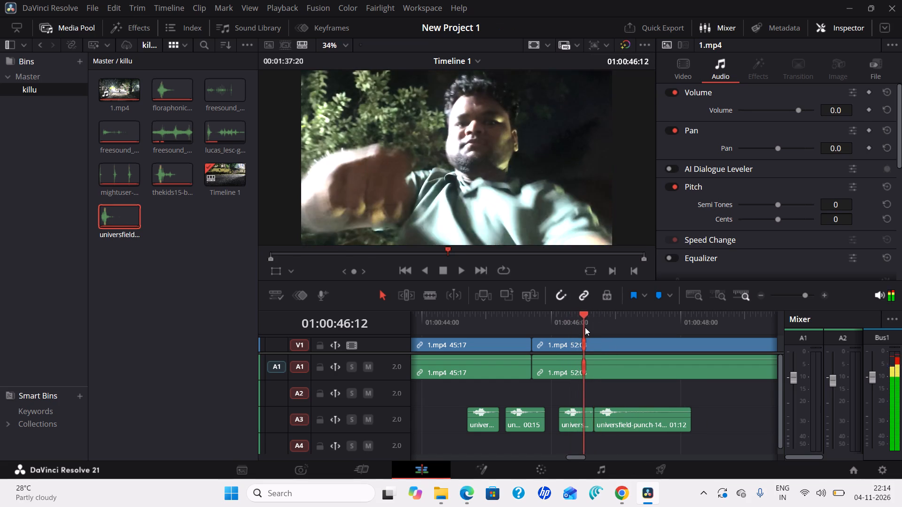
left_click_drag(585, 327, 616, 343)
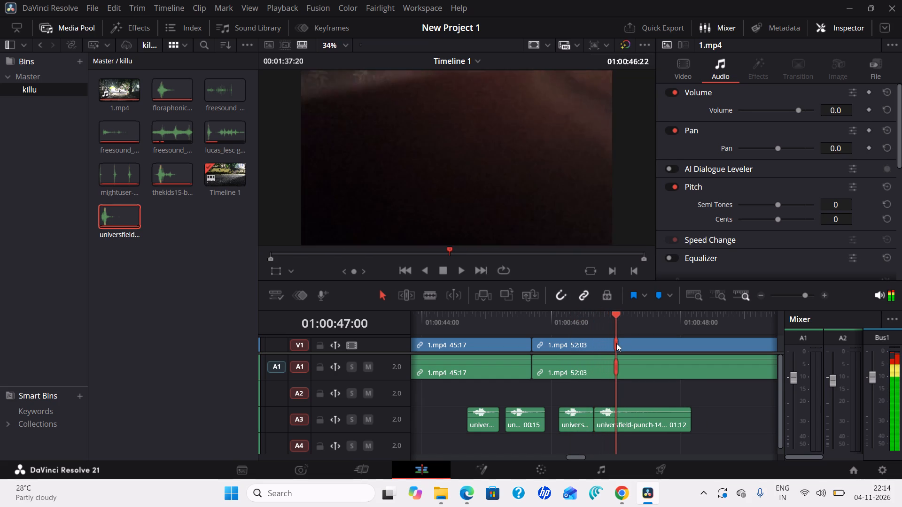
left_click_drag(616, 343, 616, 345)
left_click_drag(608, 421, 612, 420)
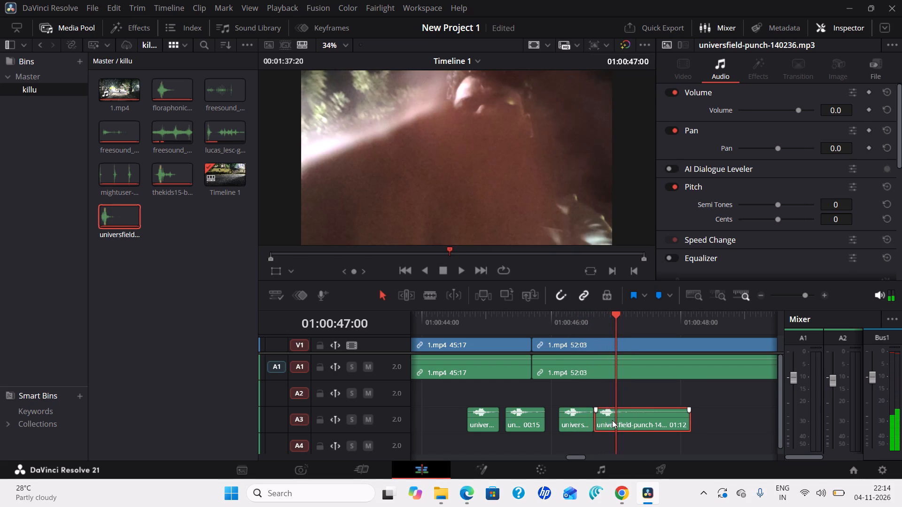
left_click_drag(612, 420, 618, 419)
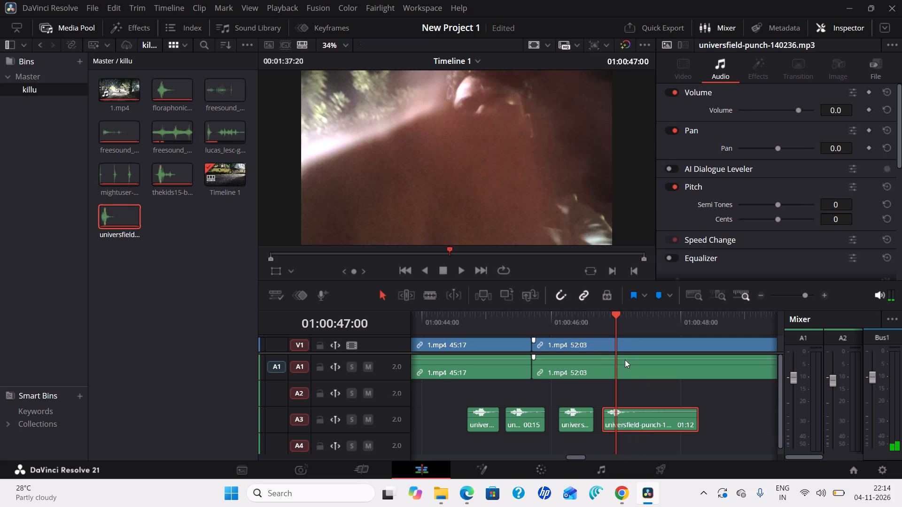
Play back the four universfield punches on A3 between about 01:00:44:00 and 01:00:48:00 to check their sync with the video.
left_click_drag(615, 310, 495, 327)
left_click_drag(616, 313, 548, 321)
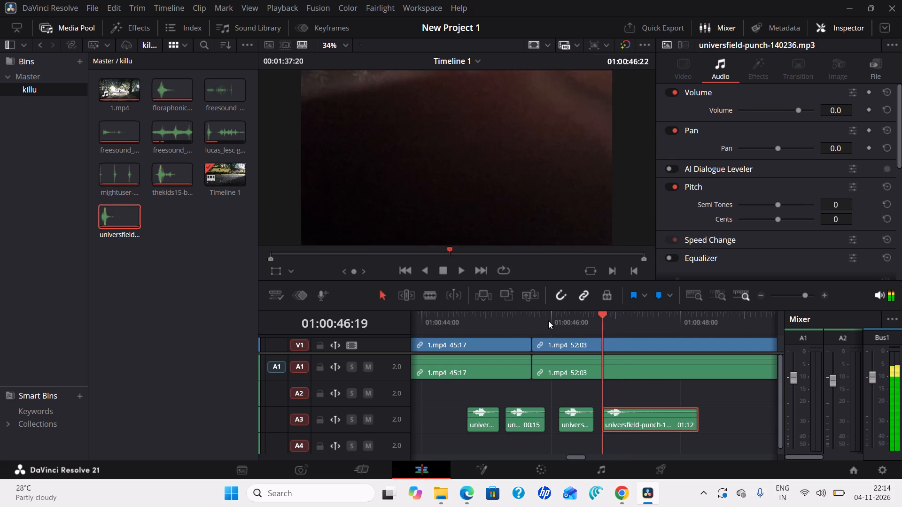
left_click_drag(548, 321, 453, 318)
left_click(460, 274)
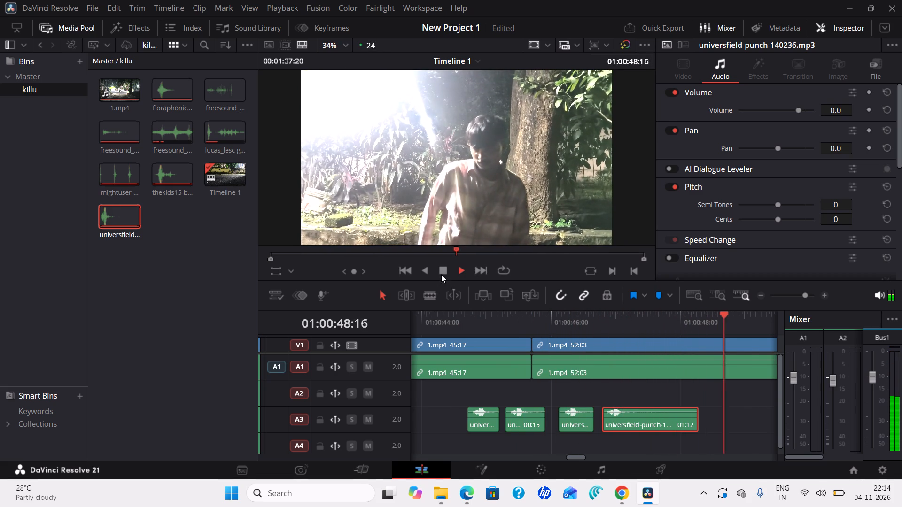
left_click(441, 274)
left_click_drag(752, 314, 596, 320)
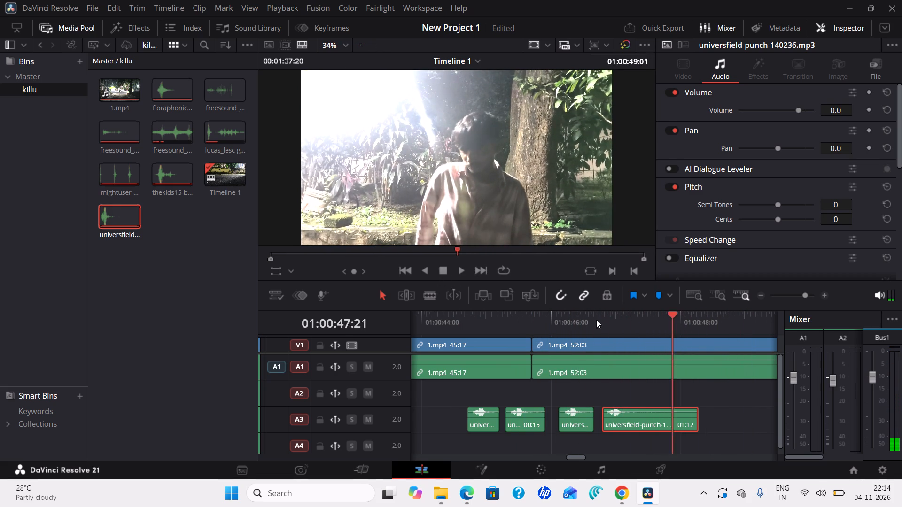
left_click_drag(596, 320, 455, 318)
left_click(462, 274)
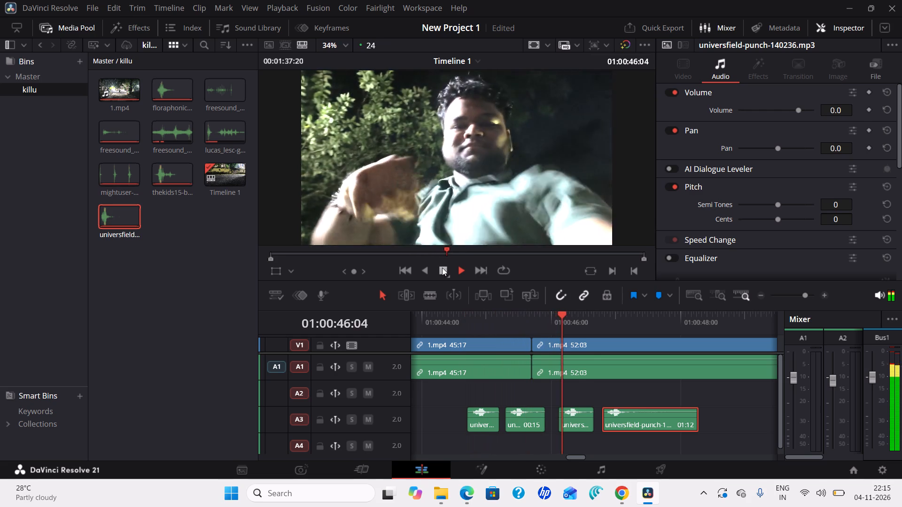
left_click(441, 267)
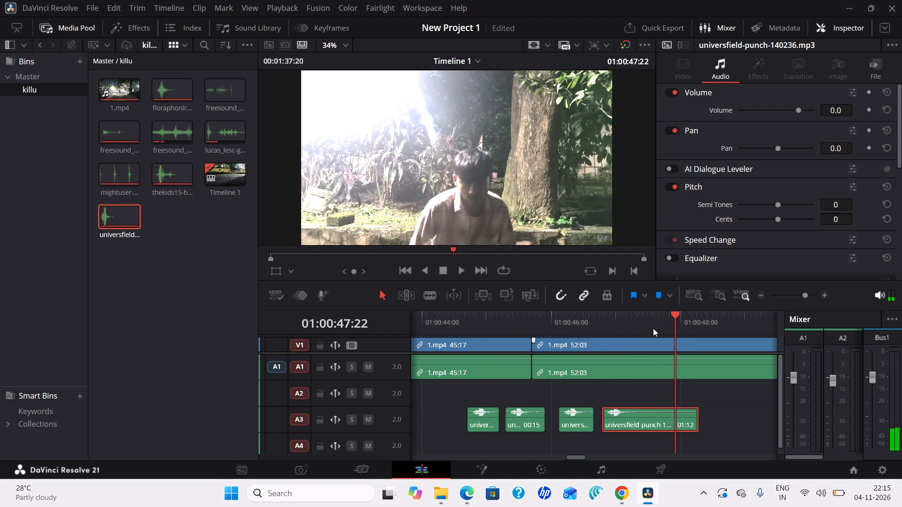
left_click_drag(674, 313, 430, 329)
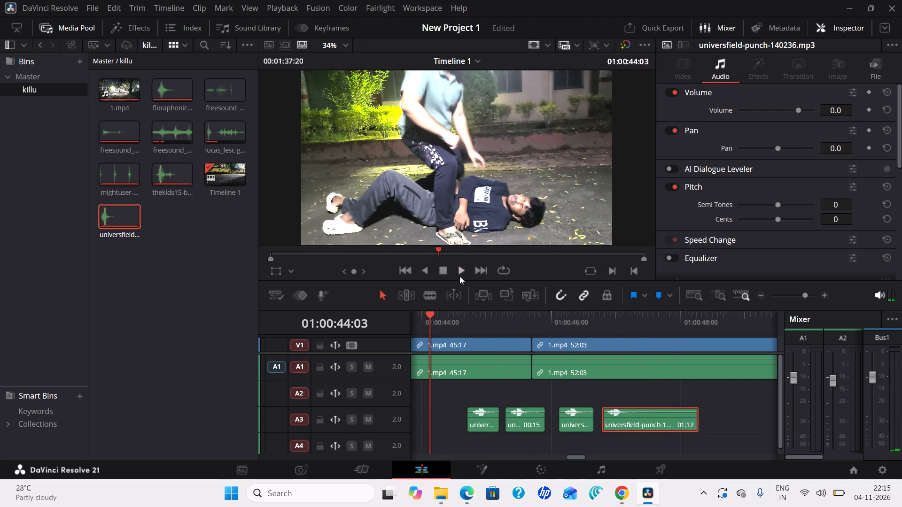
left_click(461, 271)
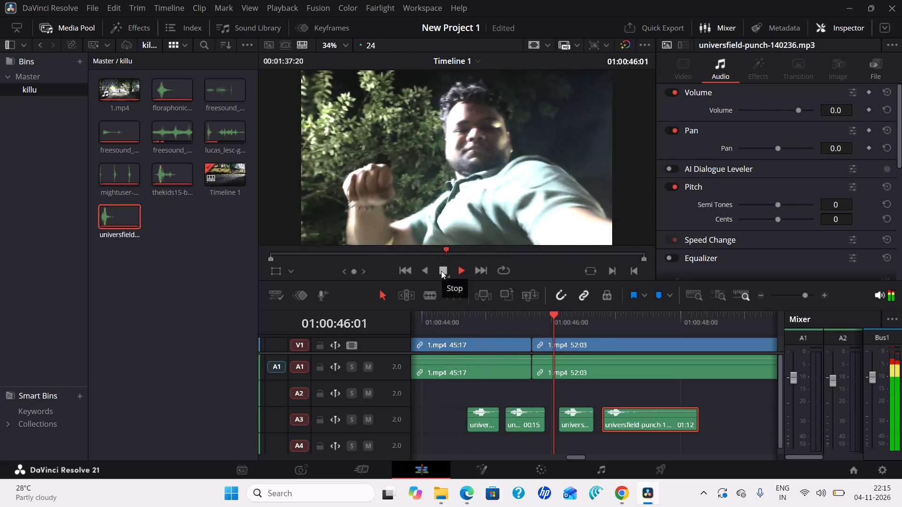
left_click(441, 271)
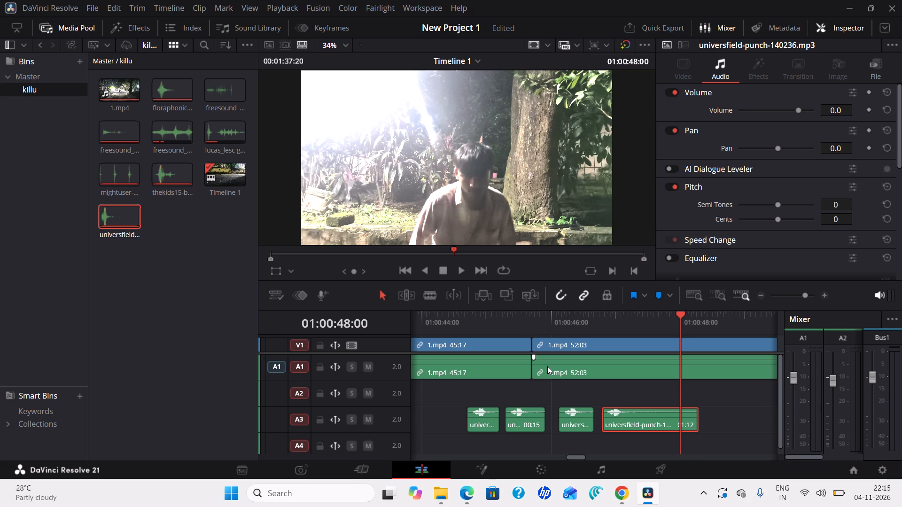
right_click(534, 346)
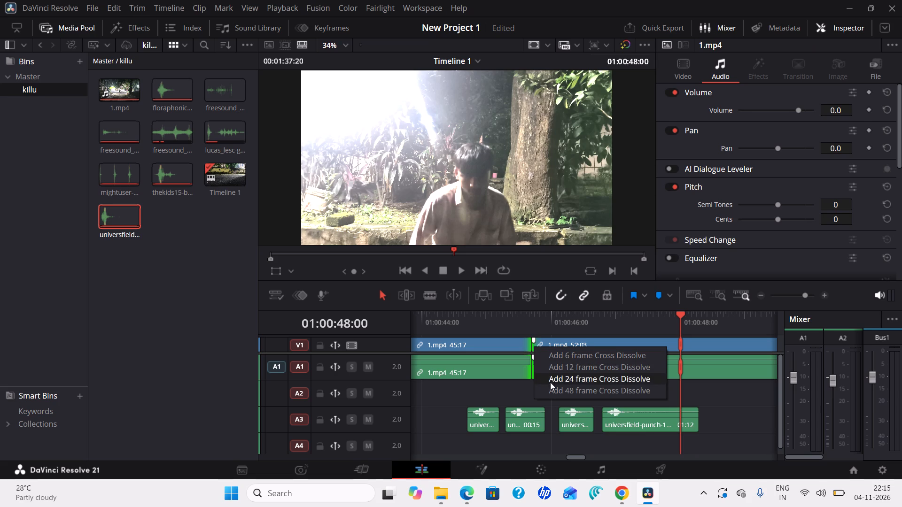
left_click(511, 394)
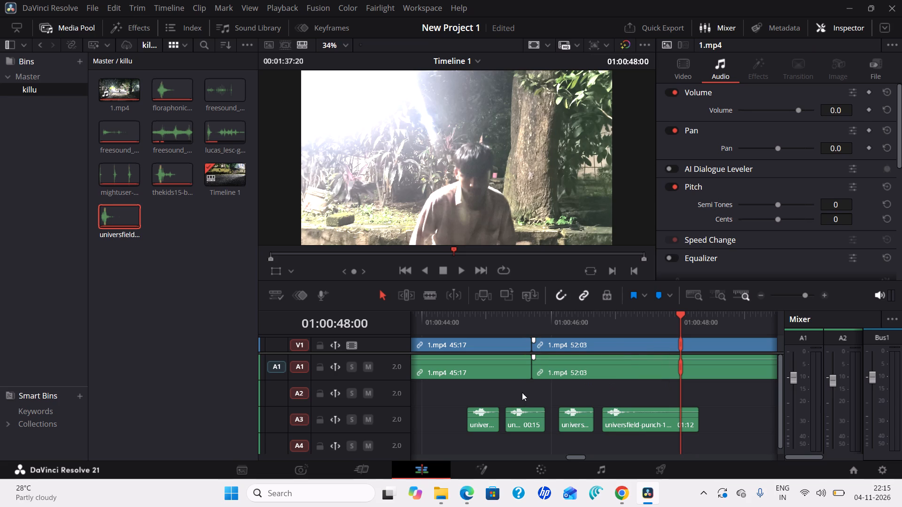
left_click_drag(680, 314, 458, 323)
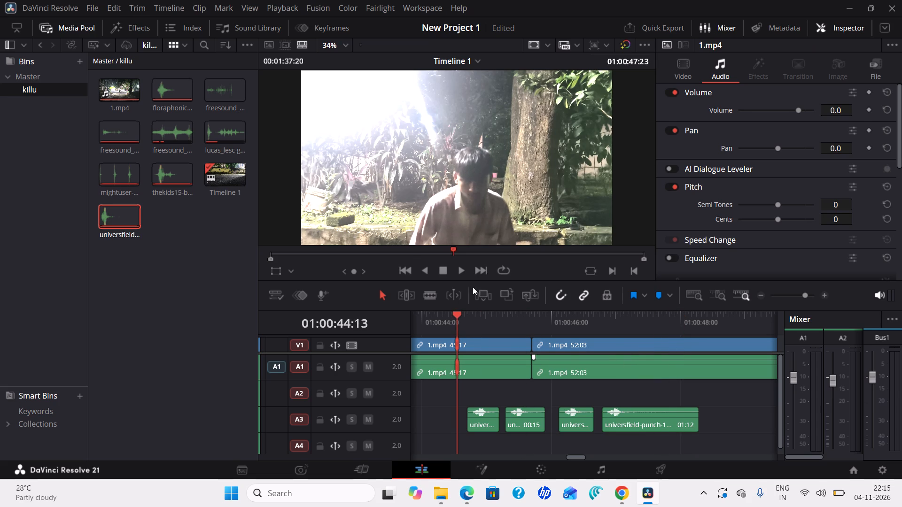
left_click(464, 270)
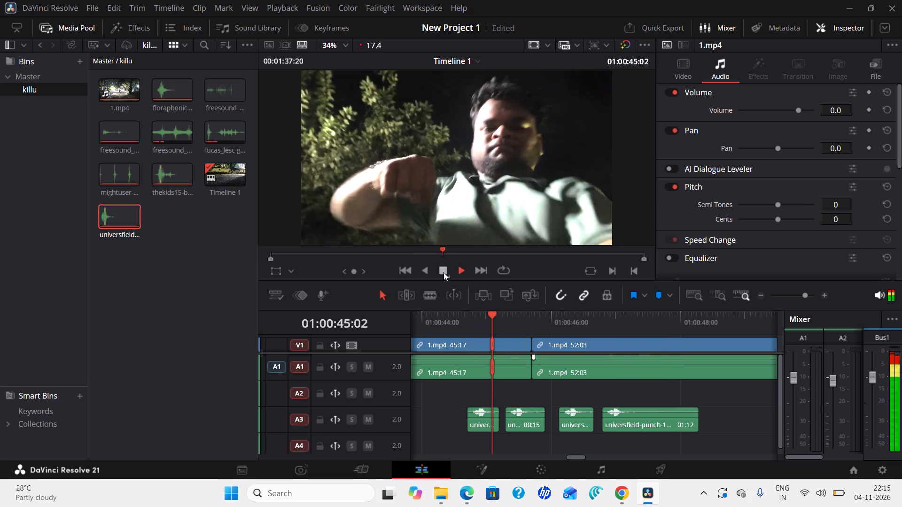
left_click(448, 266)
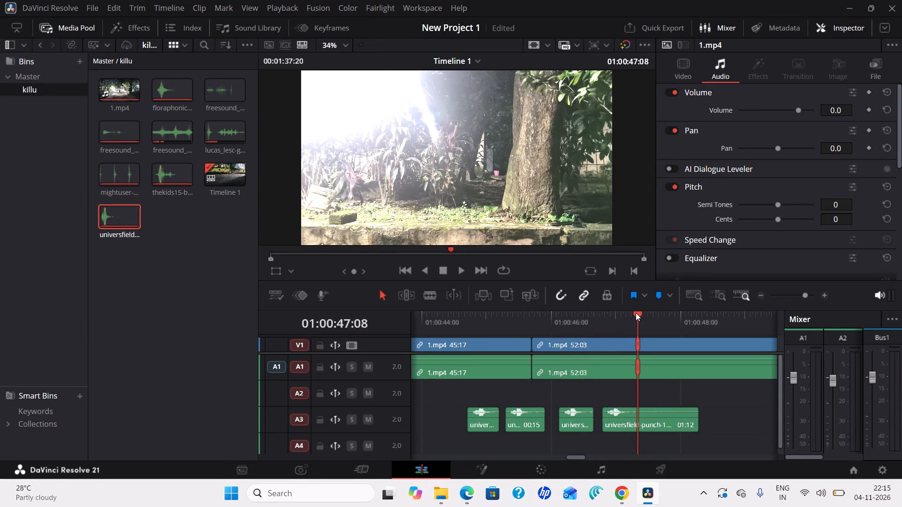
left_click_drag(636, 312, 420, 320)
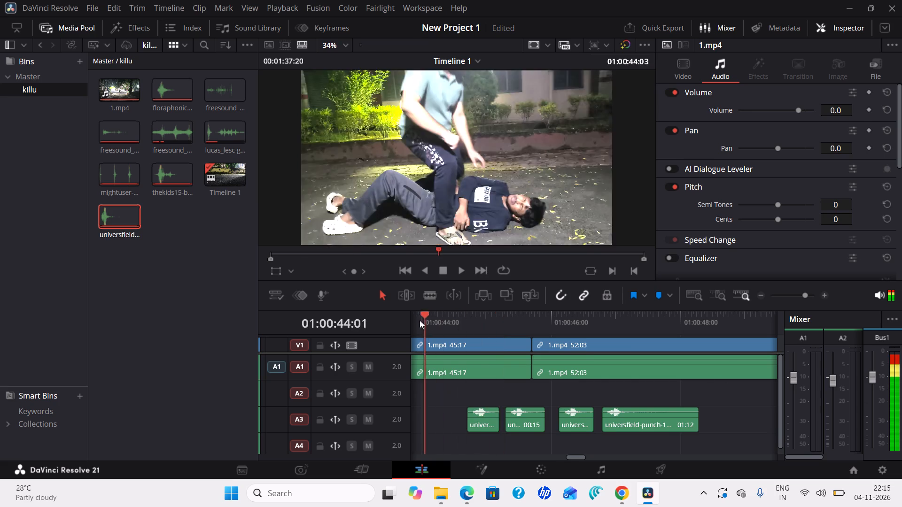
left_click_drag(420, 320, 419, 320)
Cut both 1.mp4 pieces (45:17 and 52:03) with their linked audio from V1 and A1.
right_click(613, 341)
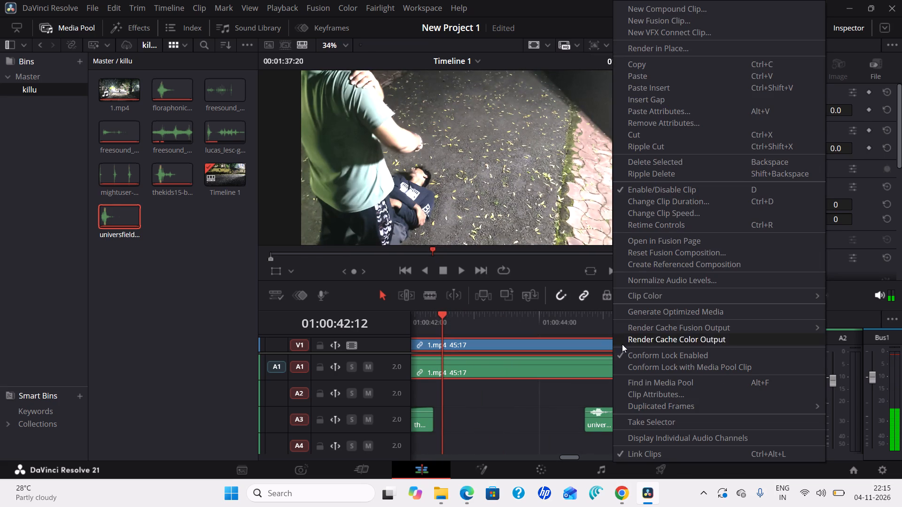
left_click(657, 136)
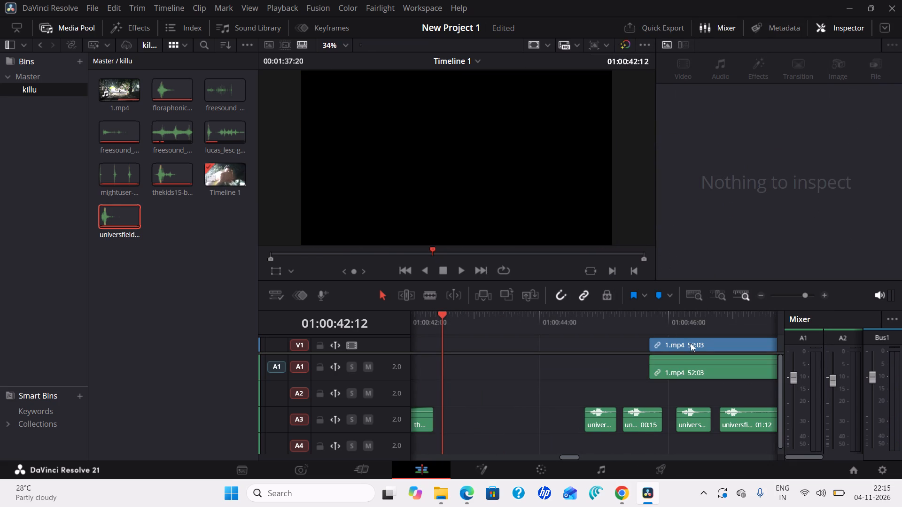
right_click(691, 343)
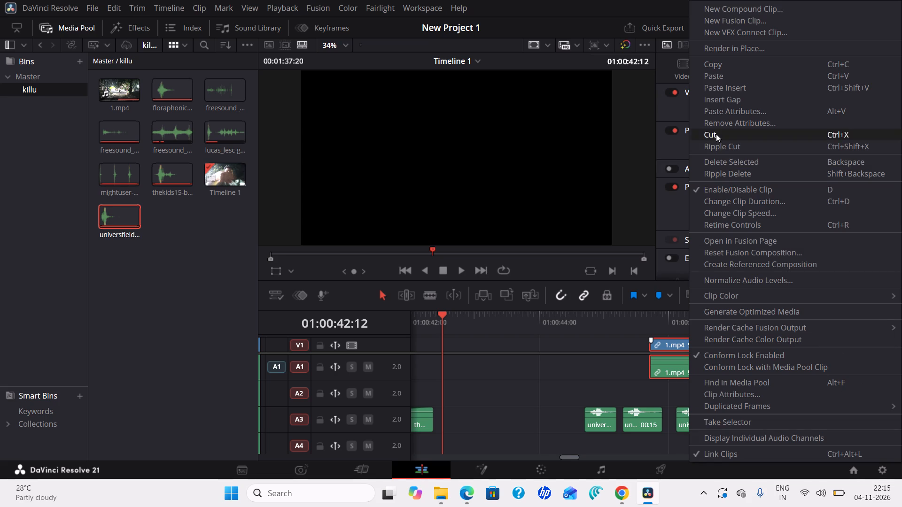
left_click(715, 133)
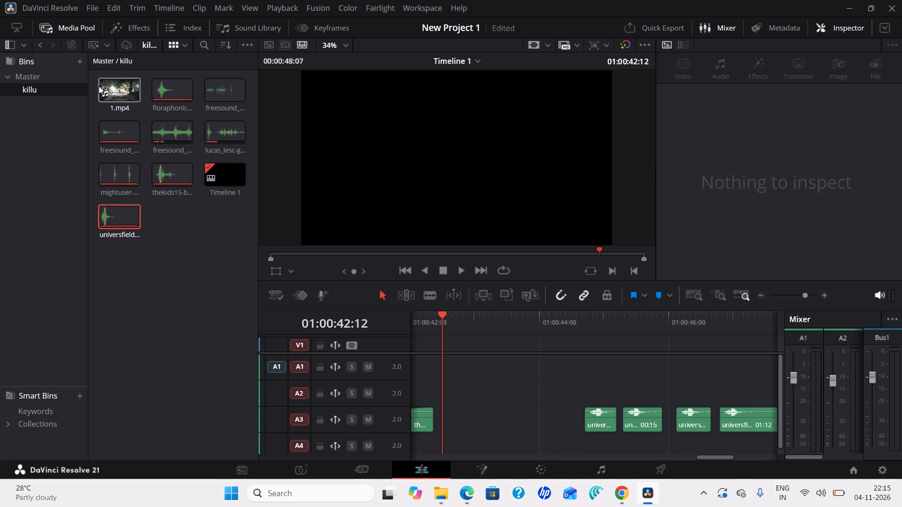
Place the full 1.mp4 from the killu bin onto V1 and A1 above the sound effects.
left_click_drag(101, 87, 342, 349)
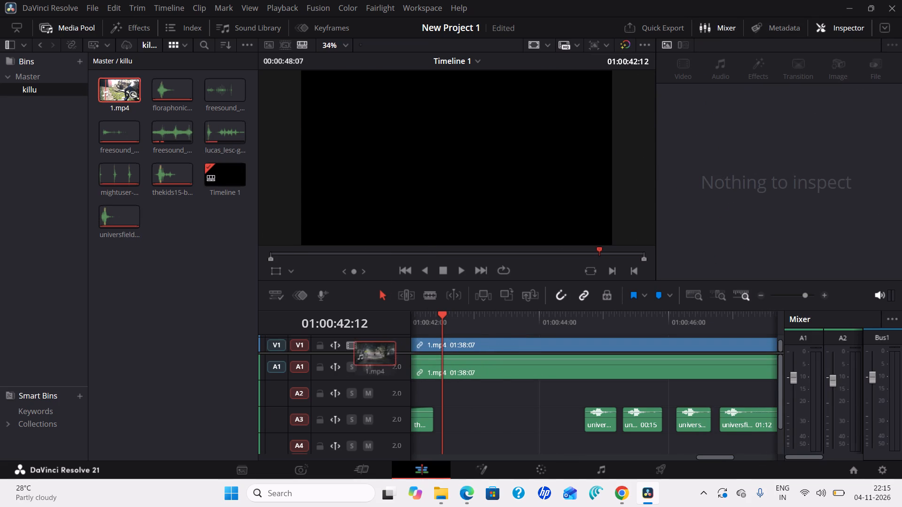
left_click_drag(342, 349, 356, 347)
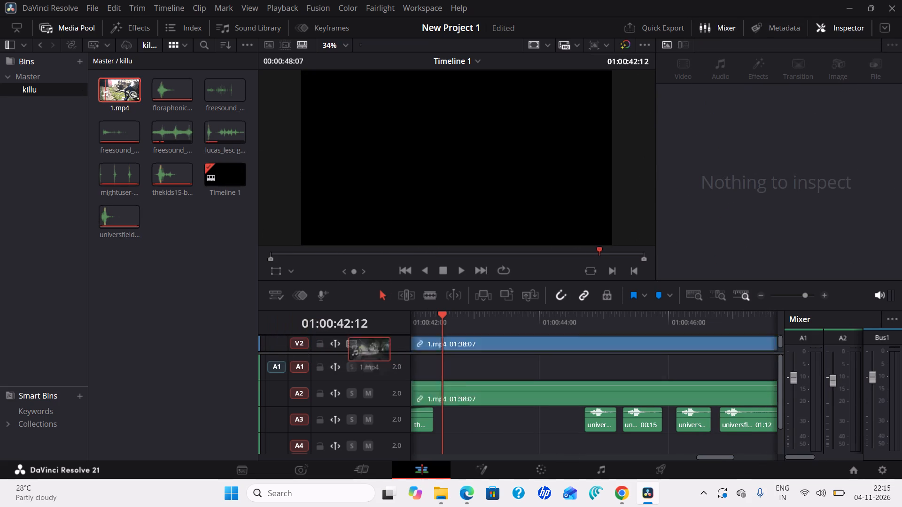
left_click_drag(356, 347, 412, 347)
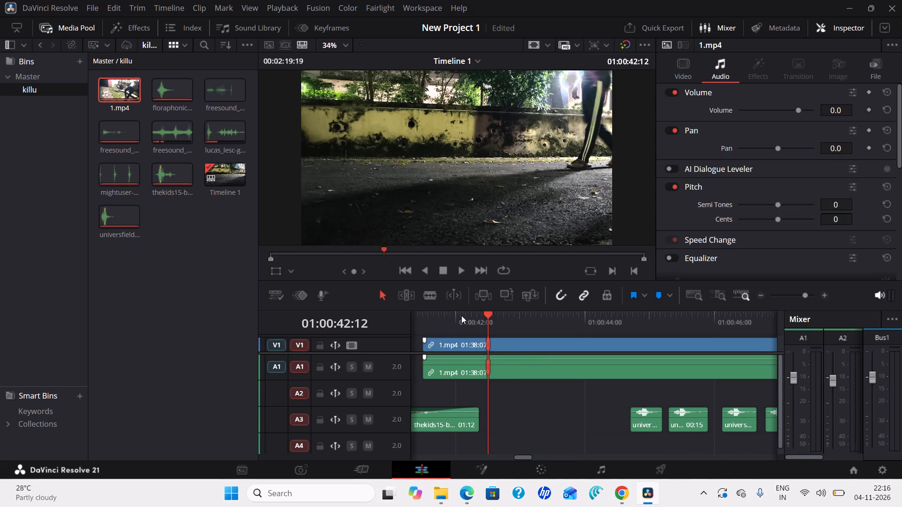
Move the newly placed 1.mp4 clip on V1 and A1 back to the timeline start at 01:00:00:00.
left_click_drag(486, 314, 542, 340)
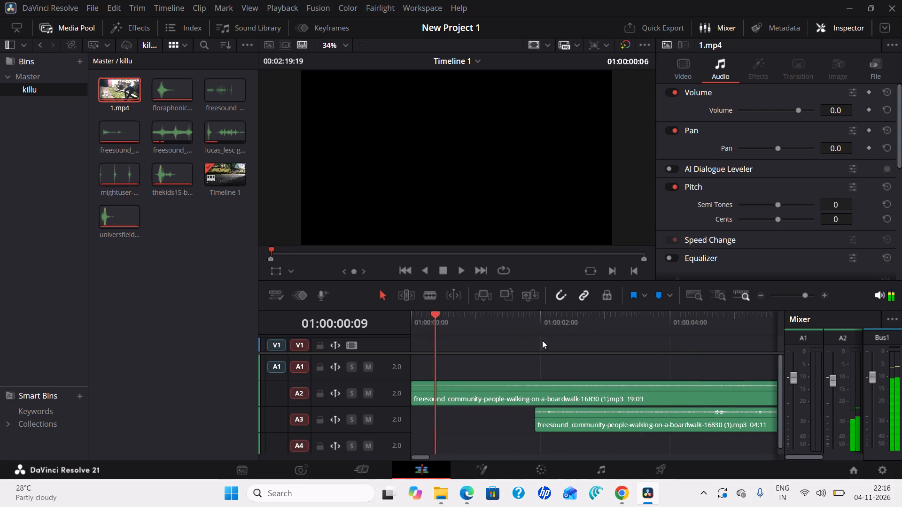
left_click_drag(542, 340, 806, 369)
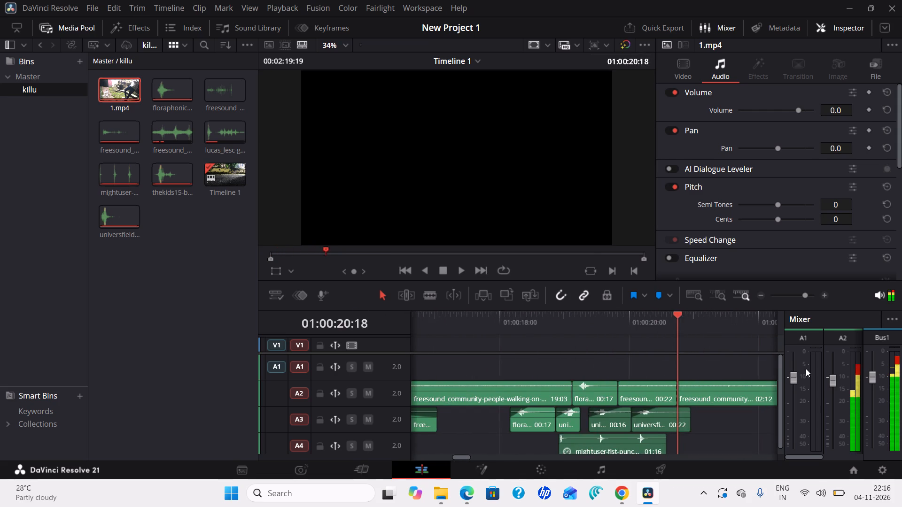
left_click_drag(806, 369, 806, 367)
left_click_drag(806, 295, 777, 301)
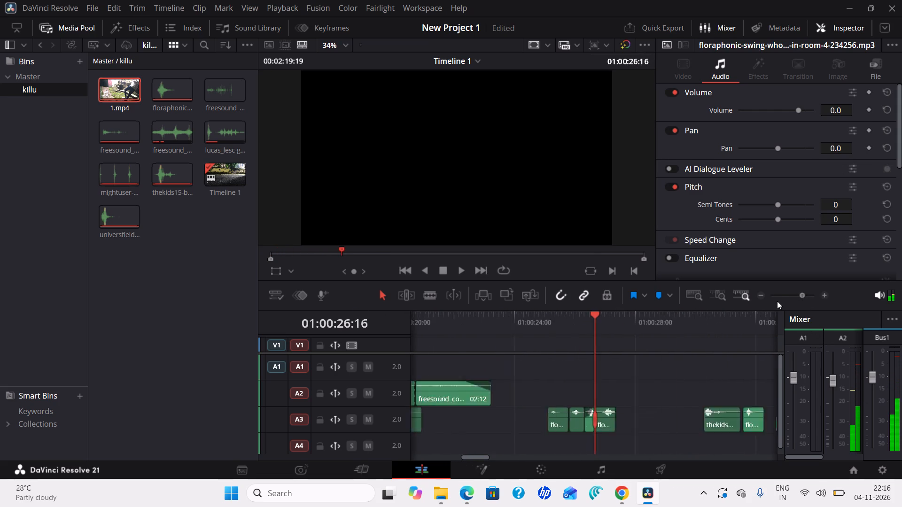
left_click_drag(777, 301, 794, 303)
left_click_drag(691, 349, 582, 343)
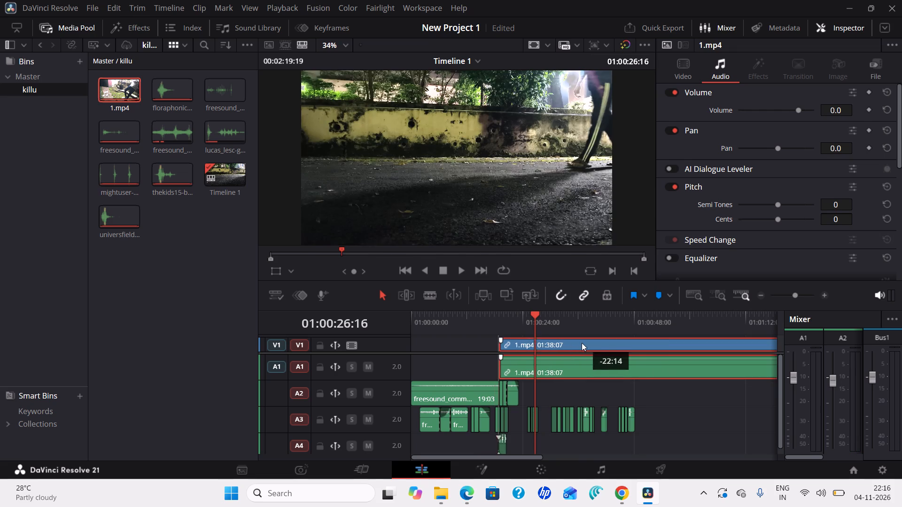
left_click_drag(582, 343, 472, 336)
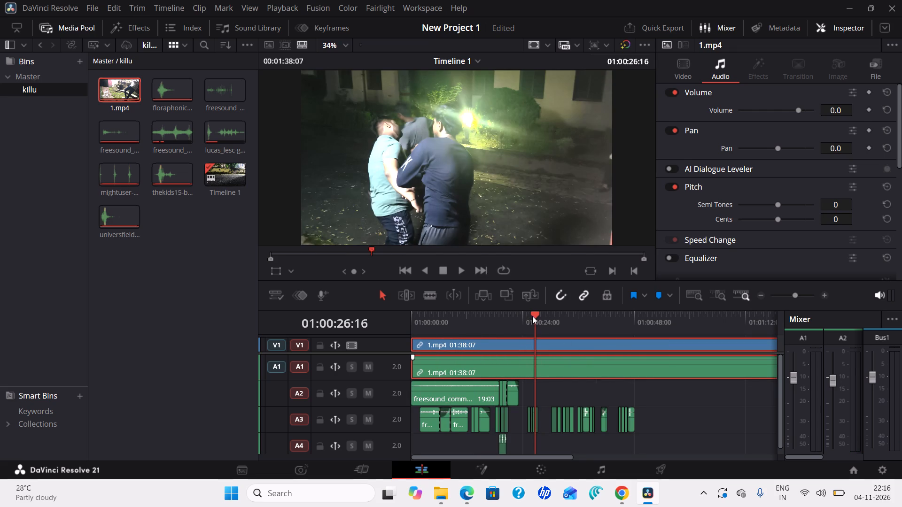
Play the timeline from 01:00:00:00 to check the sound effects against the newly placed 1.mp4.
left_click_drag(534, 315, 382, 321)
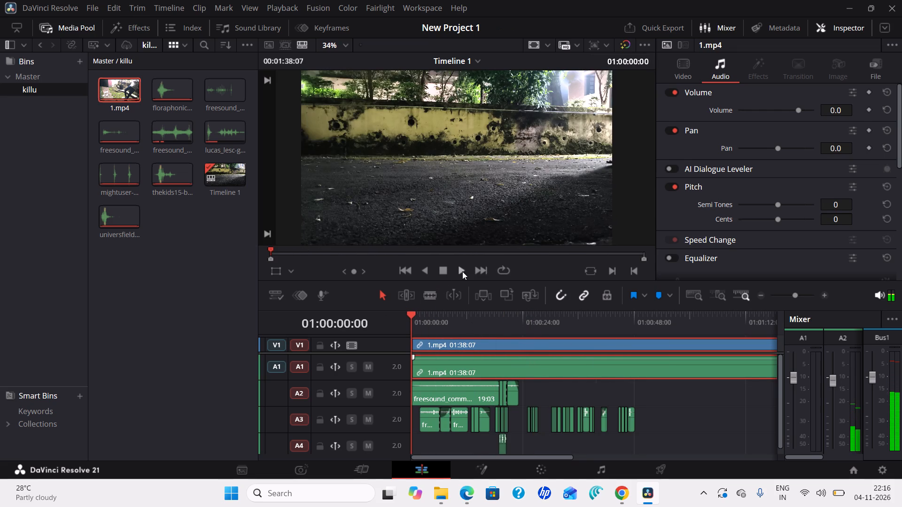
left_click(463, 270)
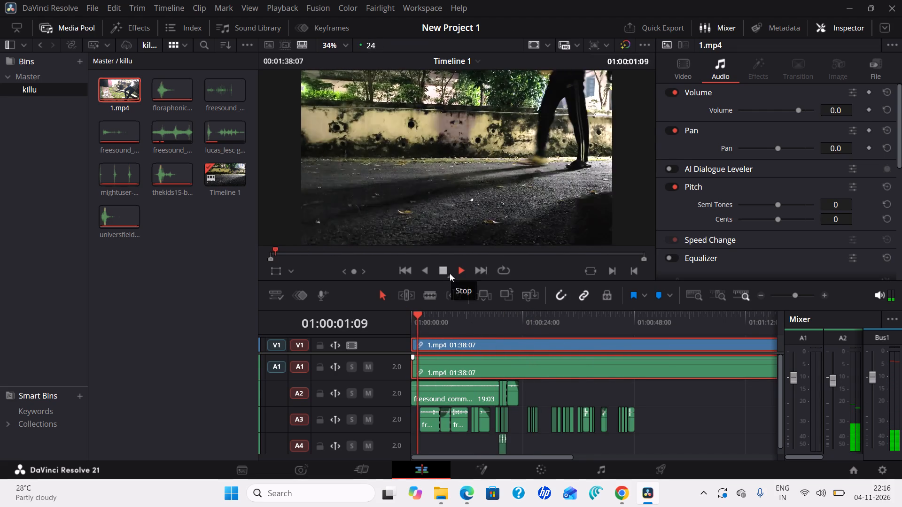
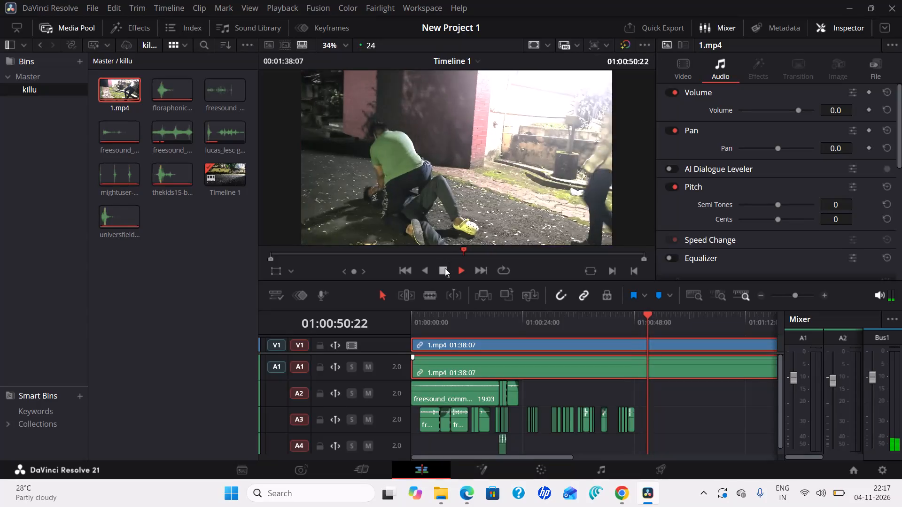
Stop playback and scrub 1.mp4 between about 01:00:29:02 and 01:00:51:17, examining where the hits fall against the A3 sound effects.
left_click(445, 269)
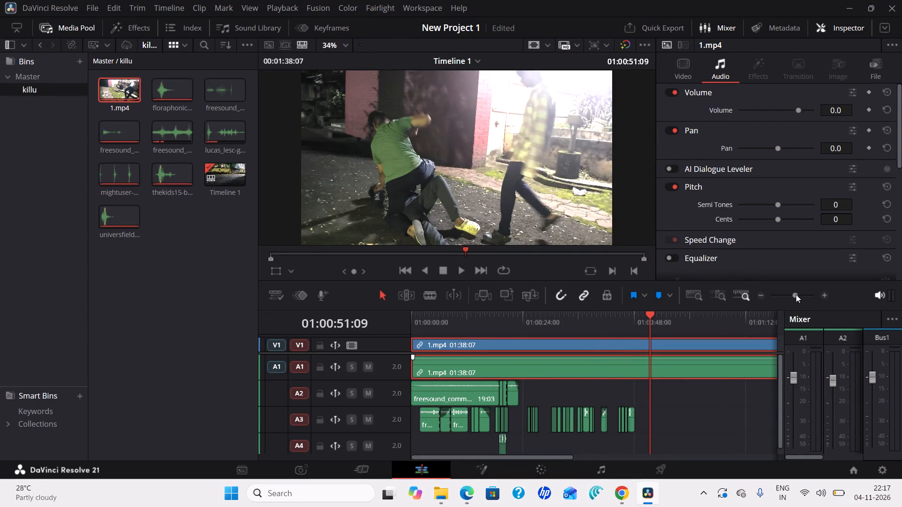
left_click_drag(796, 294, 804, 296)
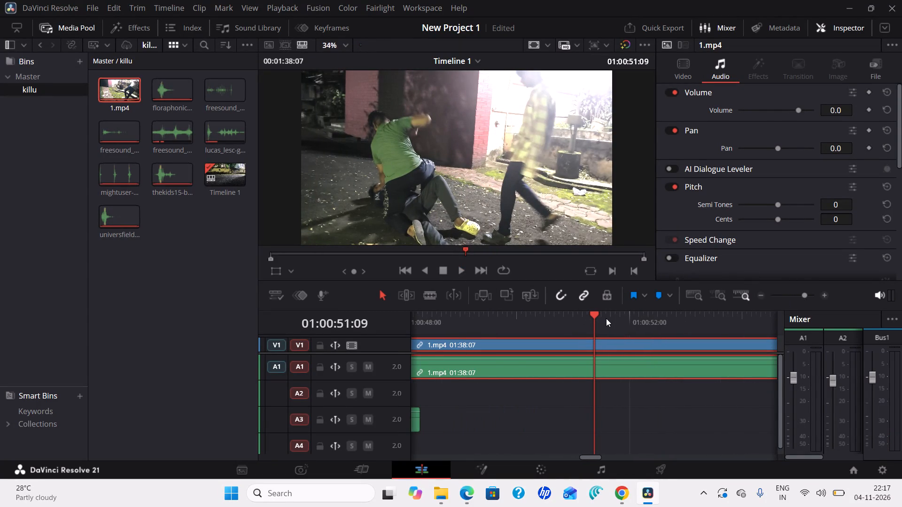
left_click_drag(595, 315, 411, 313)
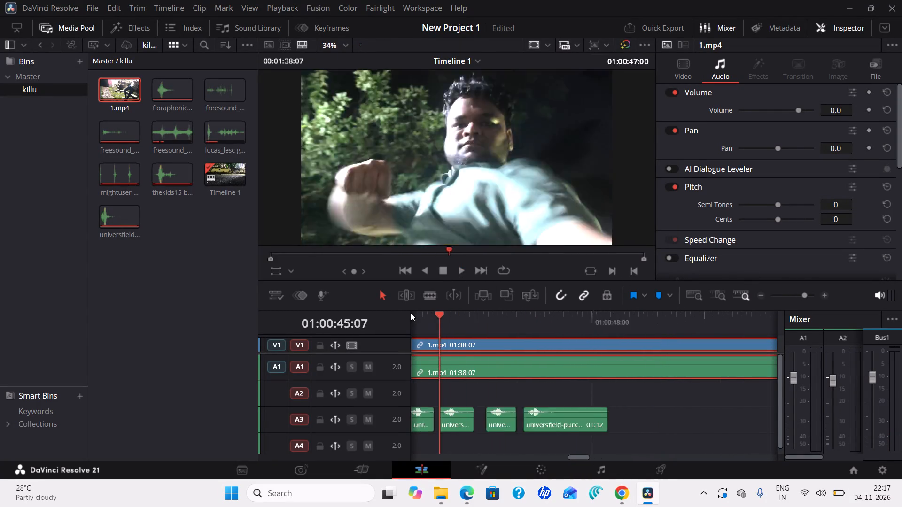
left_click_drag(411, 313, 416, 312)
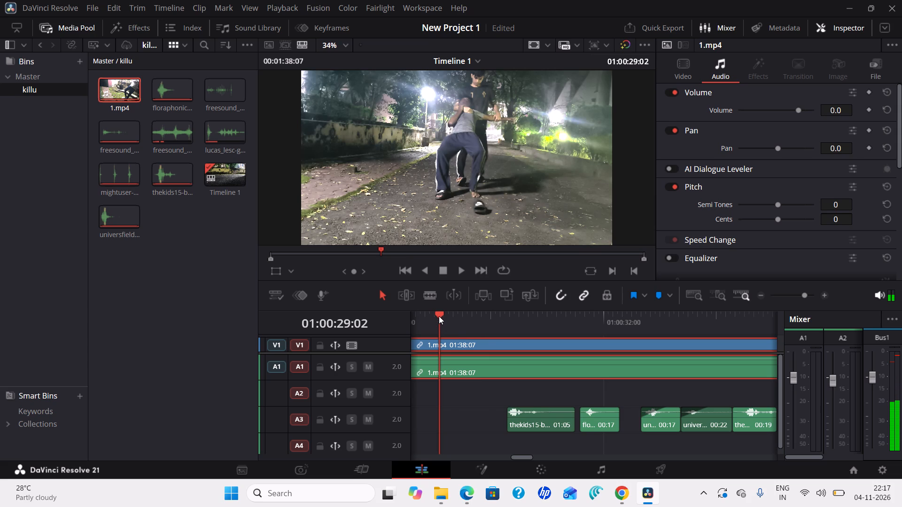
left_click_drag(437, 312, 746, 353)
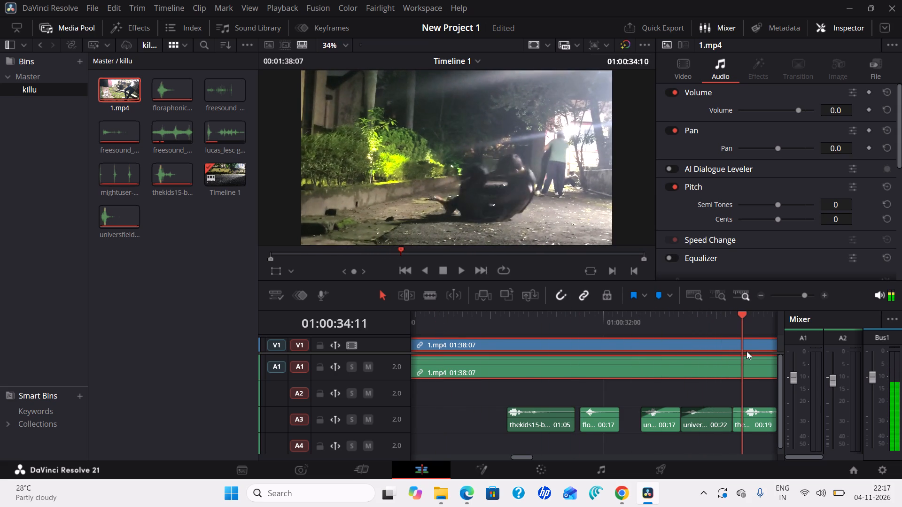
left_click_drag(745, 315, 765, 320)
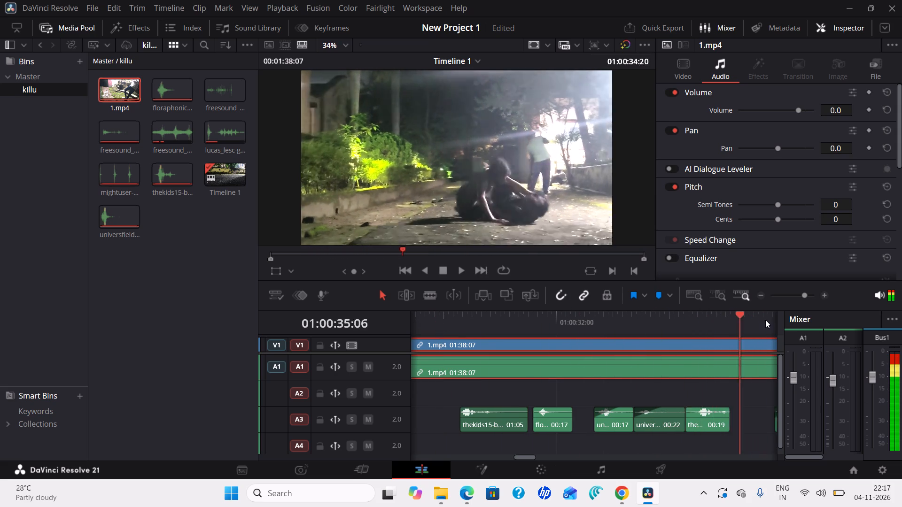
left_click_drag(765, 320, 778, 323)
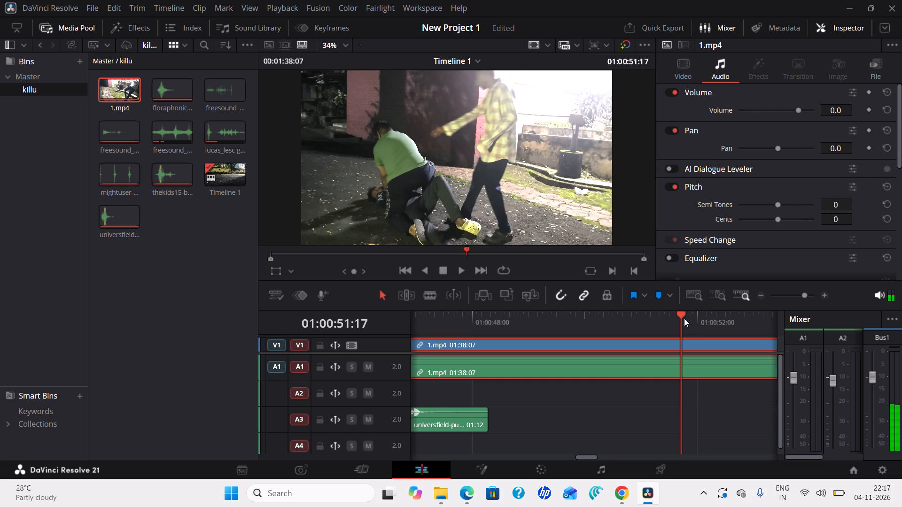
left_click_drag(684, 318, 432, 338)
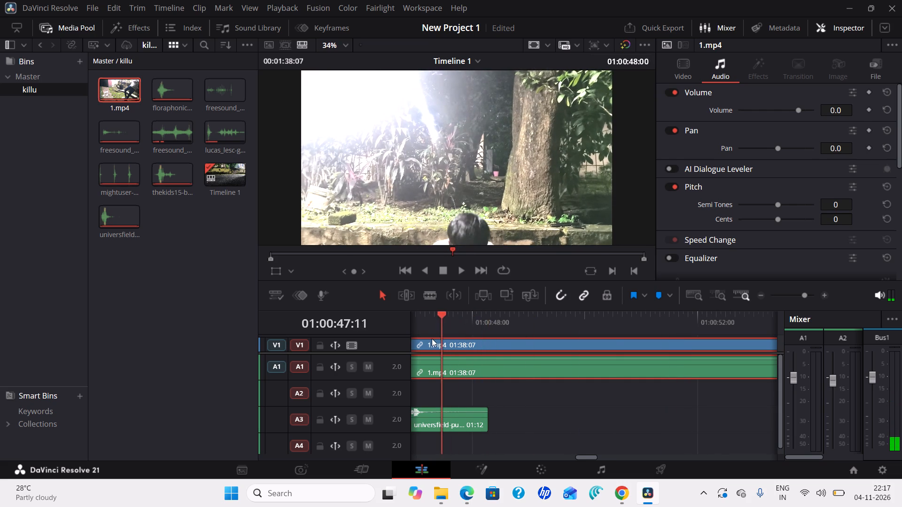
left_click_drag(432, 338, 414, 339)
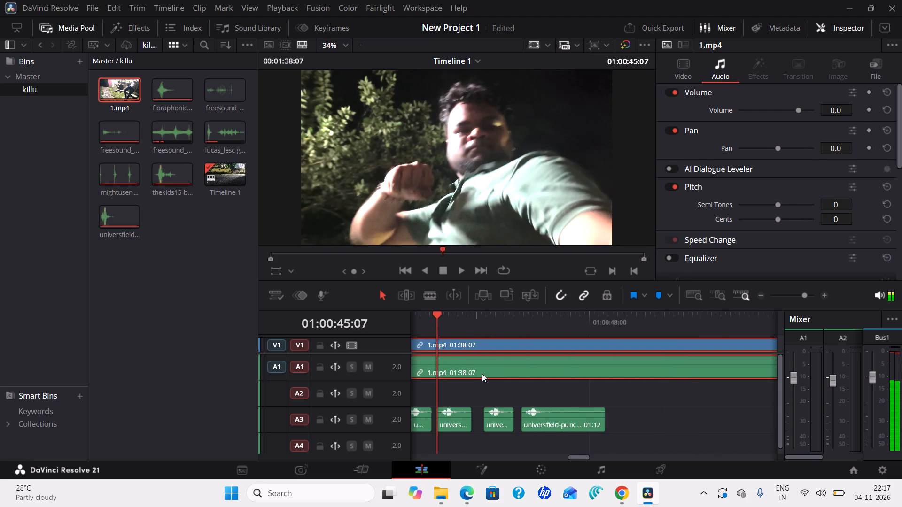
Shift the short universfield punch clip at 01:00:45:07 on A3 about two frames later, starting near 01:00:45:09, to match the close-up punch.
left_click_drag(437, 313, 443, 315)
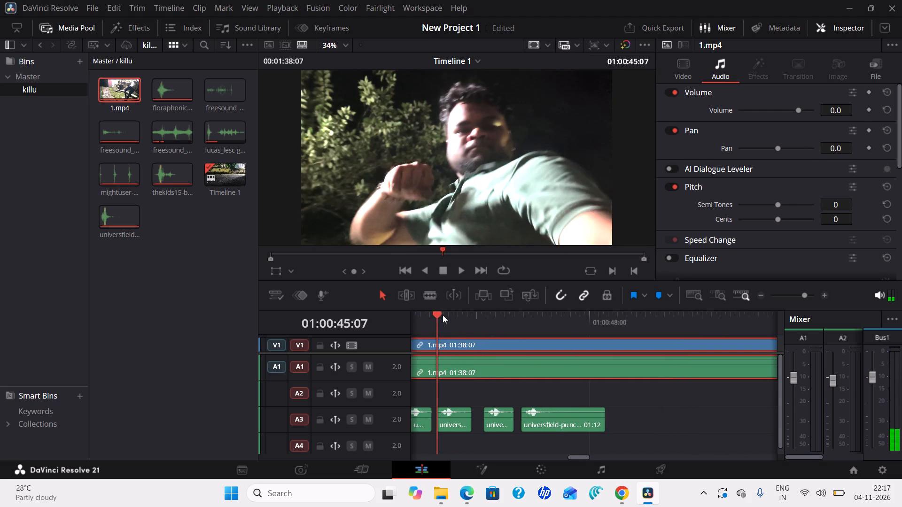
left_click_drag(443, 315, 453, 319)
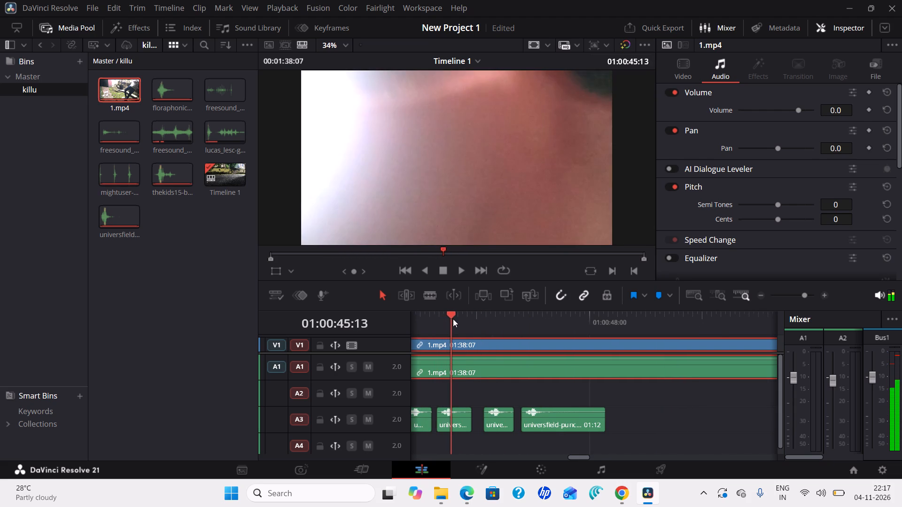
left_click_drag(453, 319, 458, 321)
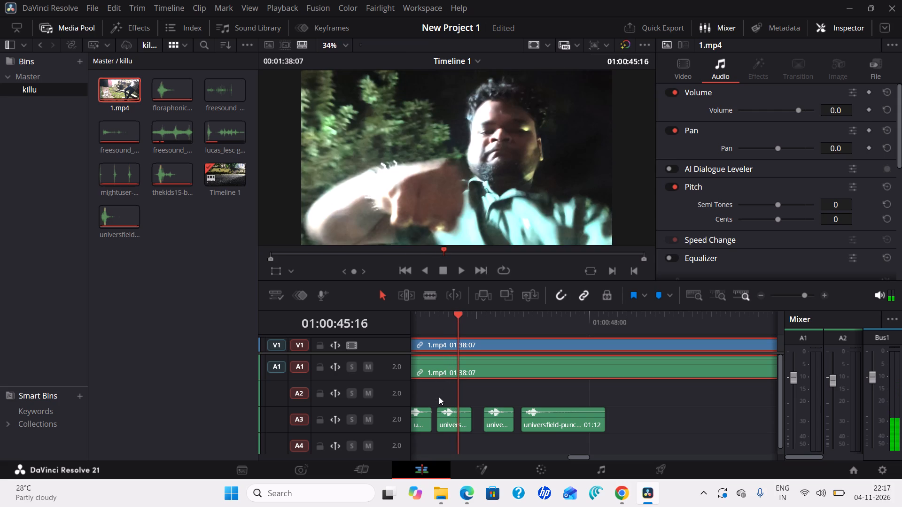
left_click_drag(437, 421, 436, 422)
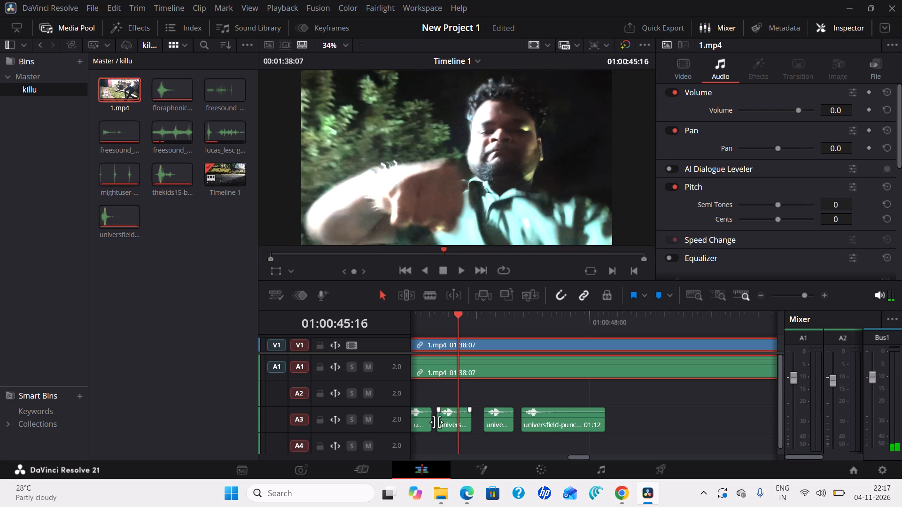
left_click_drag(436, 422, 446, 426)
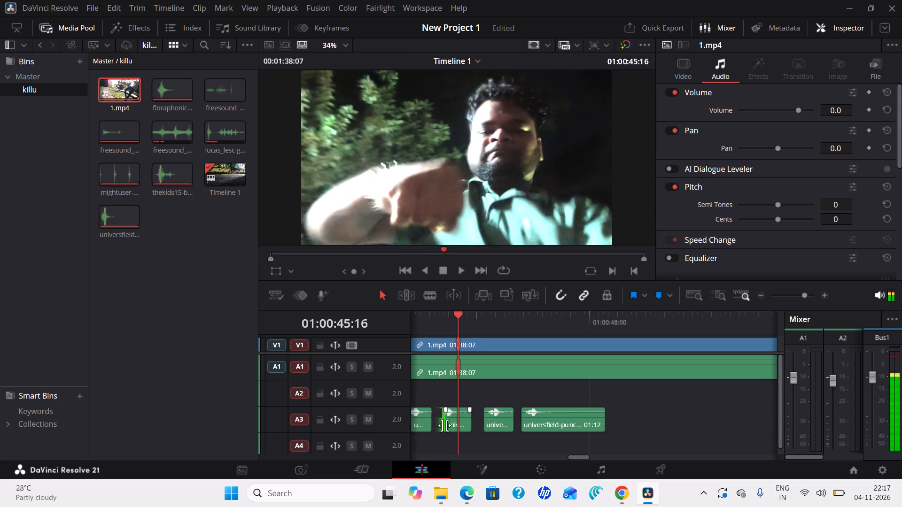
left_click_drag(444, 425, 439, 425)
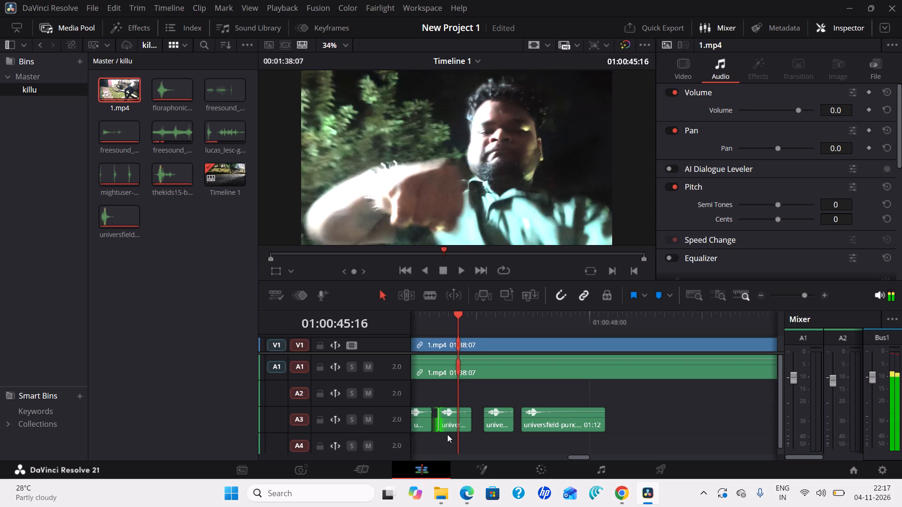
left_click_drag(453, 425, 457, 430)
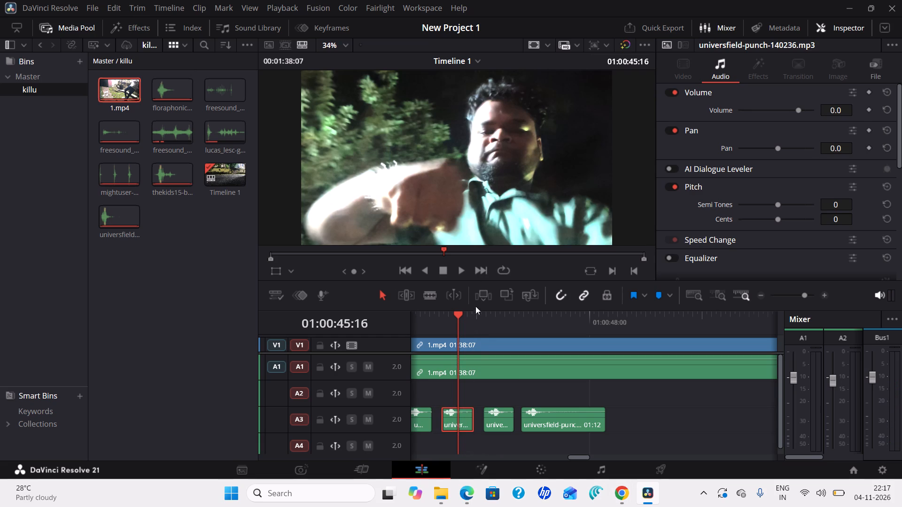
left_click_drag(458, 315, 439, 318)
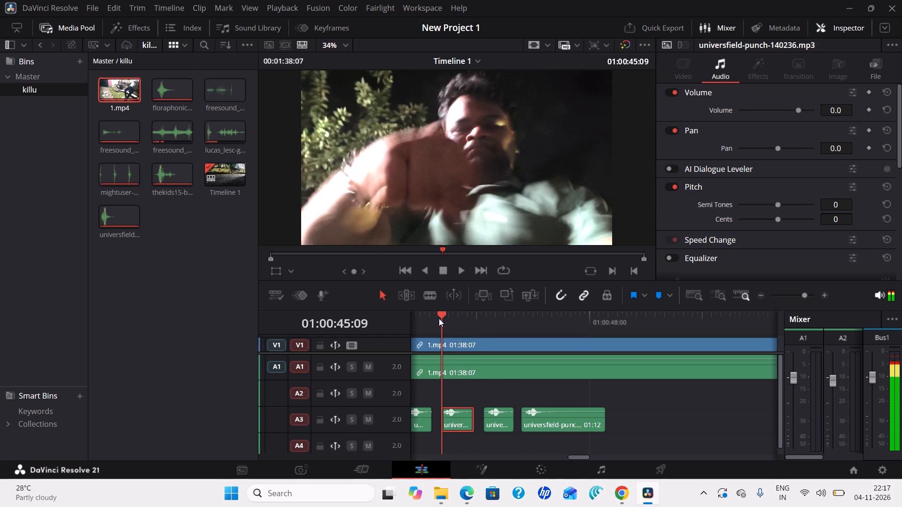
left_click_drag(439, 318, 456, 323)
left_click_drag(446, 419, 448, 420)
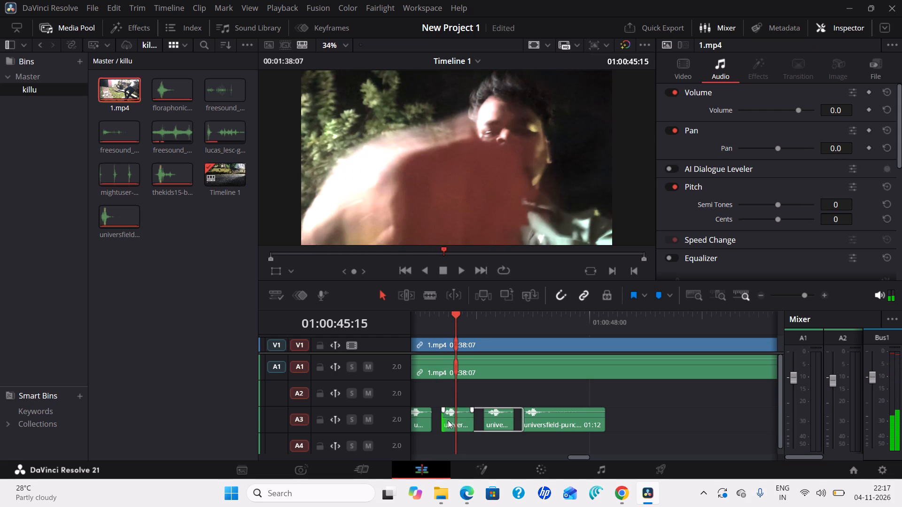
left_click_drag(448, 420, 457, 422)
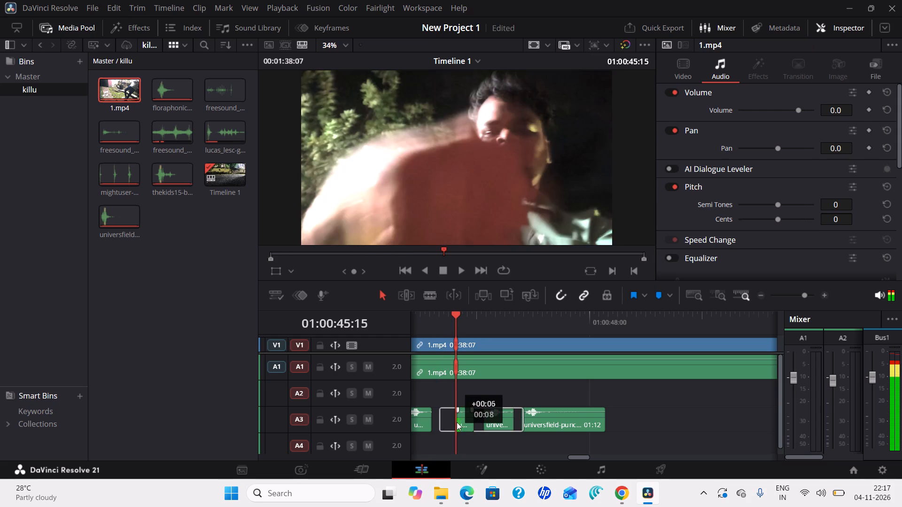
left_click_drag(457, 422, 441, 425)
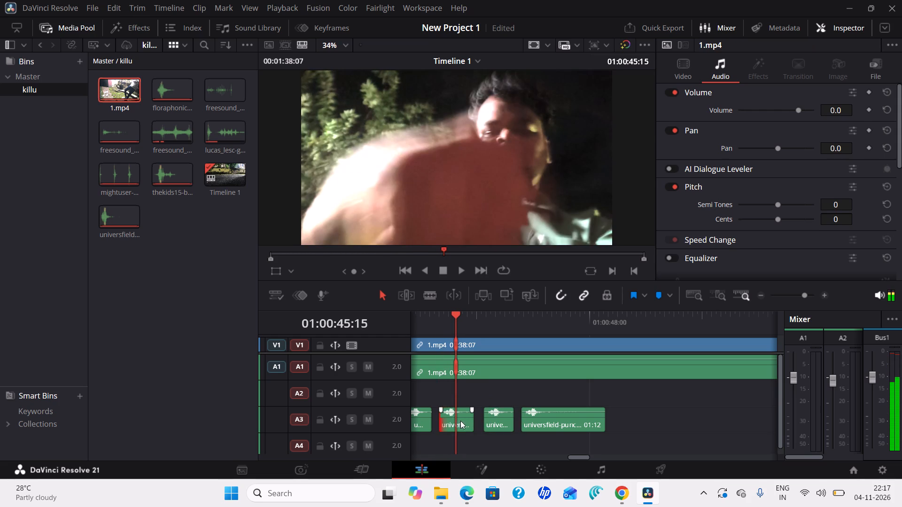
left_click(461, 422)
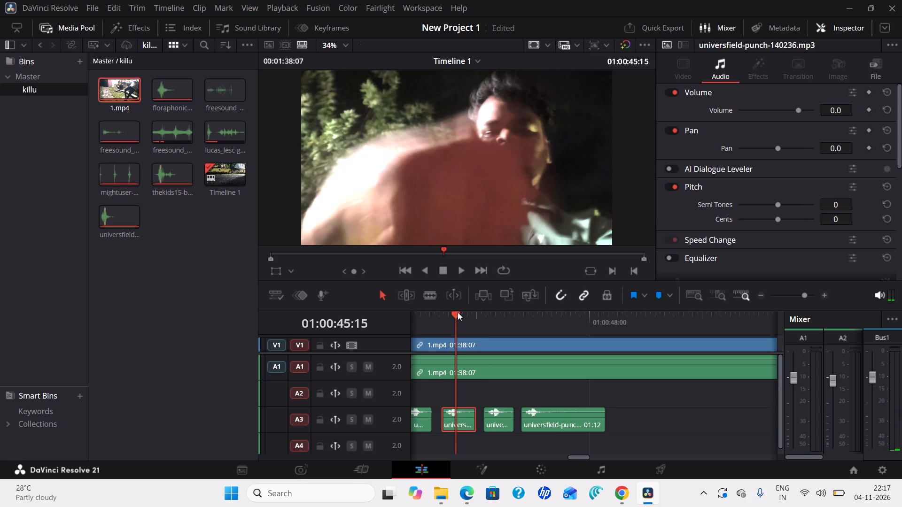
Move the last two universfield punch clips on A3 later, starting the 01:12 clip near 01:00:47:00 and the short one near 01:00:46:06.
left_click_drag(457, 312, 494, 323)
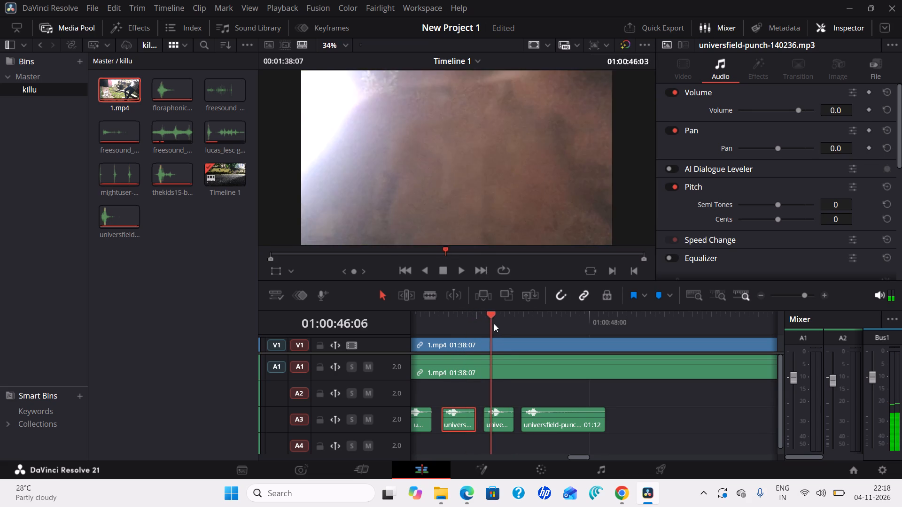
left_click_drag(494, 323, 519, 330)
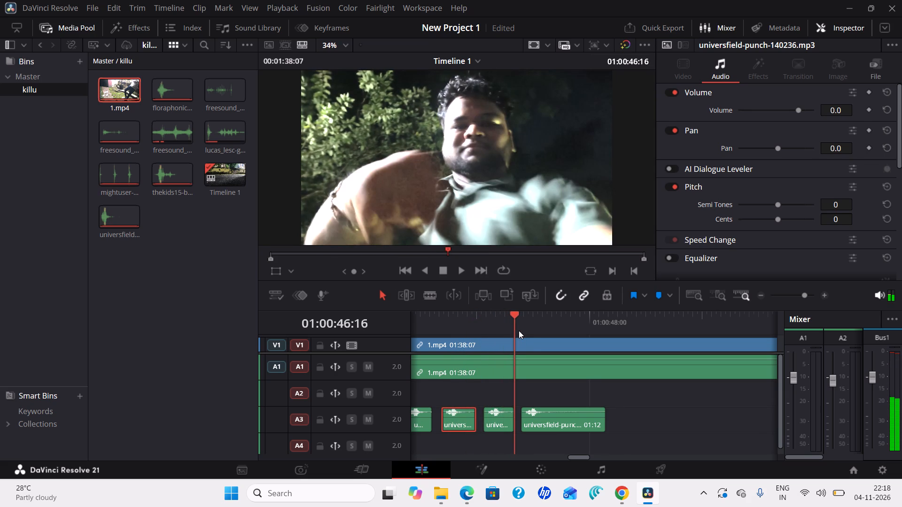
left_click_drag(519, 330, 542, 338)
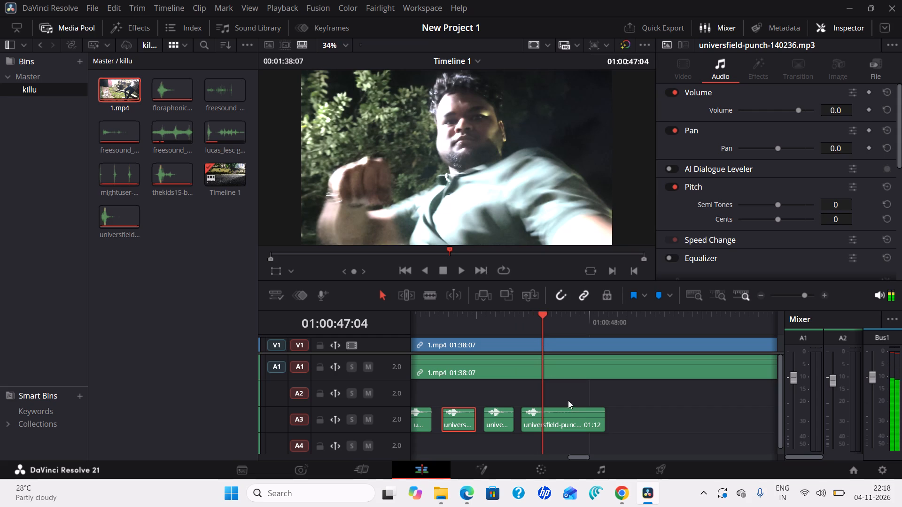
left_click_drag(568, 419, 580, 419)
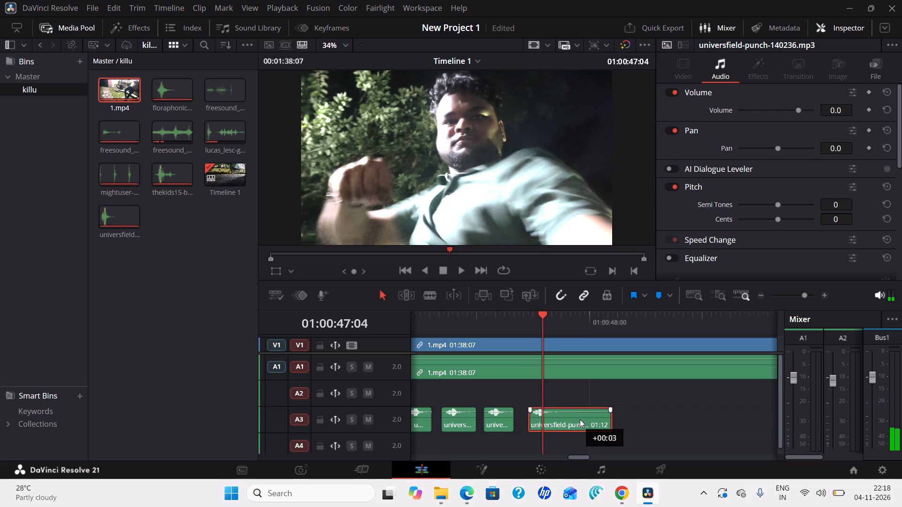
left_click_drag(580, 419, 580, 419)
left_click_drag(501, 419, 502, 419)
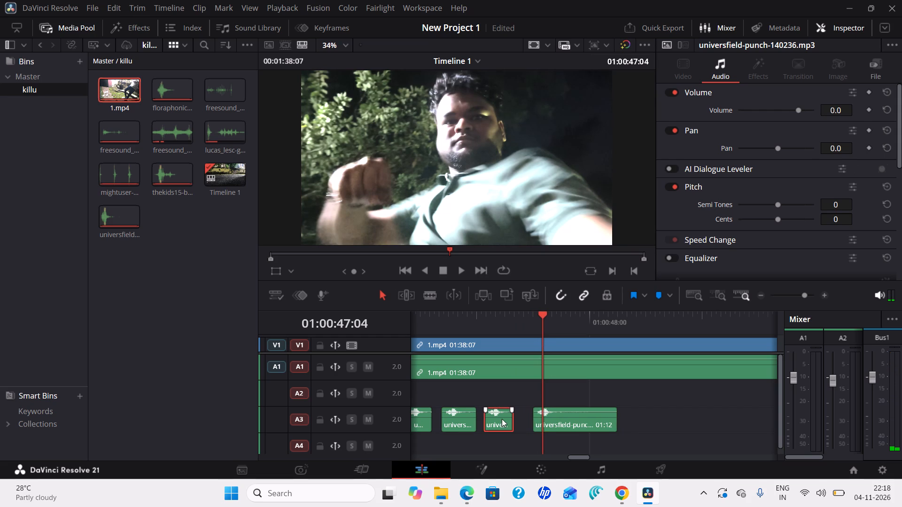
left_click_drag(502, 419, 509, 419)
Play the close-up punches and nudge the last two A3 punch clips about two frames earlier, to start near 01:00:46:04 and 01:00:46:22.
left_click_drag(542, 315, 436, 316)
left_click(461, 271)
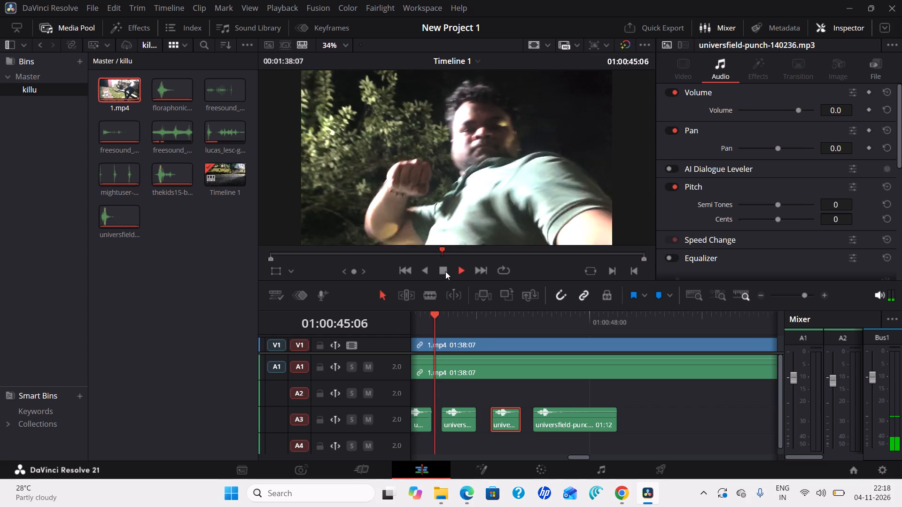
left_click(442, 270)
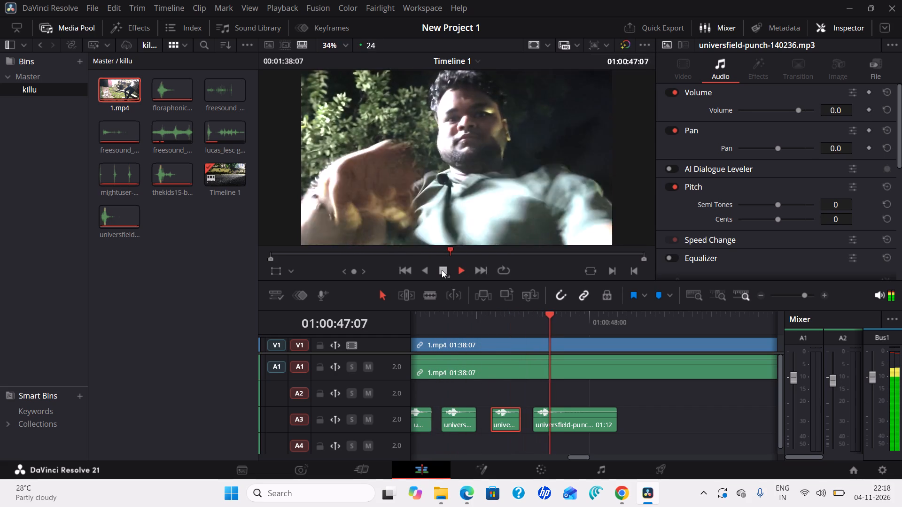
left_click_drag(511, 417, 509, 417)
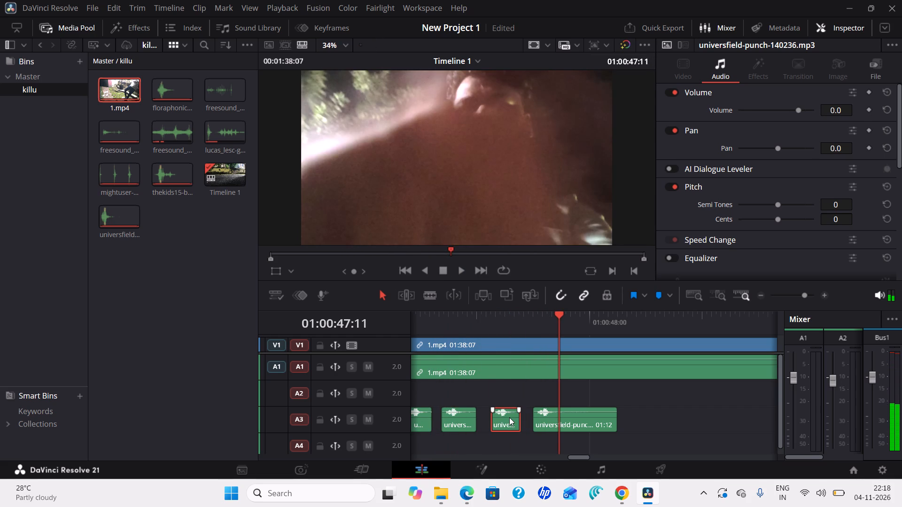
left_click_drag(509, 417, 505, 418)
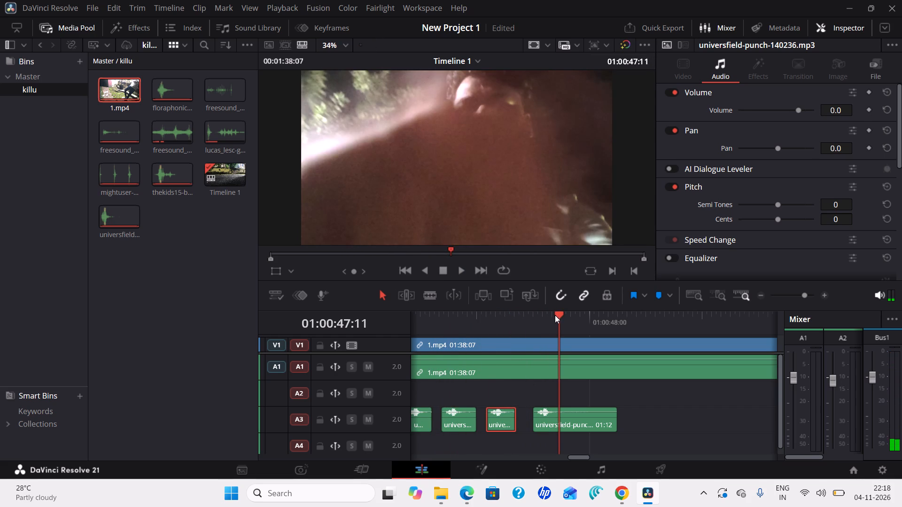
left_click_drag(548, 422, 544, 425)
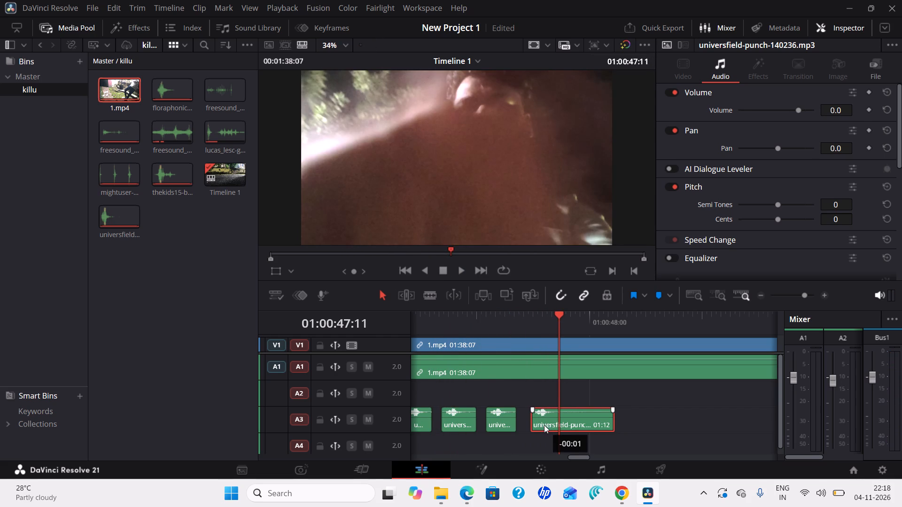
left_click_drag(544, 425, 542, 425)
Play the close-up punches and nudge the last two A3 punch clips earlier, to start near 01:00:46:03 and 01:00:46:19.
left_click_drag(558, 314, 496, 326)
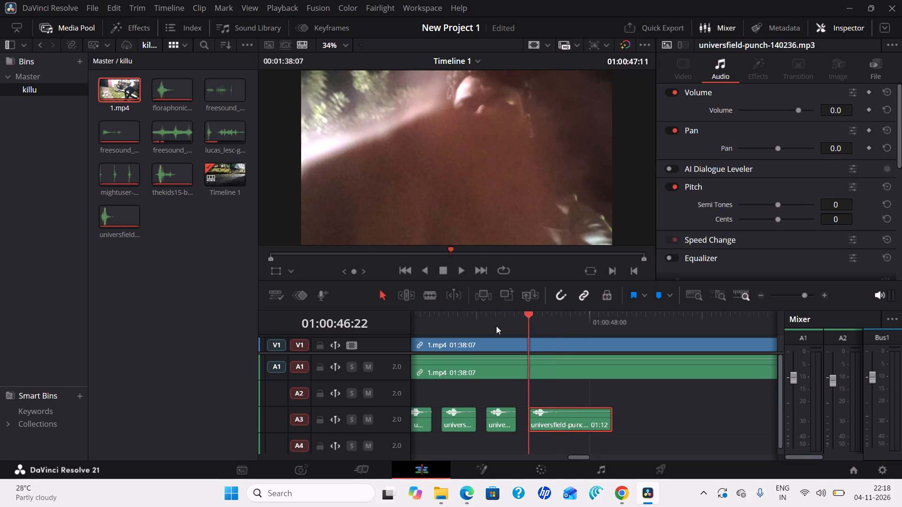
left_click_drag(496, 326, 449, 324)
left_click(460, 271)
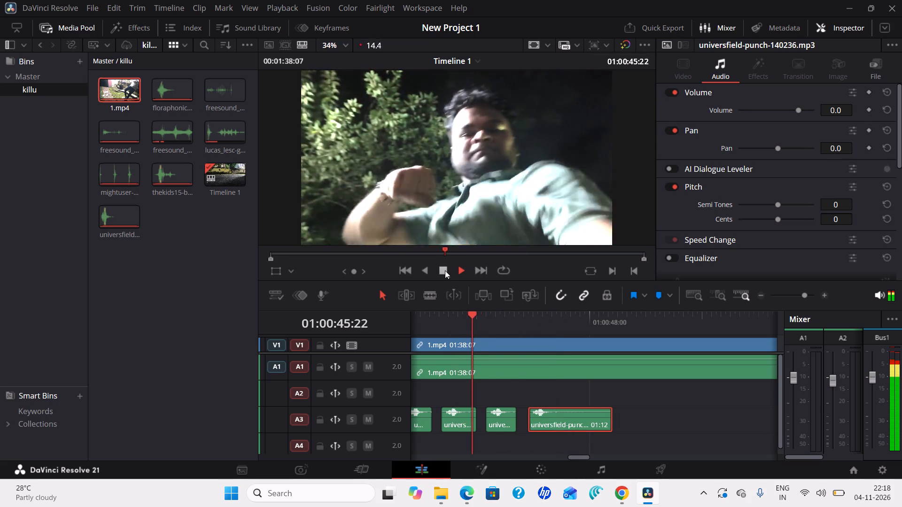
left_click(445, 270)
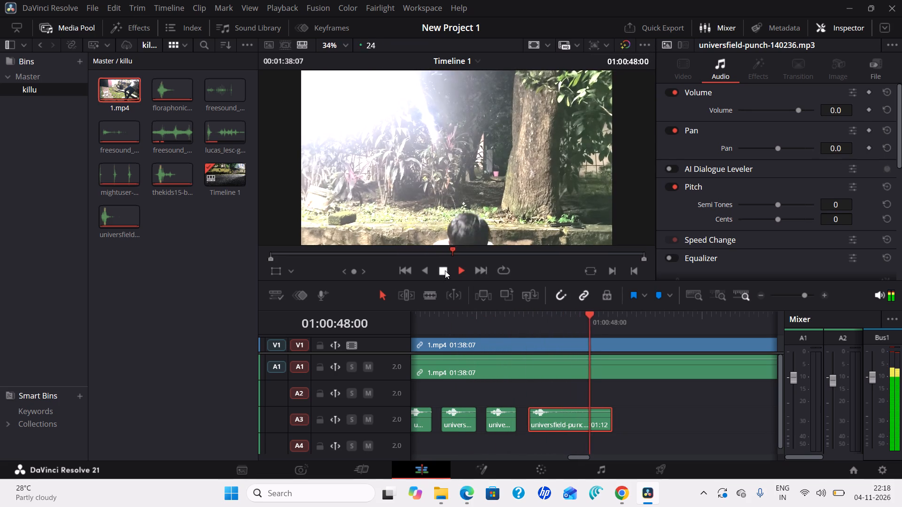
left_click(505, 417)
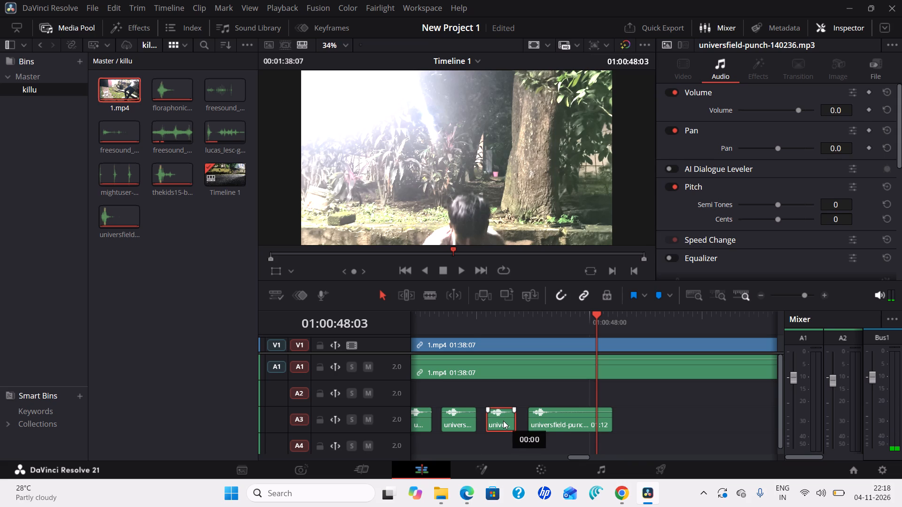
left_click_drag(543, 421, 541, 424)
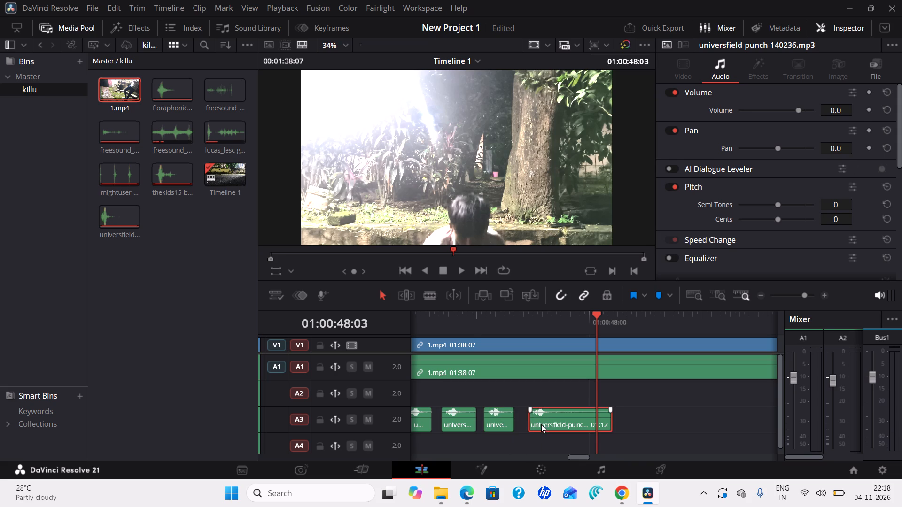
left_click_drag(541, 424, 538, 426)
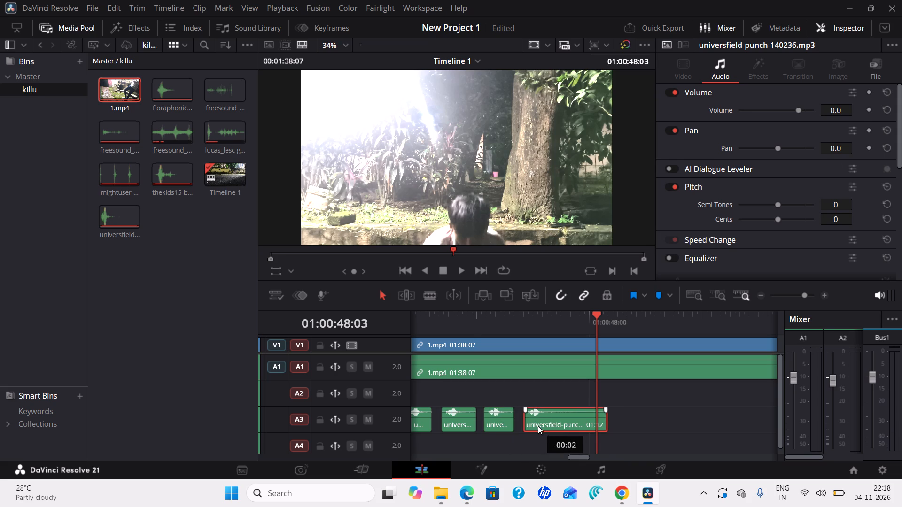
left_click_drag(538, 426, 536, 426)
Replay the close-up punches and shift the last two A3 punch clips later, to start near 01:00:46:05 and 01:00:46:21.
left_click_drag(595, 314, 417, 318)
left_click(458, 269)
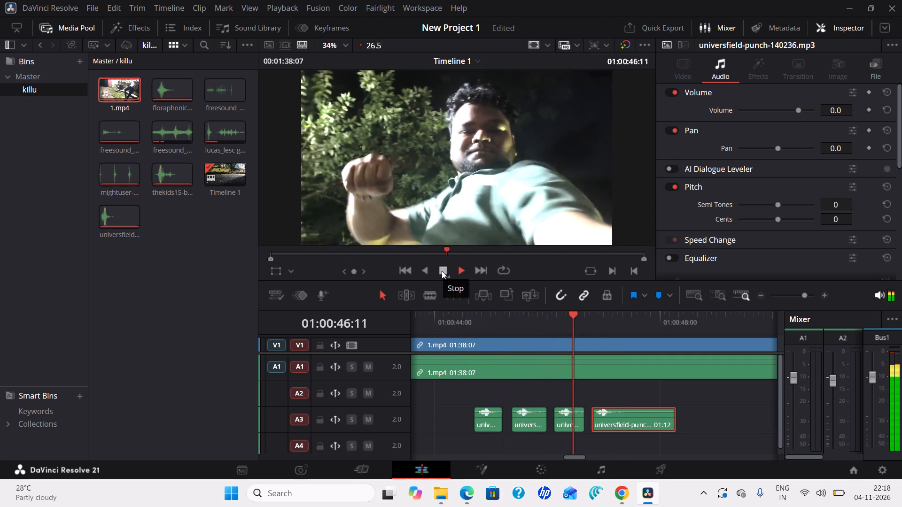
left_click(442, 271)
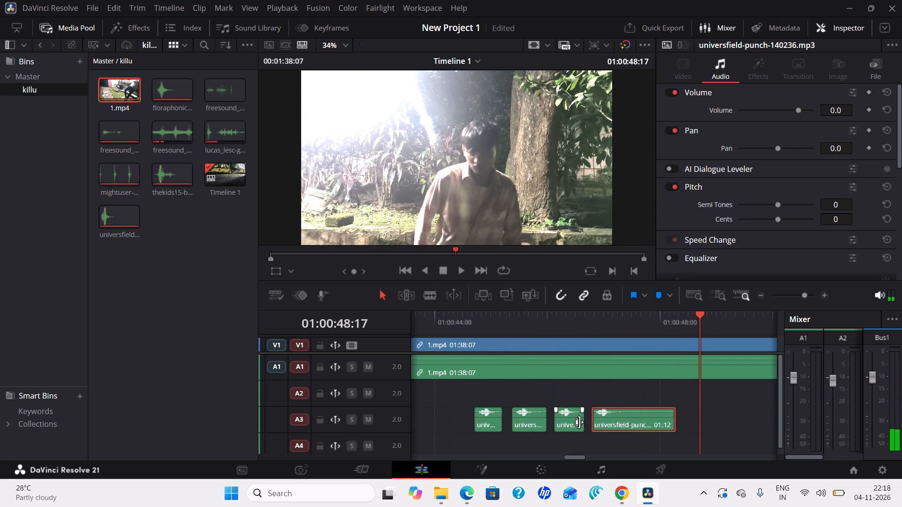
left_click(618, 423)
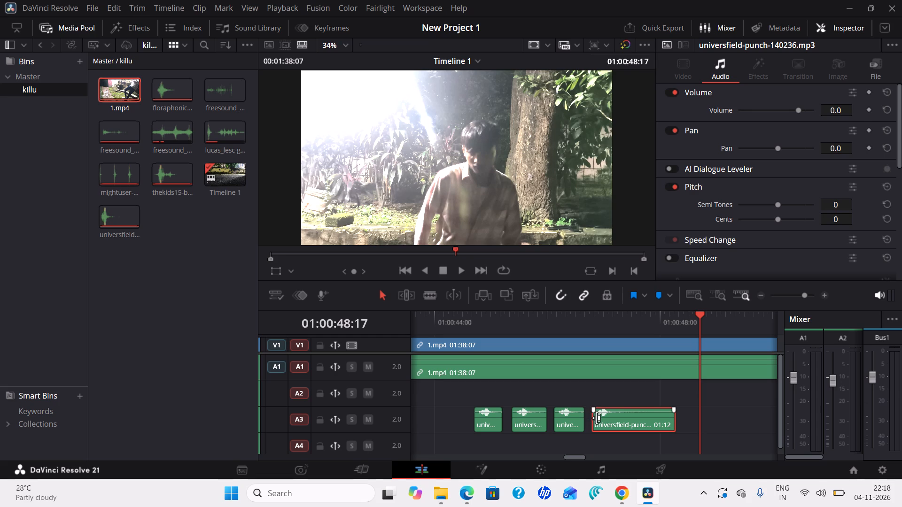
left_click_drag(703, 314, 463, 315)
left_click(464, 273)
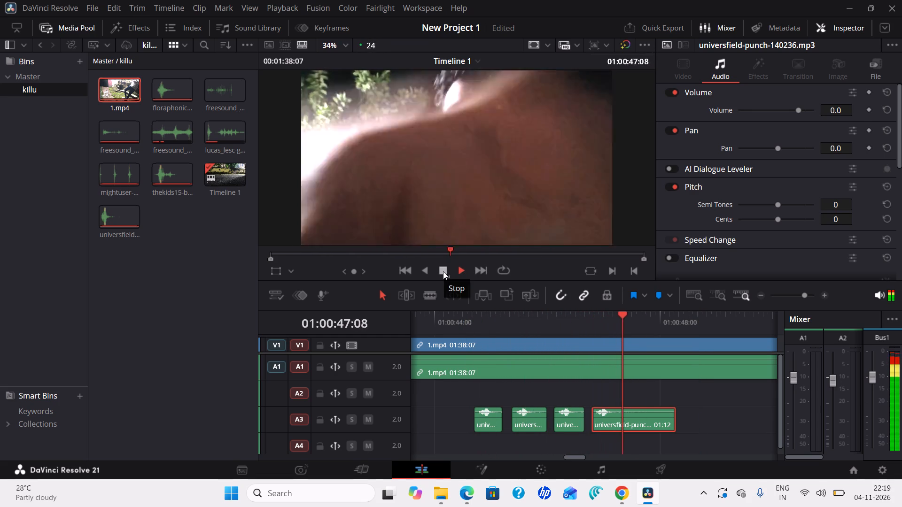
left_click(443, 271)
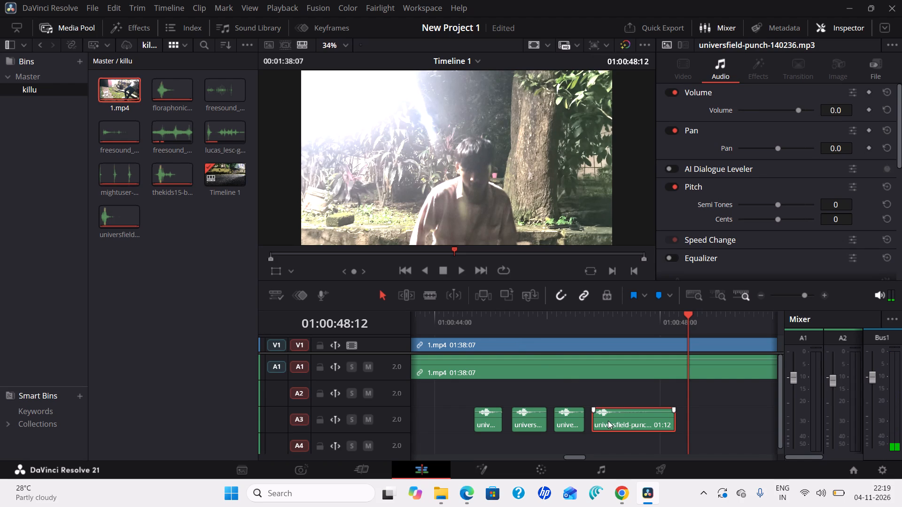
left_click_drag(608, 421, 613, 422)
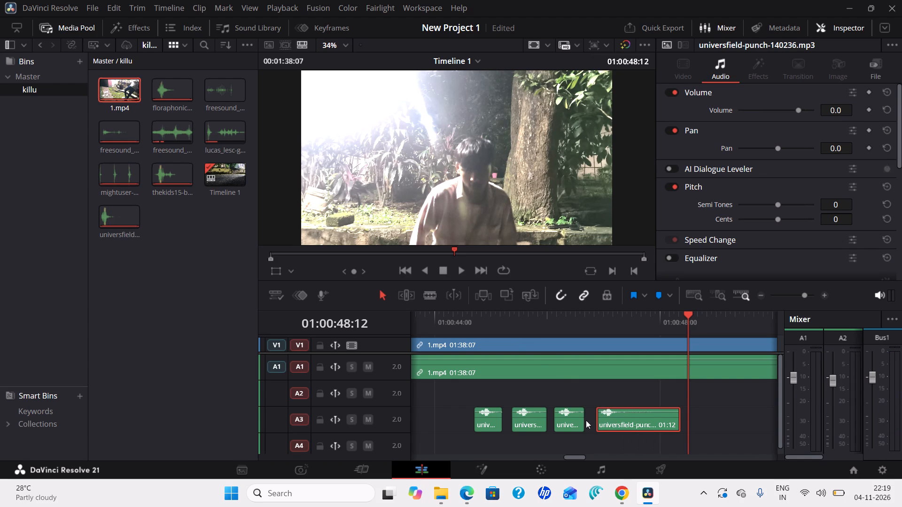
left_click_drag(570, 422, 576, 423)
Replay the punches and trim the end of the last A3 punch clip to about 14 frames, ending near 01:00:47:11.
left_click_drag(689, 314, 523, 326)
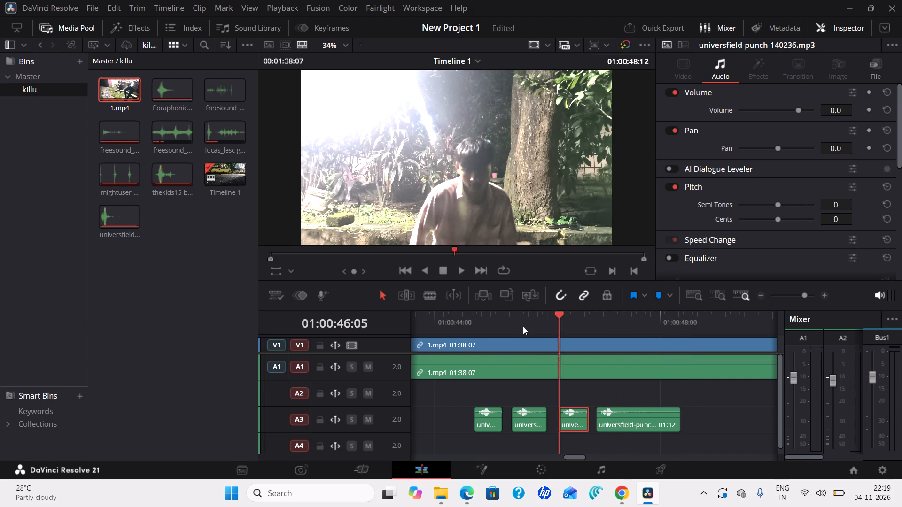
left_click_drag(523, 326, 515, 326)
left_click(460, 274)
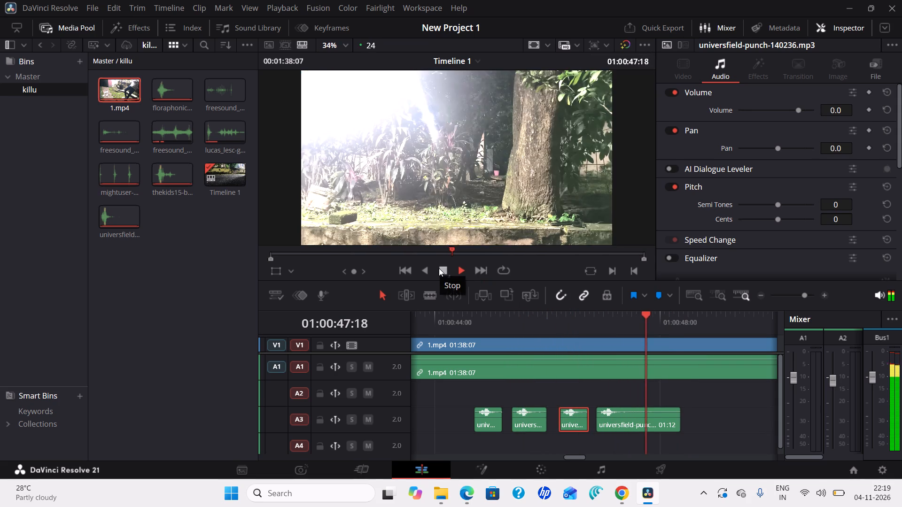
left_click(439, 268)
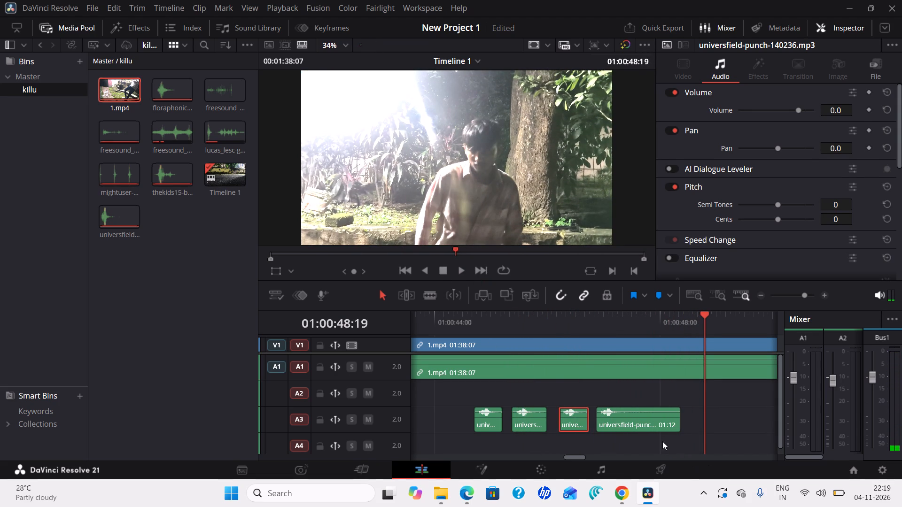
left_click_drag(679, 420, 665, 422)
left_click_drag(665, 422, 627, 425)
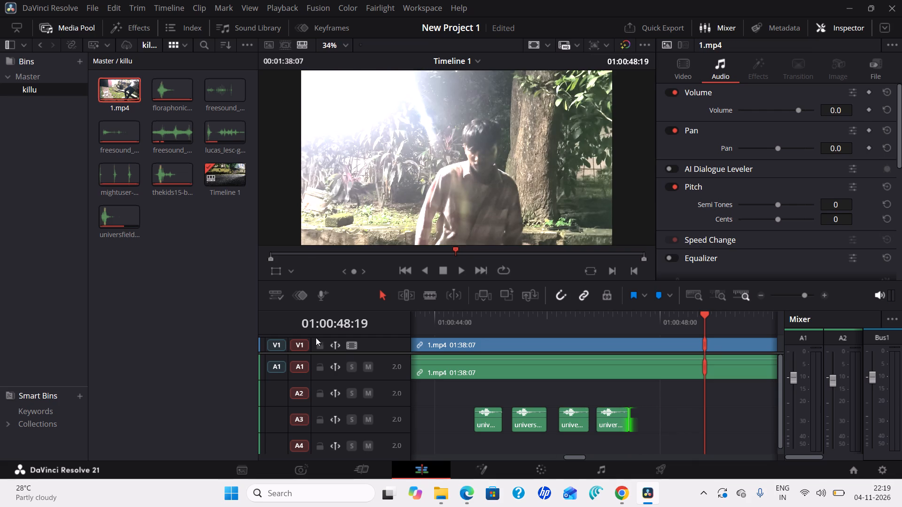
Add another universfield punch sound to A3 directly after the trimmed clip, starting near 01:00:47:11.
left_click_drag(115, 210, 675, 417)
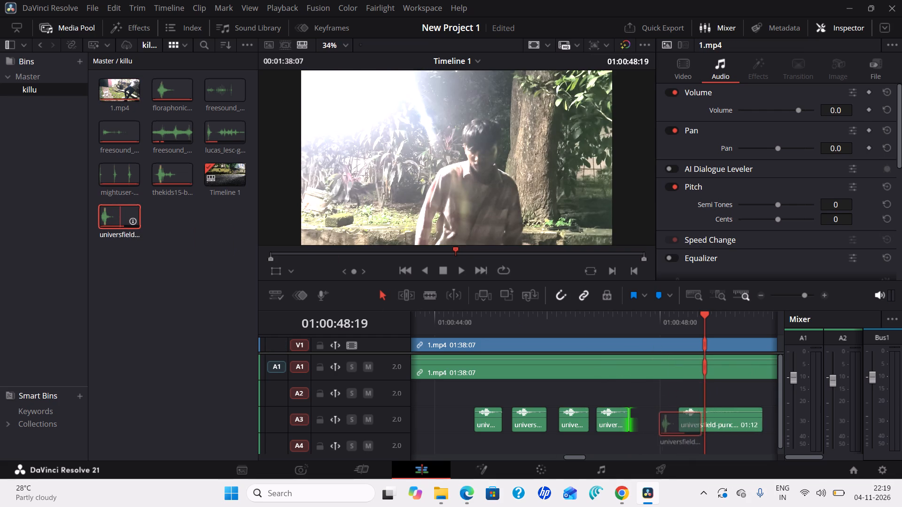
left_click_drag(675, 417, 630, 420)
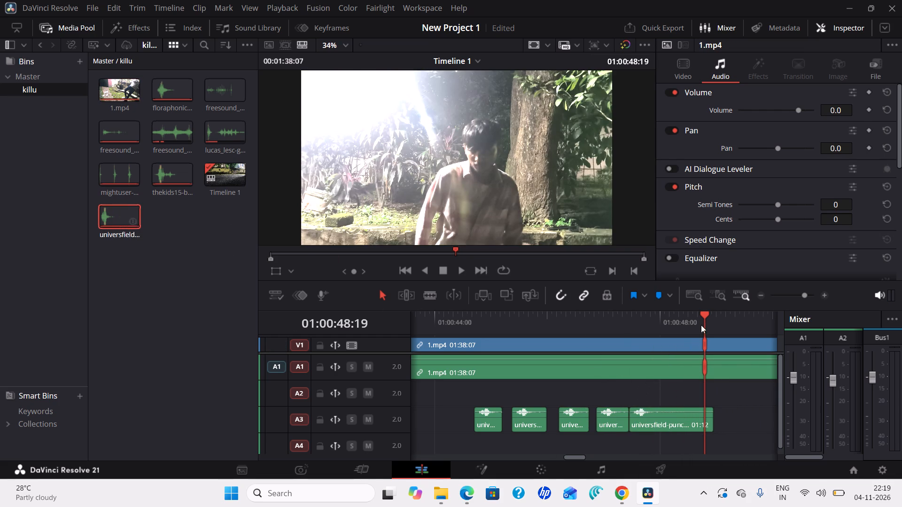
Play from the body fall near 01:00:41:14 through the close-up punches to check the sync of all five A3 punch sounds.
left_click_drag(706, 313, 413, 328)
left_click(462, 270)
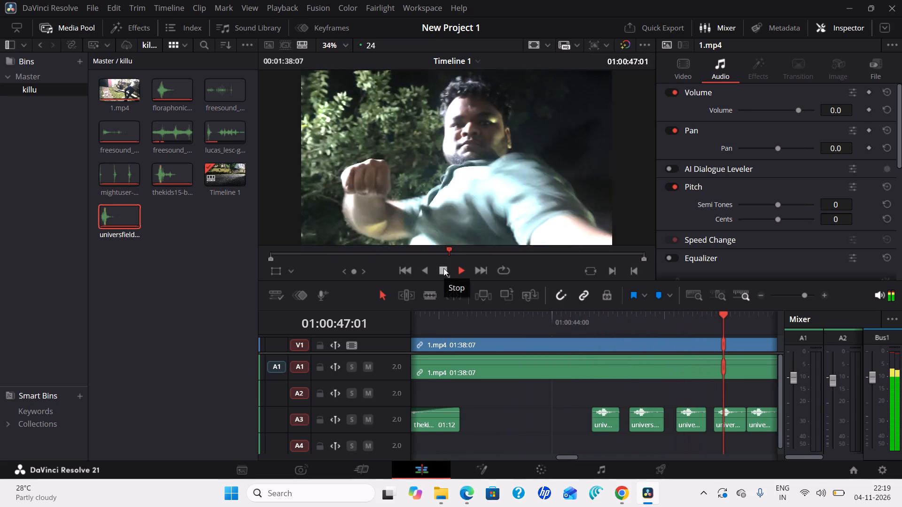
left_click(443, 268)
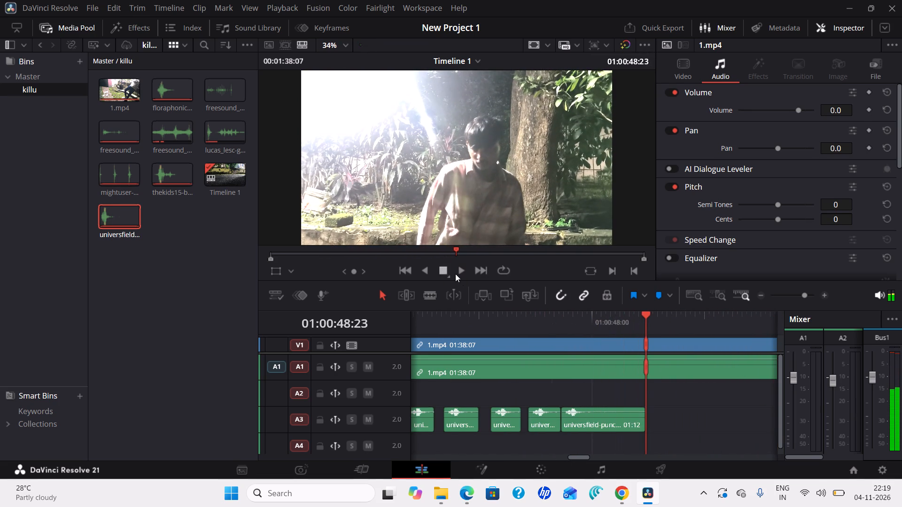
left_click_drag(647, 311, 429, 325)
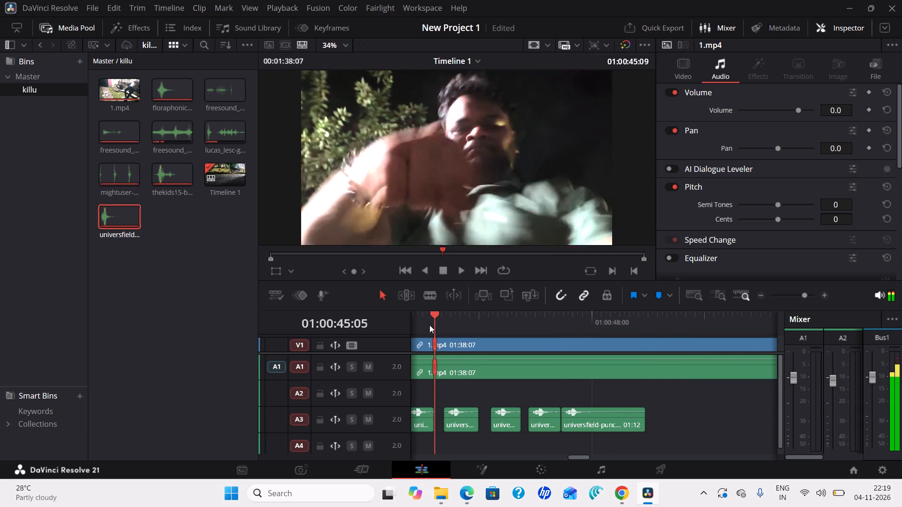
left_click_drag(429, 325, 466, 324)
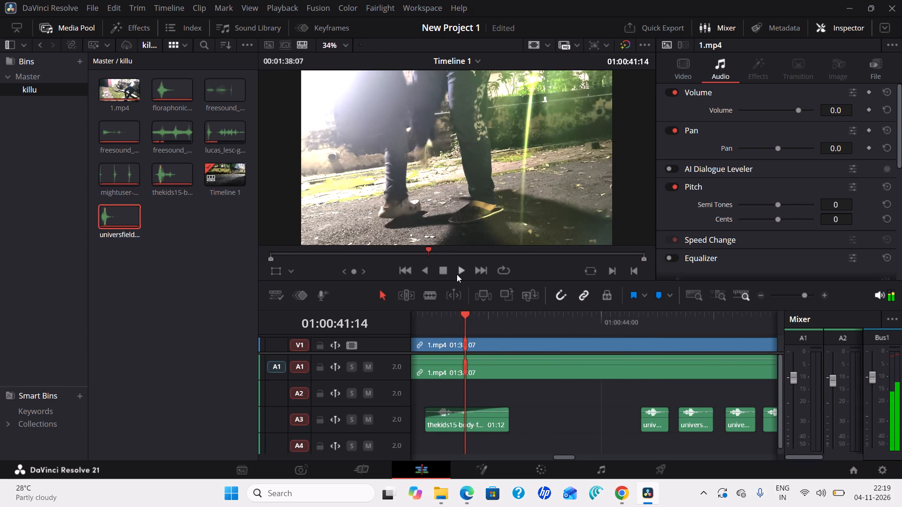
left_click(459, 271)
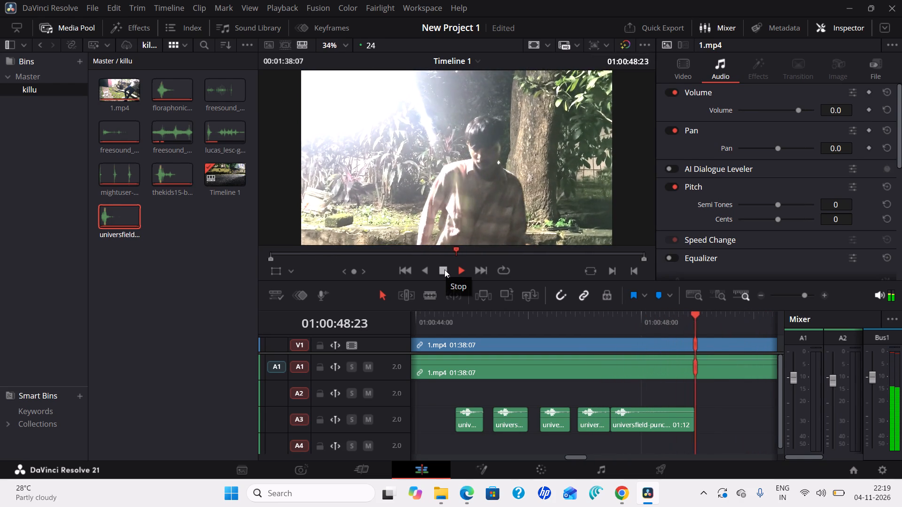
left_click(444, 269)
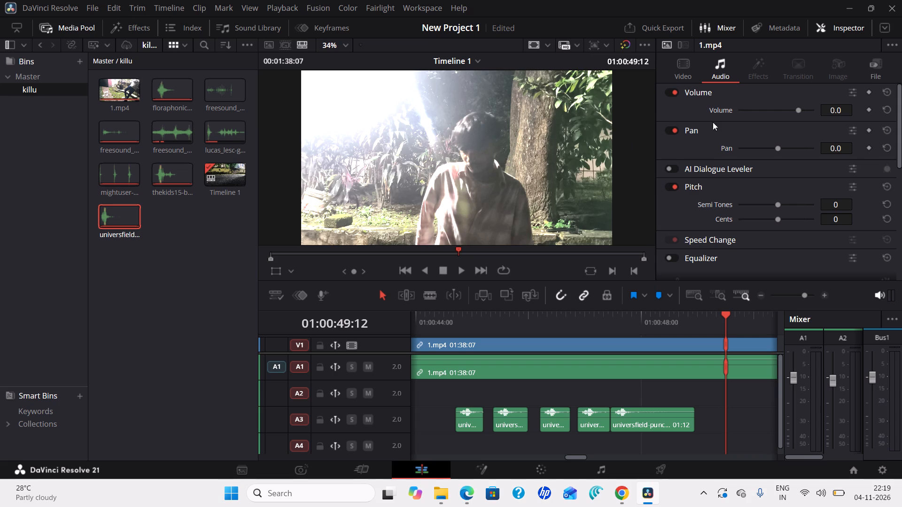
Play Timeline 1 from its start at 01:00:00:00 to review the footstep and fight sound effects against the picture.
left_click_drag(804, 296, 799, 300)
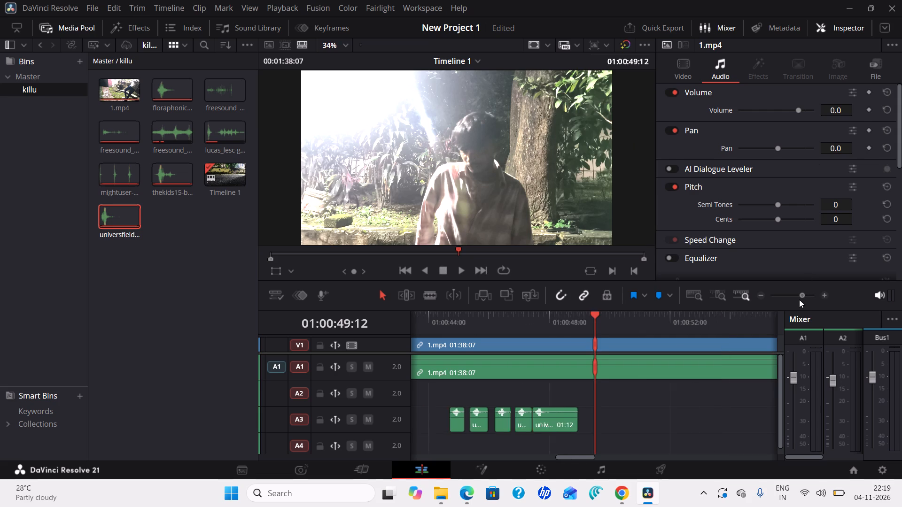
left_click_drag(799, 300, 788, 314)
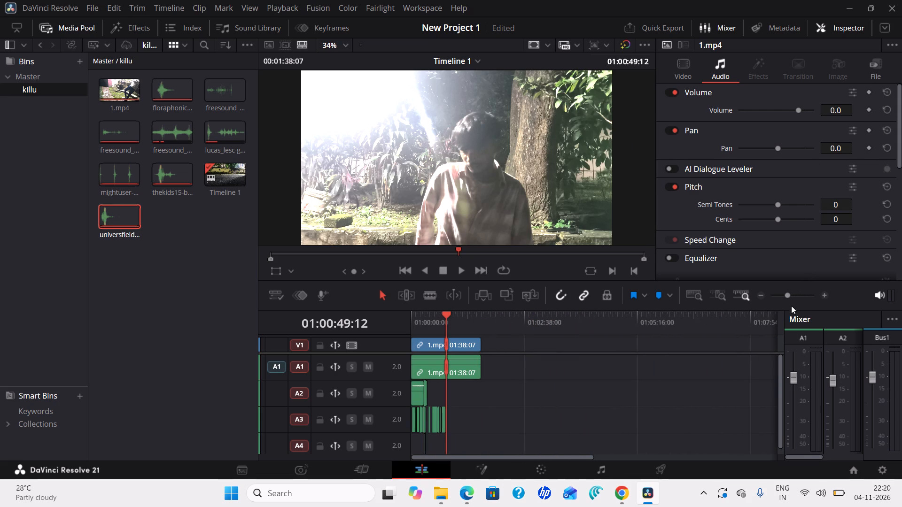
left_click_drag(788, 297, 802, 302)
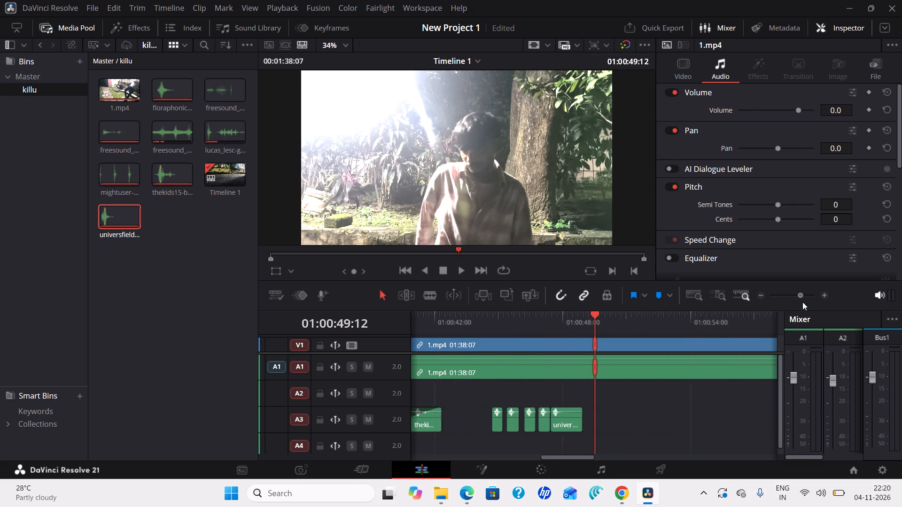
left_click_drag(802, 302, 803, 302)
left_click_drag(592, 316, 518, 320)
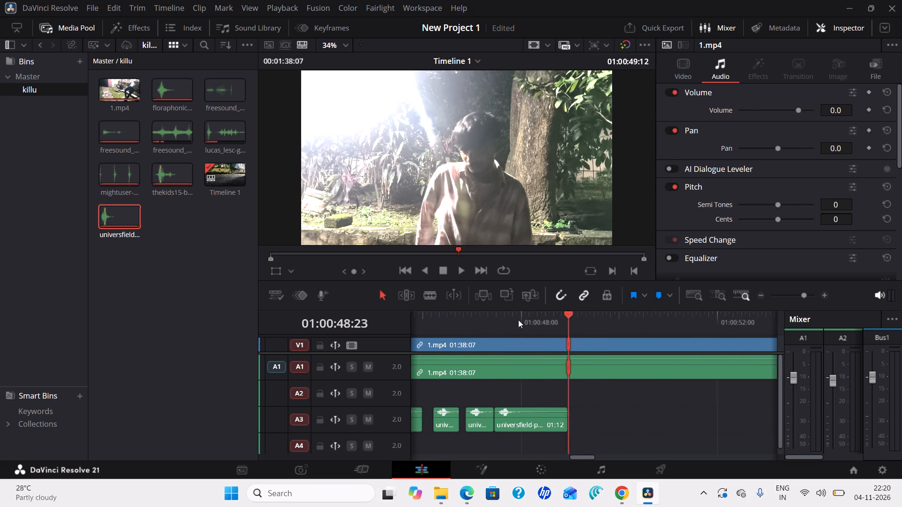
left_click_drag(518, 320, 358, 286)
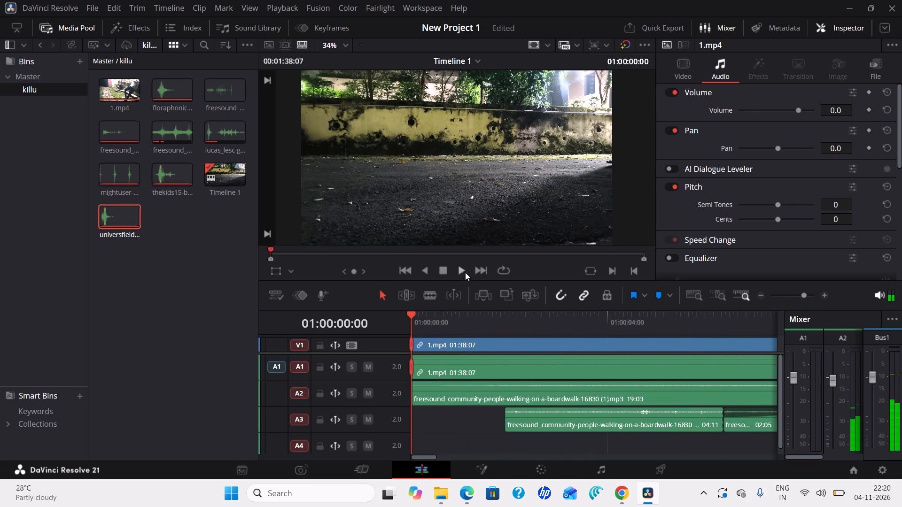
left_click(463, 271)
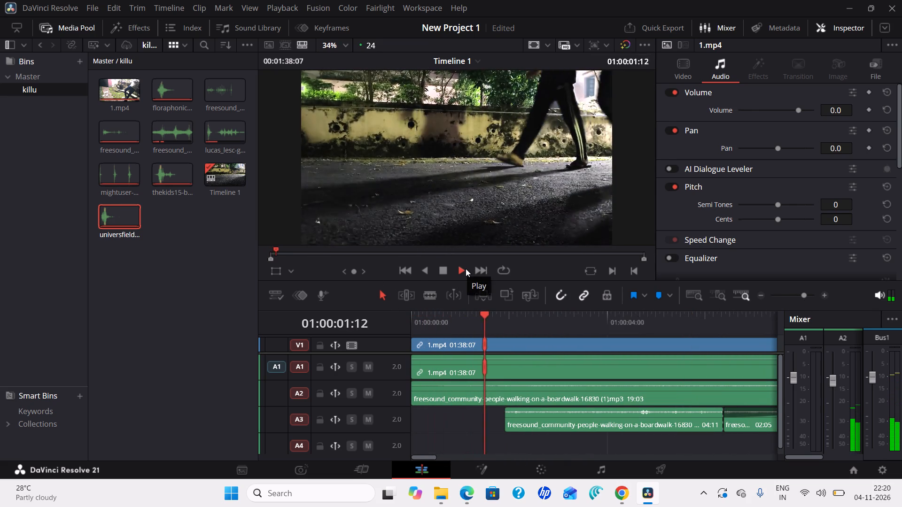
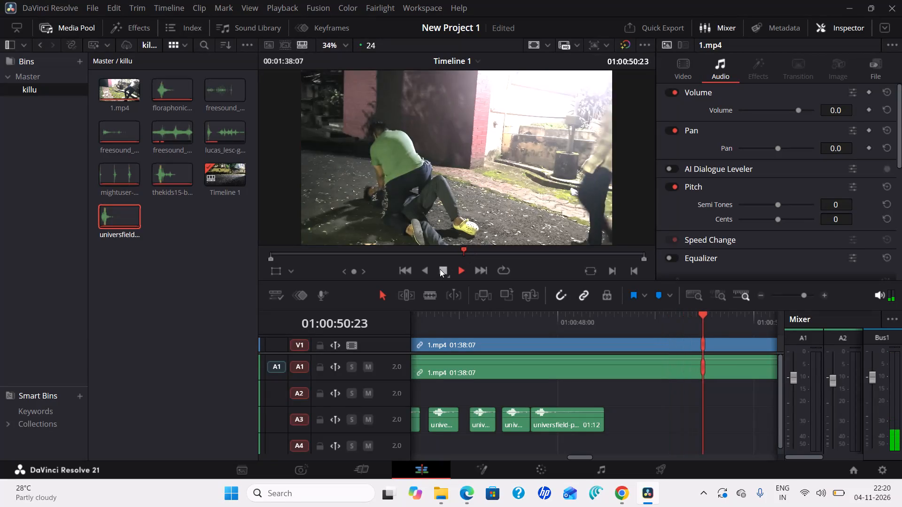
Stop playback and scrub through the fight between about 01:00:22:09 and 01:00:51:08 to review the sound effects against the picture.
left_click(440, 269)
left_click_drag(721, 311, 669, 327)
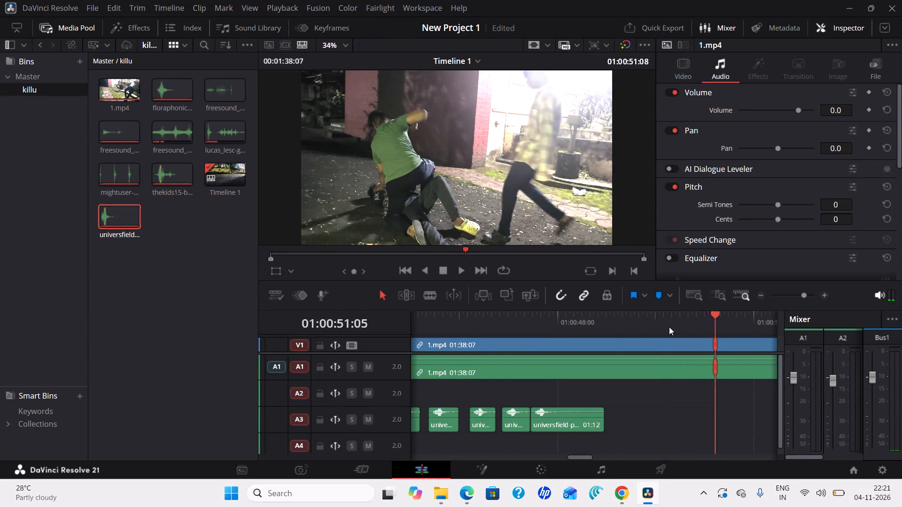
left_click_drag(669, 327, 508, 332)
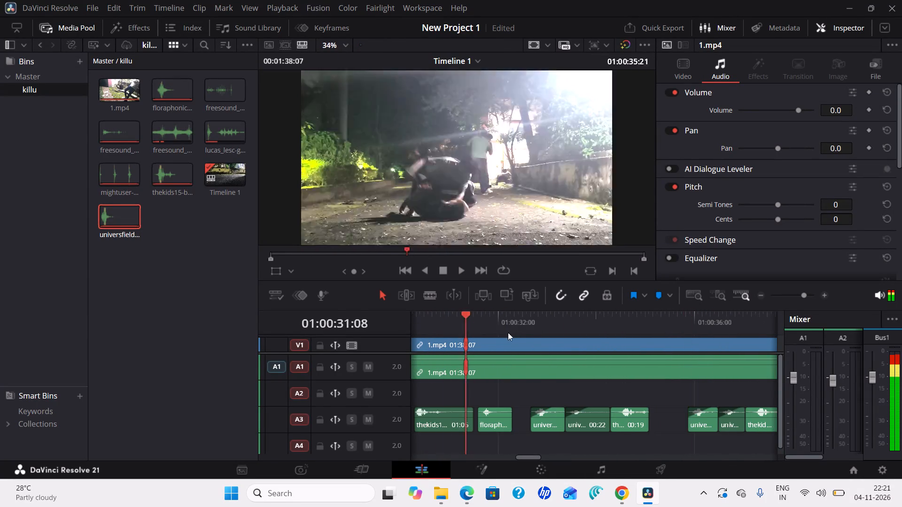
left_click_drag(508, 332, 776, 379)
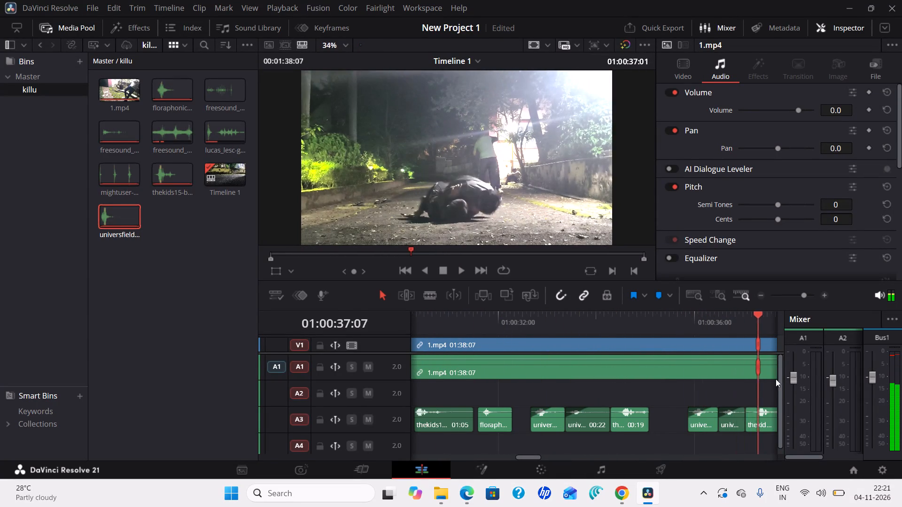
left_click_drag(776, 379, 390, 369)
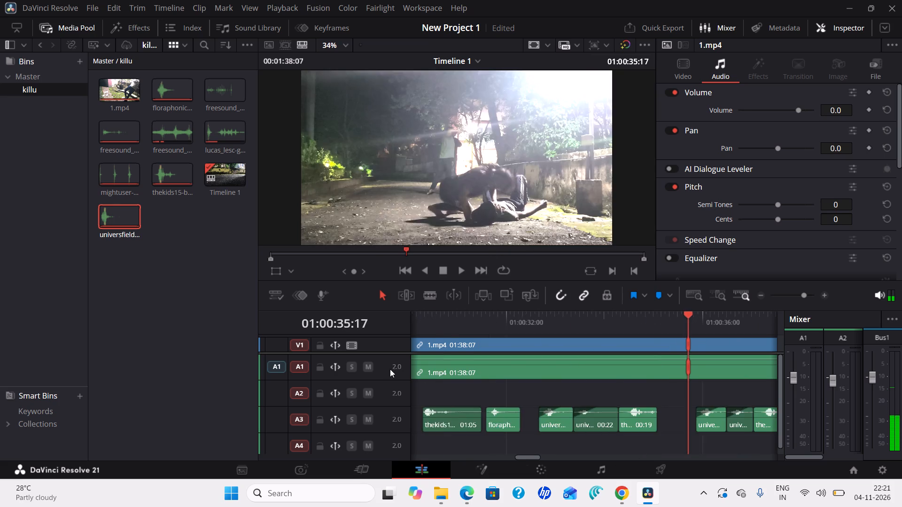
left_click_drag(390, 369, 590, 382)
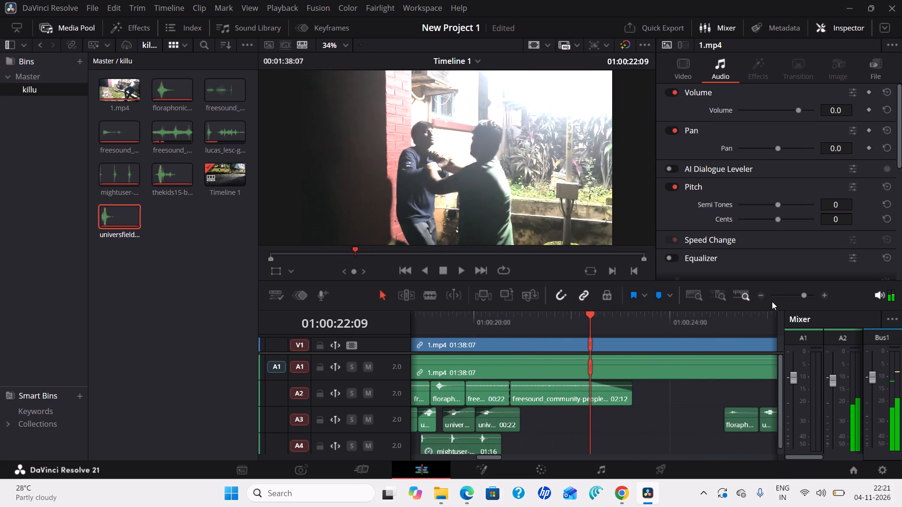
left_click_drag(803, 293, 795, 300)
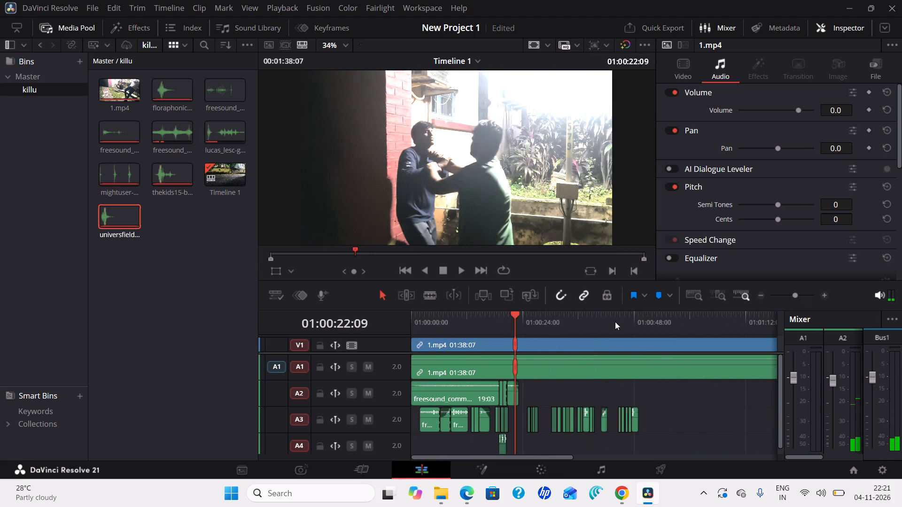
left_click_drag(515, 311, 610, 324)
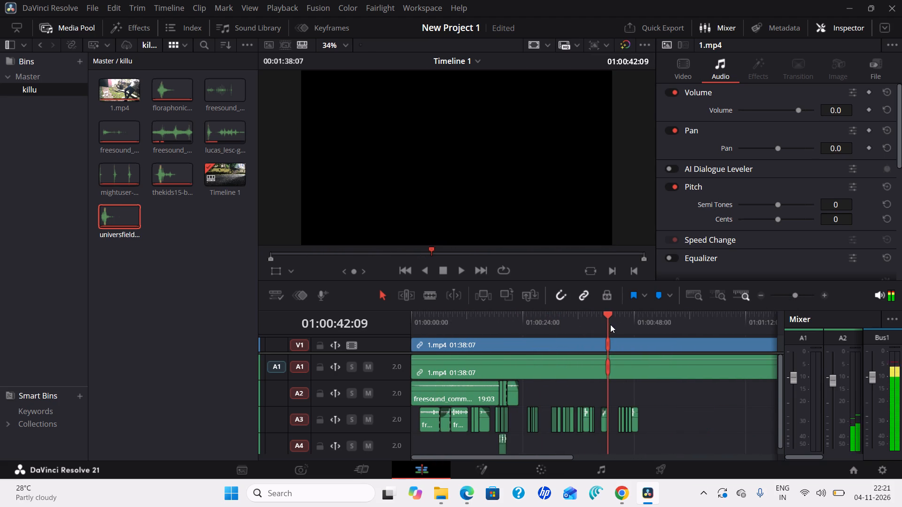
left_click_drag(610, 324, 617, 328)
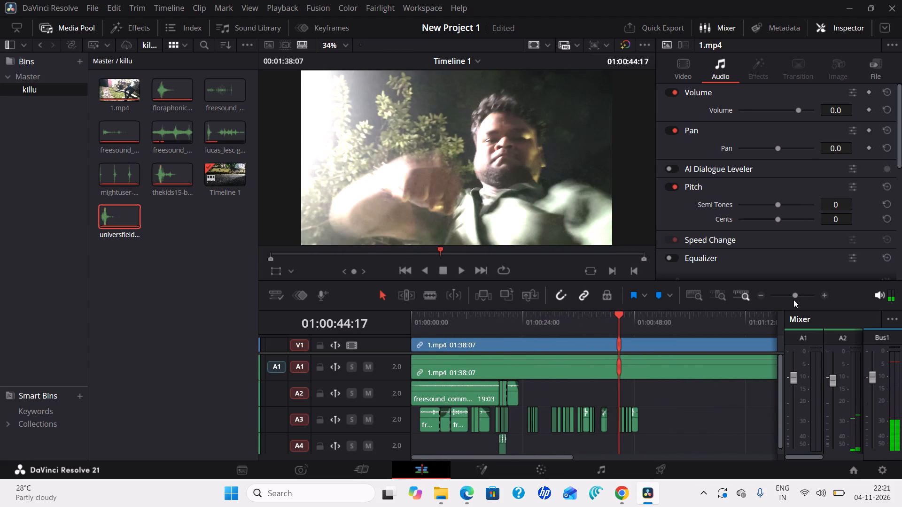
Scrub the close-up punches from 01:00:44:17 to about 01:00:47:17, comparing each A3 punch sound with its hit in the picture.
left_click_drag(794, 296, 808, 296)
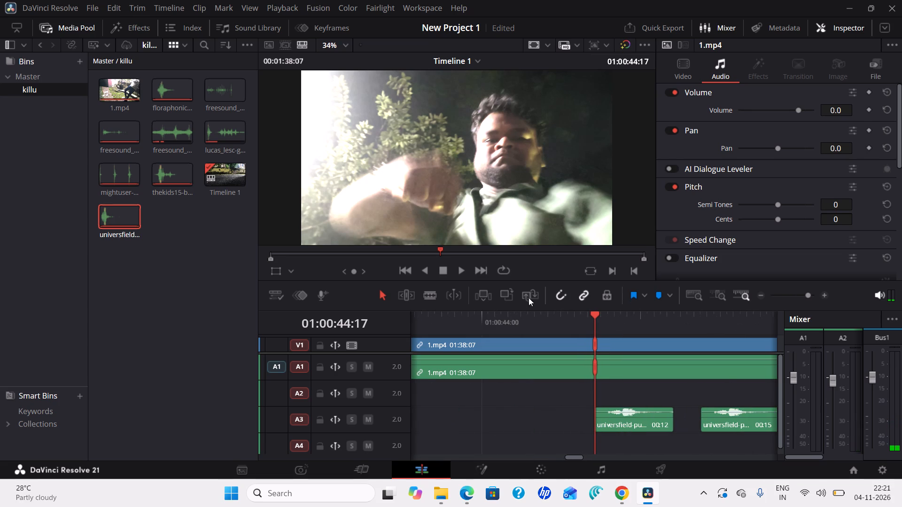
left_click_drag(592, 311, 605, 316)
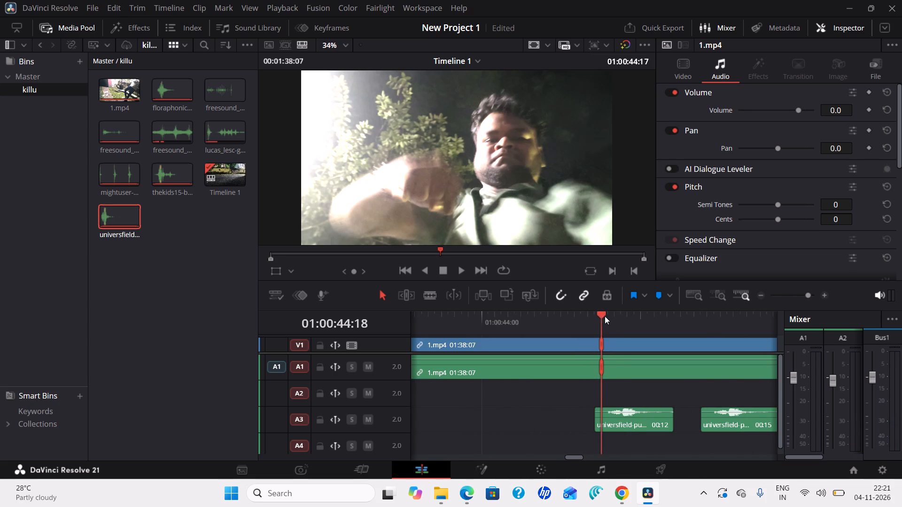
left_click_drag(605, 316, 658, 341)
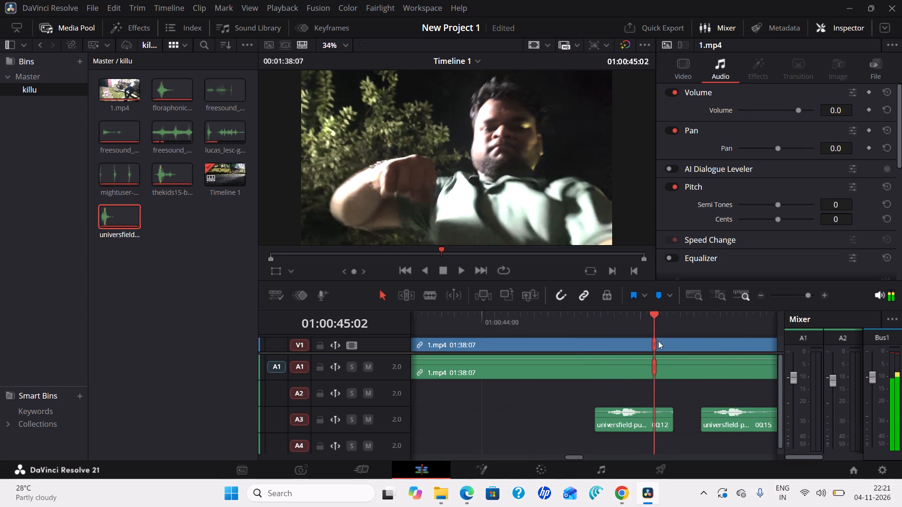
left_click_drag(658, 341, 747, 380)
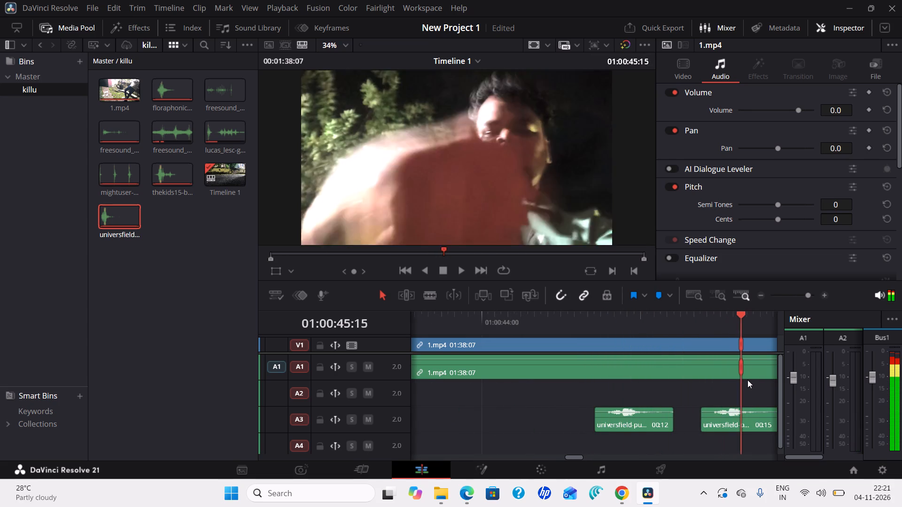
left_click_drag(747, 380, 757, 380)
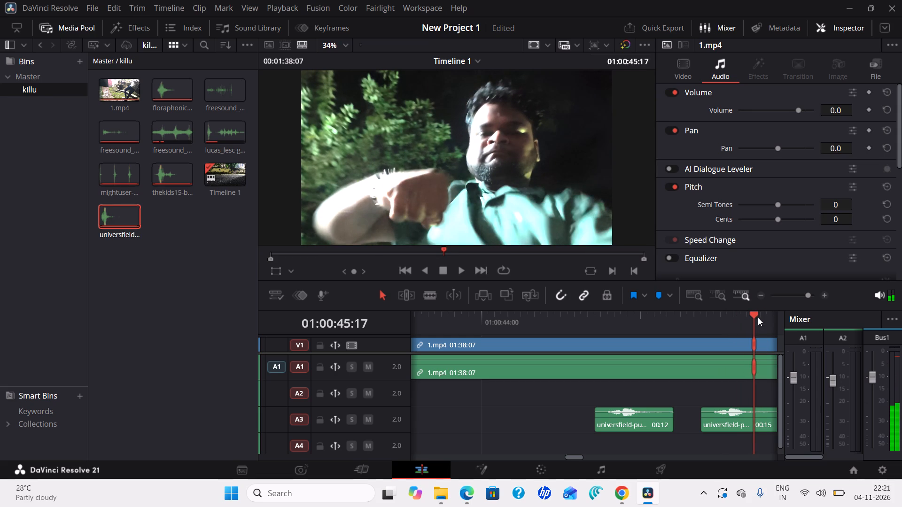
left_click_drag(754, 315, 611, 330)
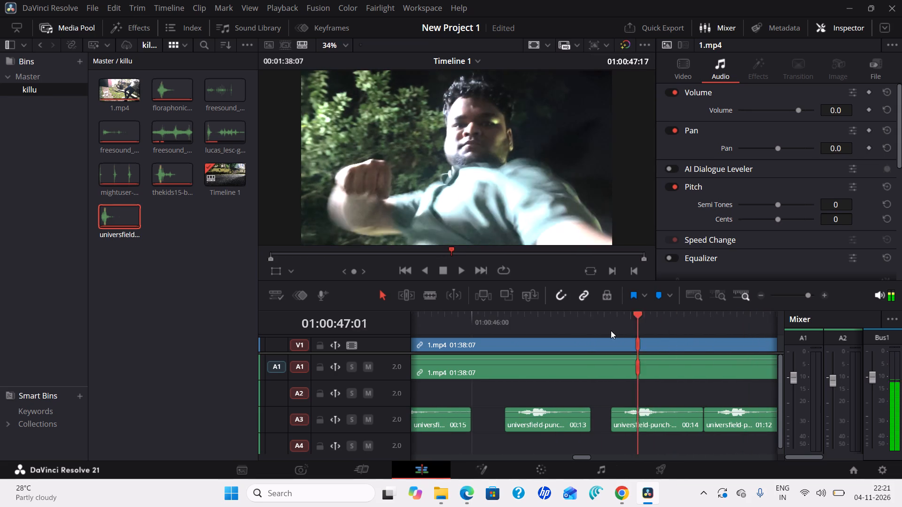
left_click_drag(611, 330, 553, 339)
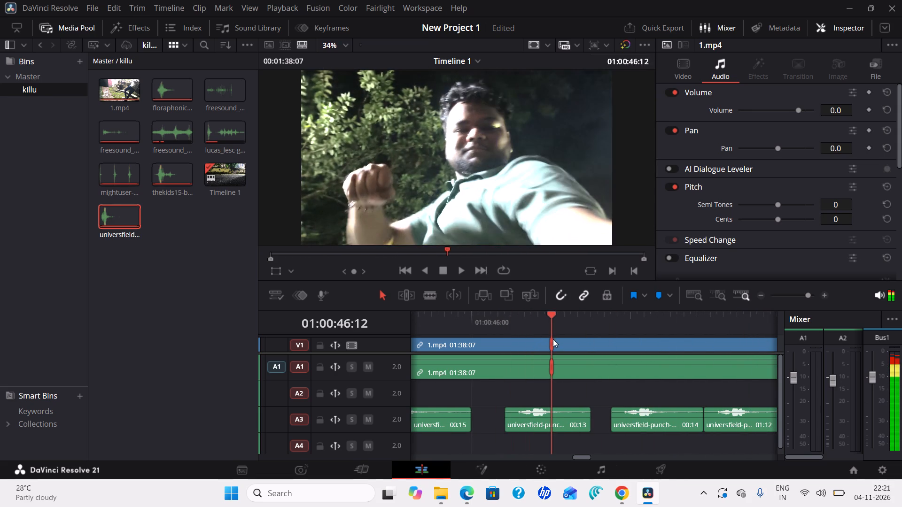
left_click_drag(553, 339, 508, 356)
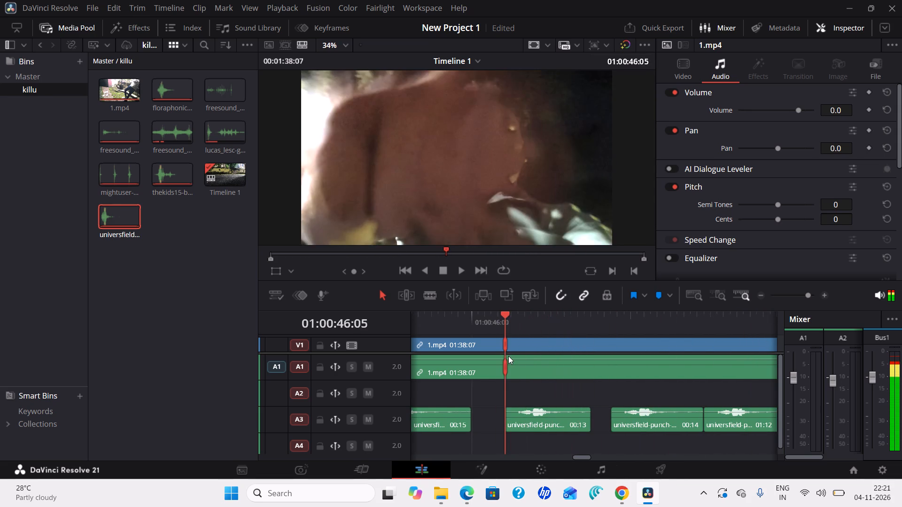
left_click_drag(508, 356, 566, 372)
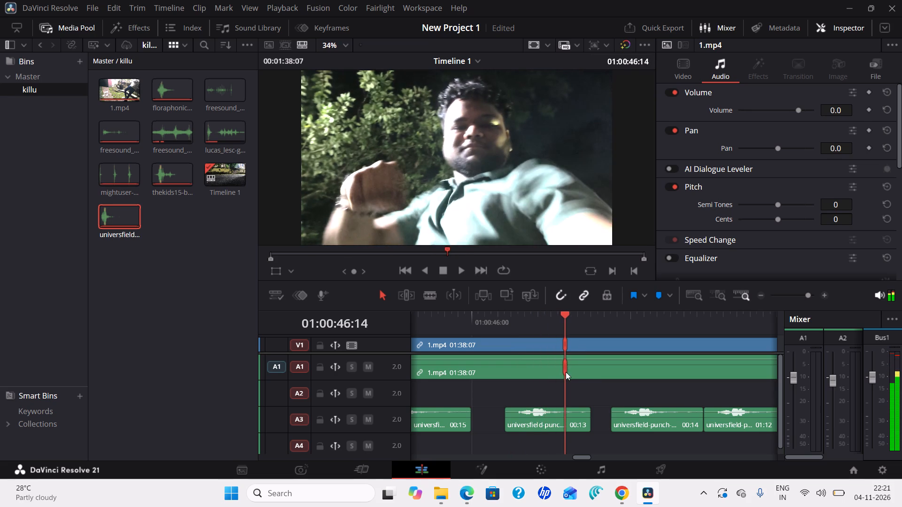
left_click_drag(566, 372, 636, 386)
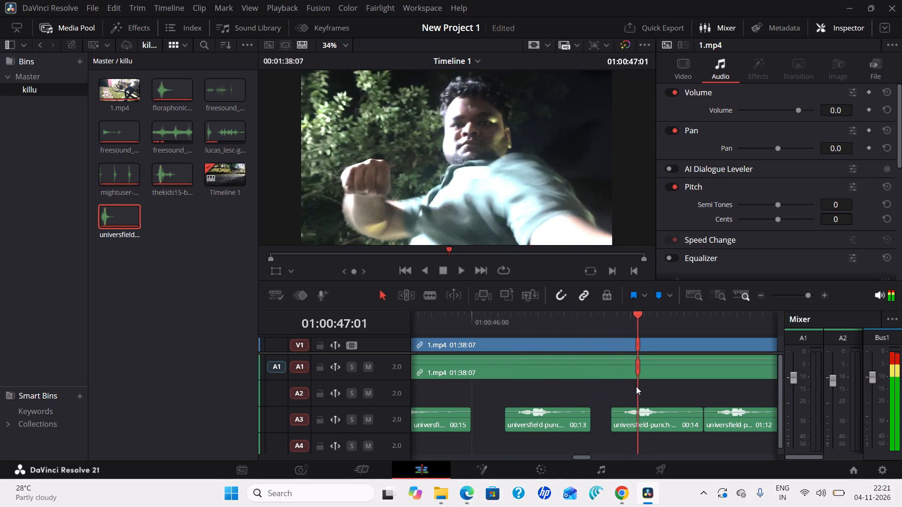
Shift the third close-up punch clip on A3 earlier to start near 01:00:46:02, and scrub across it to check the sync.
left_click_drag(636, 386, 508, 380)
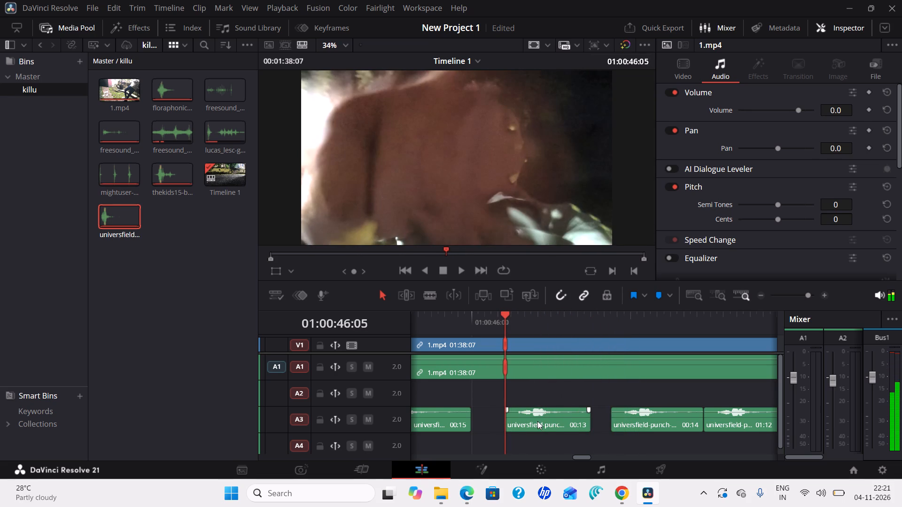
left_click_drag(537, 421, 554, 417)
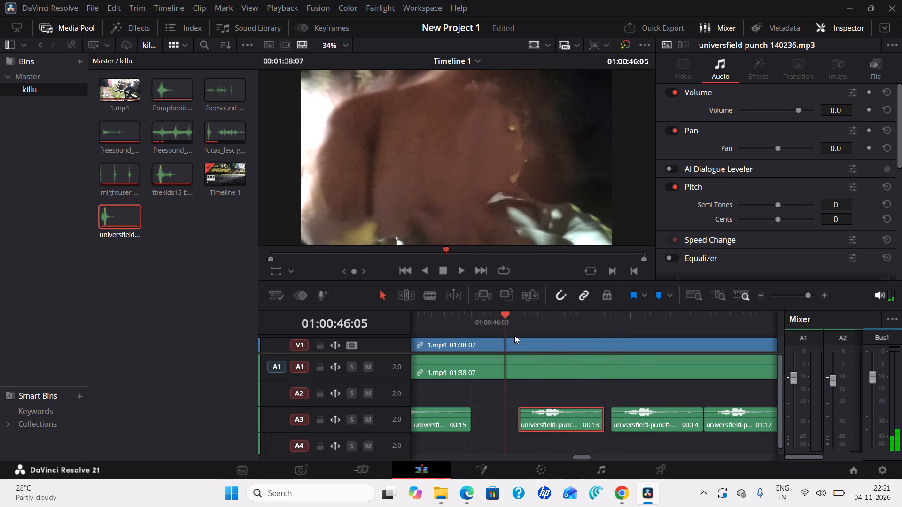
left_click_drag(503, 314, 434, 324)
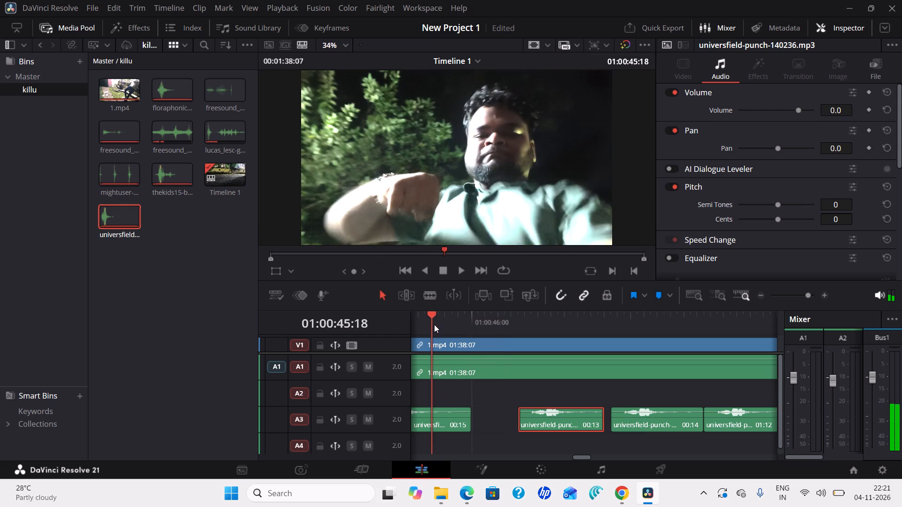
left_click_drag(434, 324, 474, 344)
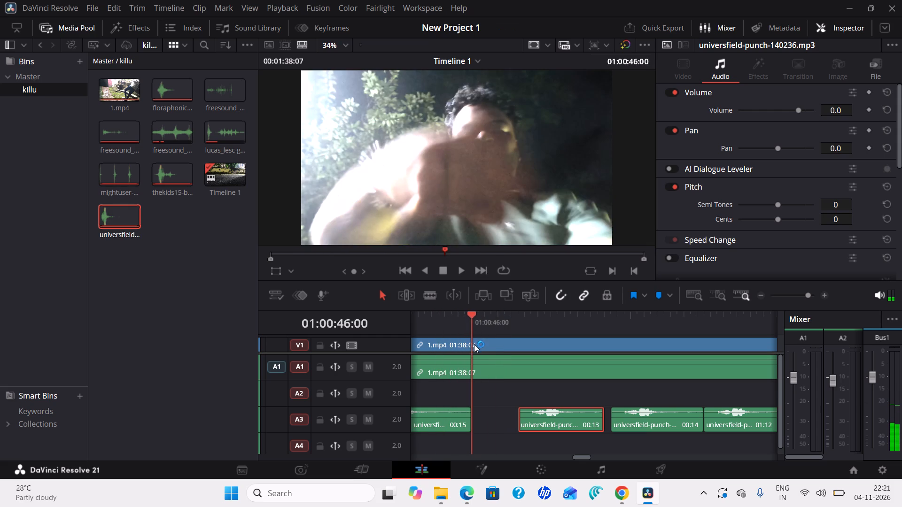
left_click_drag(474, 344, 507, 364)
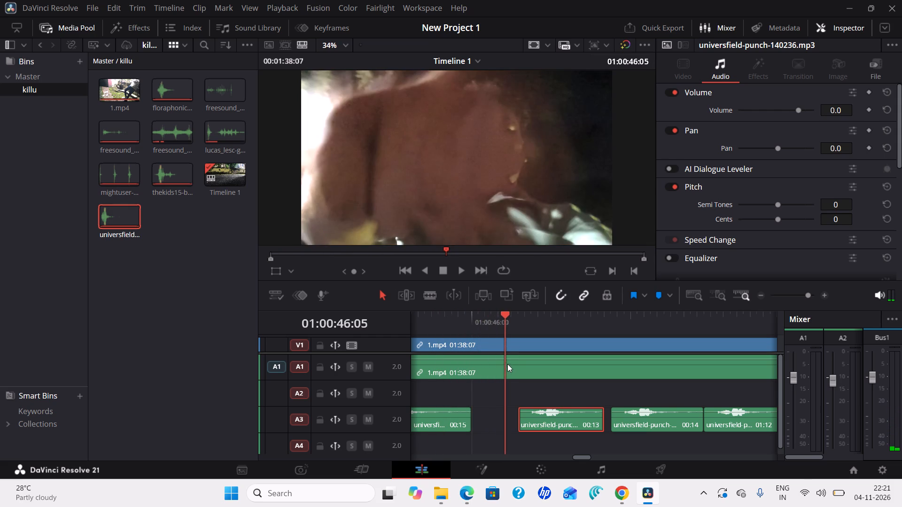
left_click_drag(507, 364, 512, 366)
left_click_drag(556, 422, 555, 422)
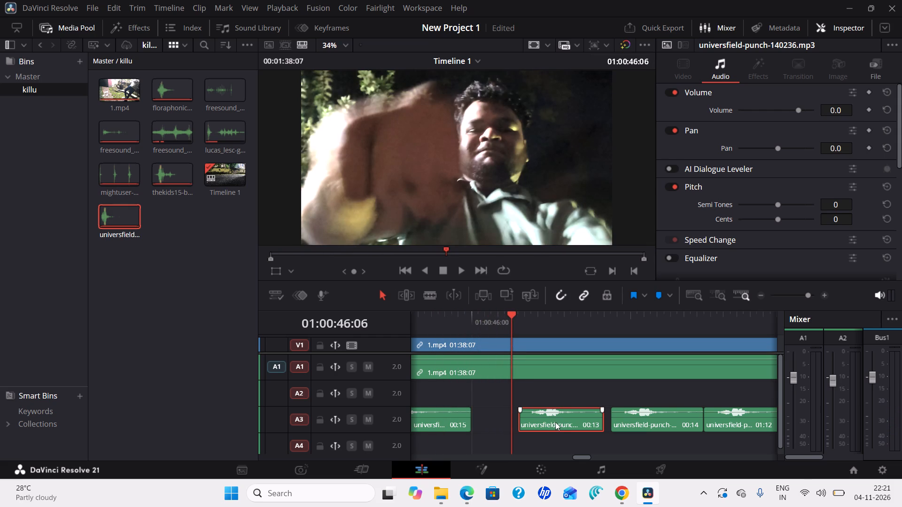
left_click_drag(555, 422, 520, 425)
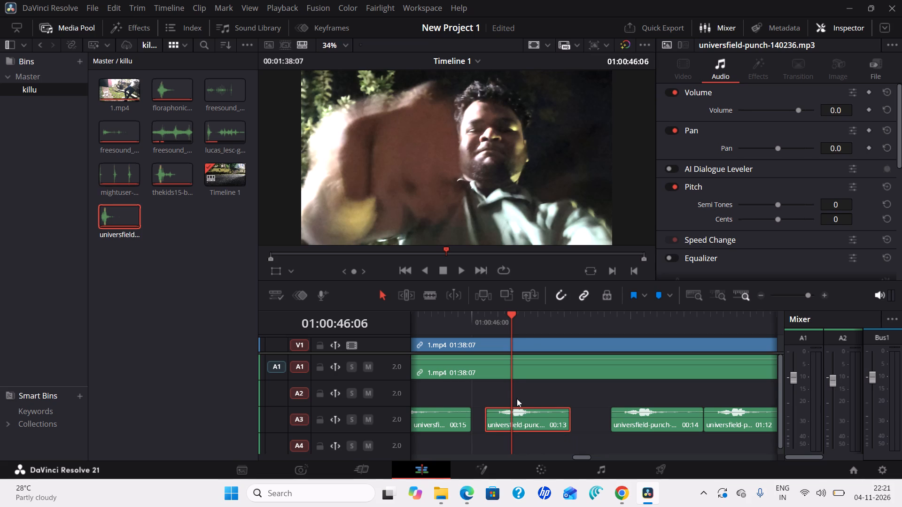
left_click_drag(510, 313, 459, 329)
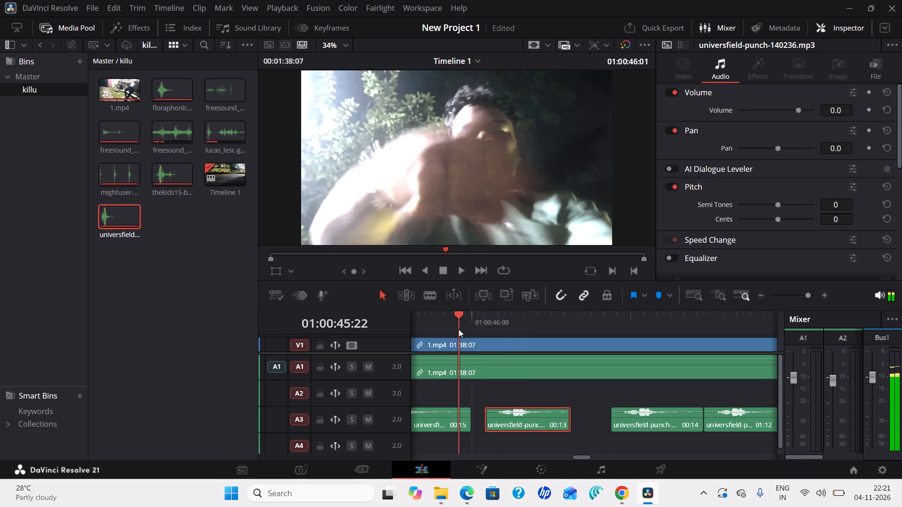
left_click_drag(459, 329, 526, 355)
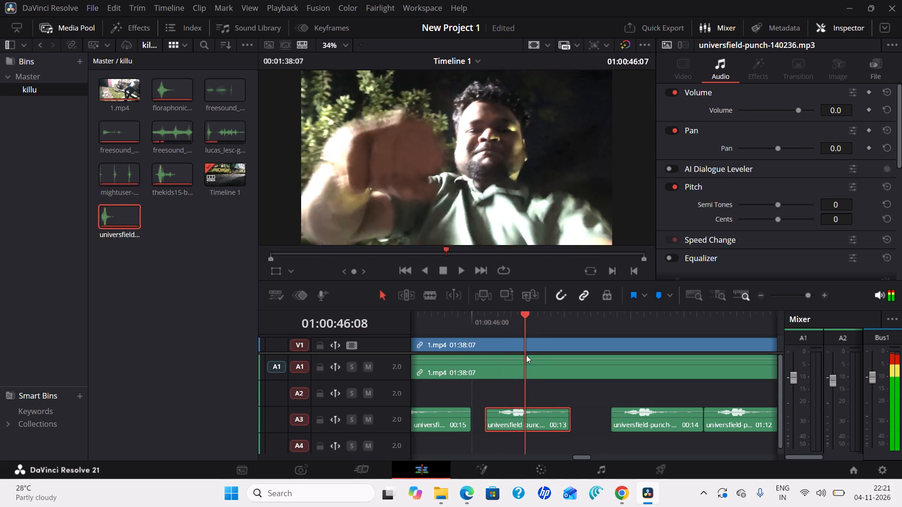
Move the fourth close-up punch clip on A3 four frames earlier, starting near 01:00:46:17, to match the hit around 01:00:46:22.
left_click_drag(526, 355, 581, 378)
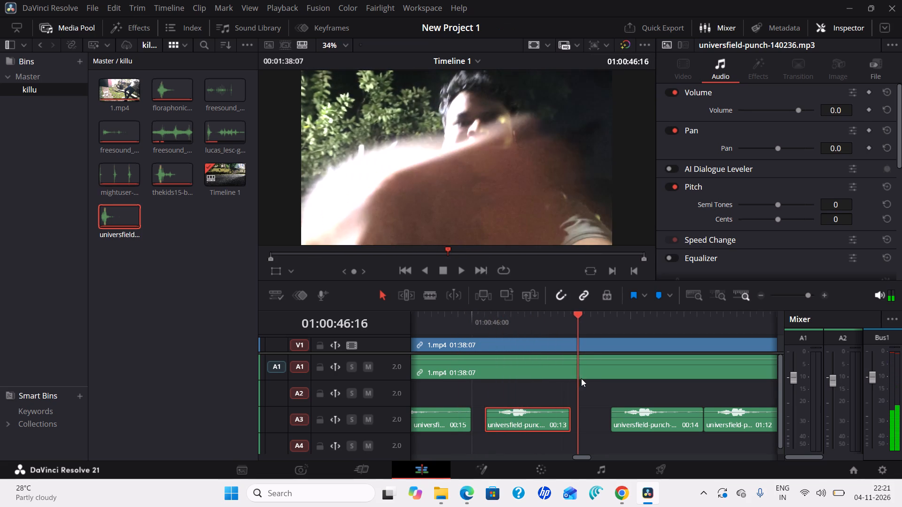
left_click_drag(581, 378, 616, 395)
left_click_drag(652, 421, 630, 423)
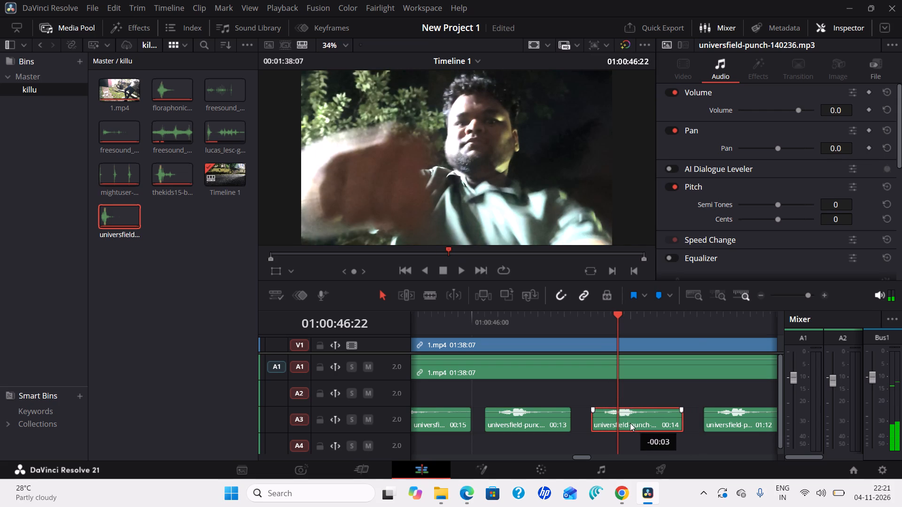
left_click_drag(630, 423, 621, 426)
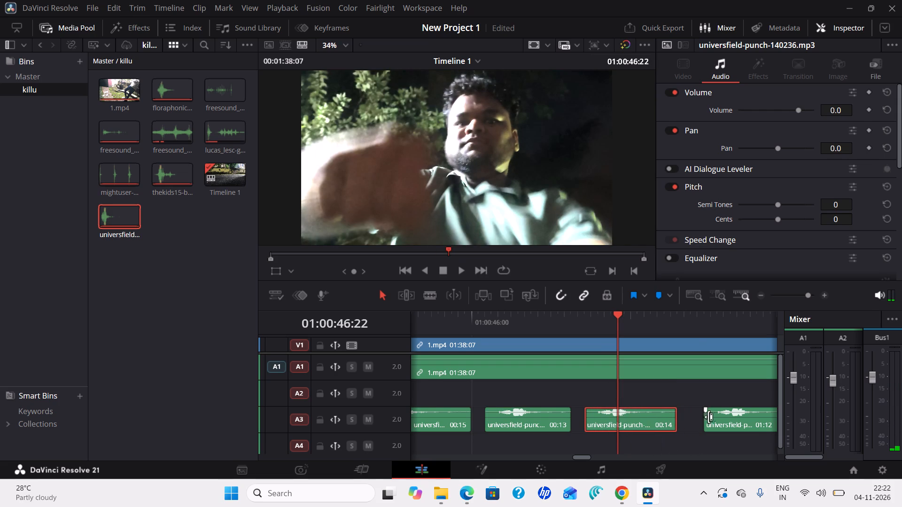
Move the last A3 punch clip about five frames earlier to start near 01:00:47:06, overlapping the end of the fourth punch clip.
left_click_drag(617, 314, 632, 324)
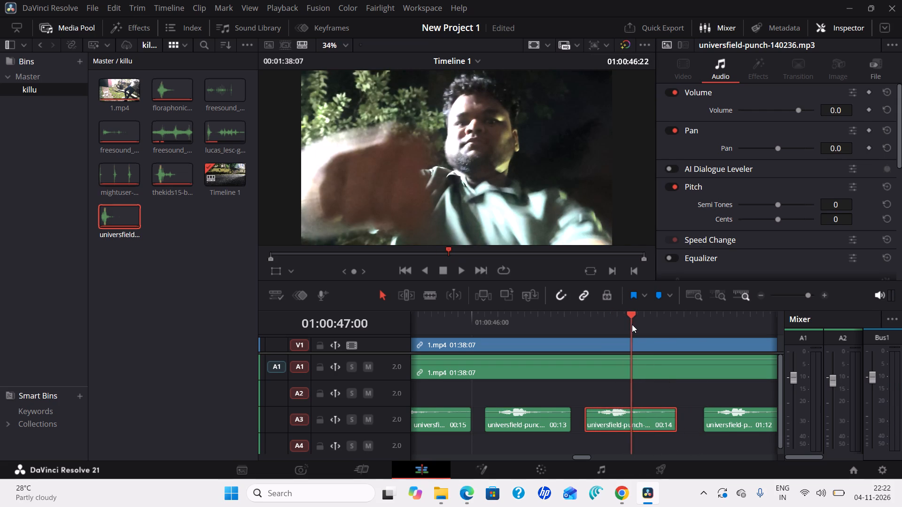
left_click_drag(632, 324, 694, 367)
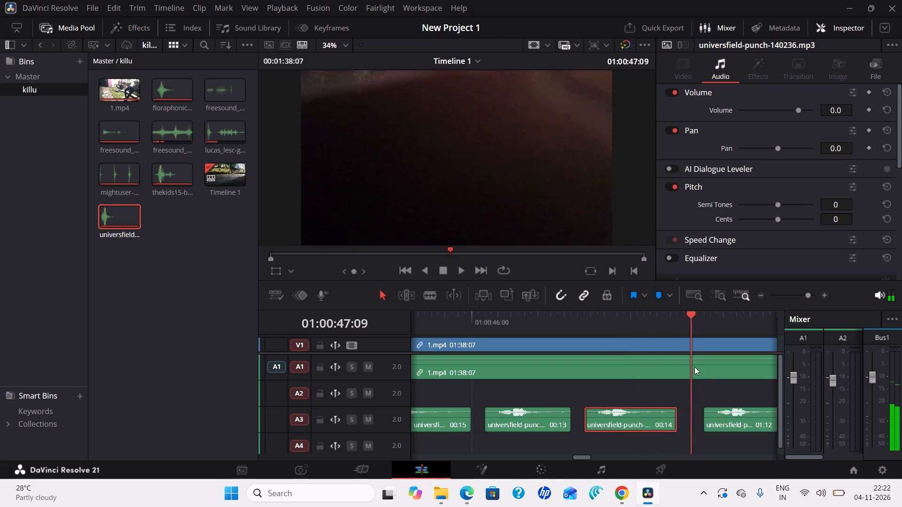
left_click_drag(694, 367, 700, 372)
left_click_drag(732, 419, 696, 422)
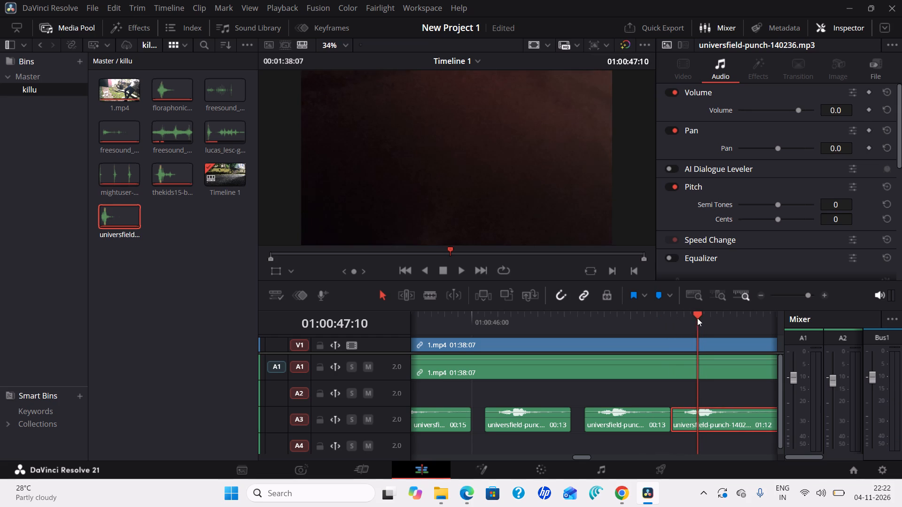
Play the fight from 01:00:37:07 through the close-up punches to about 01:00:49:04 to check the adjusted A3 punch sounds.
left_click_drag(698, 313, 426, 318)
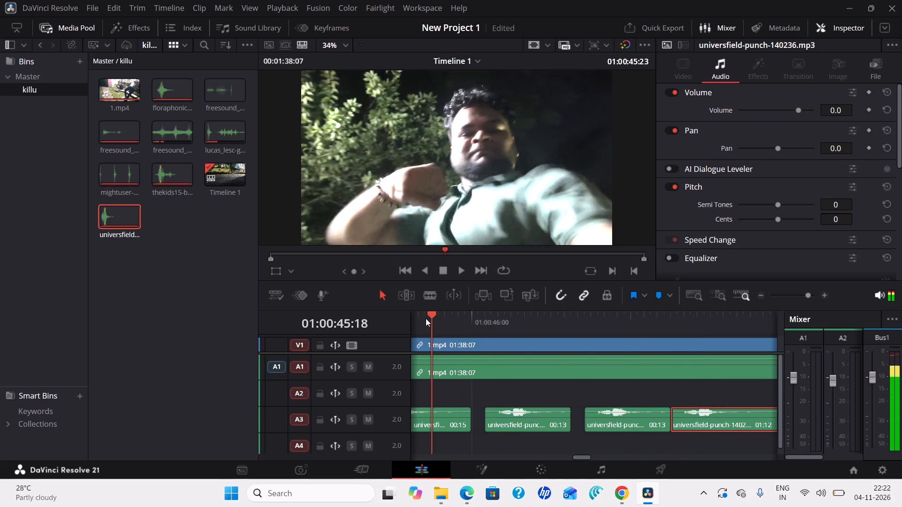
left_click_drag(426, 318, 482, 321)
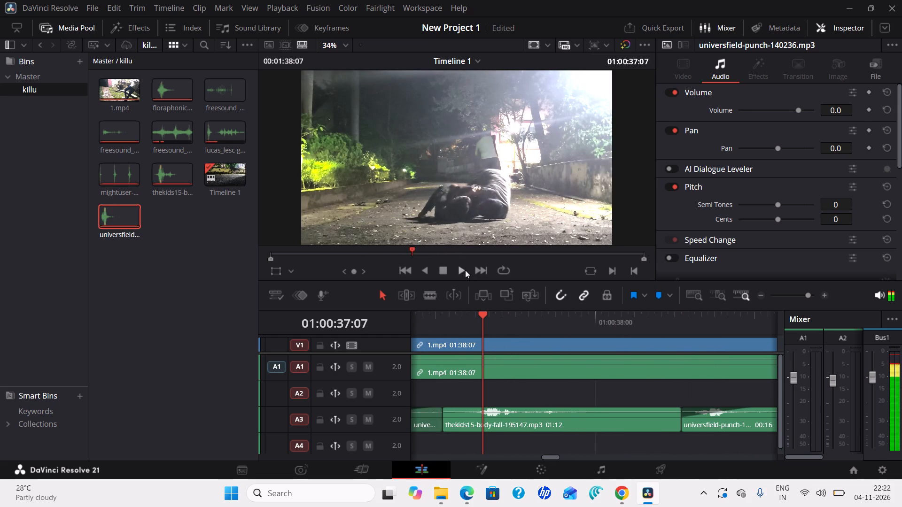
left_click(465, 270)
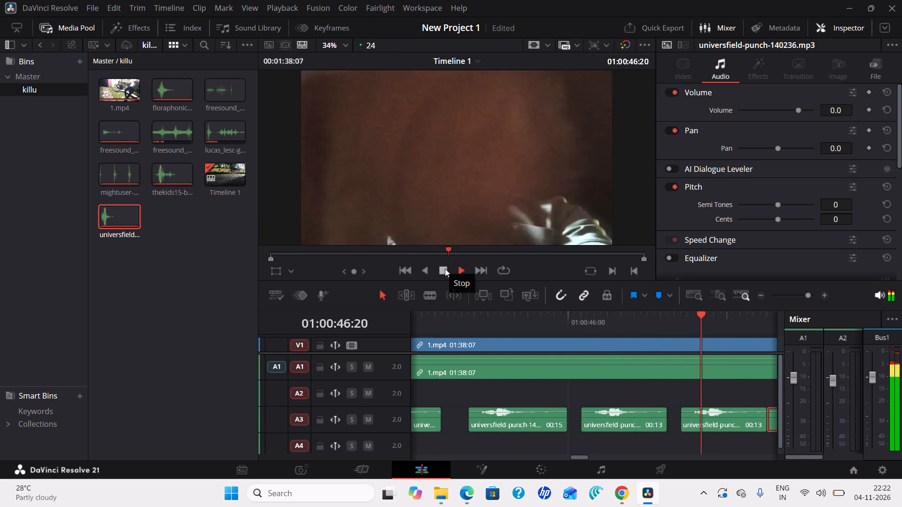
left_click(445, 269)
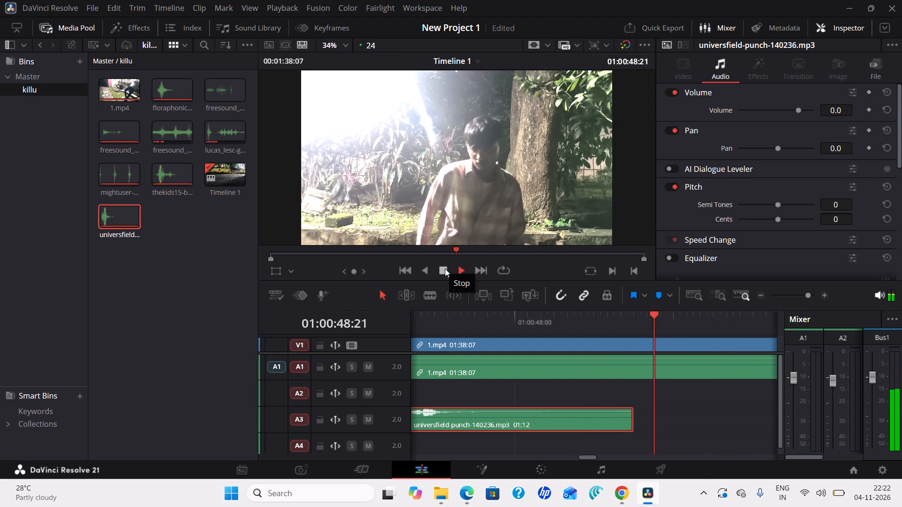
Minimise the DaVinci Resolve, Chrome and File Explorer windows to show the desktop.
left_click(851, 8)
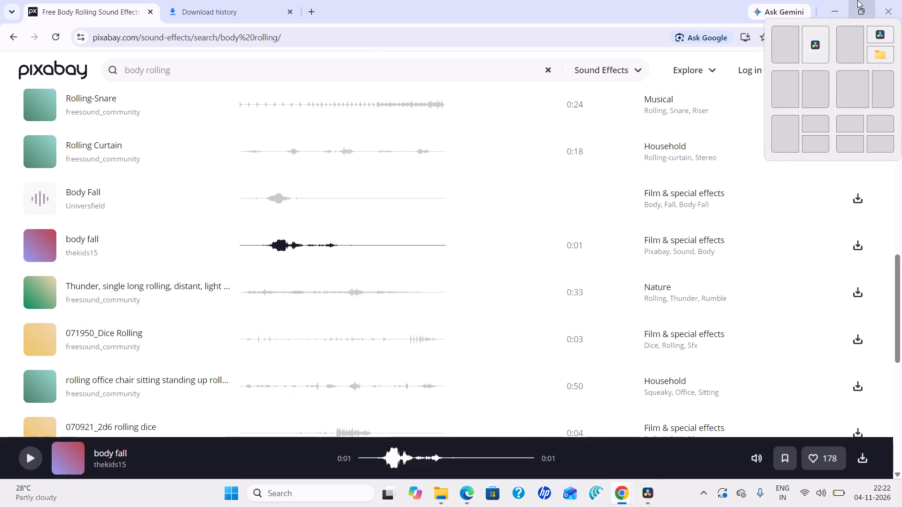
left_click(837, 4)
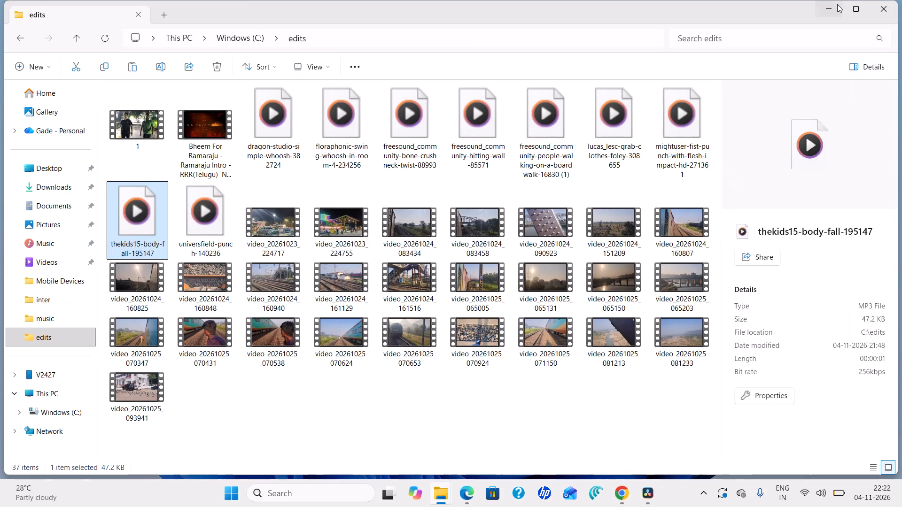
left_click(837, 4)
double_click(837, 4)
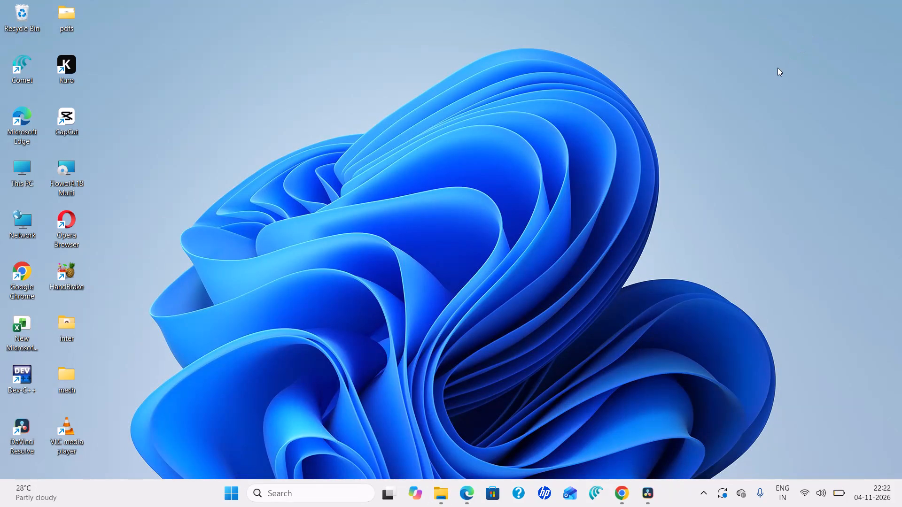
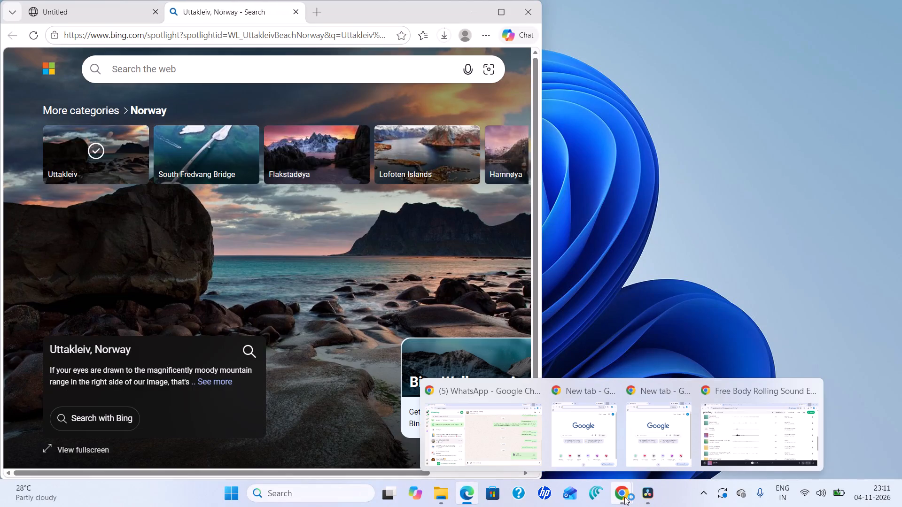
Switch to DaVinci Resolve and play the timeline from 01:00:00:00 to about 01:00:50:02 to review all the sound effects.
left_click(643, 498)
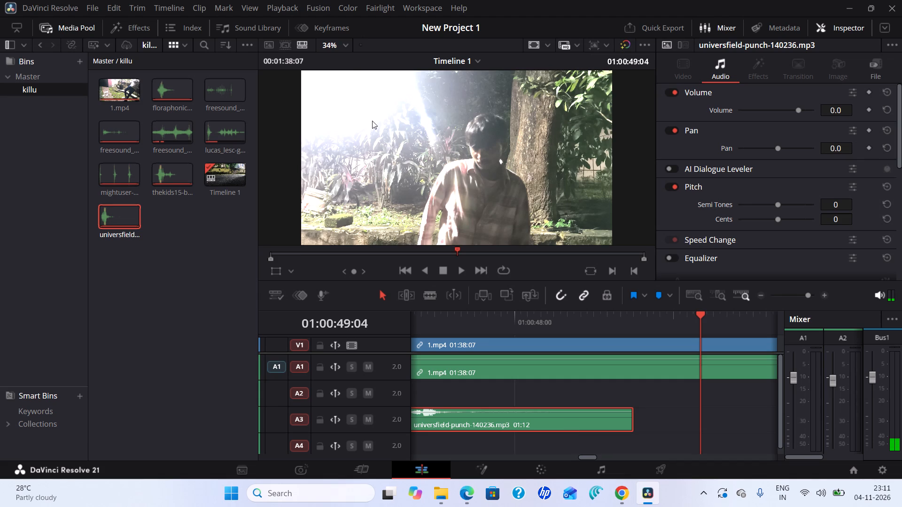
left_click_drag(700, 313, 435, 319)
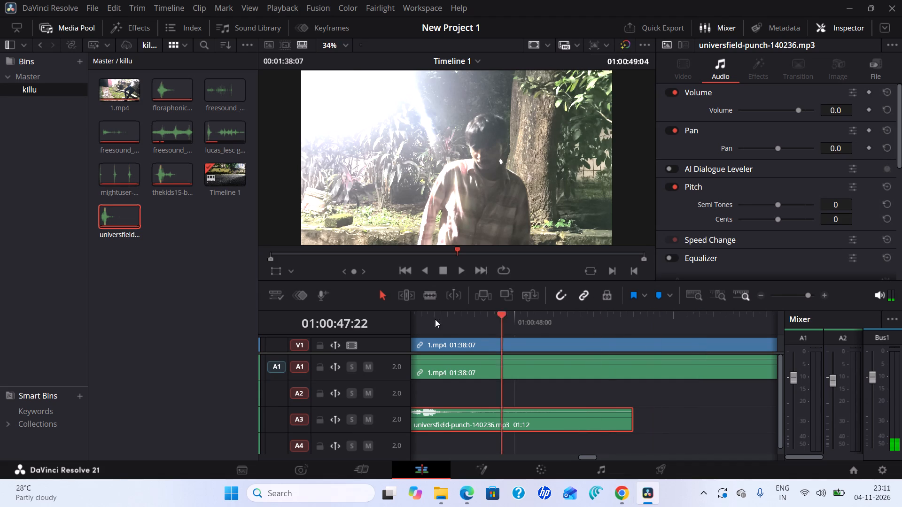
left_click_drag(435, 319, 230, 244)
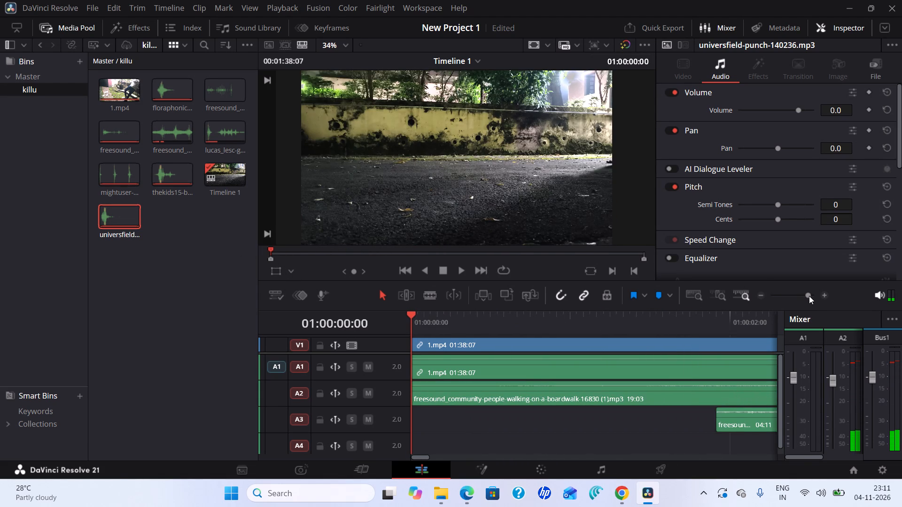
left_click_drag(809, 296, 798, 299)
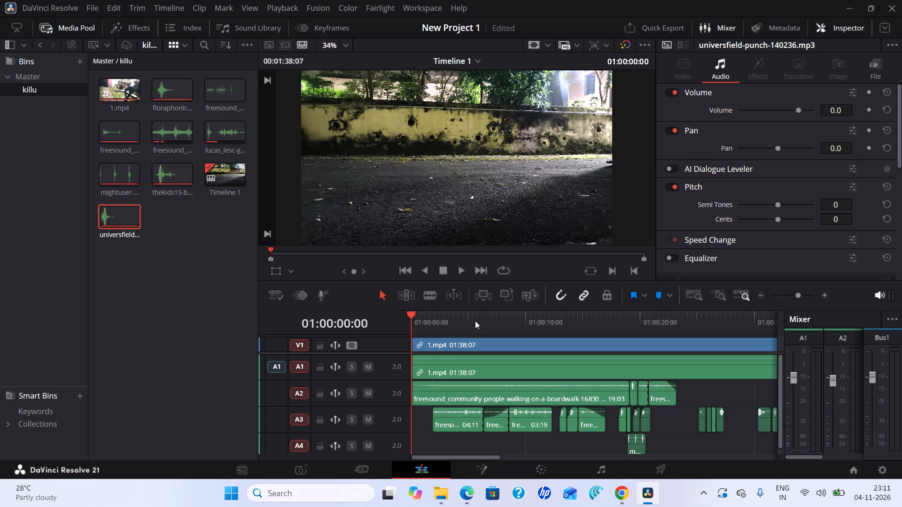
left_click(464, 274)
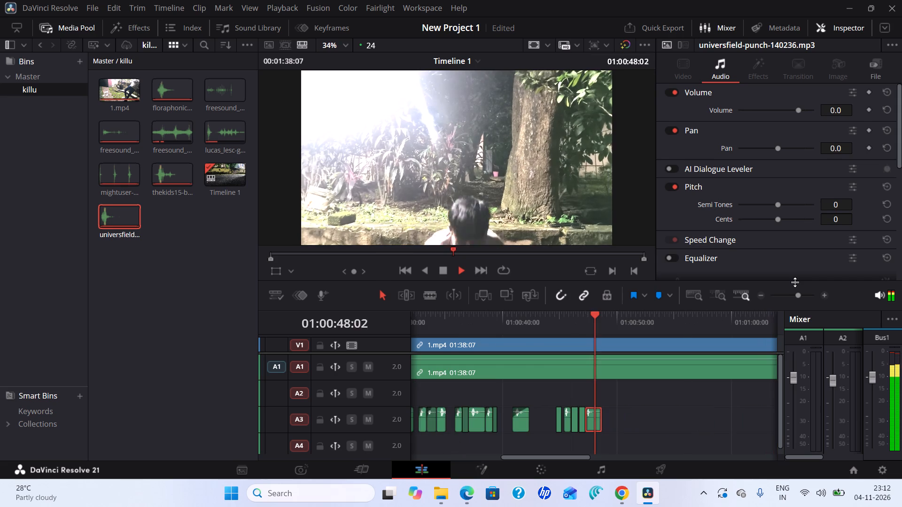
left_click(447, 266)
Replay the timeline from 01:00:00:00 to 01:00:38:01, pausing along the way, to check for moments still lacking sound effects.
left_click_drag(620, 315, 574, 331)
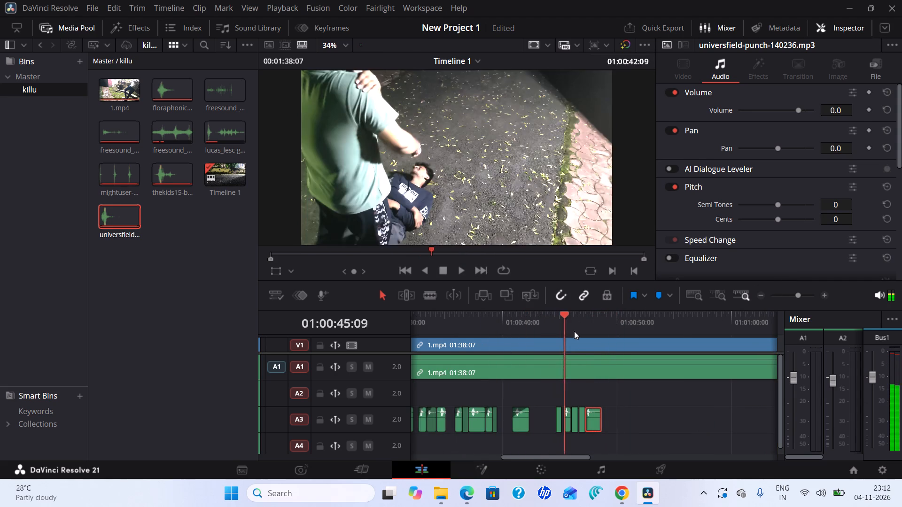
left_click_drag(574, 331, 573, 338)
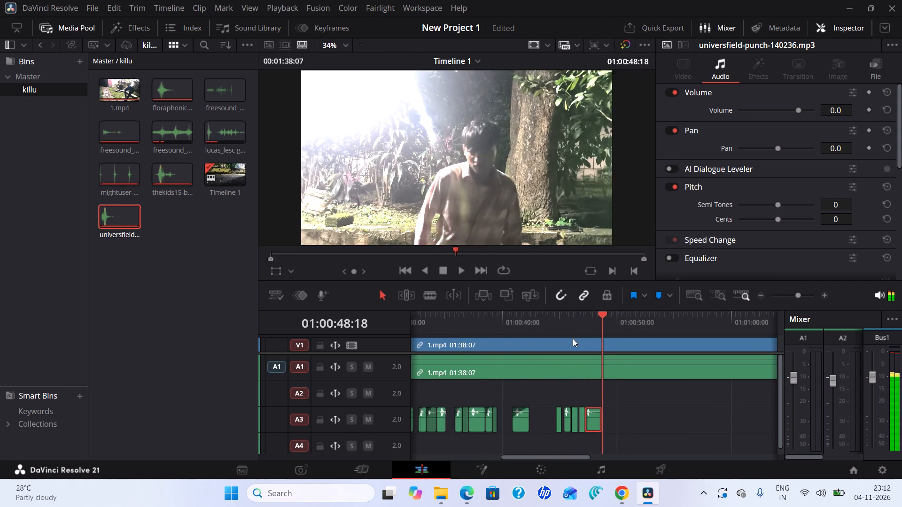
left_click_drag(573, 338, 350, 293)
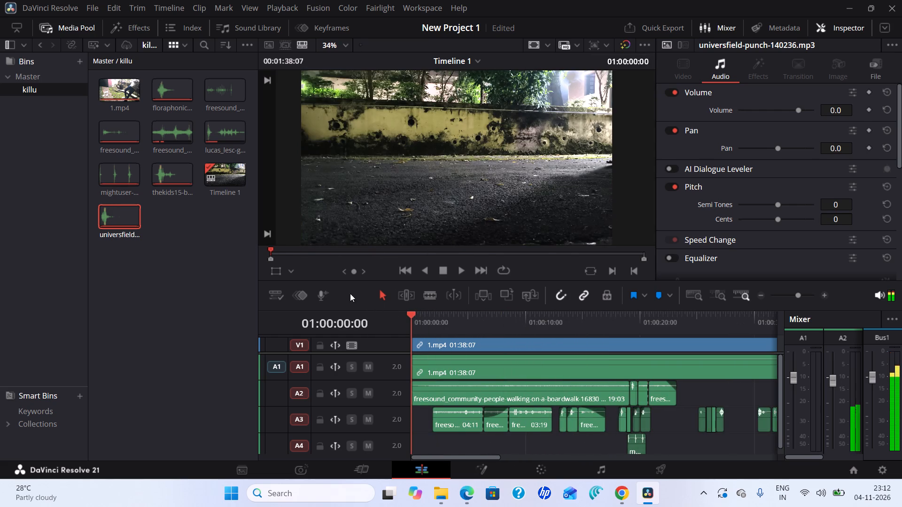
left_click_drag(350, 293, 350, 292)
left_click(463, 267)
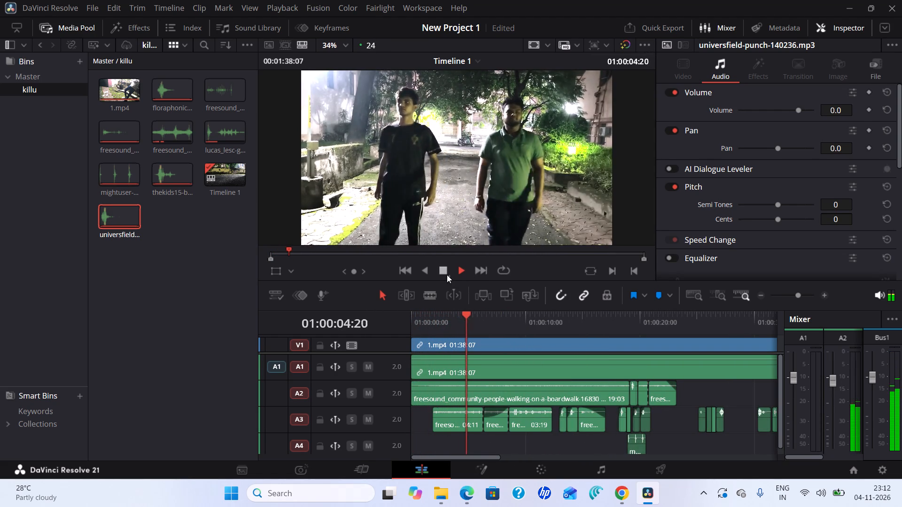
left_click(446, 273)
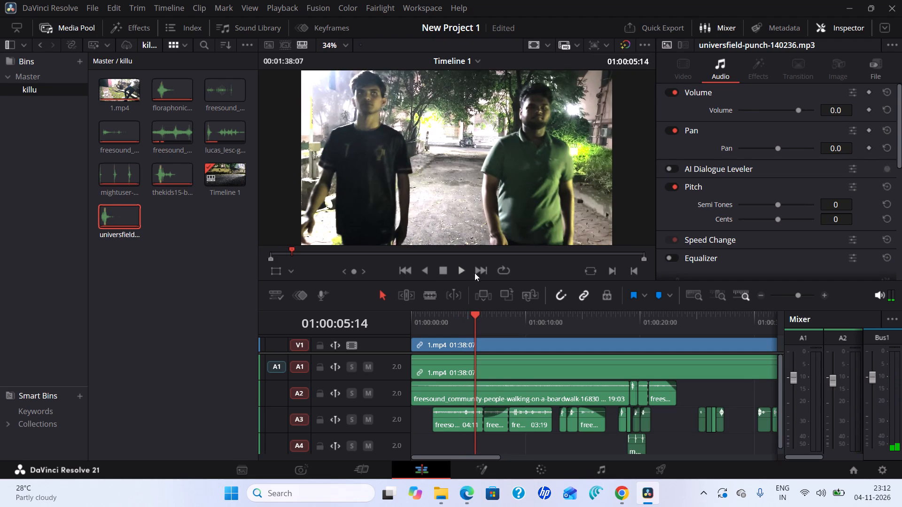
left_click(465, 269)
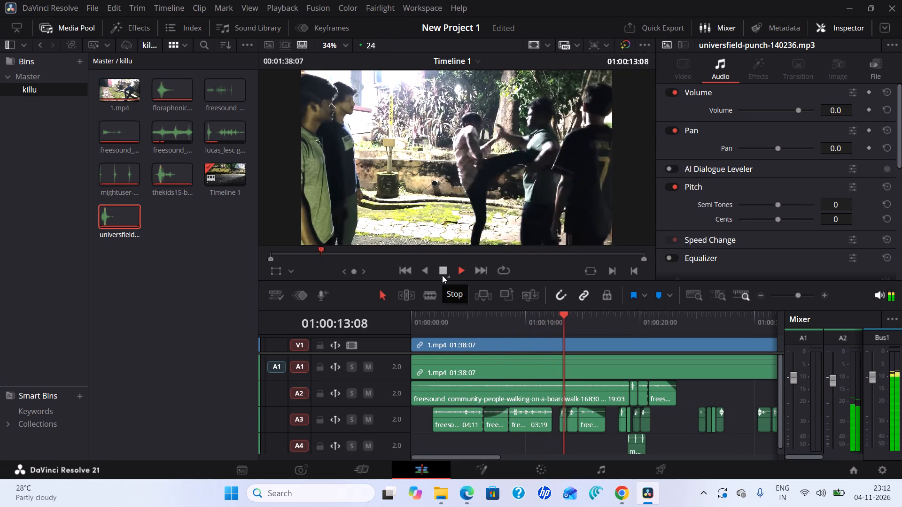
left_click(442, 275)
right_click(126, 91)
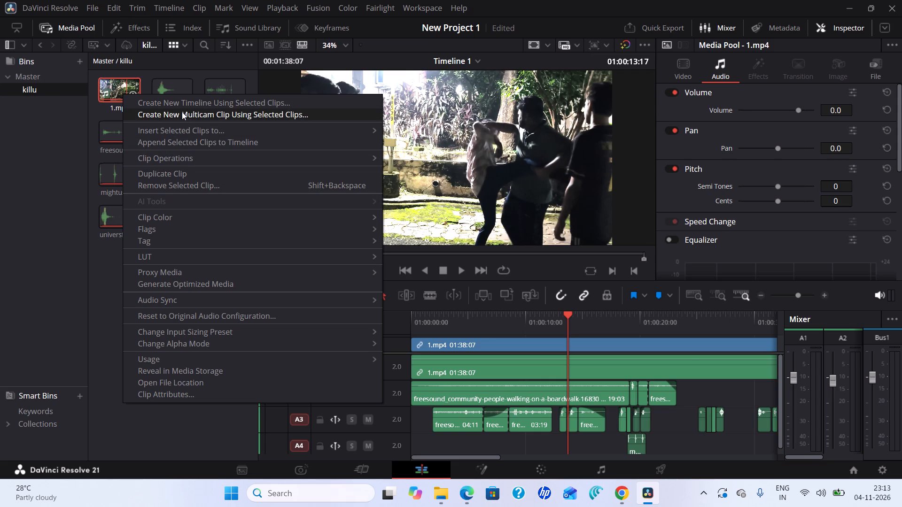
left_click(457, 266)
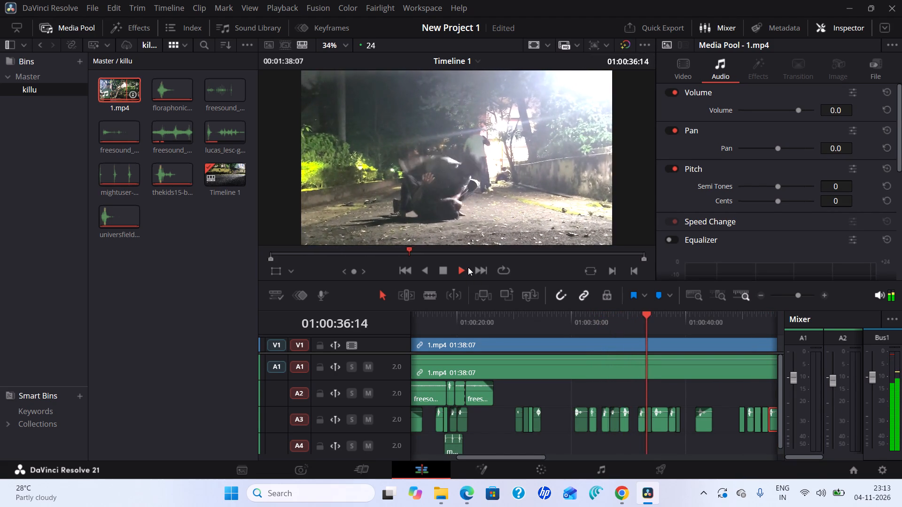
left_click(446, 271)
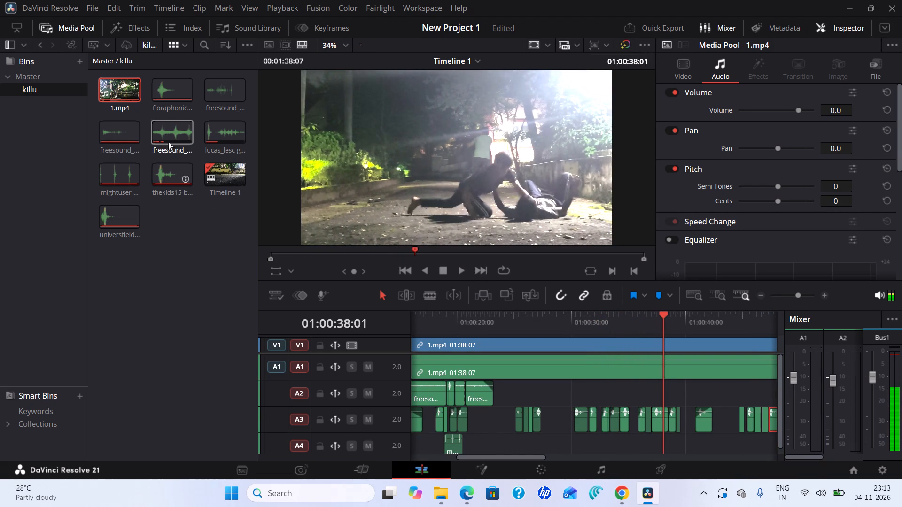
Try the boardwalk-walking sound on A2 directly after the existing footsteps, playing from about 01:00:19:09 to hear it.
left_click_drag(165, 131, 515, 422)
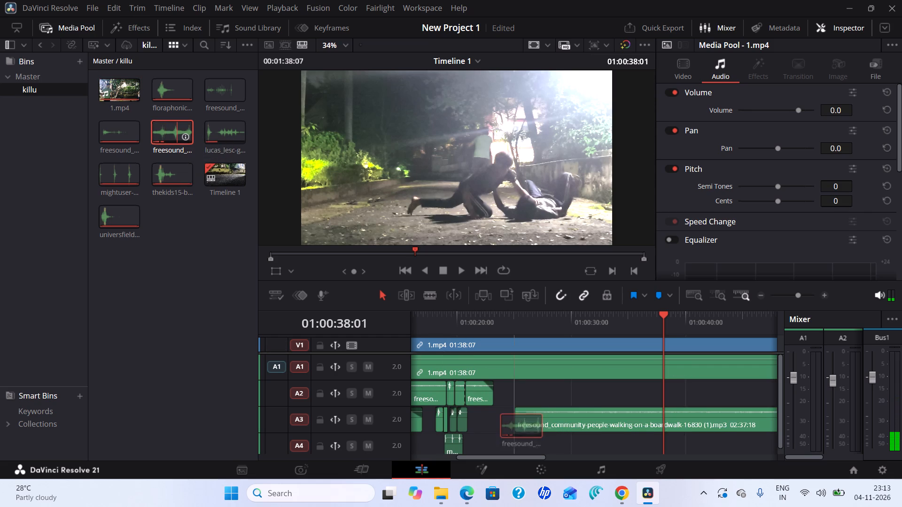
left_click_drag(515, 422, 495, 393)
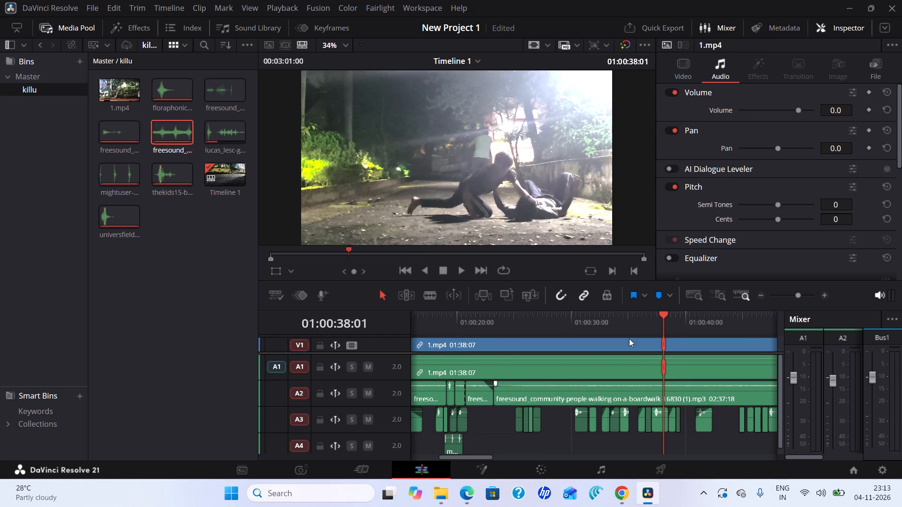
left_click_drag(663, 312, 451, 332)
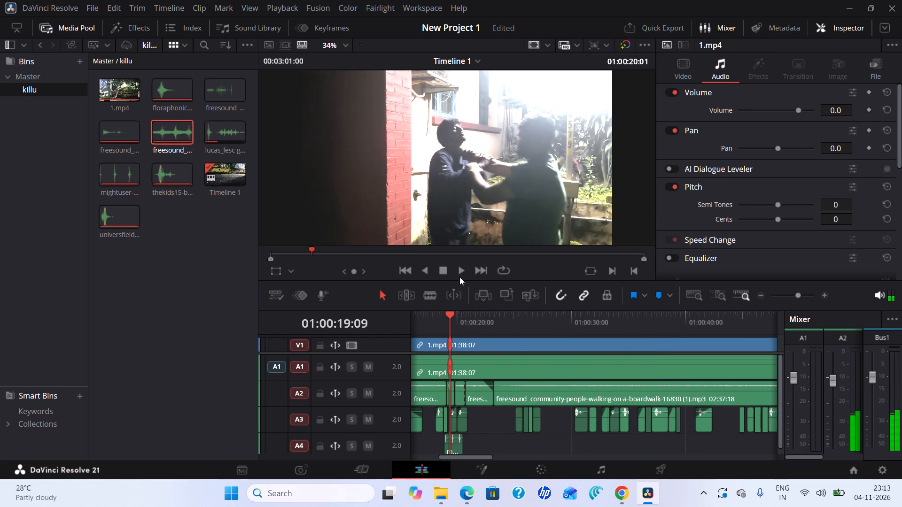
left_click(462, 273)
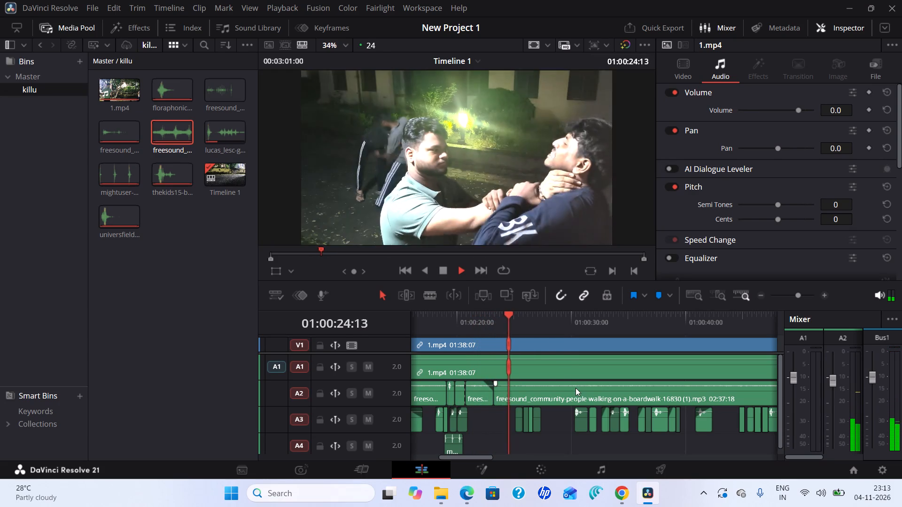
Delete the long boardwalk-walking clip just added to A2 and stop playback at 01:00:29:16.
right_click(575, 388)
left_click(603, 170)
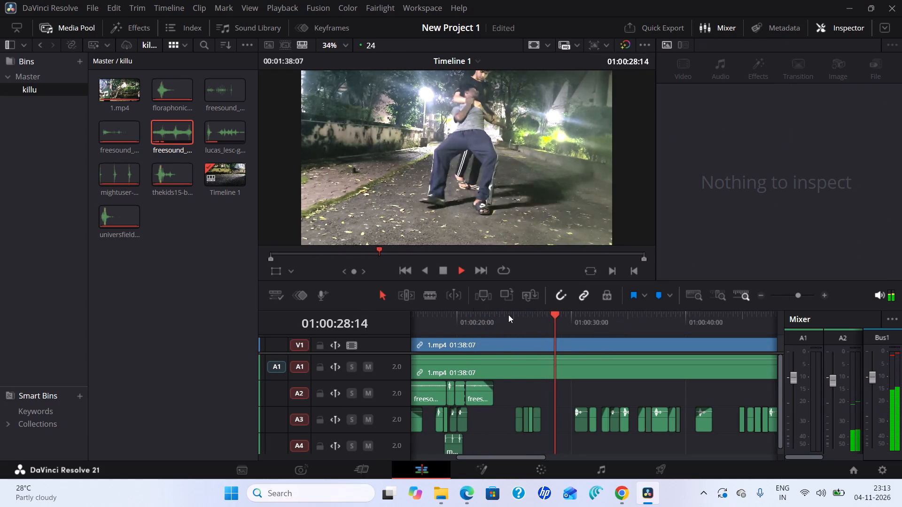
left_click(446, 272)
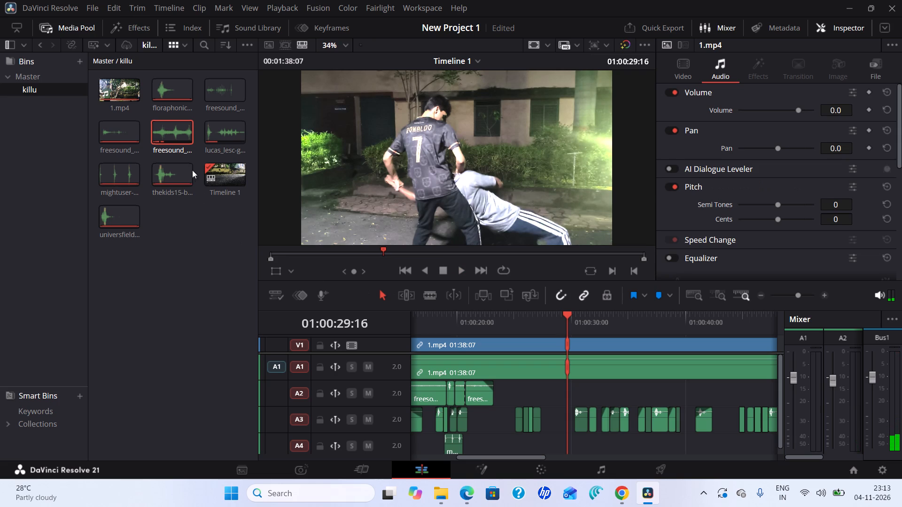
Add the lucas_lesc grab-clothes foley to A2 near 01:00:27:09 and trim about one second off its start.
left_click_drag(214, 136, 559, 392)
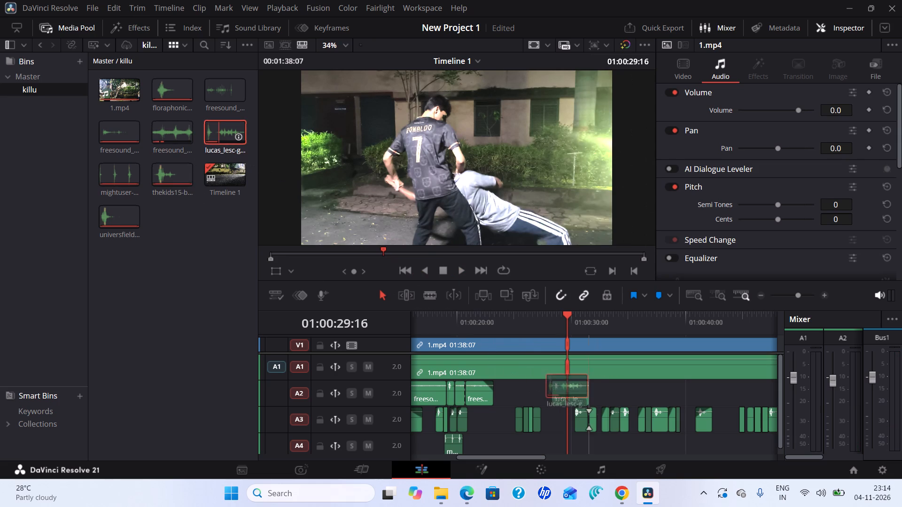
left_click_drag(559, 392, 541, 395)
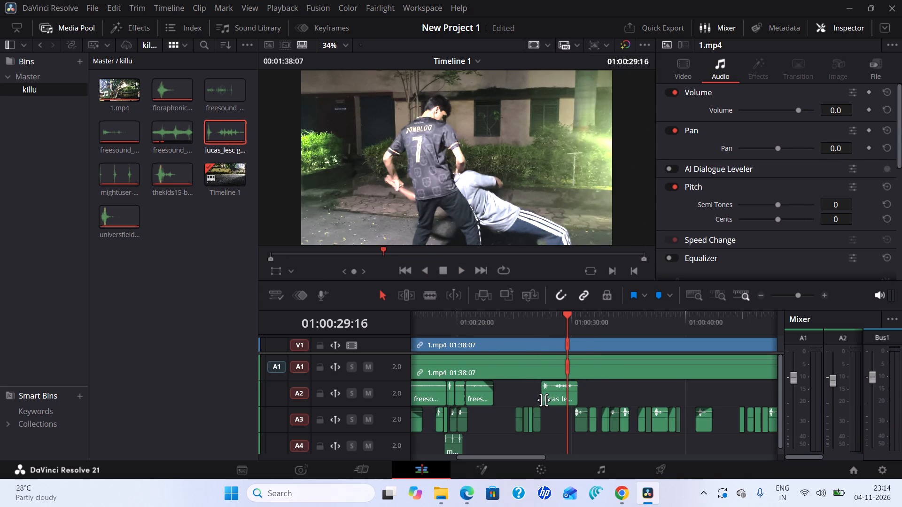
left_click_drag(542, 395, 554, 399)
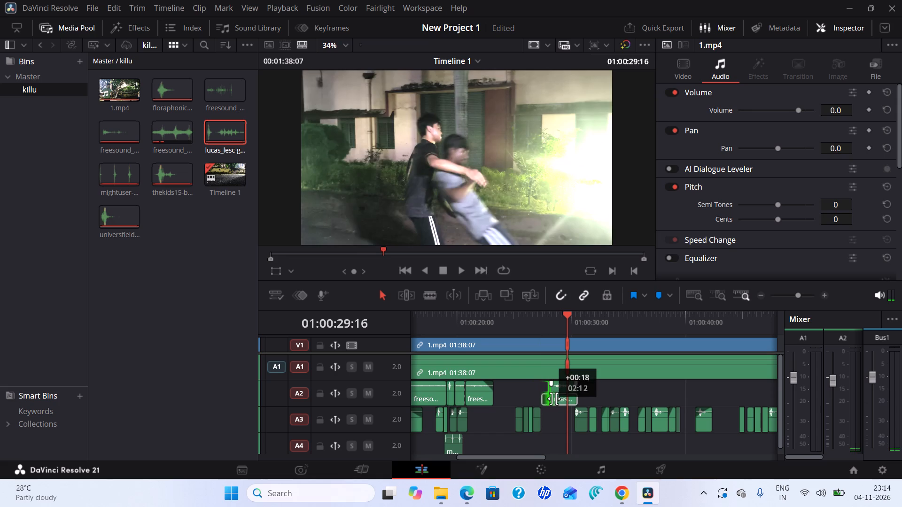
left_click_drag(554, 399, 555, 399)
Play from about 01:00:26 to 01:00:32:00 to check the grab-clothes sound against the grapple.
left_click_drag(566, 315, 565, 315)
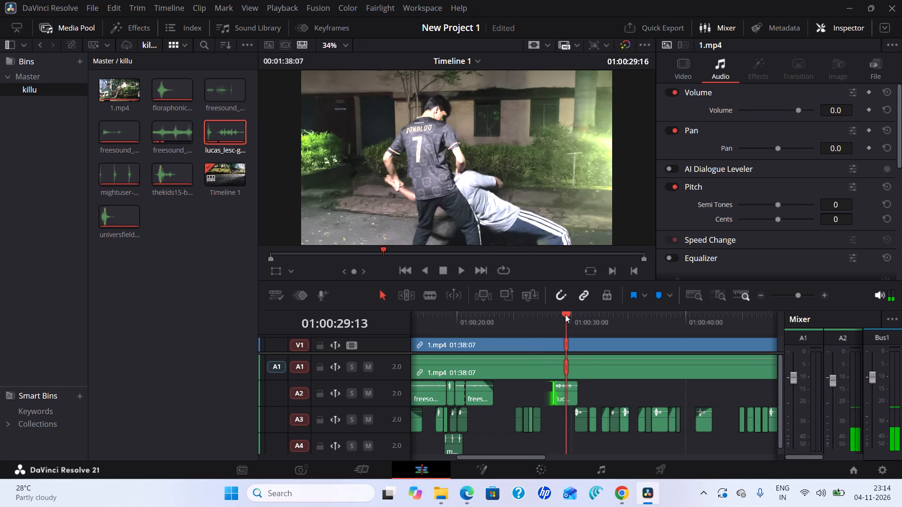
left_click_drag(565, 315, 527, 317)
left_click(460, 272)
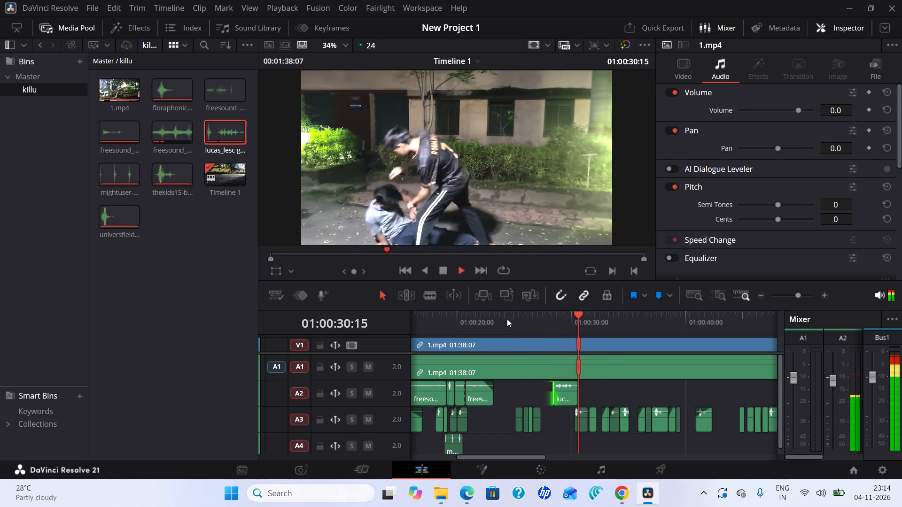
left_click(447, 273)
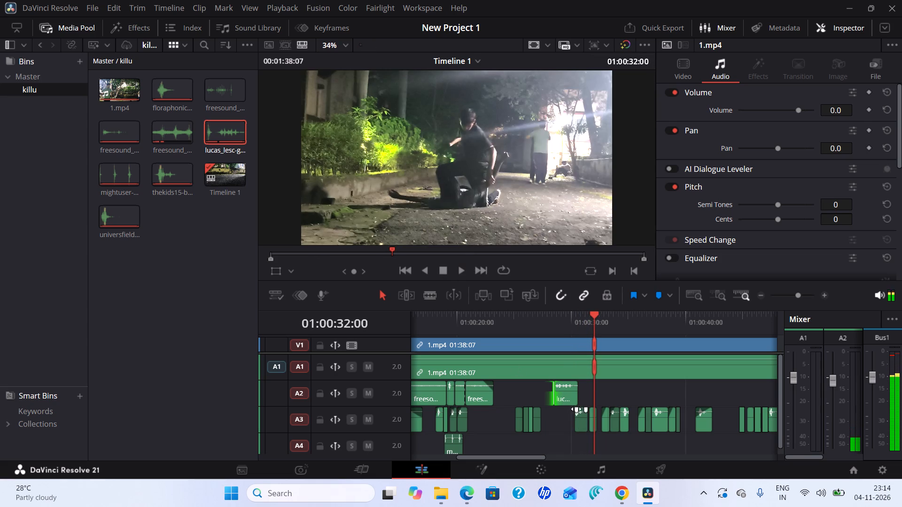
Move the grab-clothes clip on A2 slightly earlier, starting near 01:00:28:00, to match the grapple.
left_click_drag(568, 396, 557, 399)
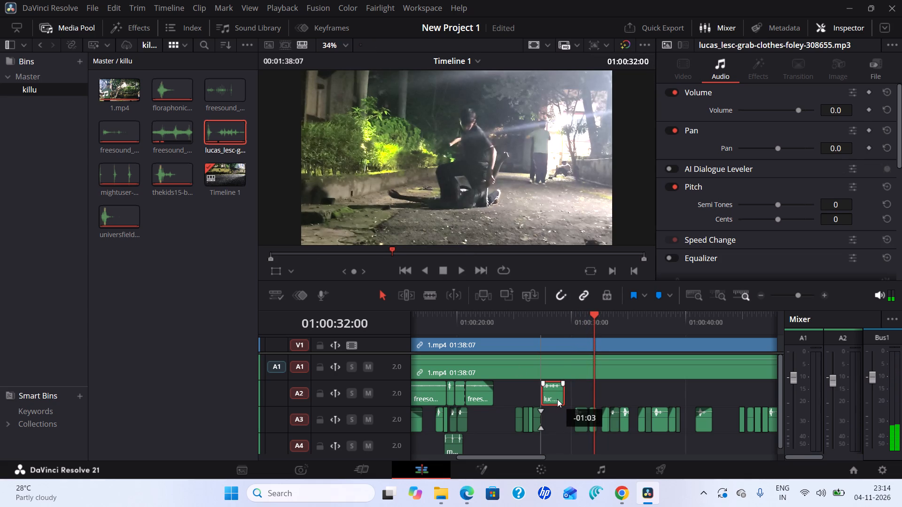
left_click_drag(557, 399, 558, 402)
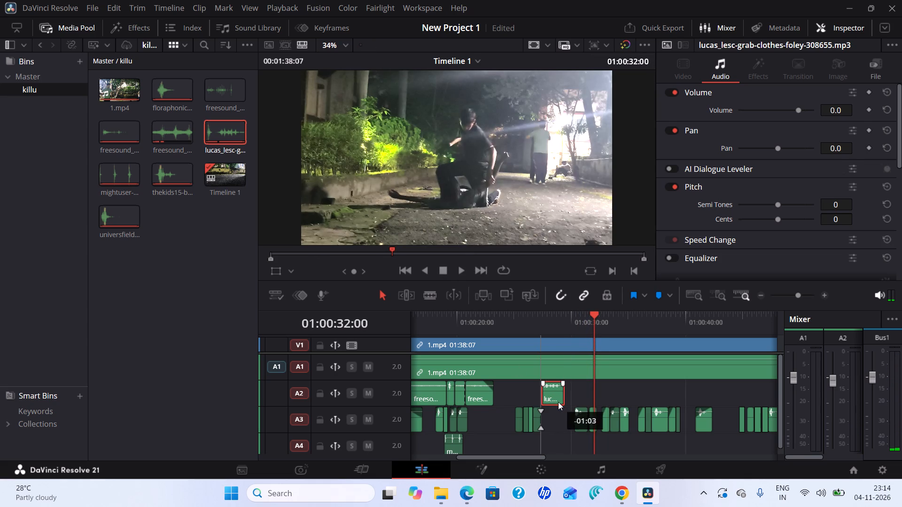
left_click_drag(558, 402, 560, 402)
left_click(552, 396)
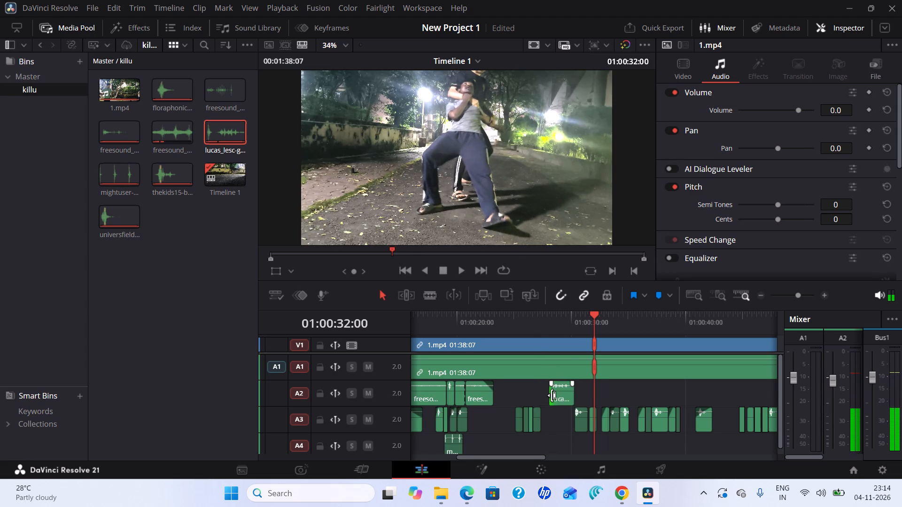
Play the fight from 01:00:27:09 to 01:00:51:06 to review the repositioned grab-clothes sound and the following hits.
left_click_drag(592, 315, 543, 325)
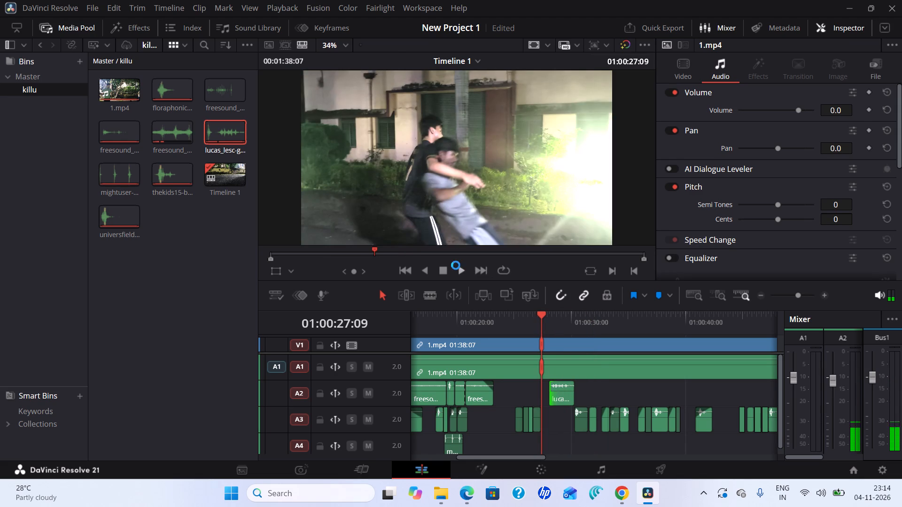
left_click(459, 268)
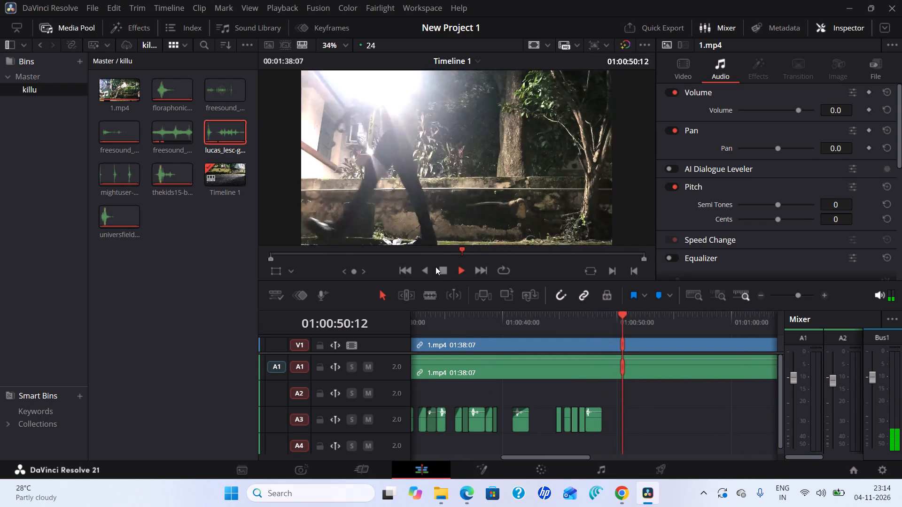
left_click(443, 269)
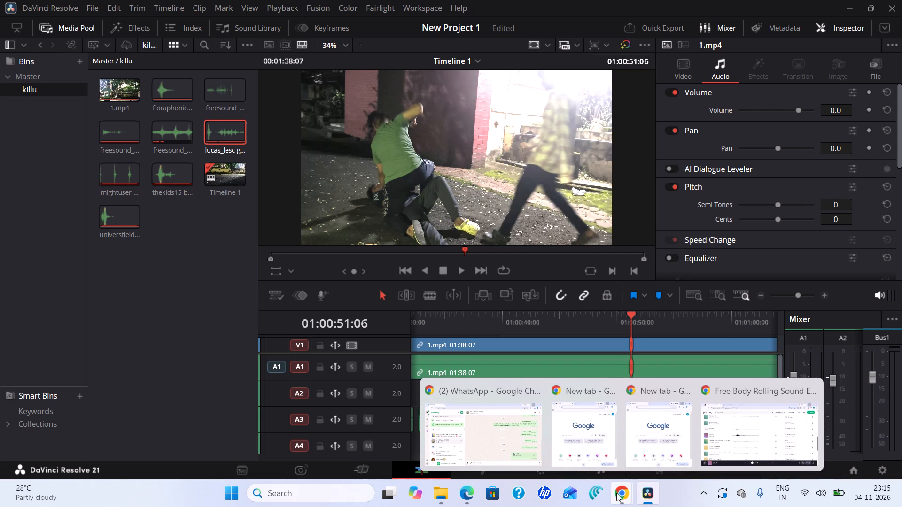
Switch to the Pixabay page in Chrome and search its sound effects for "hero entry".
left_click(721, 442)
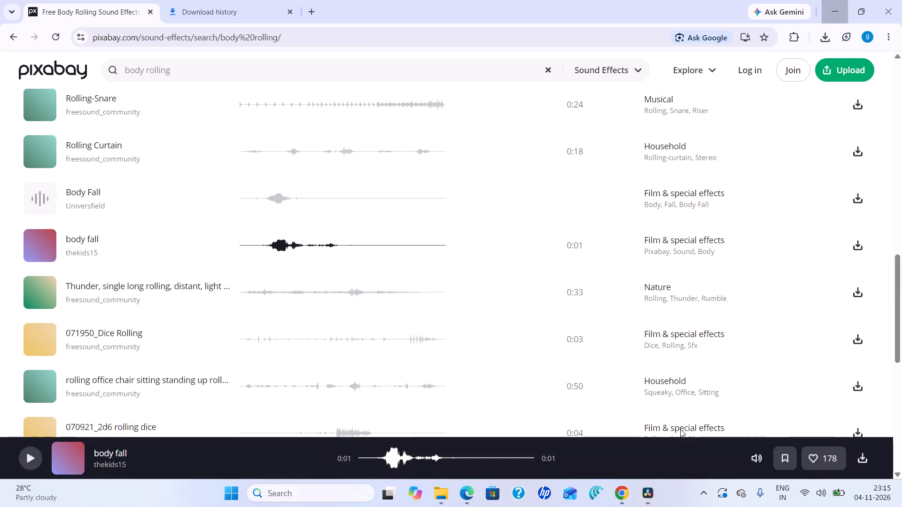
left_click(194, 75)
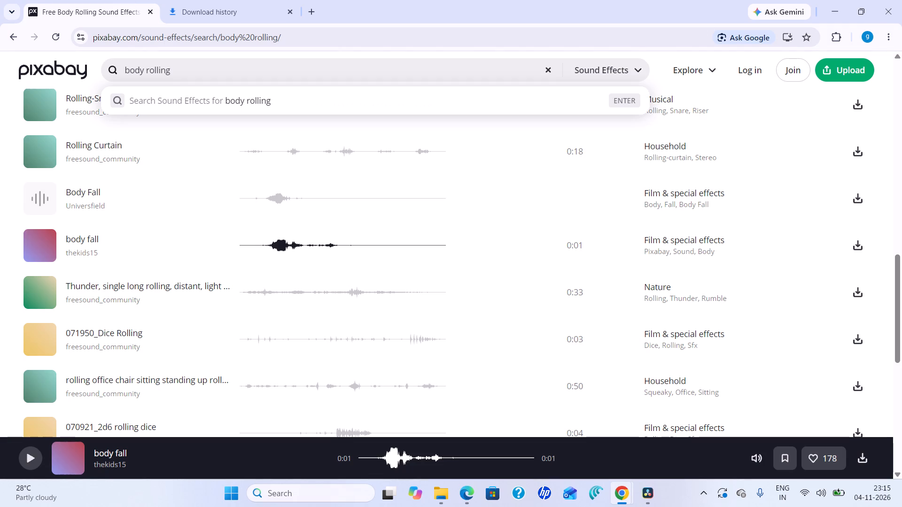
key("BackSpace")
key("BackSpace")
key("BackSpace")
key("BackSpace")
key("BackSpace")
key("BackSpace")
key("BackSpace")
key("BackSpace")
key("BackSpace")
key("BackSpace")
key("BackSpace")
key("BackSpace")
key("BackSpace")
key("BackSpace")
key("BackSpace")
key("BackSpace")
key("BackSpace")
key("BackSpace")
type("herio")
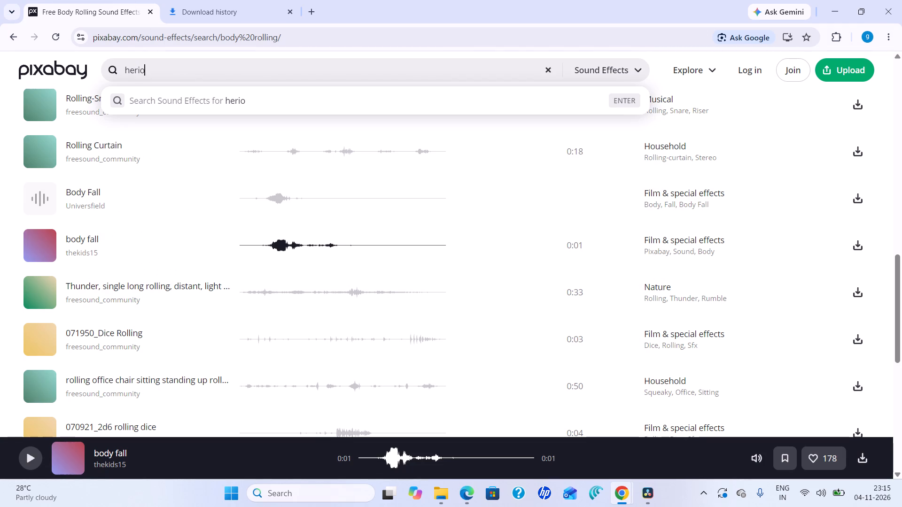
key("BackSpace")
key("BackSpace")
key("o")
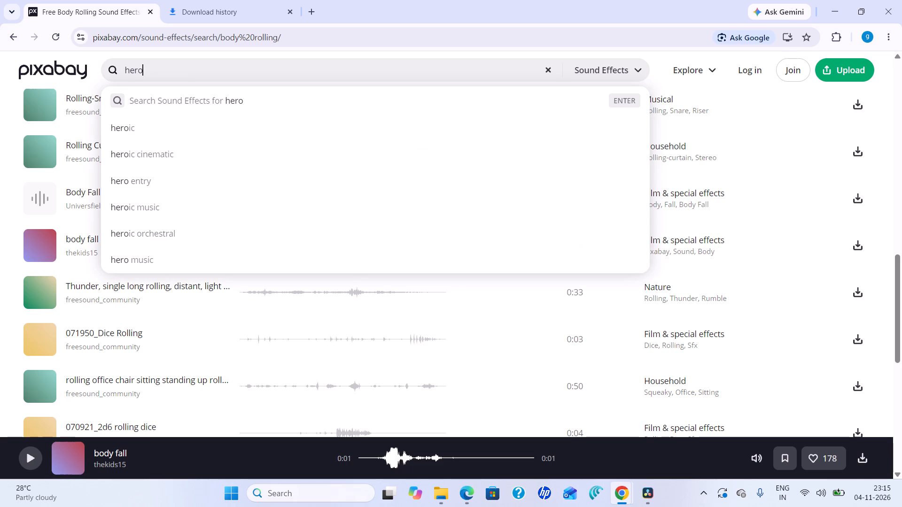
left_click(151, 176)
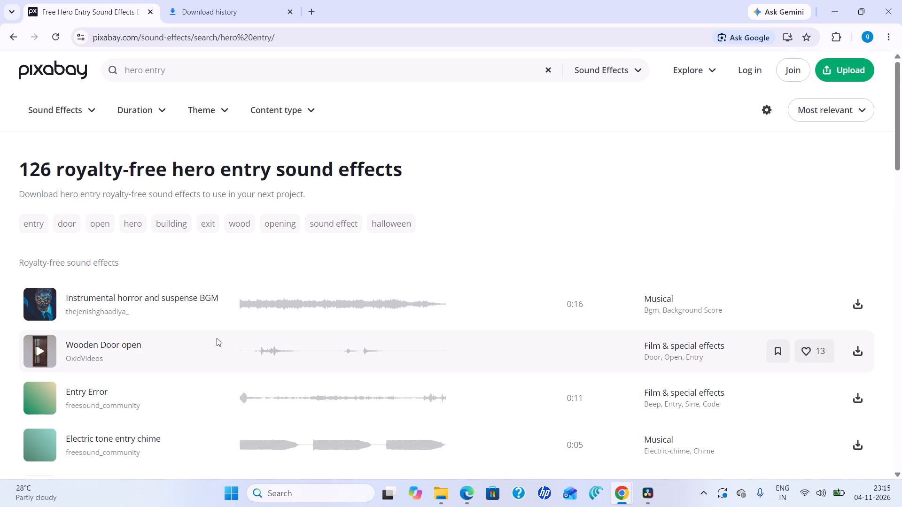
Preview Entry Error, Horror Entry Sound Reverb and Rusty Old Door among the hero entry sound effects.
scroll(217, 338, "down", 1)
left_click(34, 336)
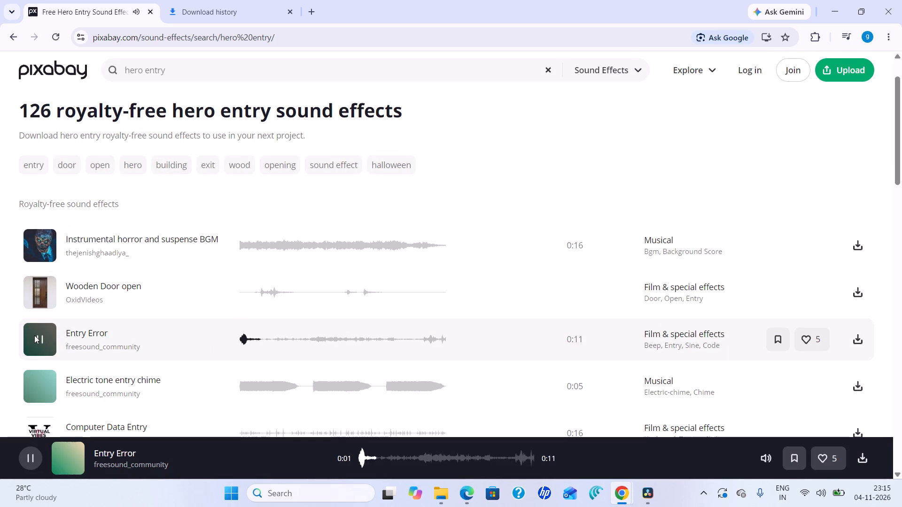
scroll(77, 338, "down", 2)
left_click(41, 216)
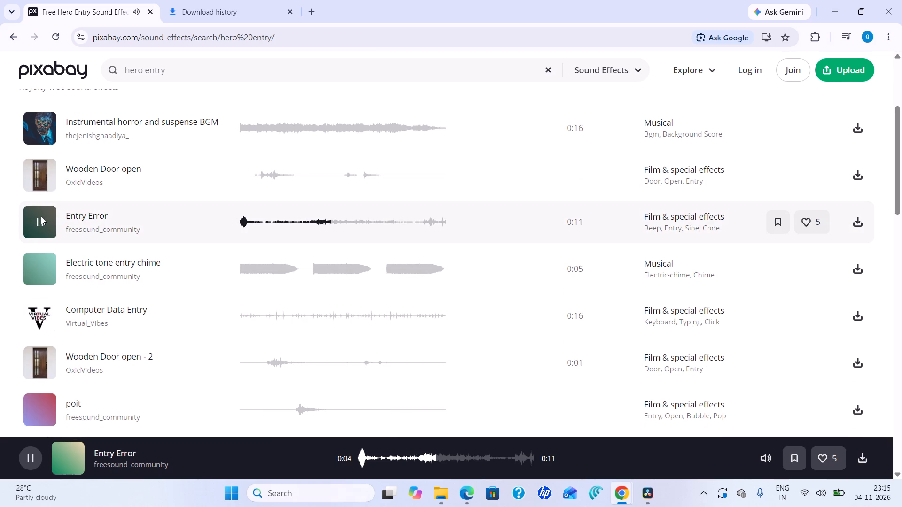
scroll(105, 264, "down", 2)
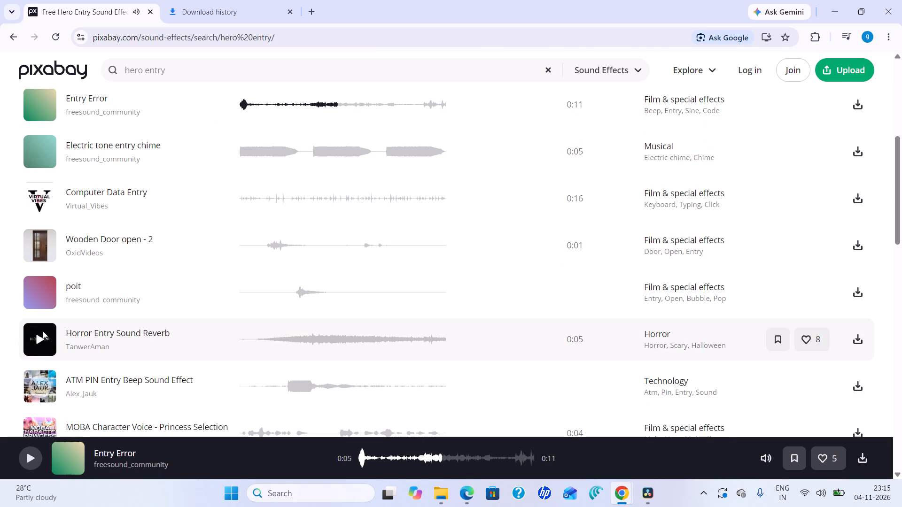
left_click(39, 335)
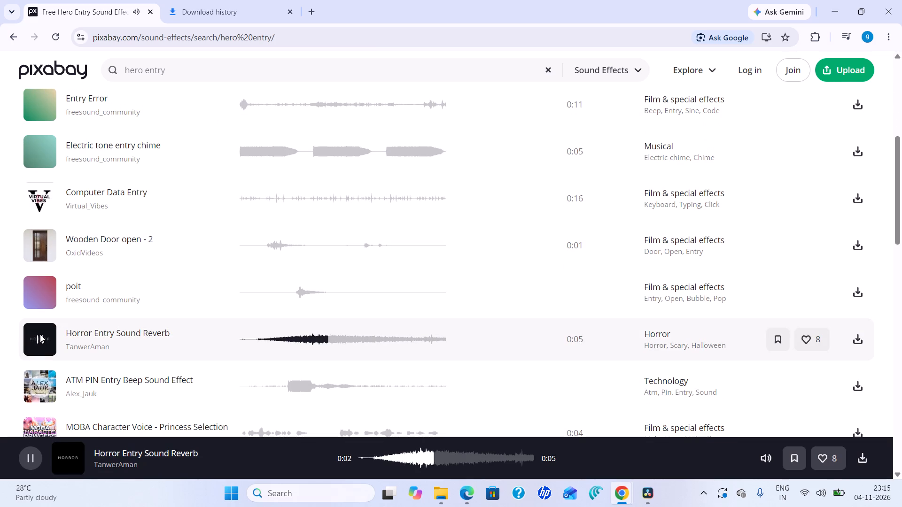
left_click(40, 334)
scroll(59, 285, "down", 4)
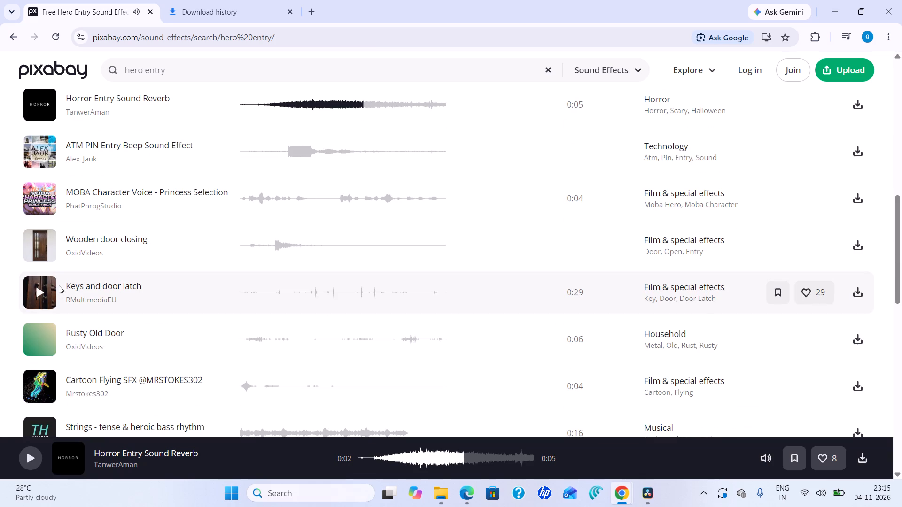
left_click(39, 342)
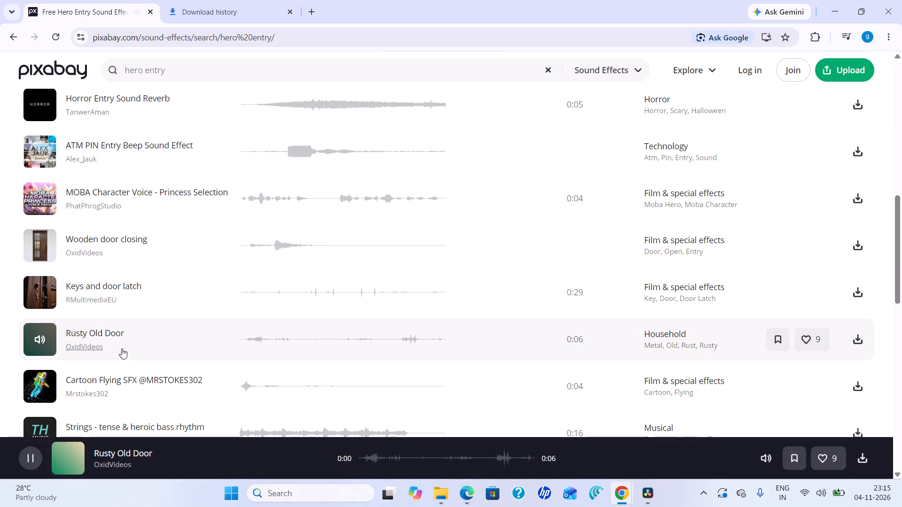
left_click(37, 344)
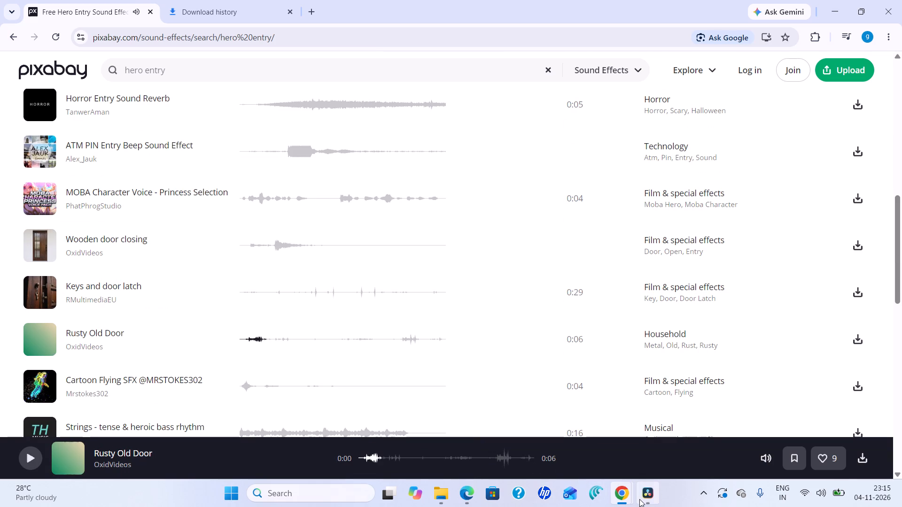
Return to DaVinci Resolve and play Timeline 1 from its start at 01:00:00:00 to review the sound effects.
left_click(649, 430)
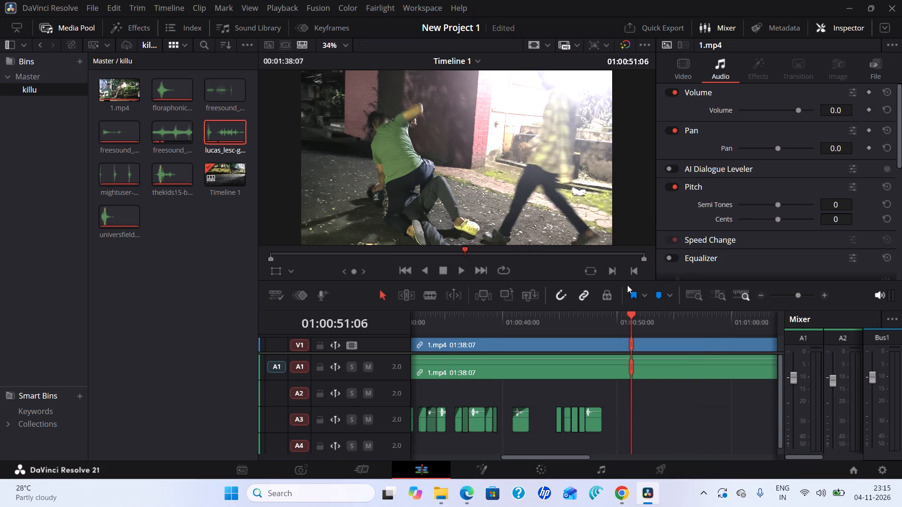
left_click_drag(631, 315, 306, 320)
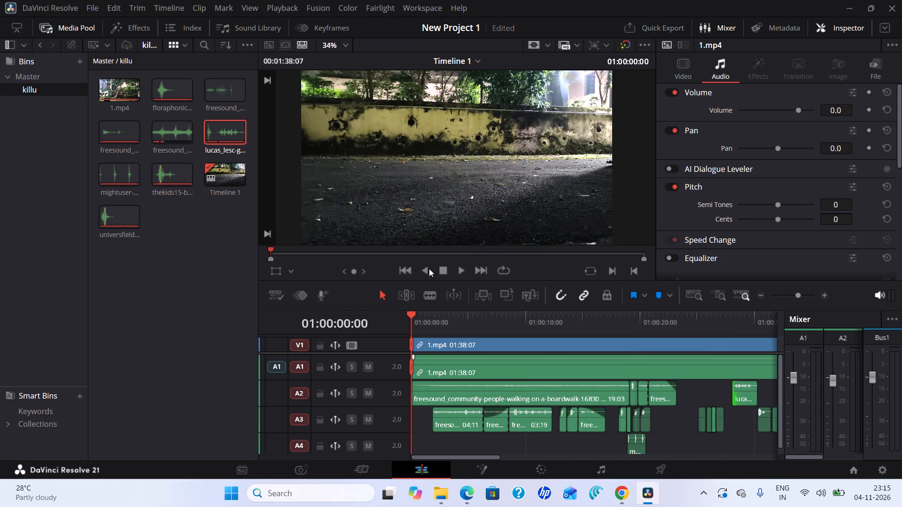
left_click(457, 271)
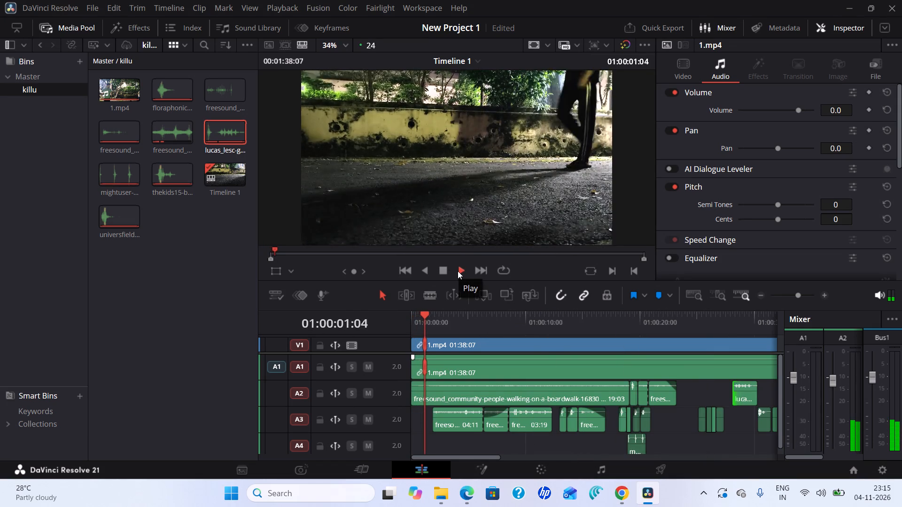
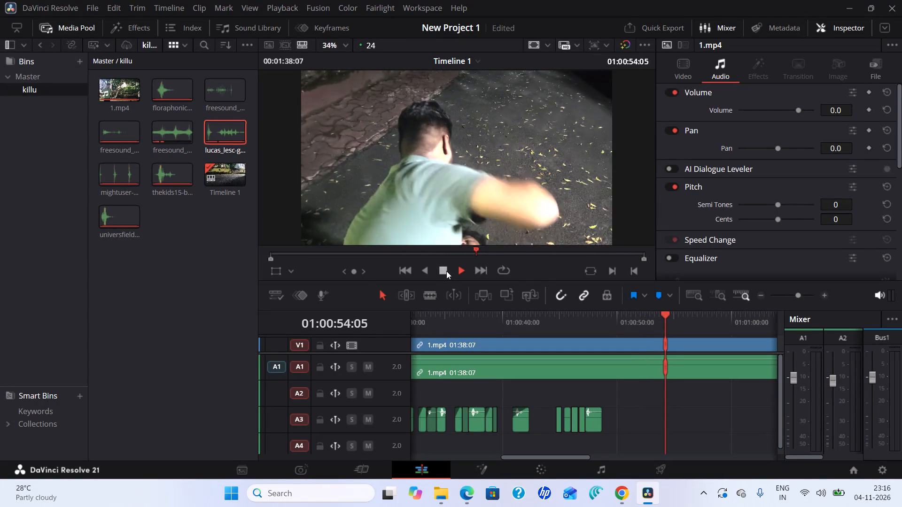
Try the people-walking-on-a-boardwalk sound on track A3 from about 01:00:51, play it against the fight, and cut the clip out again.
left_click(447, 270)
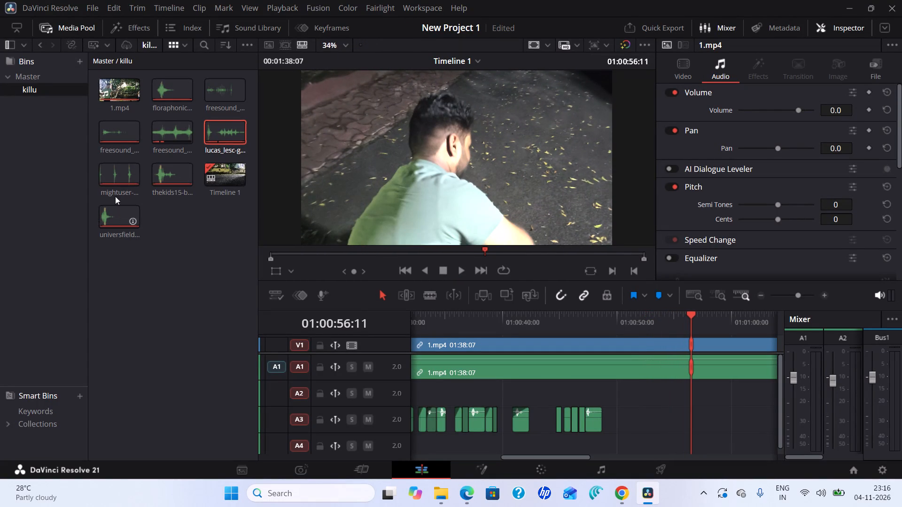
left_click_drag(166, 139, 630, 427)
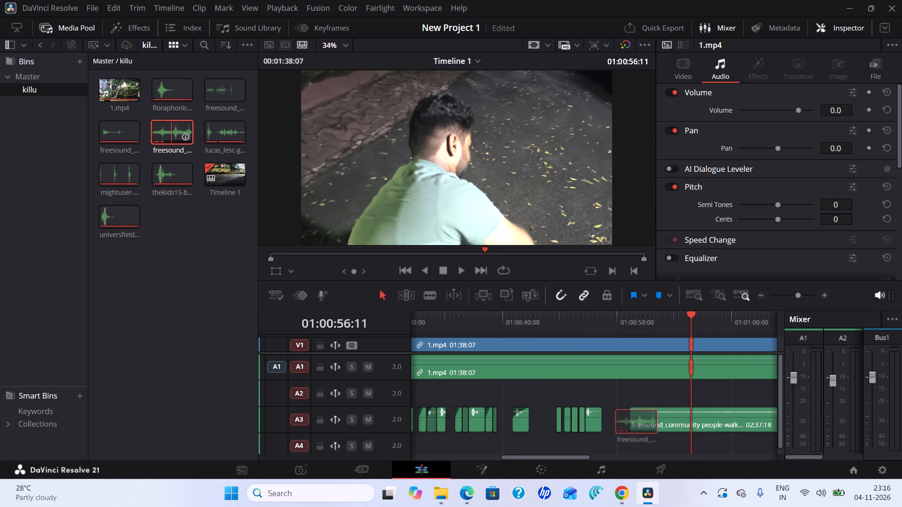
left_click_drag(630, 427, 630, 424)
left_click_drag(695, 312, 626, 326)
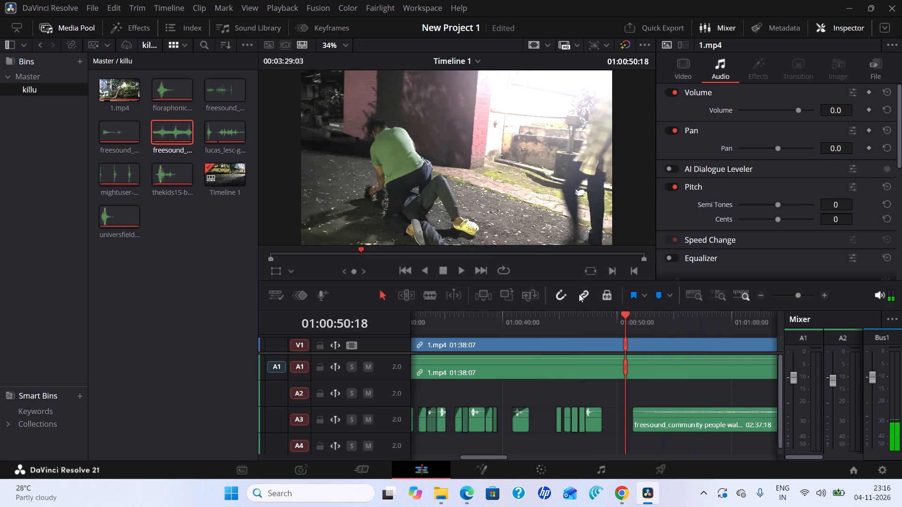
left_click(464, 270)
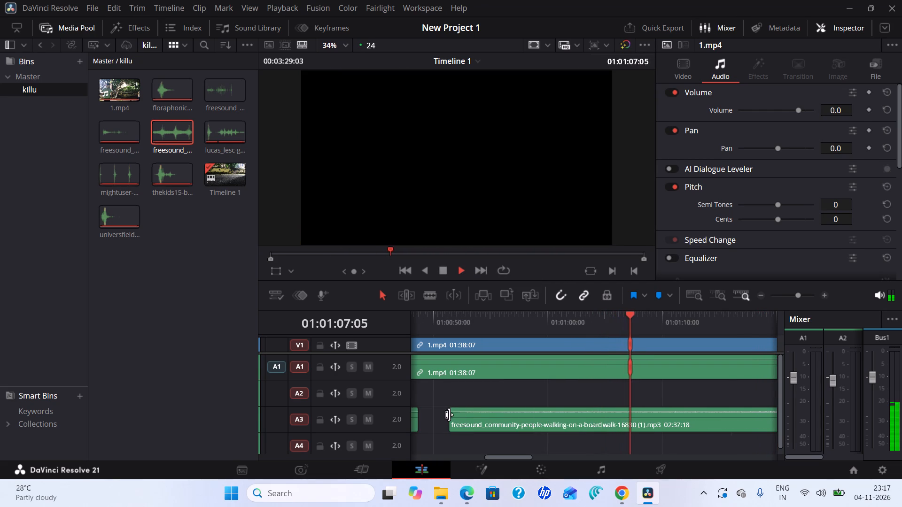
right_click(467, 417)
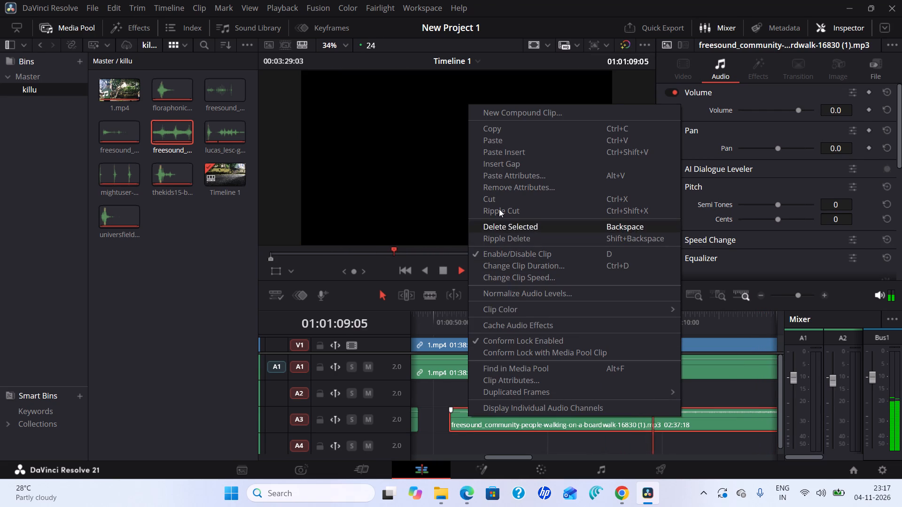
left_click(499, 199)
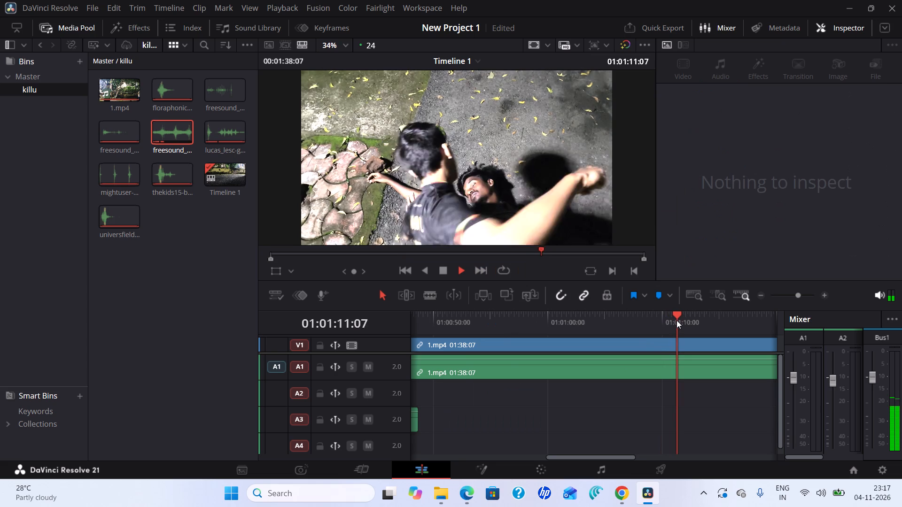
Scrub through the fight from about 01:00:42 to 01:00:49:13 to examine the punches and the shot that follows them.
left_click_drag(678, 315, 415, 318)
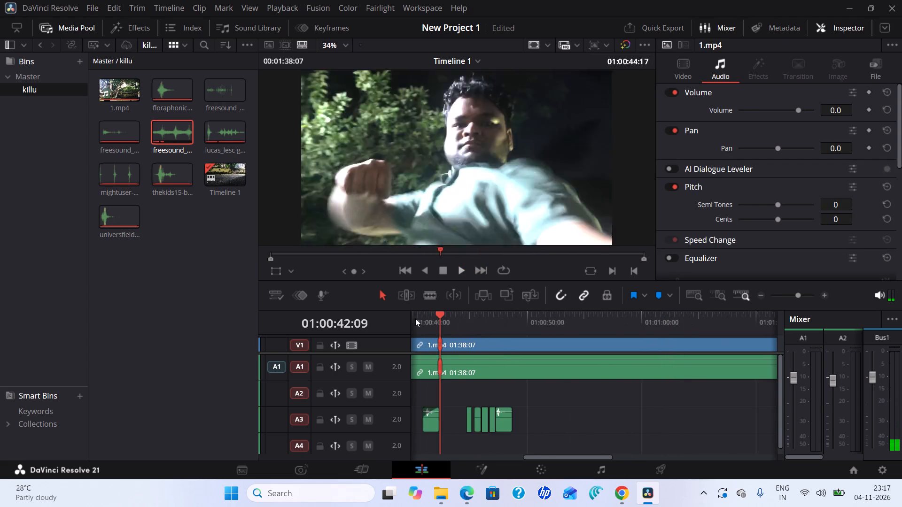
left_click_drag(415, 318, 419, 315)
left_click_drag(448, 312, 559, 340)
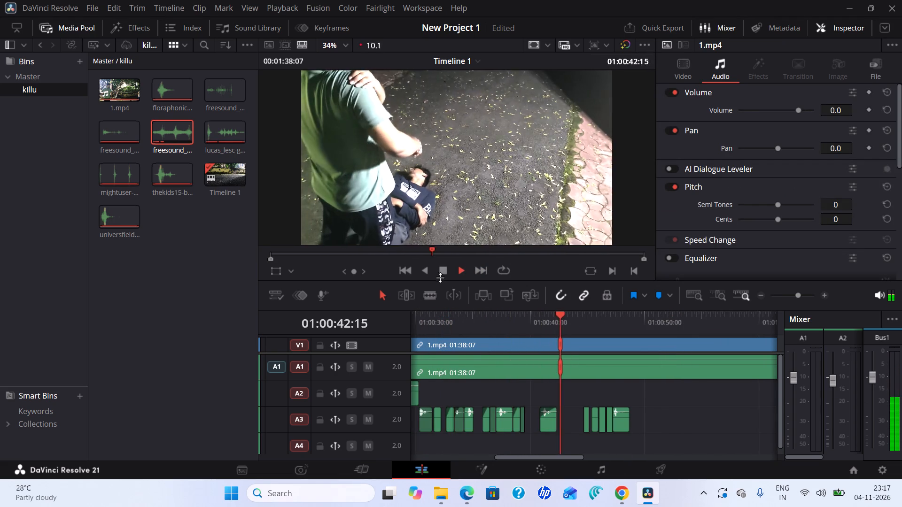
left_click(444, 272)
left_click_drag(562, 312, 622, 329)
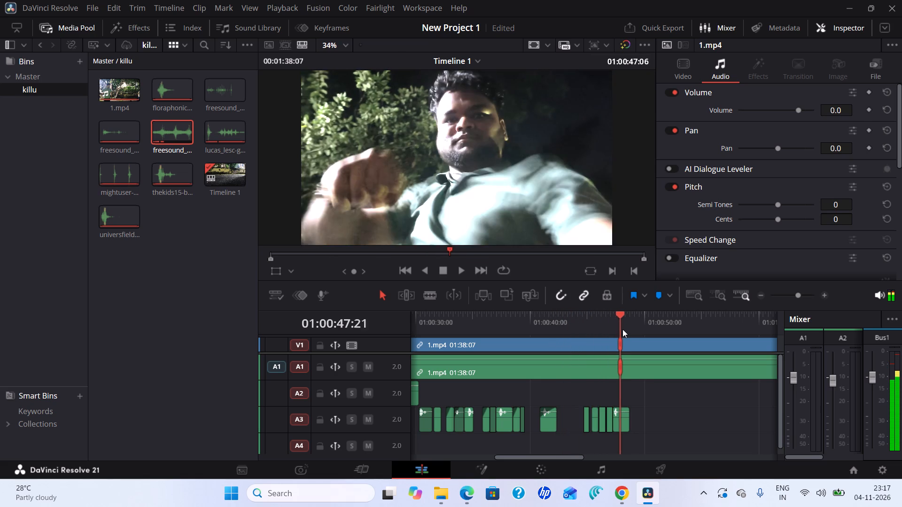
left_click_drag(622, 329, 625, 330)
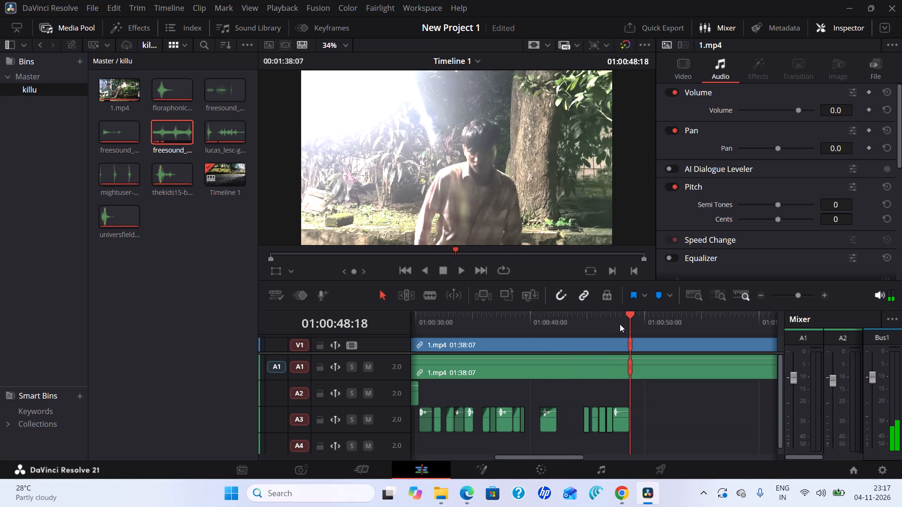
left_click_drag(630, 314, 640, 317)
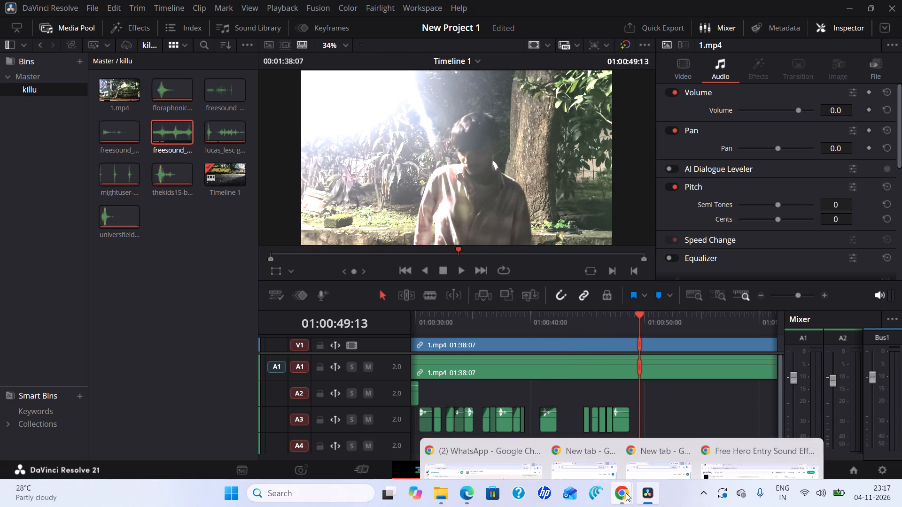
Switch to the Pixabay page in Chrome and search its sound effects for "hands together".
left_click(722, 446)
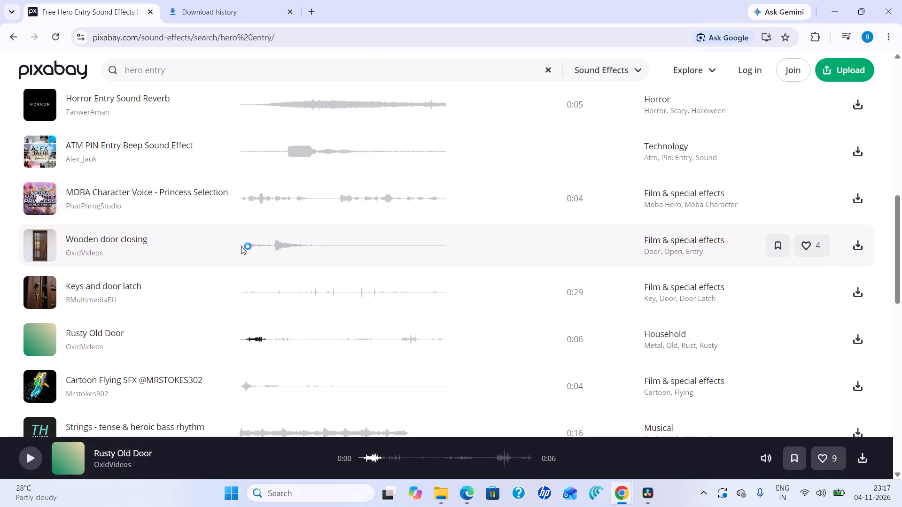
scroll(249, 240, "up", 19)
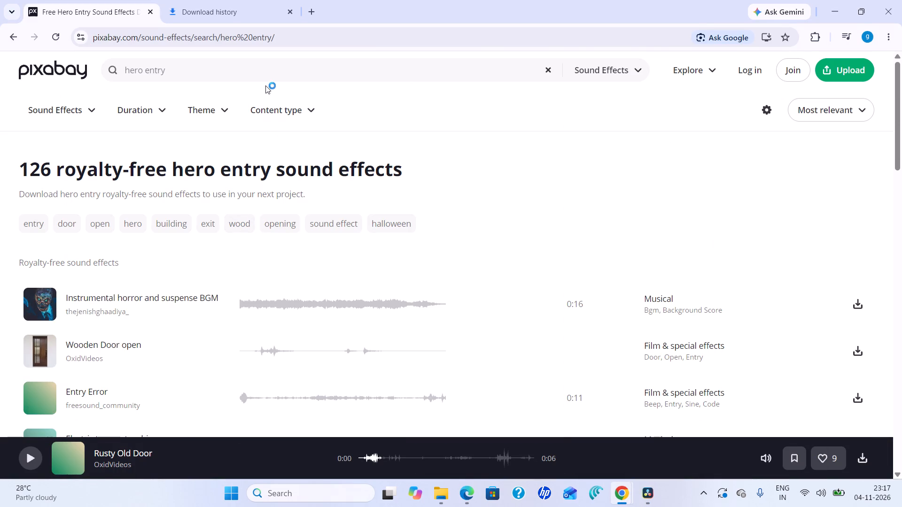
left_click(270, 76)
key("BackSpace")
key("BackSpace")
key("BackSpace")
key("BackSpace")
key("BackSpace")
key("BackSpace")
key("BackSpace")
key("BackSpace")
key("BackSpace")
key("BackSpace")
key("BackSpace")
key("BackSpace")
key("BackSpace")
key("BackSpace")
key("BackSpace")
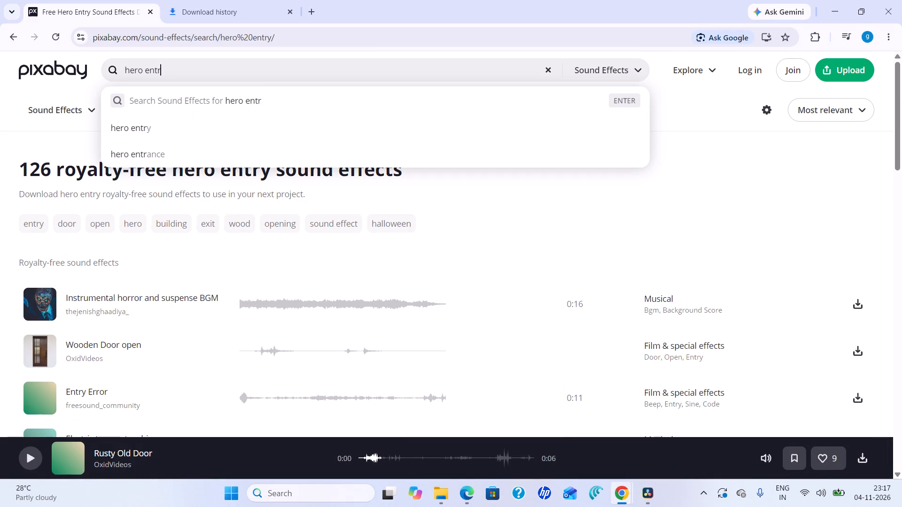
type("hands")
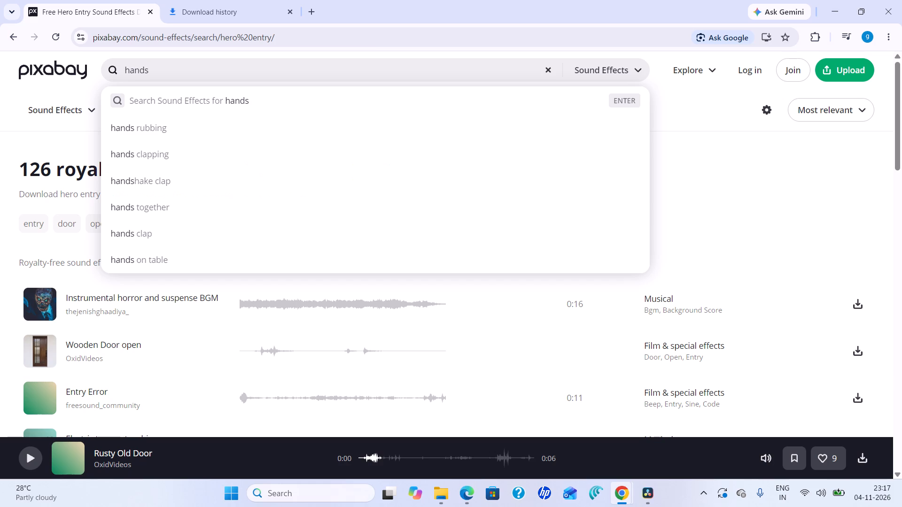
left_click(193, 207)
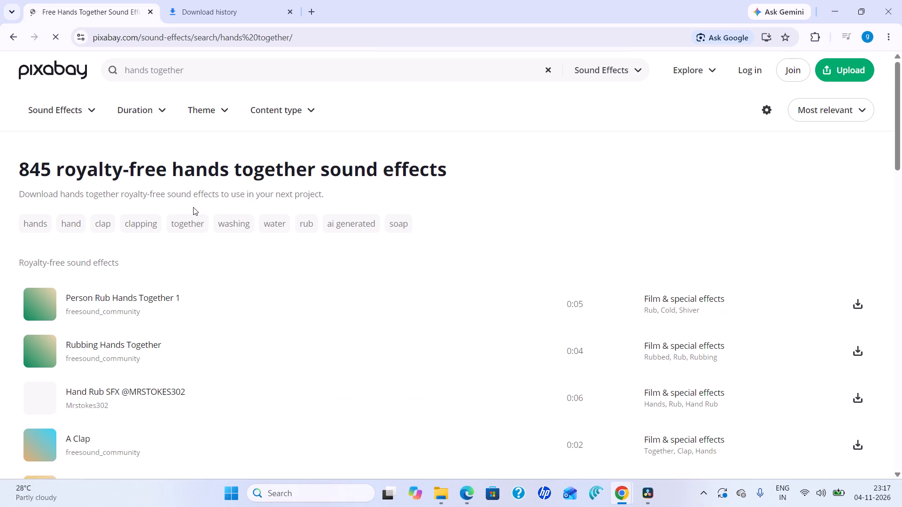
Preview Person Rub Hands Together 1, Rubbing Hands Together, Hand Clap with together sound effect and Hands among the results.
left_click(37, 305)
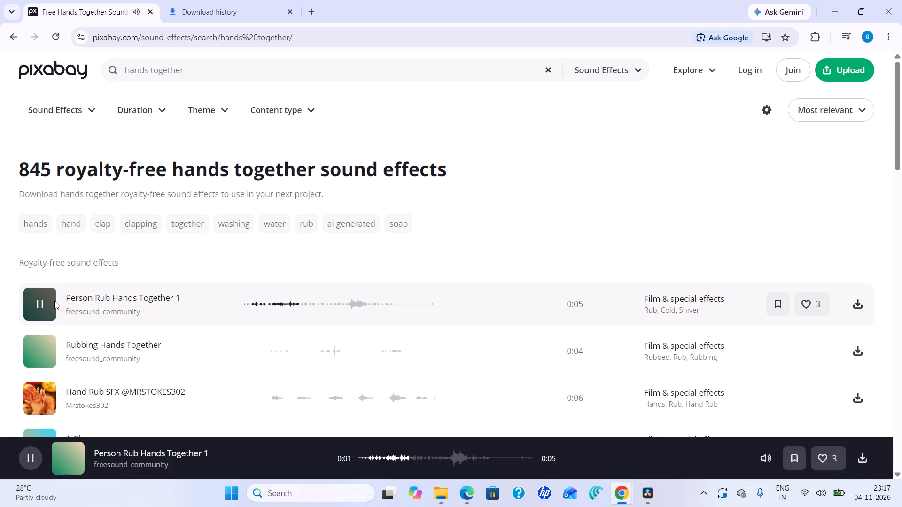
left_click(47, 340)
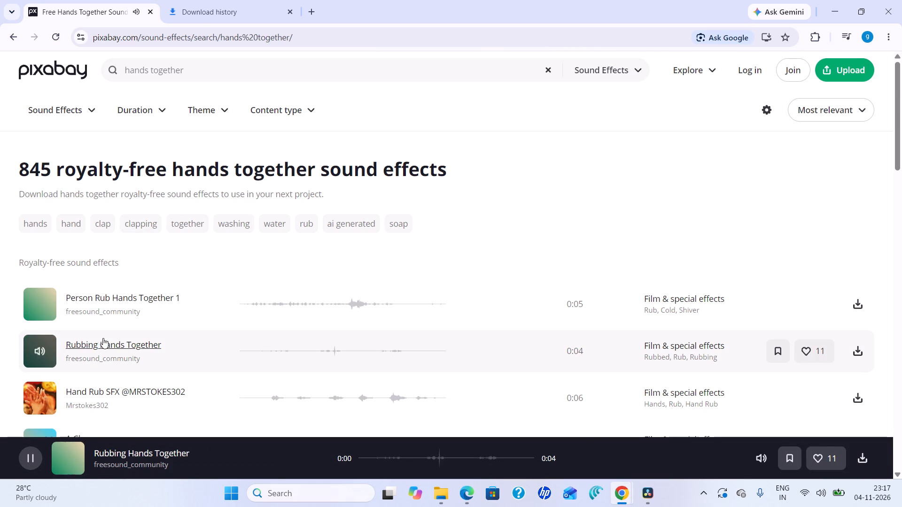
scroll(103, 341, "down", 3)
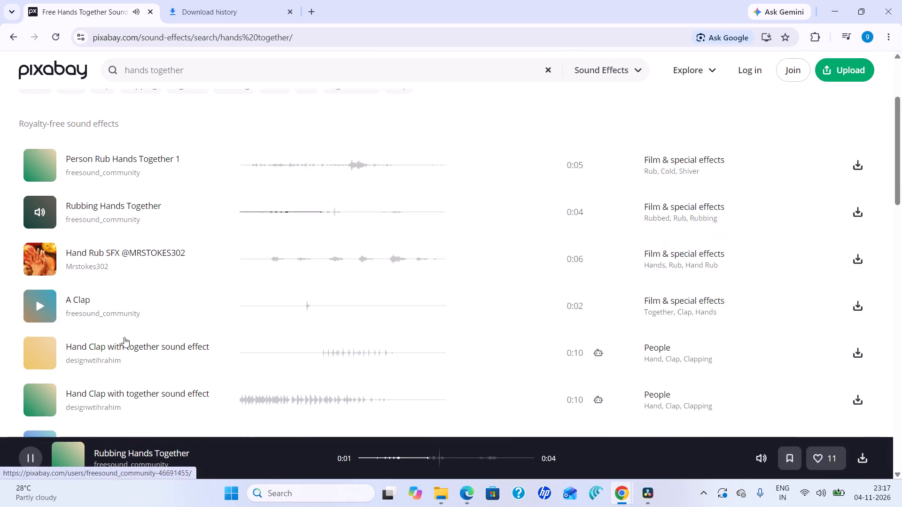
left_click(42, 361)
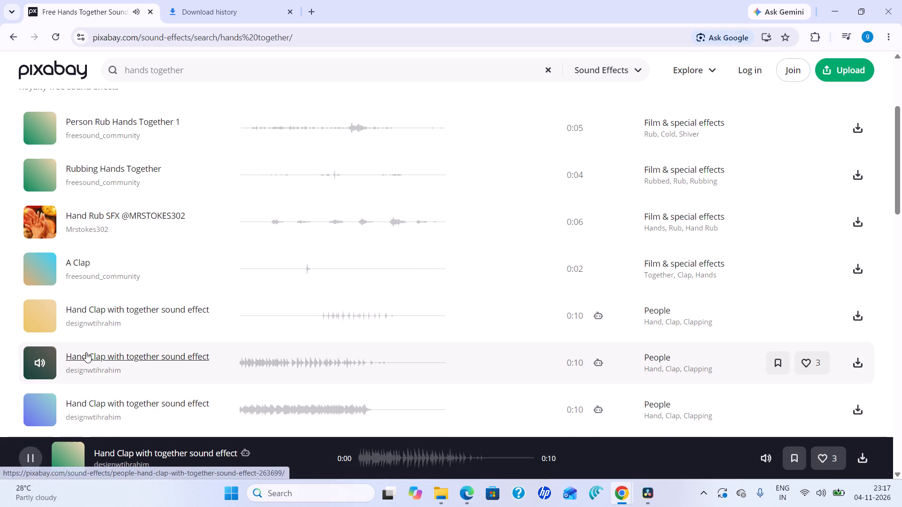
scroll(86, 352, "down", 1)
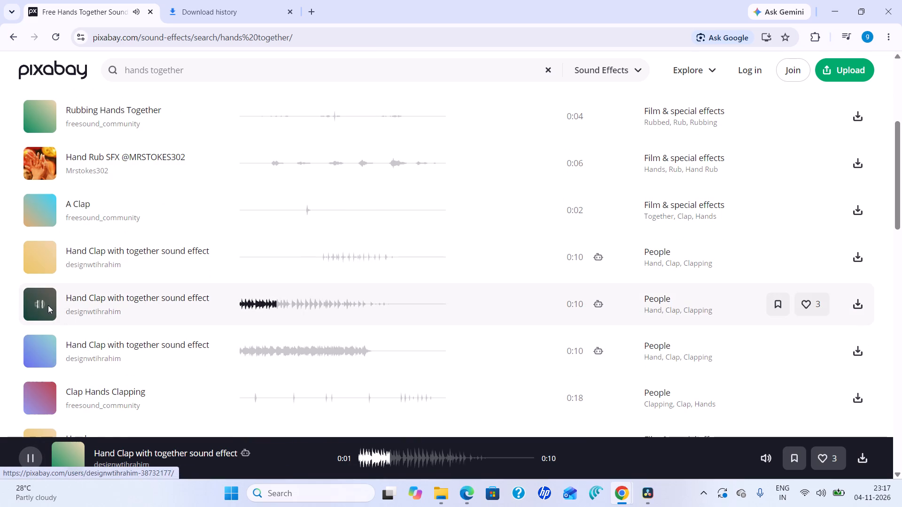
left_click(47, 305)
scroll(85, 310, "down", 2)
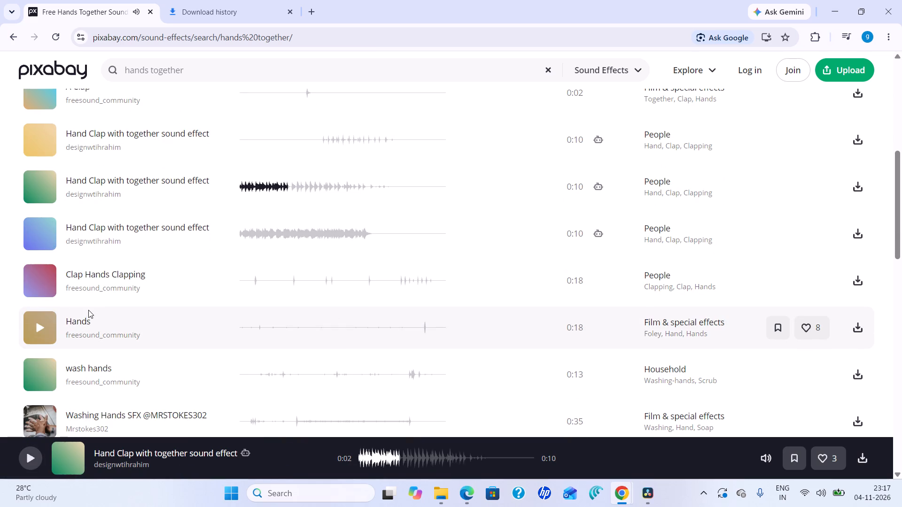
left_click(45, 329)
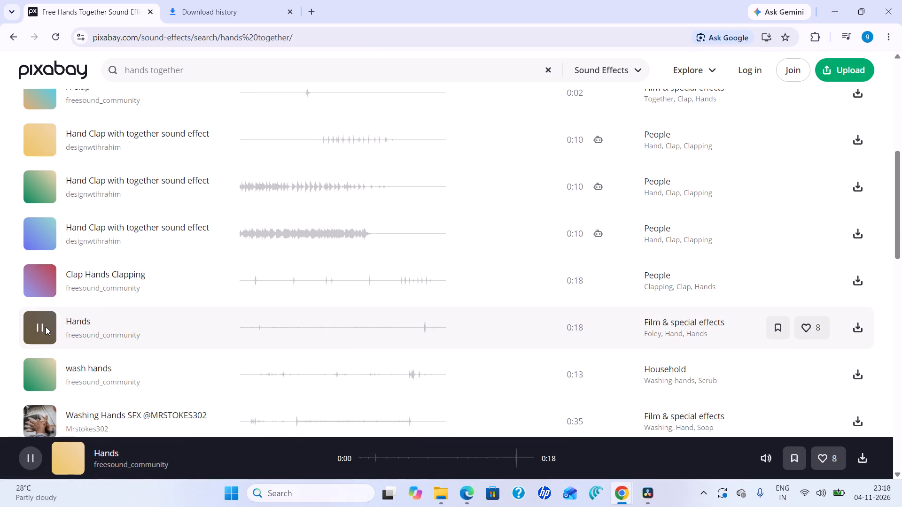
left_click(40, 324)
scroll(92, 309, "down", 3)
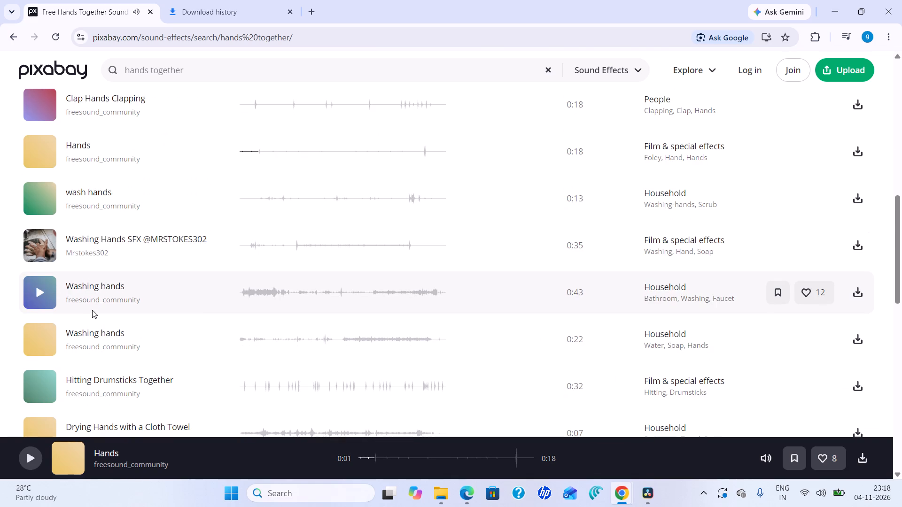
scroll(92, 311, "down", 3)
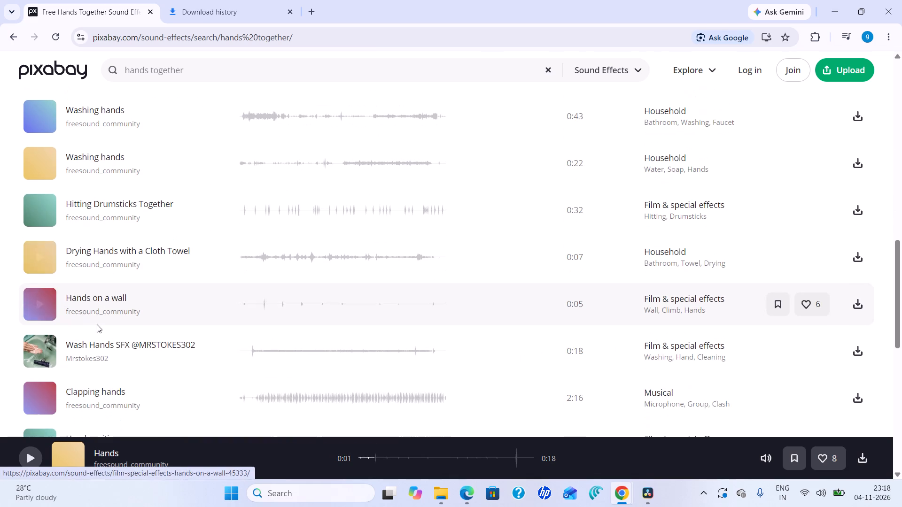
scroll(99, 322, "down", 3)
Narrow the sound effects to the related term "together" and preview Hitting Drumsticks Together and Person Rub Hands Together 1.
scroll(98, 321, "up", 9)
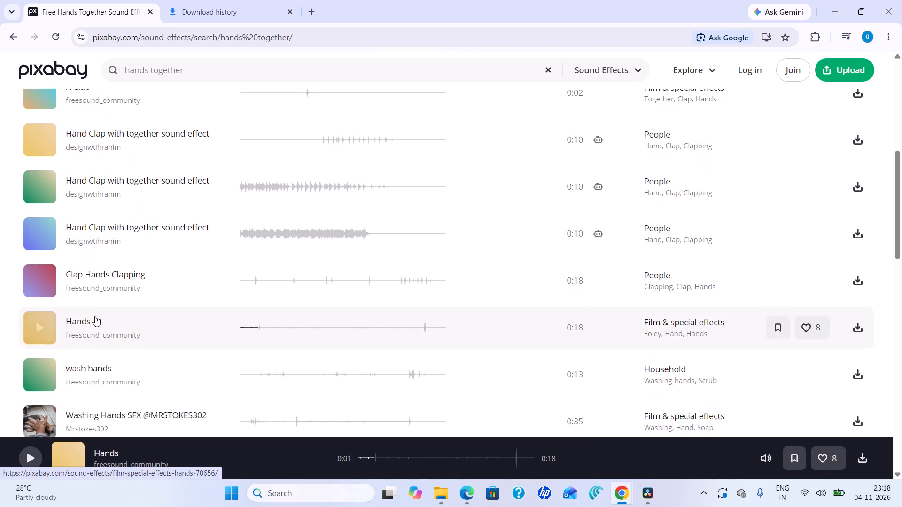
scroll(94, 315, "up", 12)
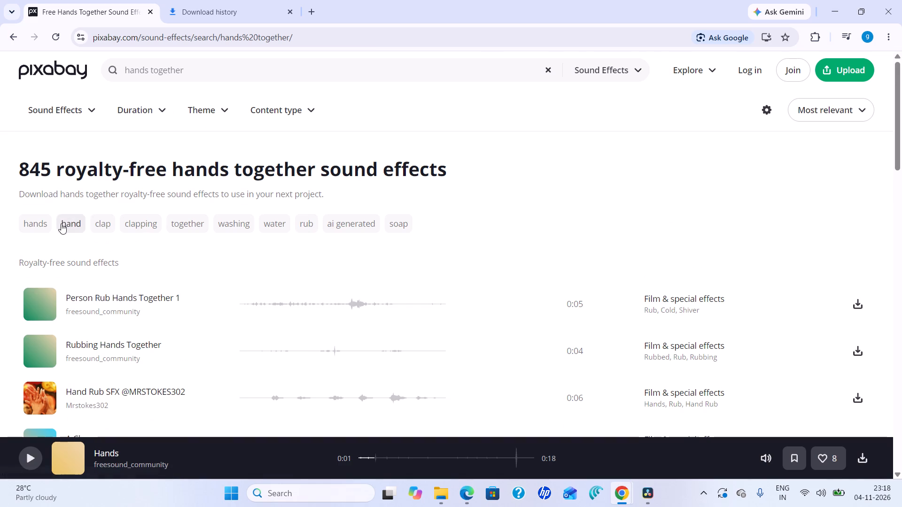
left_click(198, 229)
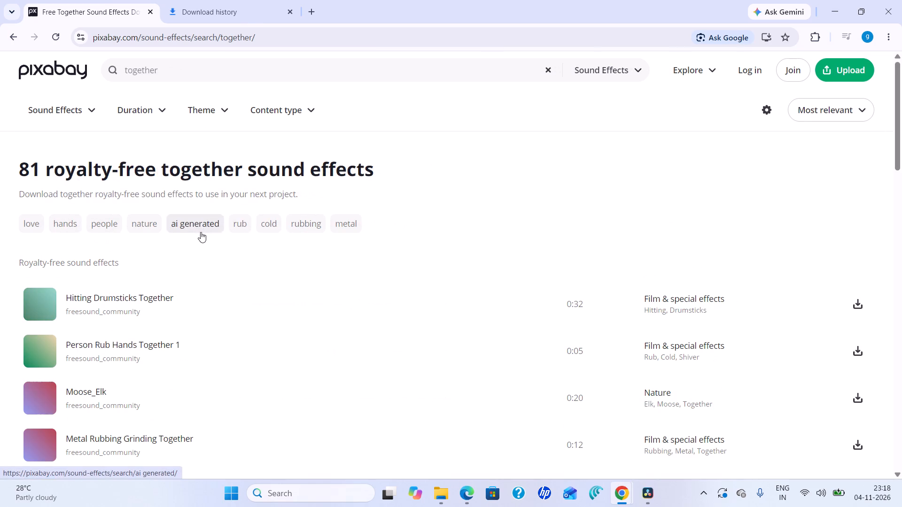
left_click(48, 305)
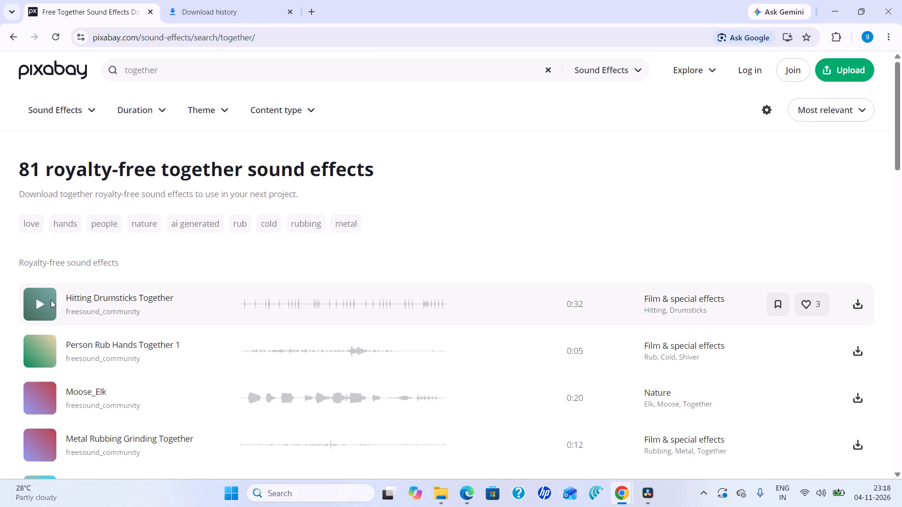
left_click(39, 307)
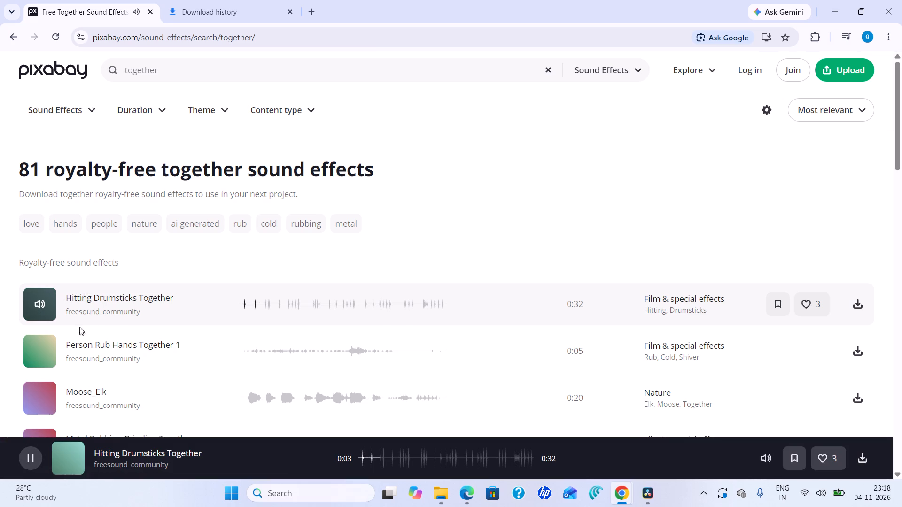
left_click(44, 347)
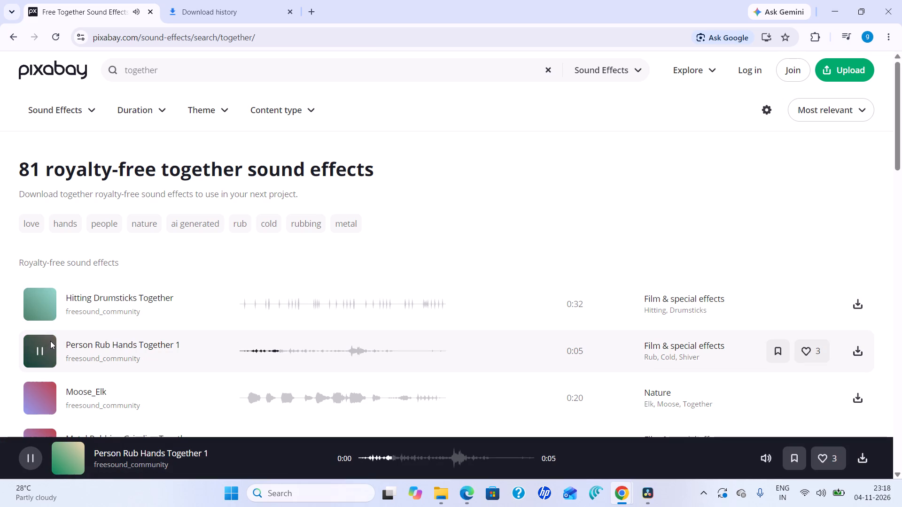
scroll(130, 321, "down", 3)
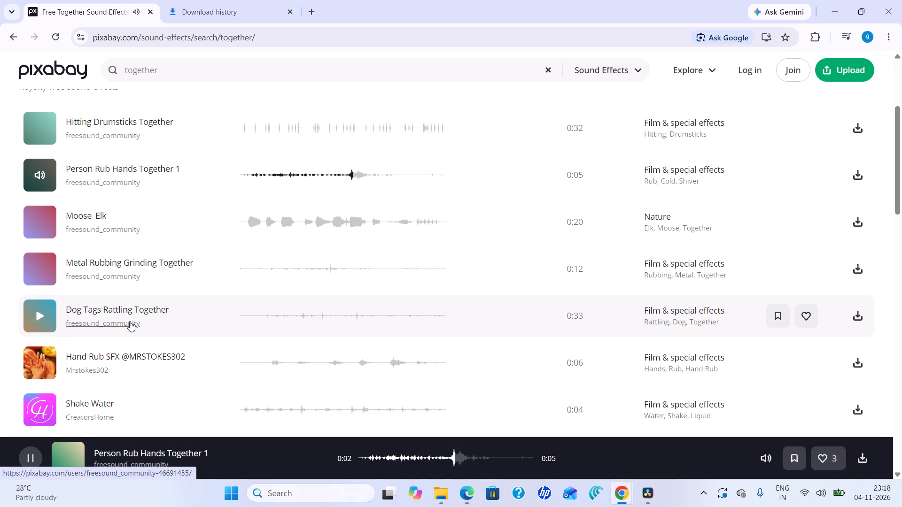
scroll(131, 320, "up", 6)
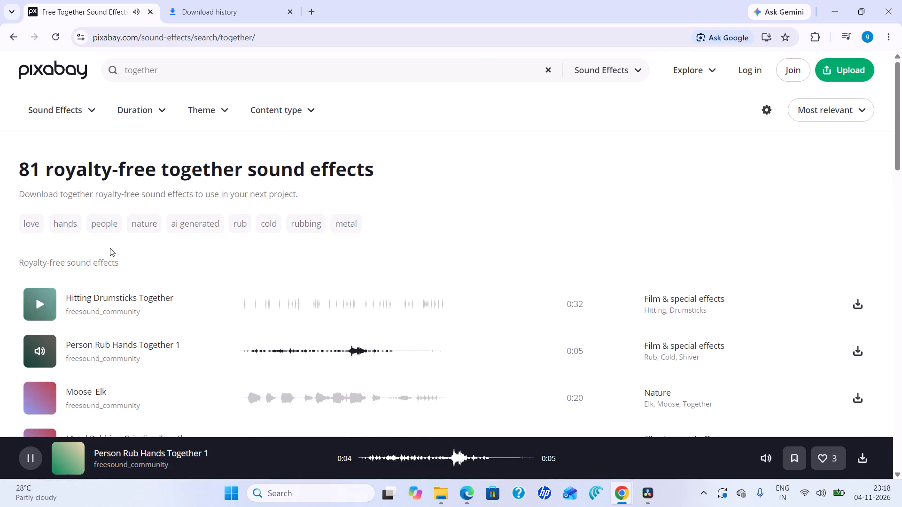
Search the Pixabay sound effects for "hands".
left_click(247, 74)
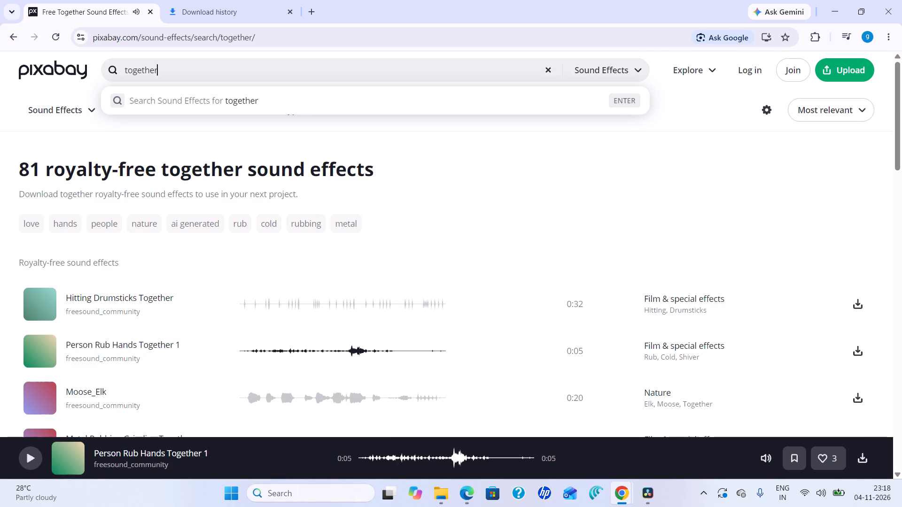
key("BackSpace")
key("BackSpace")
key("BackSpace")
key("BackSpace")
key("BackSpace")
key("BackSpace")
key("BackSpace")
key("BackSpace")
key("BackSpace")
key("BackSpace")
type("hands")
key("Return")
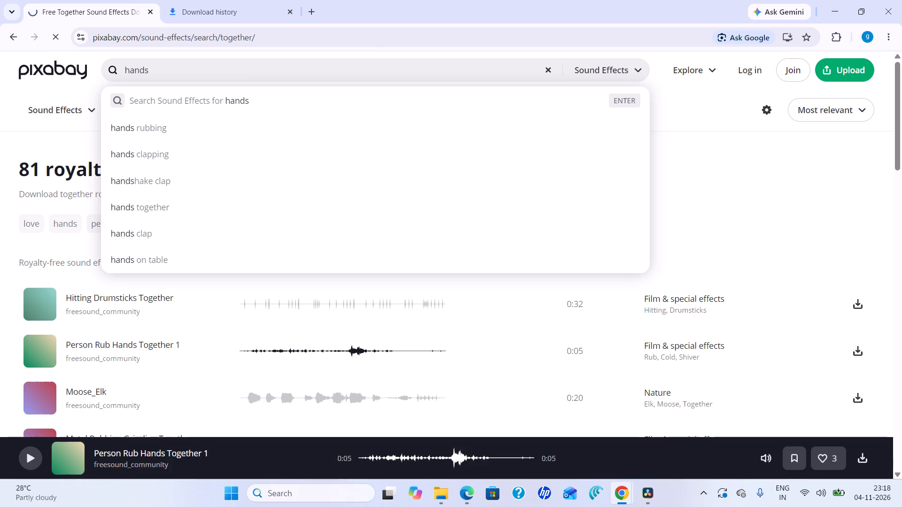
Preview Hands and Clap Hands Clapping among the hands results, sampling later and earlier parts of the clapping sound.
scroll(160, 258, "down", 1)
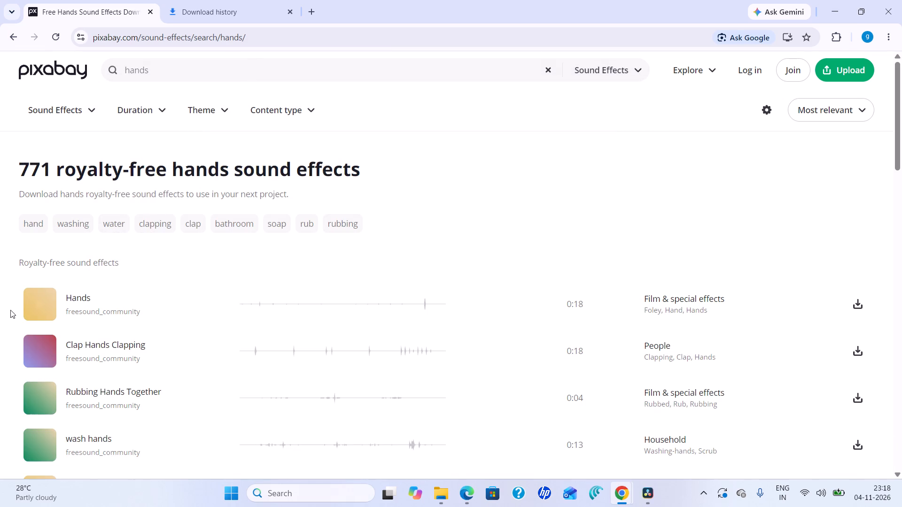
left_click(29, 294)
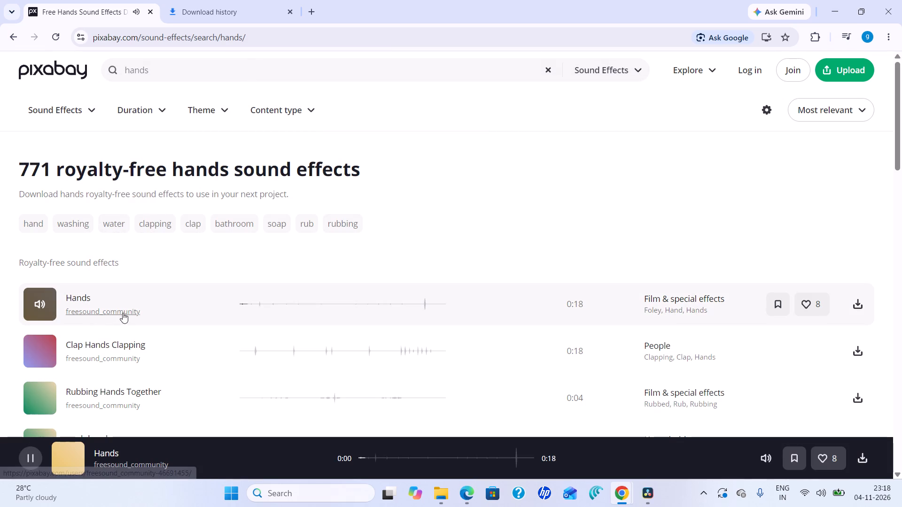
scroll(124, 313, "down", 2)
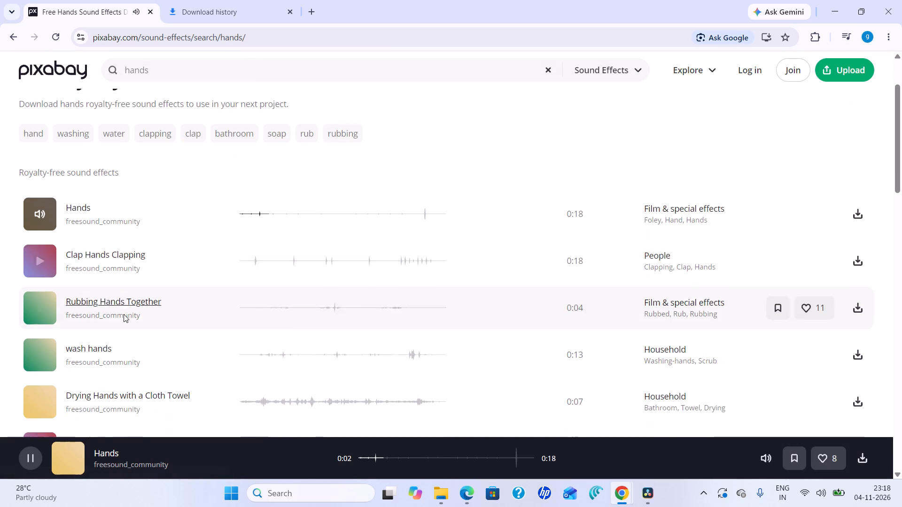
scroll(124, 314, "down", 1)
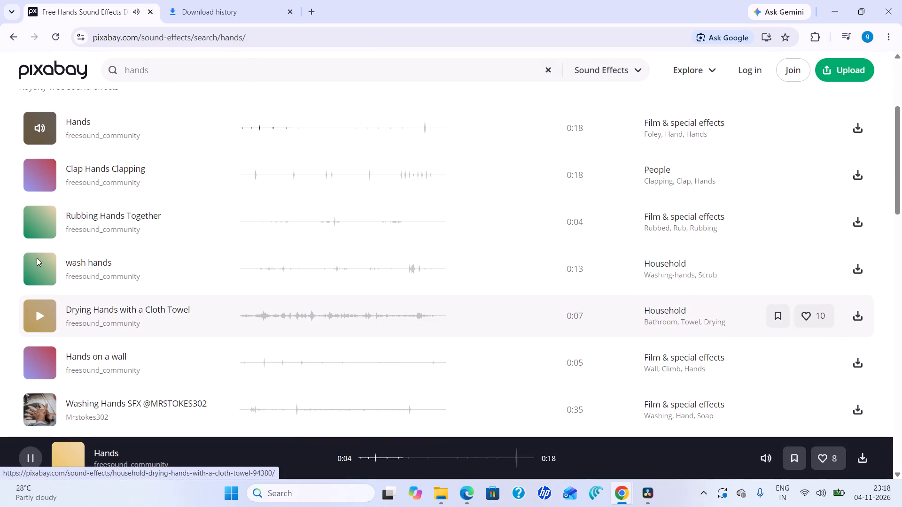
left_click(31, 174)
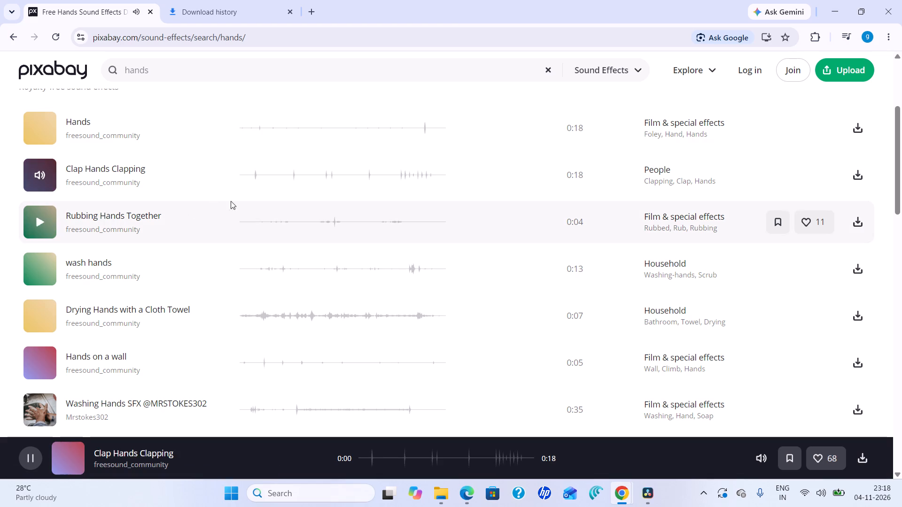
left_click(491, 457)
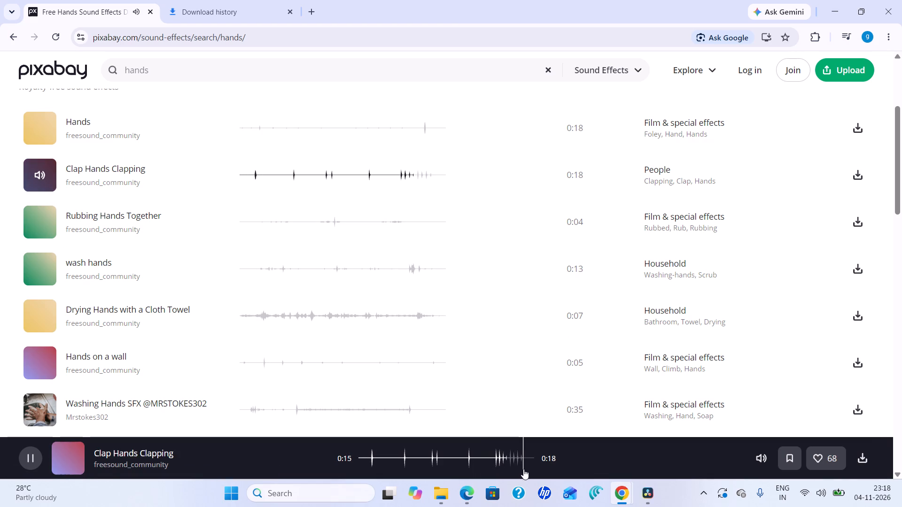
left_click(415, 466)
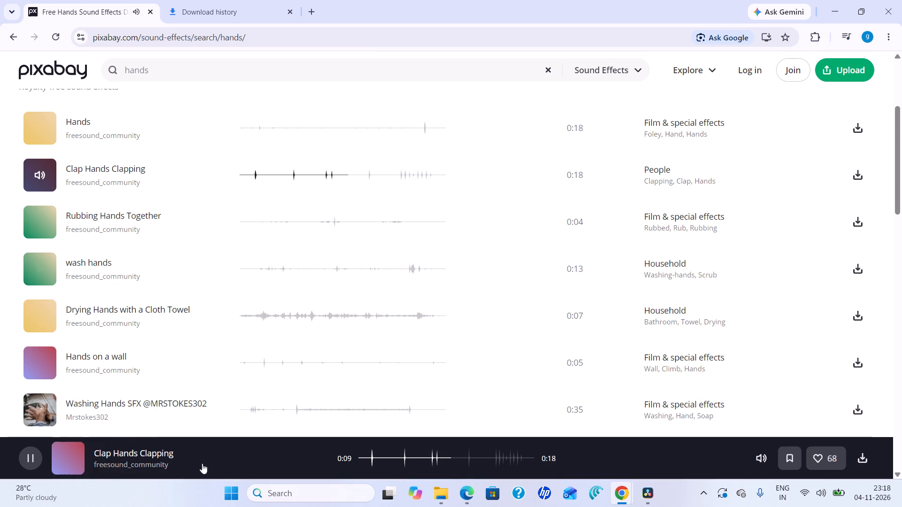
left_click(30, 457)
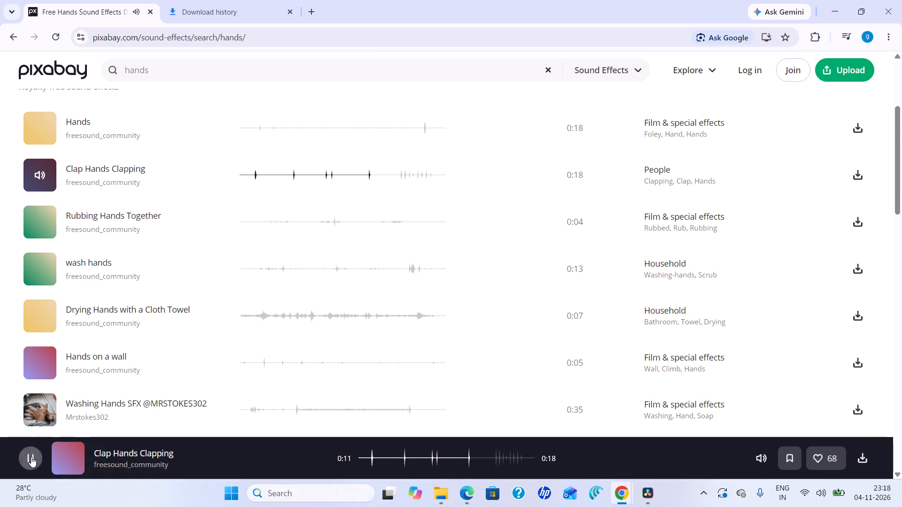
Look through the remaining hands sound effects on the first results page for a suitable hand sound.
scroll(229, 332, "down", 4)
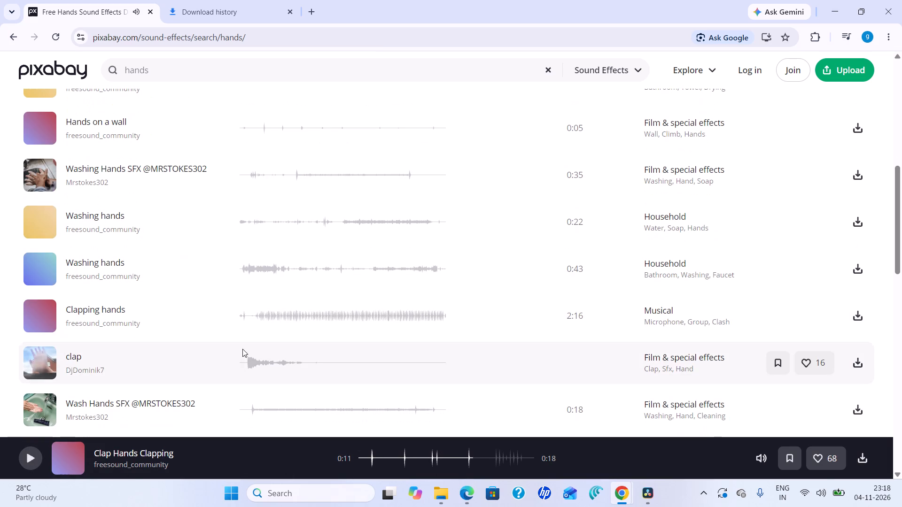
scroll(242, 356, "down", 4)
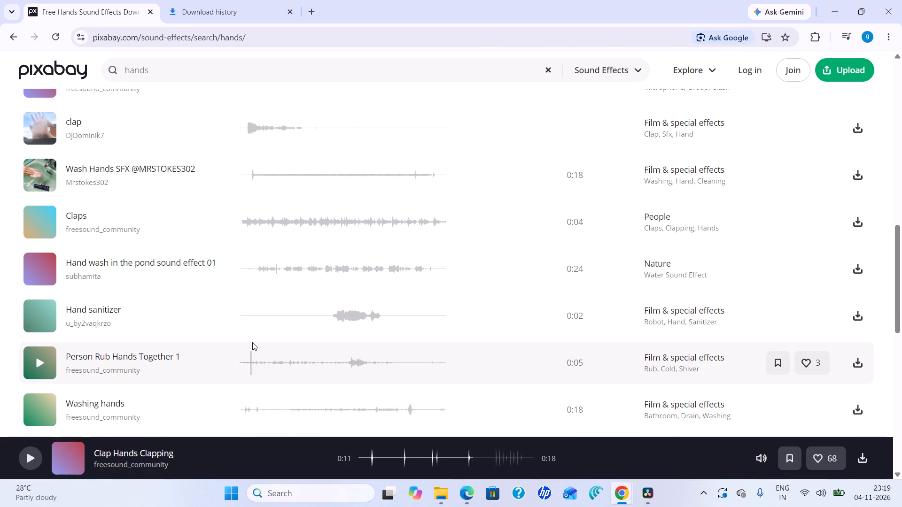
scroll(253, 340, "down", 3)
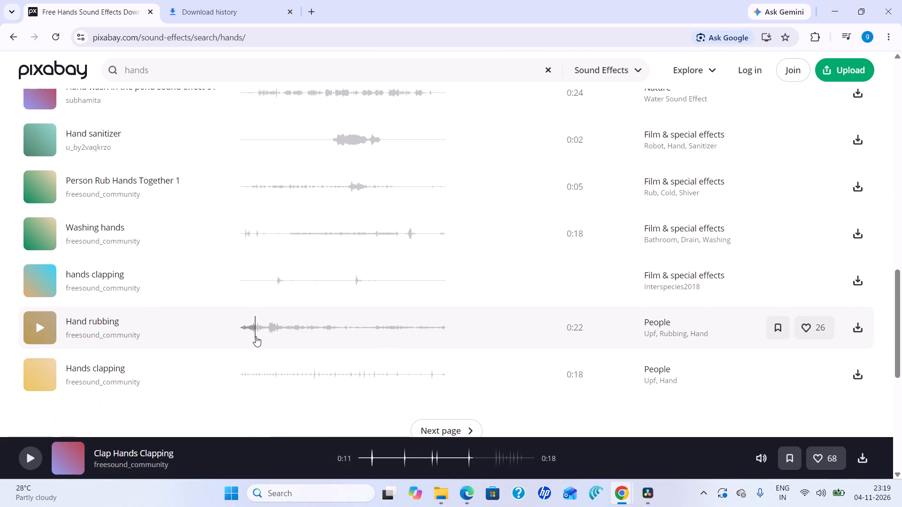
scroll(256, 336, "up", 8)
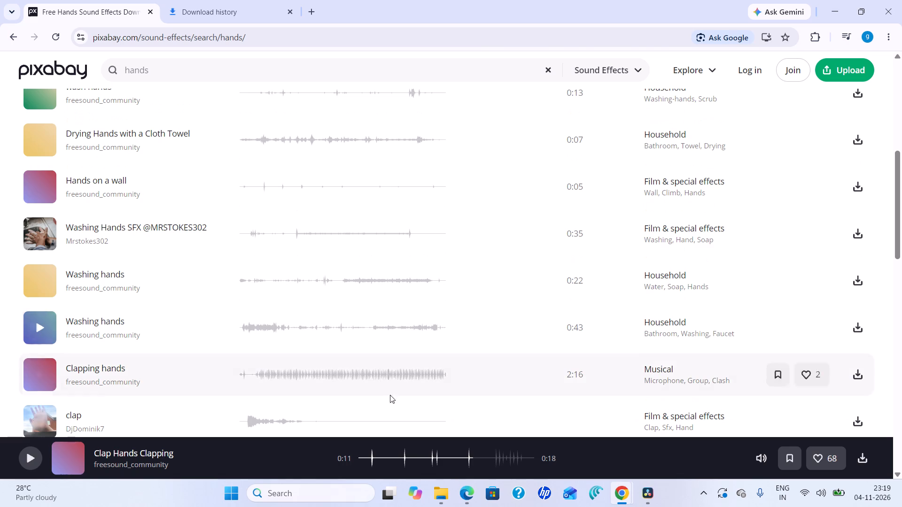
Switch to DaVinci Resolve and play Timeline 1 from its beginning to review the sound effects against the video.
left_click(657, 497)
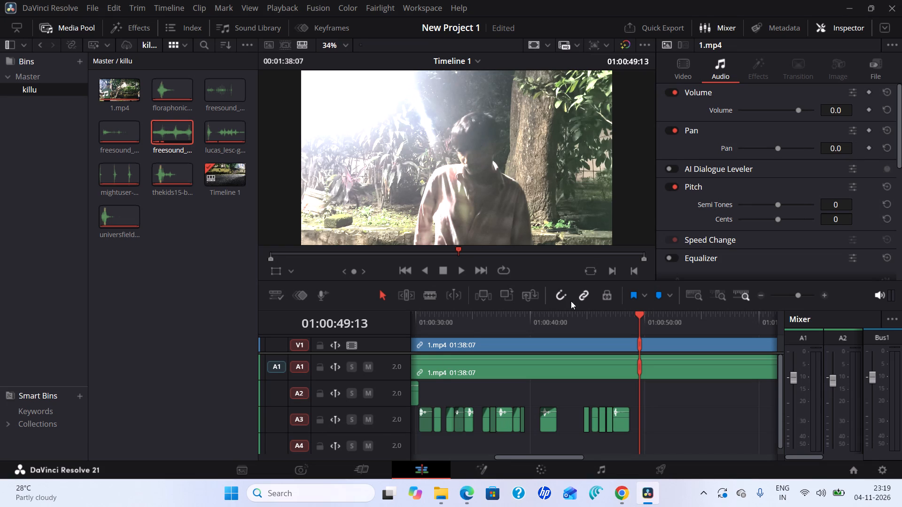
left_click_drag(638, 313, 378, 348)
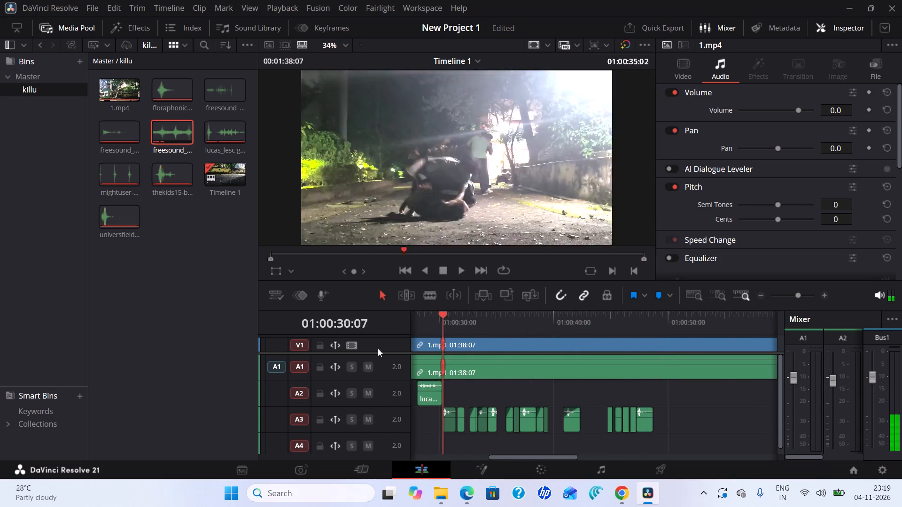
left_click_drag(378, 348, 276, 354)
left_click(464, 273)
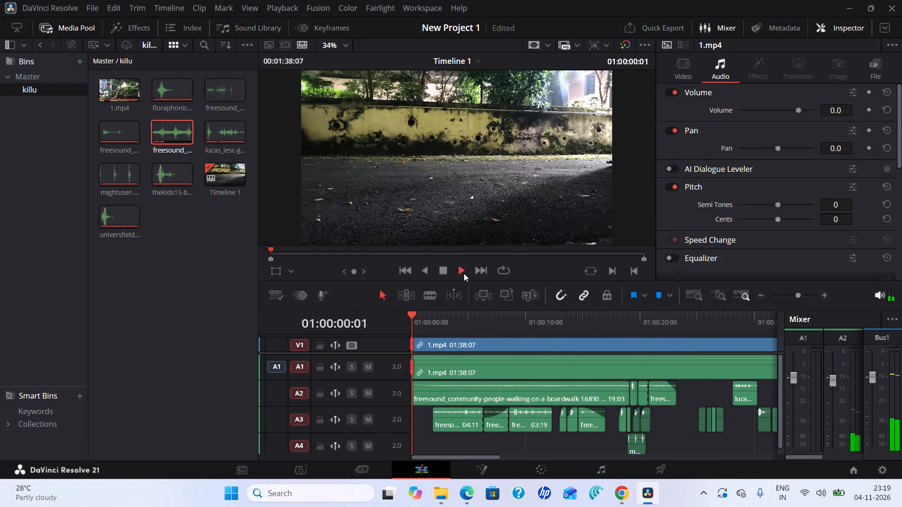
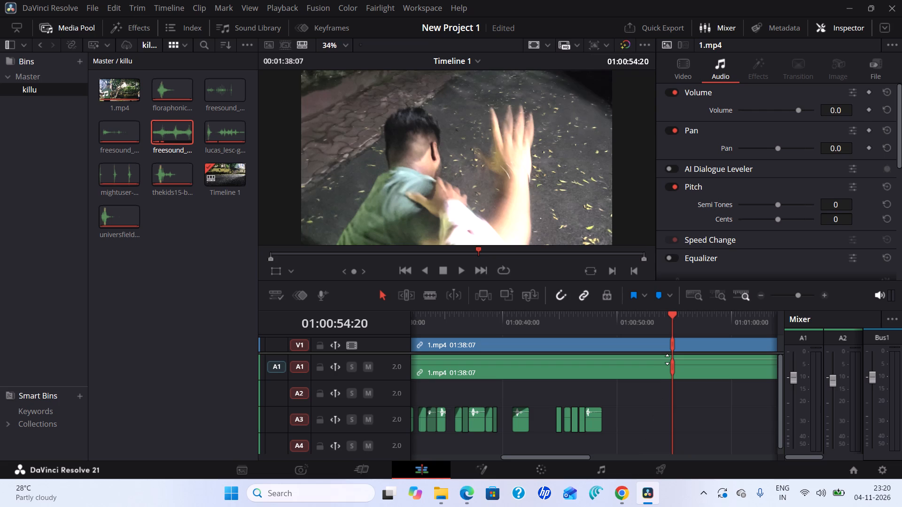
Place the mightuser fist-punch impact sound on track A3, directly after the last sound clip near 01:00:48.
left_click(107, 168)
left_click_drag(107, 168, 621, 438)
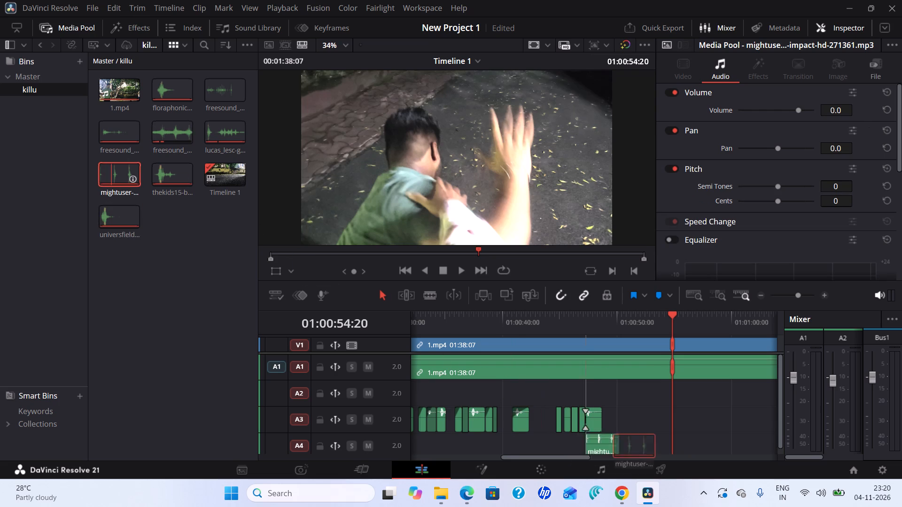
left_click_drag(621, 438, 607, 419)
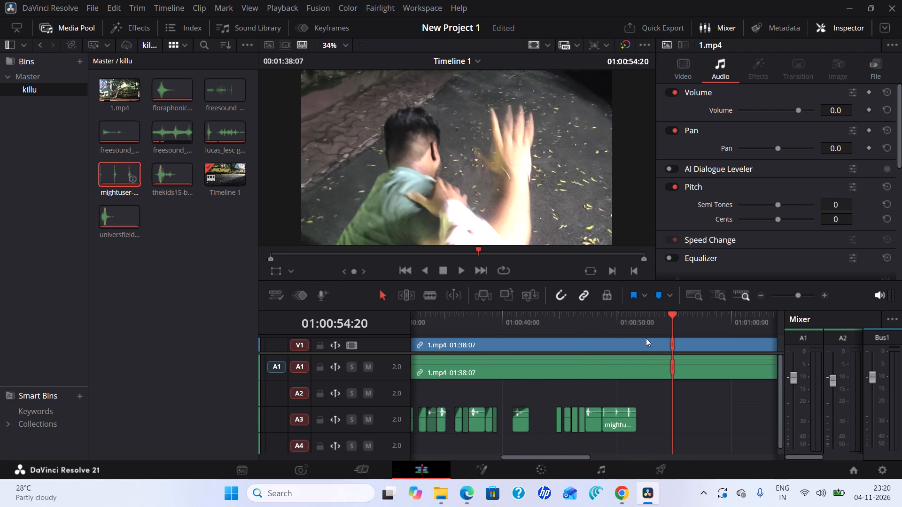
Speed up the newly placed fist-punch clip on A3 to 130.00, with the playhead parked at 01:00:48:01.
left_click_drag(667, 313, 601, 330)
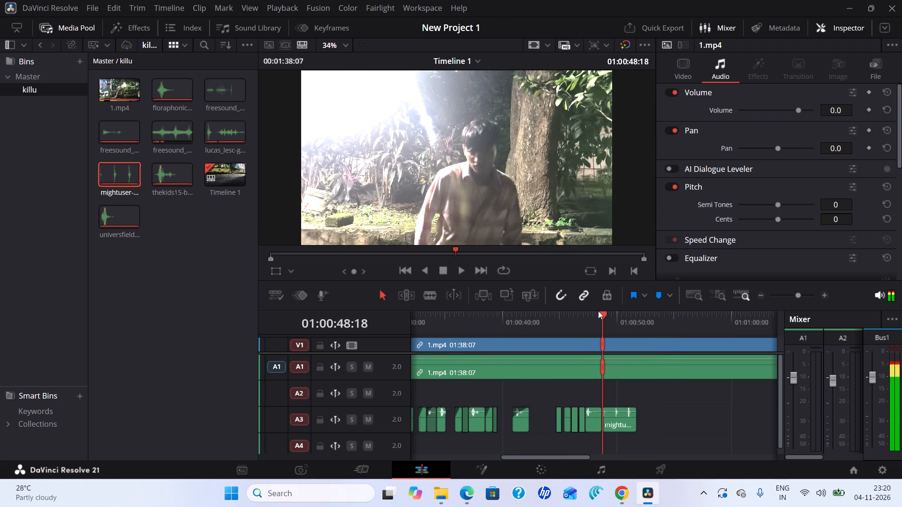
left_click_drag(602, 312, 596, 317)
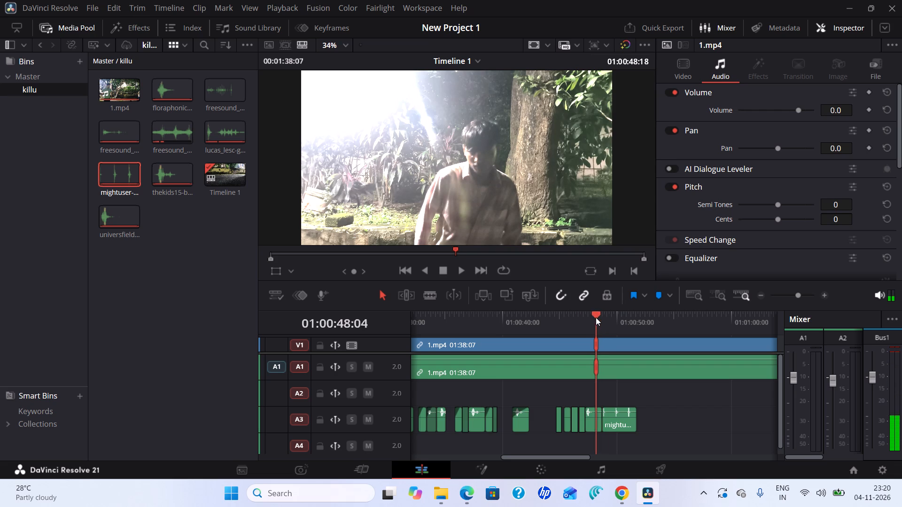
left_click_drag(596, 317, 595, 318)
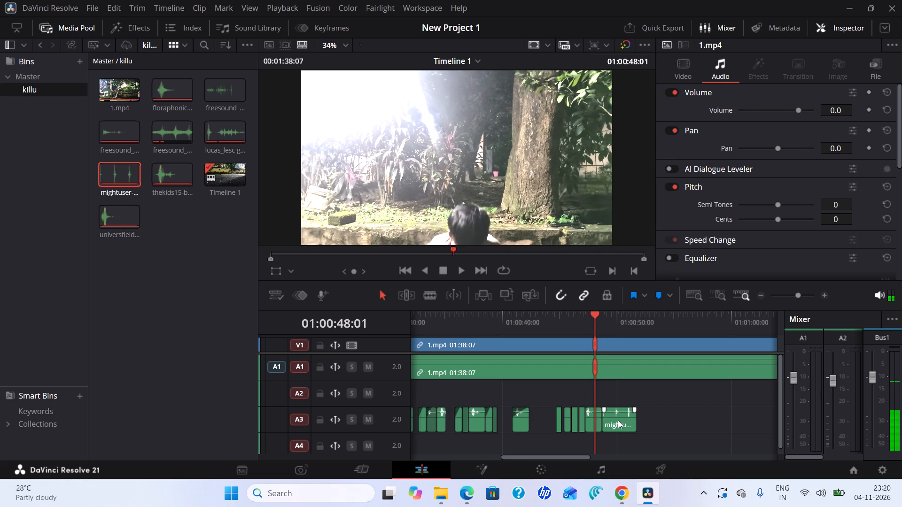
left_click(618, 420)
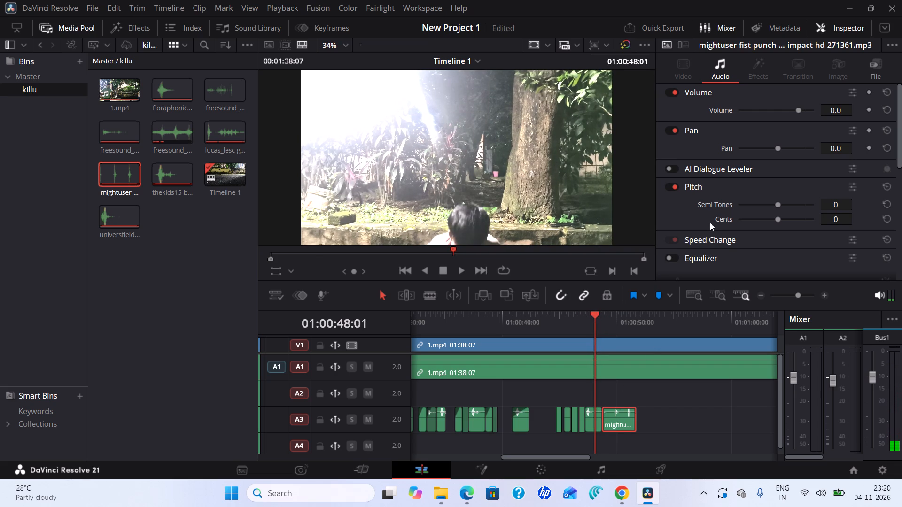
left_click(728, 237)
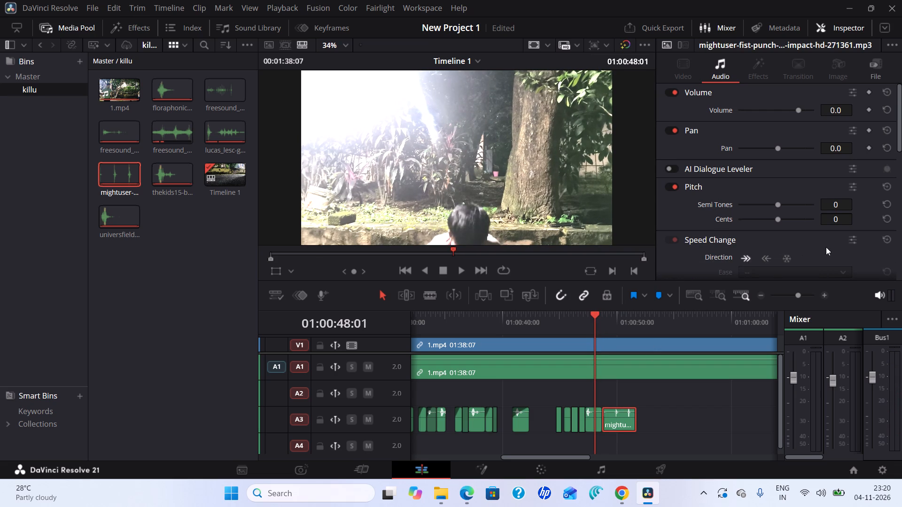
scroll(799, 247, "down", 1)
left_click_drag(793, 250, 778, 253)
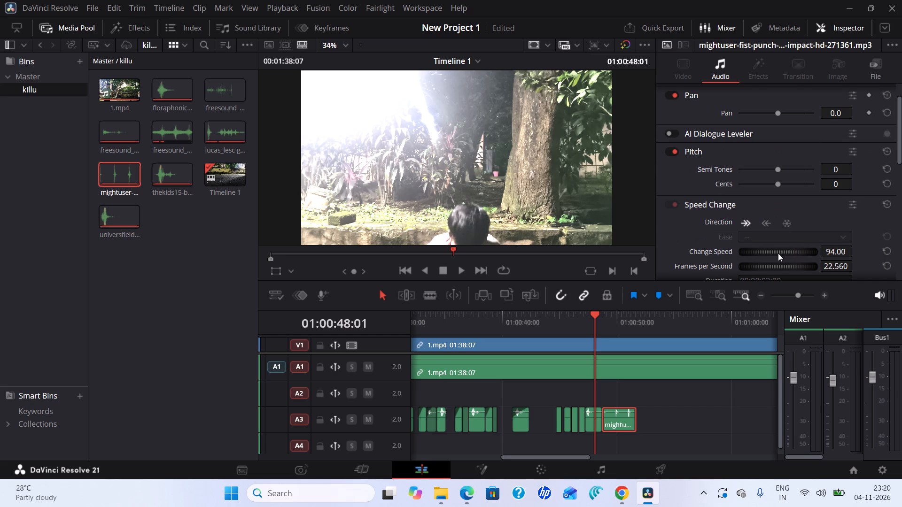
left_click_drag(778, 253, 845, 257)
left_click_drag(845, 257, 850, 257)
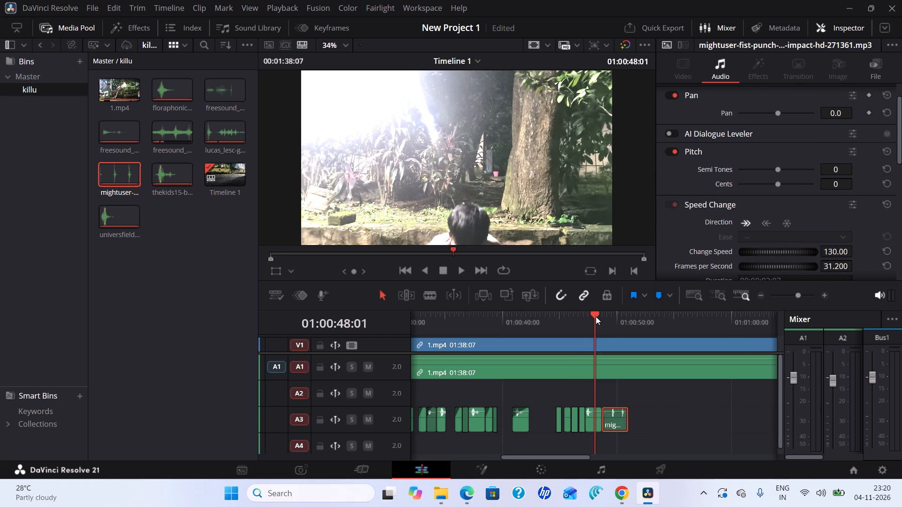
Play the timeline from 01:00:48:01 through the sped-up fist-punch clip to check its sync with the fight.
left_click(596, 315)
left_click(463, 269)
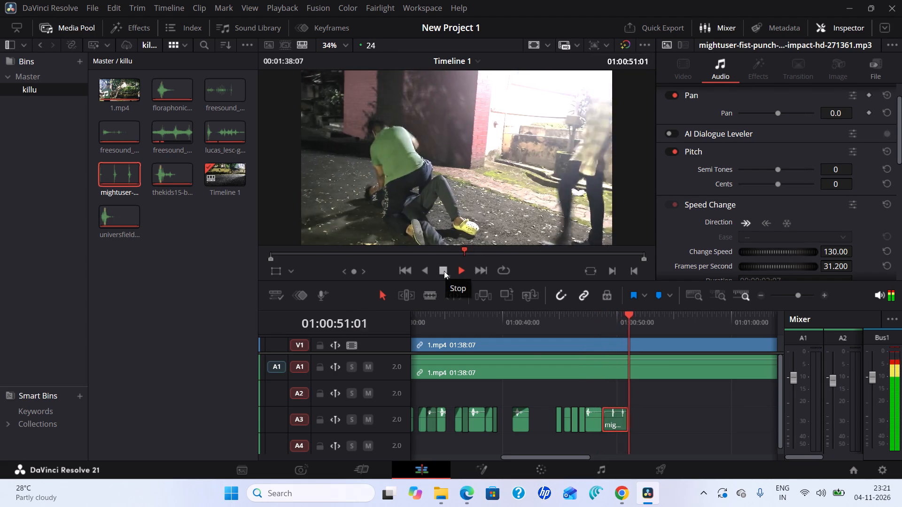
left_click(444, 271)
Cut the sped-up fist-punch clip at the end of track A3.
right_click(614, 411)
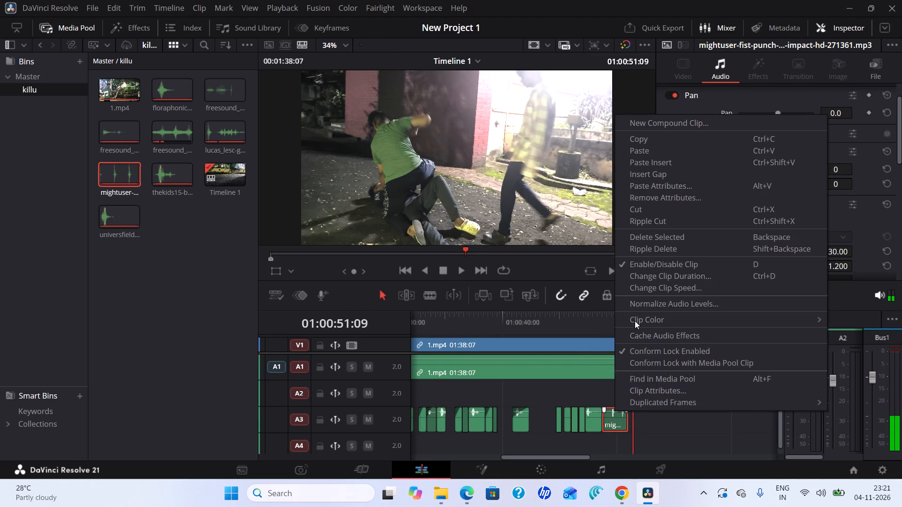
left_click(643, 214)
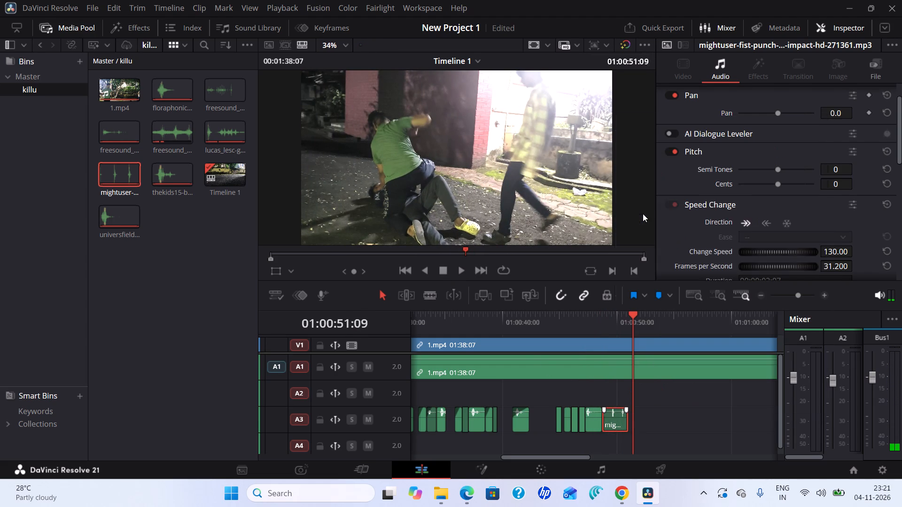
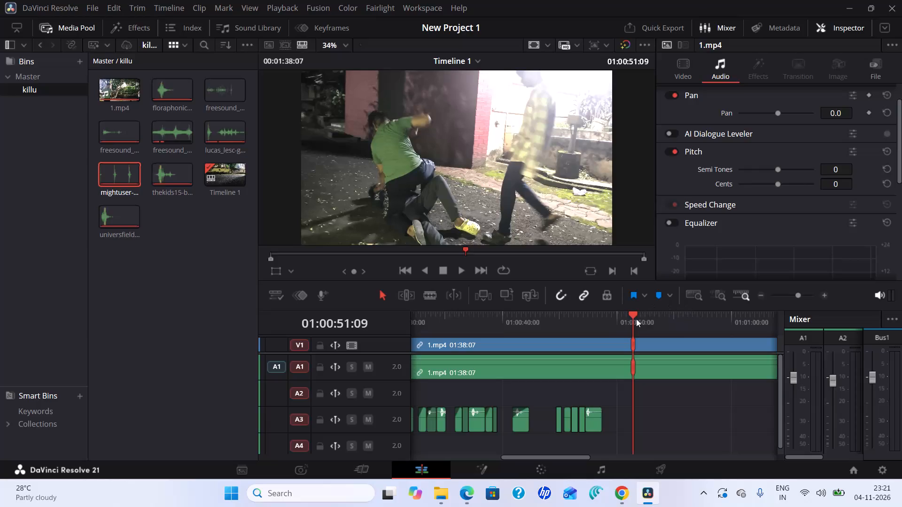
Move the playhead from the end of the fight sounds back to the start of Timeline 1 at 01:00:00:00.
left_click_drag(634, 315, 513, 329)
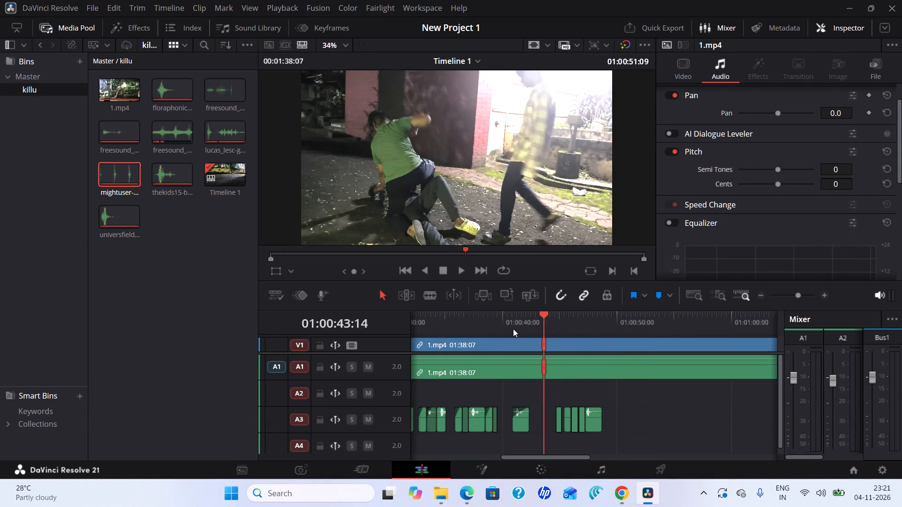
left_click_drag(513, 329, 368, 333)
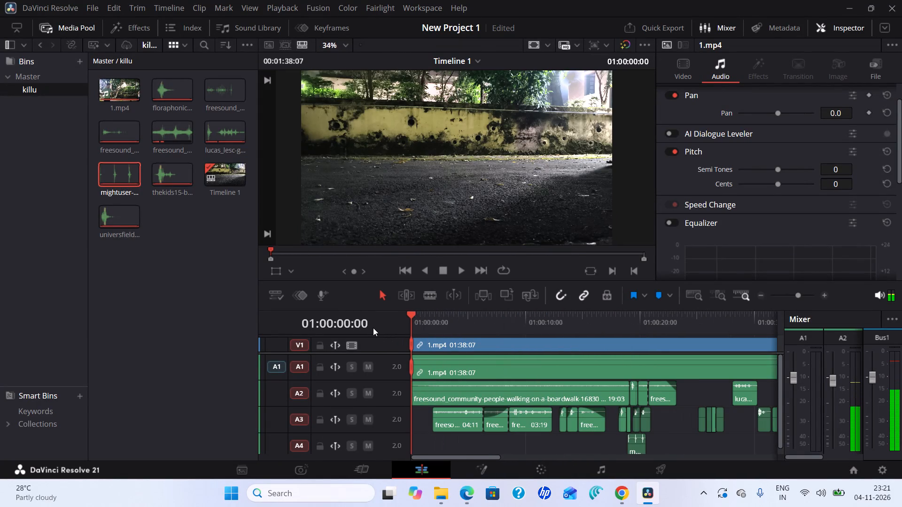
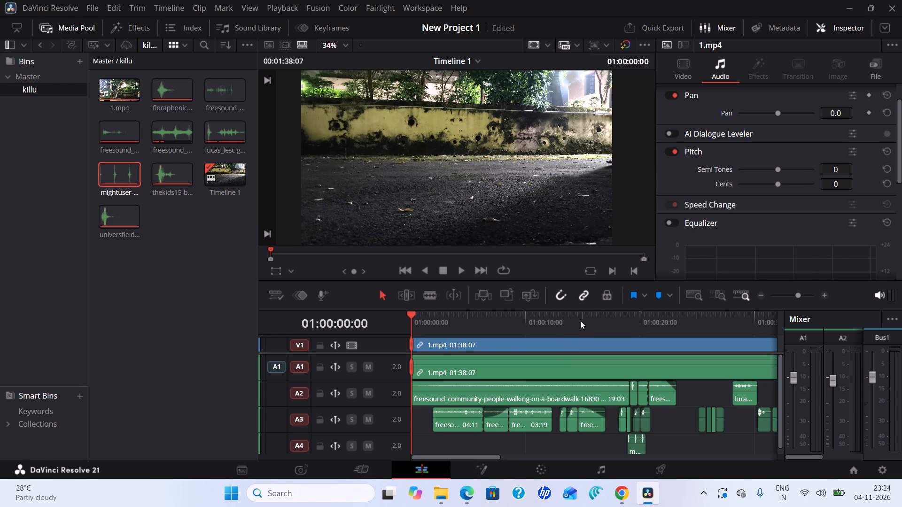
Play Timeline 1 from its start to review the footstep and fight sound effects against the video.
left_click(459, 268)
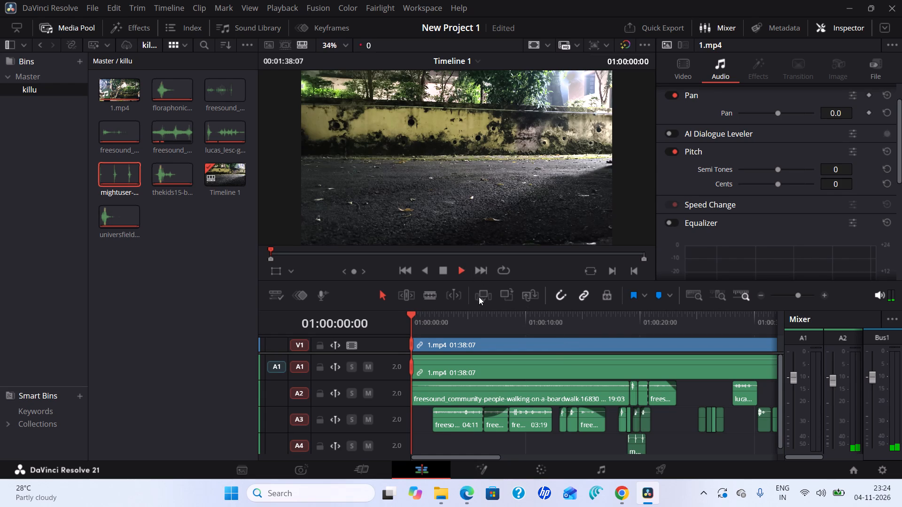
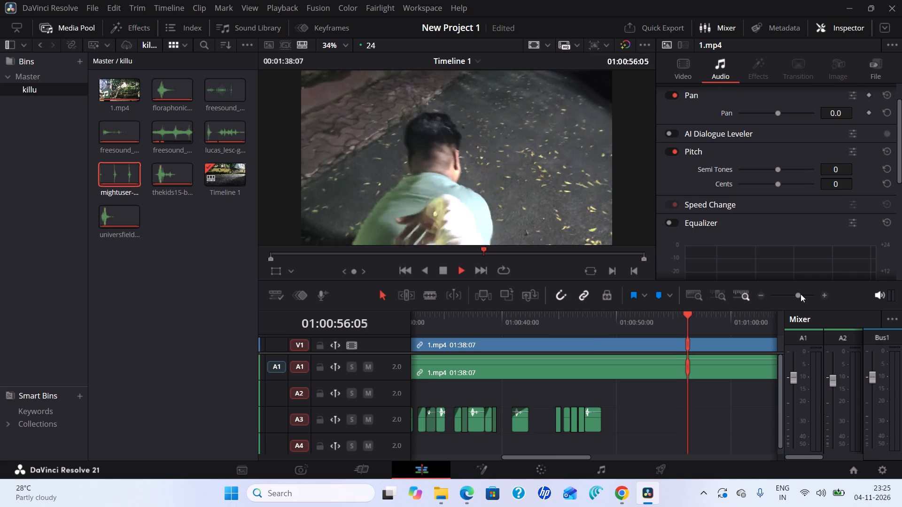
Review Timeline 1 past the last placed sound effects and stop playback at about 01:01:02:19.
left_click_drag(800, 294, 796, 296)
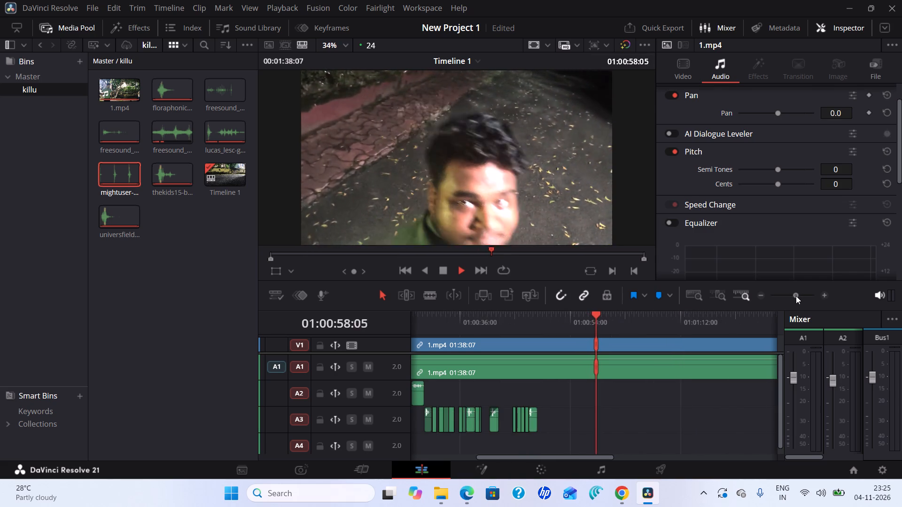
left_click_drag(796, 296, 793, 296)
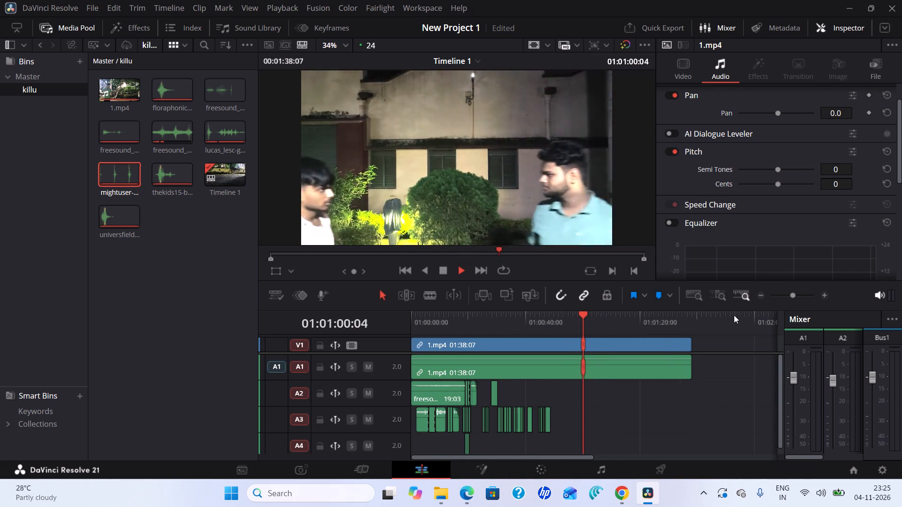
left_click(447, 274)
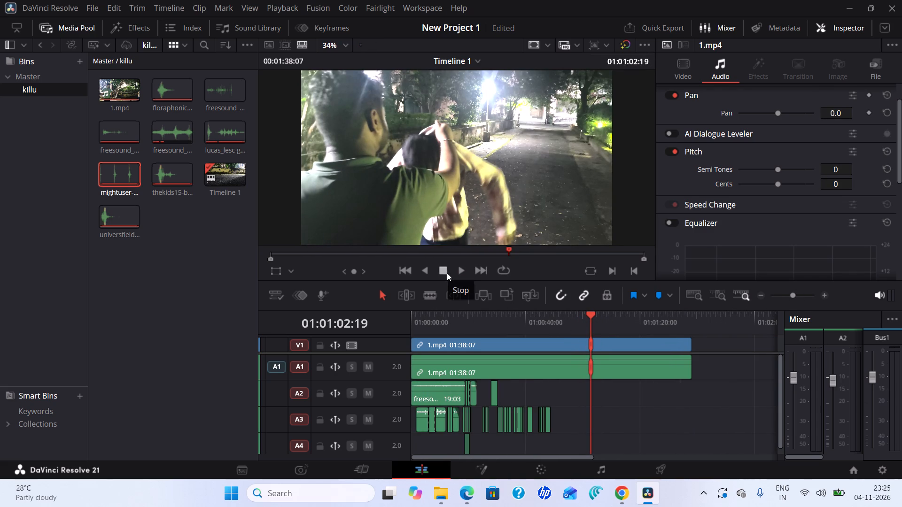
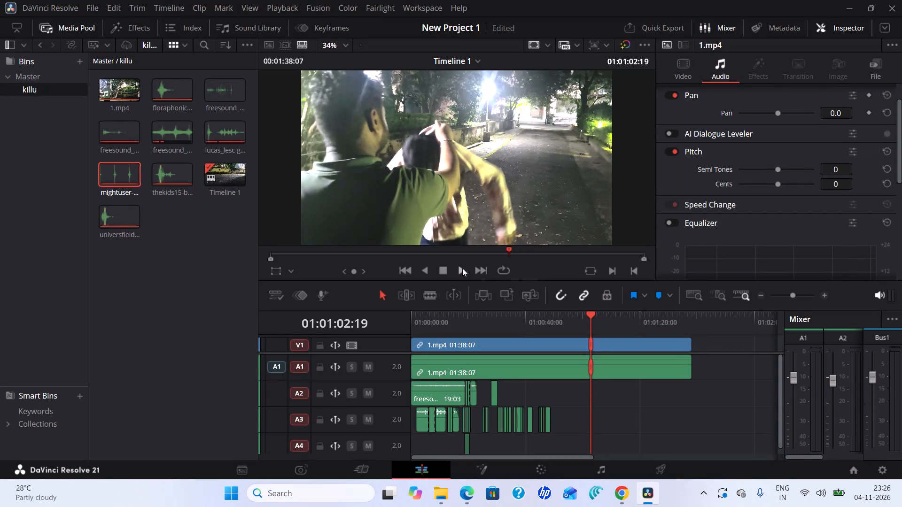
Play Timeline 1 onward, replay the fight from just after the last placed sound effects, and stop playback at about 01:01:05:14.
left_click(463, 268)
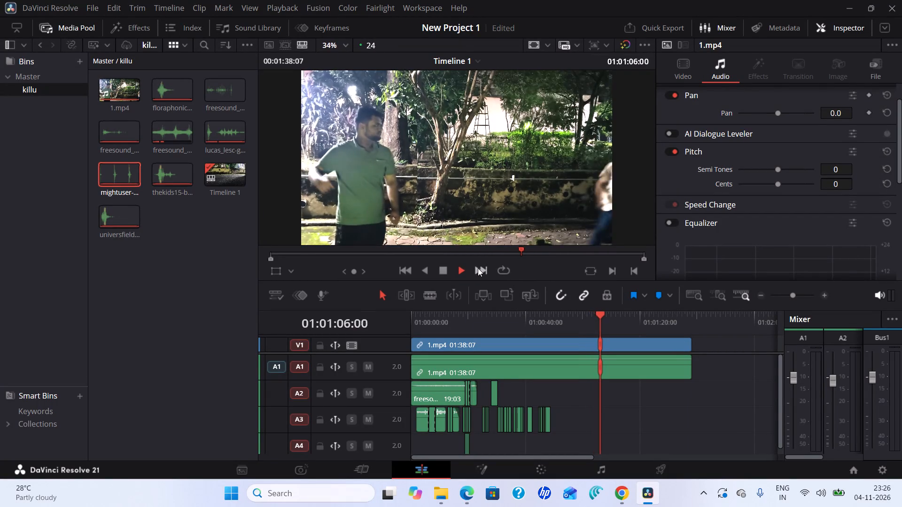
left_click_drag(602, 312, 560, 320)
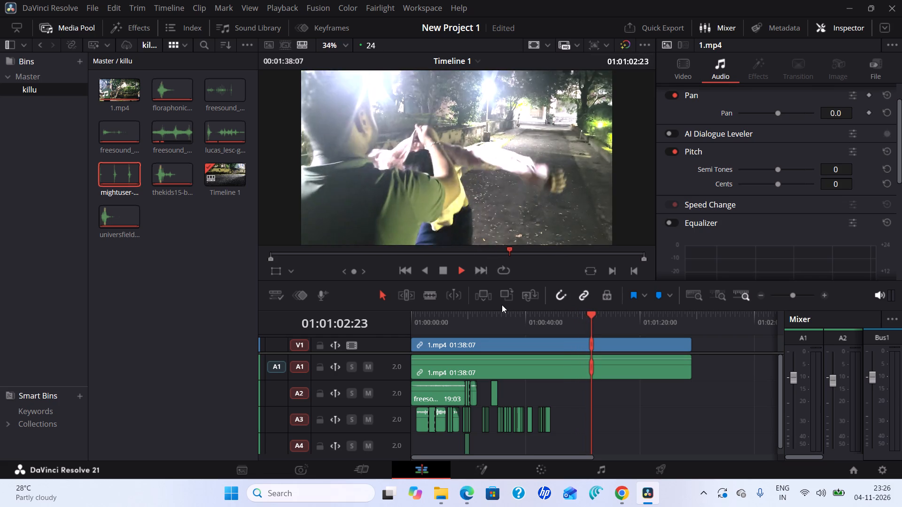
left_click(440, 269)
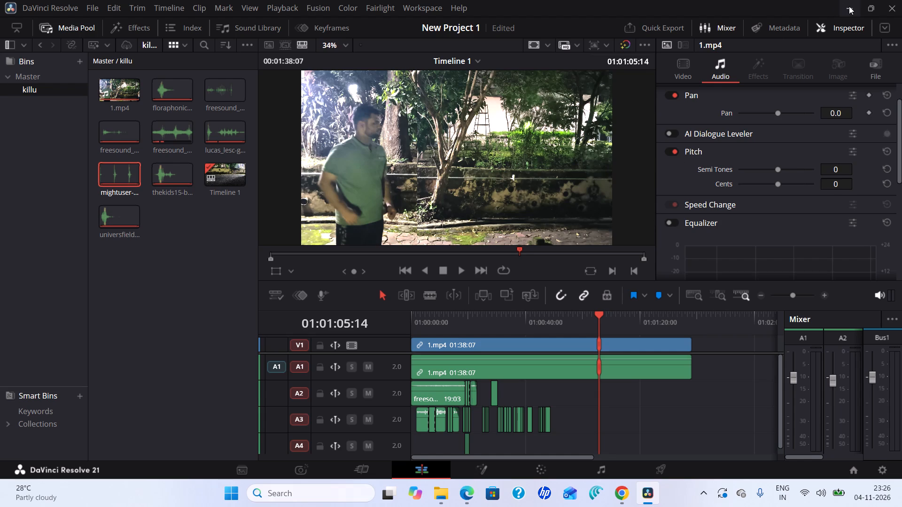
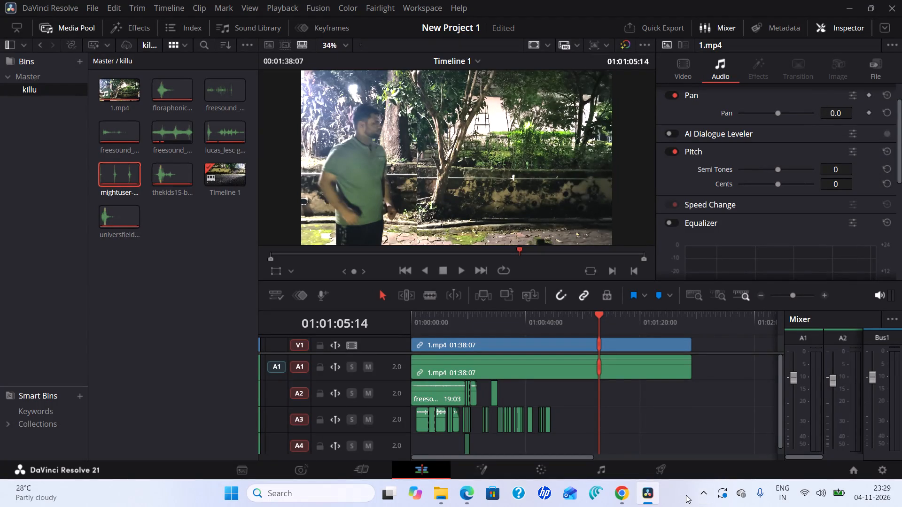
Switch to the Chrome window with the Pixabay page and search Google in a new tab for "DC bgms download".
left_click(623, 496)
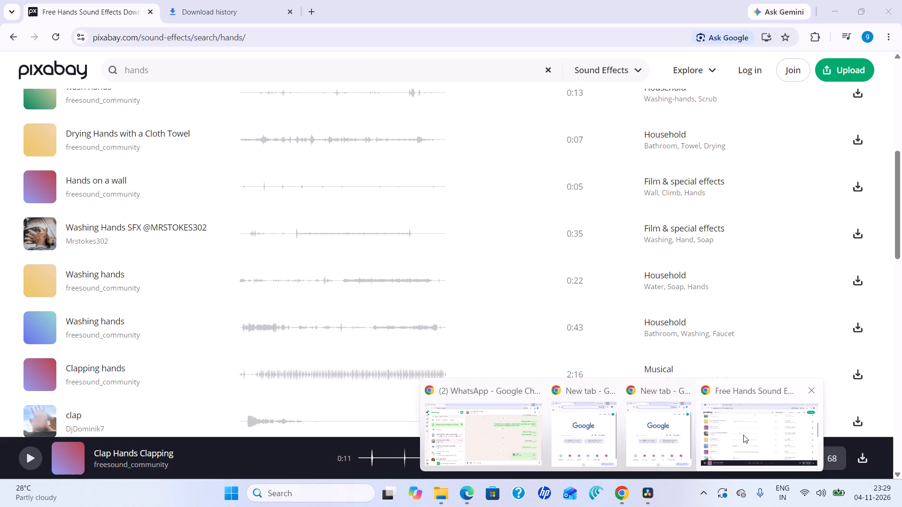
left_click(743, 435)
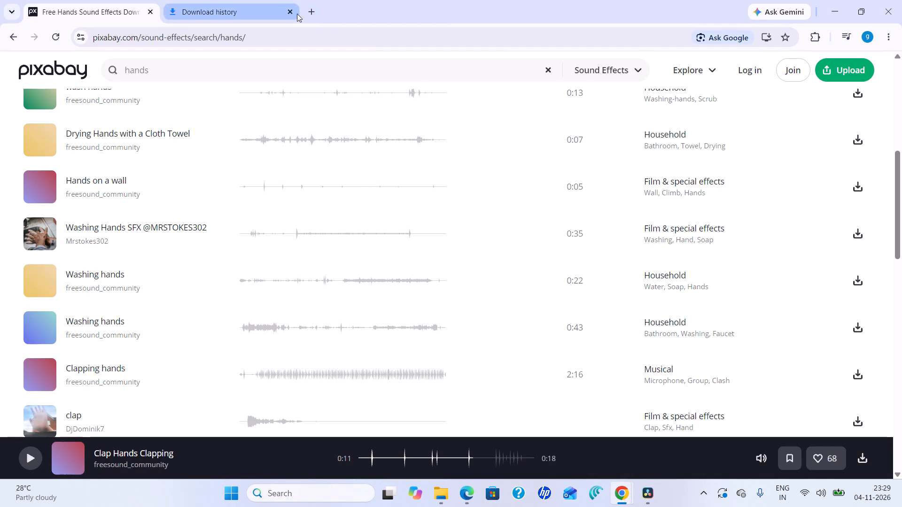
left_click(310, 15)
left_click(320, 37)
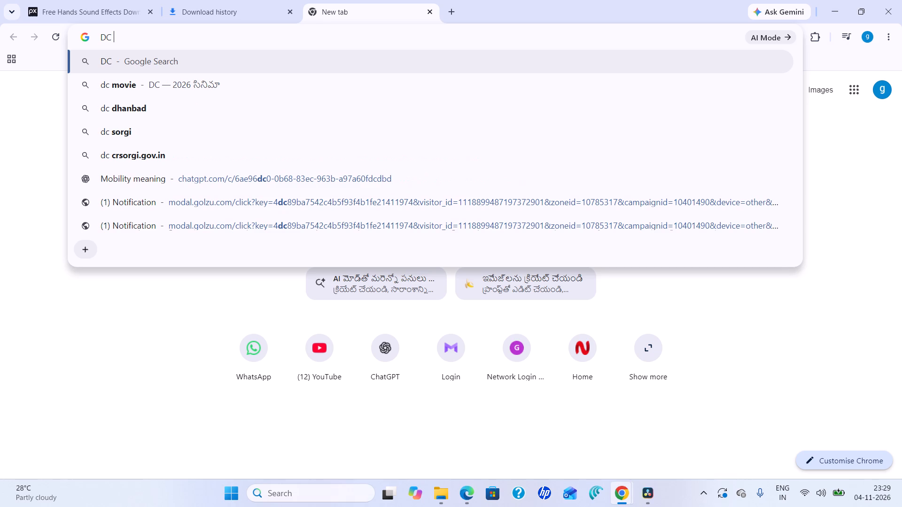
type("bgms")
key("space")
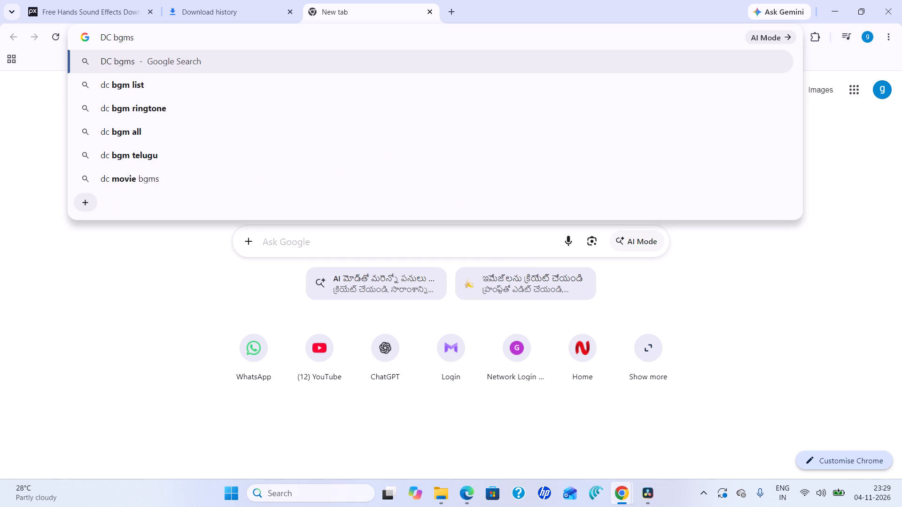
type("dowm")
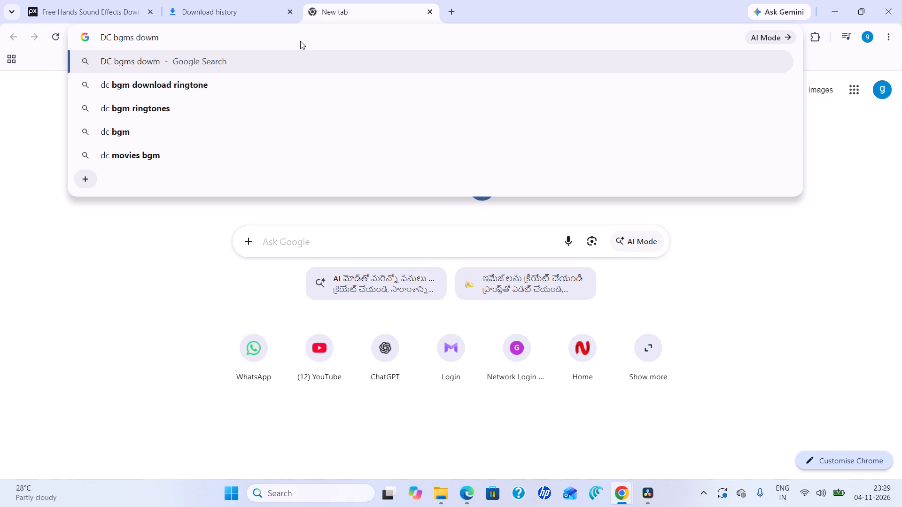
key("BackSpace")
type("n;")
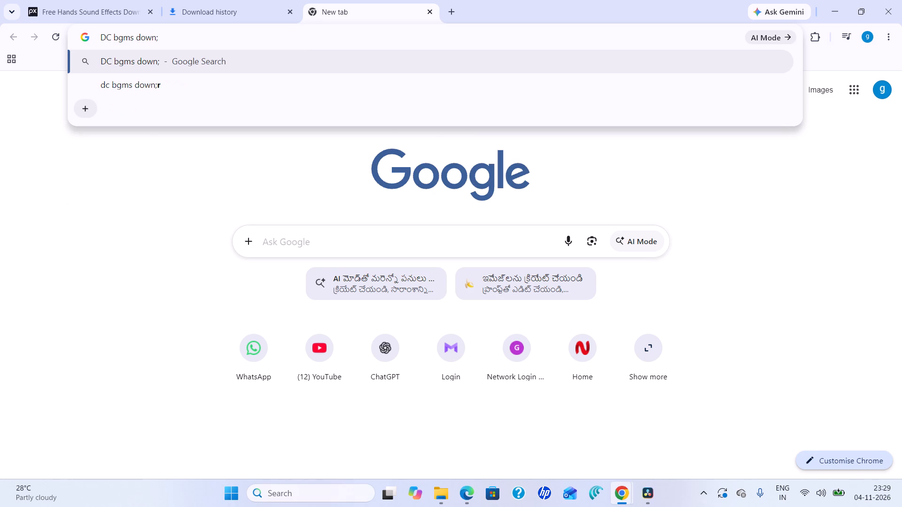
key("BackSpace")
type("load")
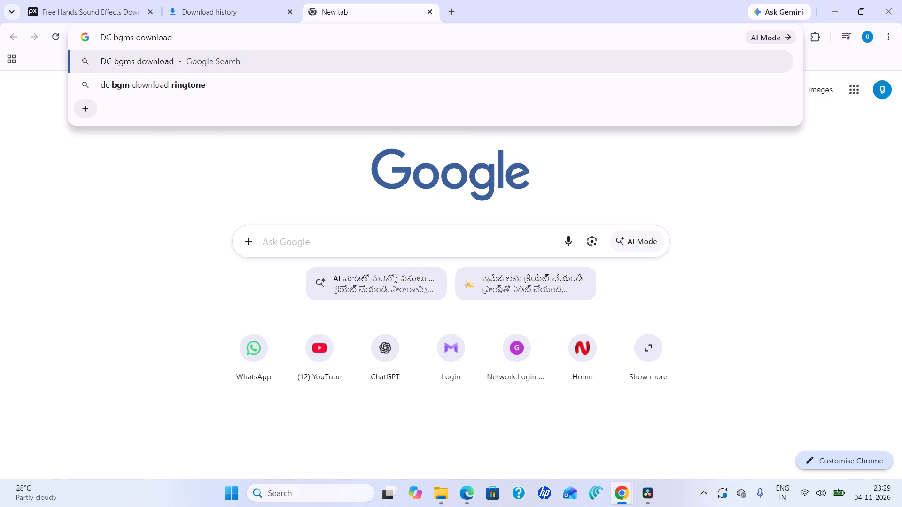
key("Return")
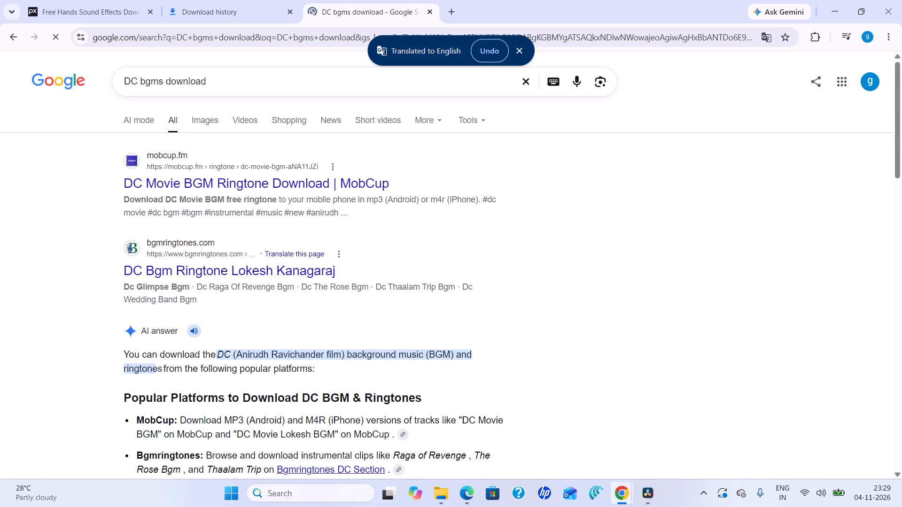
Look through the search results and open MobCup's "DC Movie BGM Ringtone Download" page.
scroll(272, 195, "down", 6)
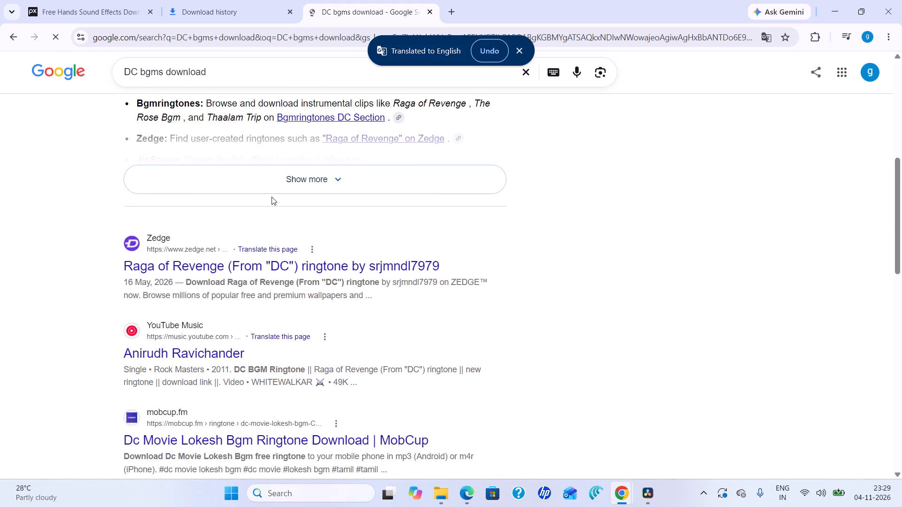
scroll(272, 197, "up", 7)
left_click(255, 184)
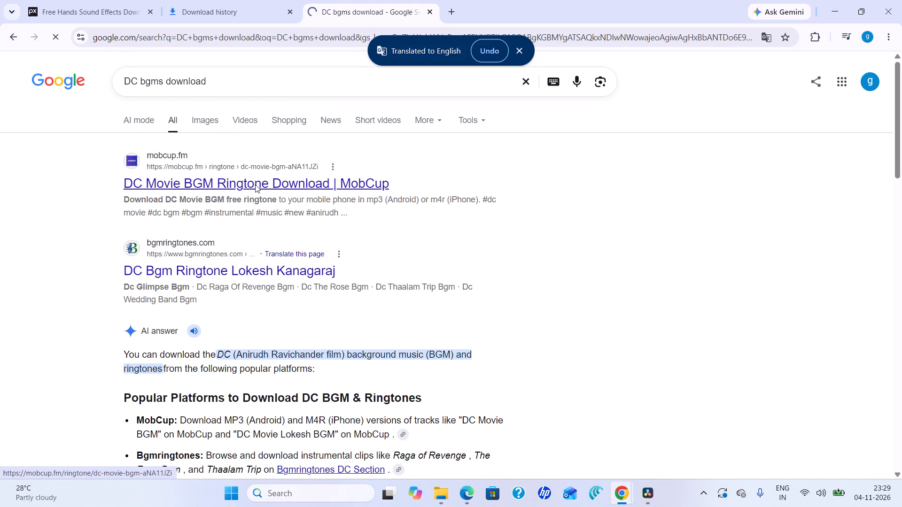
Browse the related DC Movie and OM Movie ringtones on the MobCup page for a suitable background track.
scroll(322, 215, "down", 4)
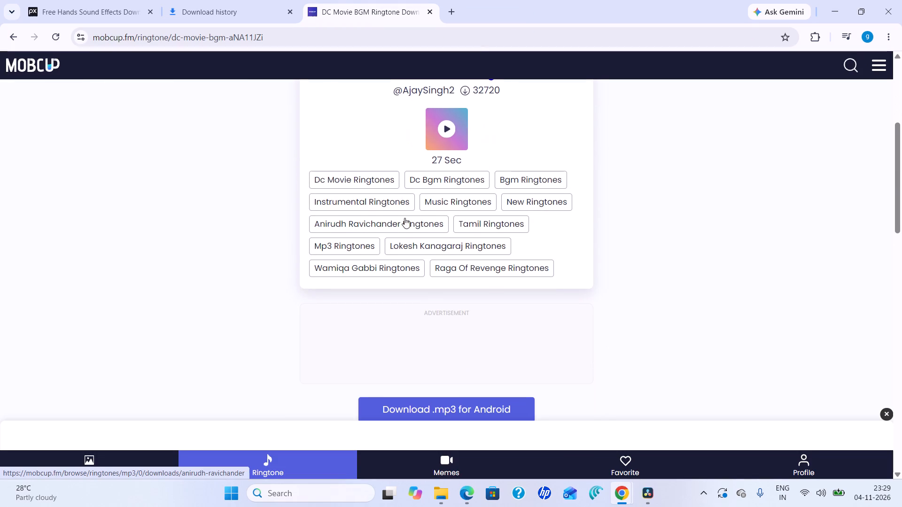
scroll(464, 223, "down", 2)
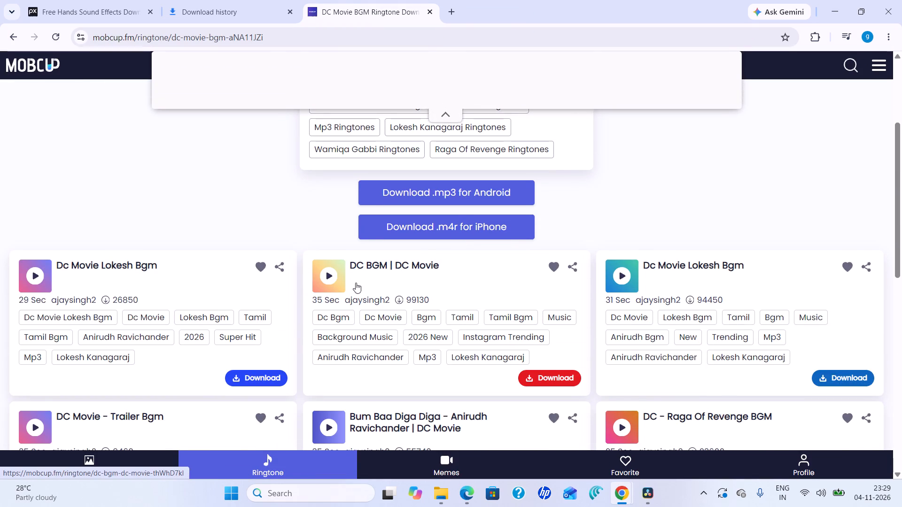
scroll(356, 284, "down", 2)
scroll(226, 267, "up", 1)
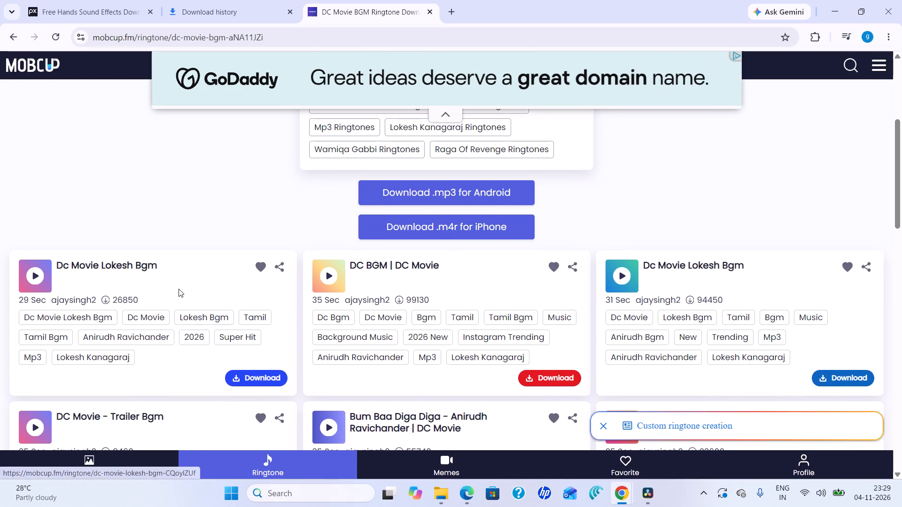
scroll(622, 306, "down", 2)
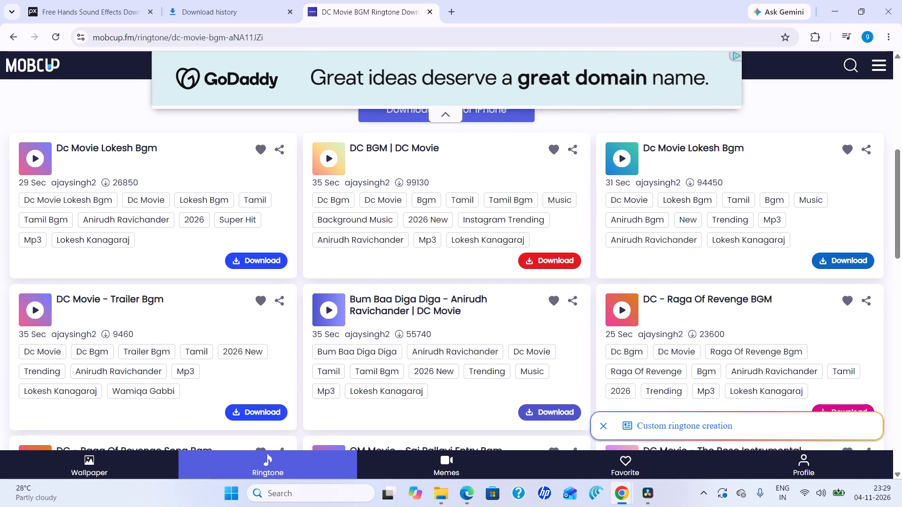
scroll(208, 345, "down", 2)
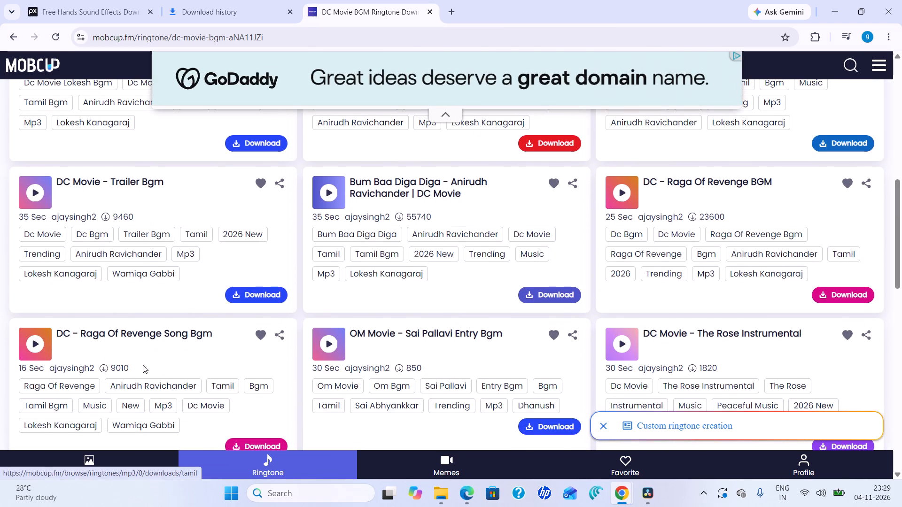
scroll(360, 368, "down", 1)
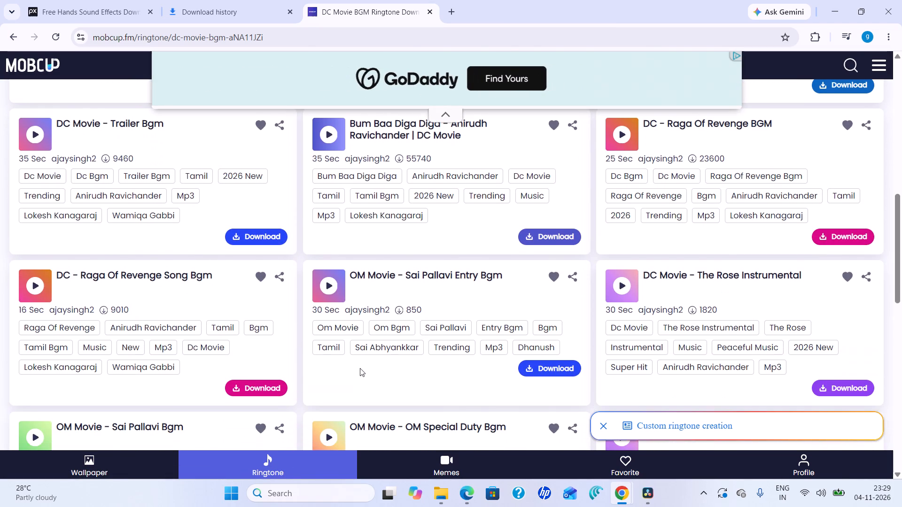
scroll(531, 337, "down", 1)
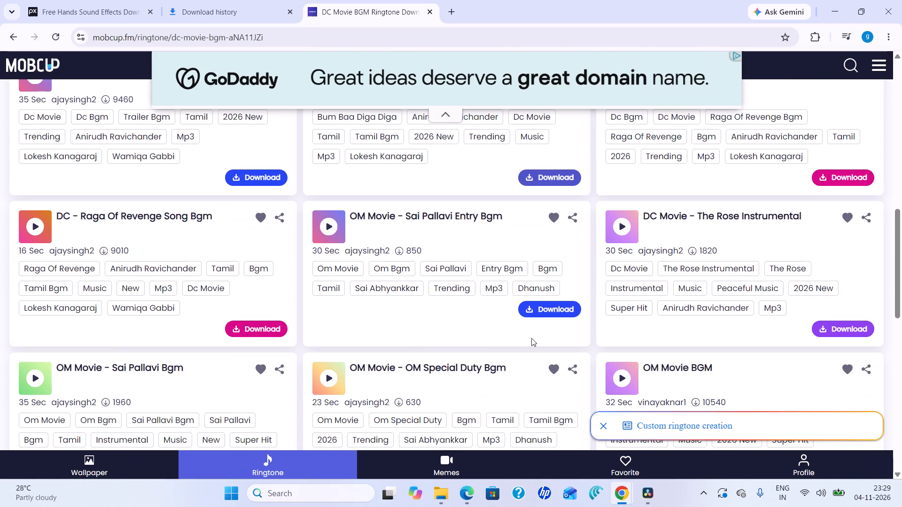
scroll(531, 339, "down", 2)
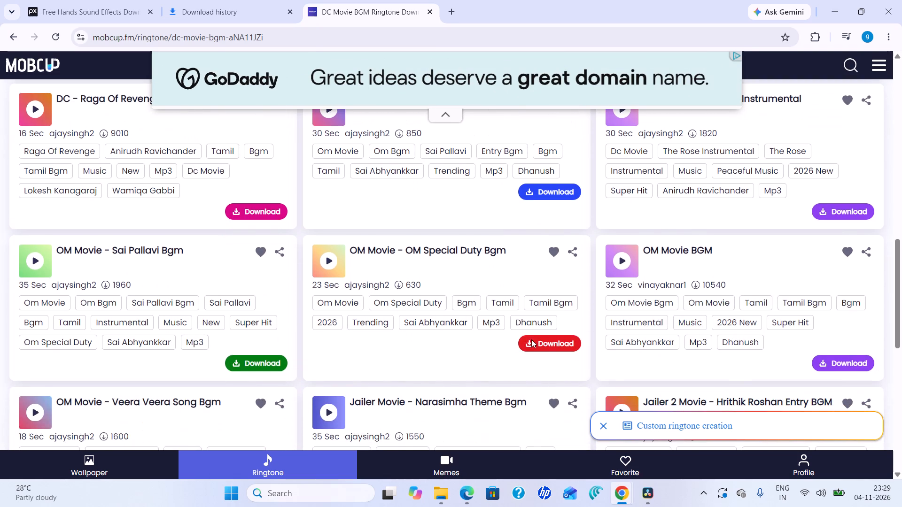
scroll(531, 339, "up", 4)
scroll(355, 253, "up", 3)
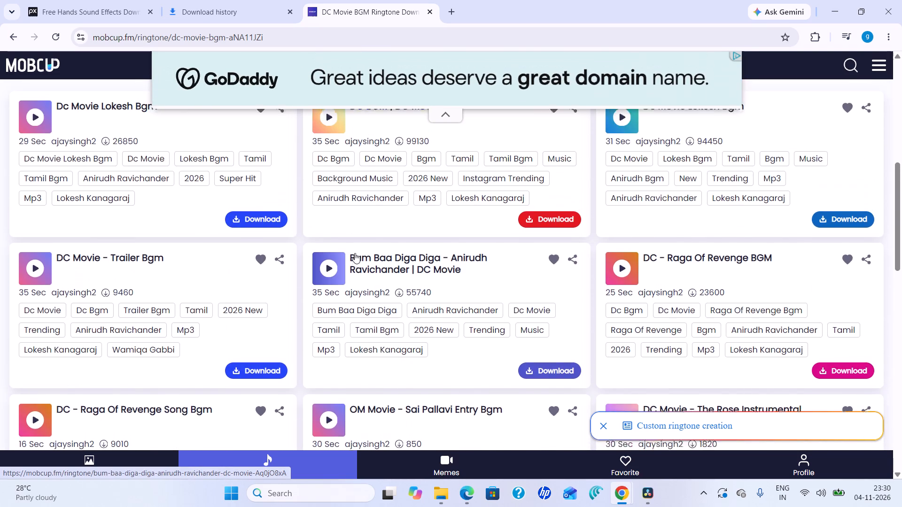
Preview both Dc Movie Lokesh Bgm tracks, DC BGM | DC Movie, DC Movie - Trailer Bgm and Bum Baa Diga Diga, stopping playback after the last.
left_click(33, 241)
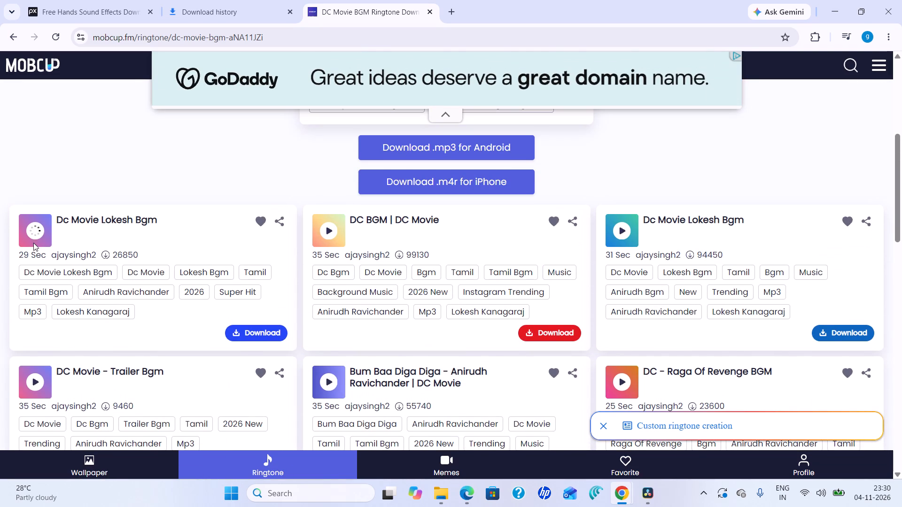
left_click(326, 234)
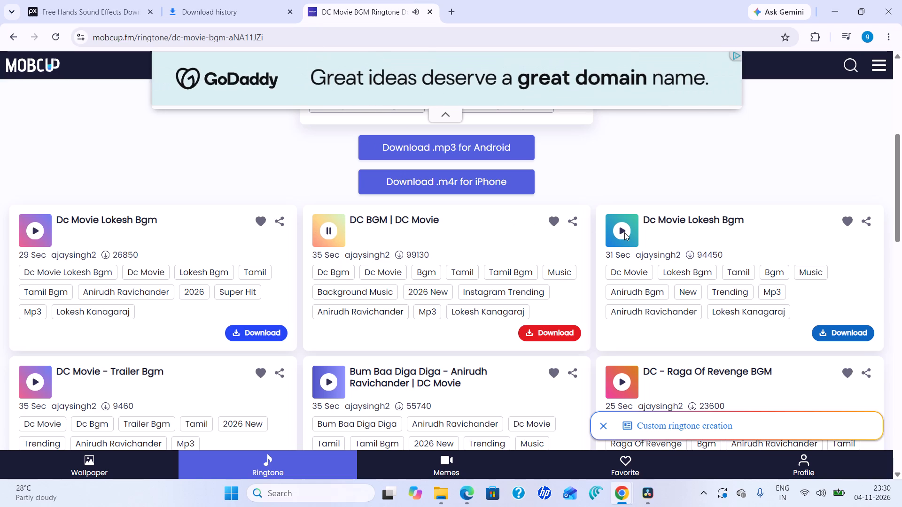
left_click(624, 232)
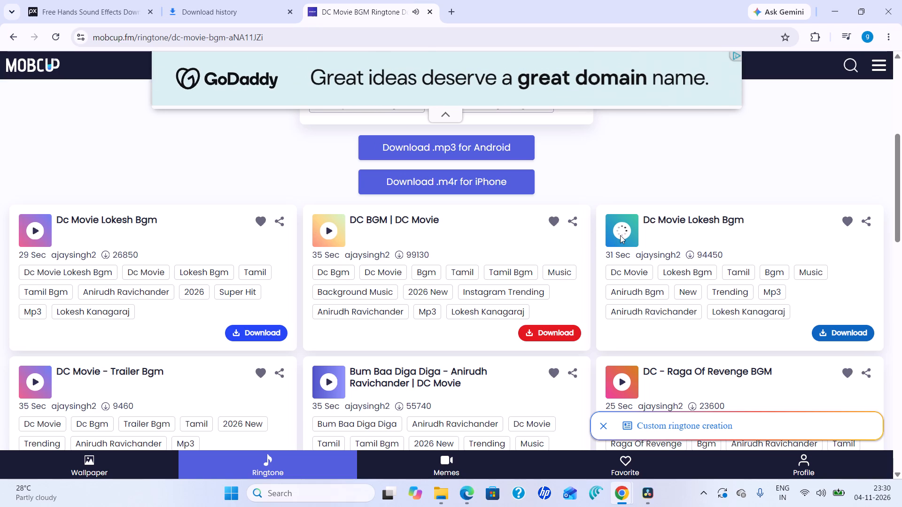
left_click(620, 235)
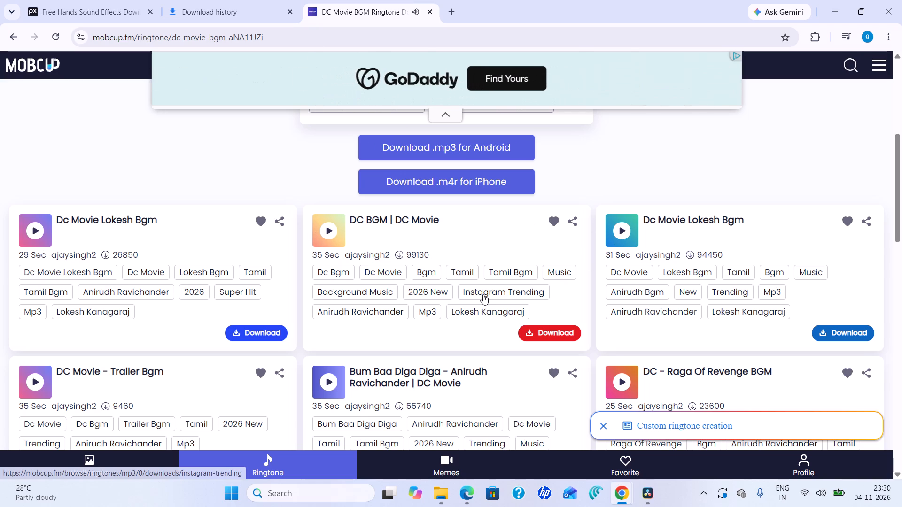
left_click(32, 378)
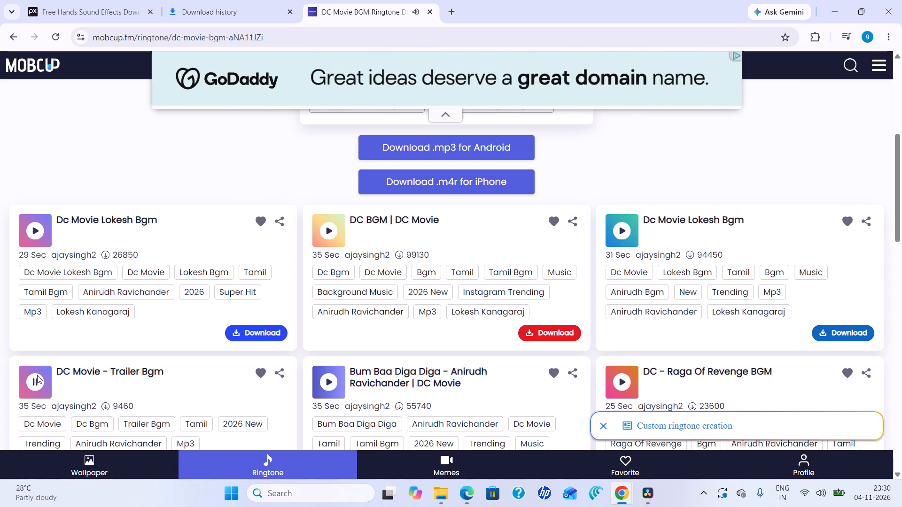
left_click(37, 375)
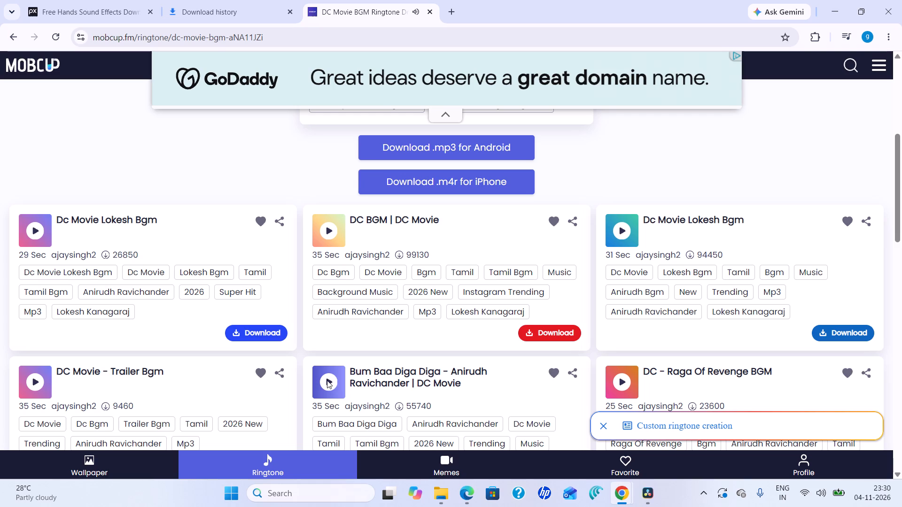
left_click(327, 380)
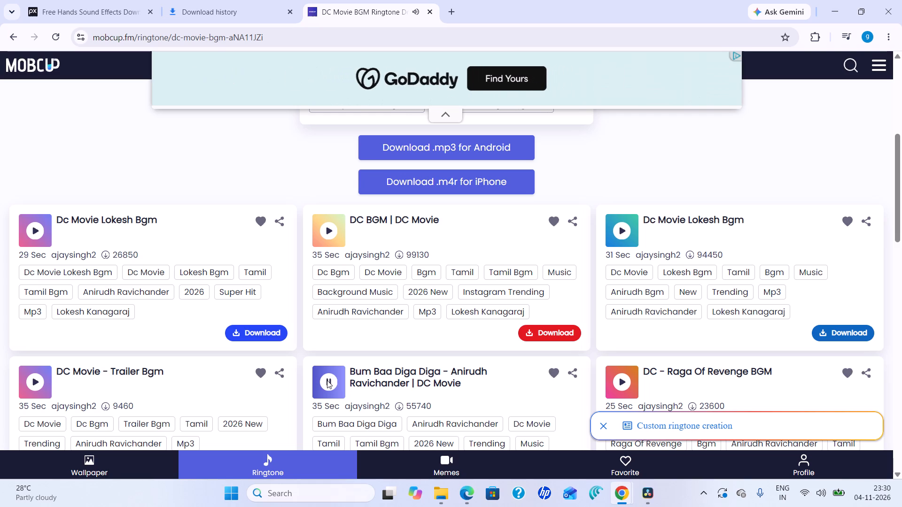
left_click(327, 380)
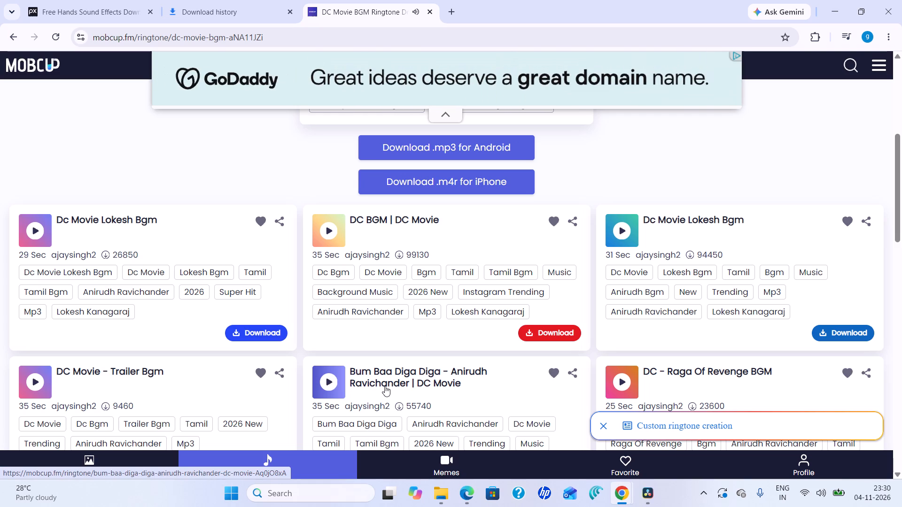
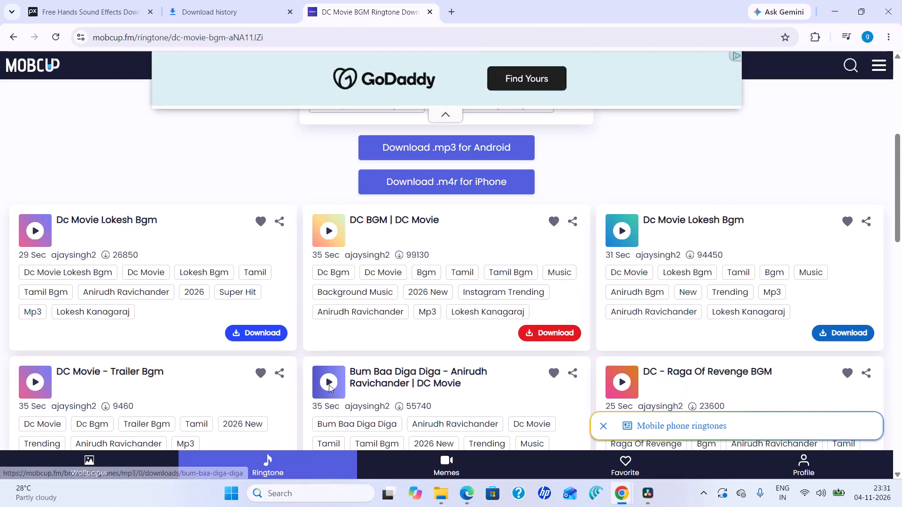
Preview the "Bum Baa Diga Diga - Anirudh Ravichander | DC Movie" ringtone.
left_click(329, 384)
scroll(435, 380, "down", 1)
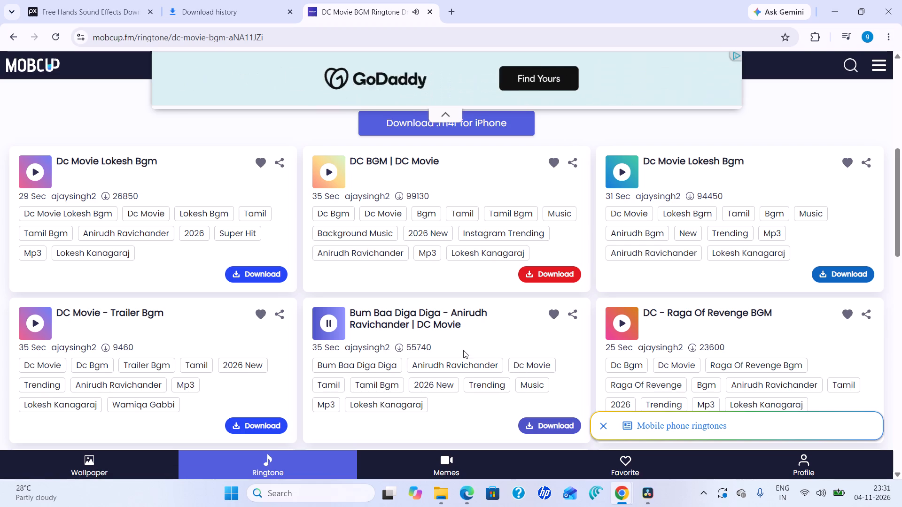
left_click(333, 320)
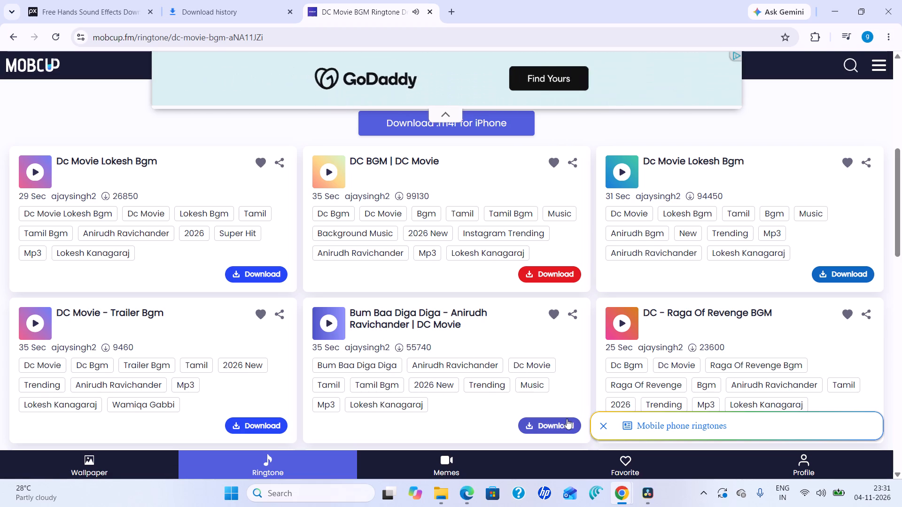
Open the Anirudh Ravichander version's ringtone page and, from its related ringtones, the 25-second "Bum Baa Diga Diga" page.
left_click(567, 419)
scroll(537, 399, "down", 1)
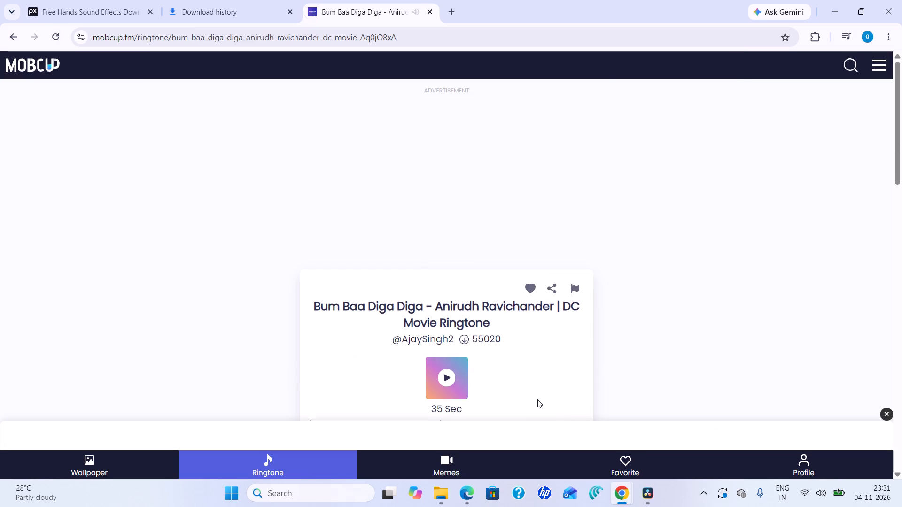
scroll(537, 399, "down", 3)
scroll(491, 333, "down", 2)
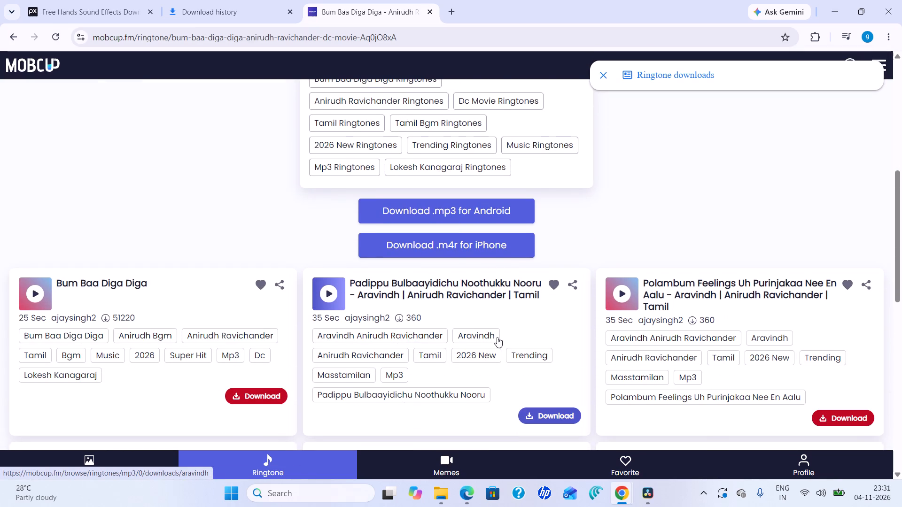
left_click(266, 399)
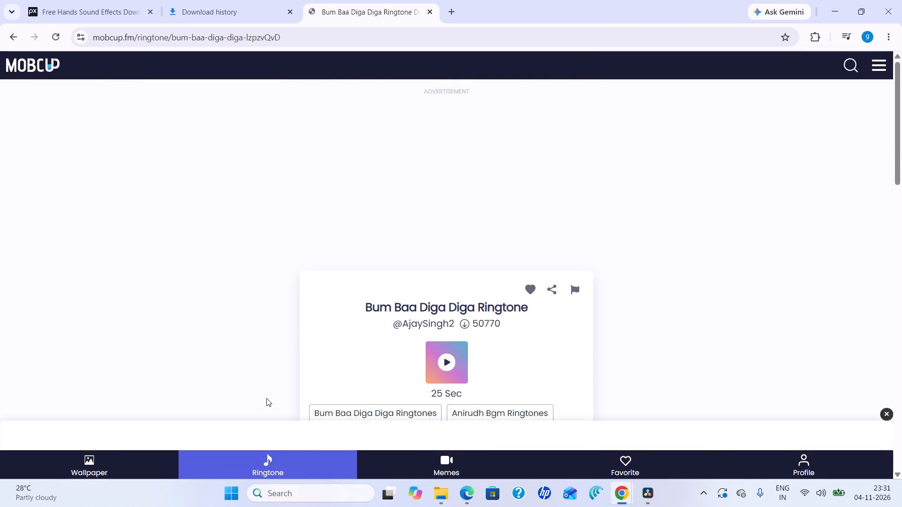
scroll(509, 379, "down", 3)
scroll(529, 363, "up", 4)
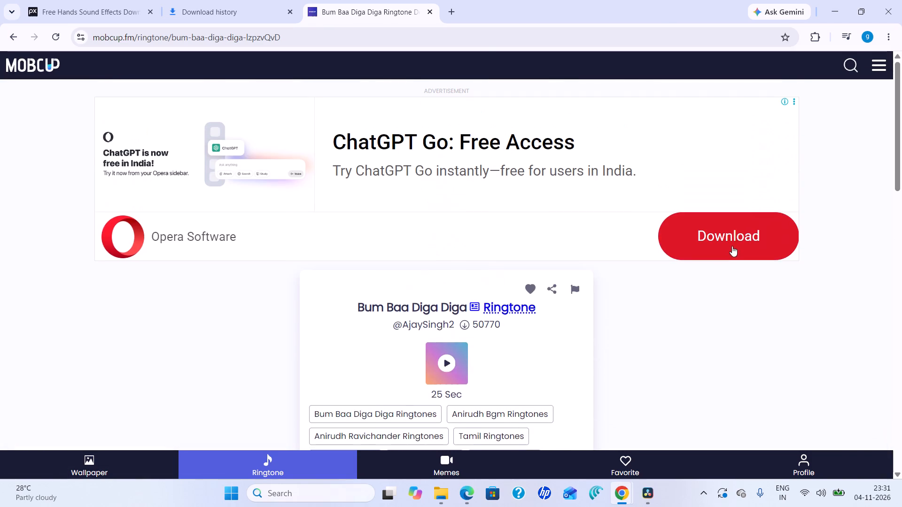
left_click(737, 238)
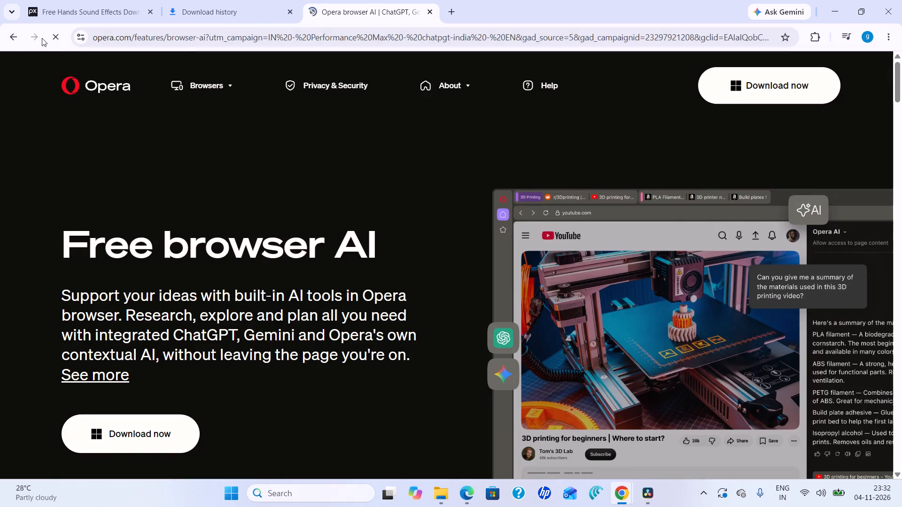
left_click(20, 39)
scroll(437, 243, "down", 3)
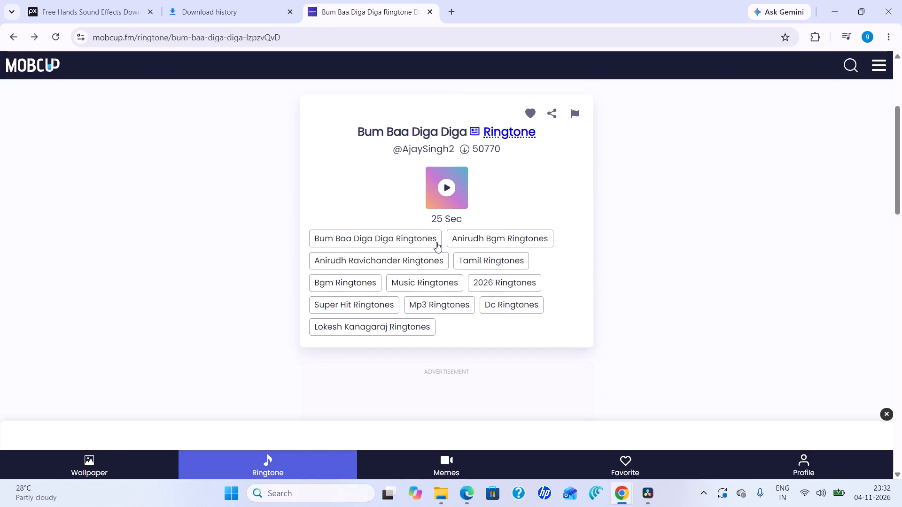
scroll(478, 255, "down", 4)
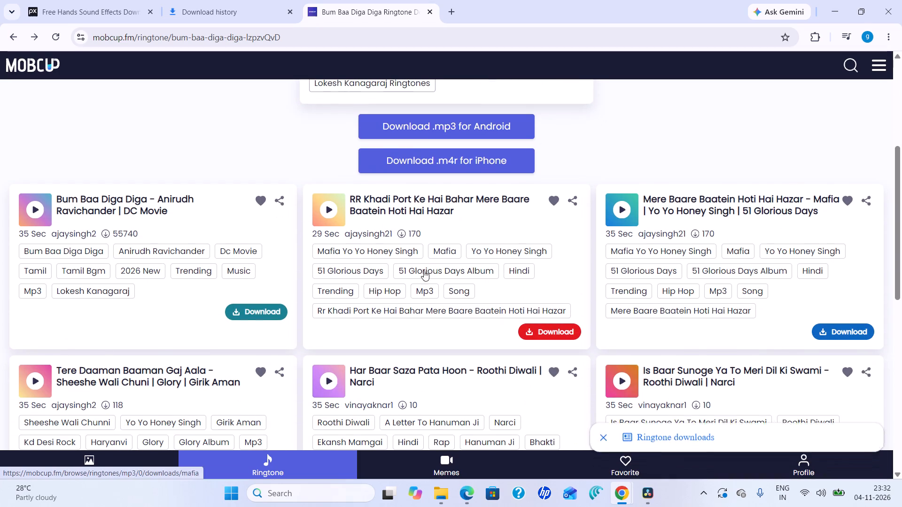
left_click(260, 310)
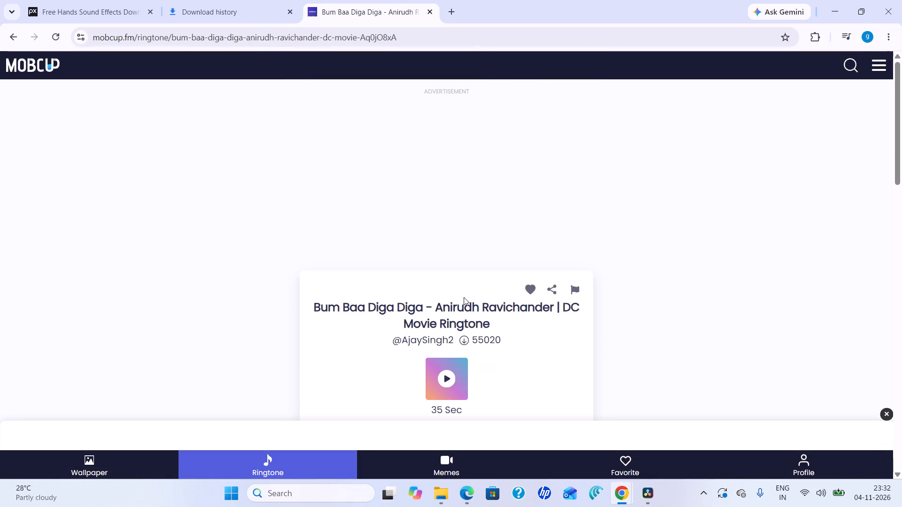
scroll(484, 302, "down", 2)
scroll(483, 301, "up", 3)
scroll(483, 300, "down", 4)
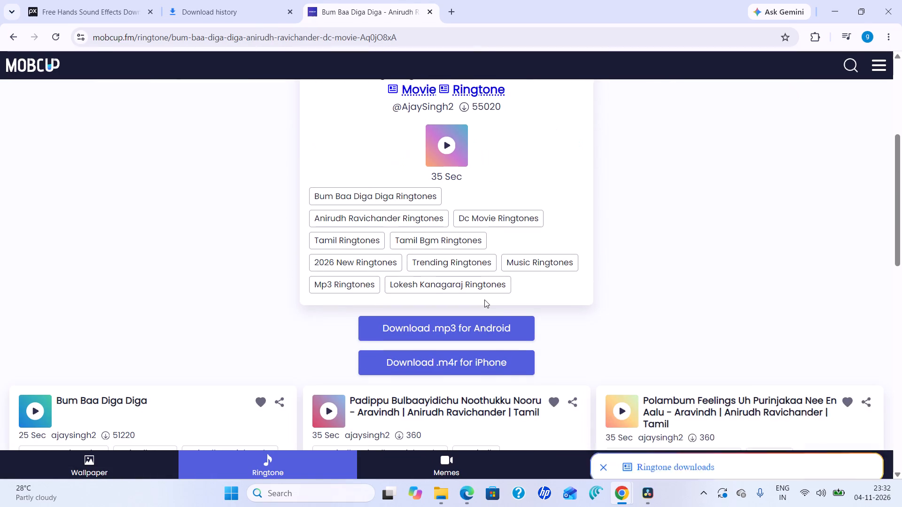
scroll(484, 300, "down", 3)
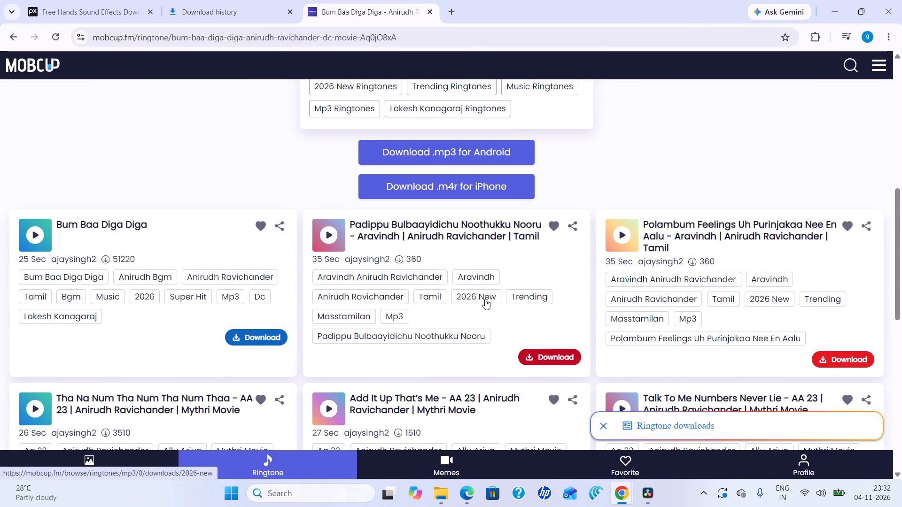
Download the 25-second "Bum Baa Diga Diga" ringtone in the .mp3 for Android format, dismissing the advert.
left_click(255, 334)
scroll(358, 326, "down", 6)
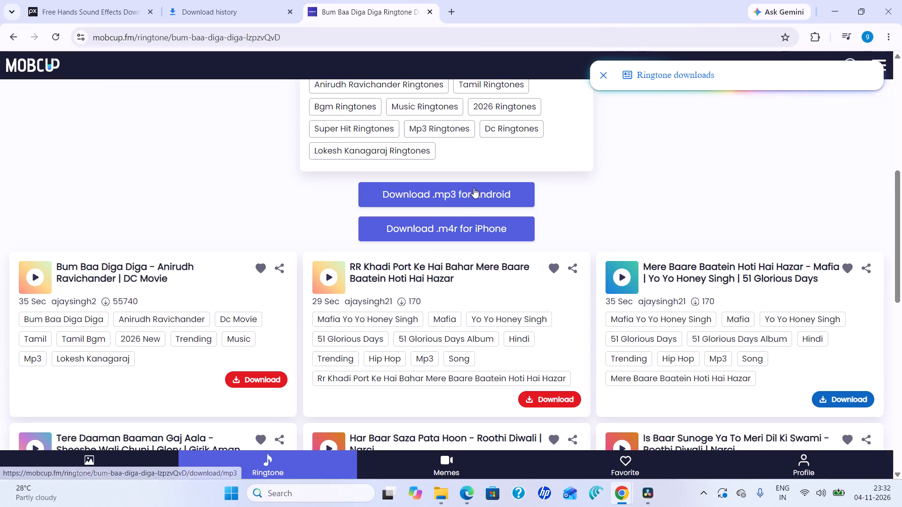
left_click(474, 187)
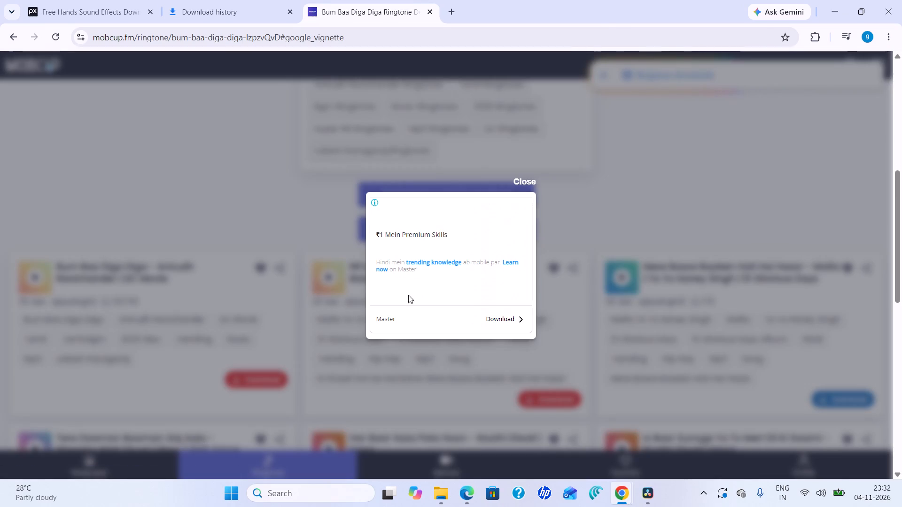
left_click(530, 179)
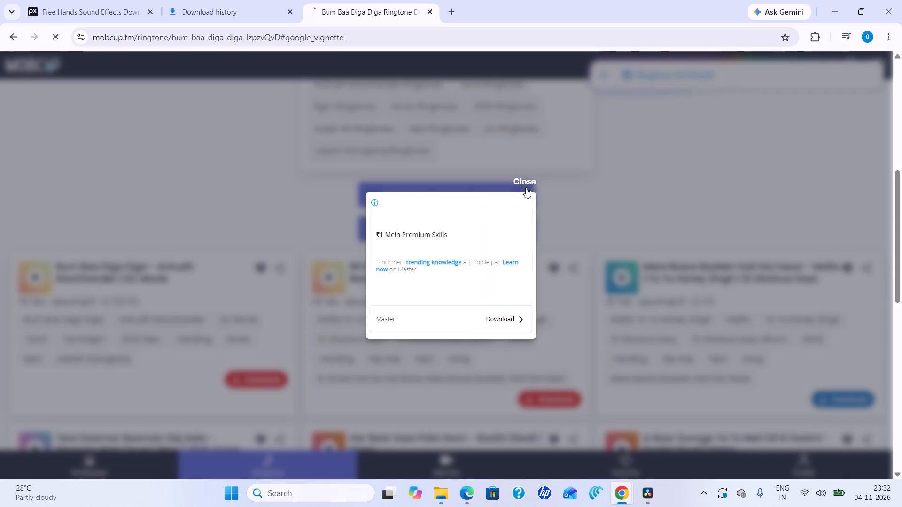
scroll(535, 214, "down", 4)
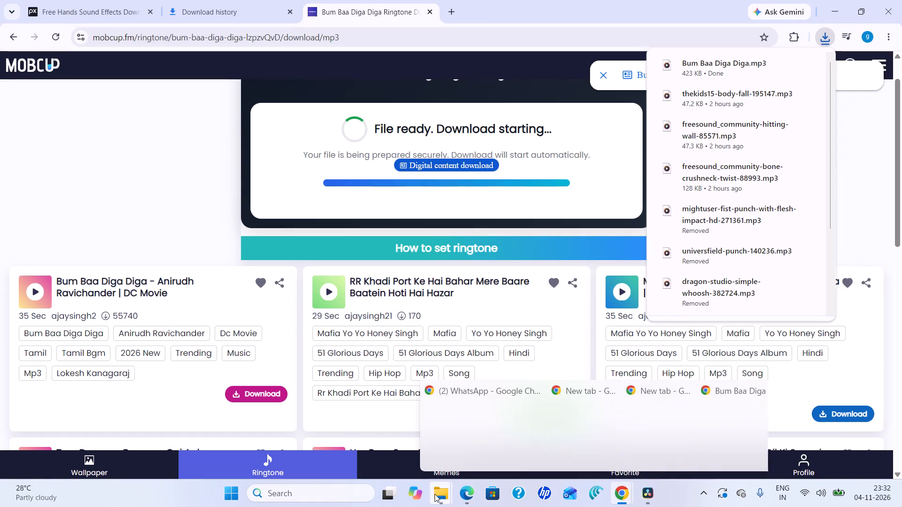
Switch to File Explorer and copy the Bum Baa Diga Diga file from Downloads into the edits folder.
left_click(542, 451)
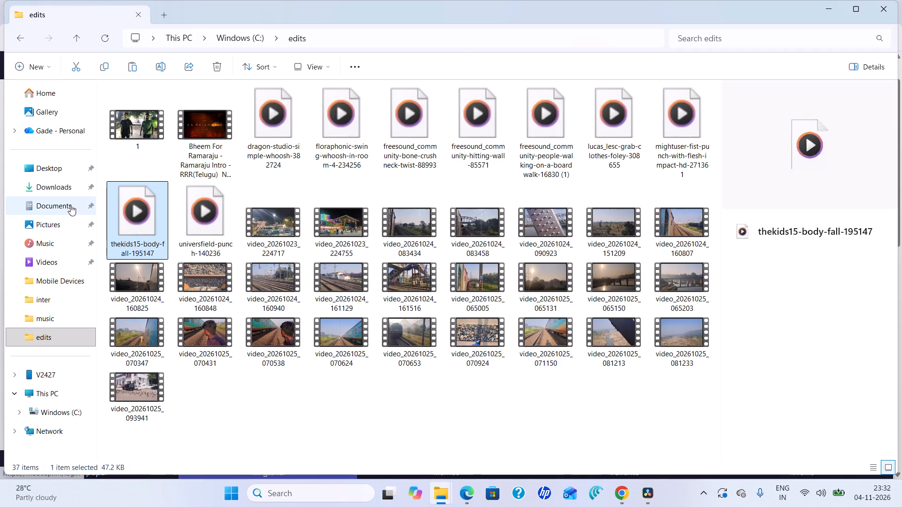
left_click(61, 187)
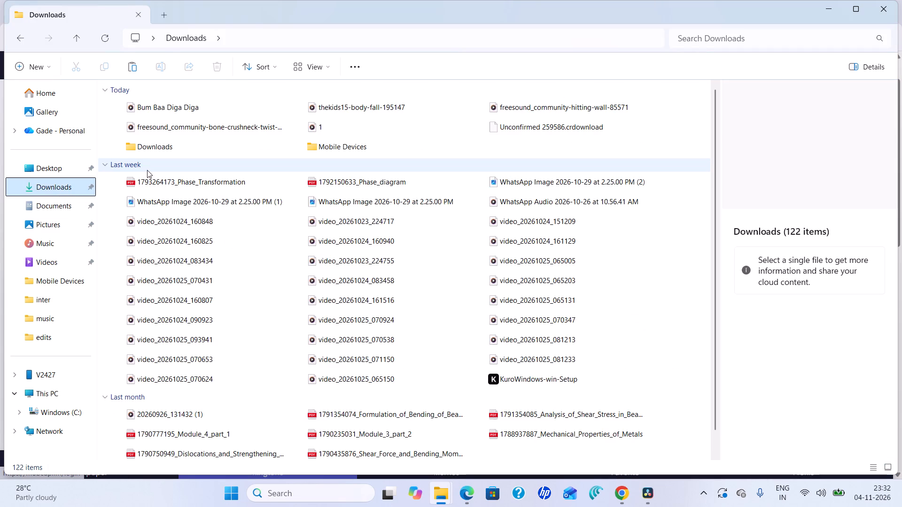
right_click(183, 111)
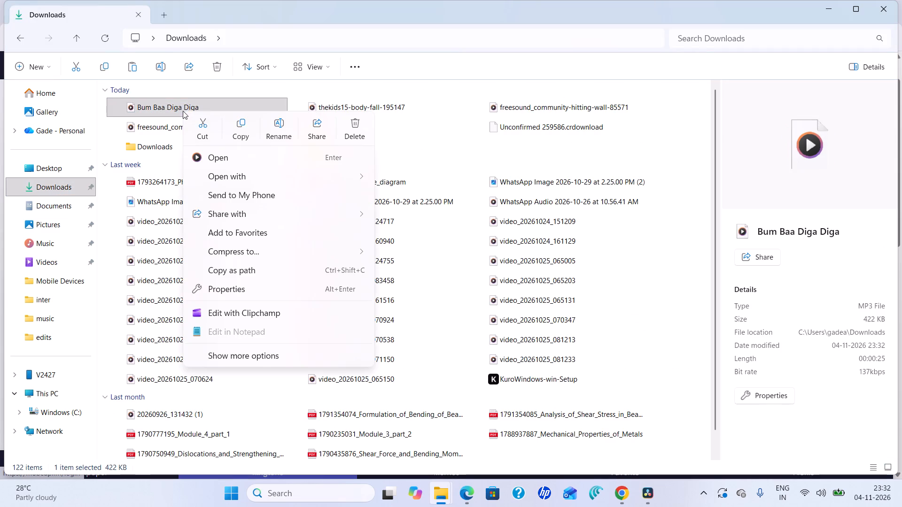
left_click(247, 128)
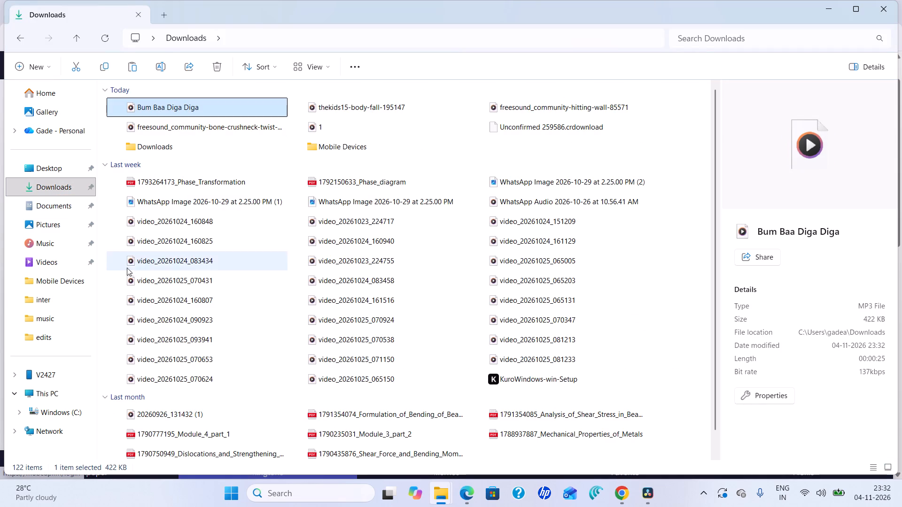
left_click(84, 335)
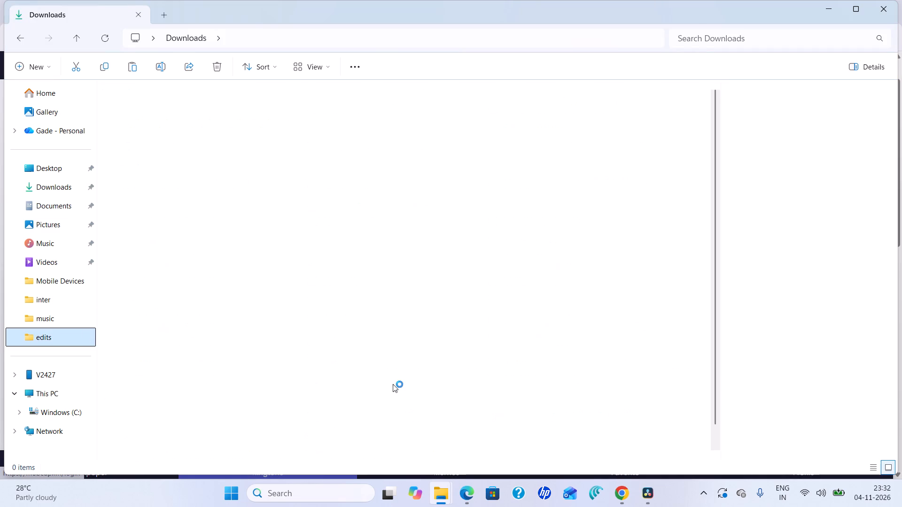
right_click(214, 450)
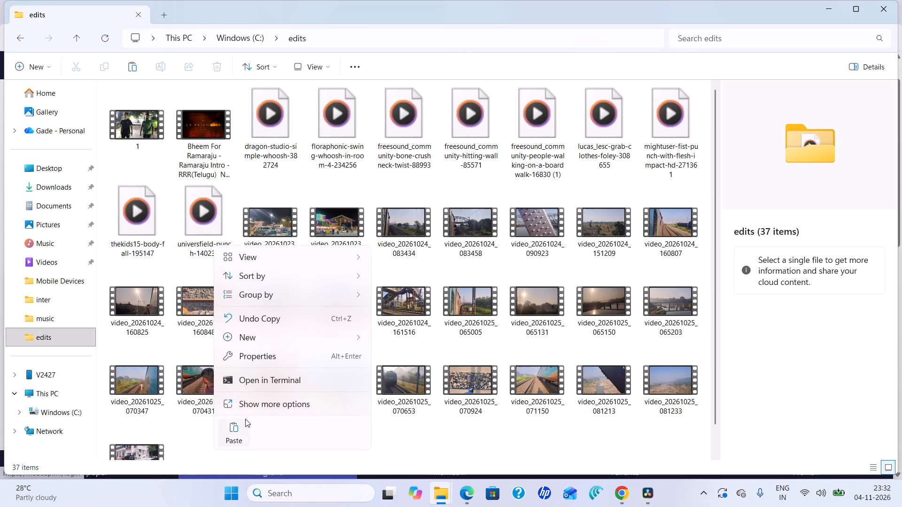
left_click(231, 434)
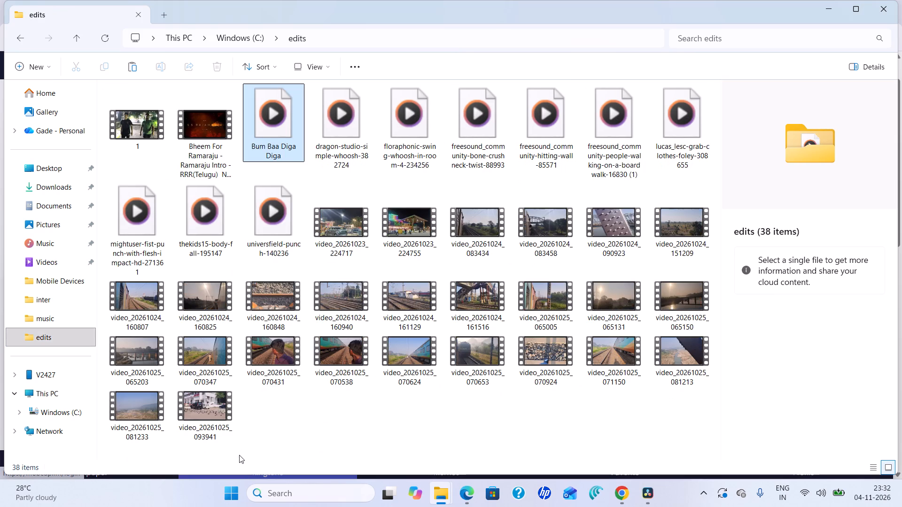
Switch to DaVinci Resolve and import Bum Baa Diga Diga.mp3 from the edits folder into the killu bin.
left_click(653, 504)
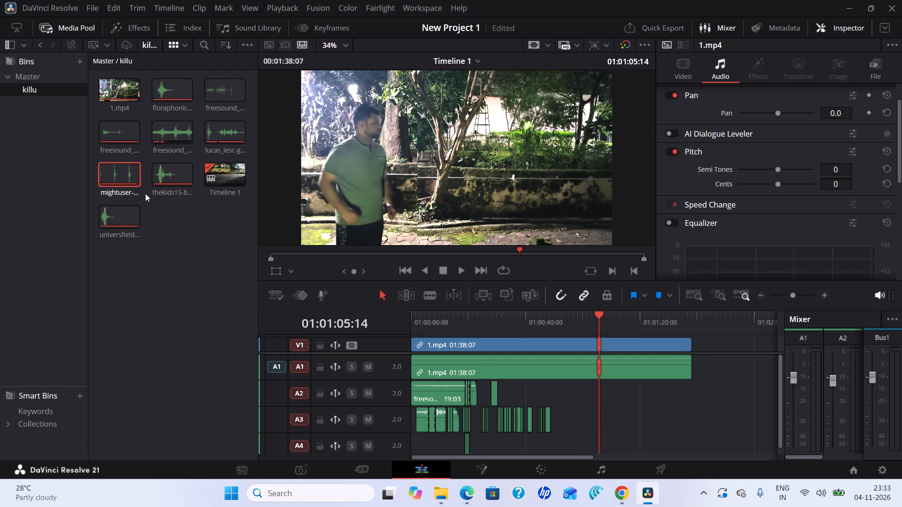
left_click(255, 468)
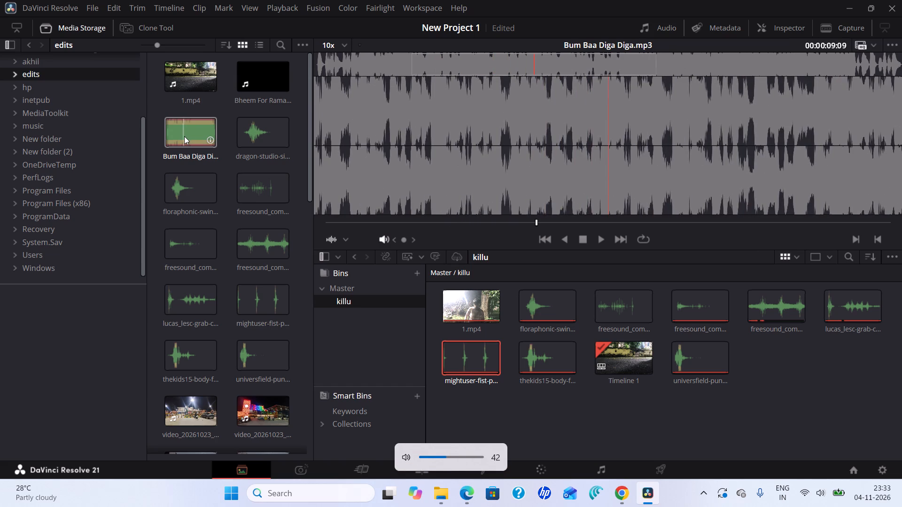
left_click_drag(185, 135, 764, 356)
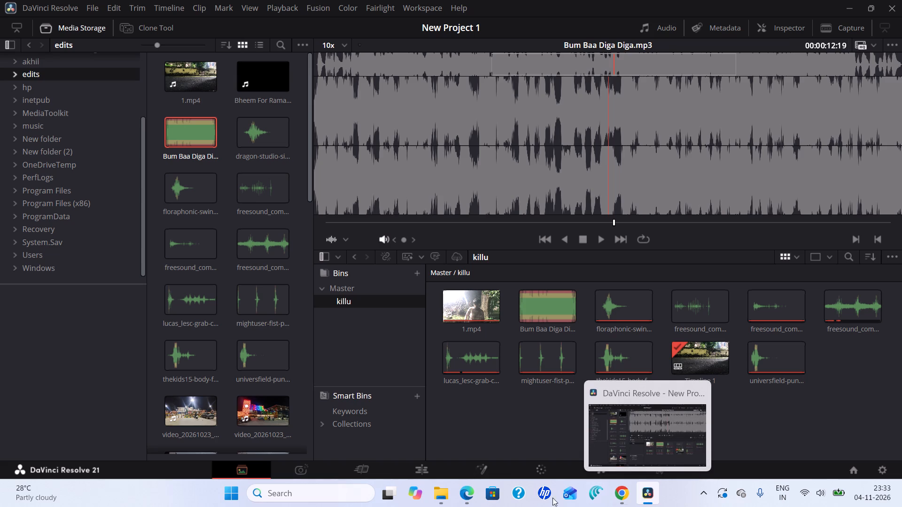
Return to the Edit page showing Timeline 1.
left_click(429, 476)
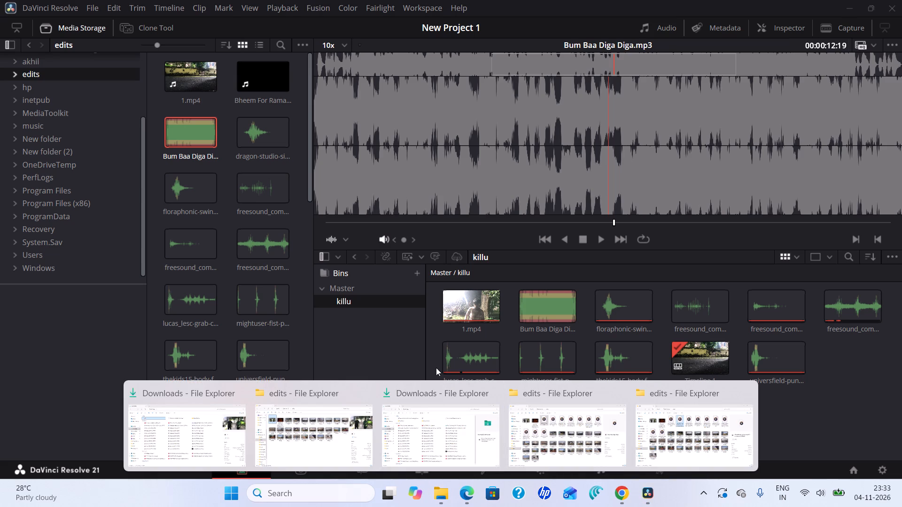
left_click(416, 470)
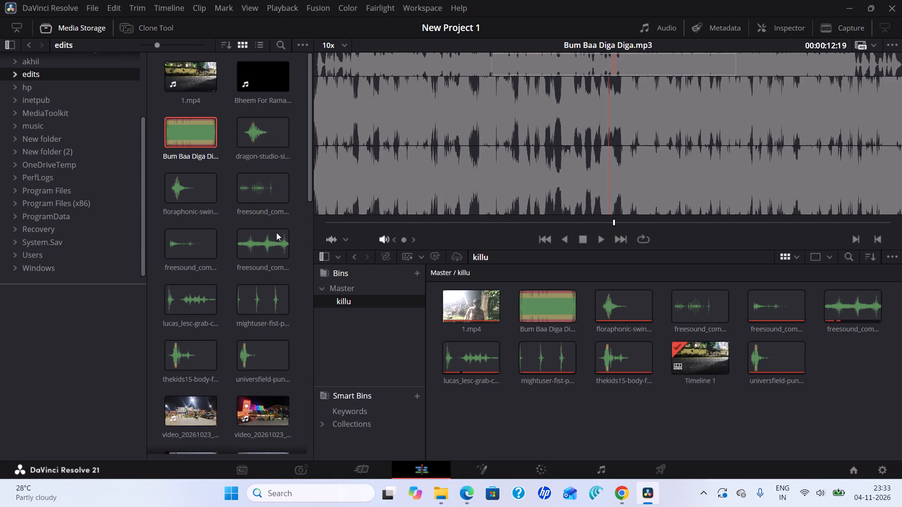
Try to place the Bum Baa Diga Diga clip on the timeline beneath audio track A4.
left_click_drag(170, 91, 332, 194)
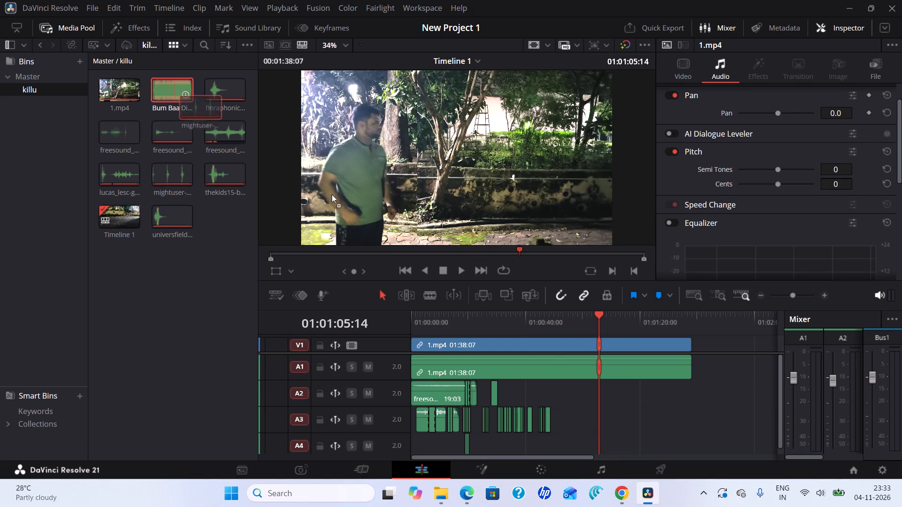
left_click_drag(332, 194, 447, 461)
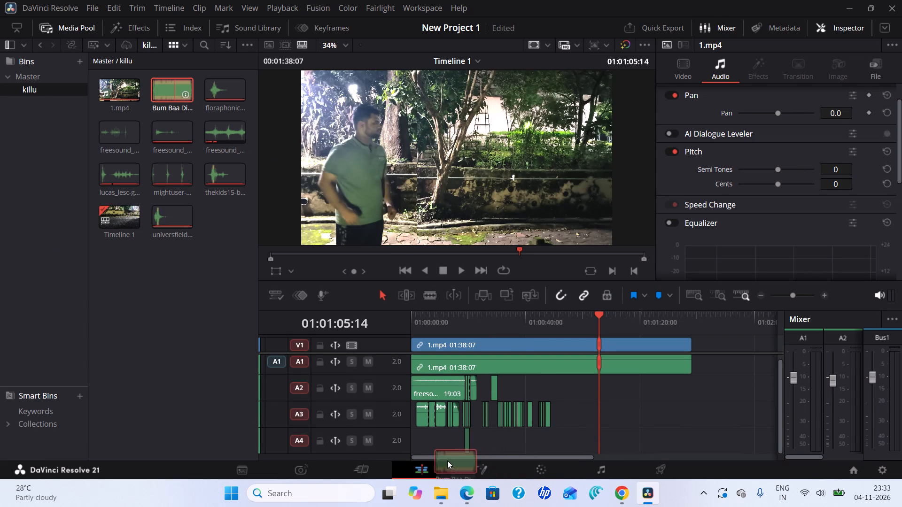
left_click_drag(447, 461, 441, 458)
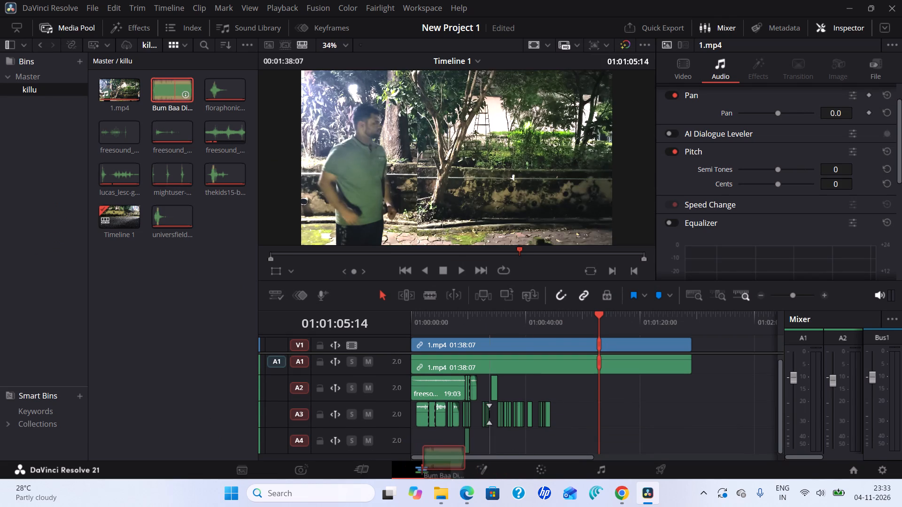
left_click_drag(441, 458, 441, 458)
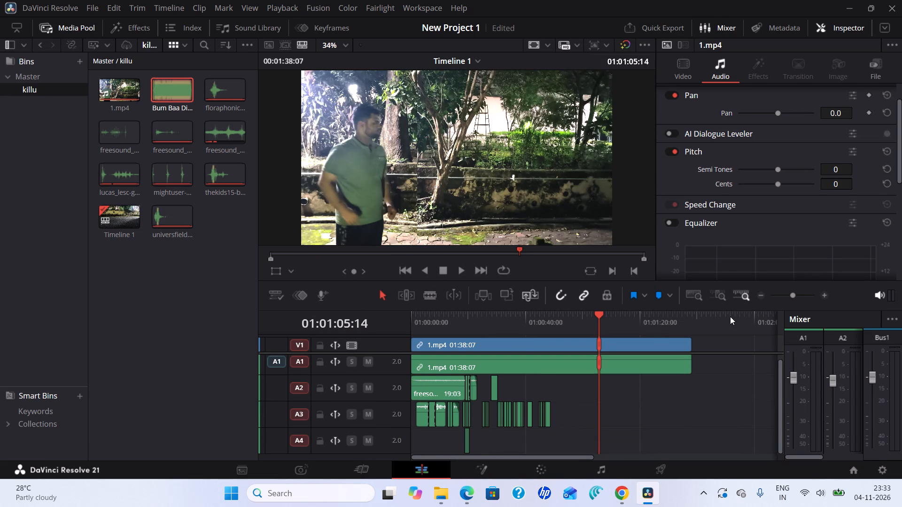
Reduce the timeline's audio track height to the minimum to free space below track A4.
left_click(276, 291)
left_click_drag(337, 297, 336, 297)
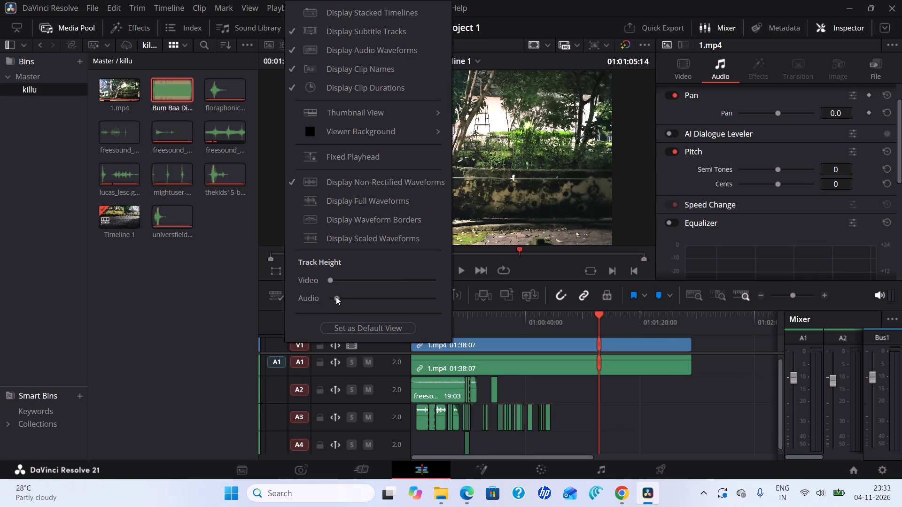
left_click_drag(336, 297, 328, 297)
left_click(436, 444)
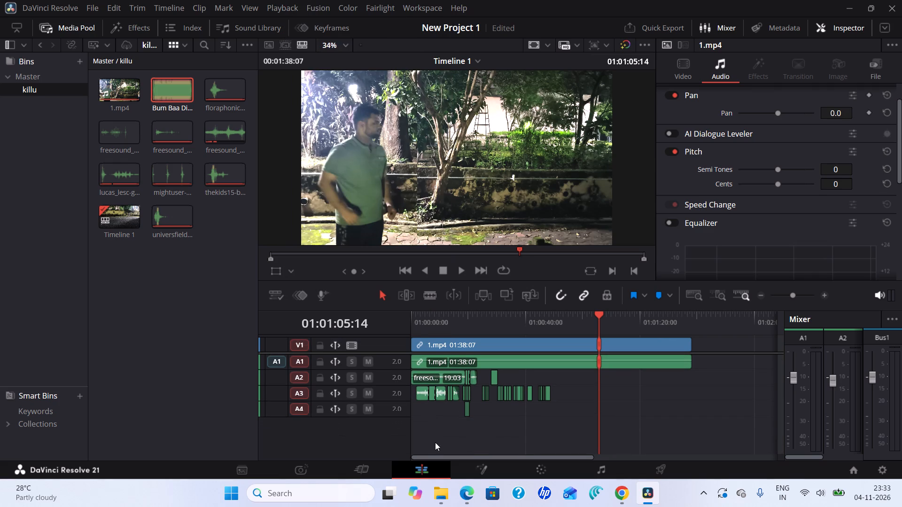
Place the Bum Baa Diga Diga clip from the killu bin at the timeline start on new audio track A5.
left_click_drag(171, 100, 291, 240)
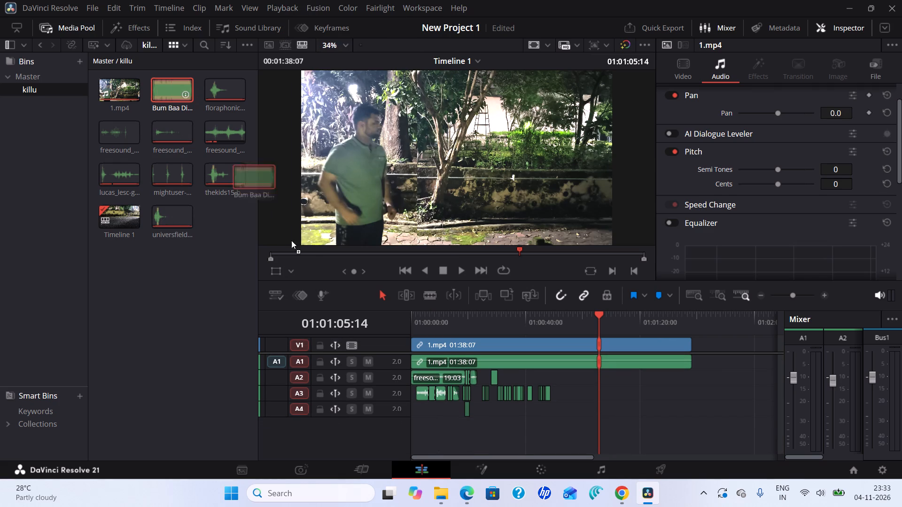
left_click_drag(291, 240, 421, 434)
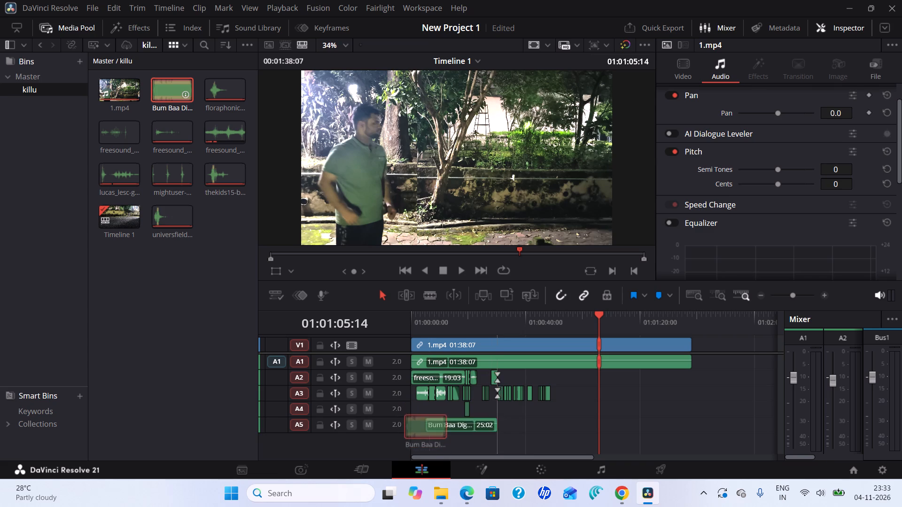
left_click_drag(421, 434, 403, 427)
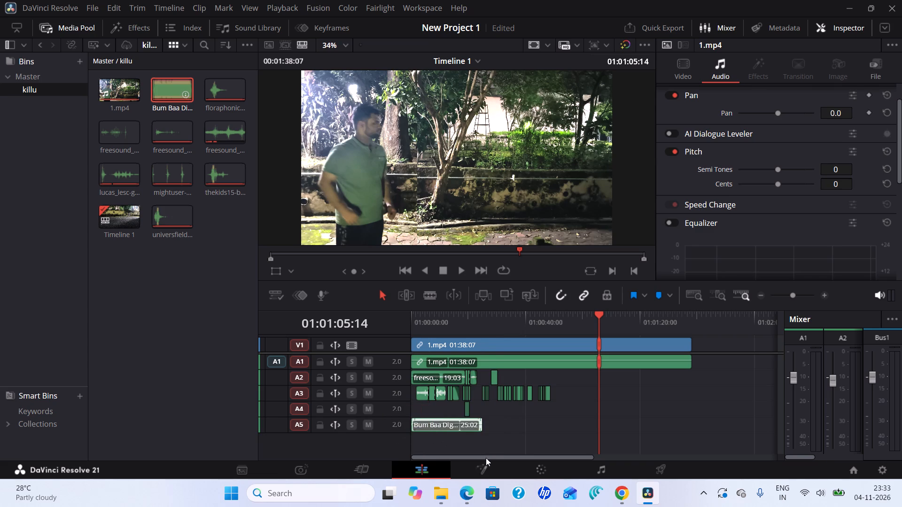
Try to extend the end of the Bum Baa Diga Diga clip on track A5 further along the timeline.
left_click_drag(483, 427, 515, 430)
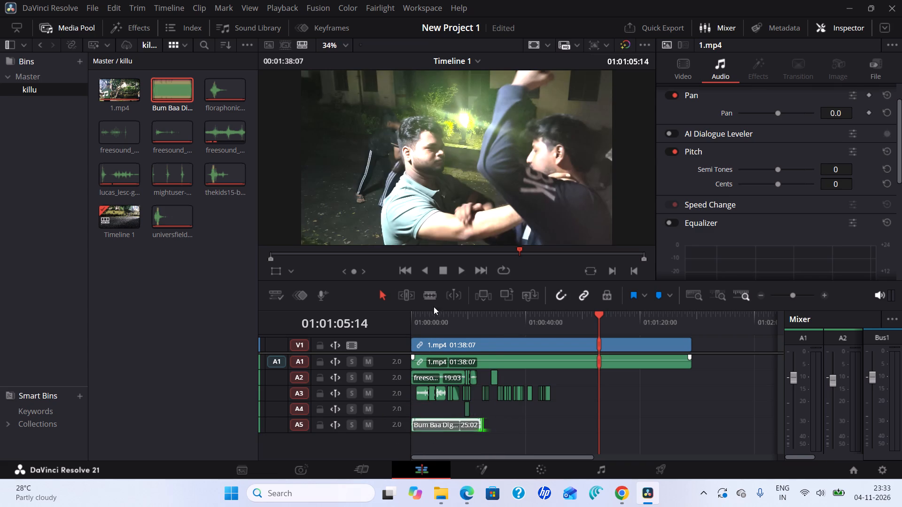
Play the timeline from its beginning to hear the opening with the music on track A5.
left_click(464, 271)
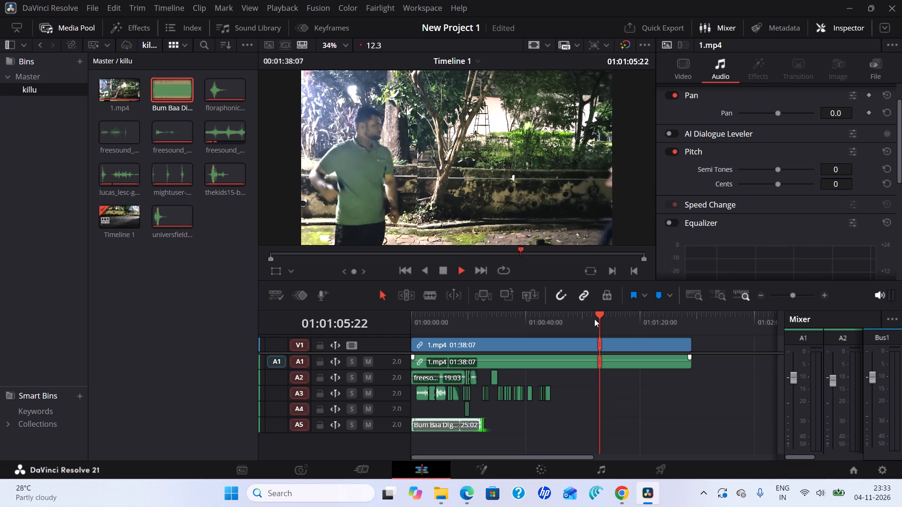
left_click_drag(603, 308, 447, 292)
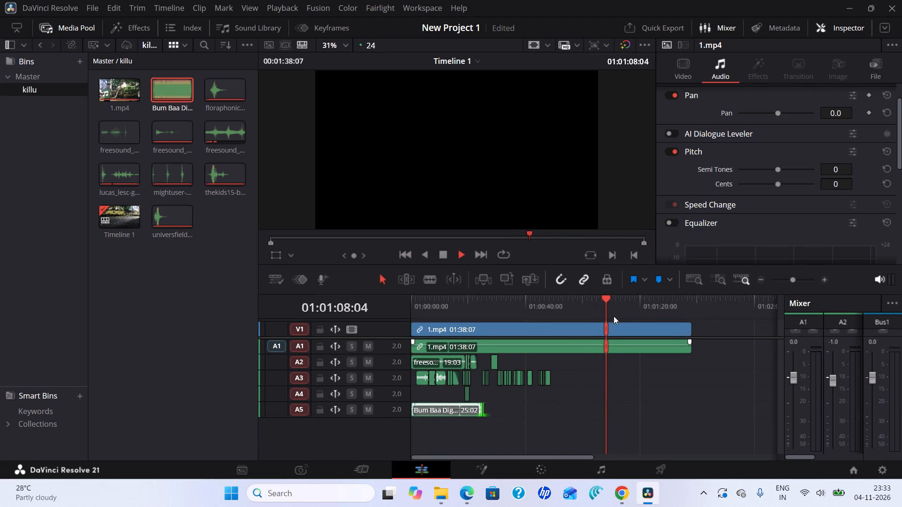
left_click_drag(609, 300, 395, 290)
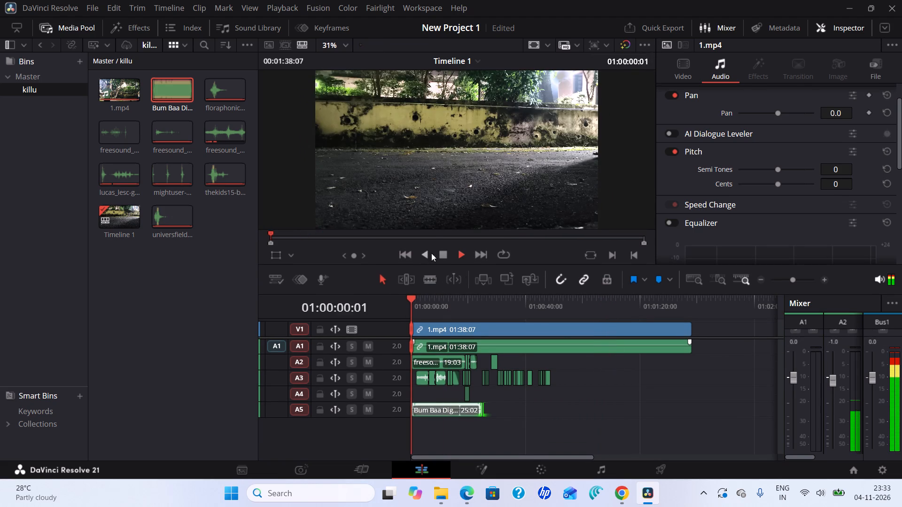
left_click(436, 250)
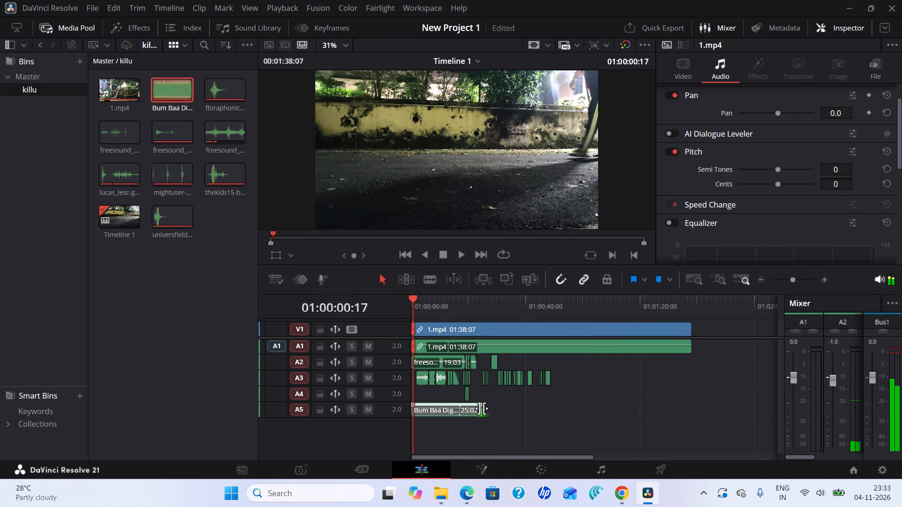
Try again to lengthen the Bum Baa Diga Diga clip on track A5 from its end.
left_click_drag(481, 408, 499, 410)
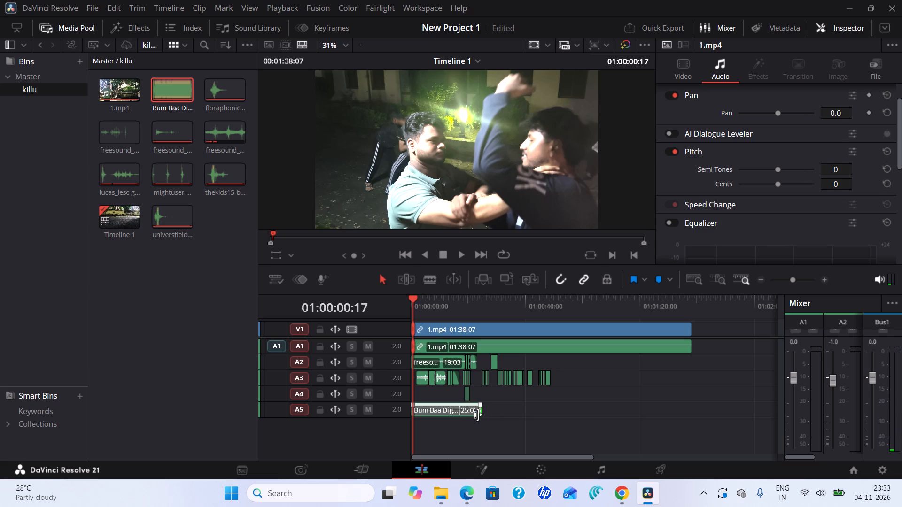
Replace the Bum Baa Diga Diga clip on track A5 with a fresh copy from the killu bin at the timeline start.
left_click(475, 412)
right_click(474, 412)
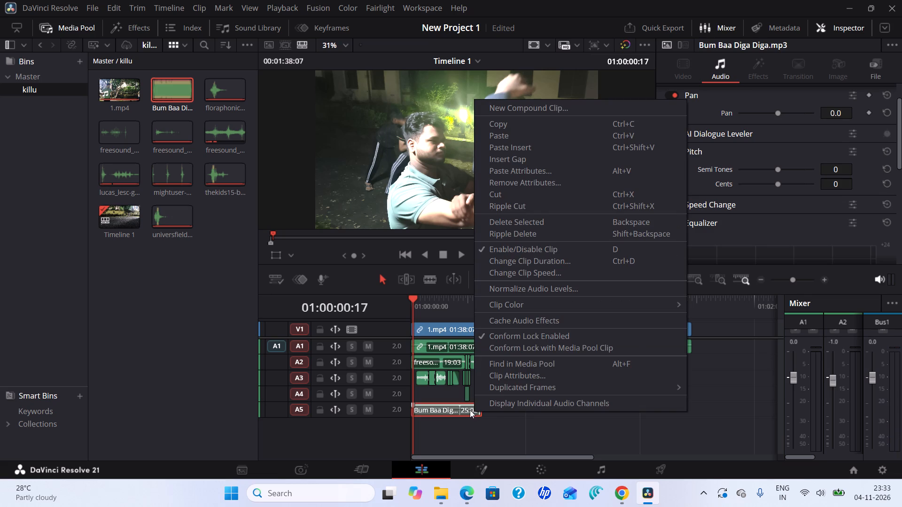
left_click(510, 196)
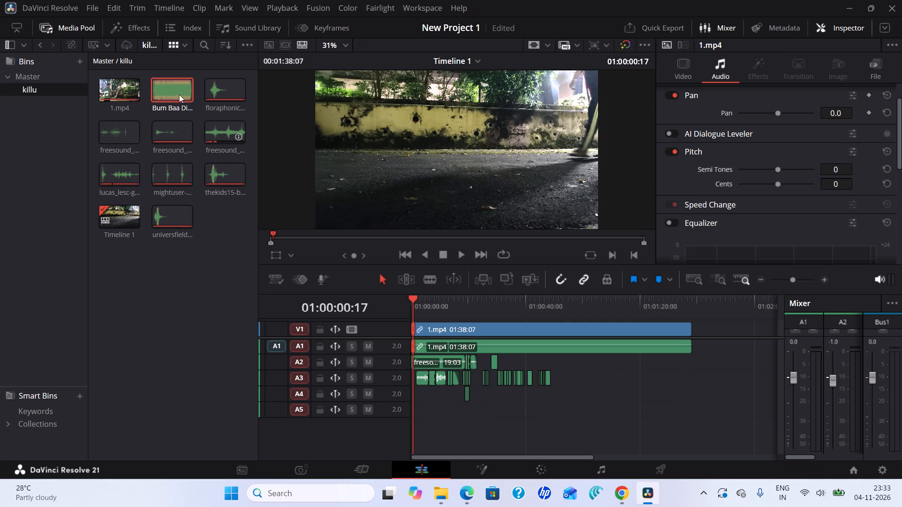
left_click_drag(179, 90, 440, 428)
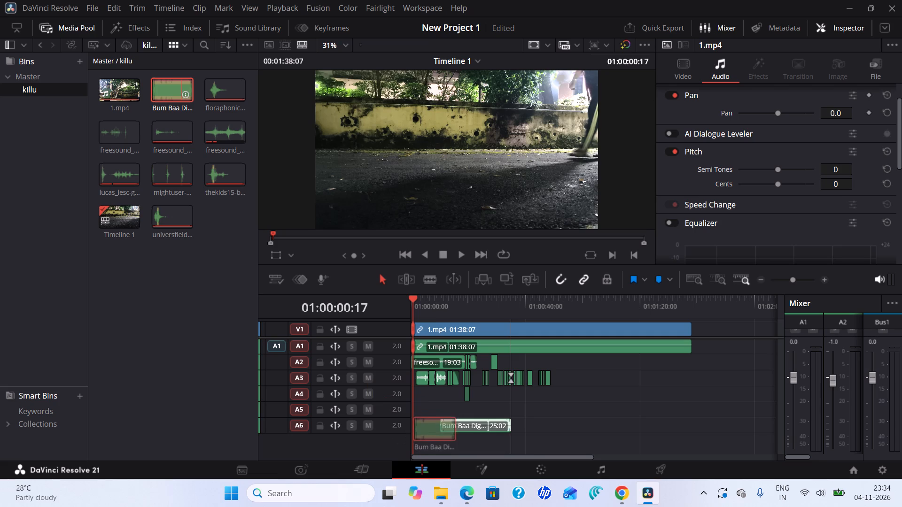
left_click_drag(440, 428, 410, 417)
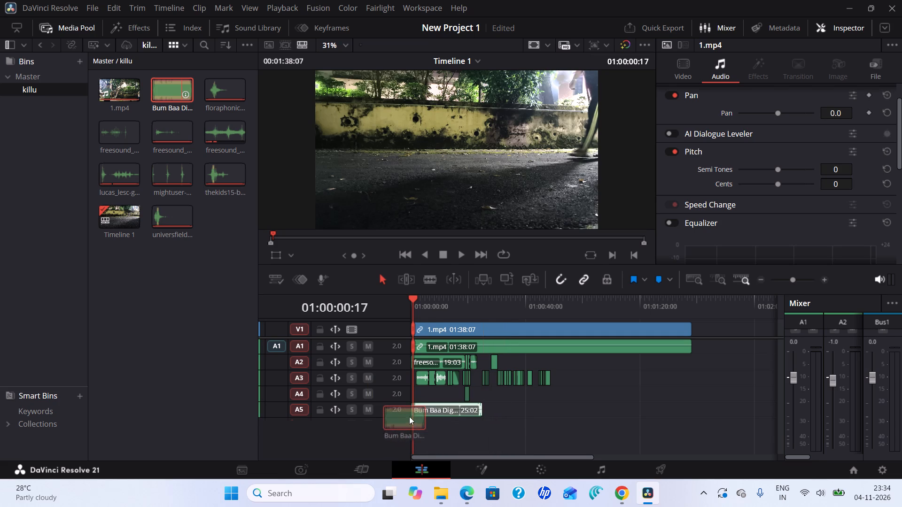
Play the first few seconds of the timeline to hear the newly placed music clip with the video.
left_click(461, 253)
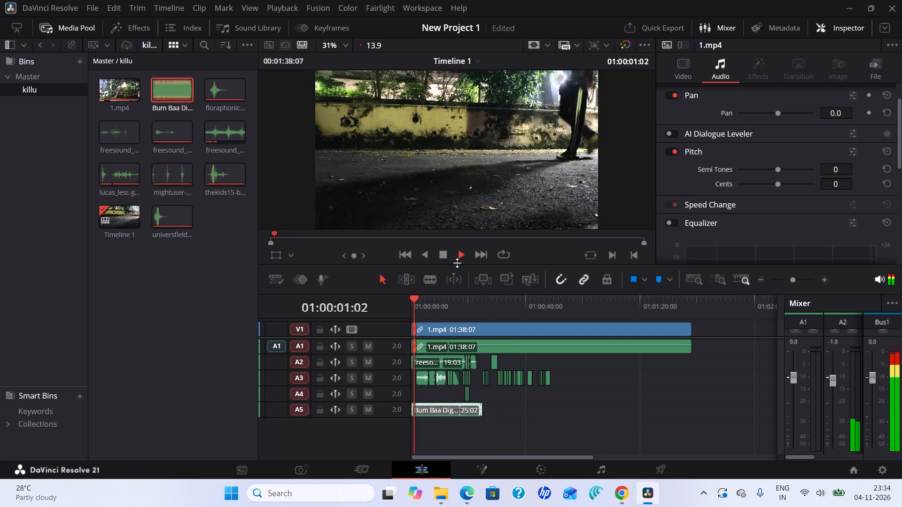
left_click(445, 255)
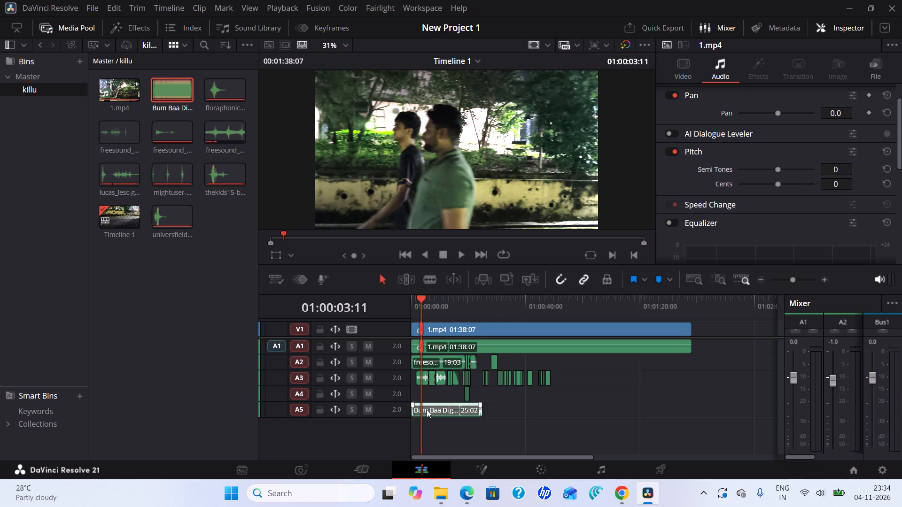
Cut the Bum Baa Diga Diga clip from audio track A5.
left_click(468, 406)
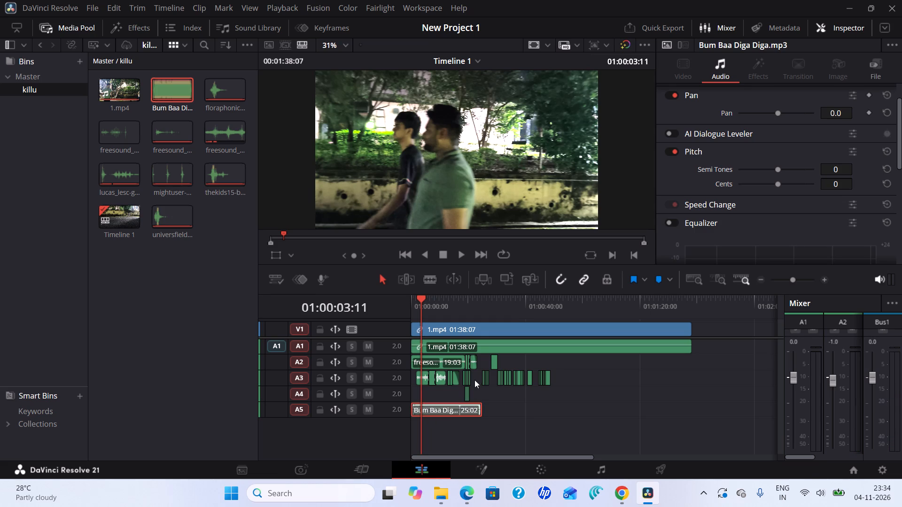
right_click(467, 404)
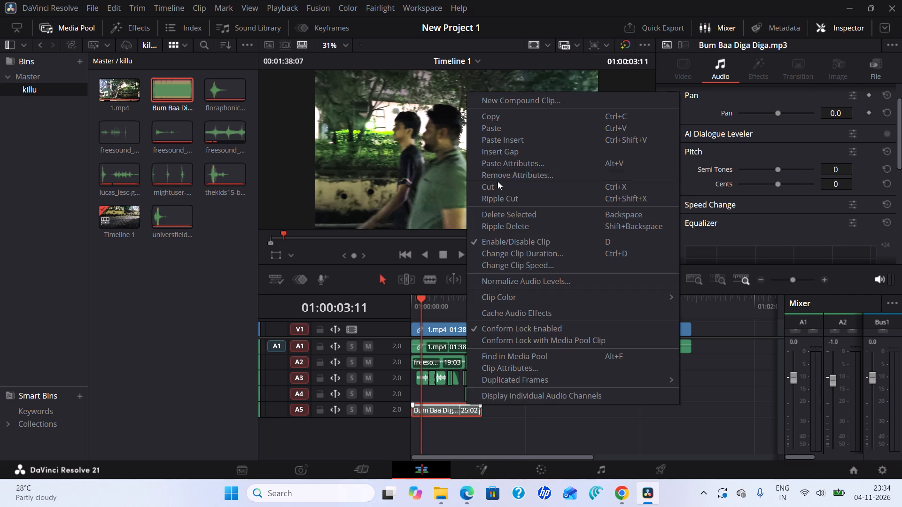
left_click(498, 182)
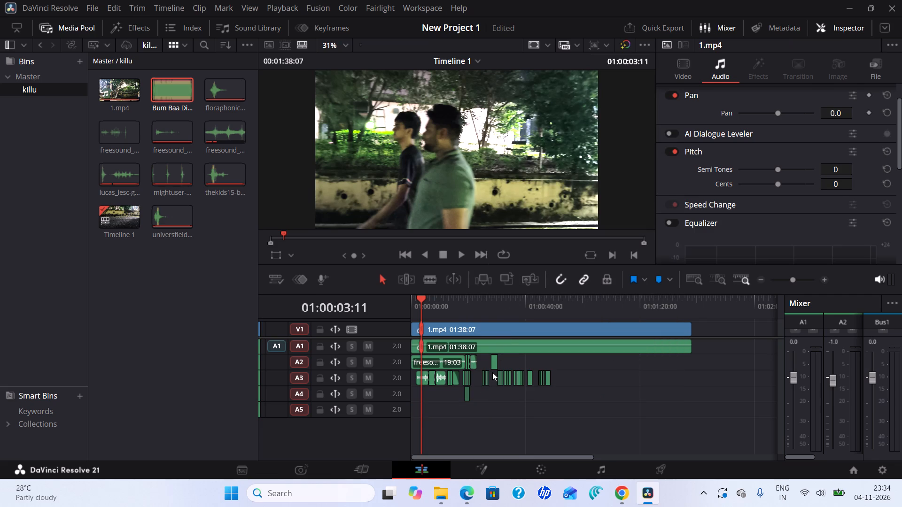
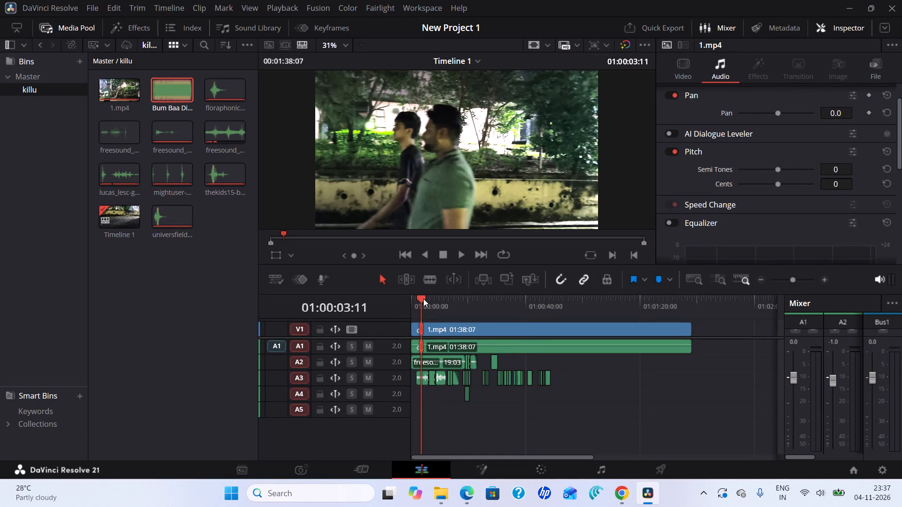
Play Timeline 1 from its start to about 55 seconds to review the video and sound effects without the music clip.
left_click_drag(423, 299, 406, 306)
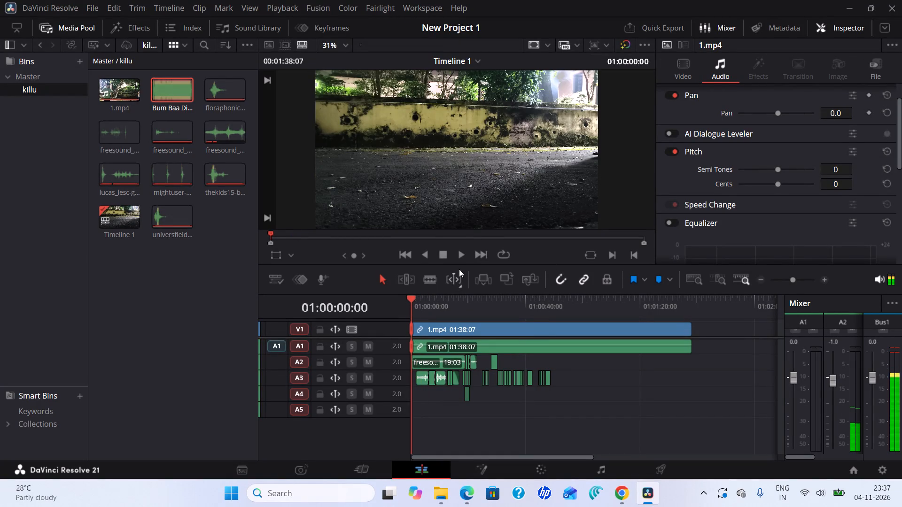
left_click(462, 256)
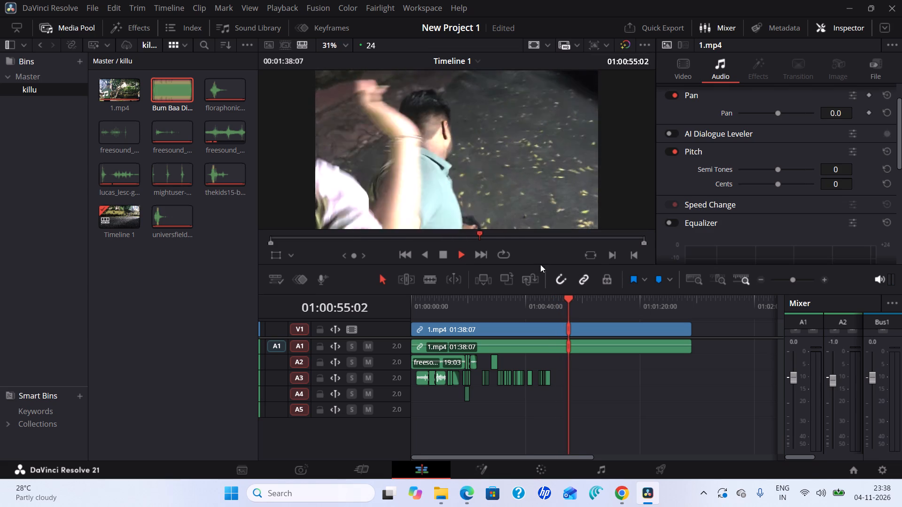
Return the playhead to the timeline start and play the edit again to recheck its opening.
left_click_drag(573, 301, 427, 292)
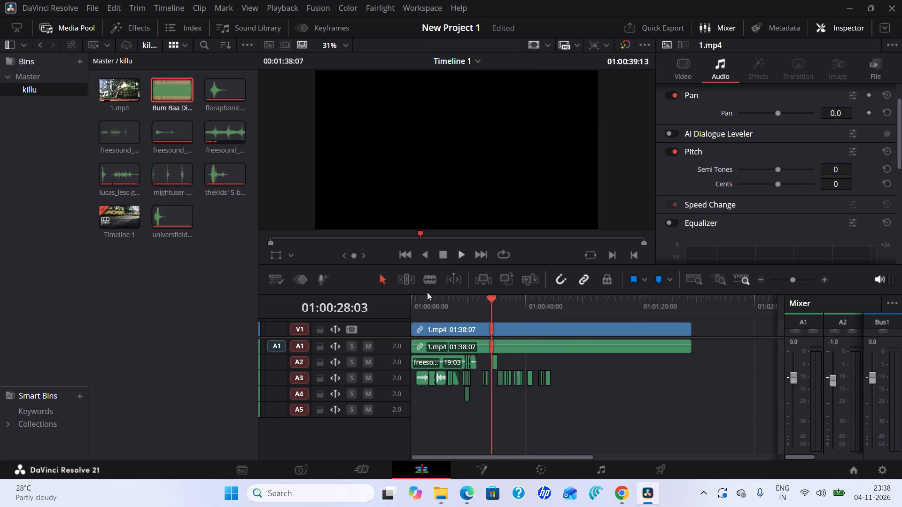
left_click_drag(427, 292, 375, 298)
left_click(456, 253)
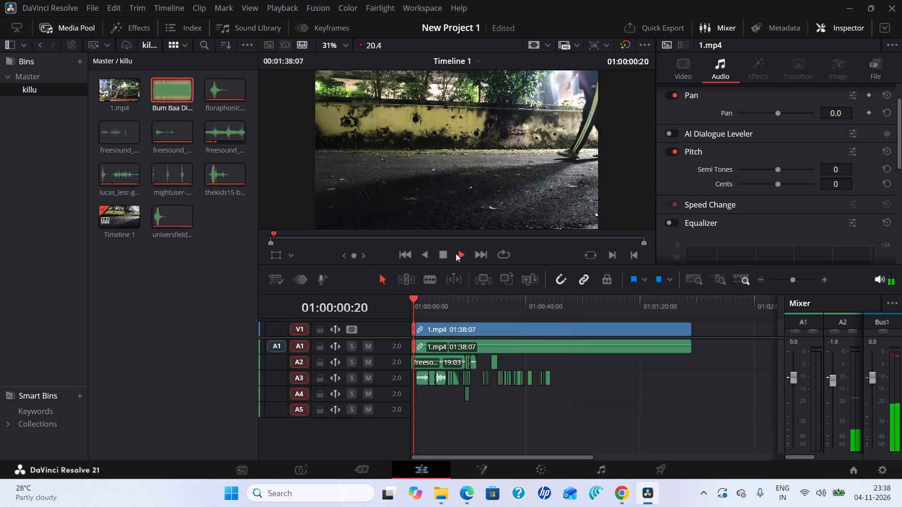
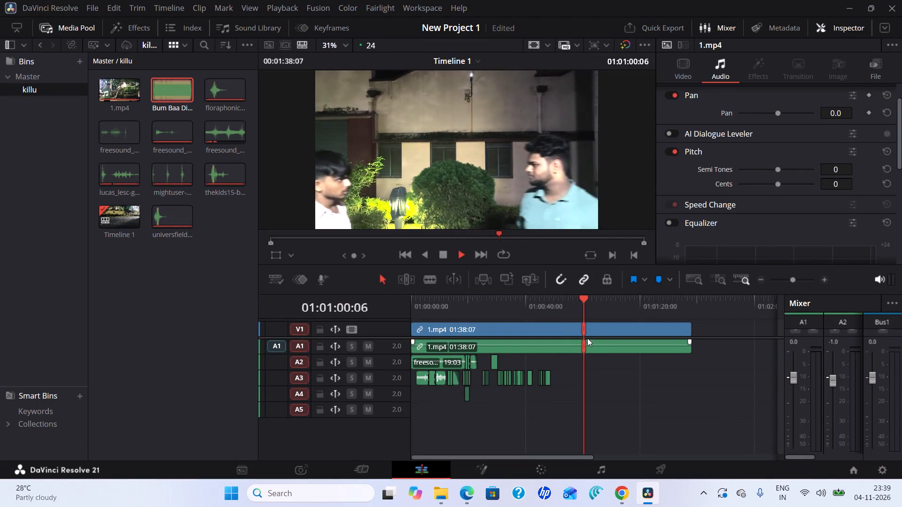
Place the Bum Baa Diga Diga music from the media pool on track A5, starting at about 9 seconds.
left_click_drag(586, 301, 420, 290)
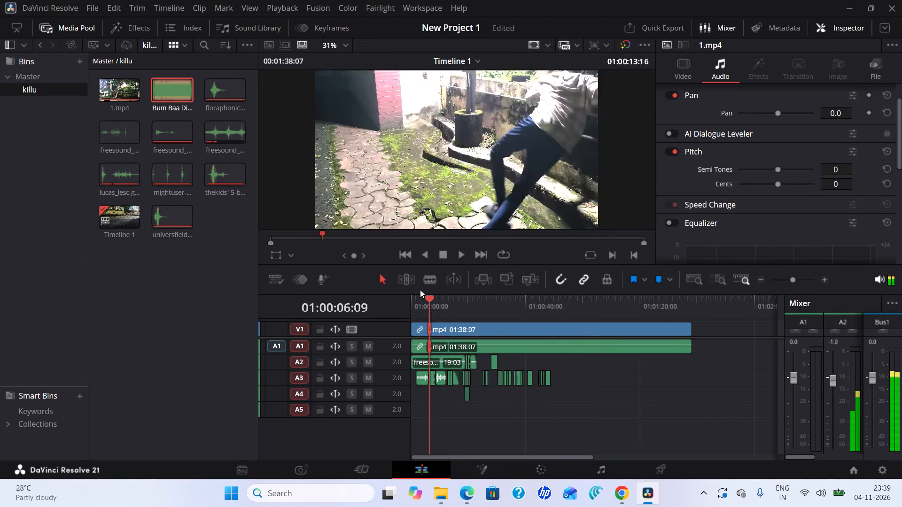
left_click_drag(420, 290, 394, 292)
left_click(440, 252)
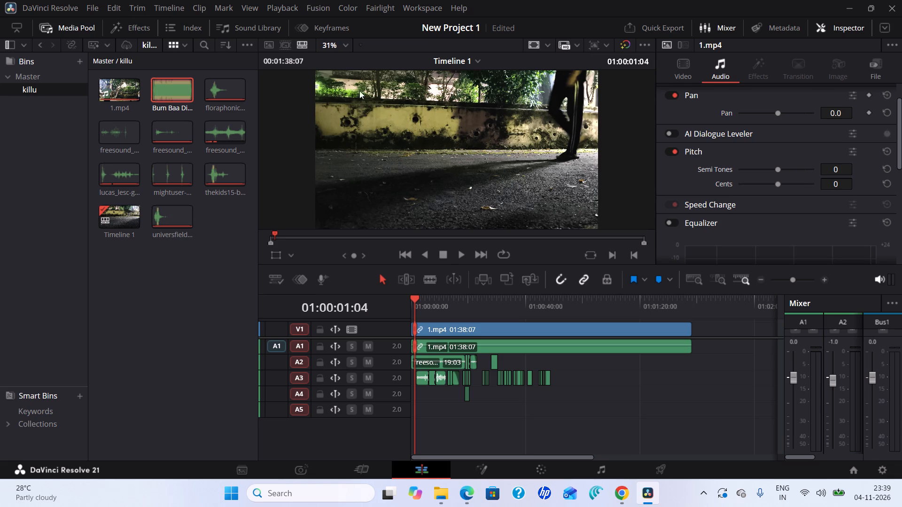
left_click_drag(182, 84, 489, 408)
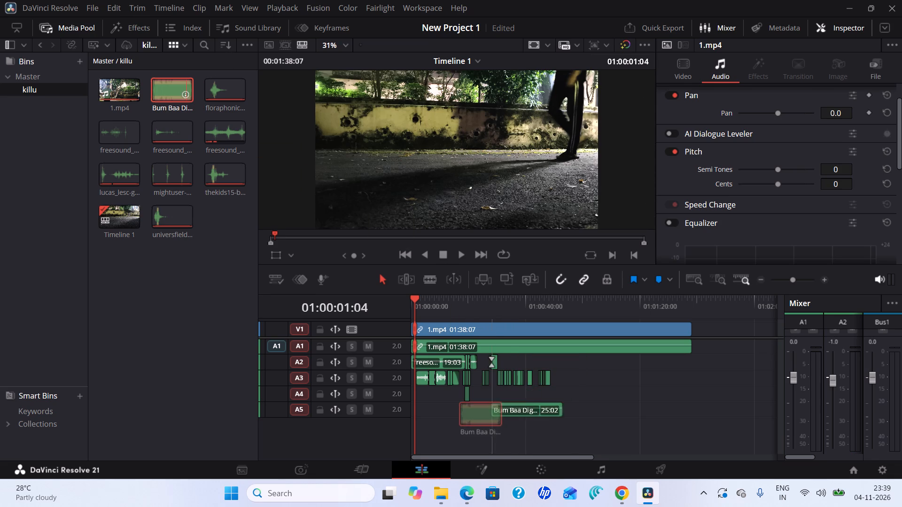
left_click_drag(489, 408, 436, 409)
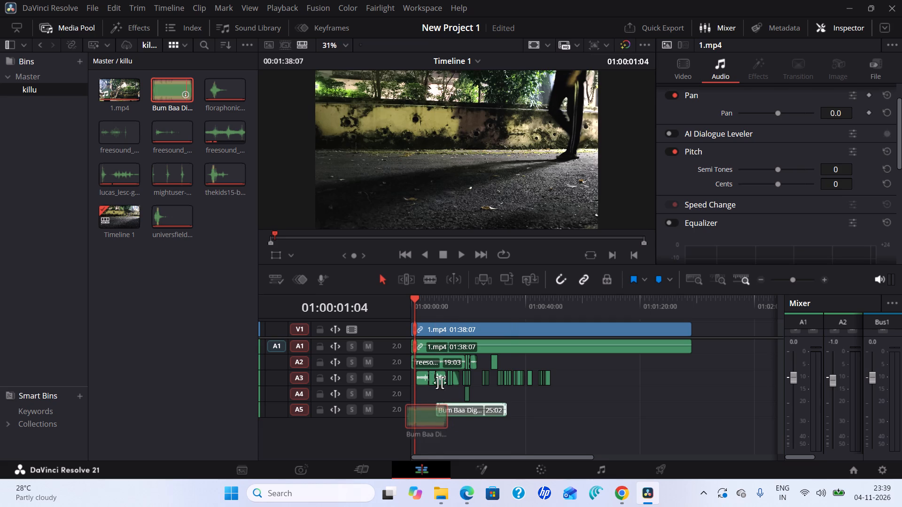
Preview the opening up to about 12 seconds, and shift the A5 music clip to start at about 19 seconds.
left_click(459, 253)
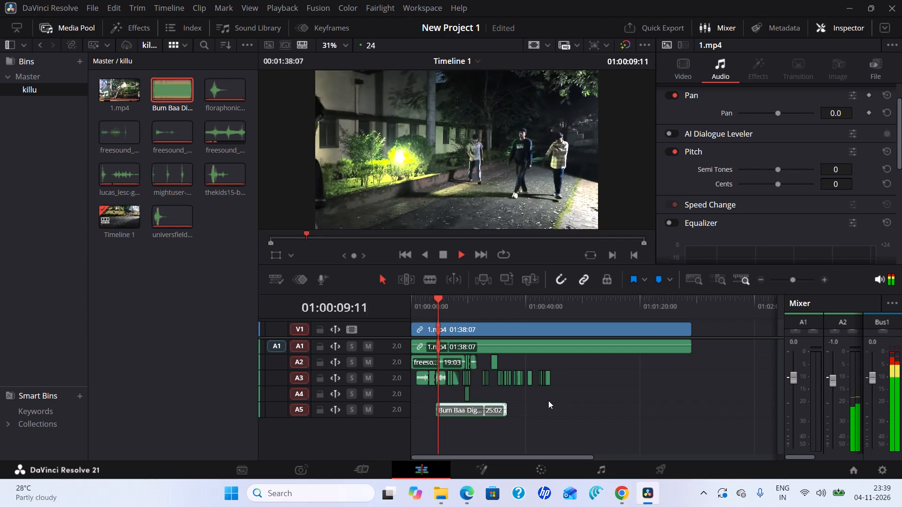
left_click(447, 256)
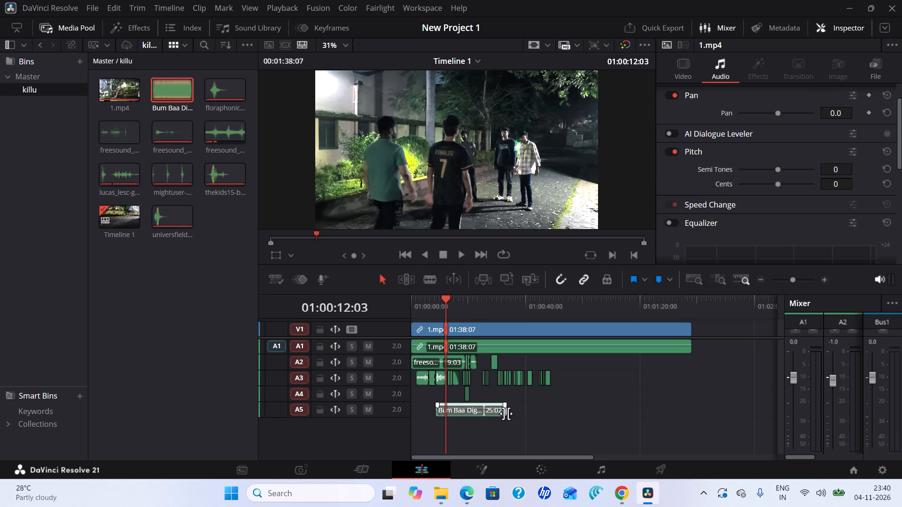
left_click_drag(486, 410, 496, 413)
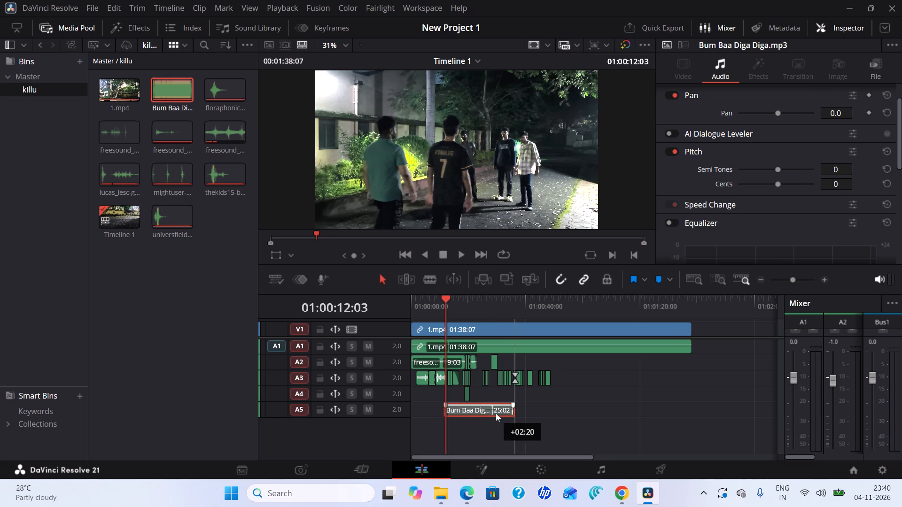
left_click_drag(496, 413, 516, 415)
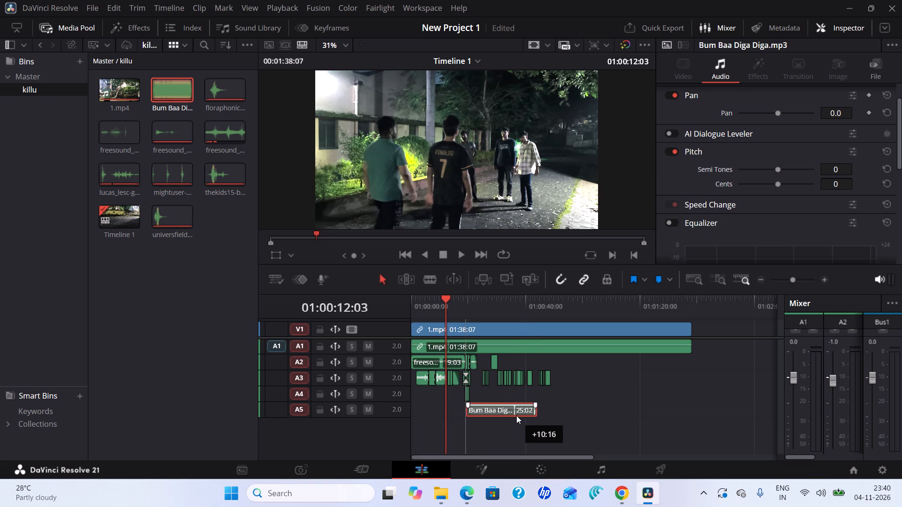
left_click_drag(516, 415, 515, 415)
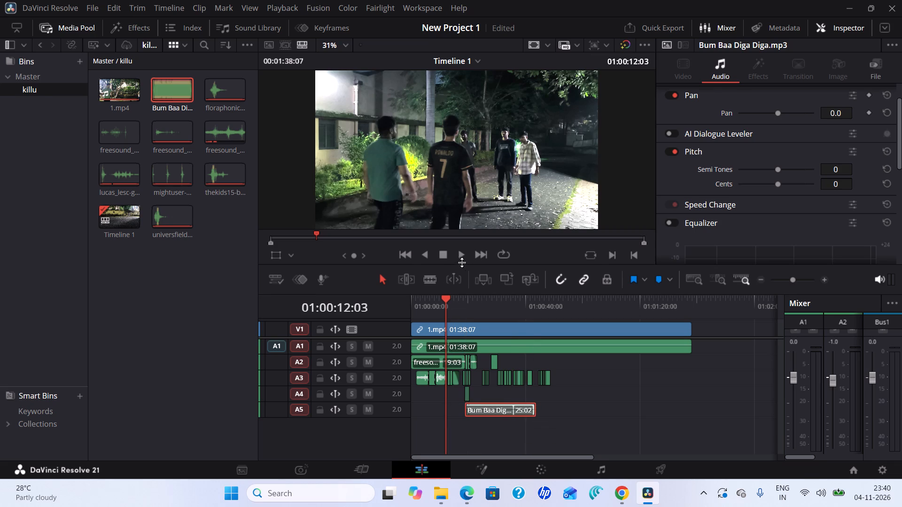
Add a fade-in covering nearly the whole A5 music clip, testing it in playback up to about 50 seconds.
left_click(461, 257)
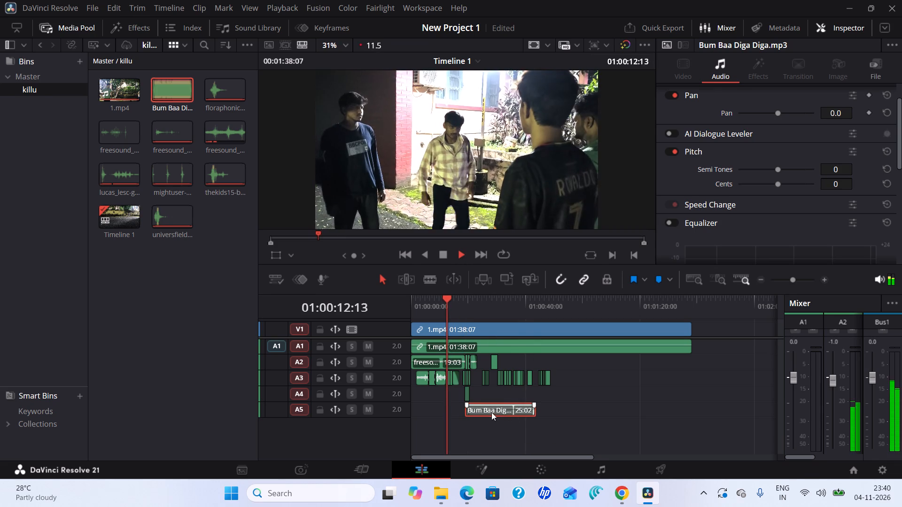
left_click_drag(468, 404, 477, 408)
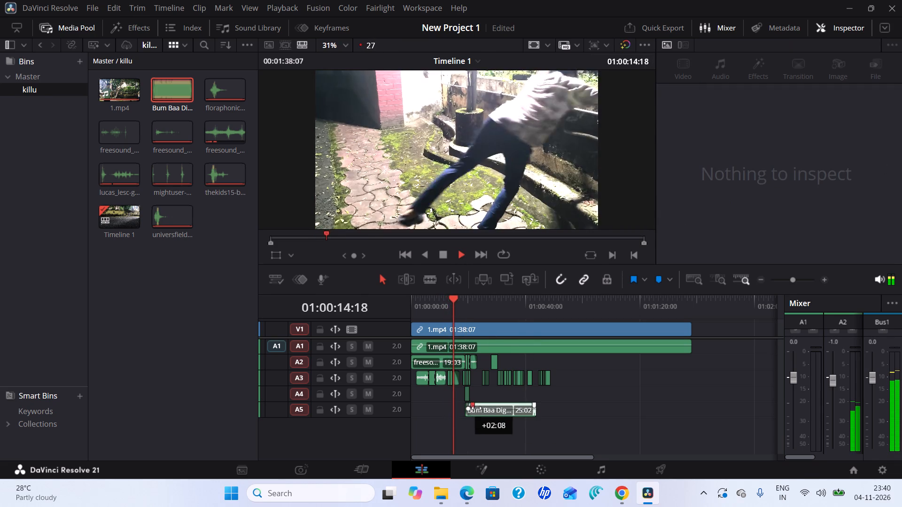
left_click_drag(477, 408, 506, 418)
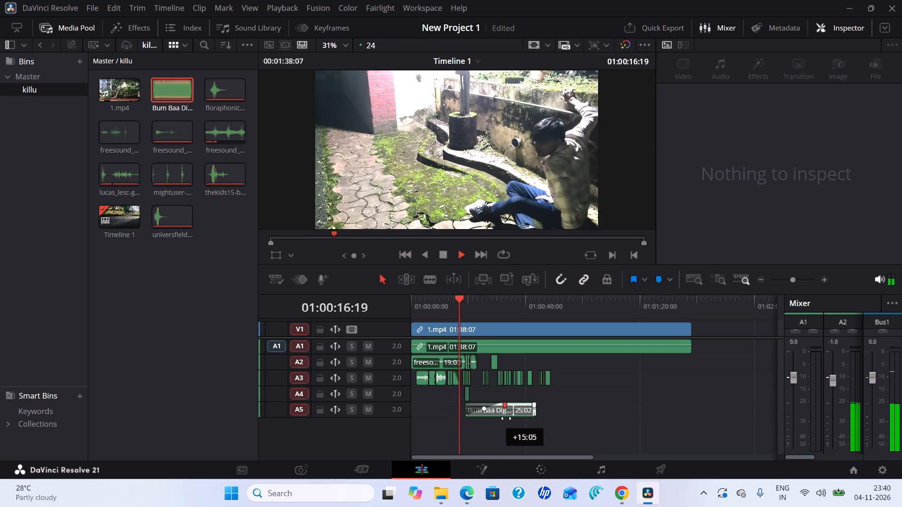
left_click_drag(506, 418, 506, 418)
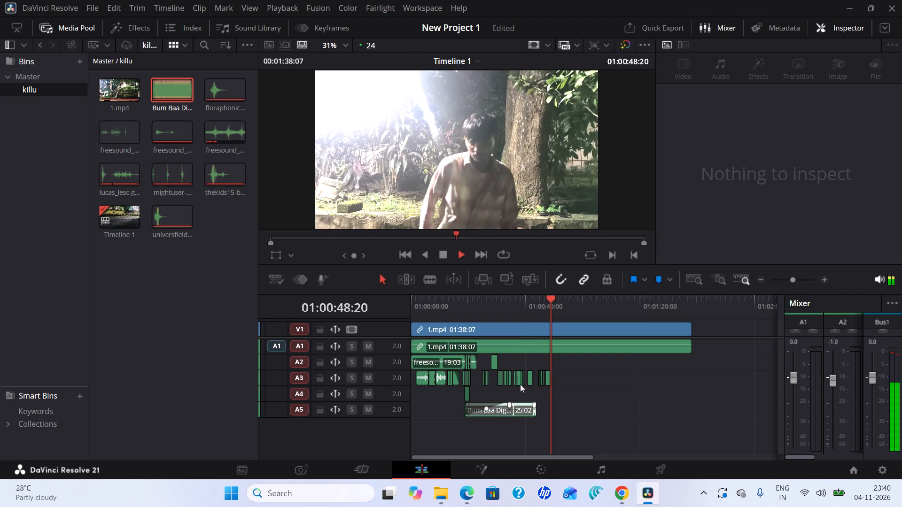
left_click(439, 251)
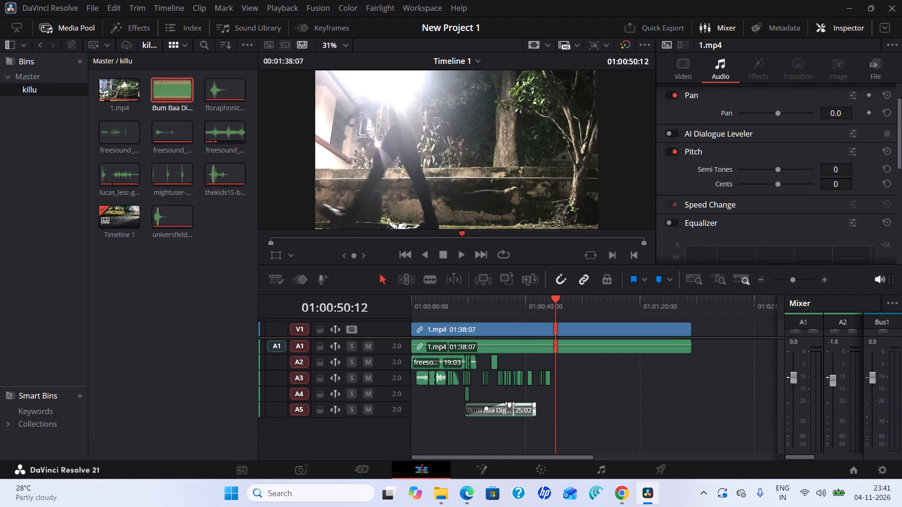
left_click_drag(511, 404, 518, 410)
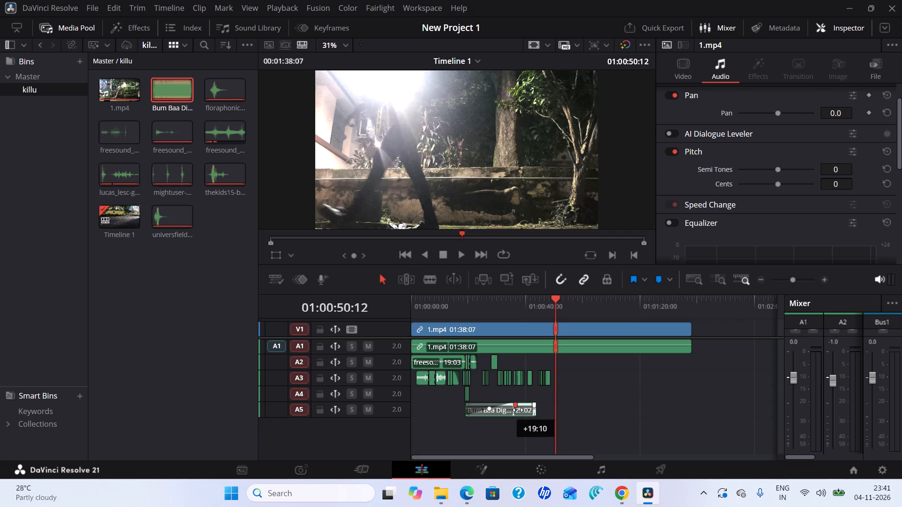
left_click_drag(518, 410, 529, 419)
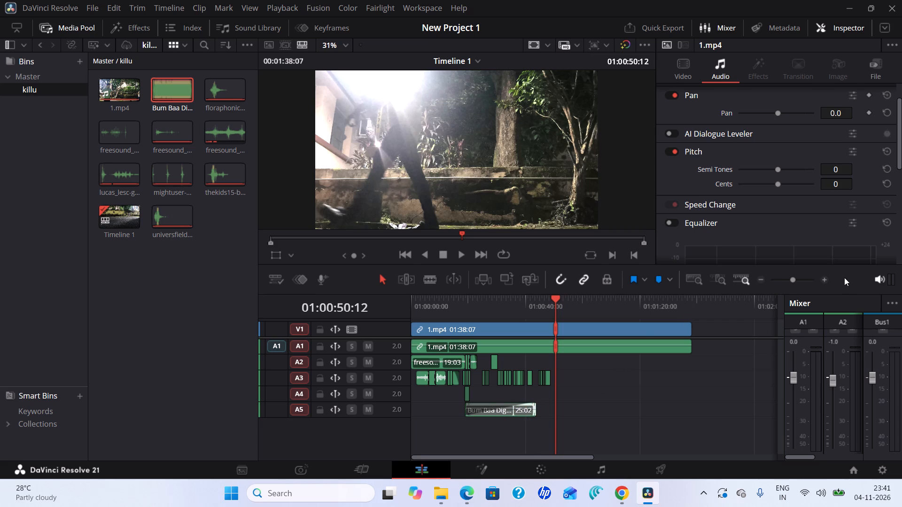
Reshape the fade-in curve of the A5 music clip by moving its curve point slightly later and lower.
left_click_drag(796, 278, 802, 279)
left_click_drag(598, 297, 447, 303)
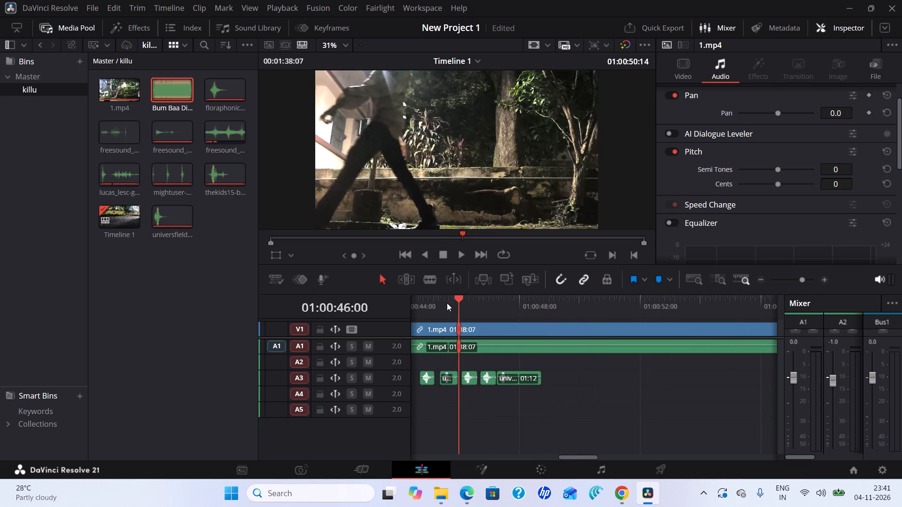
left_click_drag(447, 303, 475, 319)
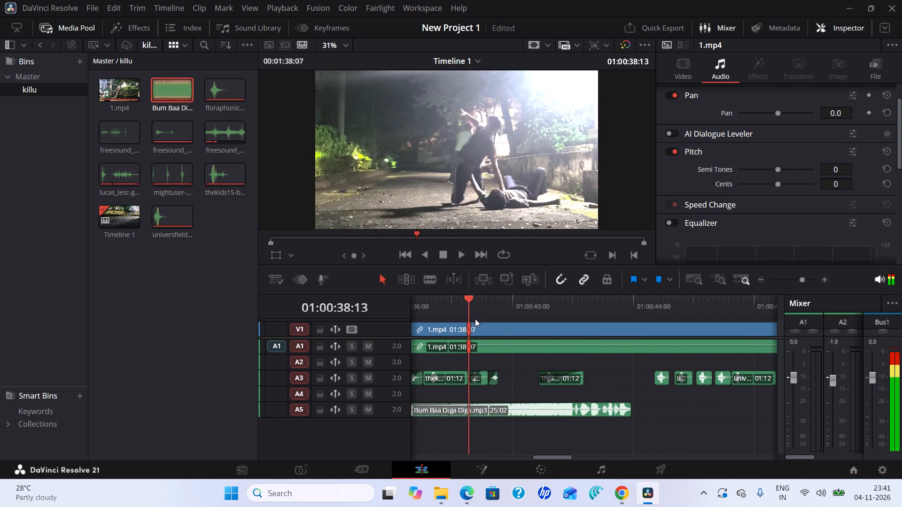
left_click_drag(475, 319, 688, 371)
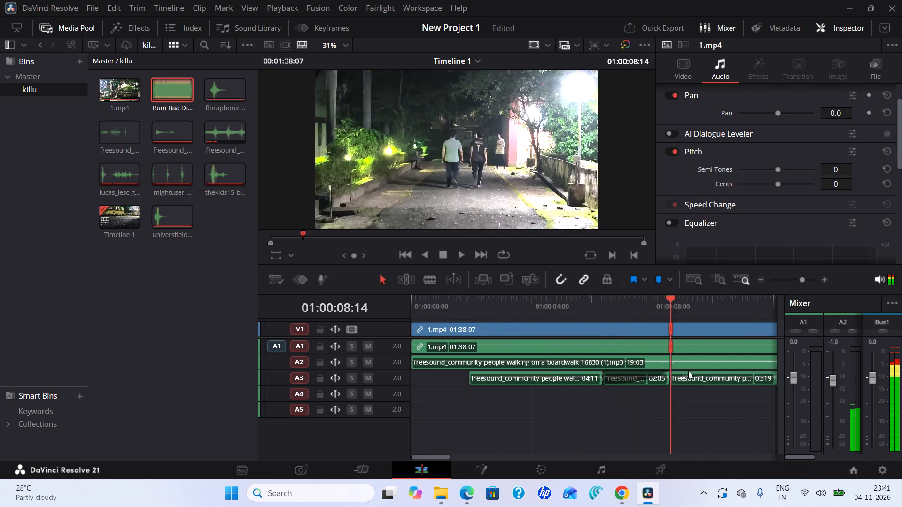
left_click_drag(688, 371, 771, 377)
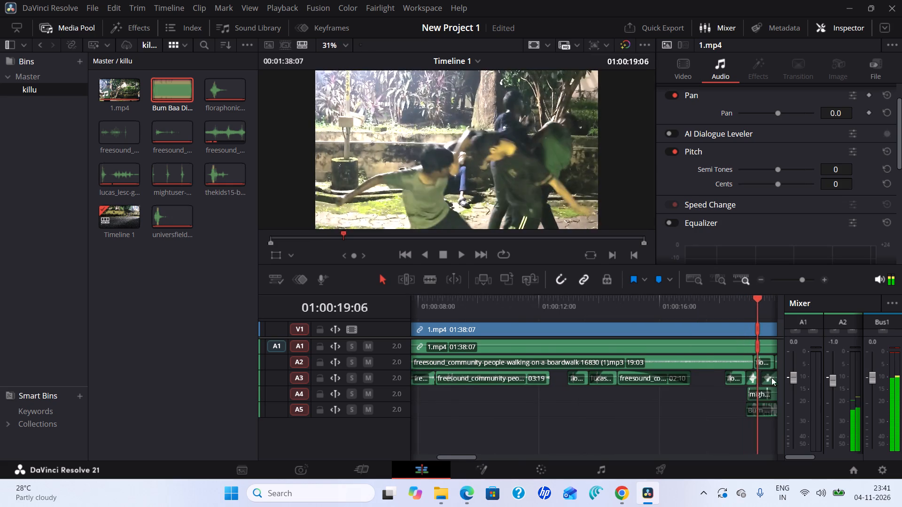
left_click_drag(771, 377, 539, 374)
left_click_drag(803, 280, 798, 283)
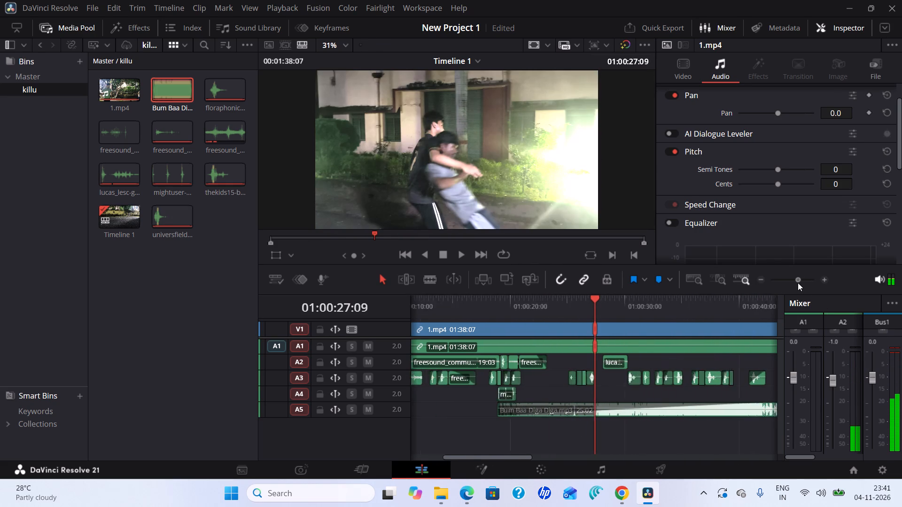
left_click_drag(798, 283, 797, 283)
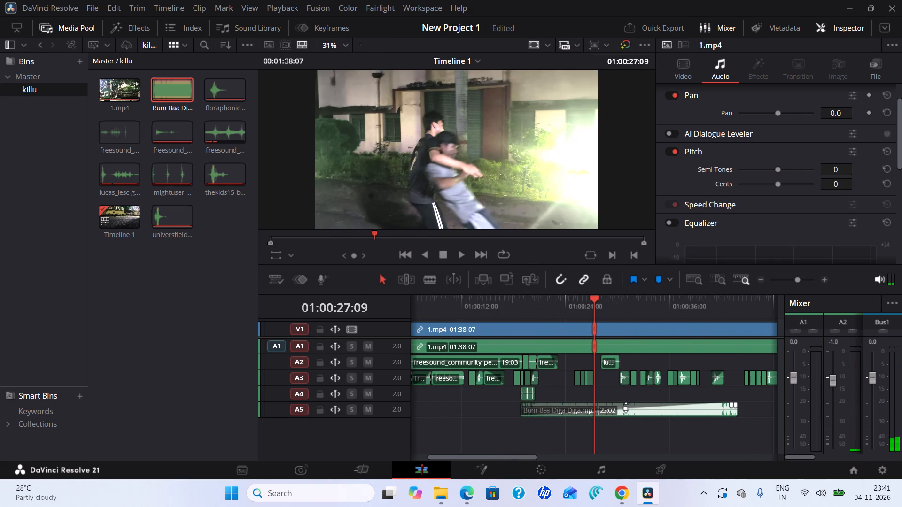
left_click_drag(626, 408, 634, 412)
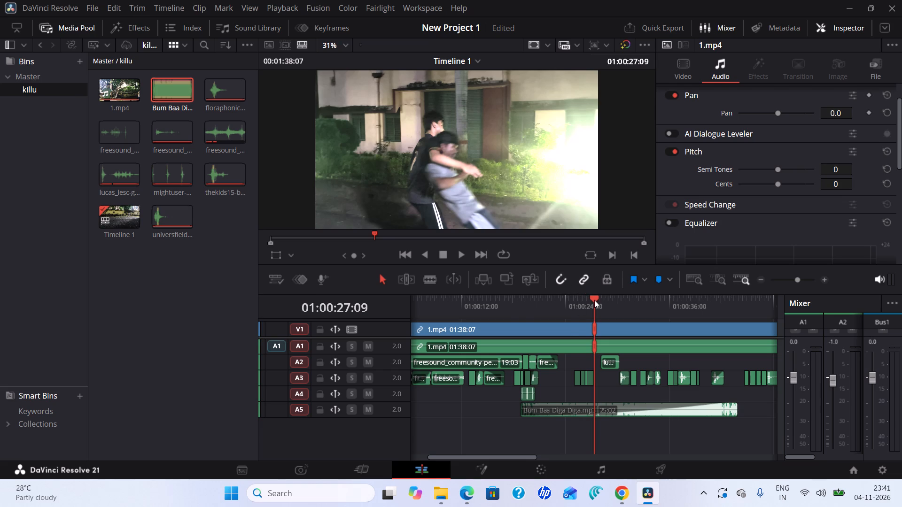
Play the edit from just before the music clip to about 51 seconds to check the fade-in.
left_click_drag(594, 300, 514, 314)
left_click(458, 254)
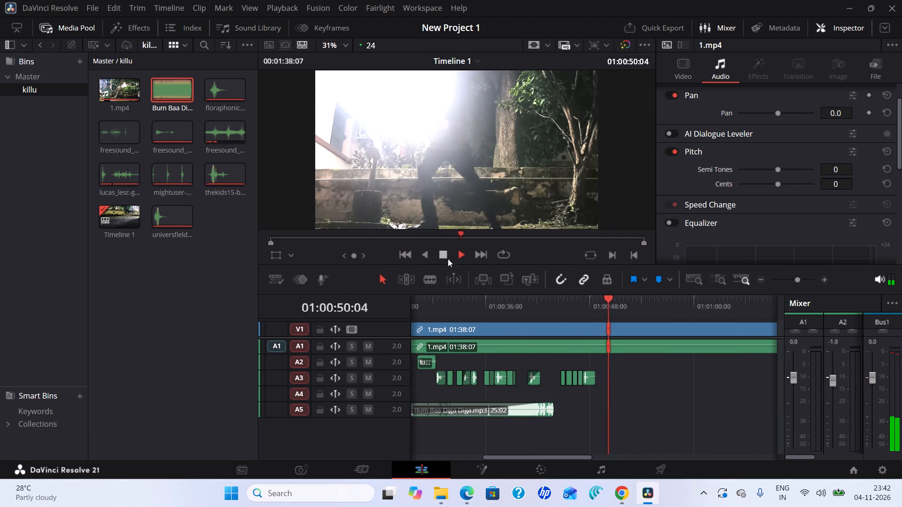
left_click(445, 256)
Scrub back and forth through the first minute of the timeline to examine the music against the fight scenes and effects.
left_click_drag(617, 298, 562, 298)
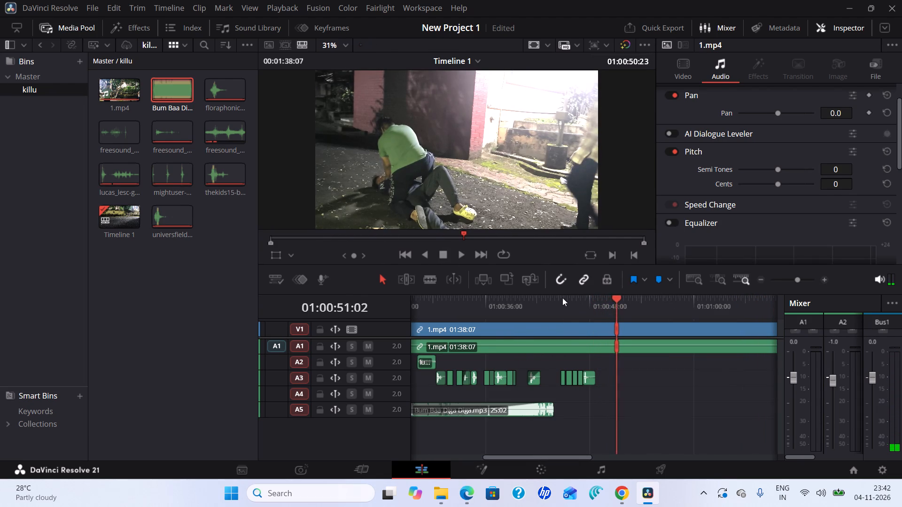
left_click_drag(562, 298, 412, 280)
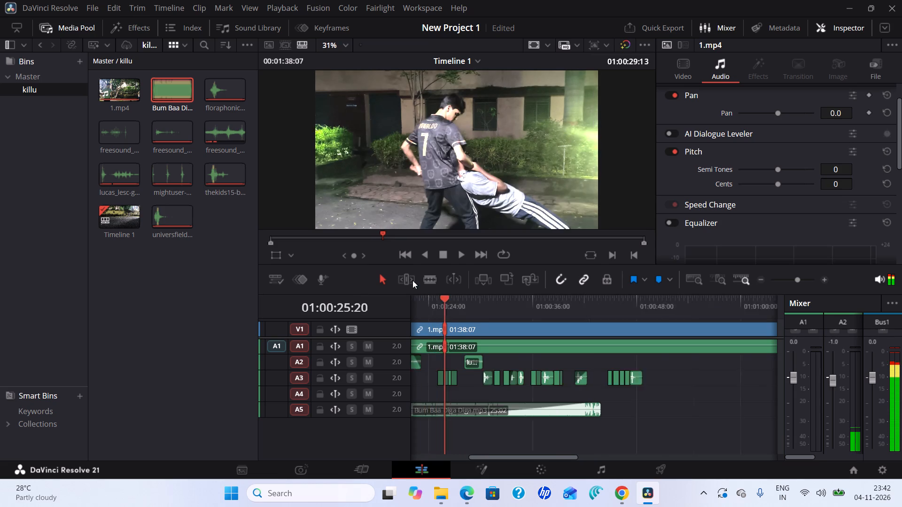
left_click_drag(412, 280, 411, 280)
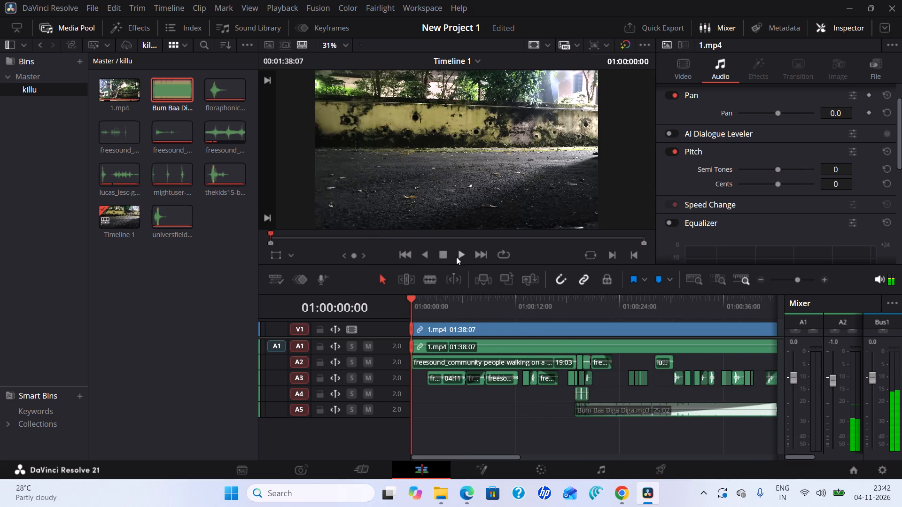
left_click_drag(410, 296, 599, 336)
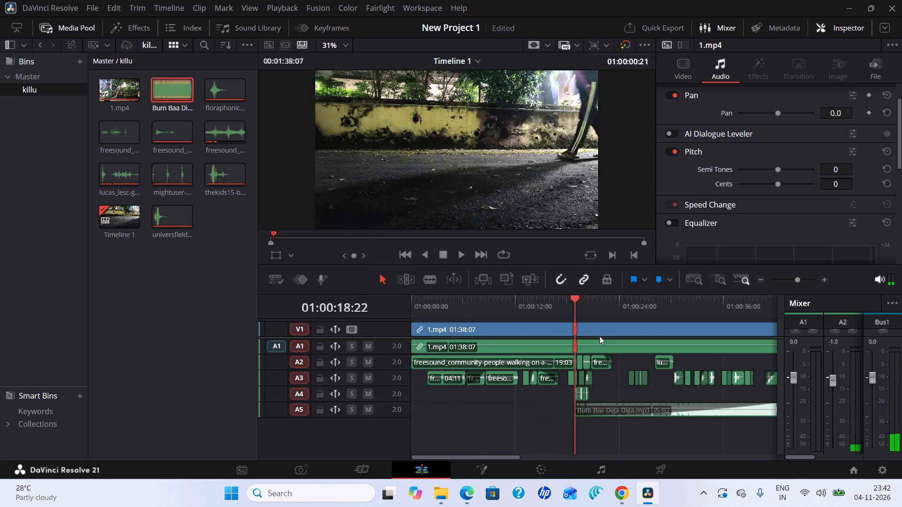
left_click_drag(599, 336, 736, 355)
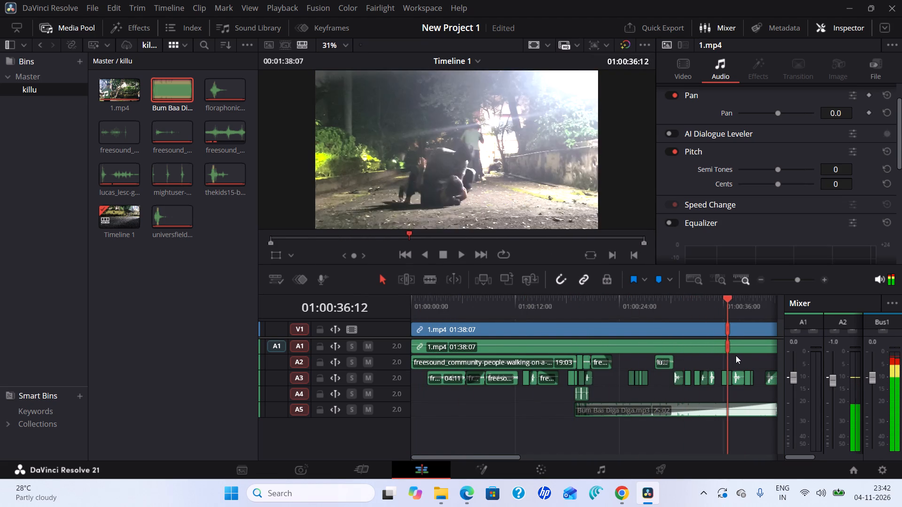
left_click_drag(736, 355, 773, 362)
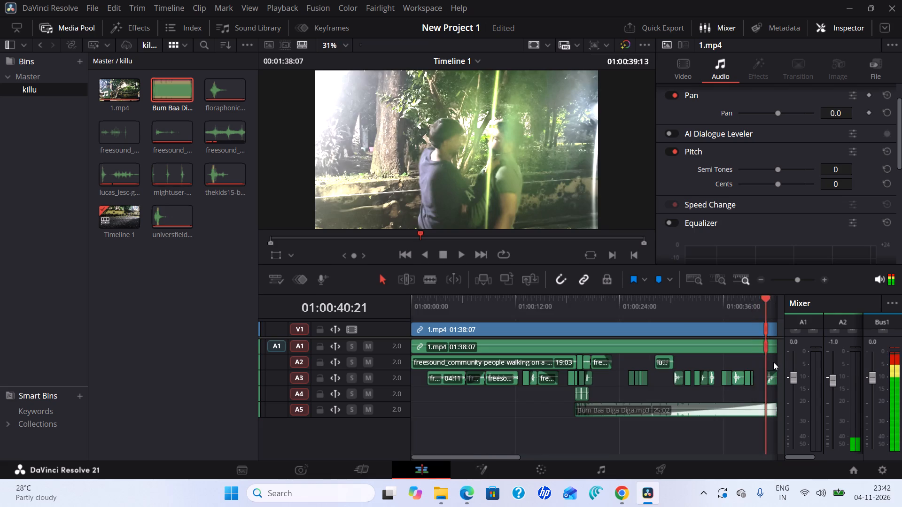
left_click_drag(773, 362, 419, 329)
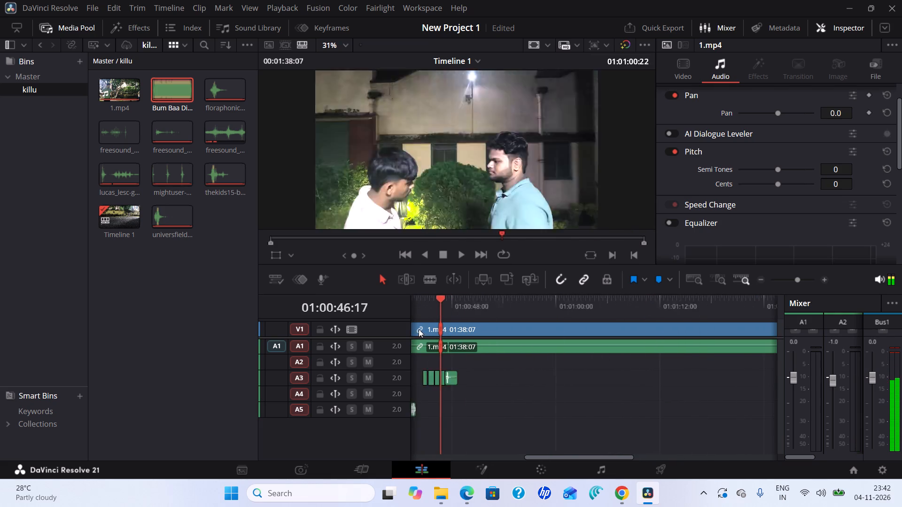
left_click_drag(419, 329, 414, 331)
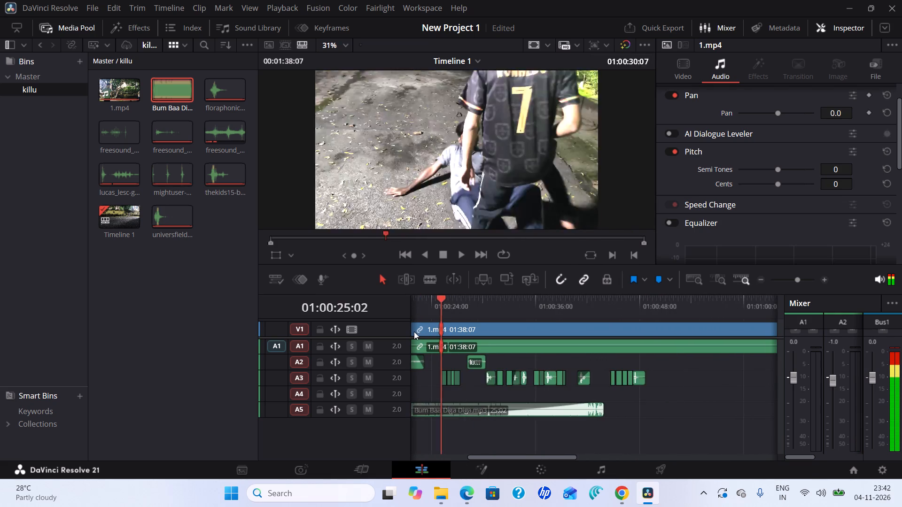
left_click_drag(414, 331, 583, 374)
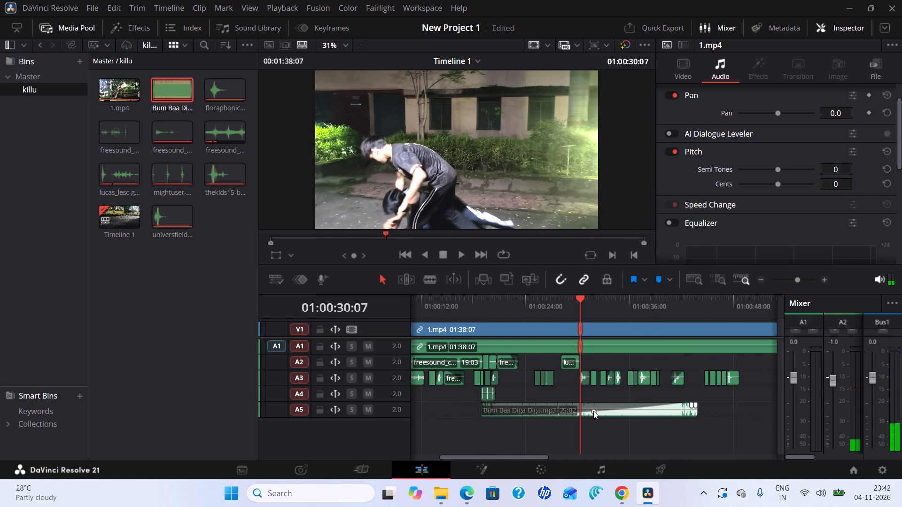
Raise the volume of the Bum Baa Diga Diga clip on A5 to 30 dB.
left_click_drag(594, 408, 590, 402)
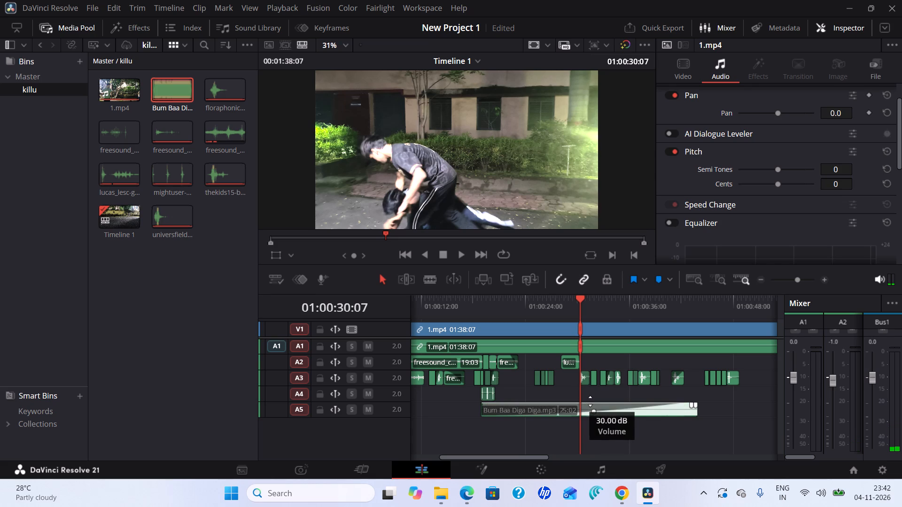
Replace the A5 music clip with a fresh copy of Bum Baa Diga Diga from the media pool, starting at about 19 seconds.
right_click(600, 407)
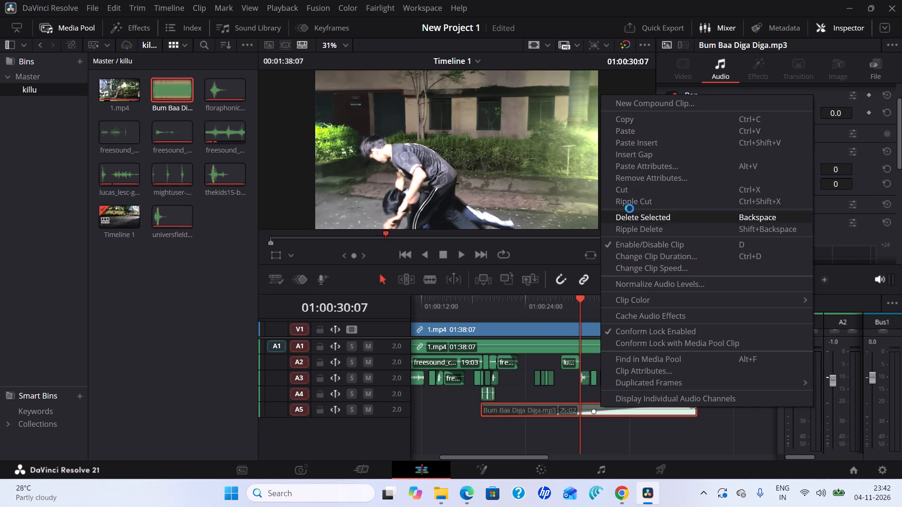
left_click(630, 192)
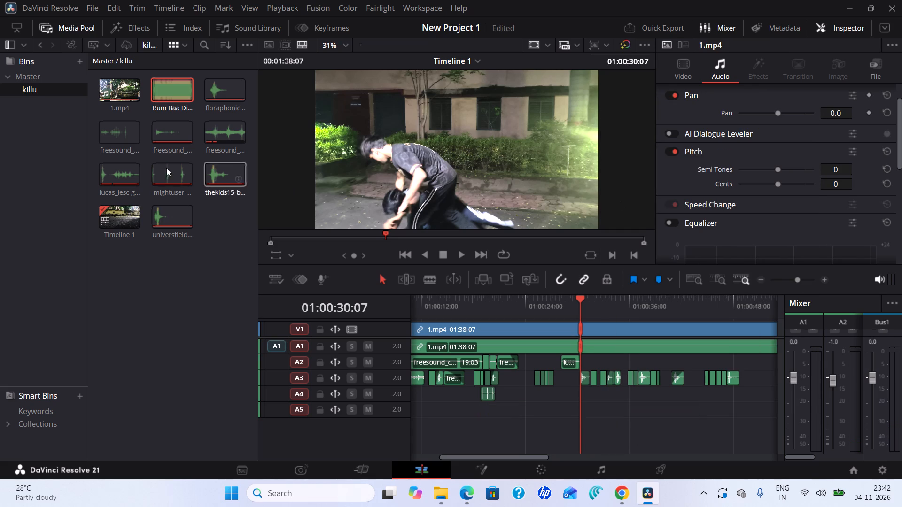
left_click_drag(163, 90, 514, 414)
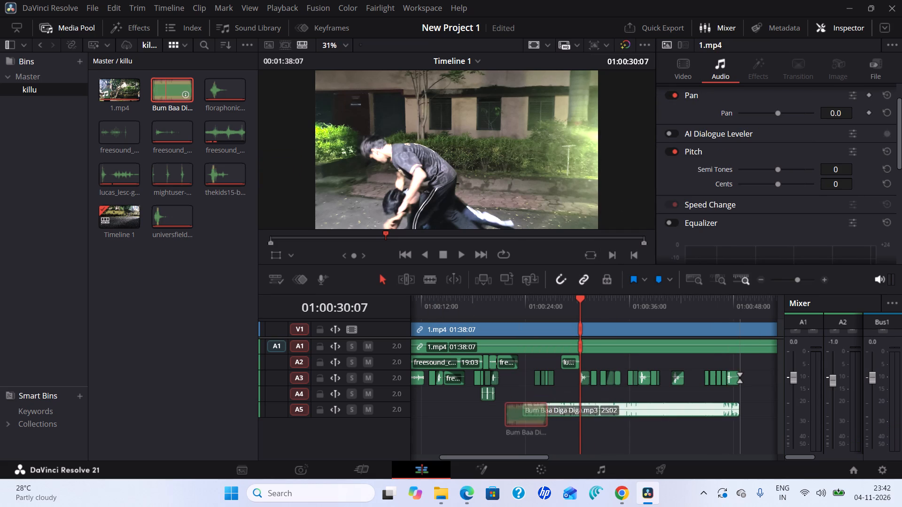
left_click_drag(514, 414, 483, 416)
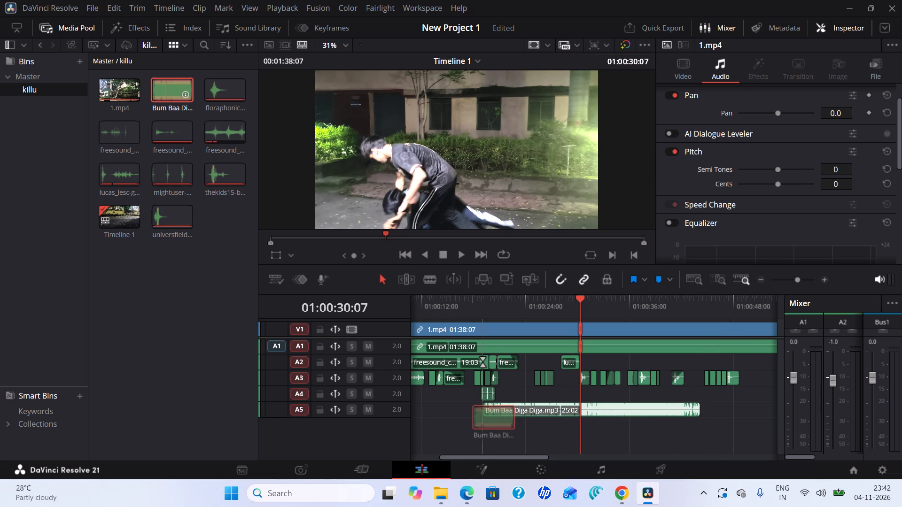
left_click_drag(483, 416, 483, 417)
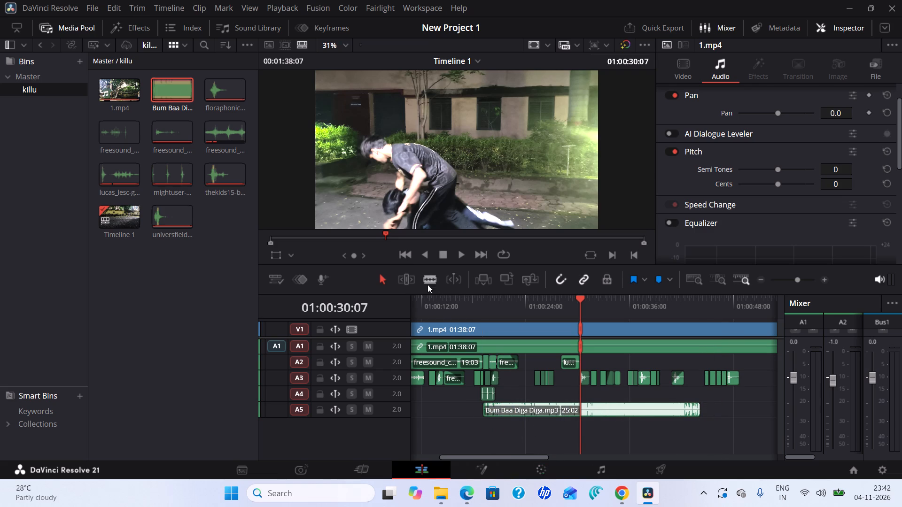
Split the Bum Baa Diga Diga clip on A5 into two parts at about 31 seconds.
left_click(606, 415)
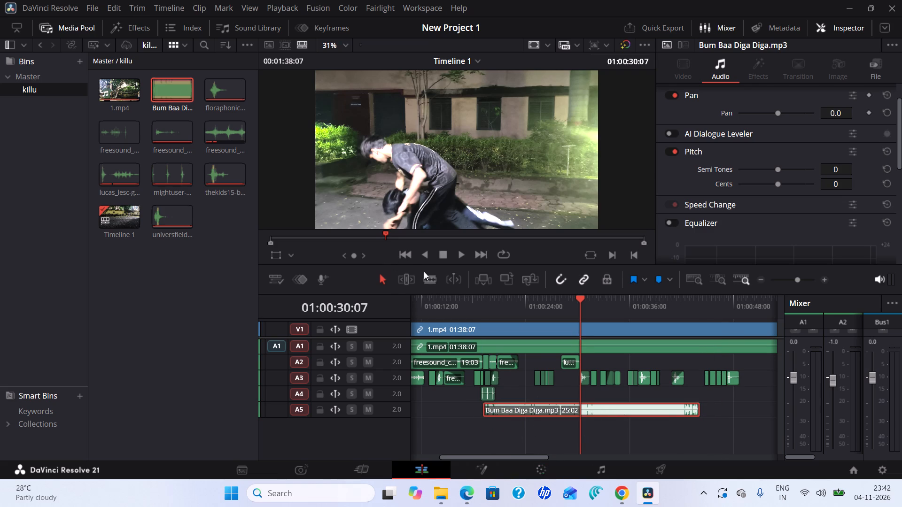
left_click(429, 279)
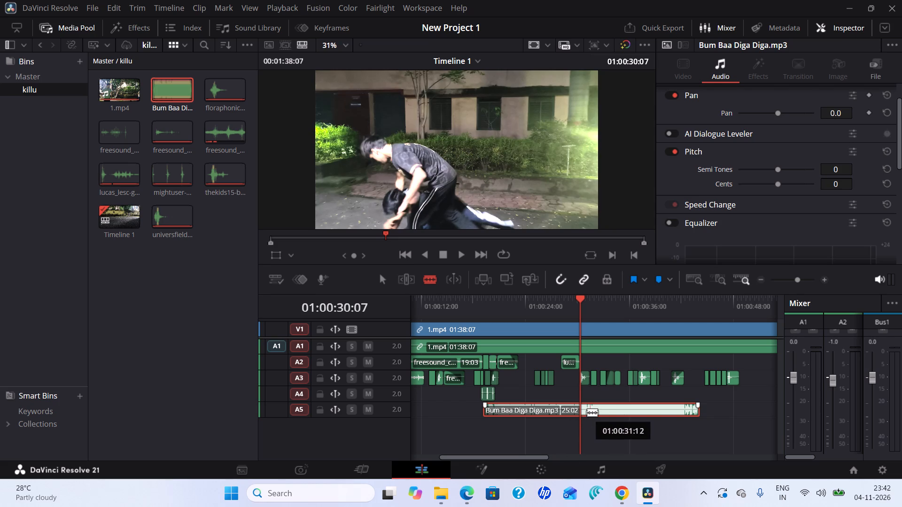
left_click(586, 412)
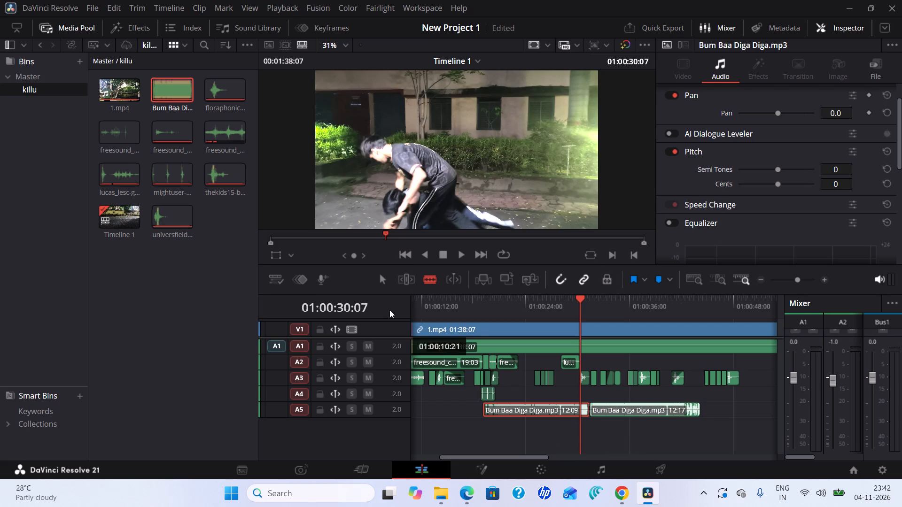
left_click(385, 281)
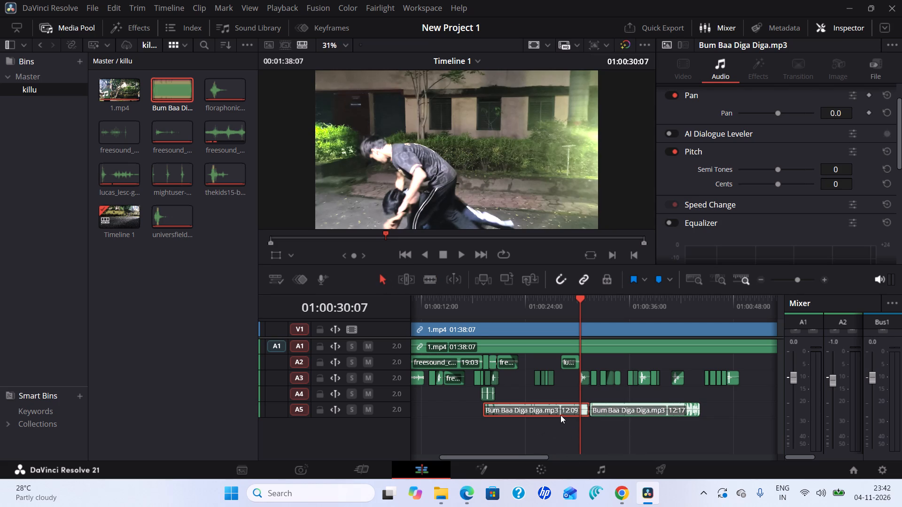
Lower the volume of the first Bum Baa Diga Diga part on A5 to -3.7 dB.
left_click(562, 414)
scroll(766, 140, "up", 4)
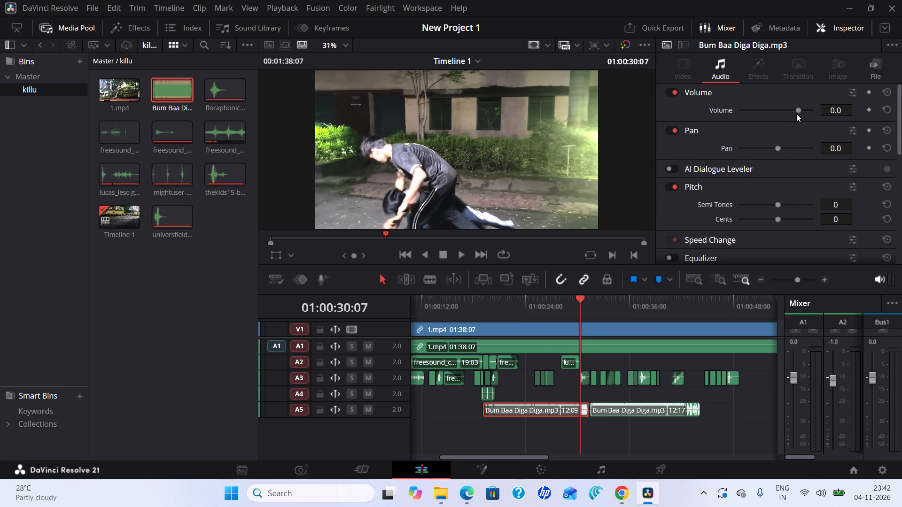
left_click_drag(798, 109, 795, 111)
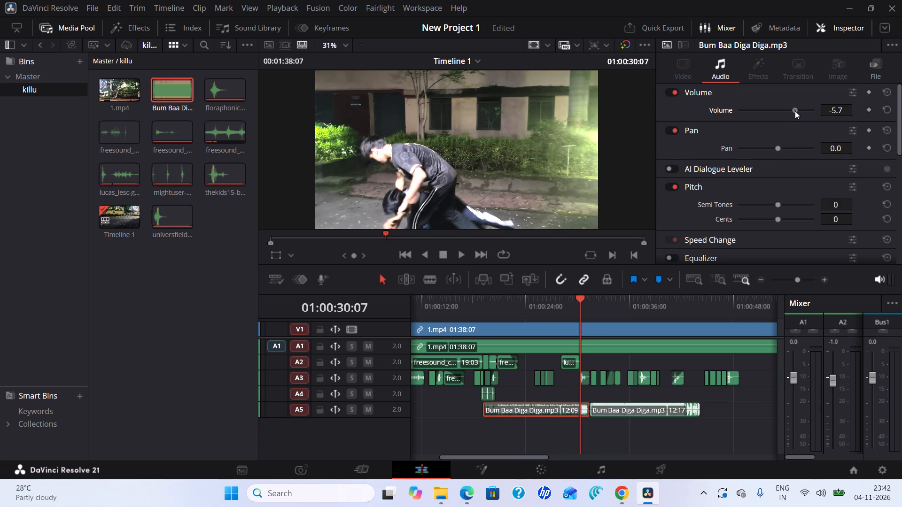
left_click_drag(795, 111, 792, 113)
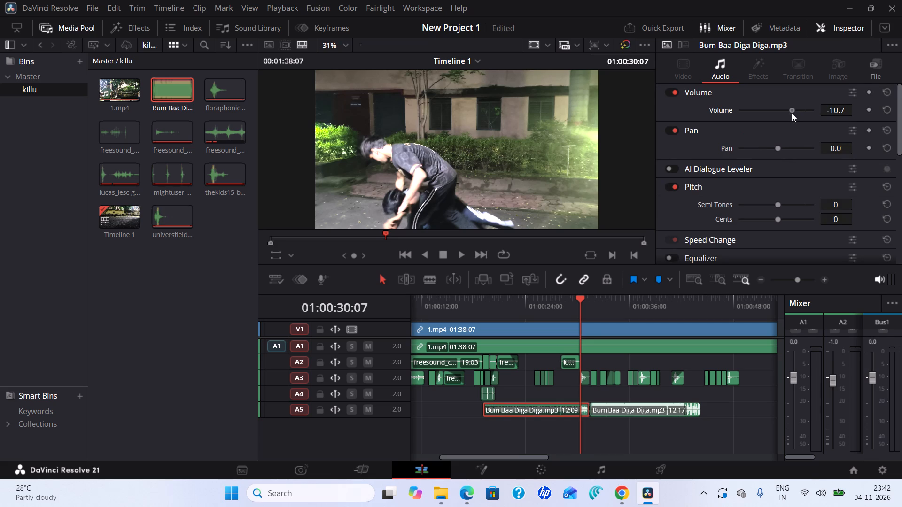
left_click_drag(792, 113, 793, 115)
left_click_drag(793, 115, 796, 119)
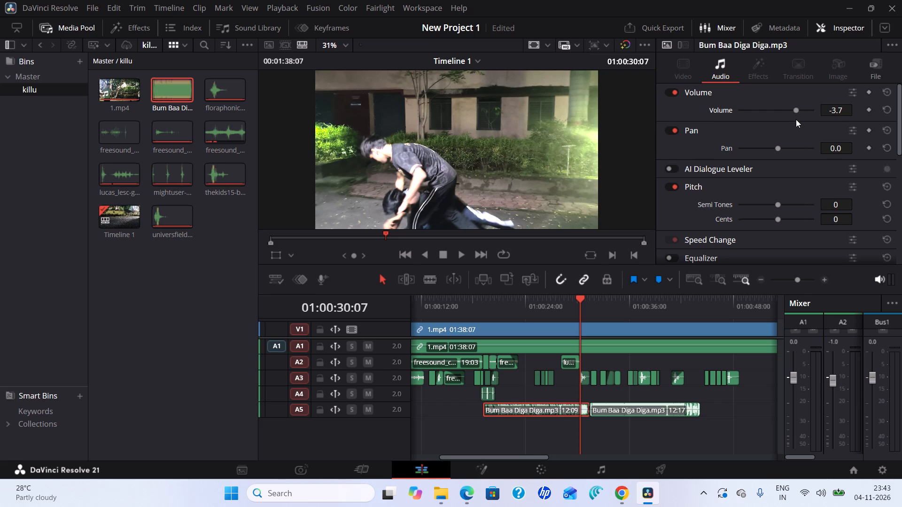
Set the volume of the first Bum Baa Diga Diga part to 0.2 dB.
left_click(620, 407)
left_click_drag(797, 109, 798, 113)
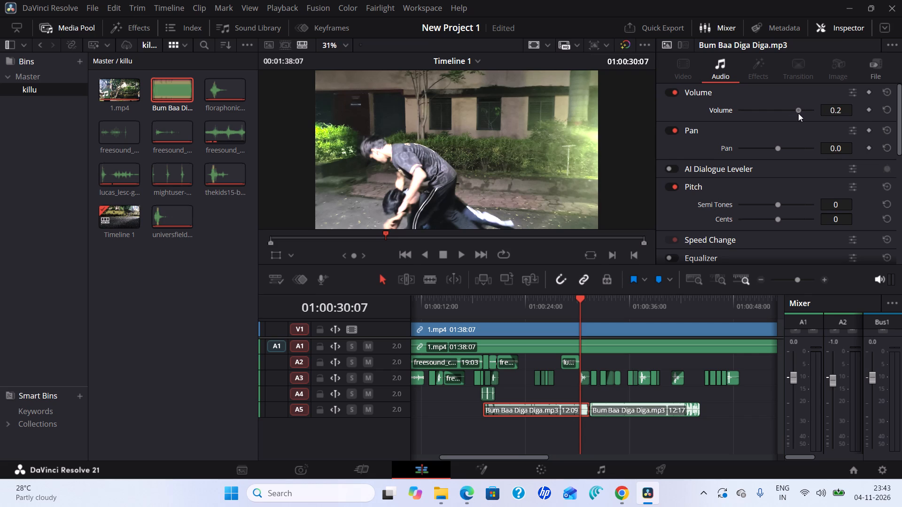
left_click_drag(798, 113, 798, 115)
Fade the A5 music around the cut, with about 2 seconds of fade-out on the first part and 5 seconds of fade-in on the second.
left_click_drag(587, 406, 585, 408)
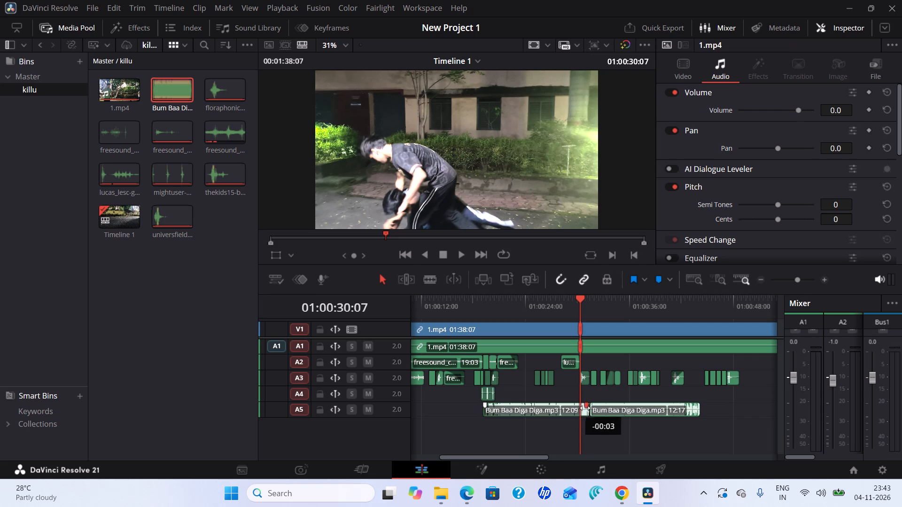
left_click_drag(585, 408, 570, 421)
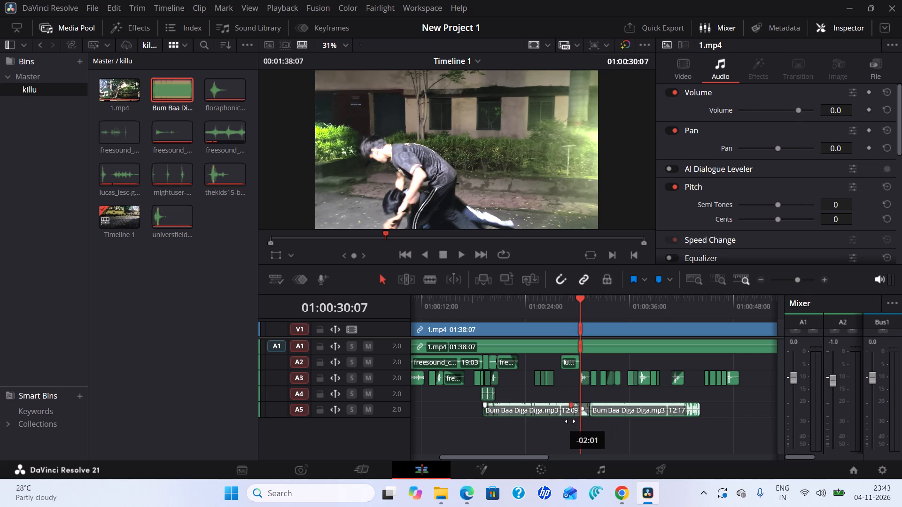
left_click_drag(570, 421, 571, 422)
left_click_drag(593, 407, 617, 408)
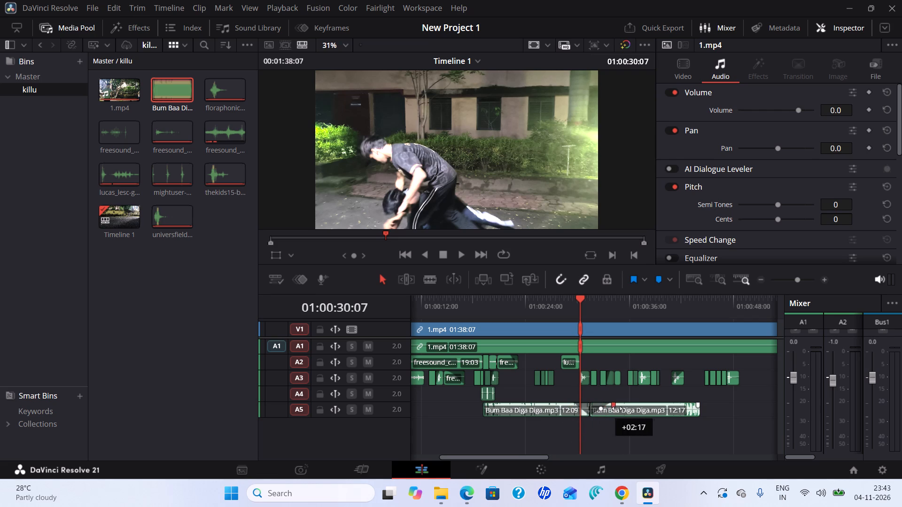
left_click_drag(617, 408, 632, 417)
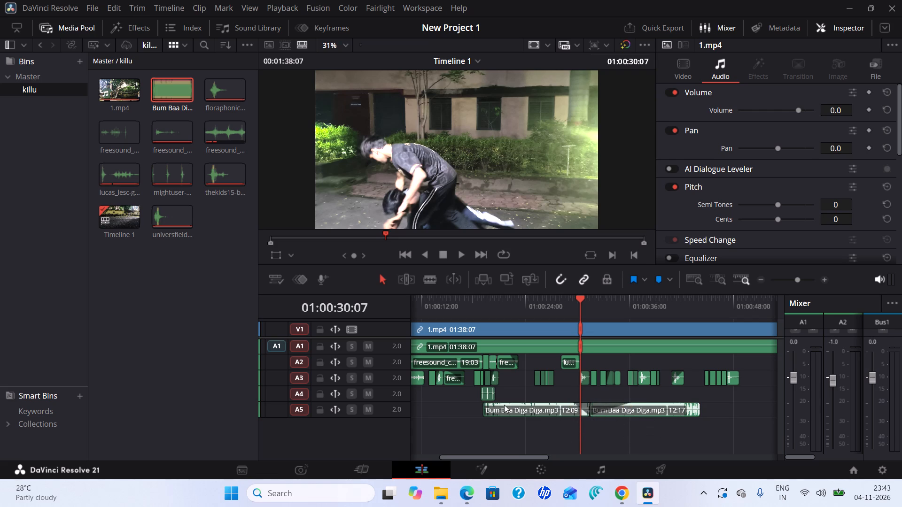
Add a fade-in of about 5 seconds to the first music part on A5 and bow its curve slightly upward.
left_click_drag(488, 405, 482, 418)
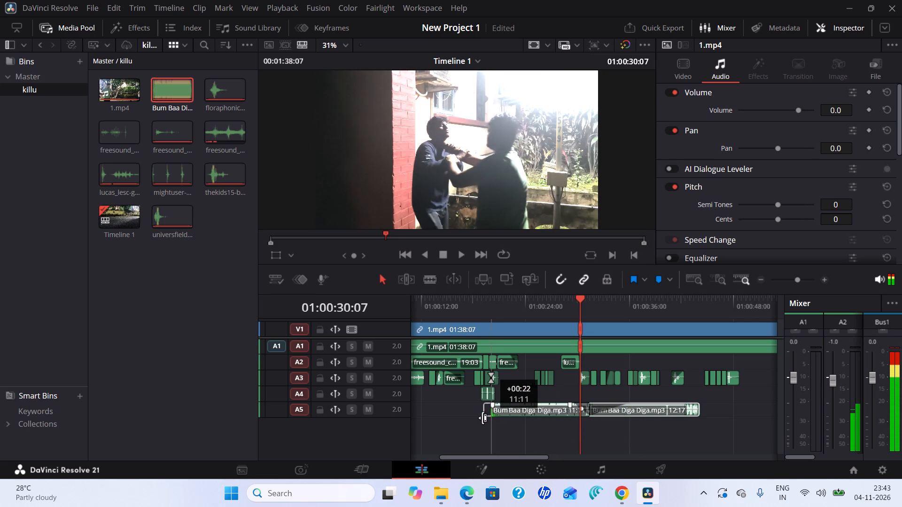
left_click_drag(482, 418, 482, 418)
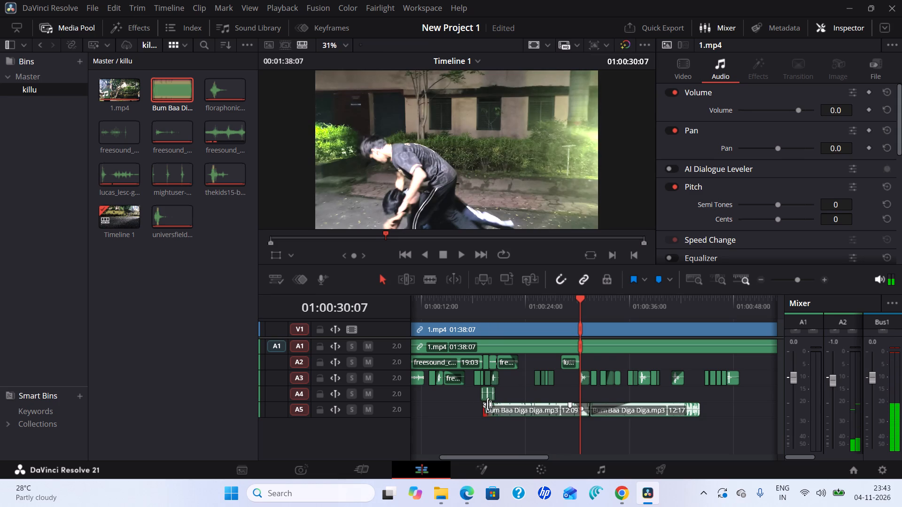
left_click_drag(486, 404, 536, 414)
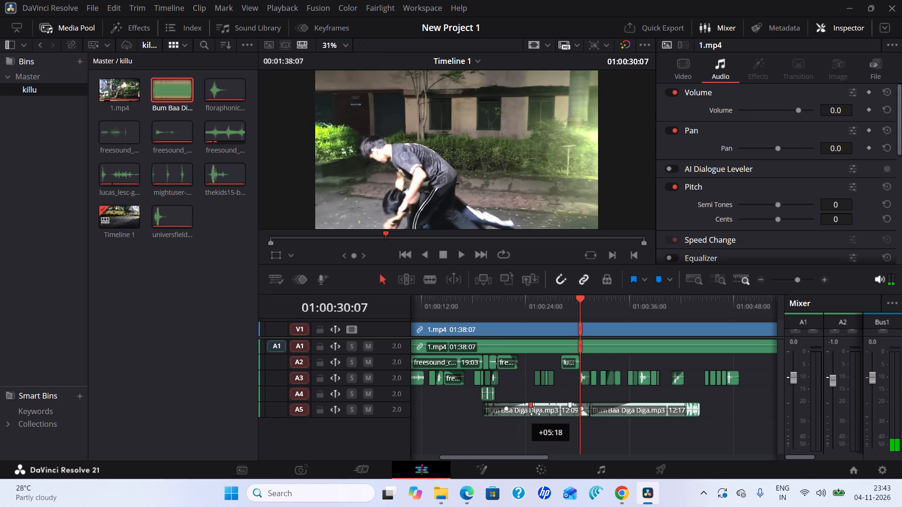
left_click_drag(536, 414, 524, 419)
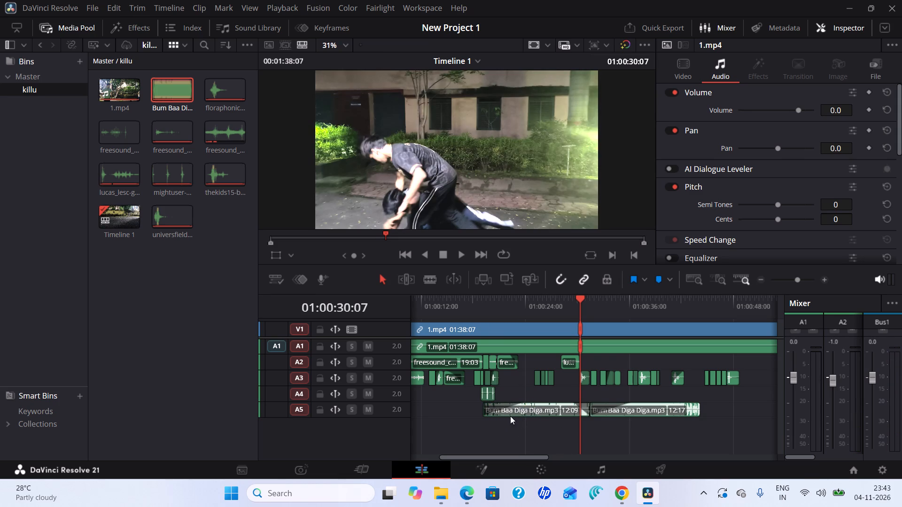
left_click(505, 410)
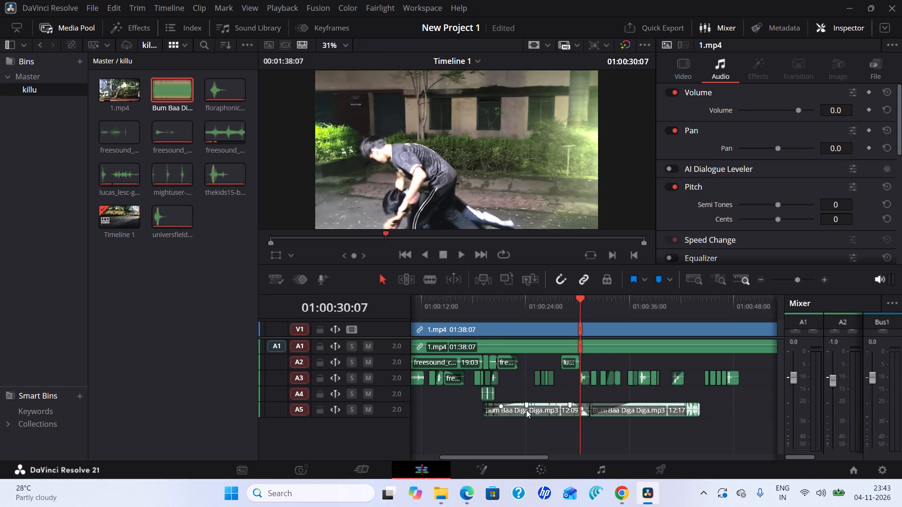
left_click(527, 408)
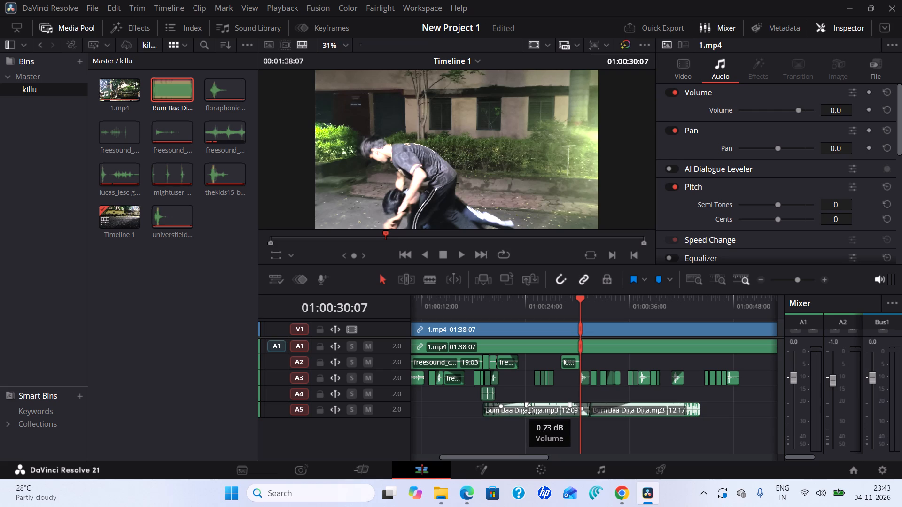
Play the edit from about 18 seconds, just before the music starts, to check the fades.
left_click_drag(576, 296, 542, 300)
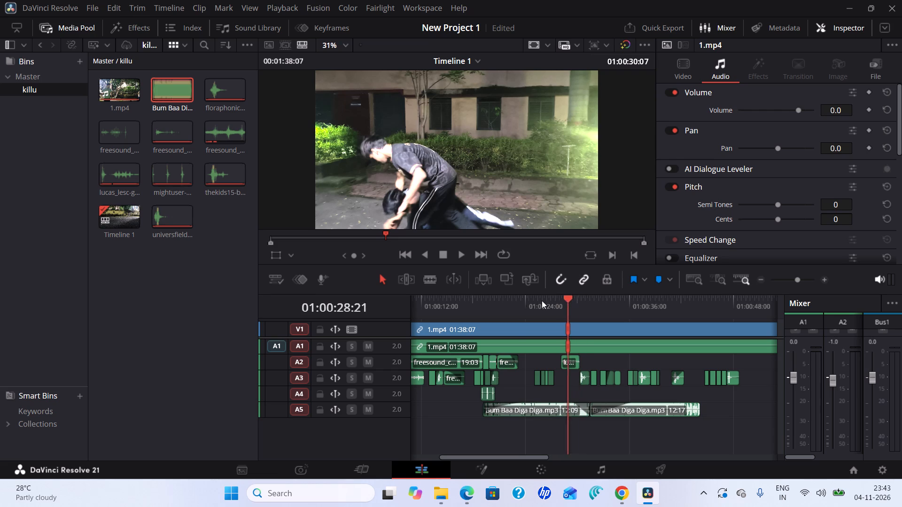
left_click_drag(542, 300, 474, 300)
left_click(464, 253)
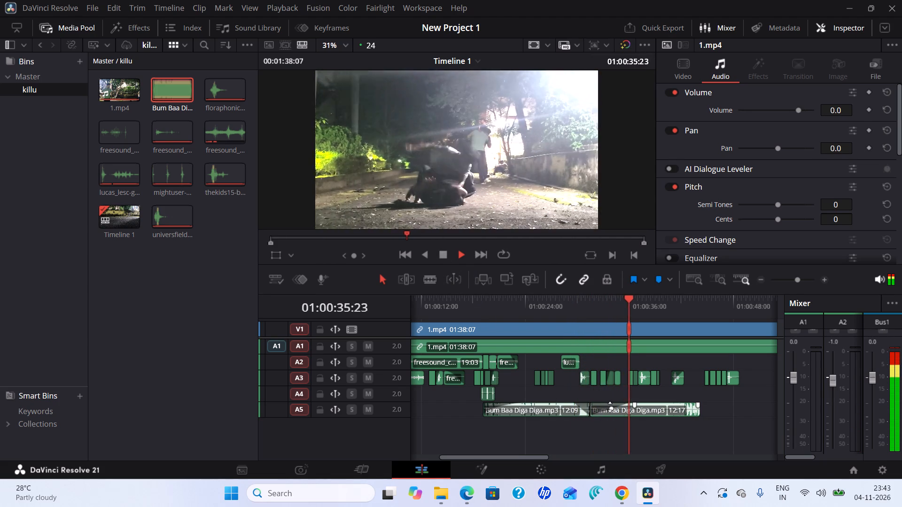
Raise the volume of the second Bum Baa Diga Diga part on A5 to 16.30 dB.
left_click_drag(610, 407, 589, 403)
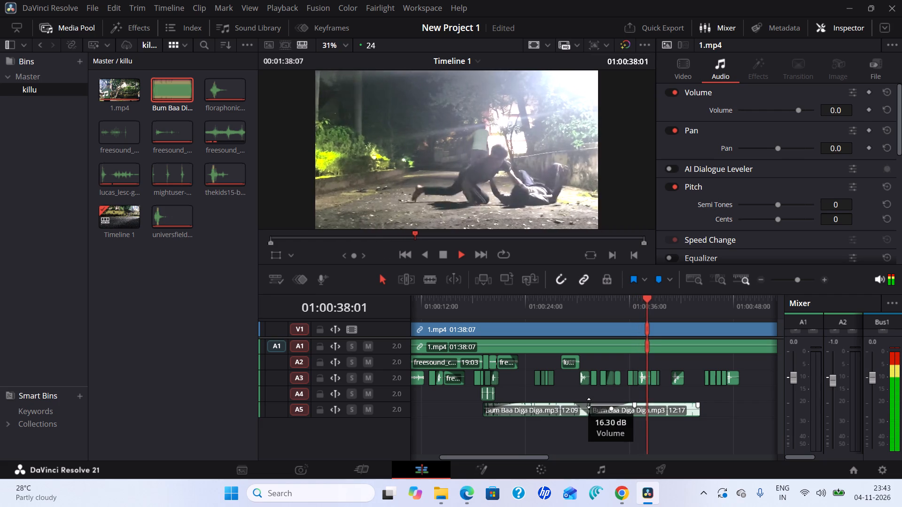
left_click_drag(589, 403, 589, 403)
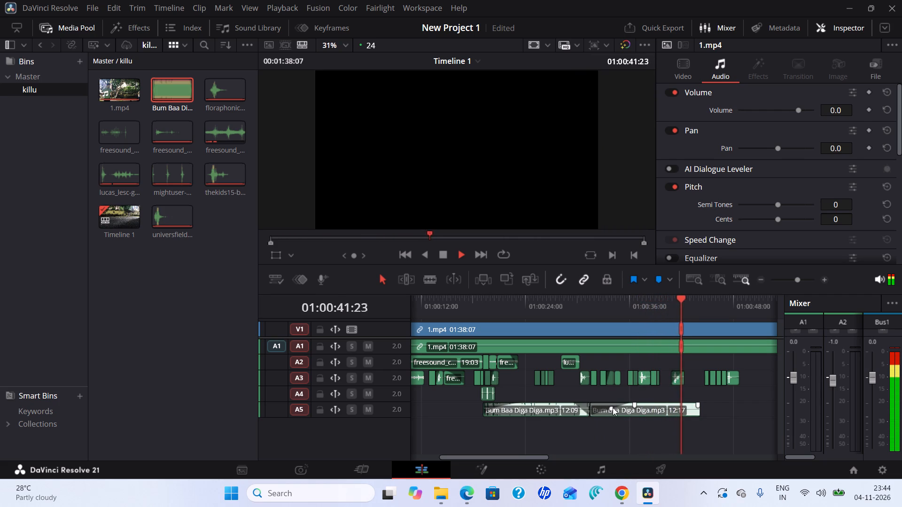
Reshape the fade-in curve of the second music part by moving its curve point earlier and higher, so the sound rises sooner.
left_click_drag(612, 408, 596, 400)
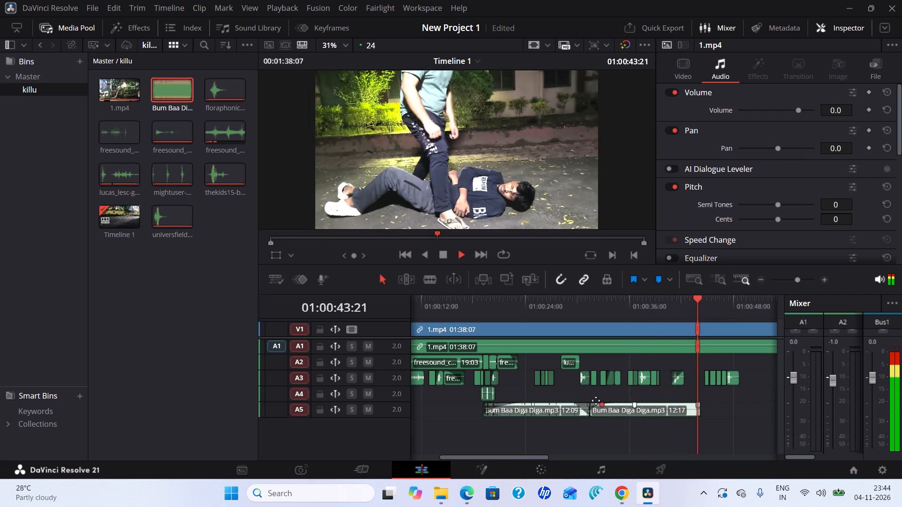
left_click_drag(596, 400, 590, 398)
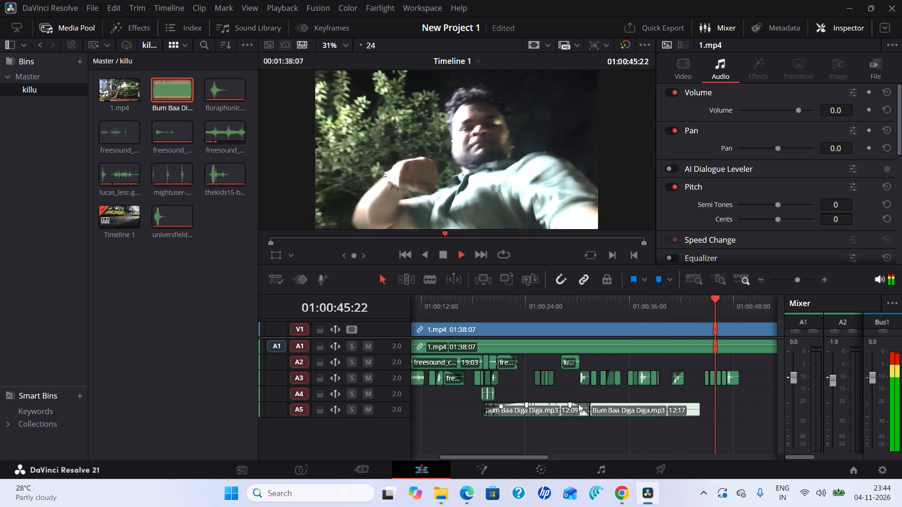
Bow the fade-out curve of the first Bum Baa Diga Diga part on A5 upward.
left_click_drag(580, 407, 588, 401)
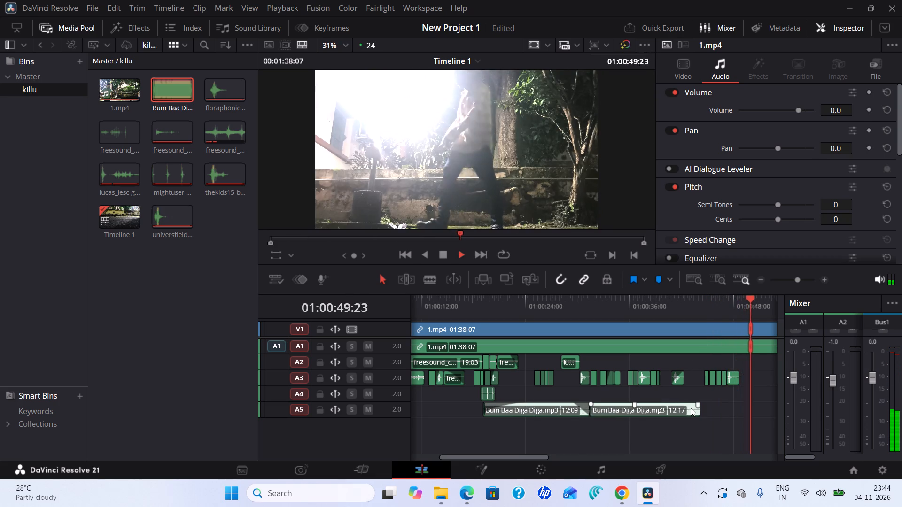
Stop playback and cut both Bum Baa Diga Diga parts from A5, leaving the playhead at 01:00:14:15.
right_click(691, 408)
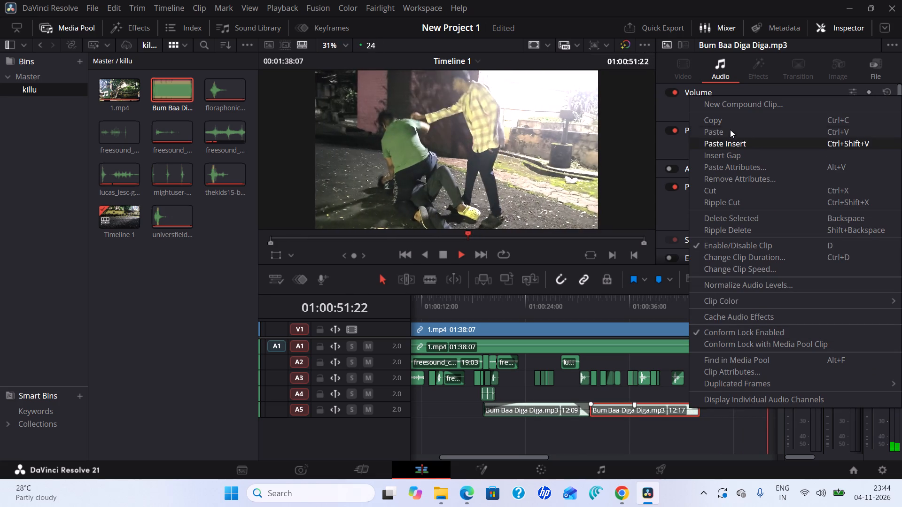
left_click(725, 188)
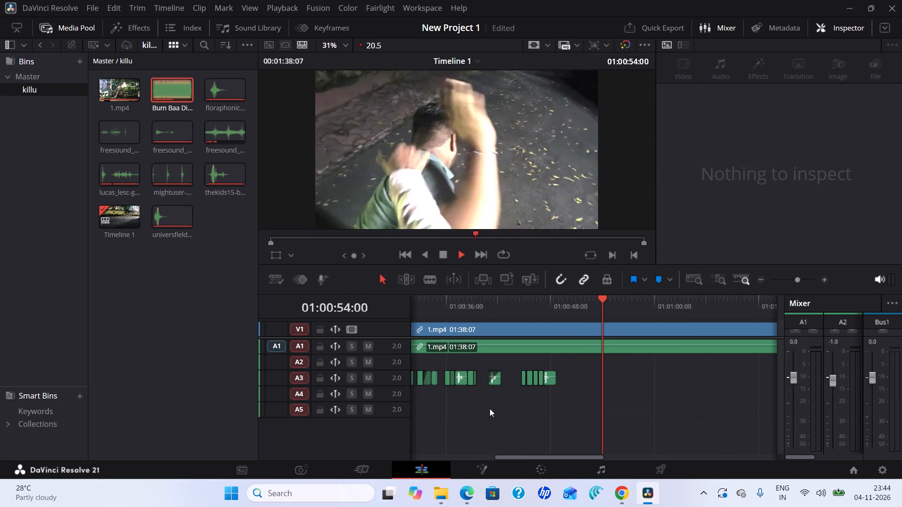
left_click(443, 252)
left_click_drag(624, 297, 462, 288)
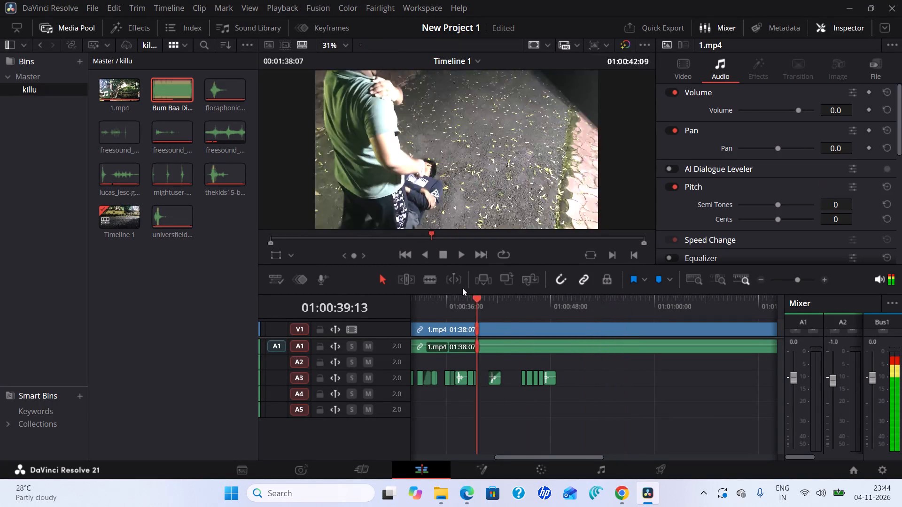
left_click_drag(462, 288, 375, 268)
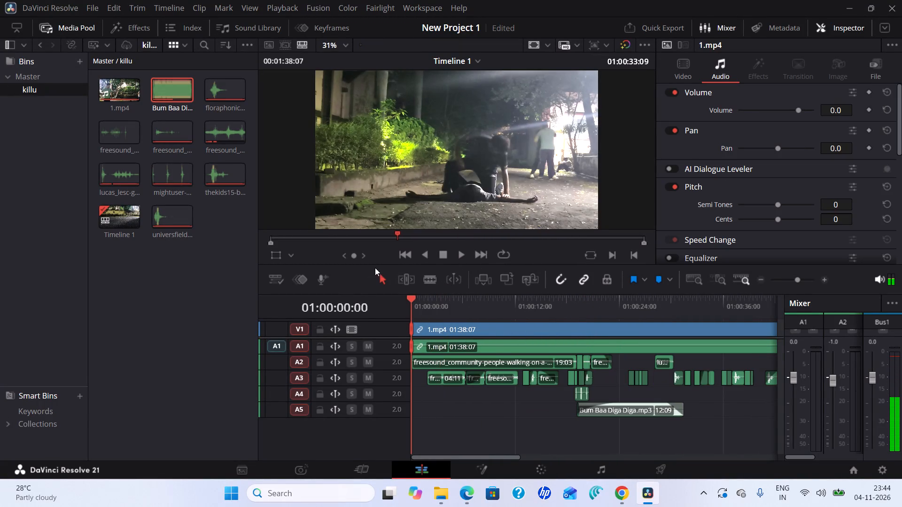
left_click_drag(375, 268, 538, 335)
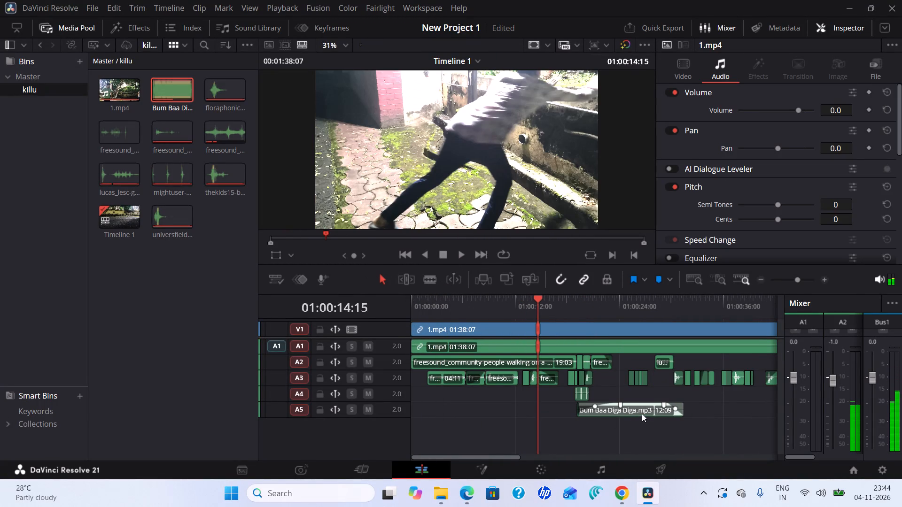
right_click(642, 413)
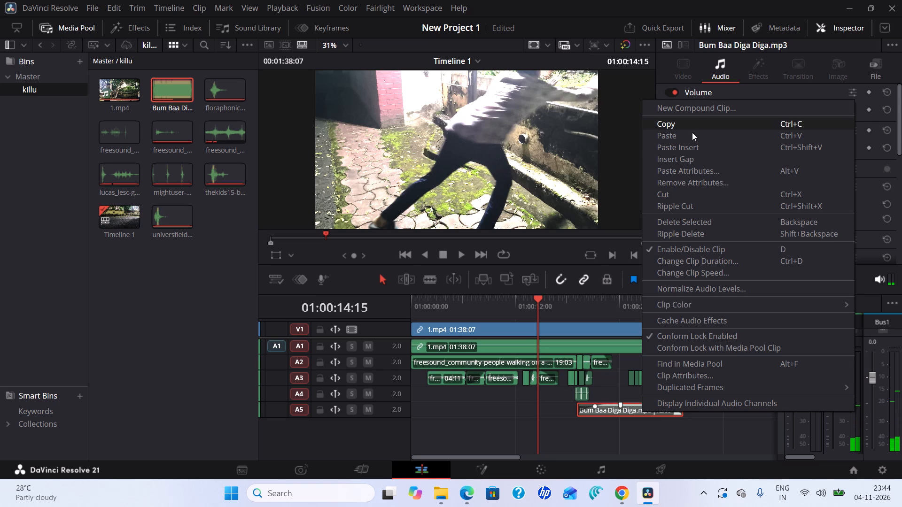
left_click(681, 192)
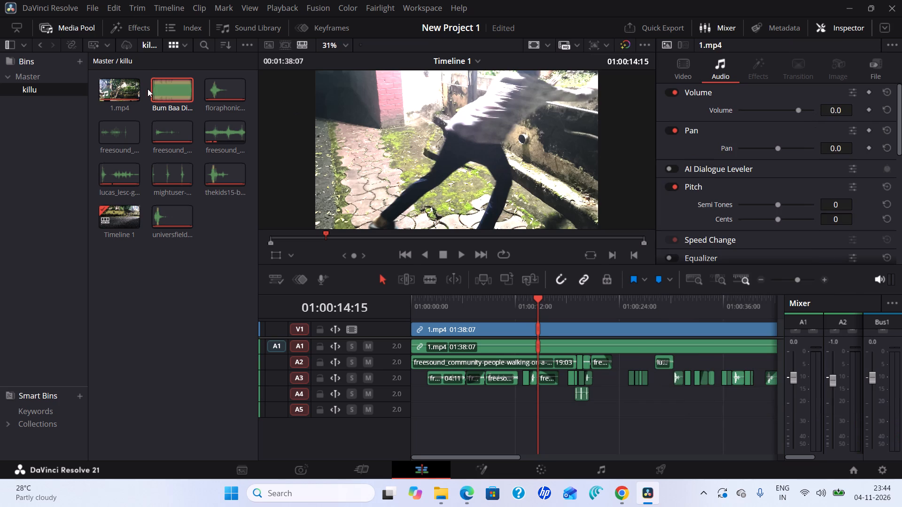
Add Bum Baa Diga Diga and the other selected media pool sounds to a new track A6, starting at about 19 seconds.
left_click_drag(148, 89, 469, 358)
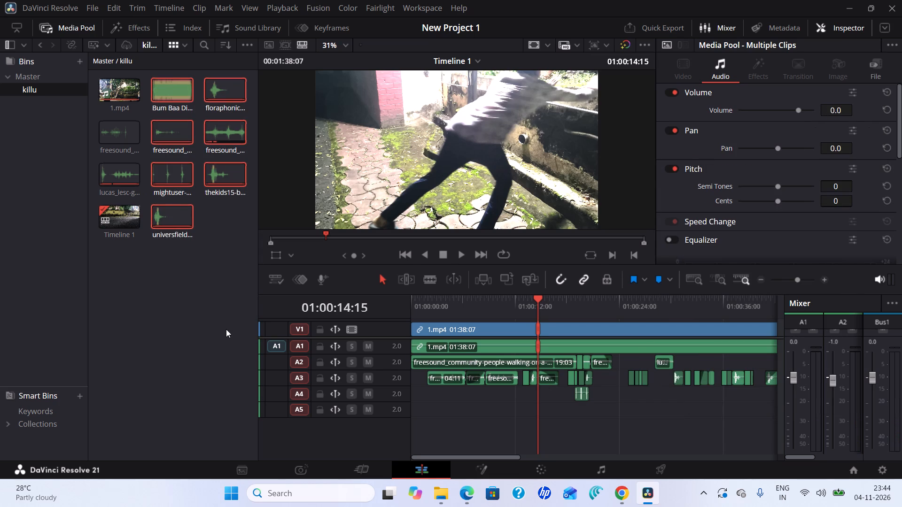
left_click_drag(171, 94, 605, 408)
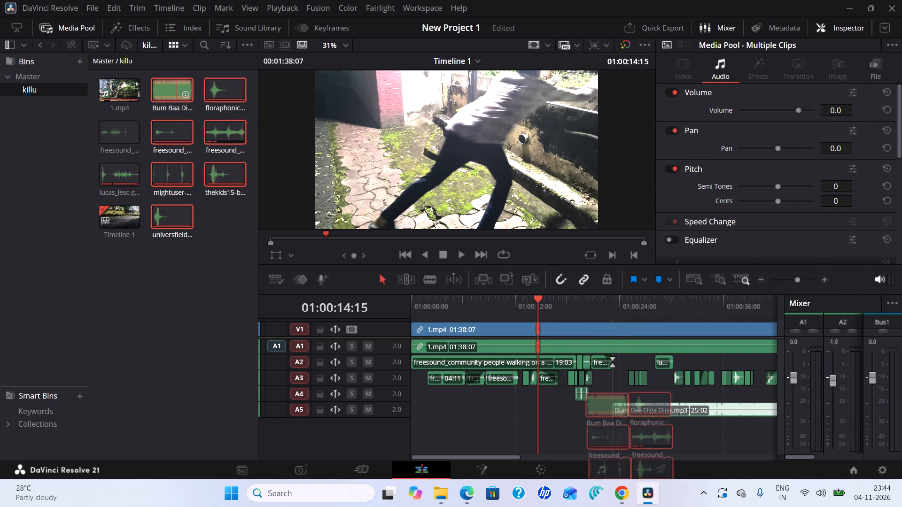
left_click_drag(605, 408, 161, 117)
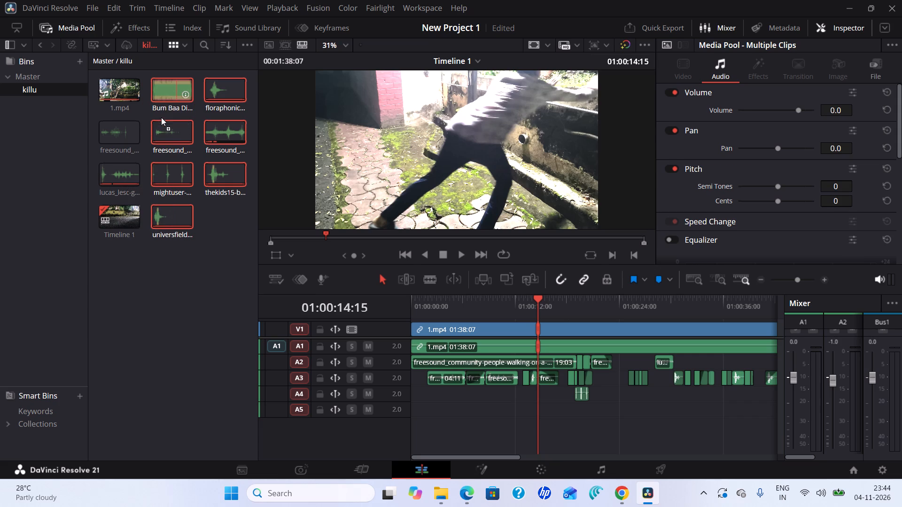
left_click_drag(164, 90, 595, 385)
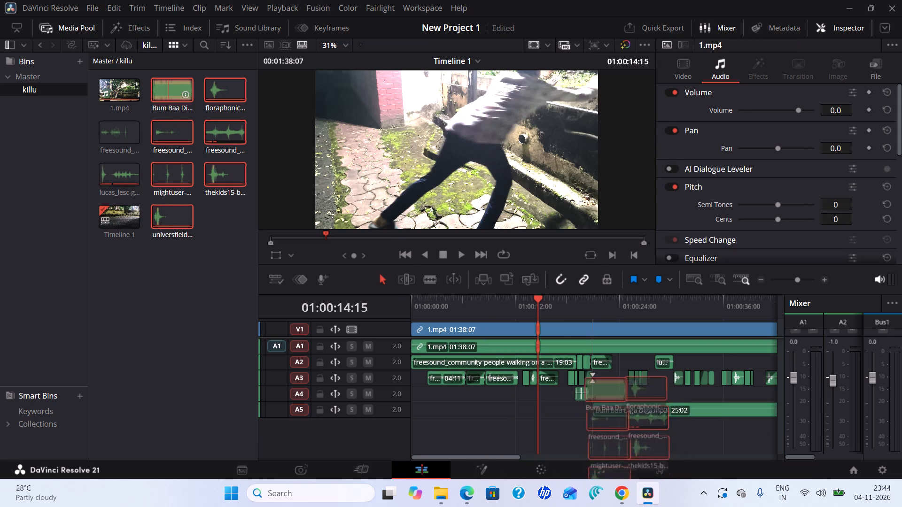
left_click_drag(595, 385, 561, 419)
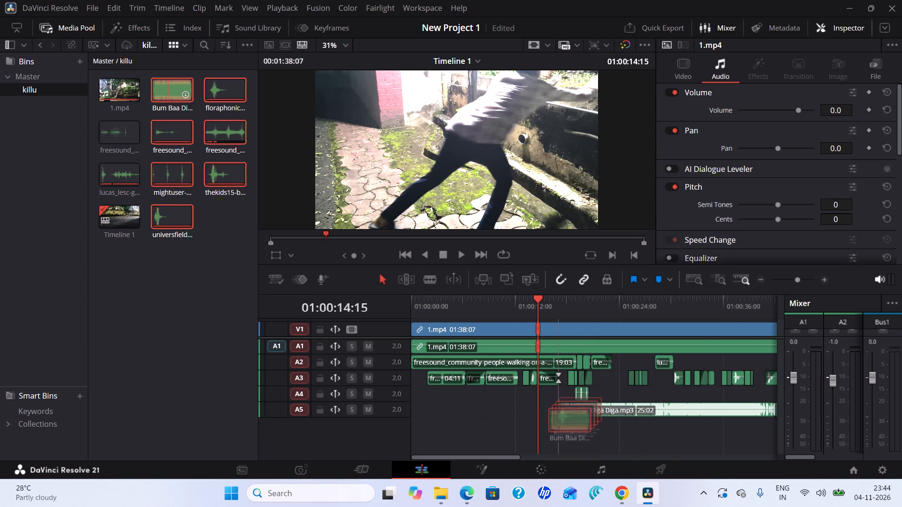
left_click_drag(561, 419, 572, 422)
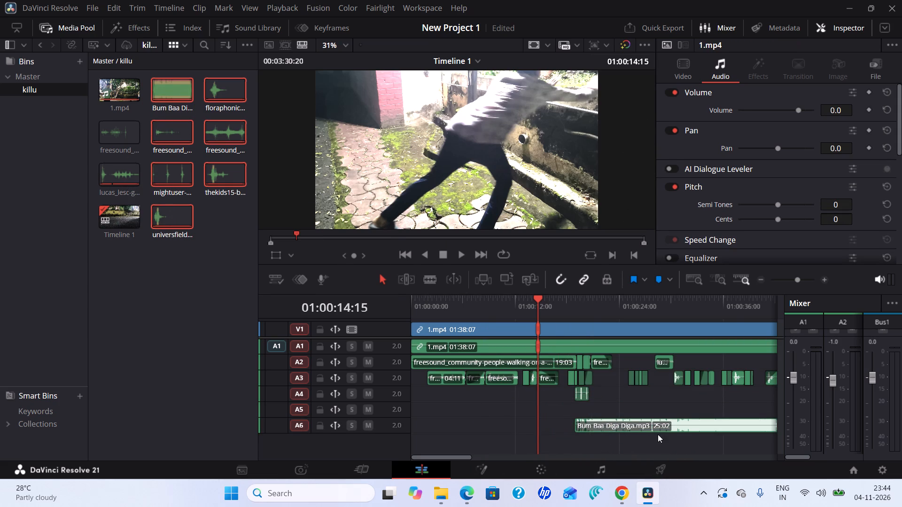
Move the Bum Baa Diga Diga clip from A6 up to A5, starting at about 18 seconds.
left_click_drag(690, 430, 676, 412)
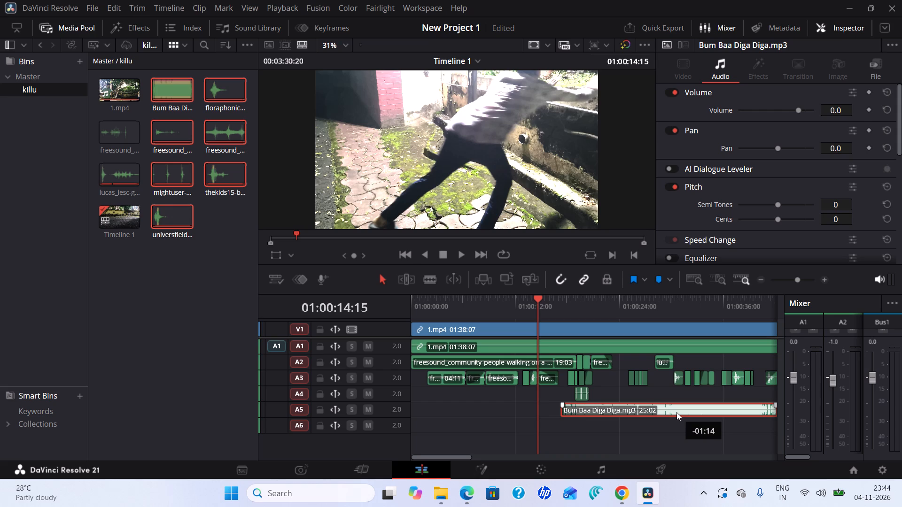
left_click_drag(676, 412, 681, 411)
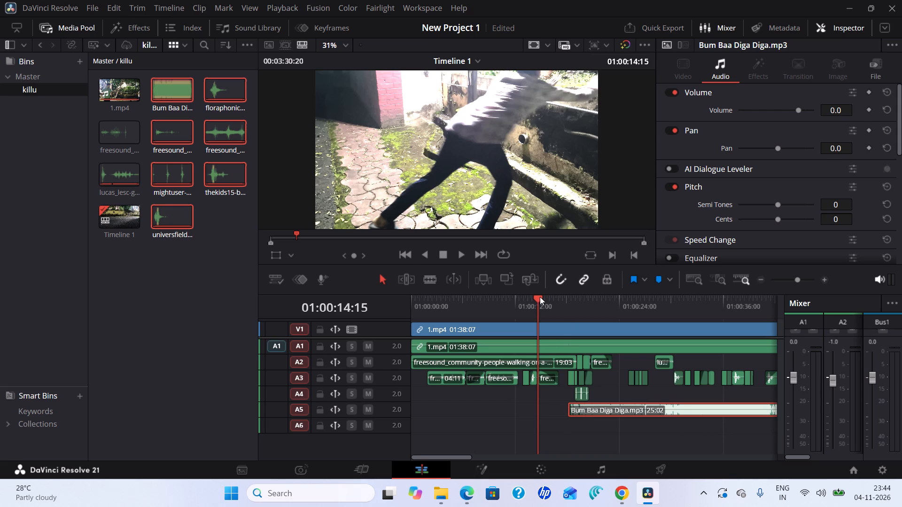
Play the edit from 01:00:14:15 into the new music on A5 to check its start.
left_click(463, 254)
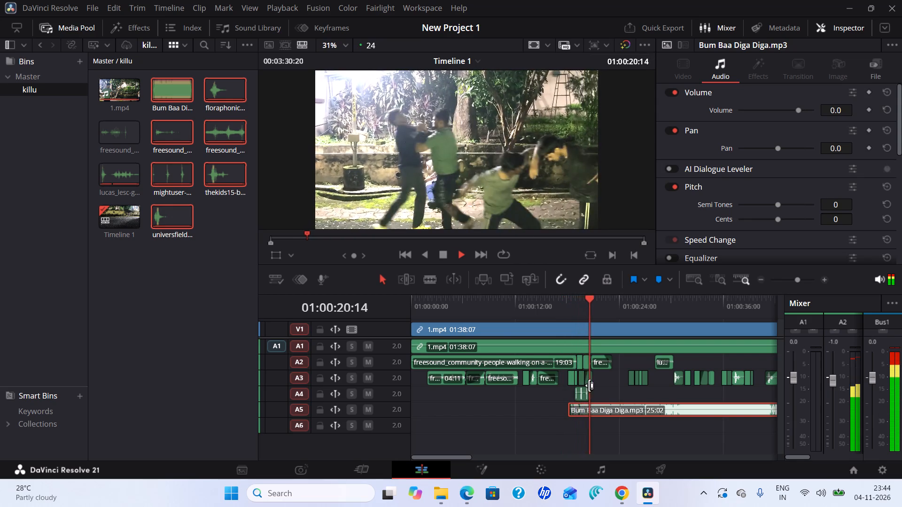
left_click(445, 253)
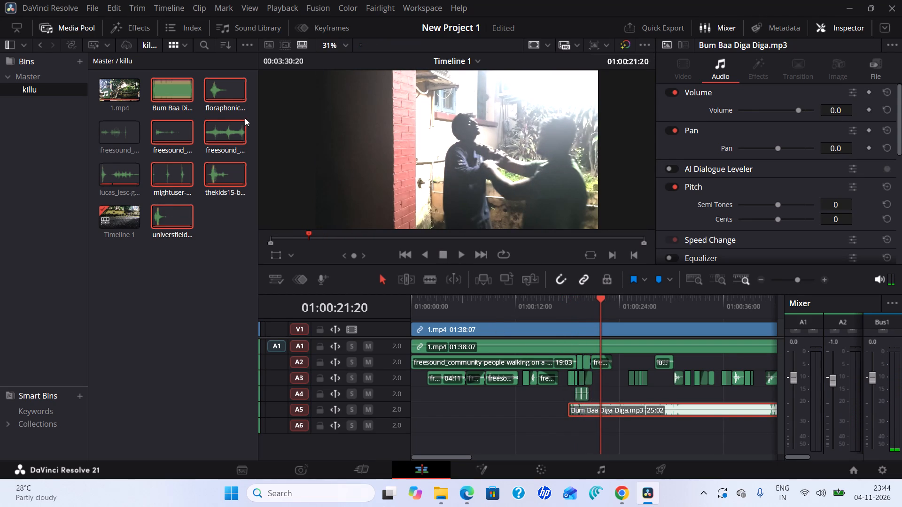
Place Bum Baa Diga Diga and the other selected media pool sounds on A6 again, starting at about 2 seconds.
left_click_drag(171, 94, 454, 392)
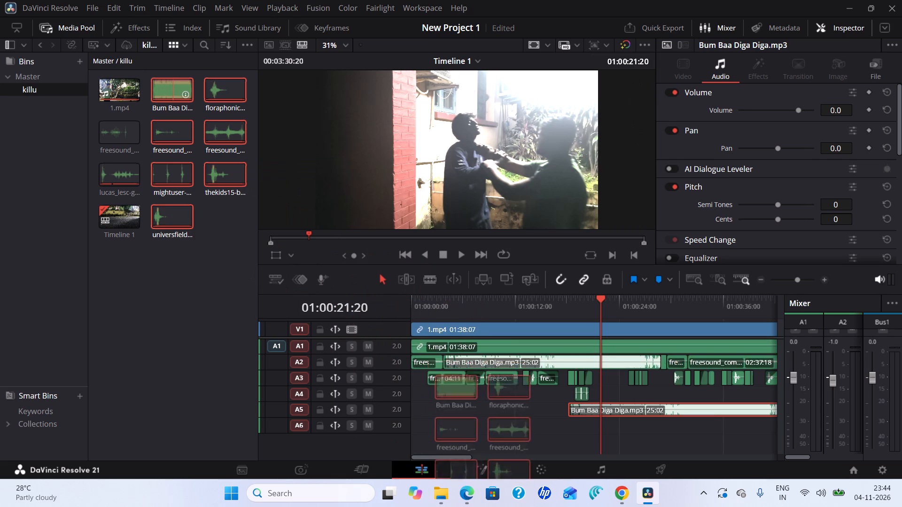
left_click_drag(454, 392, 497, 433)
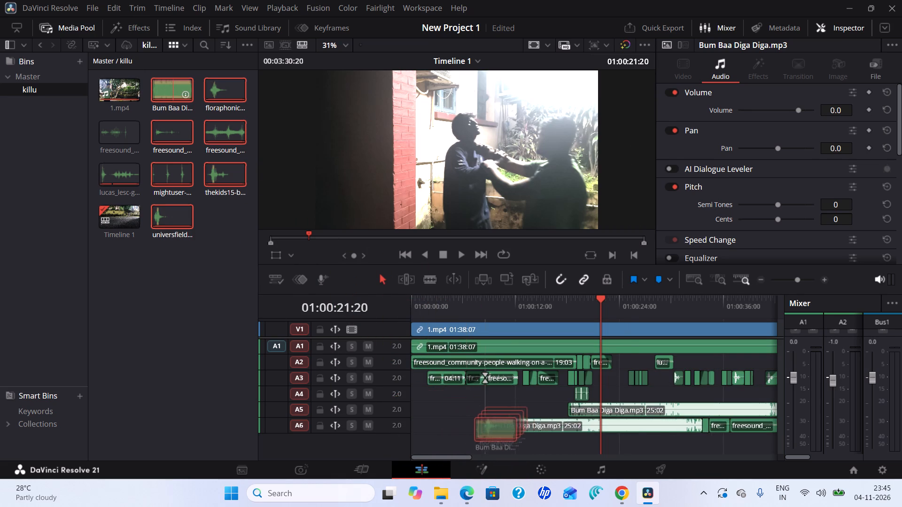
left_click_drag(497, 433, 389, 388)
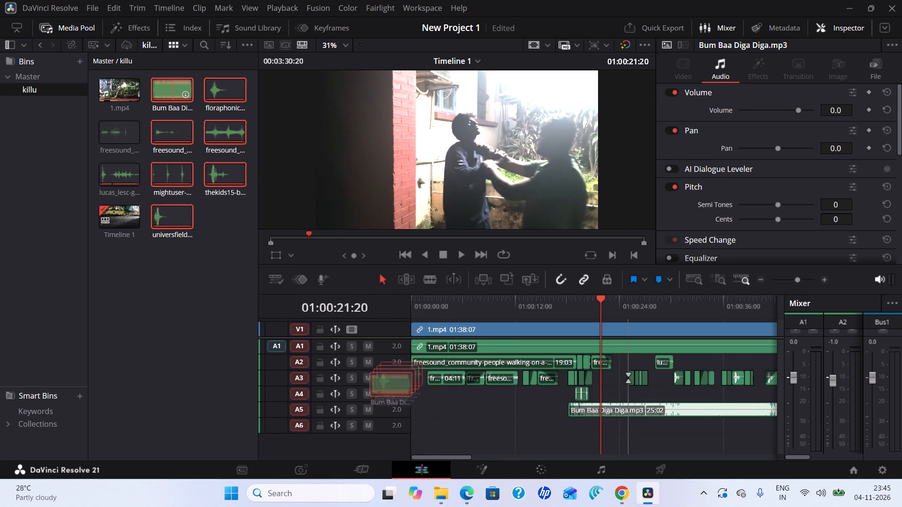
left_click_drag(389, 388, 432, 418)
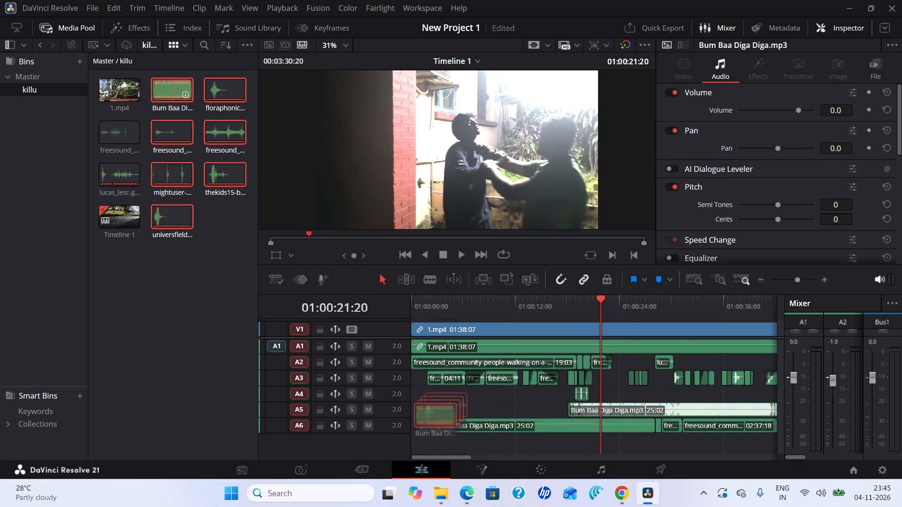
left_click_drag(432, 418, 424, 415)
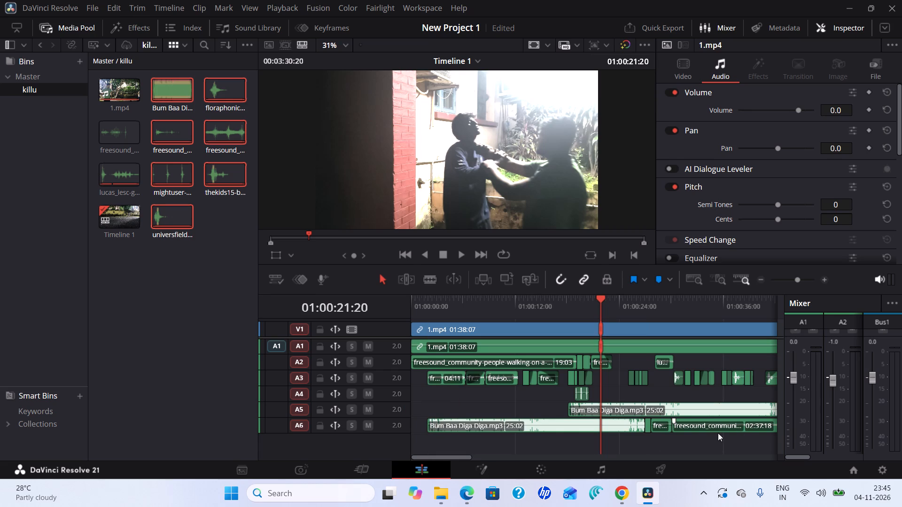
Cut the people-walking-on-a-boardwalk and hitting-wall sounds that follow the music on A6.
left_click_drag(799, 278, 793, 283)
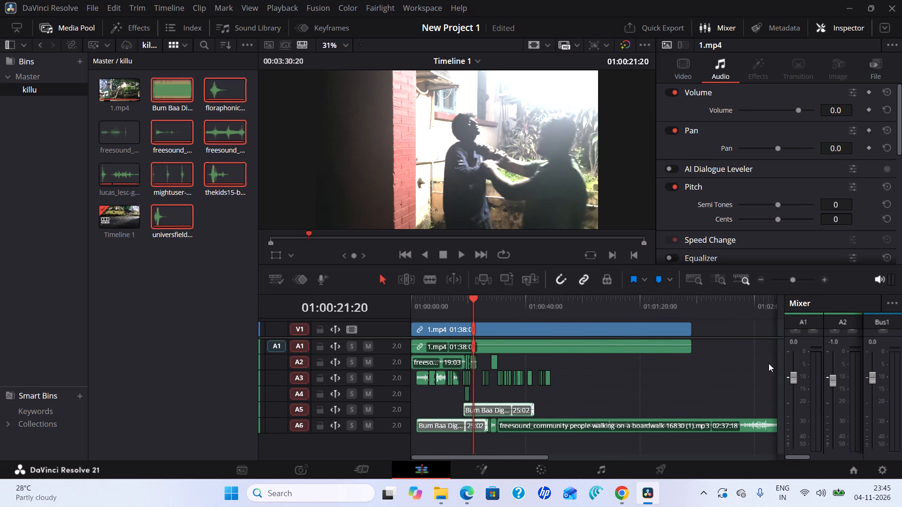
right_click(751, 427)
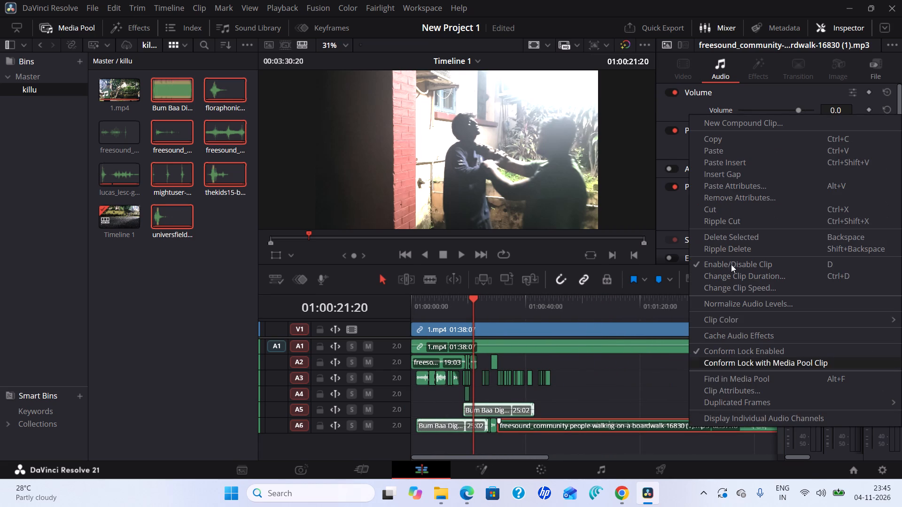
left_click(719, 209)
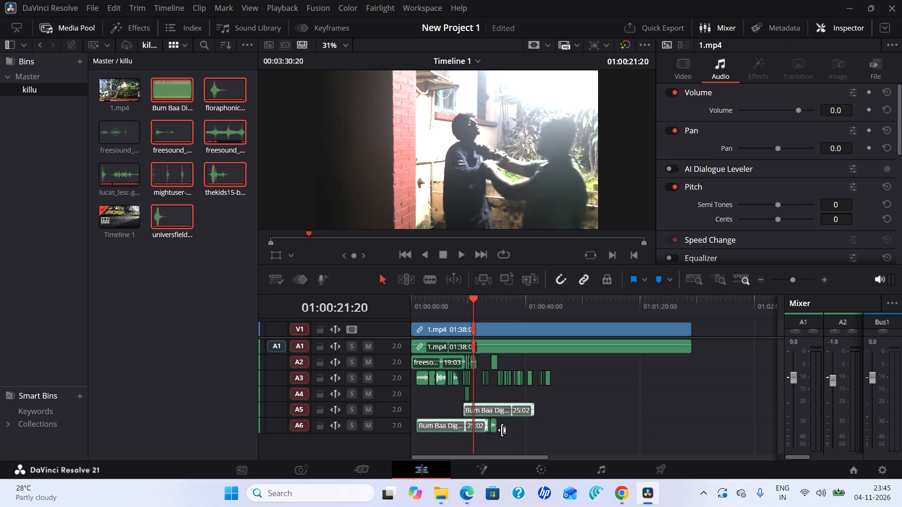
right_click(493, 425)
left_click(540, 204)
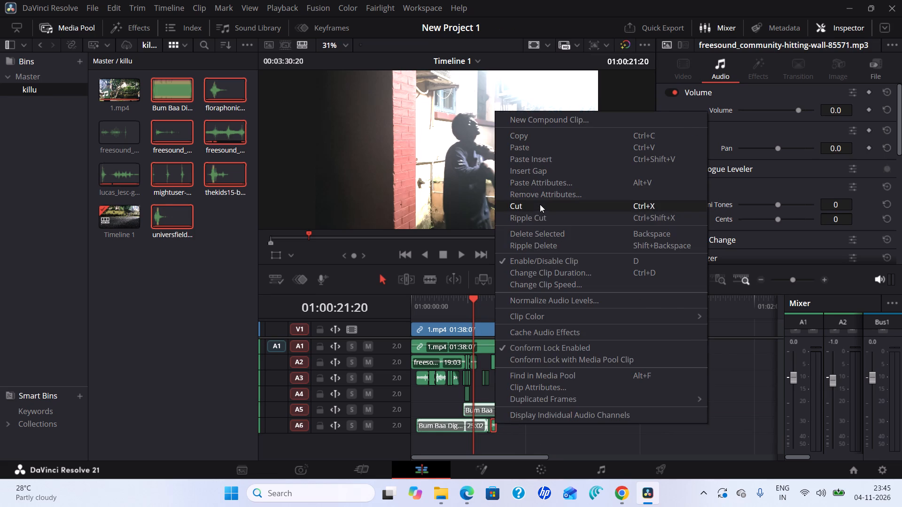
Trim the end of the Bum Baa Diga Diga clip on A6 to a length of 23:04.
left_click_drag(488, 429, 473, 431)
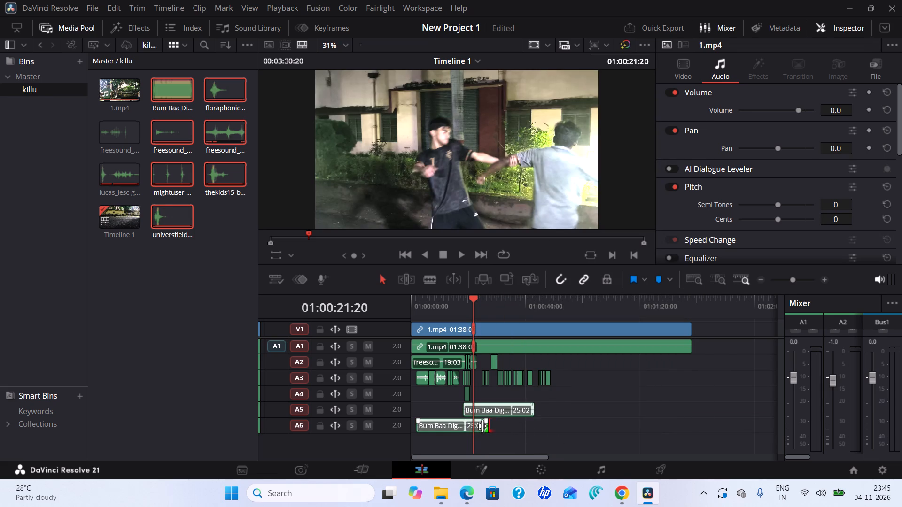
left_click_drag(487, 425, 476, 429)
left_click_drag(793, 279, 797, 280)
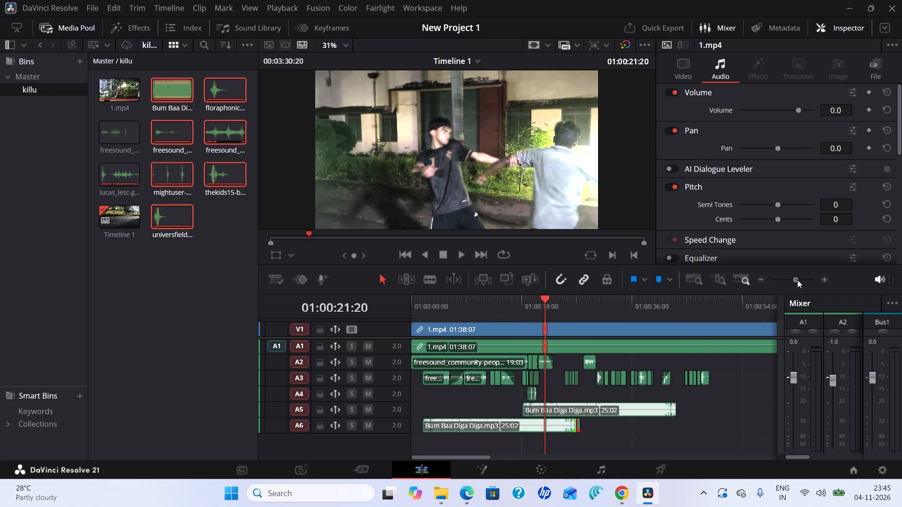
left_click_drag(797, 280, 798, 280)
right_click(650, 428)
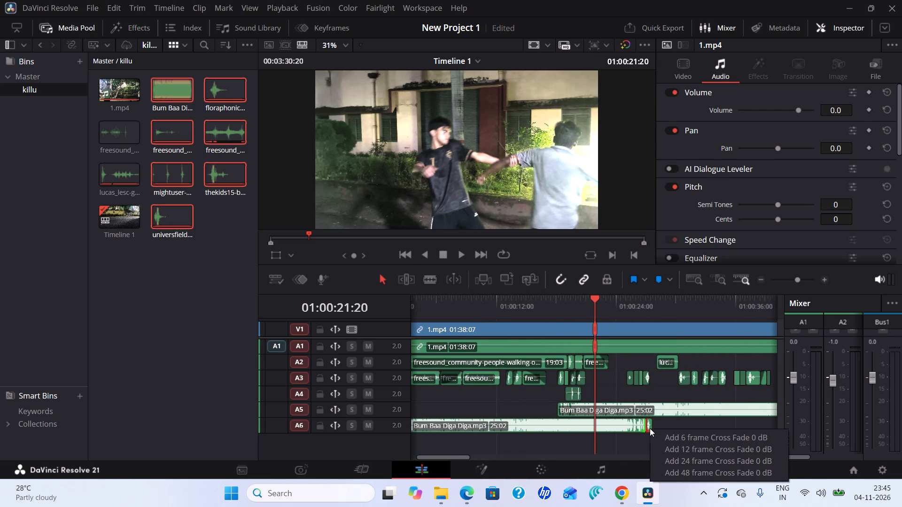
right_click(649, 422)
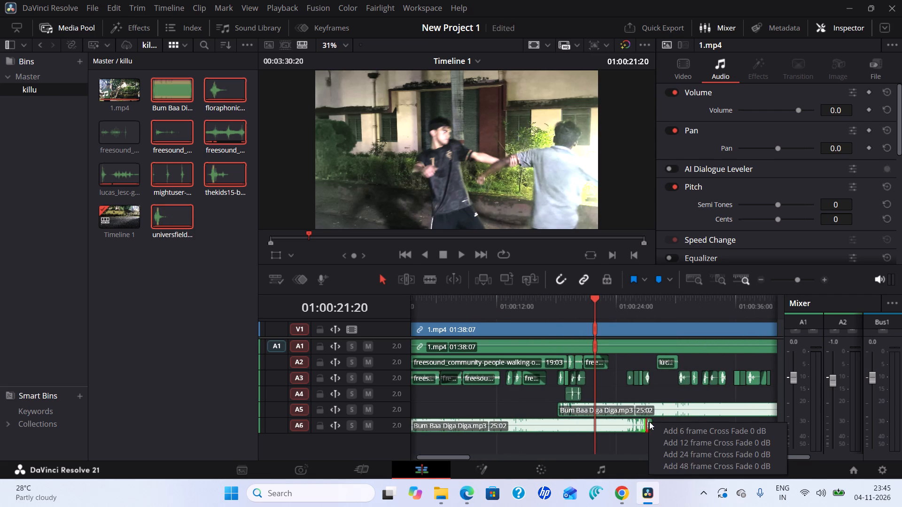
left_click(632, 441)
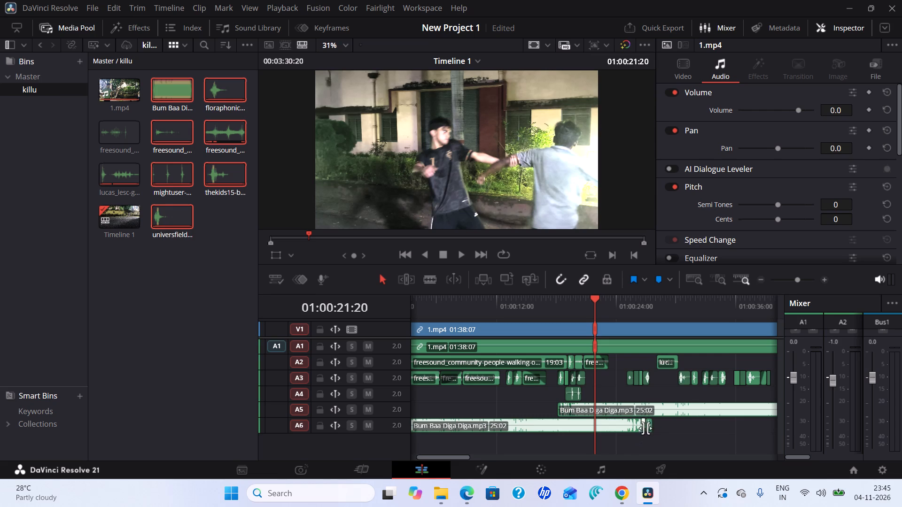
left_click_drag(644, 426, 622, 430)
Cut the leftover floraphonic swing sound after the music on A6.
right_click(649, 423)
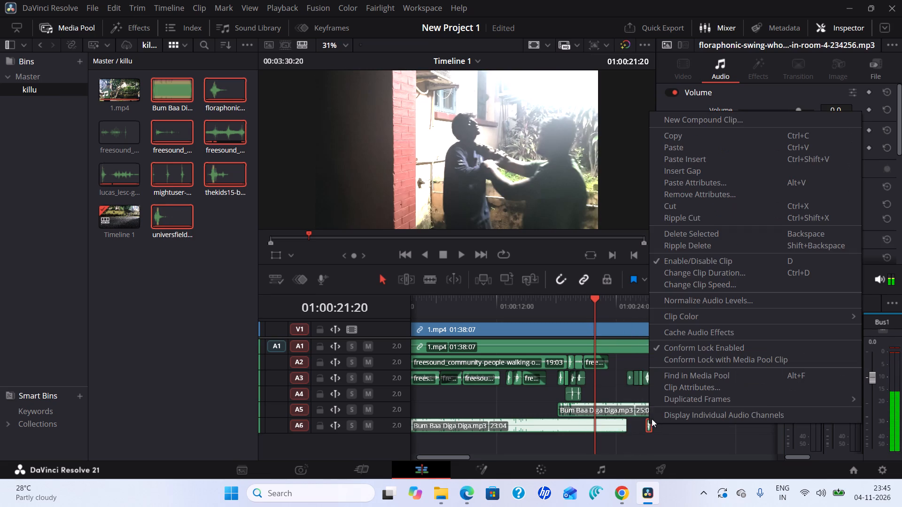
left_click(700, 210)
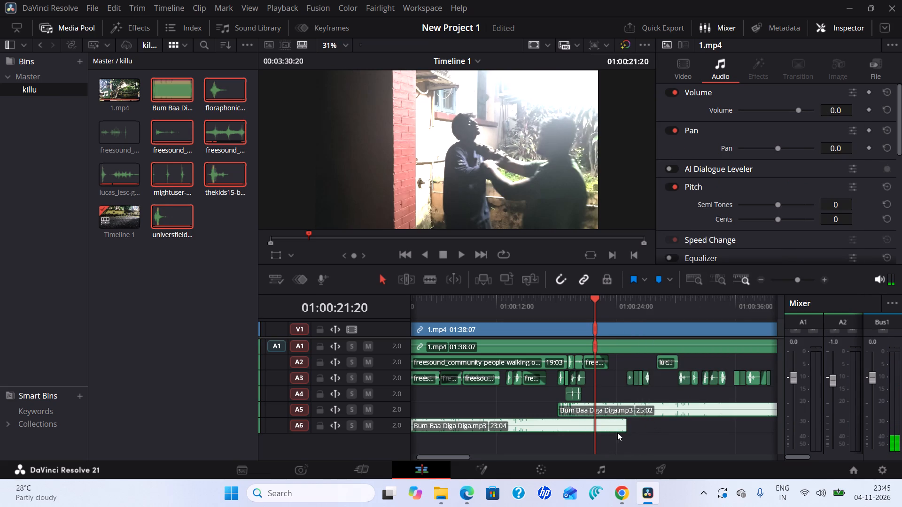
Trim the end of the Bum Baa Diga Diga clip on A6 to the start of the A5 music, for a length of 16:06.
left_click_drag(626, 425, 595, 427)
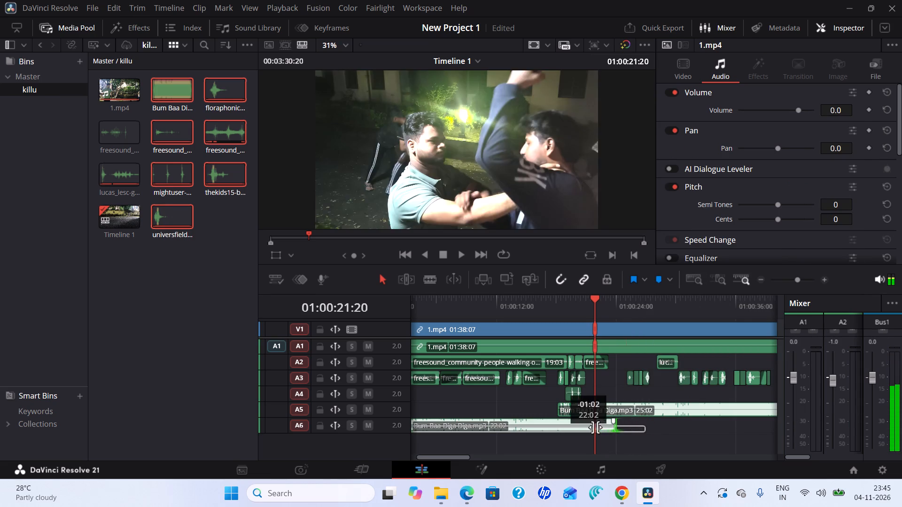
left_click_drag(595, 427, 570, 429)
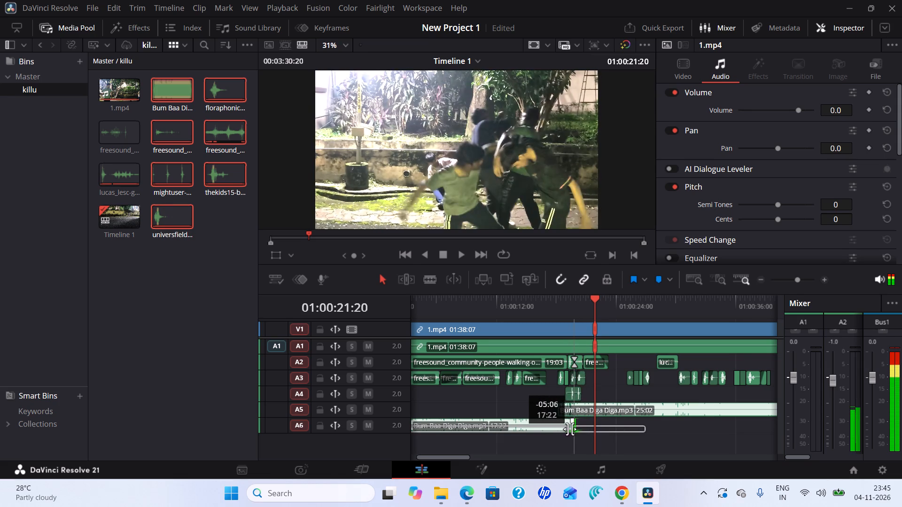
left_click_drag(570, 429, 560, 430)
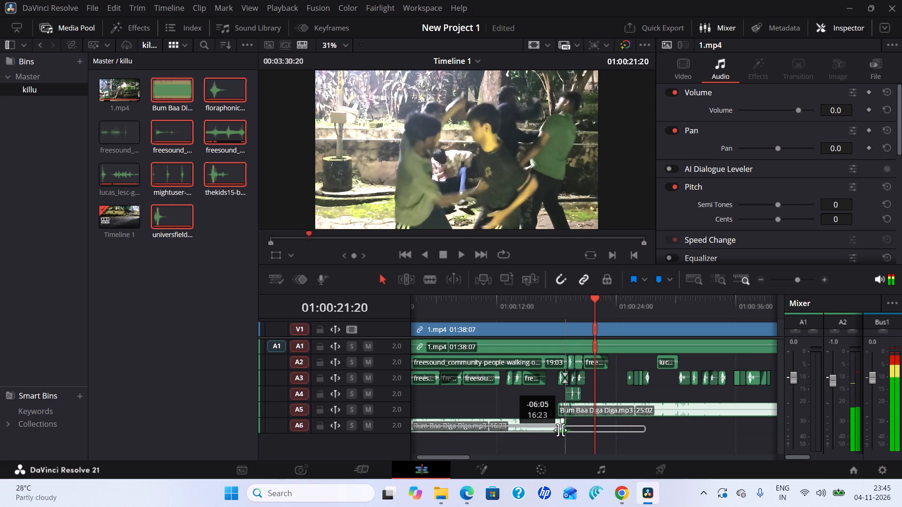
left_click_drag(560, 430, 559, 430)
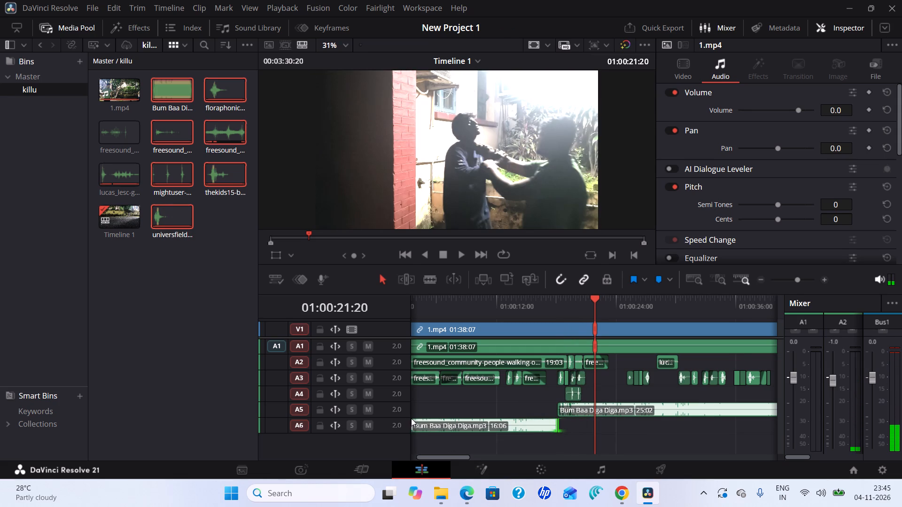
Play the timeline from about 15 seconds to check the changeover between the A6 and A5 music.
left_click_drag(596, 299, 591, 300)
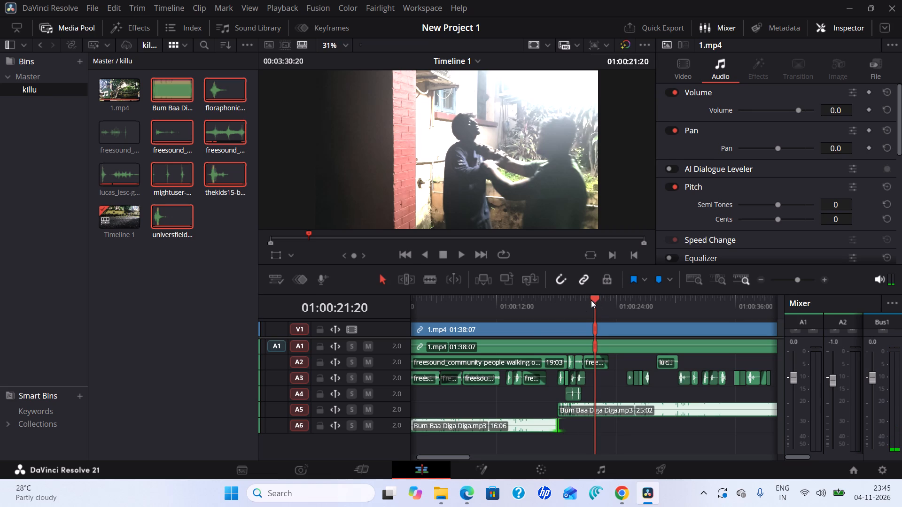
left_click_drag(591, 300, 526, 316)
left_click(464, 253)
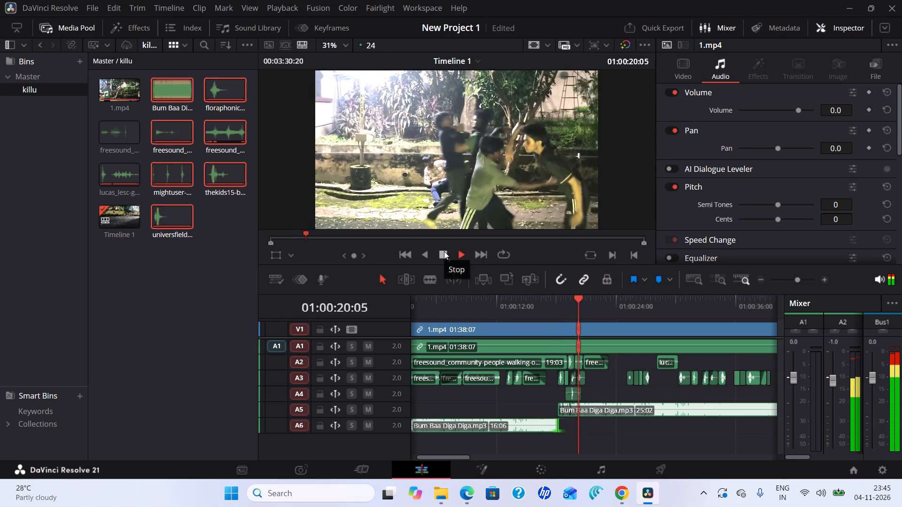
left_click(444, 251)
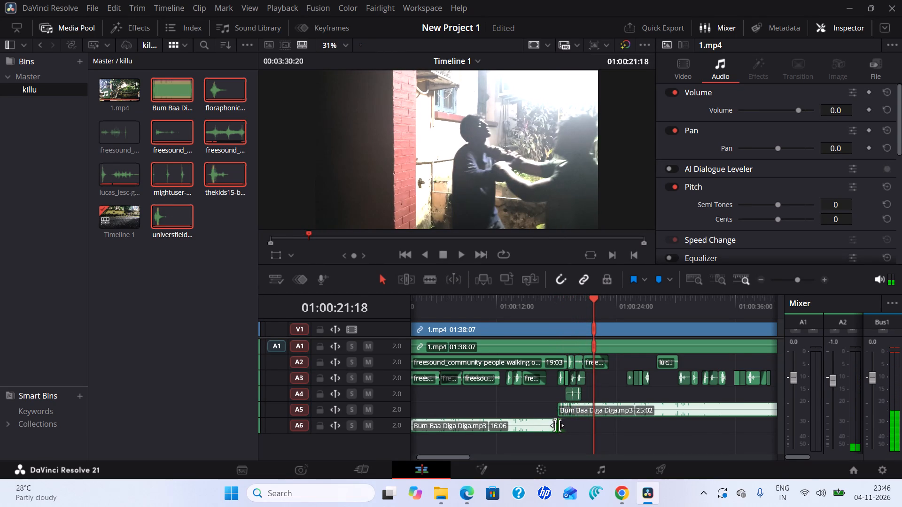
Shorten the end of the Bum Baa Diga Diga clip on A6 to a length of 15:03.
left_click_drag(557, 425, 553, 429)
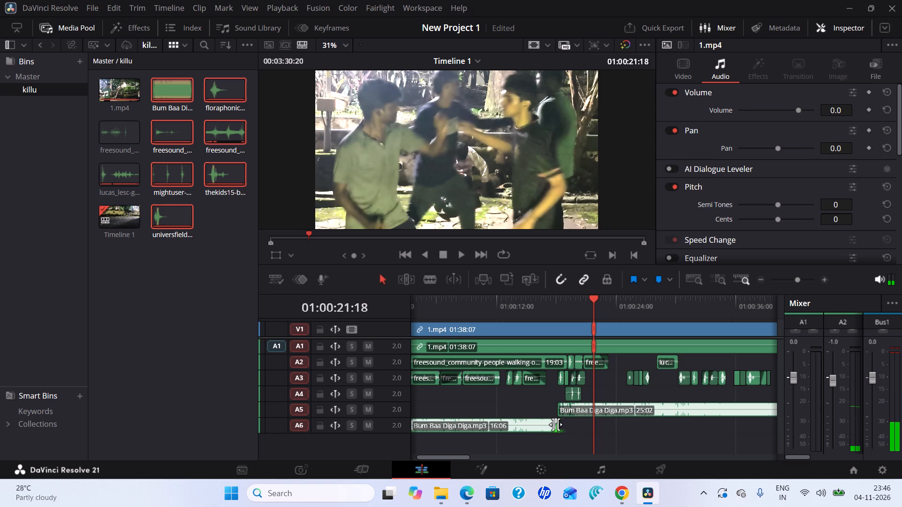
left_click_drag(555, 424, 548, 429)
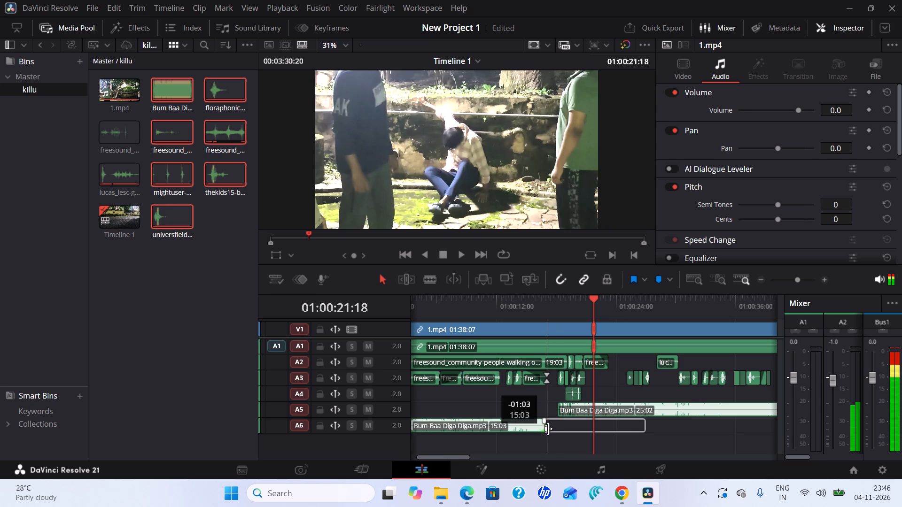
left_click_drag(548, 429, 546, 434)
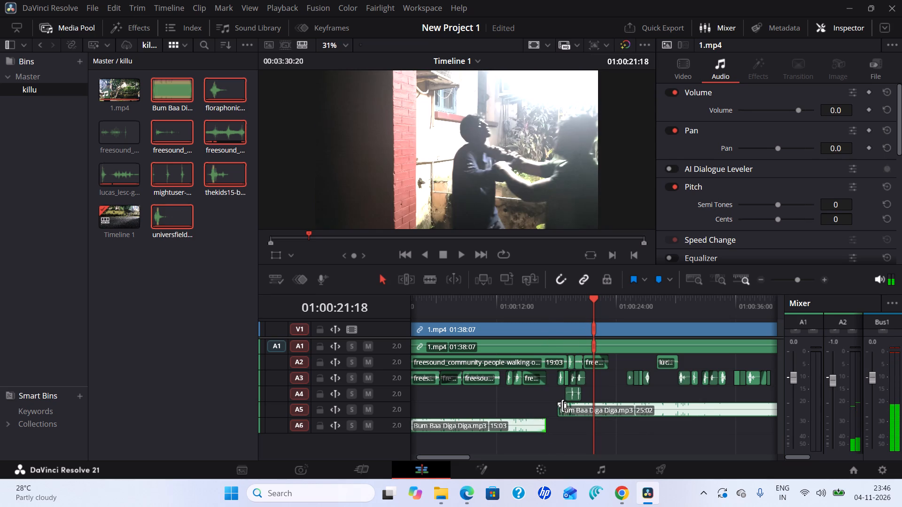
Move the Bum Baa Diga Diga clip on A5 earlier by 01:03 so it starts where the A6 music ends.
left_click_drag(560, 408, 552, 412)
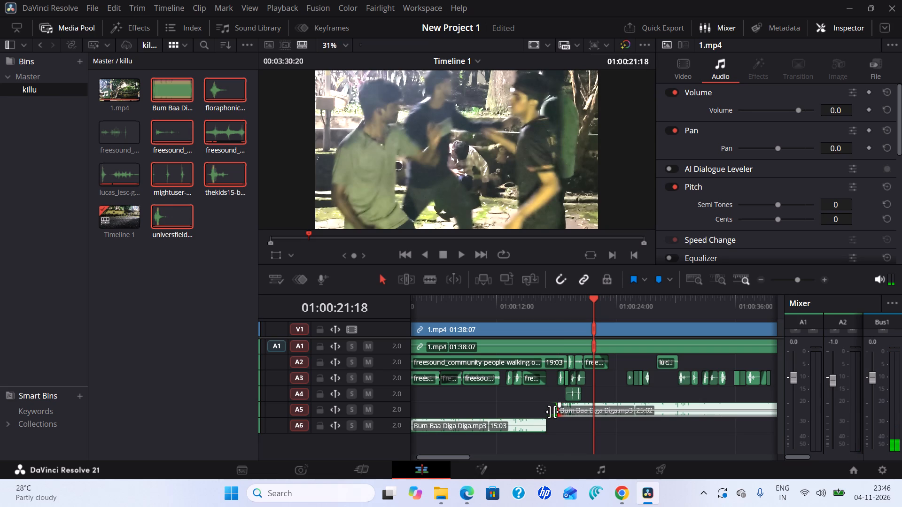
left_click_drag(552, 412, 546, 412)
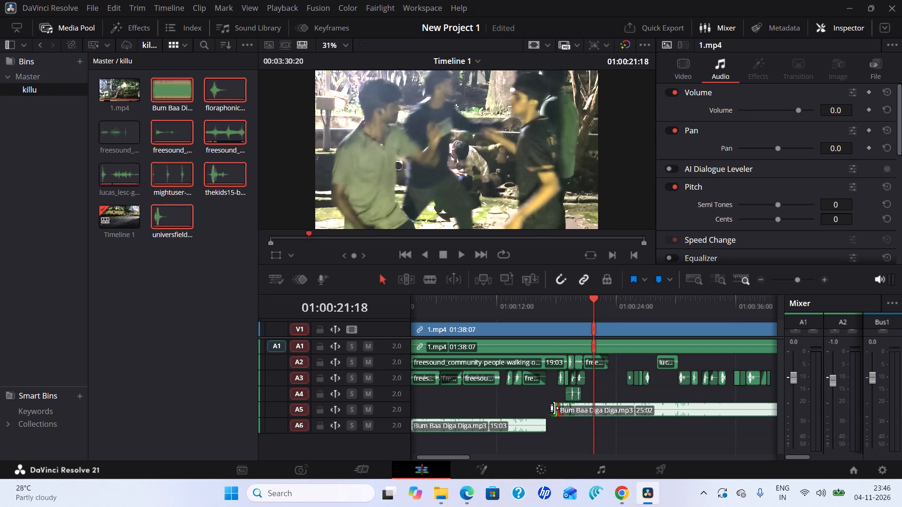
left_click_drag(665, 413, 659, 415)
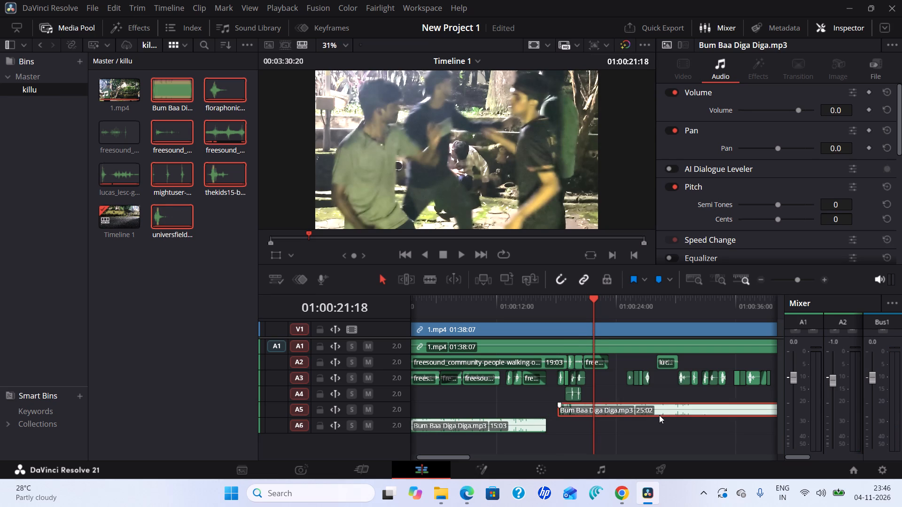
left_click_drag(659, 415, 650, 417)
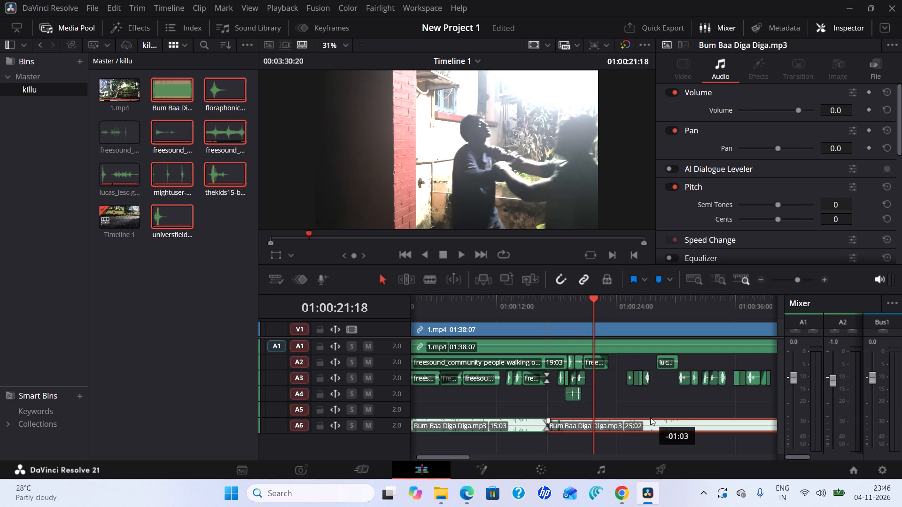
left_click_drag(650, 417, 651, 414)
Move the Bum Baa Diga Diga clip on A6 to the very beginning of the timeline, at 01:00:00:00.
left_click_drag(594, 295, 586, 295)
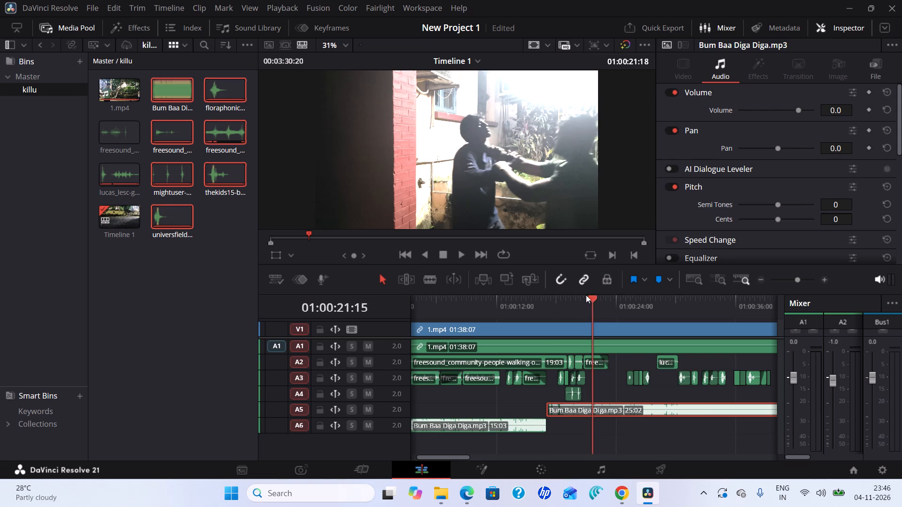
left_click_drag(586, 295, 395, 299)
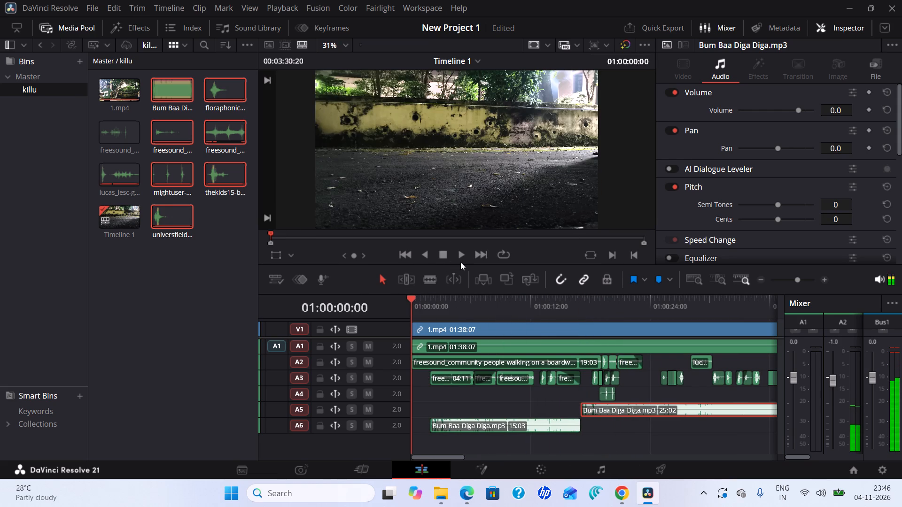
left_click_drag(530, 427, 517, 431)
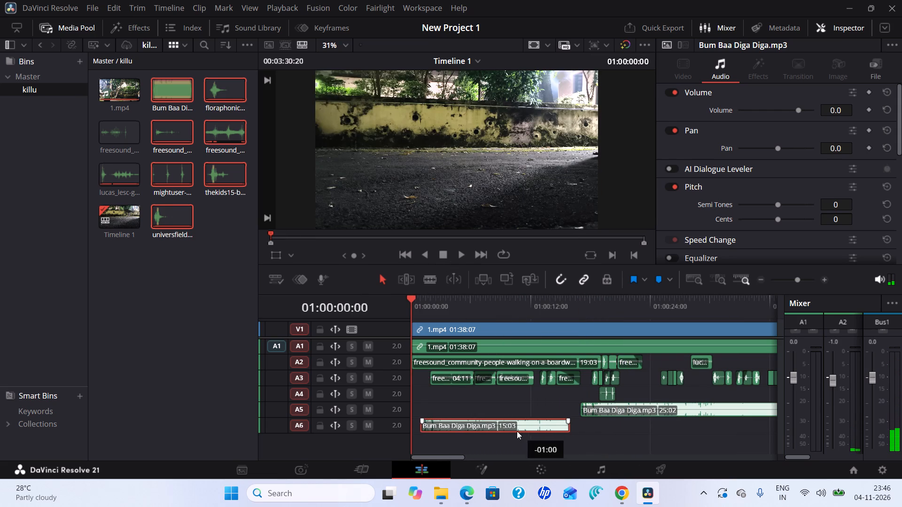
left_click_drag(517, 431, 506, 429)
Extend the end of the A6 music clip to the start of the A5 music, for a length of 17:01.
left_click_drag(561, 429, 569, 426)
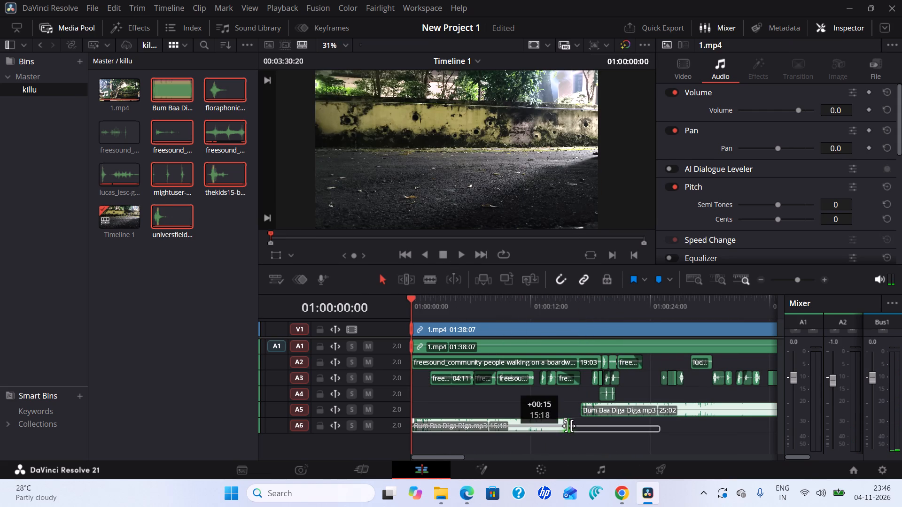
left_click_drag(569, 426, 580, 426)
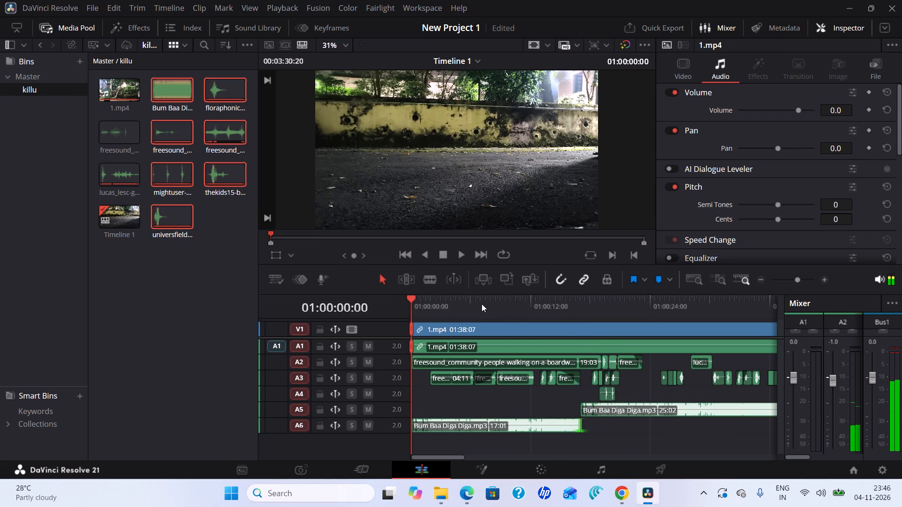
Play the timeline from the beginning through the changeover between the A6 and A5 music.
left_click(459, 261)
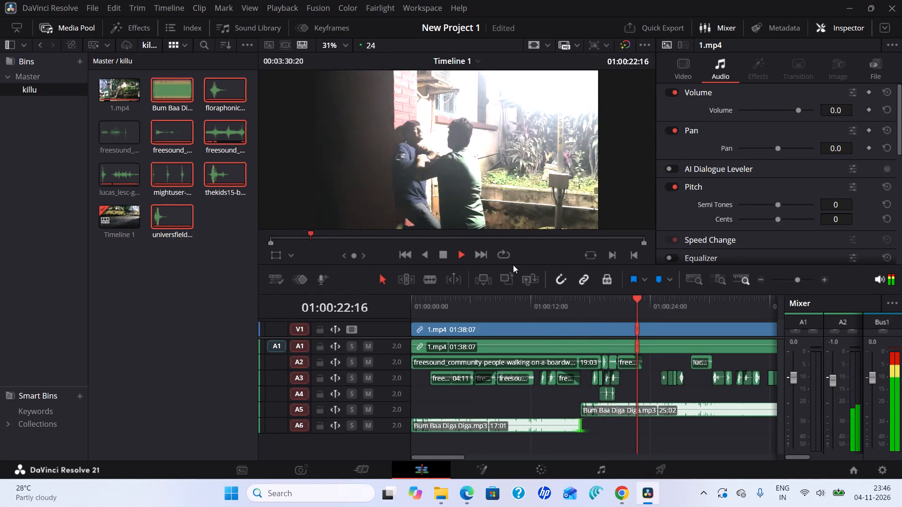
left_click(446, 252)
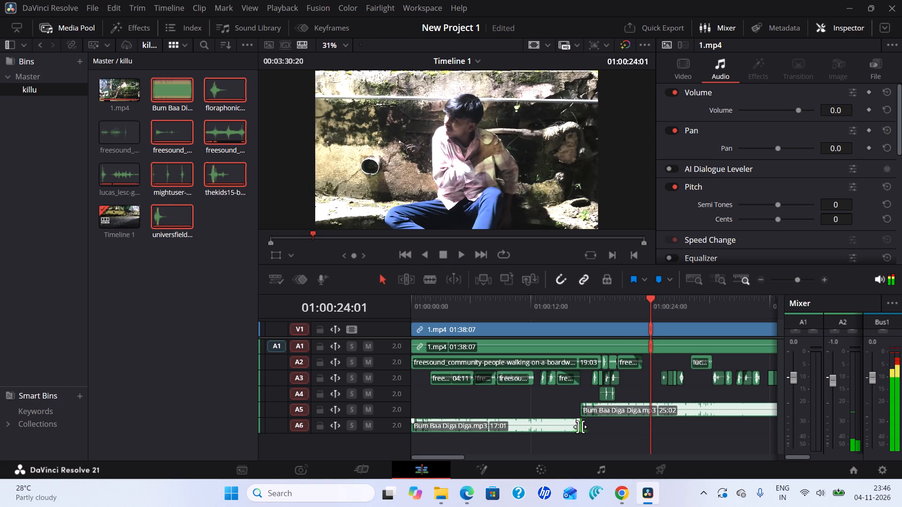
Trim the end of the Bum Baa Diga Diga clip on A6 to a length of 15:14.
left_click_drag(580, 427, 565, 430)
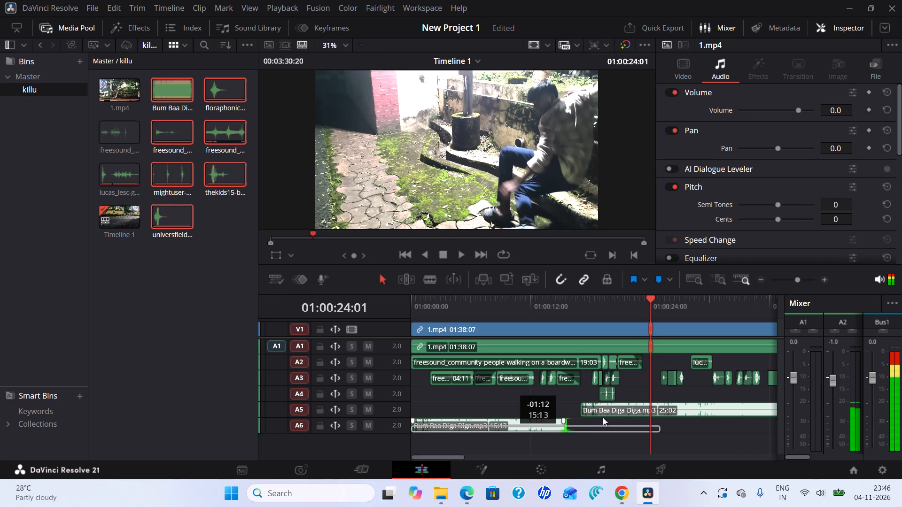
Move the Bum Baa Diga Diga clip on A5 earlier by 01:11 so it starts at the end of the A6 music.
left_click_drag(624, 413, 616, 416)
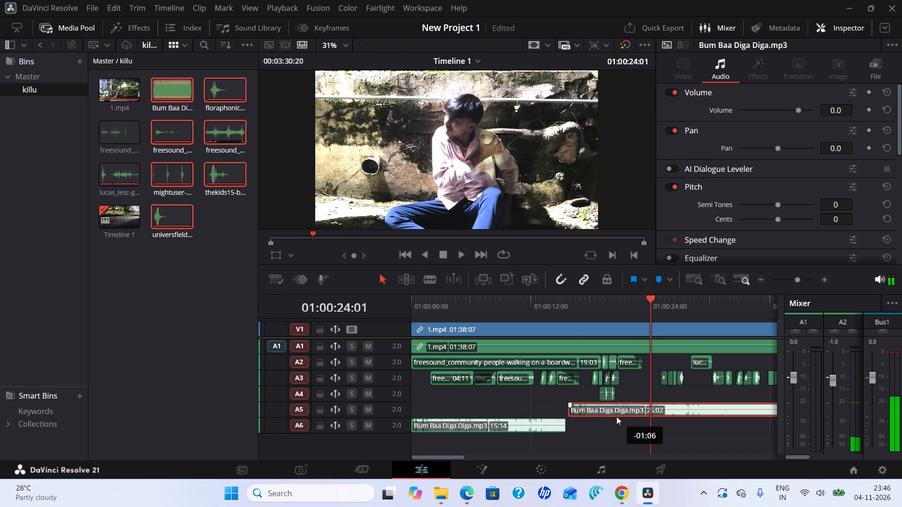
left_click_drag(616, 416, 608, 415)
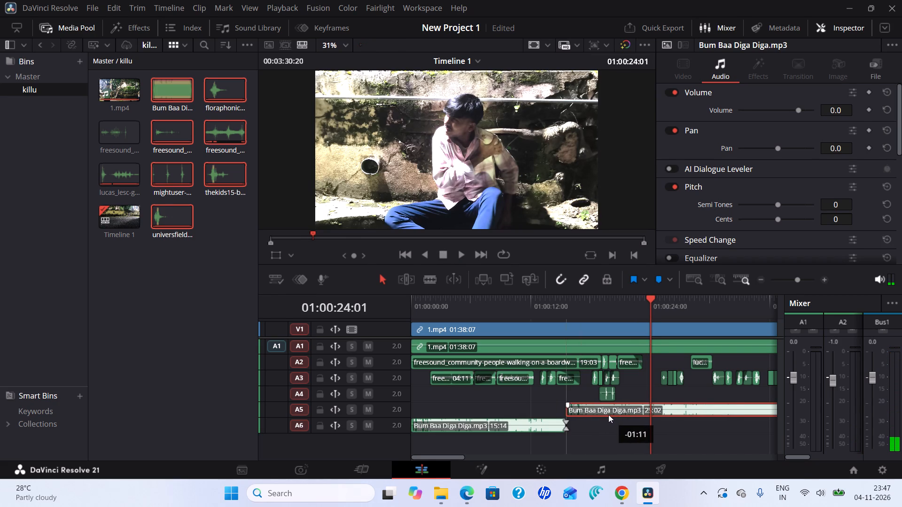
left_click_drag(608, 415, 607, 415)
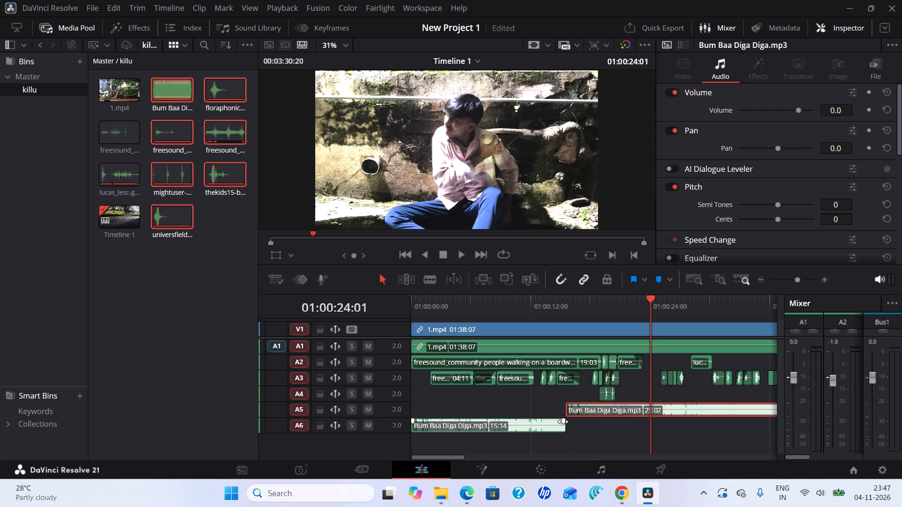
Give the A6 music clip a fade-in of about 5 seconds and a fade-out of about 4 seconds.
left_click_drag(562, 422, 531, 436)
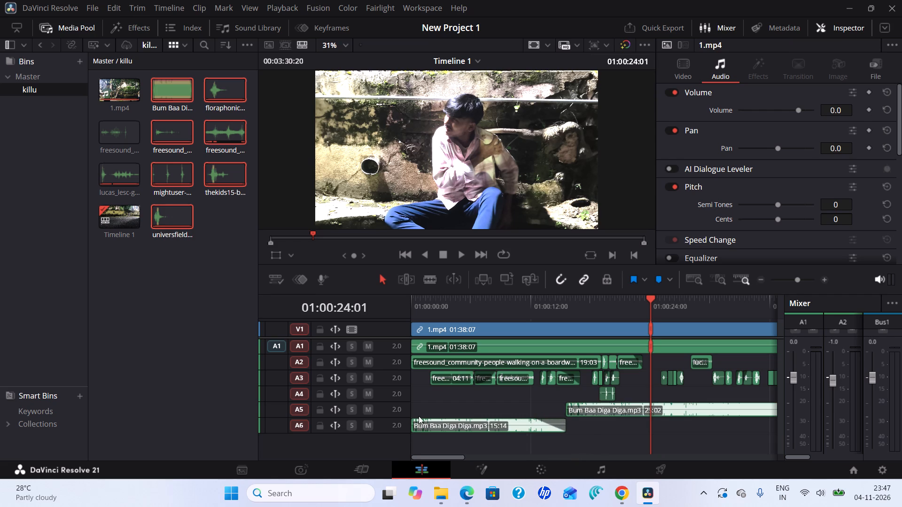
left_click_drag(412, 420, 459, 427)
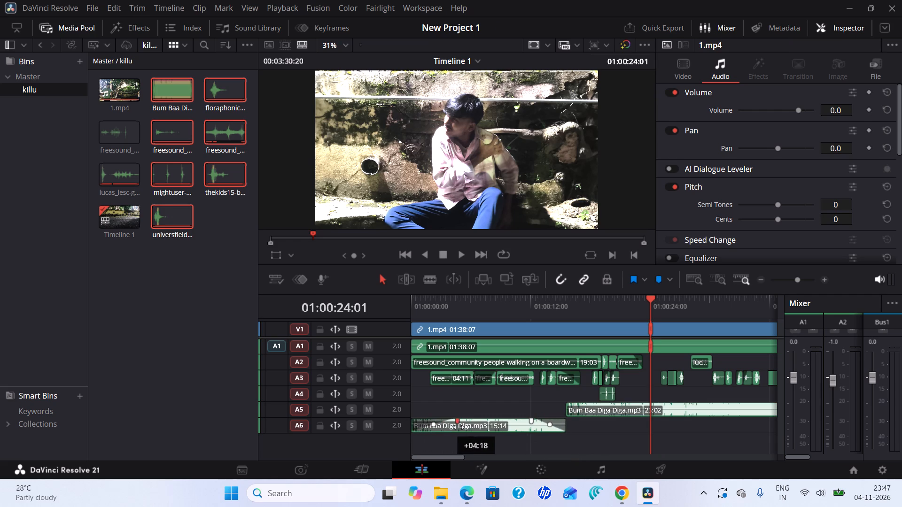
left_click_drag(459, 427, 463, 429)
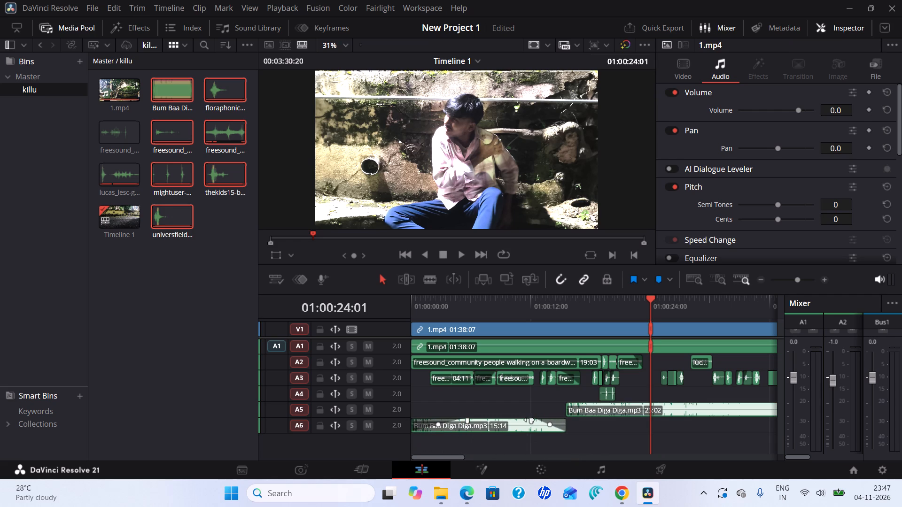
left_click_drag(529, 420, 525, 424)
Add a fade-in of about 3.5 seconds to the Bum Baa Diga Diga clip on A5.
left_click_drag(568, 405, 600, 415)
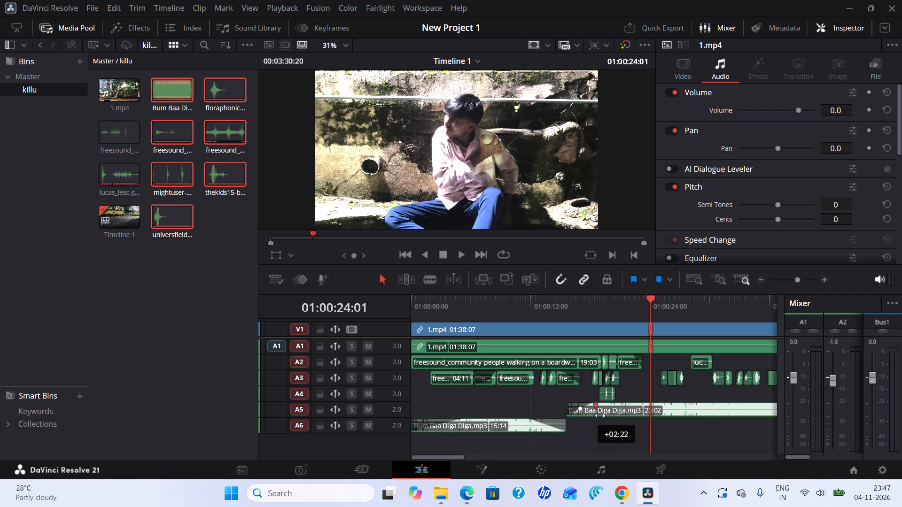
left_click_drag(600, 415, 607, 417)
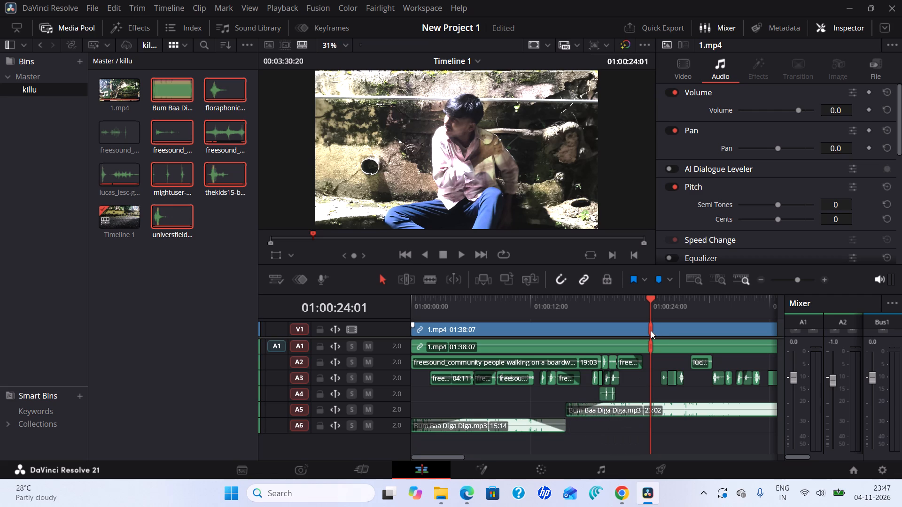
Play the timeline from the beginning and around the 21-second mark to check the faded music.
left_click_drag(654, 299, 401, 334)
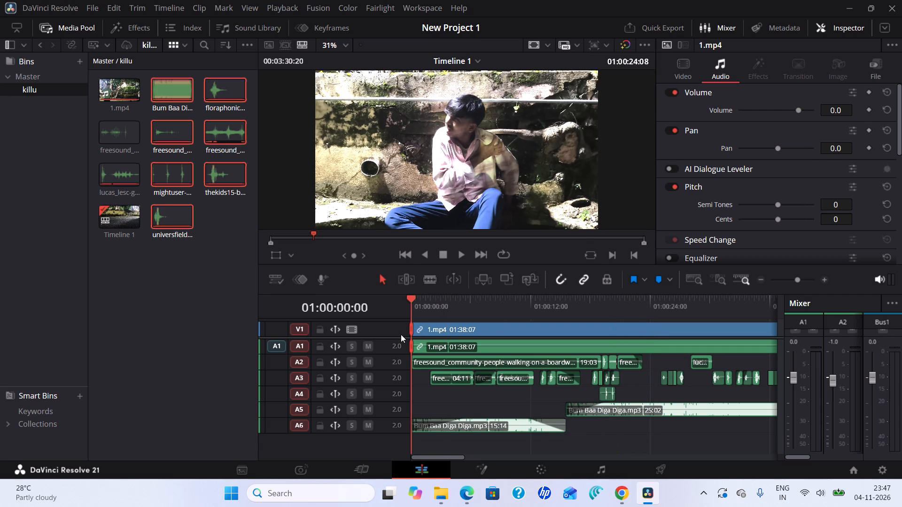
left_click_drag(401, 334, 399, 334)
left_click(462, 258)
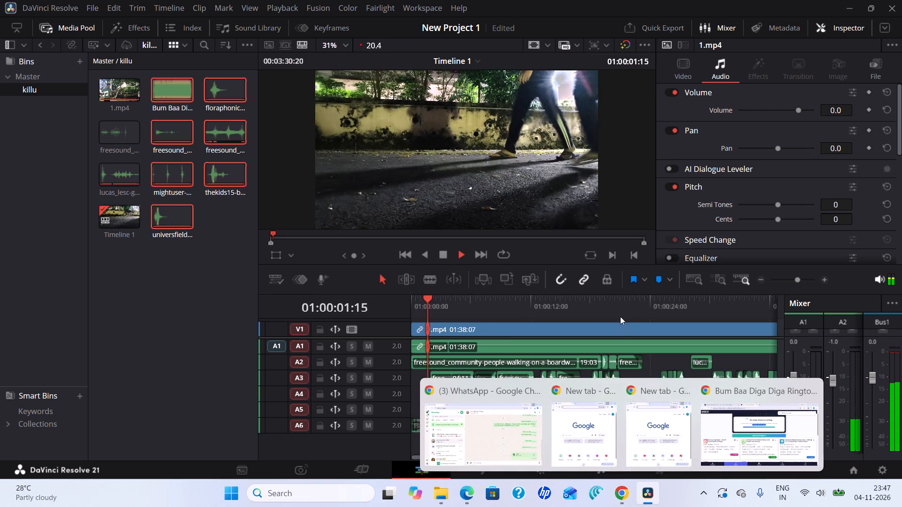
left_click(619, 308)
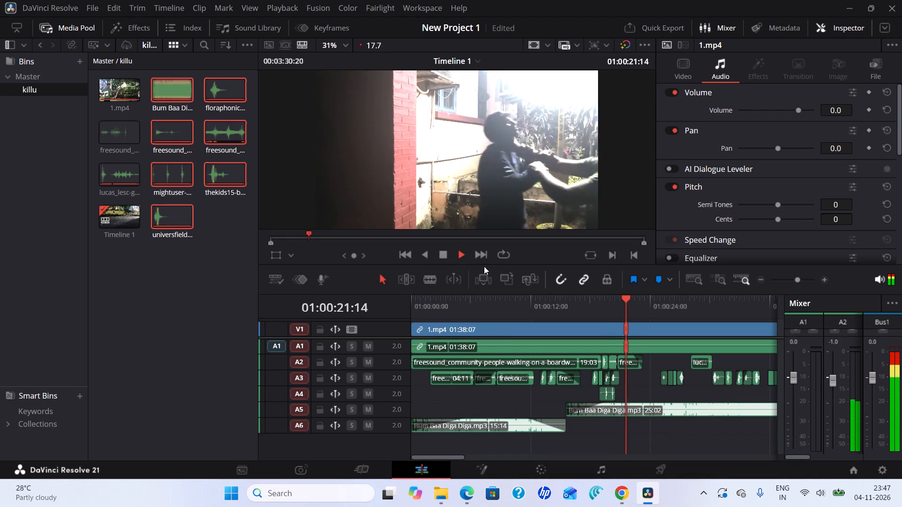
left_click(446, 256)
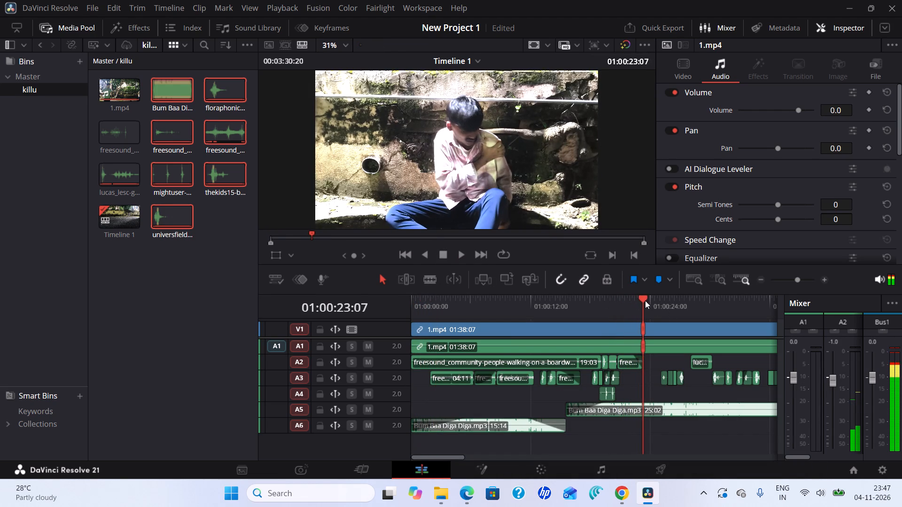
Play the timeline from the beginning to check how the faded music sounds.
left_click_drag(643, 298, 369, 305)
left_click(459, 251)
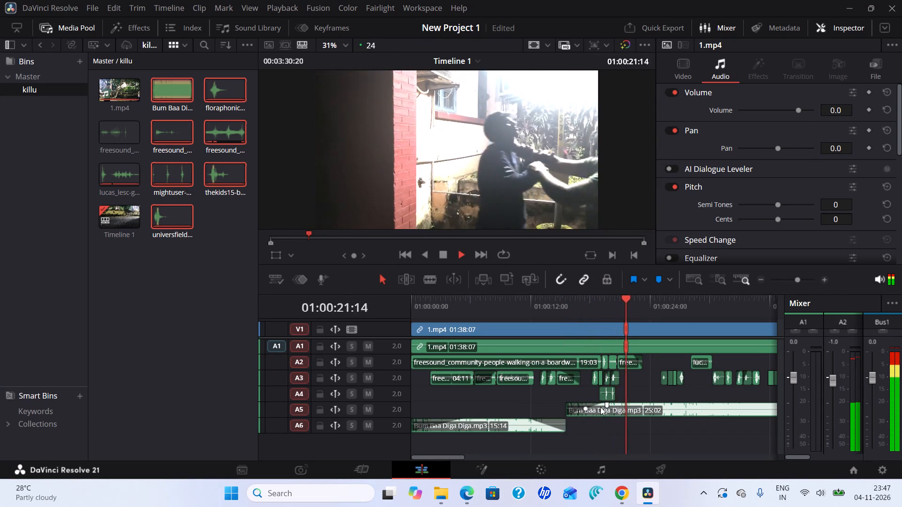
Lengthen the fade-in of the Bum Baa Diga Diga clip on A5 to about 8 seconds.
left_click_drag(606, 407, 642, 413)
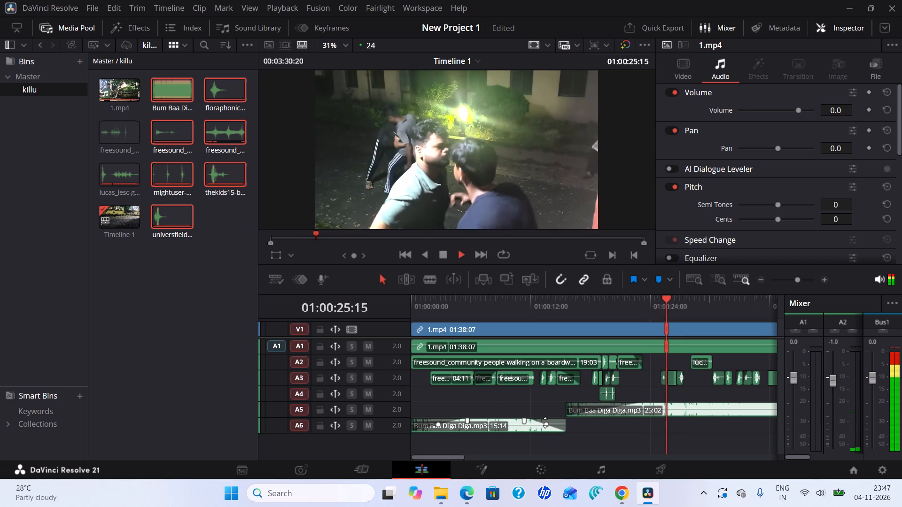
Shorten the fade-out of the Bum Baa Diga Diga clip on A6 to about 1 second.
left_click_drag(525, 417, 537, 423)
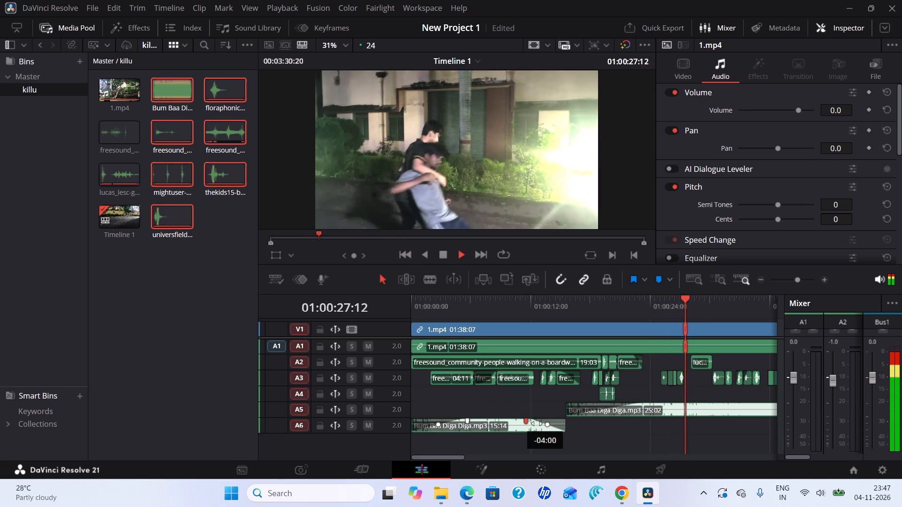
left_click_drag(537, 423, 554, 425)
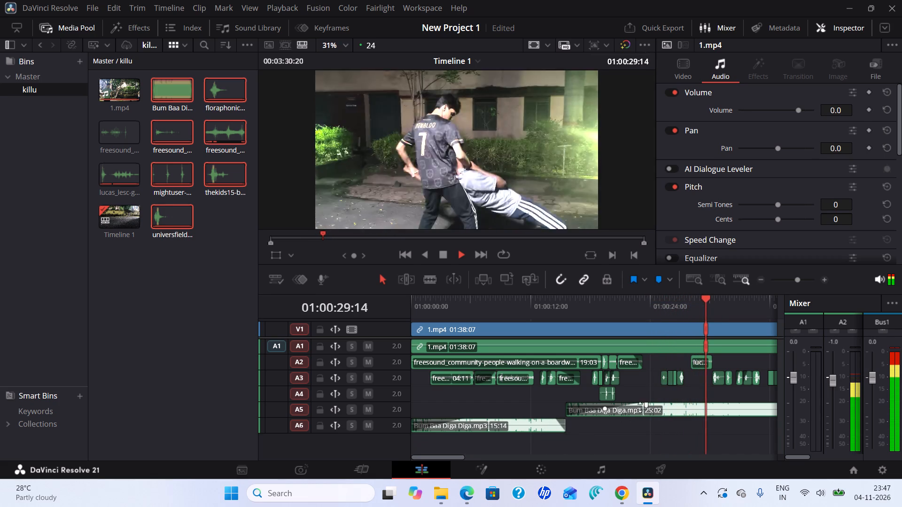
Lengthen the fade-in of the Bum Baa Diga Diga clip on A5 to about 15 seconds.
left_click_drag(645, 404, 691, 409)
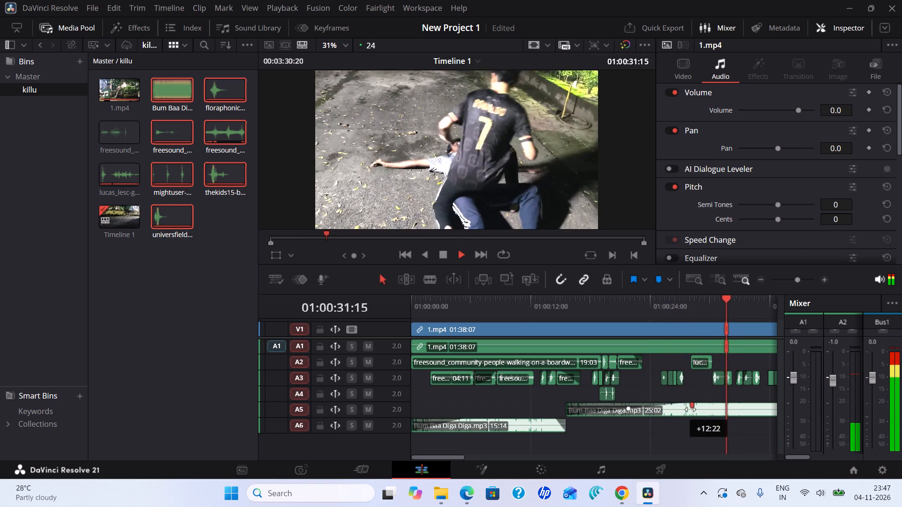
left_click_drag(691, 409, 709, 415)
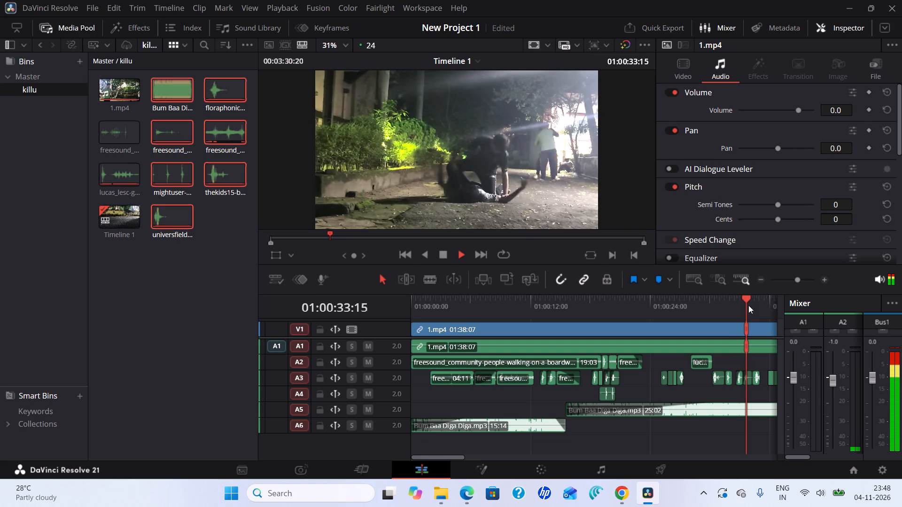
Play the opening of the timeline to check the music, stop, and return the playhead to the beginning.
left_click_drag(749, 300, 386, 316)
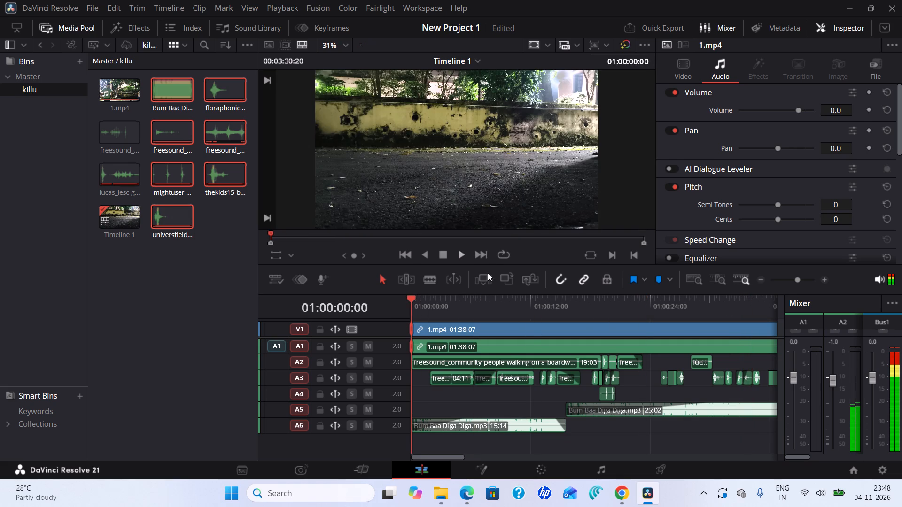
left_click(463, 253)
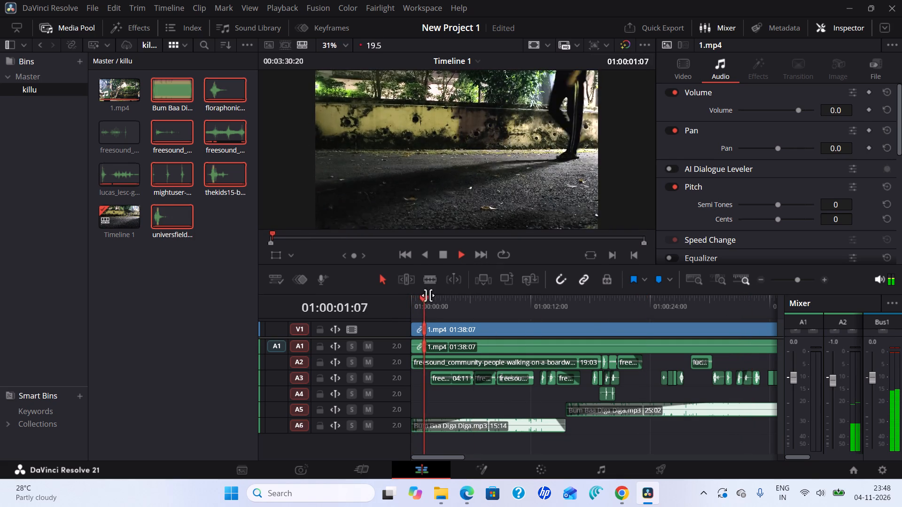
left_click(445, 253)
left_click_drag(437, 298, 416, 302)
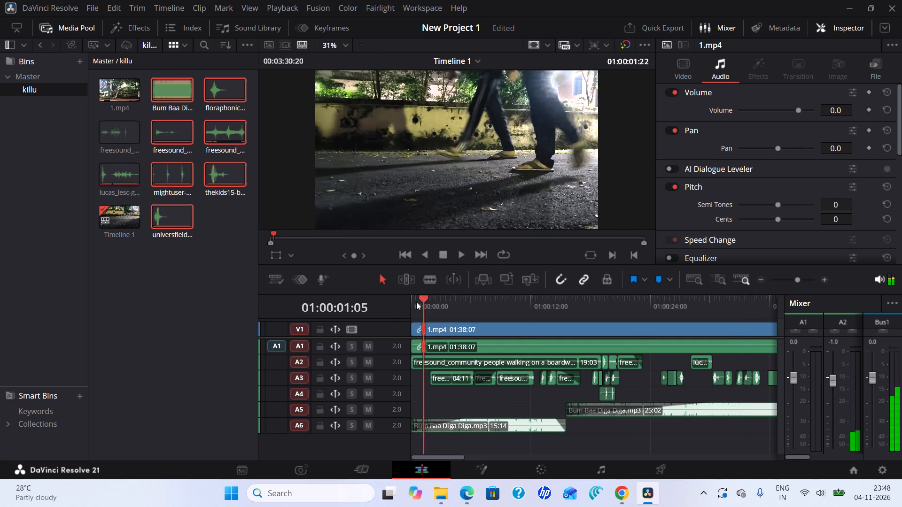
left_click_drag(416, 302, 414, 302)
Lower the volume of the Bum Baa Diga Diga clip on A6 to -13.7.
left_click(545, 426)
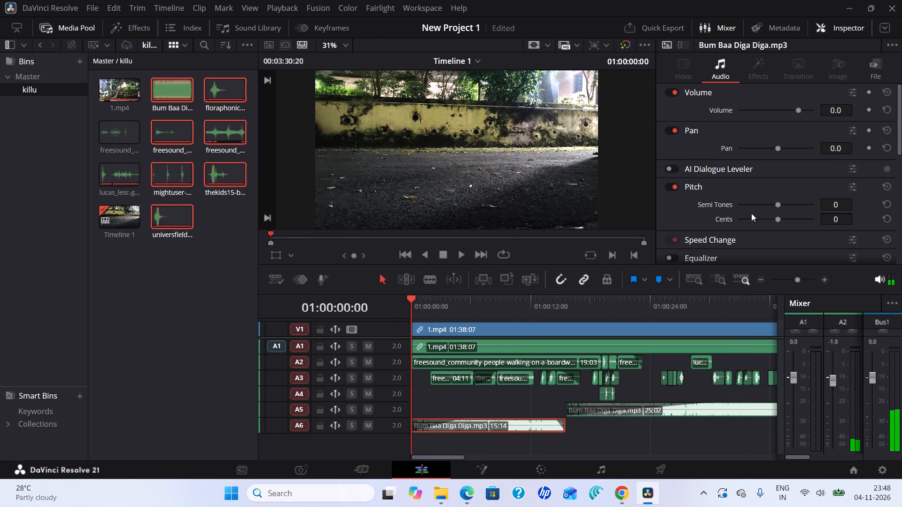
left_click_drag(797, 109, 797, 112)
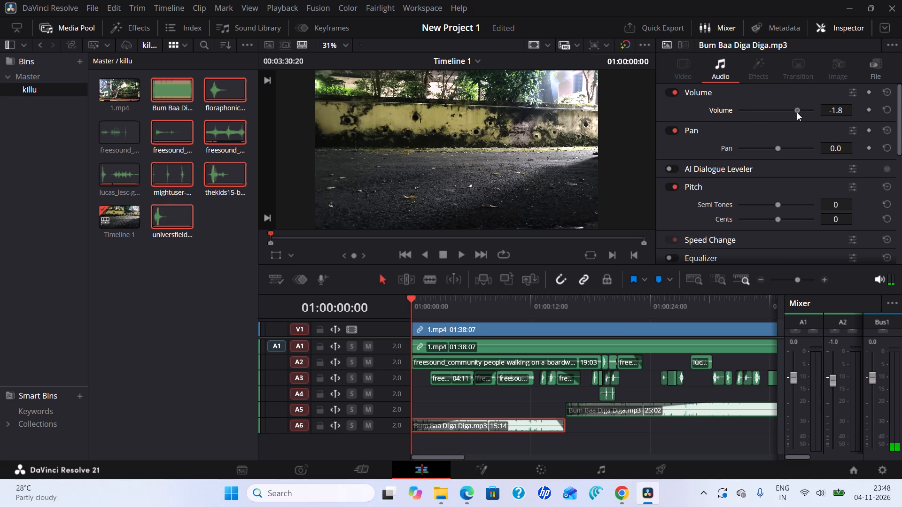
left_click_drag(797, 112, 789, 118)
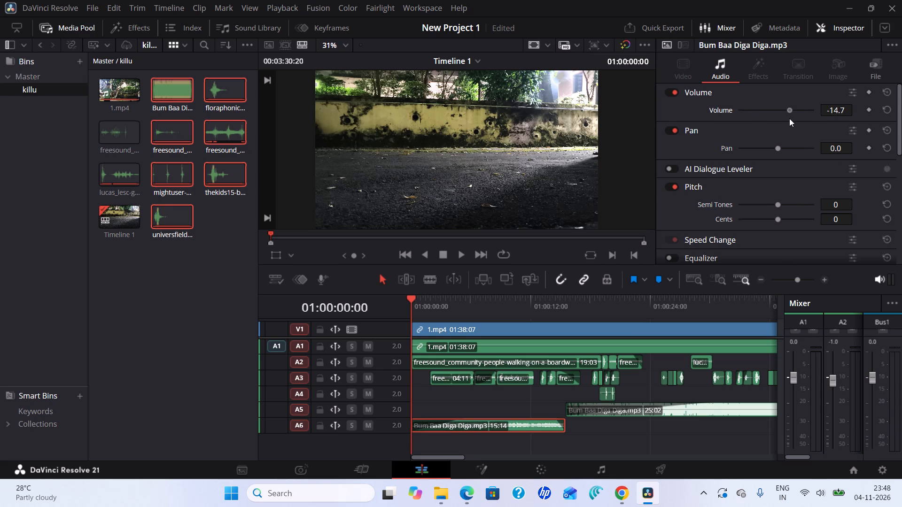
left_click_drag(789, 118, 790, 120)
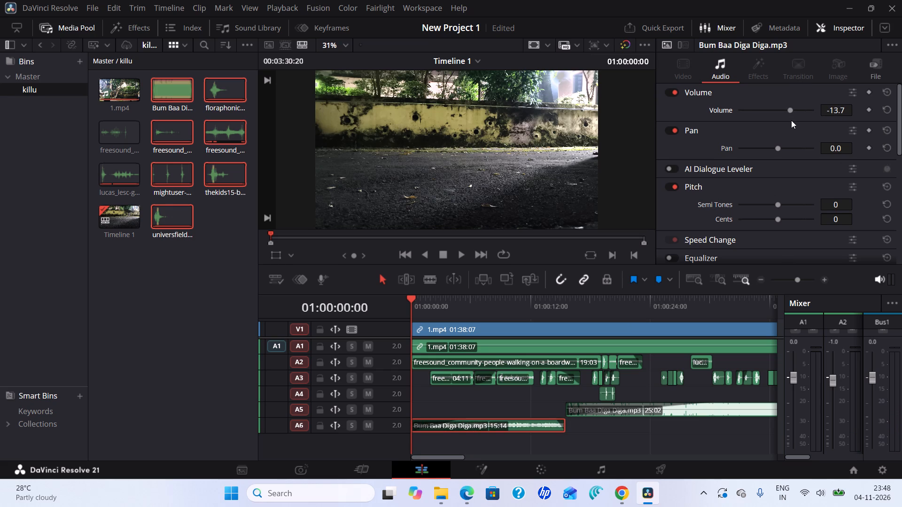
Lower the volume of the Bum Baa Diga Diga clip on A5 to -14.7.
left_click(731, 405)
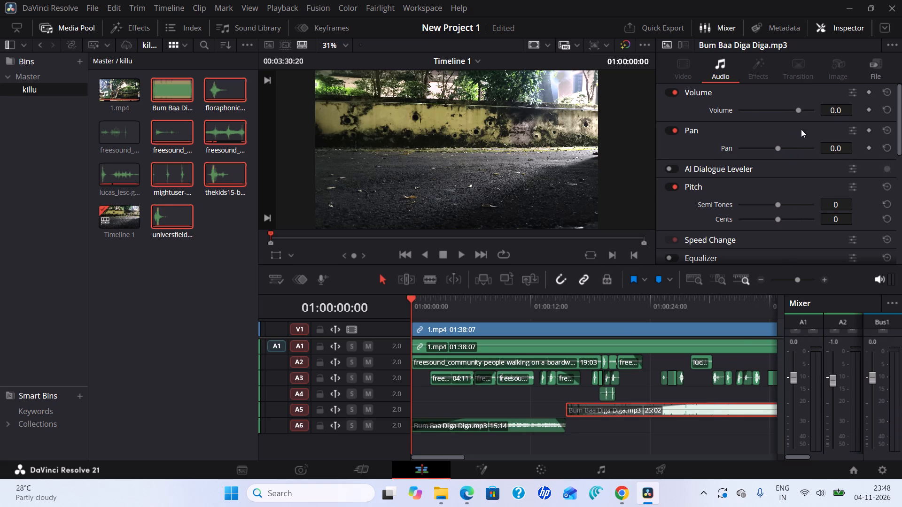
left_click_drag(800, 109, 792, 114)
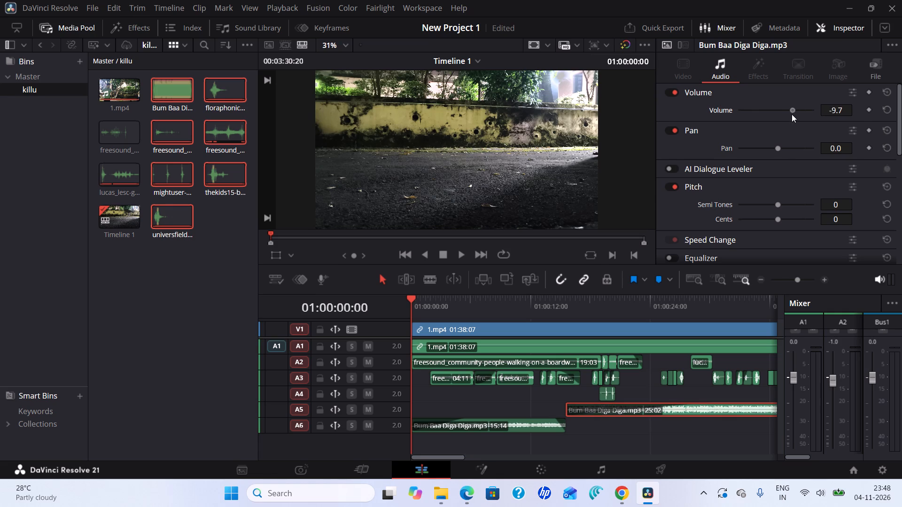
left_click_drag(792, 114, 789, 115)
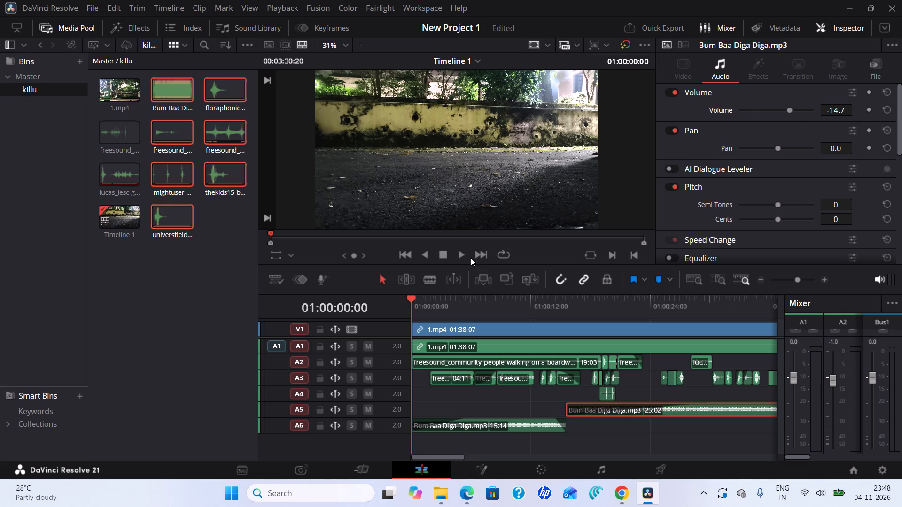
Play the timeline from the beginning to check the lowered music against the sound effects.
left_click(459, 253)
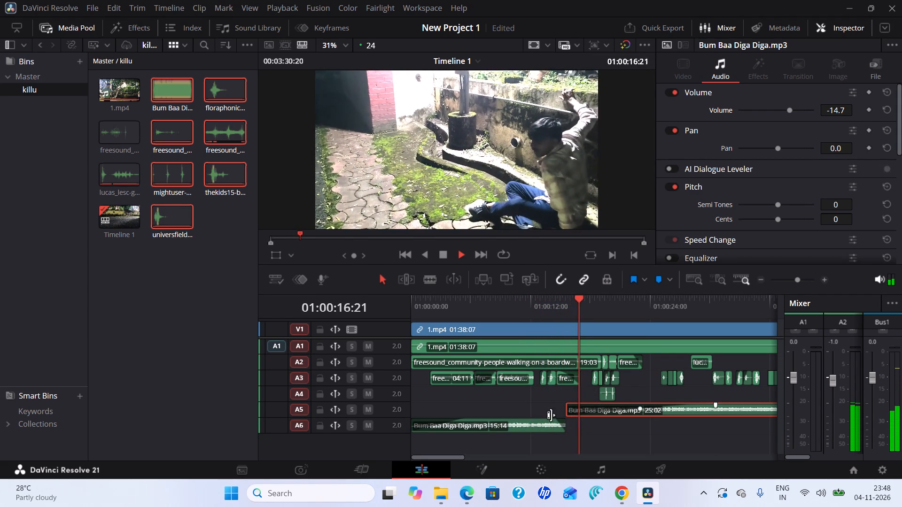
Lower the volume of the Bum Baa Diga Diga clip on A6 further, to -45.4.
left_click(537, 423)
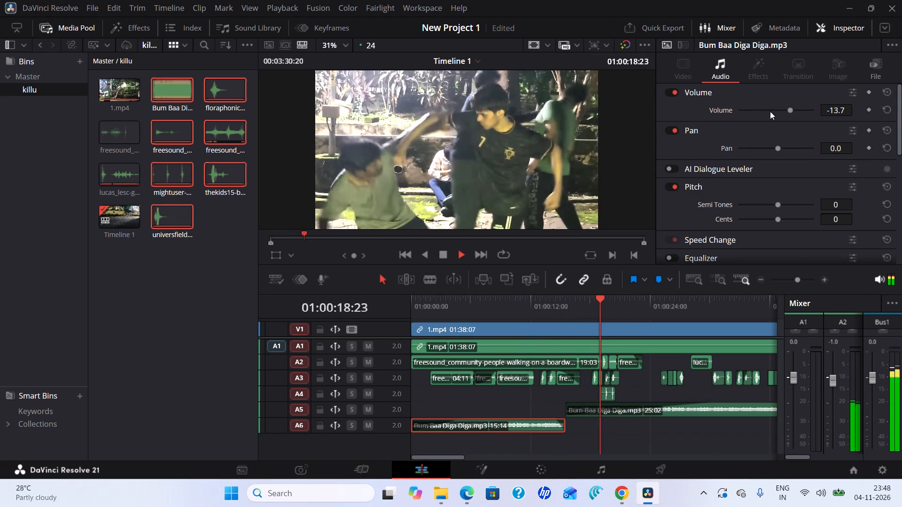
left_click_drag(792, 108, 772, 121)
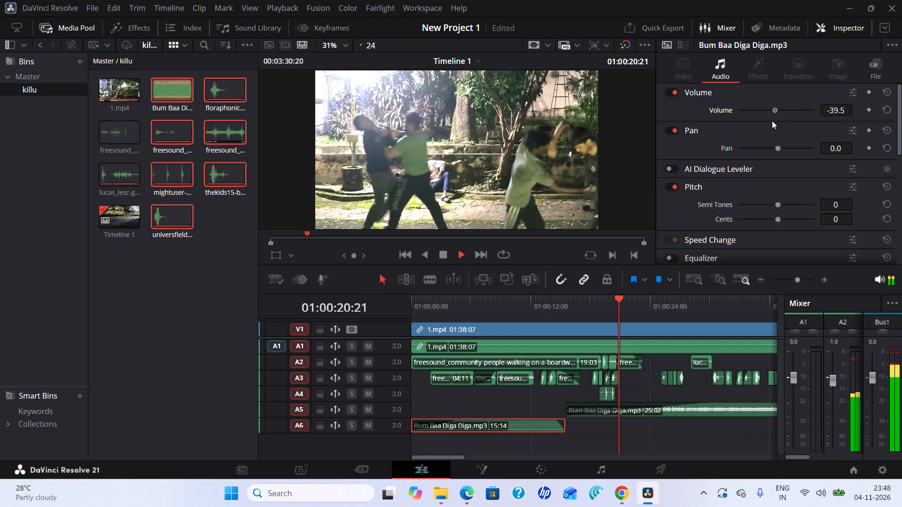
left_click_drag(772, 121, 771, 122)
Delete the Bum Baa Diga Diga clip from track A6.
right_click(544, 428)
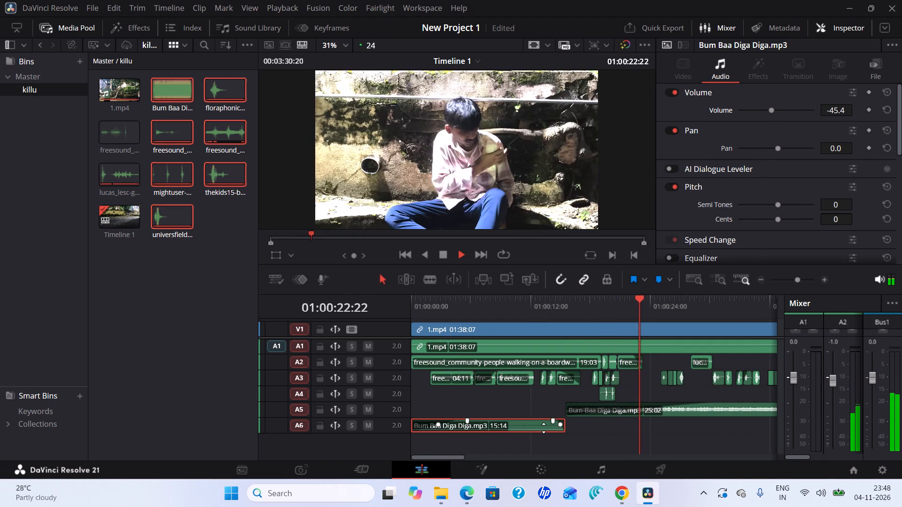
left_click(580, 213)
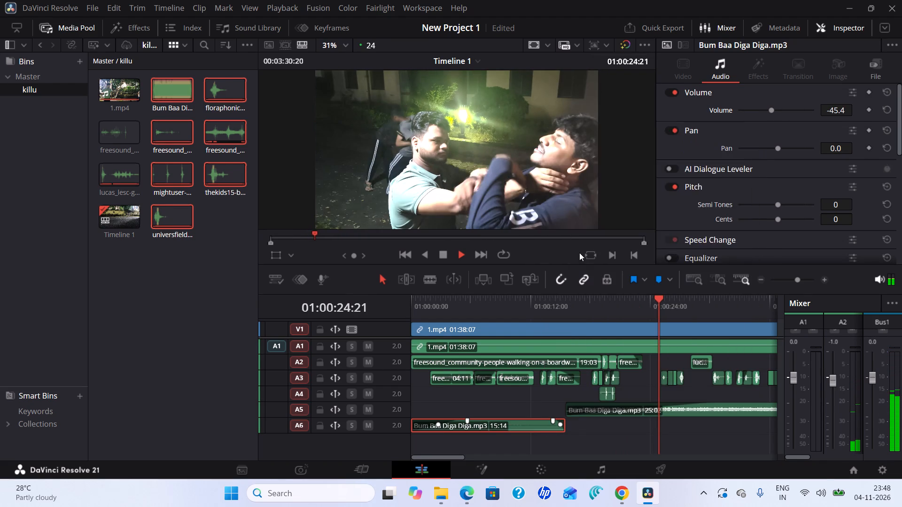
Play the timeline from the beginning to check the opening without the A6 music.
left_click_drag(673, 295, 435, 294)
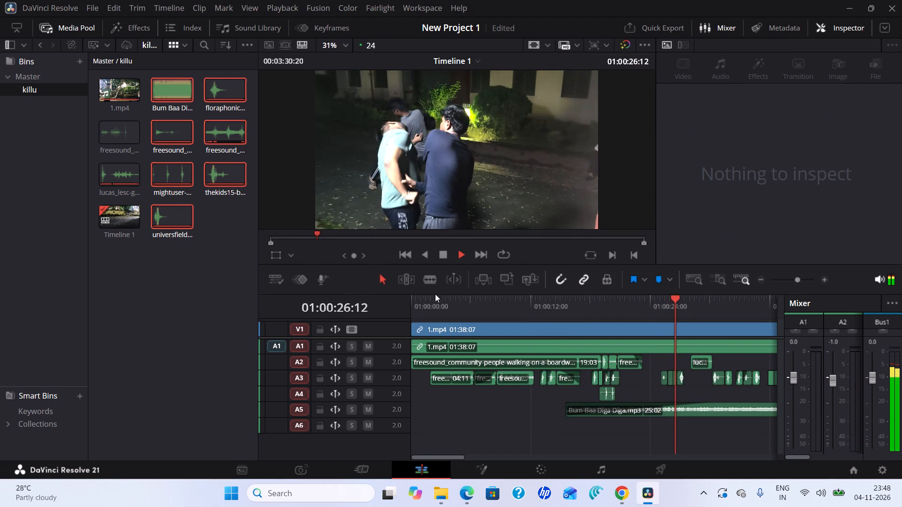
left_click_drag(435, 294, 357, 285)
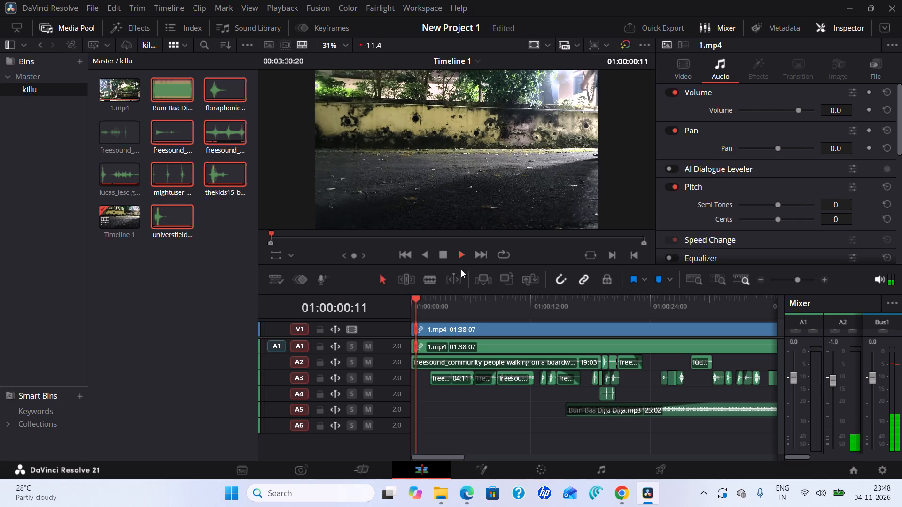
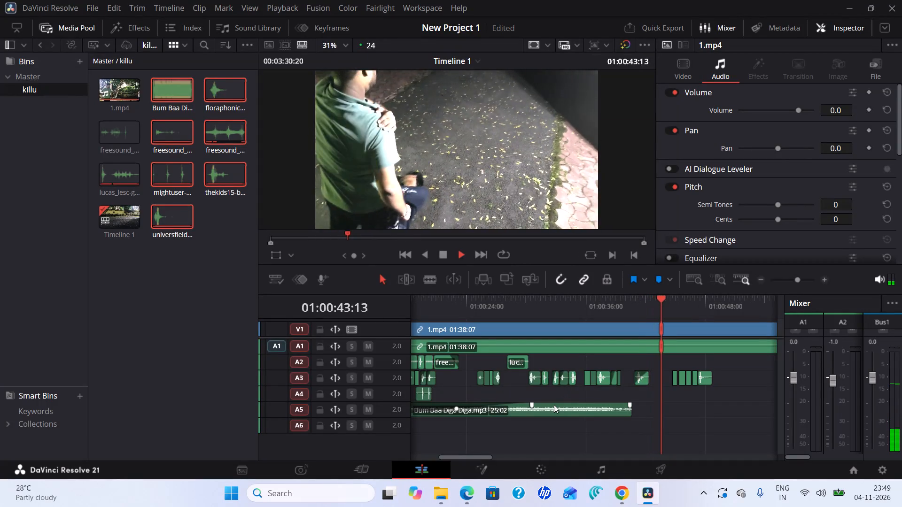
Move the Bum Baa Diga Diga clip on track A5 about 4 seconds later on the timeline.
left_click_drag(554, 405, 593, 407)
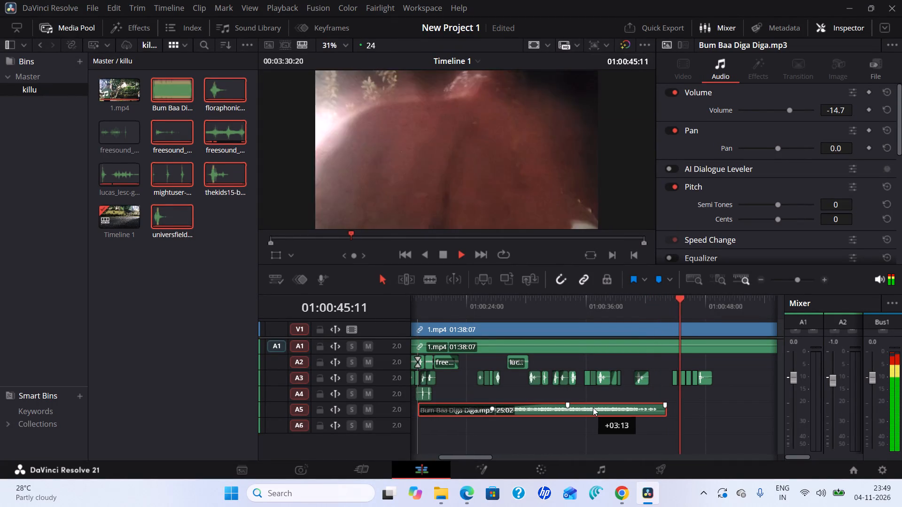
left_click_drag(593, 407, 597, 407)
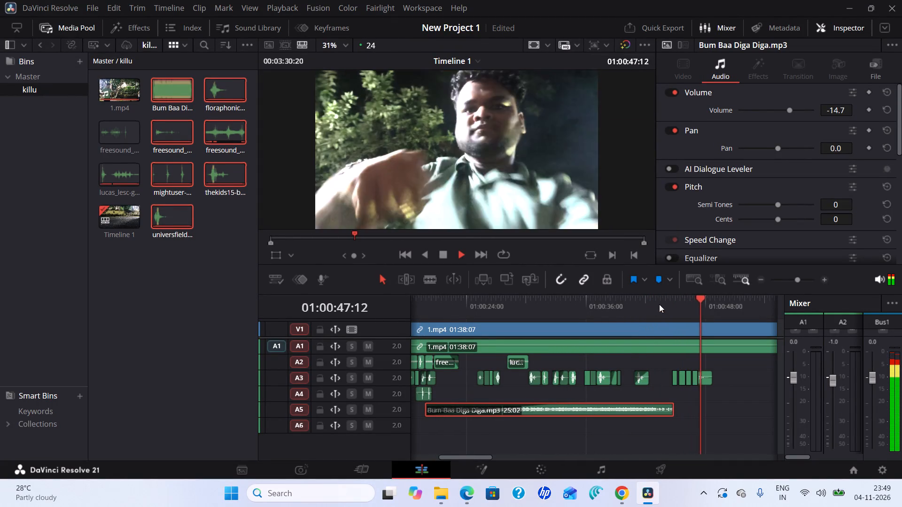
Play the timeline from the beginning twice to check the new music position against the fight scene and sound effects.
left_click(447, 252)
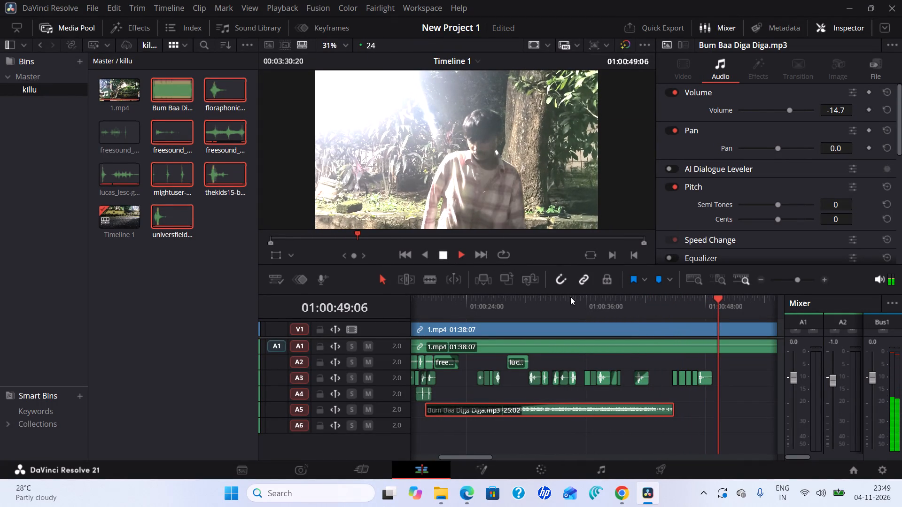
left_click_drag(722, 298, 377, 300)
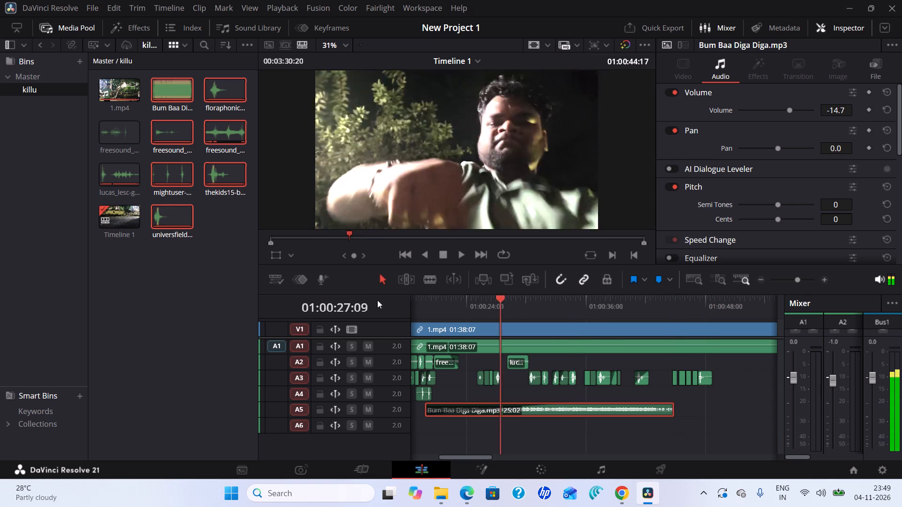
left_click_drag(377, 300, 243, 280)
left_click(462, 252)
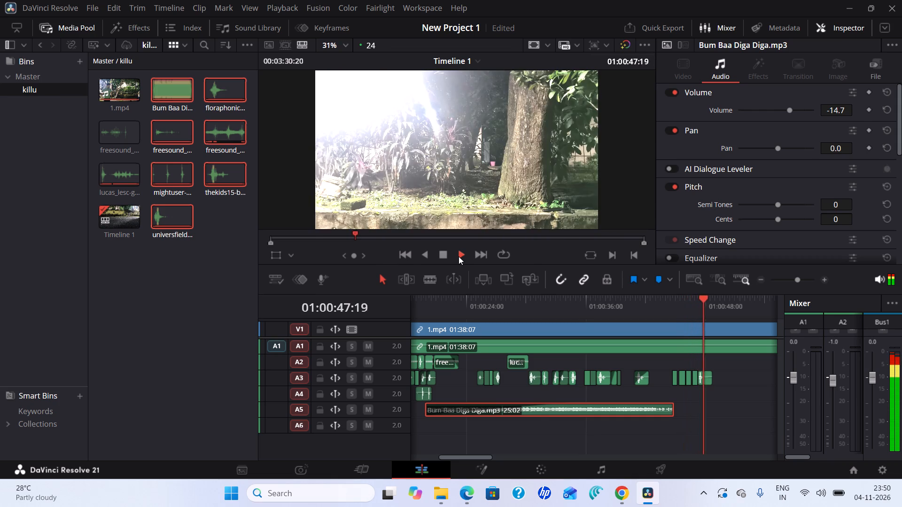
left_click_drag(714, 297, 707, 304)
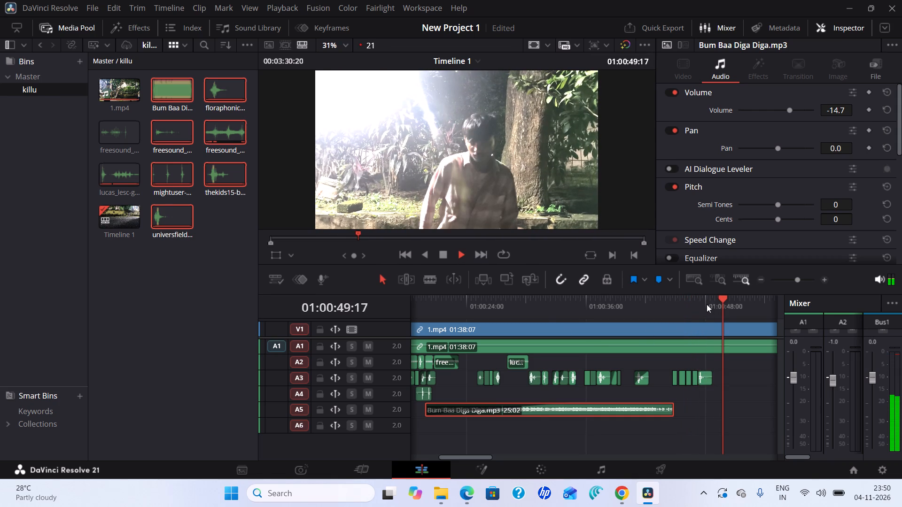
left_click_drag(707, 304, 276, 280)
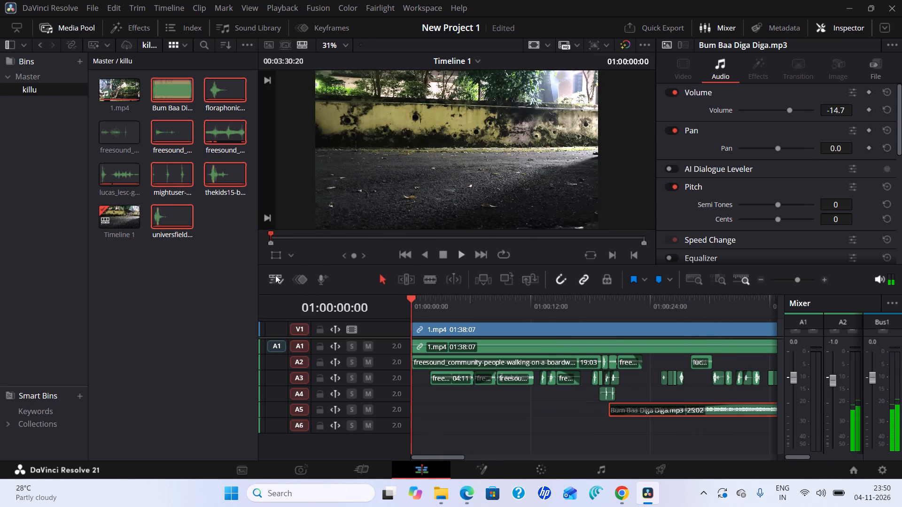
left_click(463, 258)
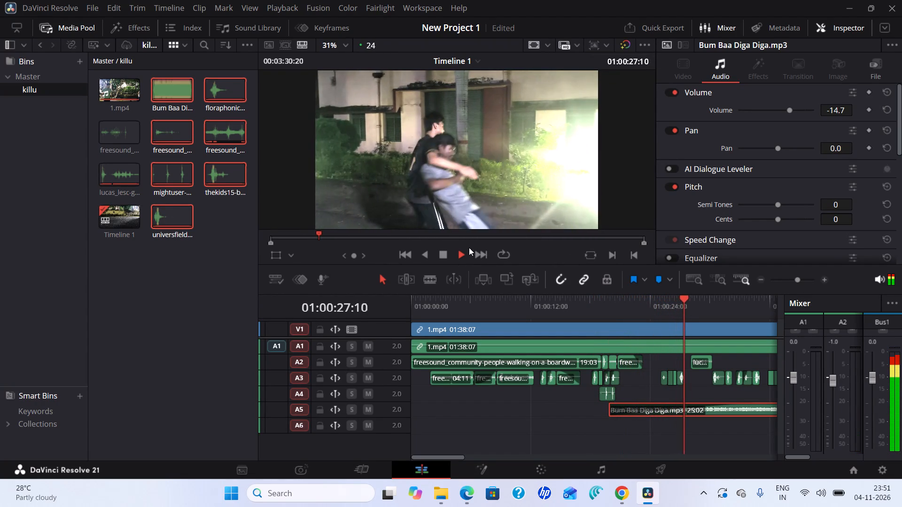
left_click(441, 257)
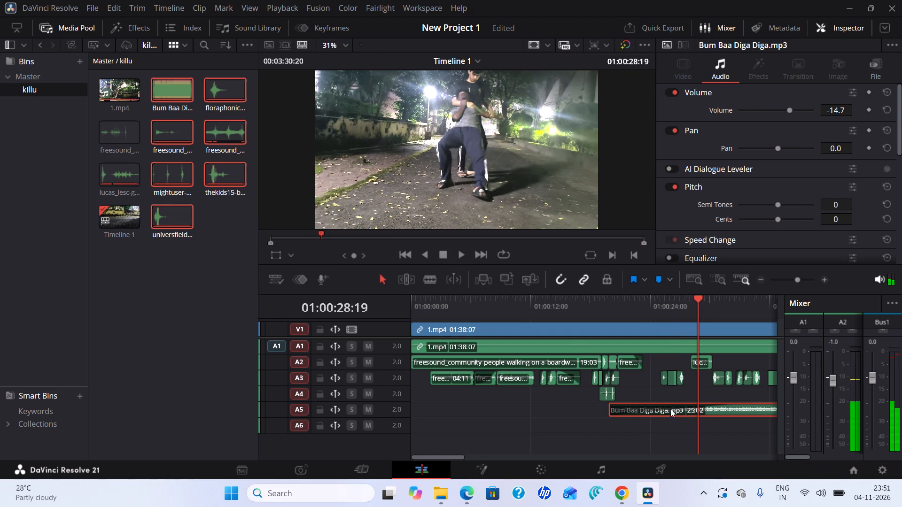
Reshape the fade-in curve of the Bum Baa Diga Diga clip on A5 by moving its curve point earlier, towards the clip's start.
left_click_drag(683, 409, 680, 411)
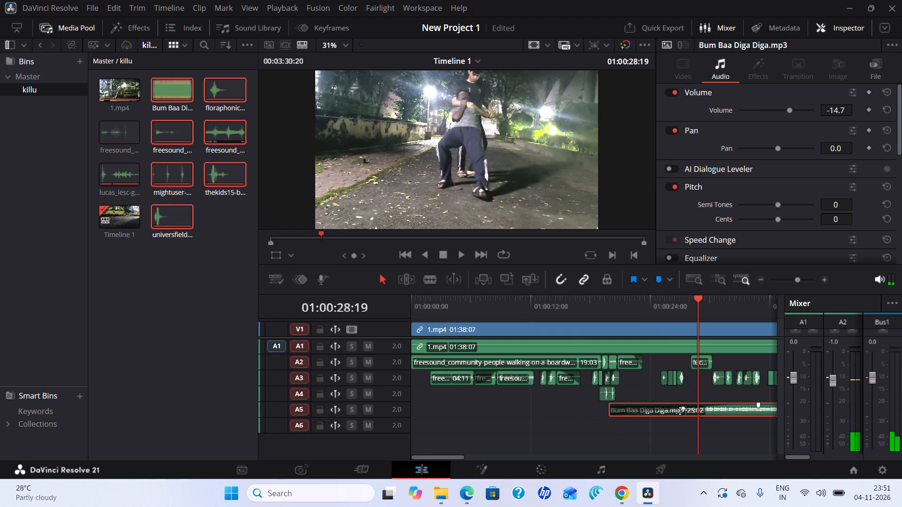
left_click_drag(680, 411, 655, 409)
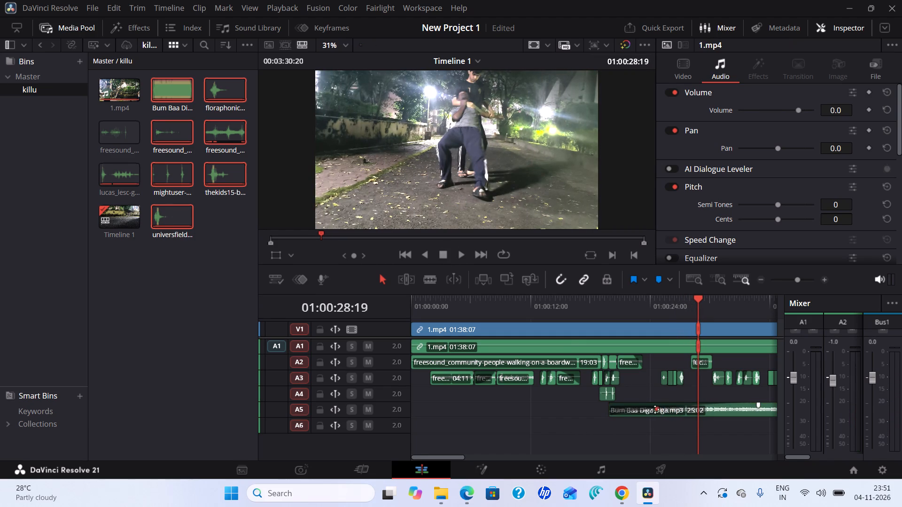
left_click_drag(655, 409, 641, 410)
left_click_drag(641, 410, 638, 409)
left_click_drag(638, 409, 640, 409)
Play the timeline from about 01:00:18:04 and again from the beginning to check the reshaped music fade-in.
left_click_drag(697, 296, 590, 312)
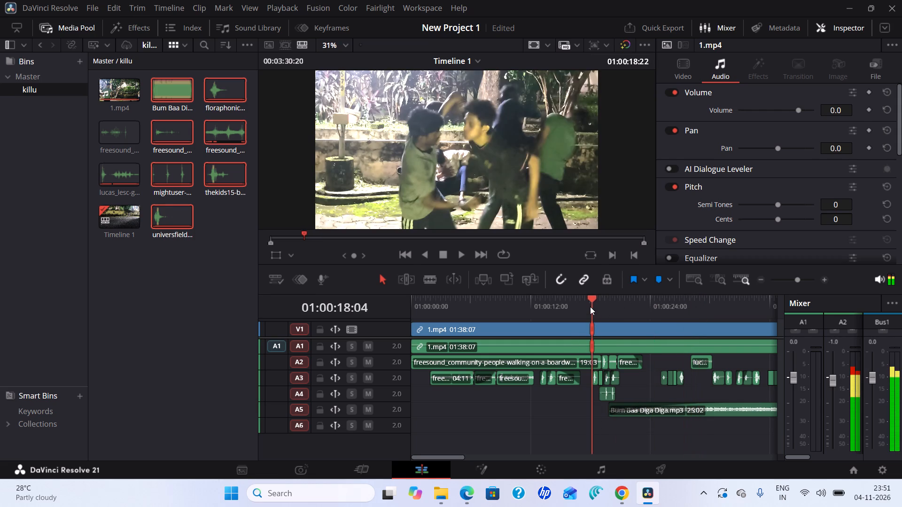
left_click(461, 255)
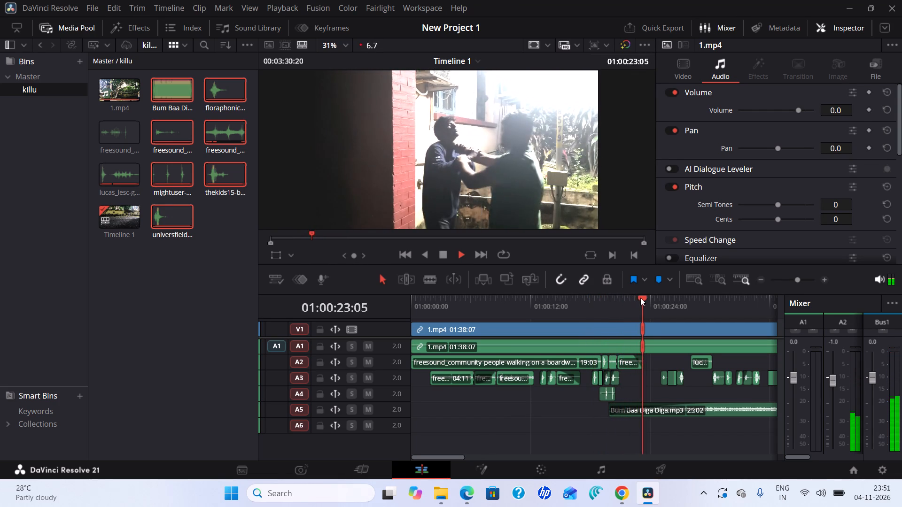
left_click_drag(640, 298, 355, 298)
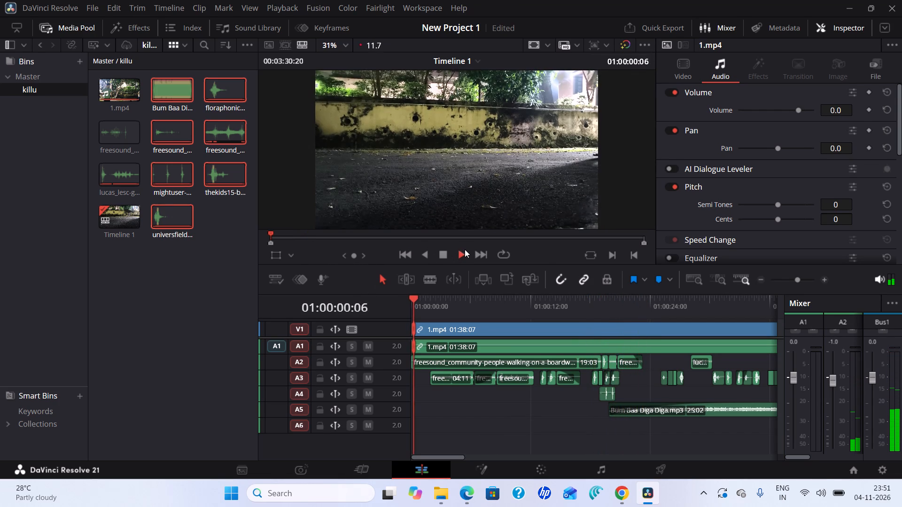
left_click(465, 249)
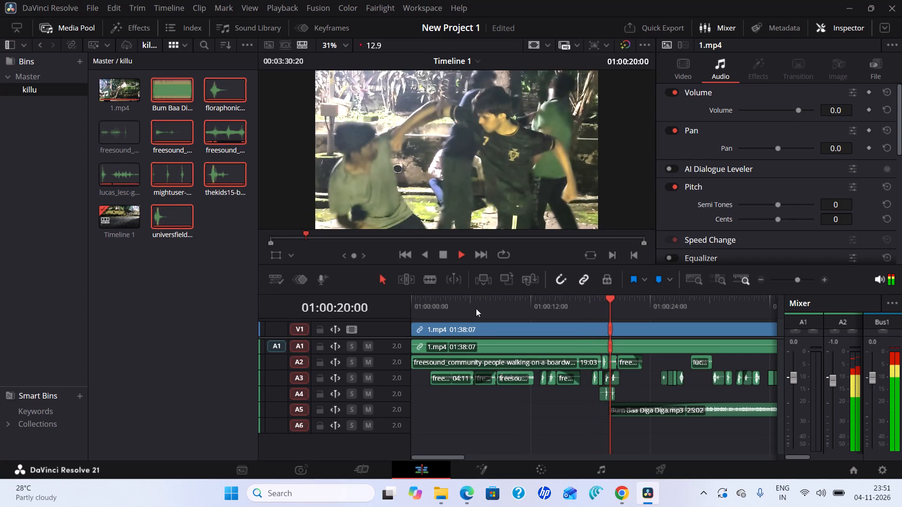
left_click(438, 258)
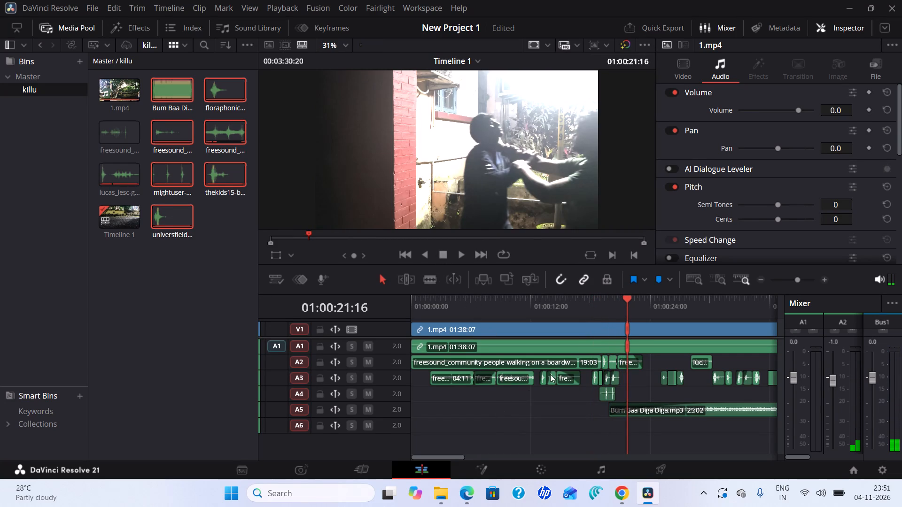
left_click_drag(626, 297, 411, 317)
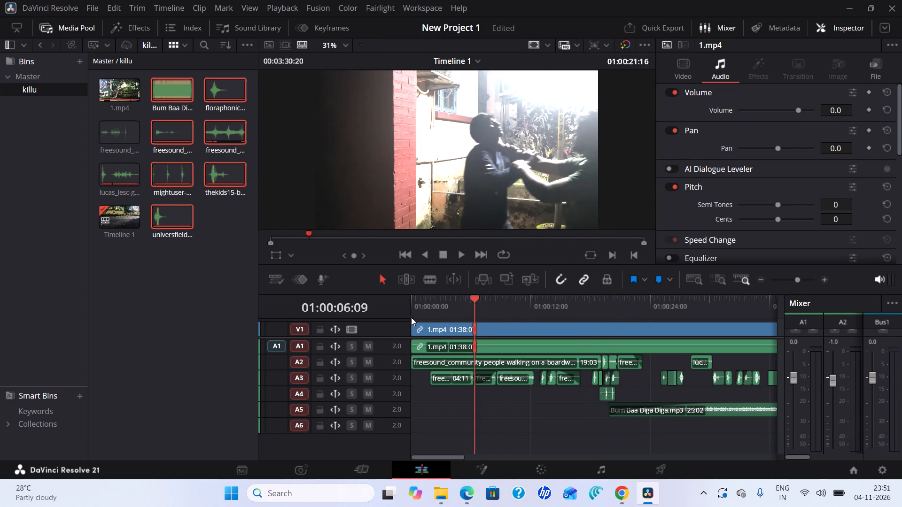
left_click_drag(411, 317, 369, 317)
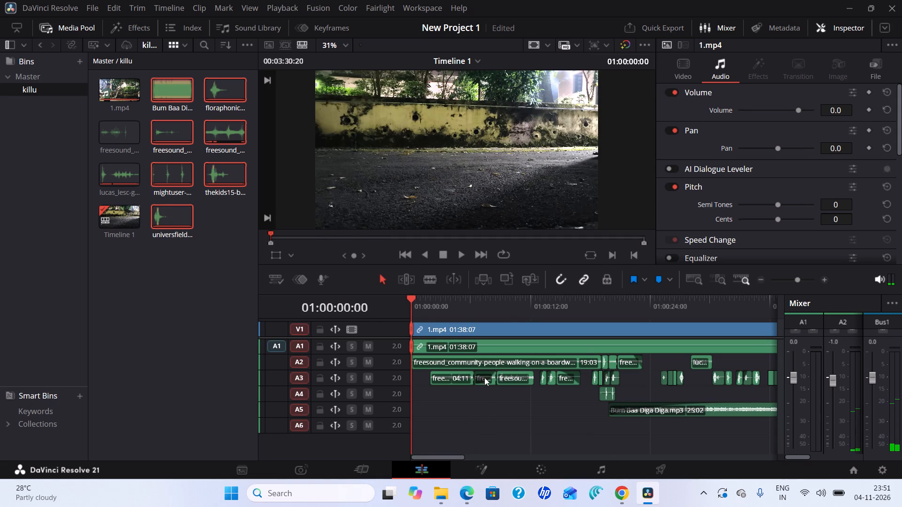
left_click(461, 257)
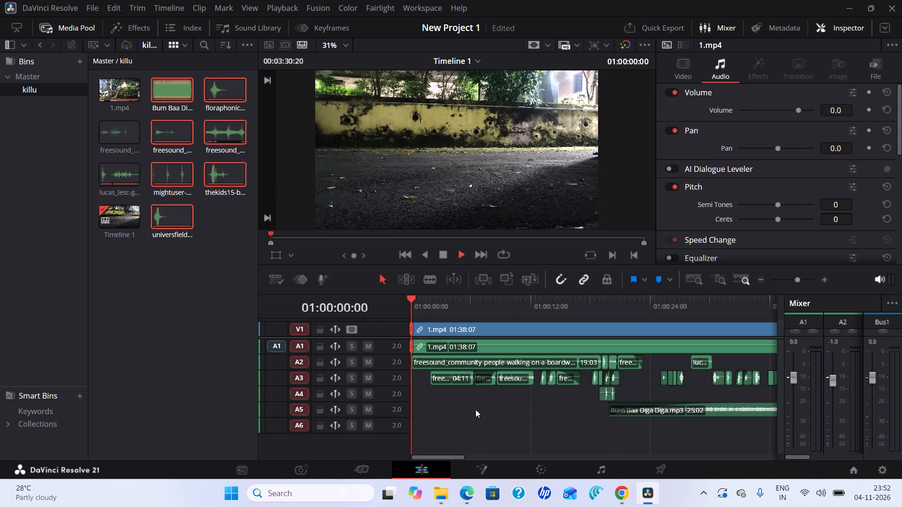
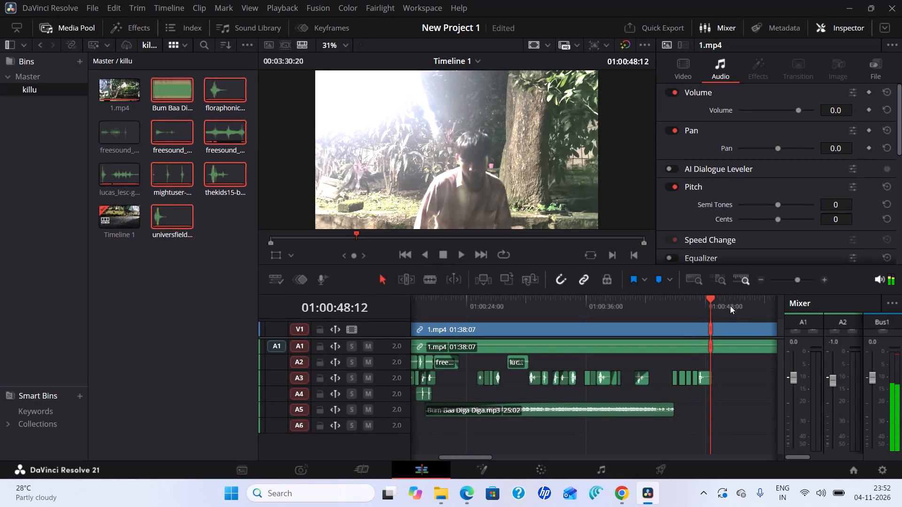
Return the playhead from the fight scene to the start of the timeline at 01:00:00:00.
left_click_drag(715, 298, 352, 281)
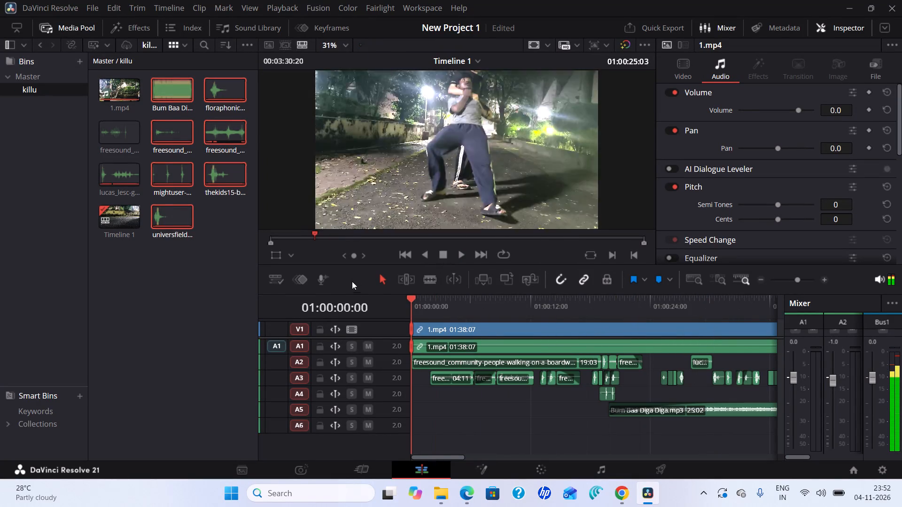
left_click_drag(352, 281, 294, 269)
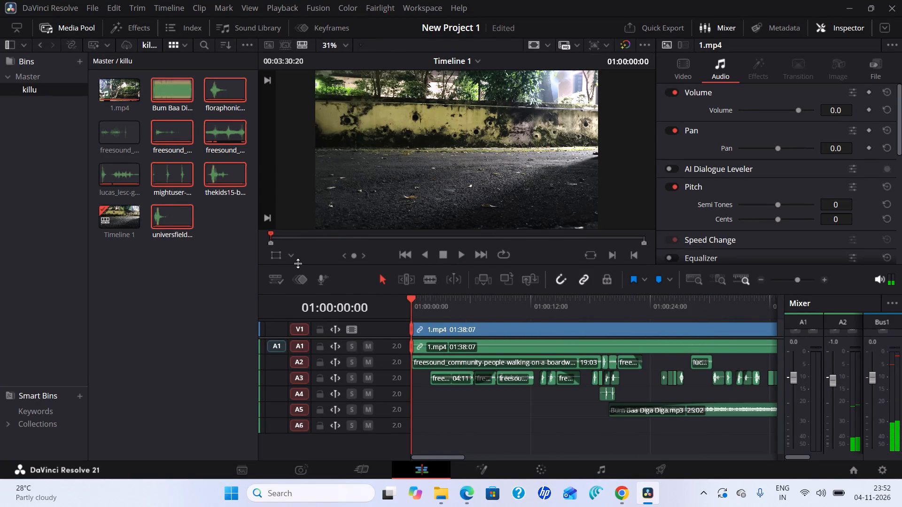
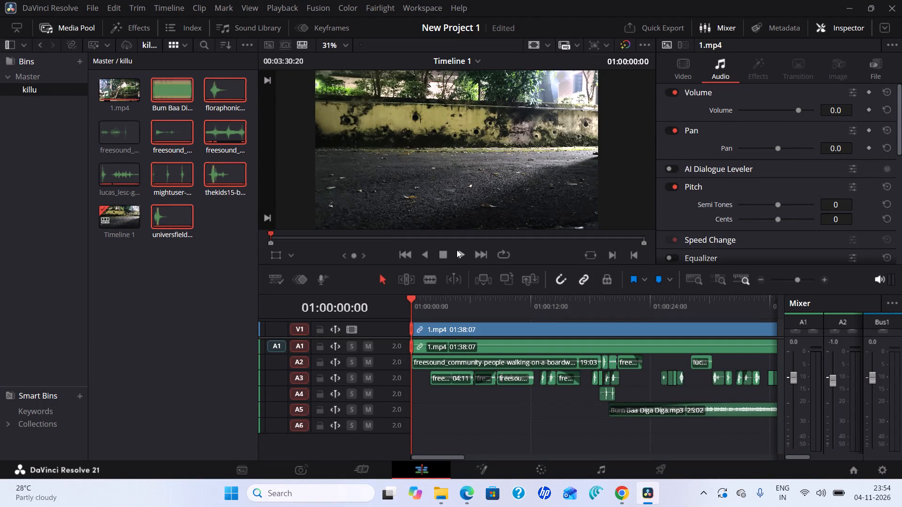
Play the edit from 01:00:00:00, pausing about 8 seconds in and resuming, to review the sound of the night walking scene.
left_click(458, 254)
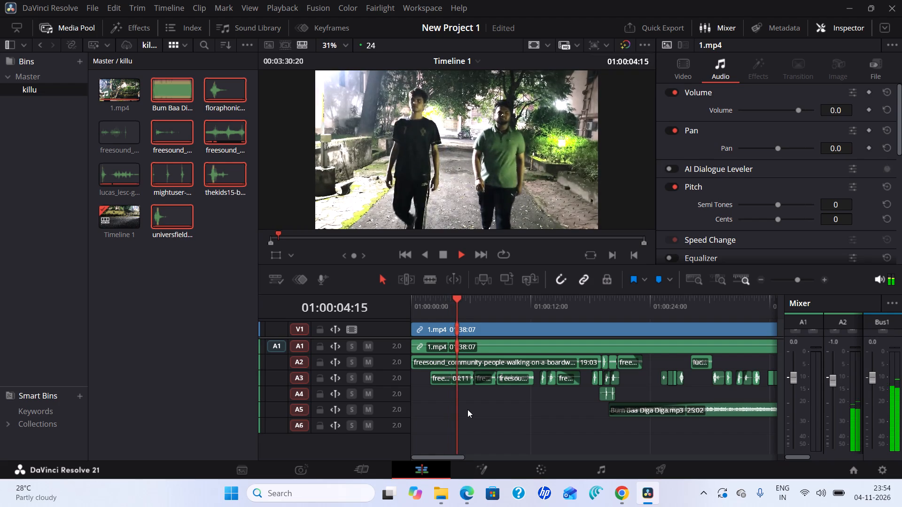
left_click(448, 257)
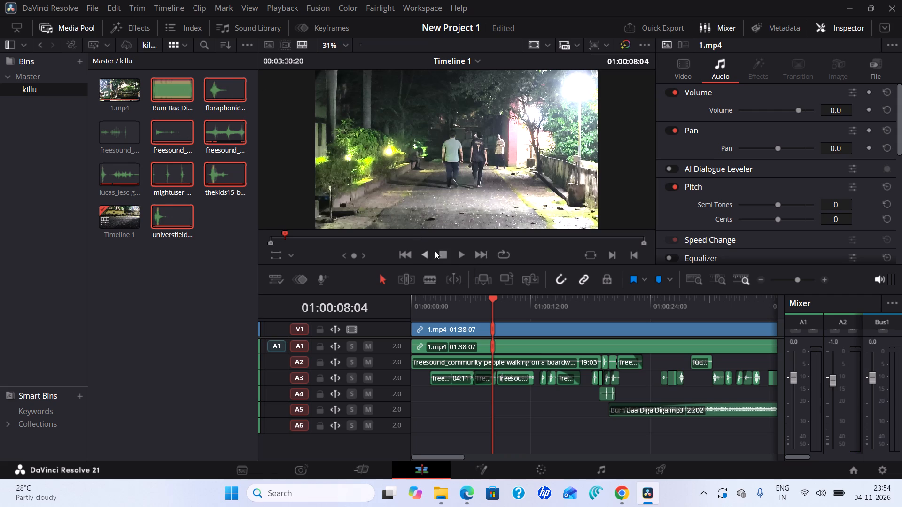
left_click(462, 253)
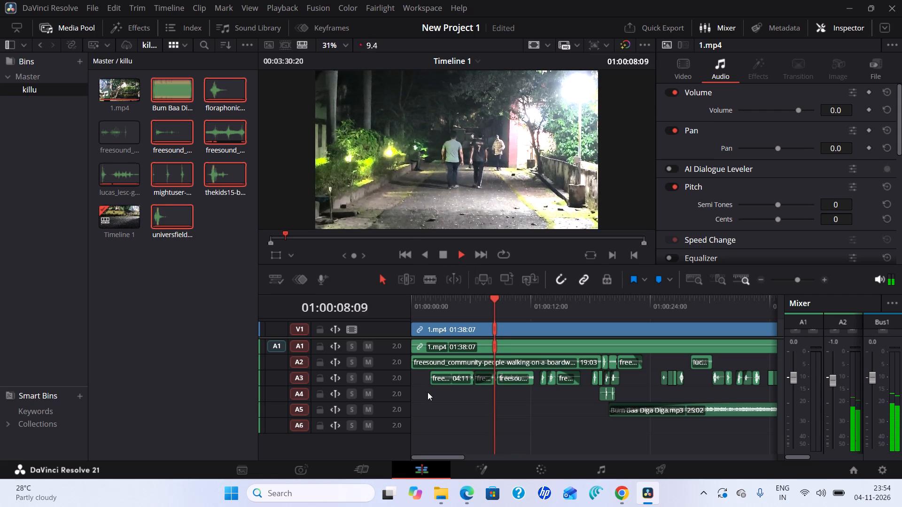
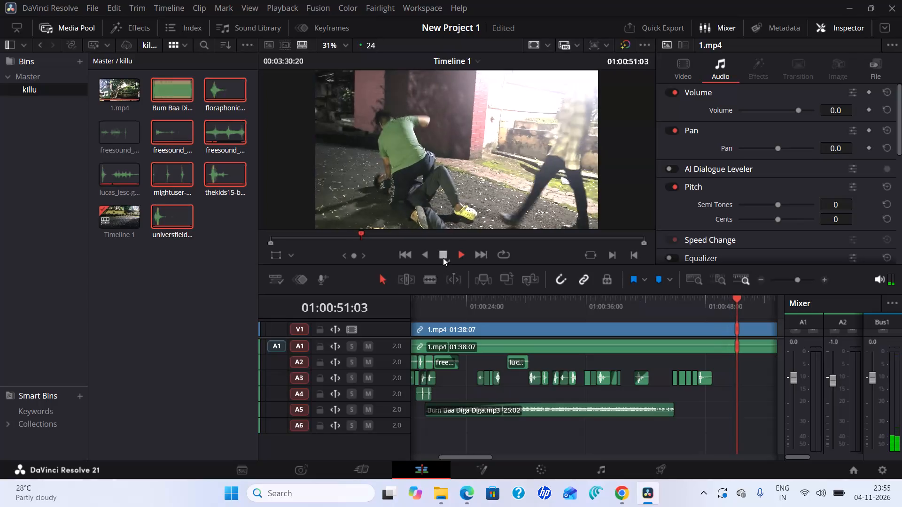
Stop the review playback and return the playhead to 01:00:00:00.
left_click(443, 258)
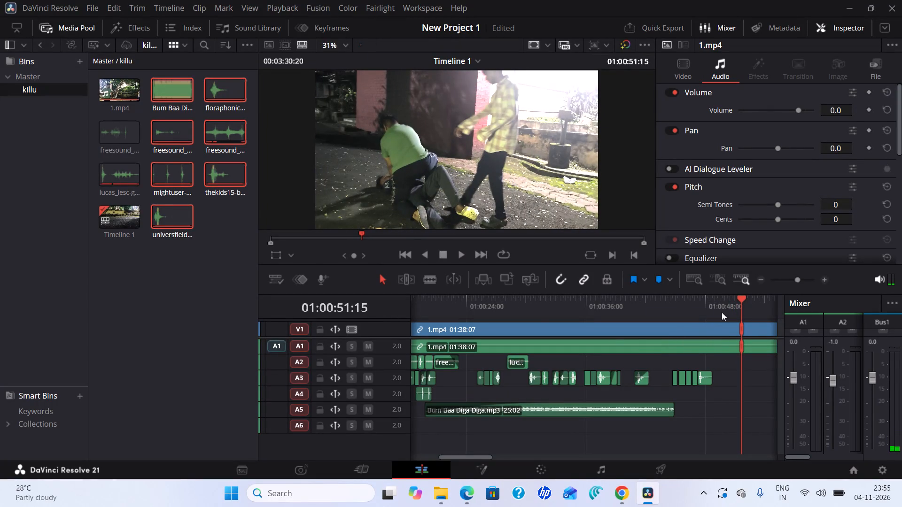
left_click_drag(741, 297, 574, 315)
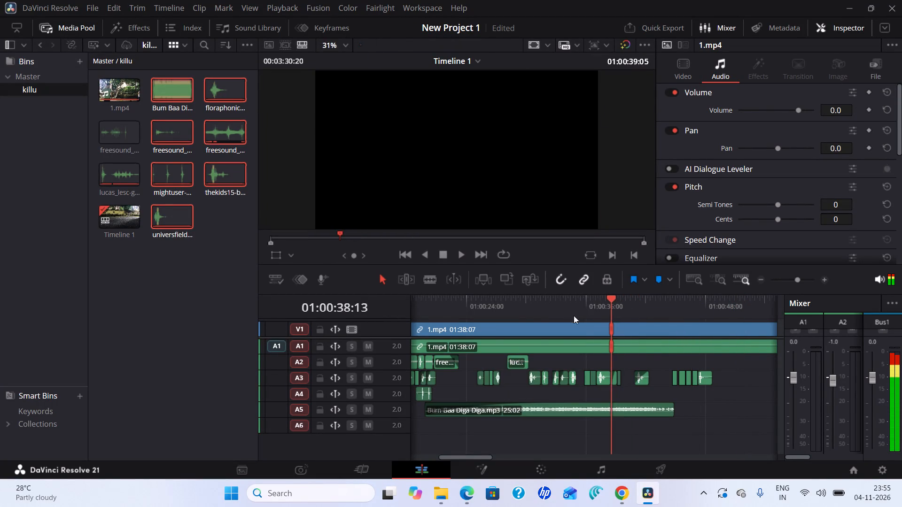
left_click_drag(574, 315, 395, 316)
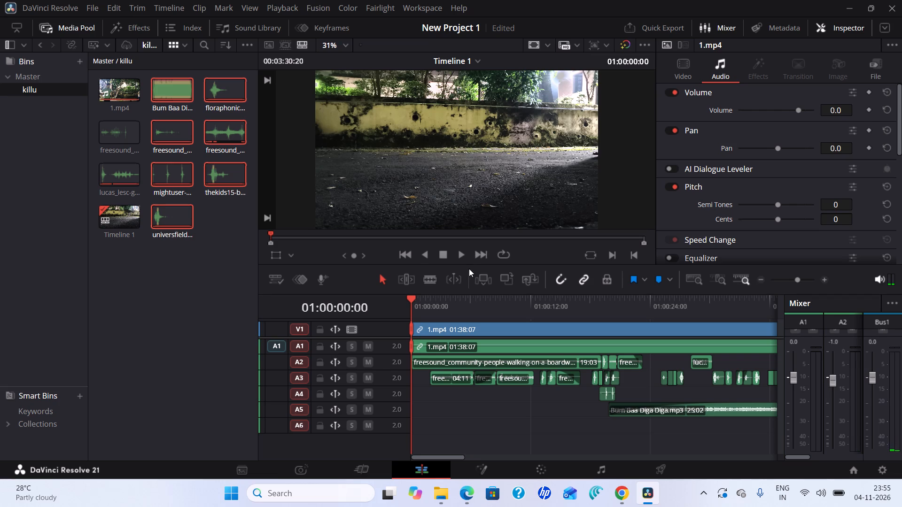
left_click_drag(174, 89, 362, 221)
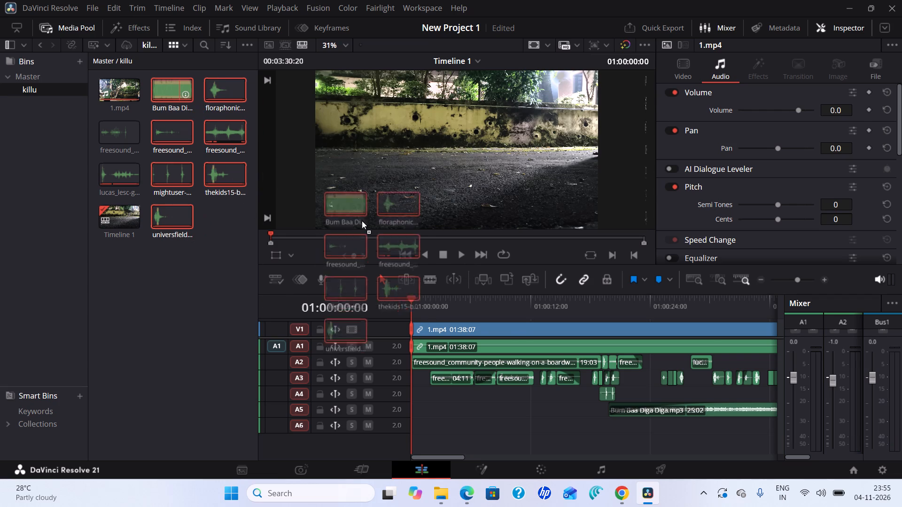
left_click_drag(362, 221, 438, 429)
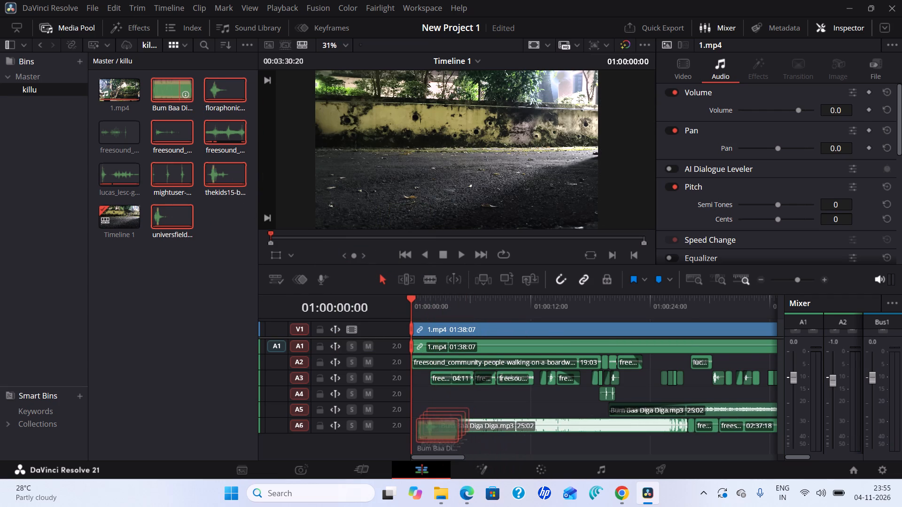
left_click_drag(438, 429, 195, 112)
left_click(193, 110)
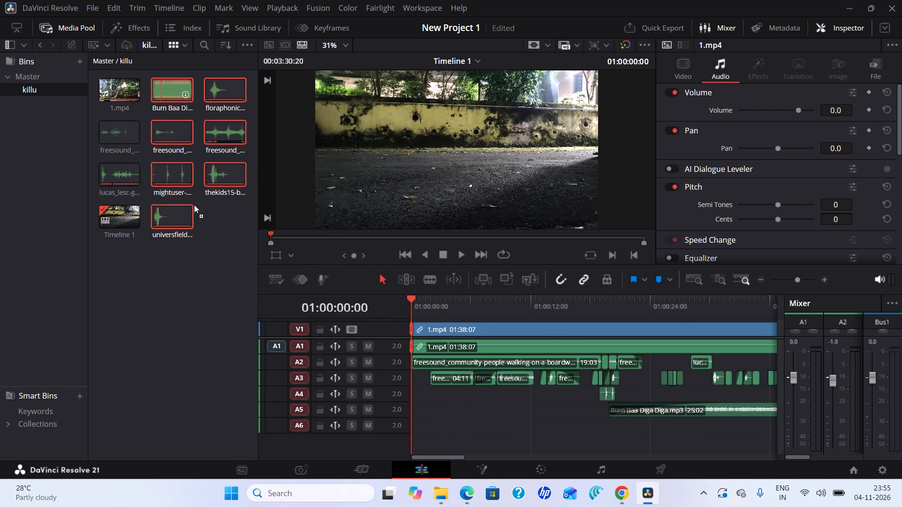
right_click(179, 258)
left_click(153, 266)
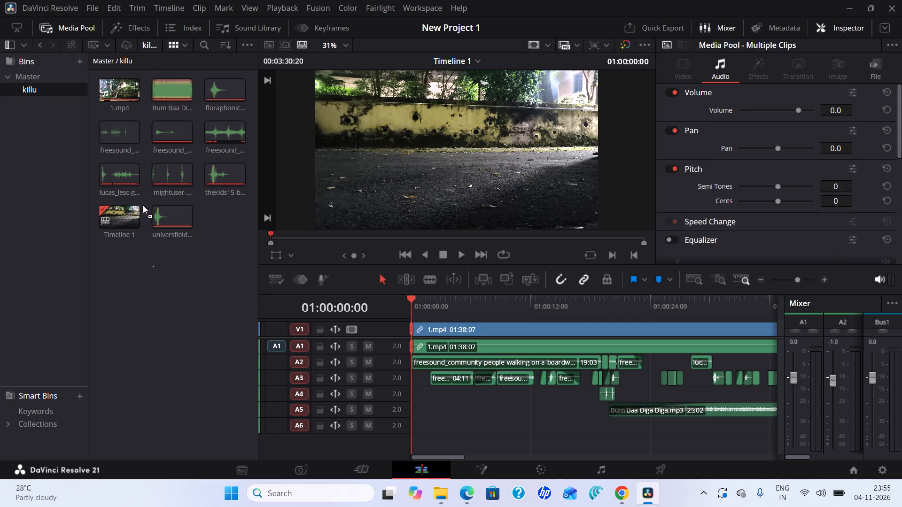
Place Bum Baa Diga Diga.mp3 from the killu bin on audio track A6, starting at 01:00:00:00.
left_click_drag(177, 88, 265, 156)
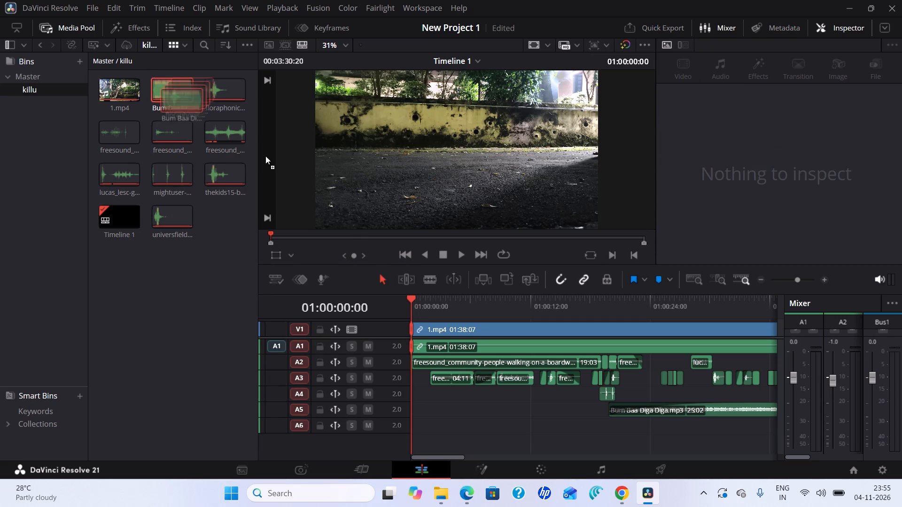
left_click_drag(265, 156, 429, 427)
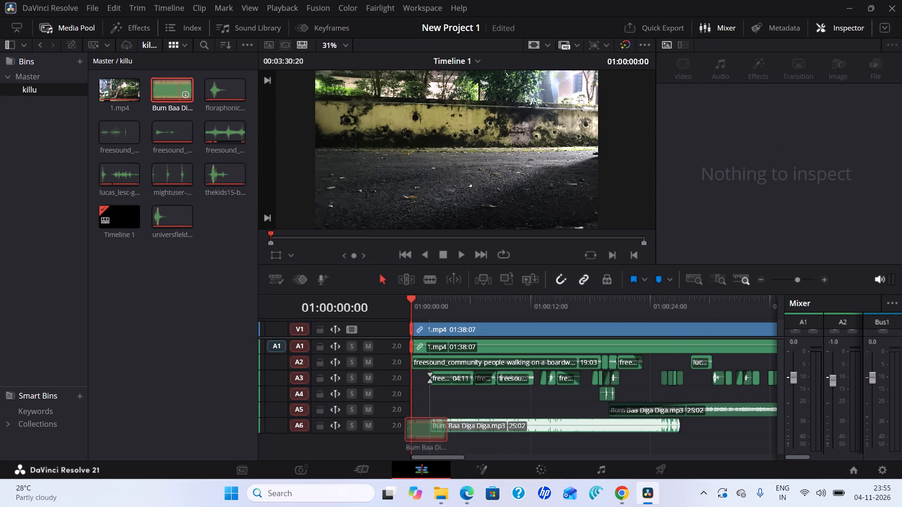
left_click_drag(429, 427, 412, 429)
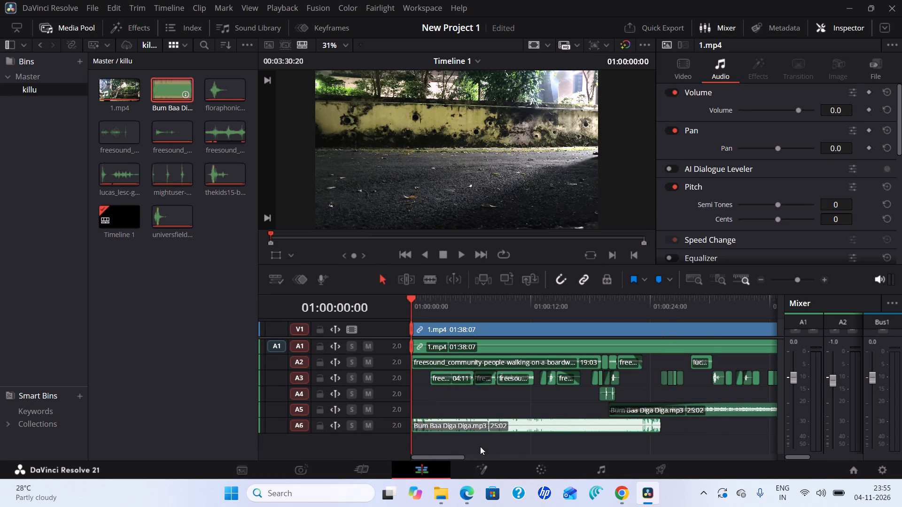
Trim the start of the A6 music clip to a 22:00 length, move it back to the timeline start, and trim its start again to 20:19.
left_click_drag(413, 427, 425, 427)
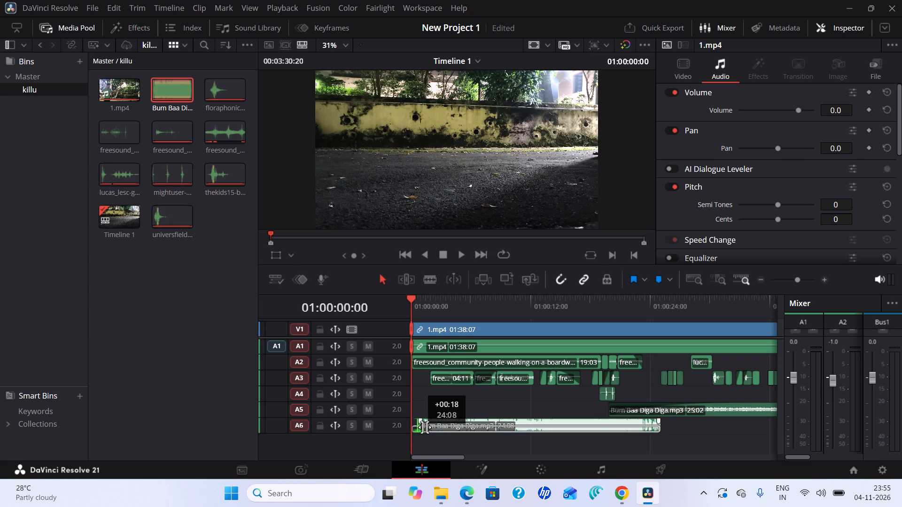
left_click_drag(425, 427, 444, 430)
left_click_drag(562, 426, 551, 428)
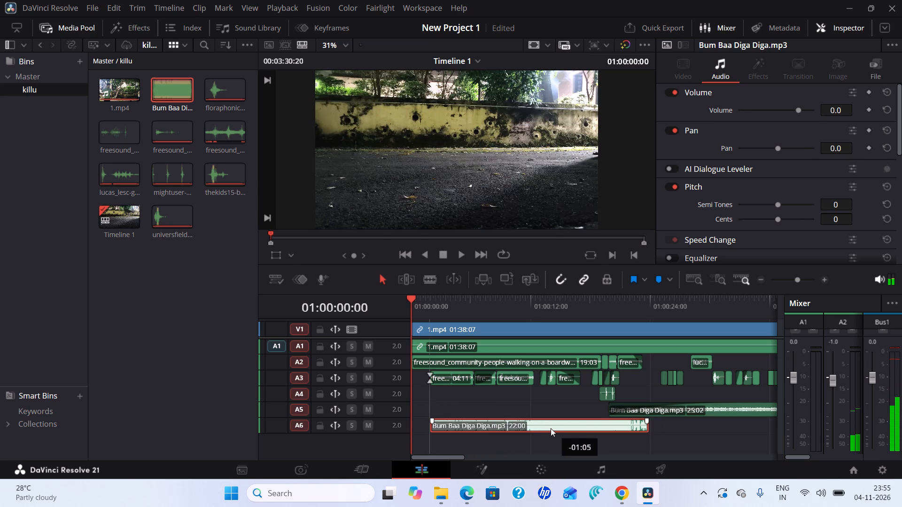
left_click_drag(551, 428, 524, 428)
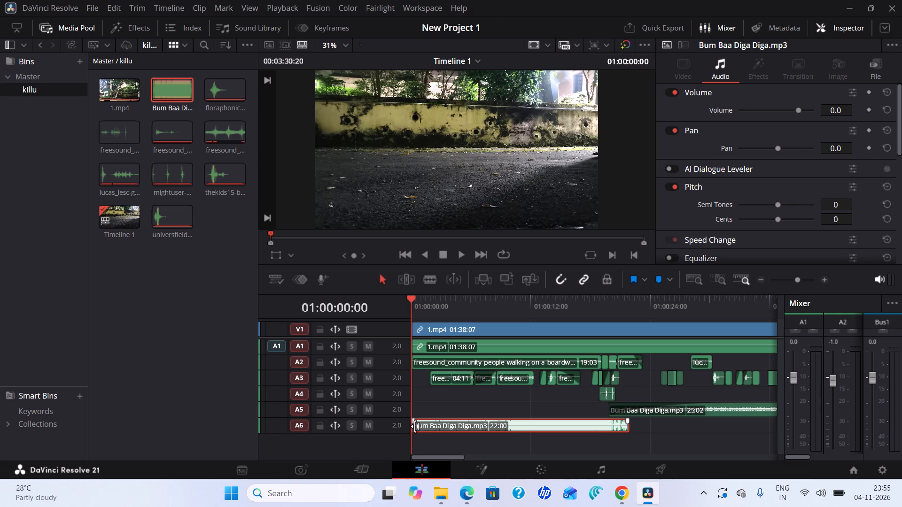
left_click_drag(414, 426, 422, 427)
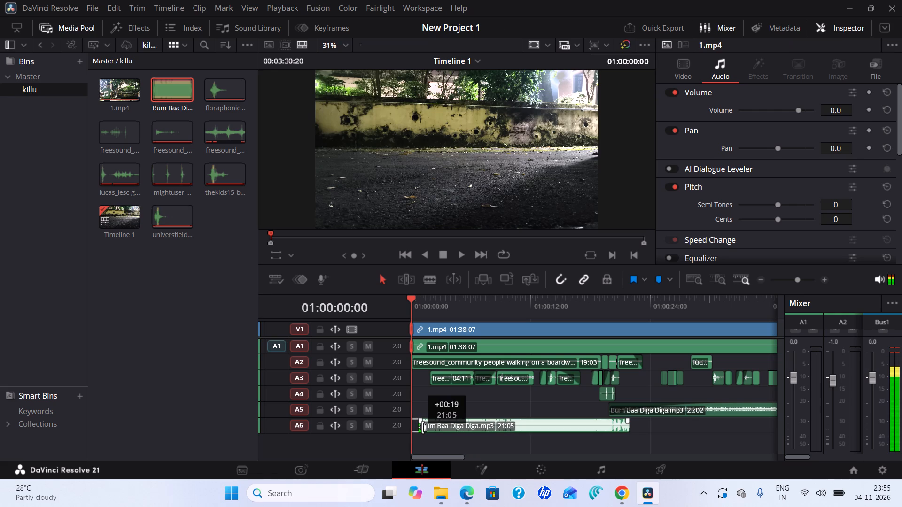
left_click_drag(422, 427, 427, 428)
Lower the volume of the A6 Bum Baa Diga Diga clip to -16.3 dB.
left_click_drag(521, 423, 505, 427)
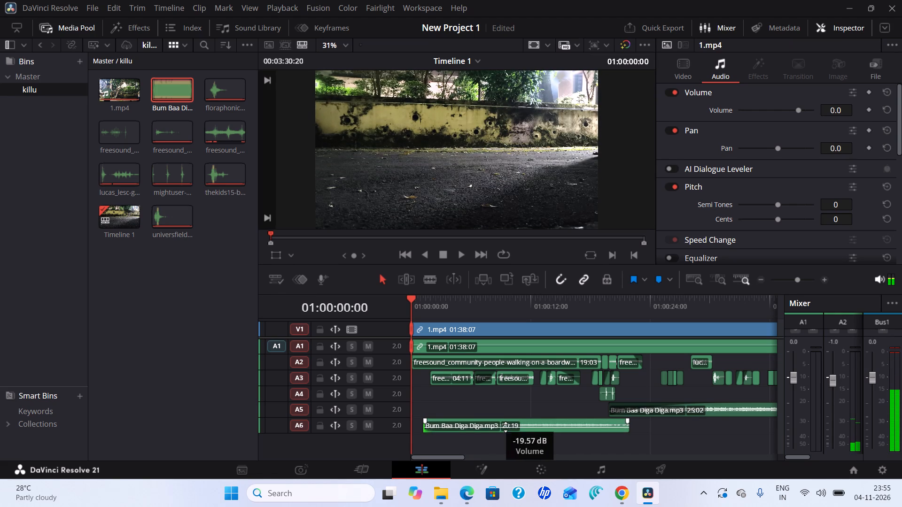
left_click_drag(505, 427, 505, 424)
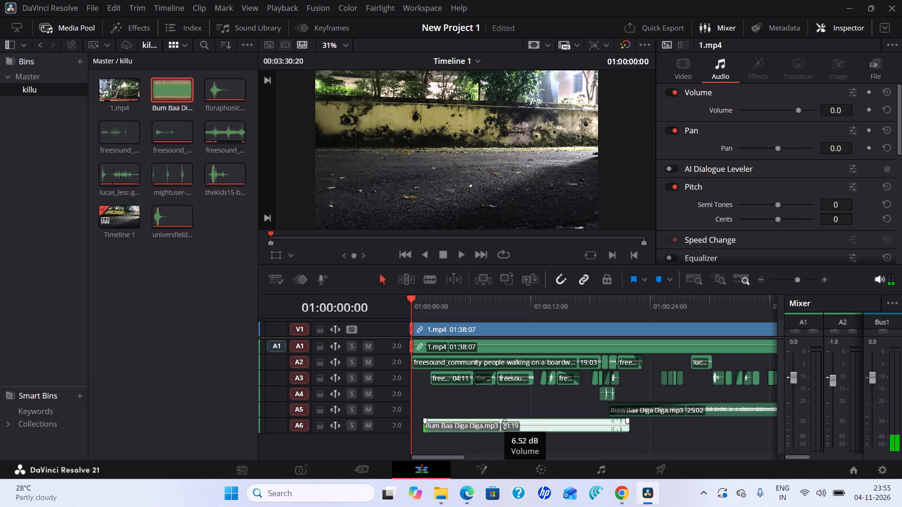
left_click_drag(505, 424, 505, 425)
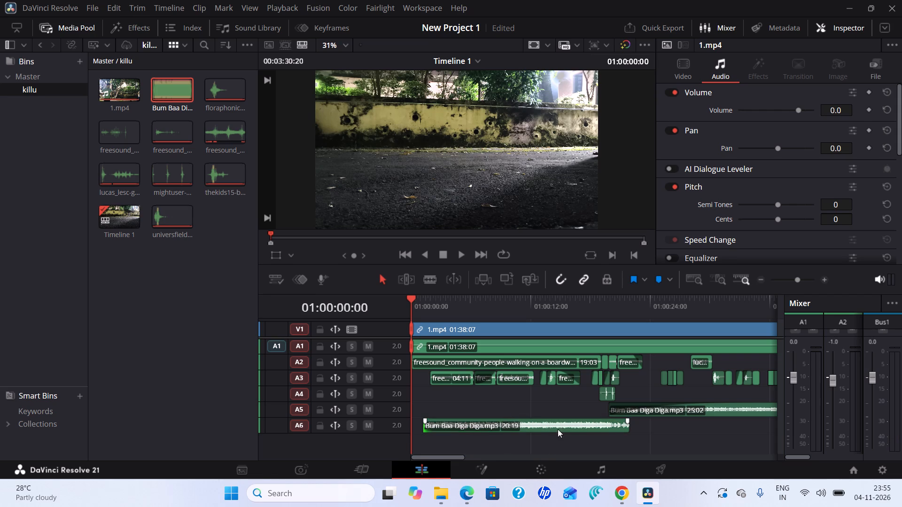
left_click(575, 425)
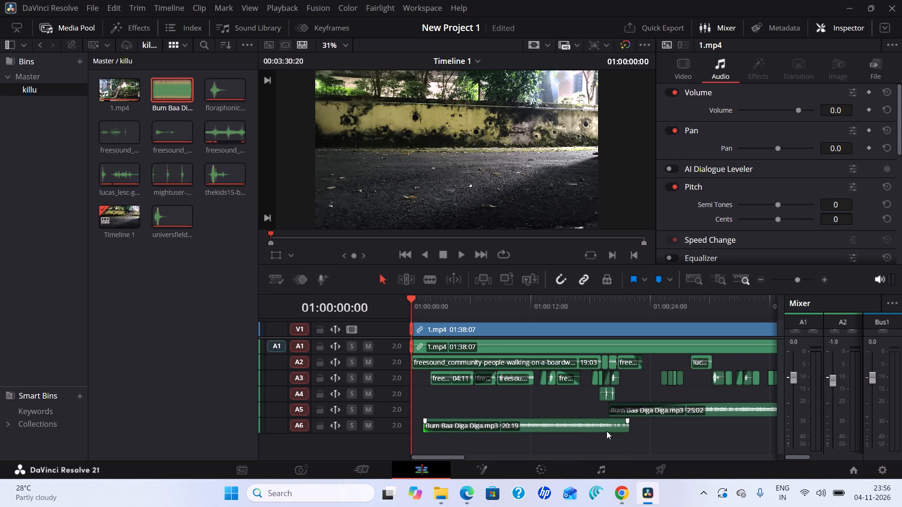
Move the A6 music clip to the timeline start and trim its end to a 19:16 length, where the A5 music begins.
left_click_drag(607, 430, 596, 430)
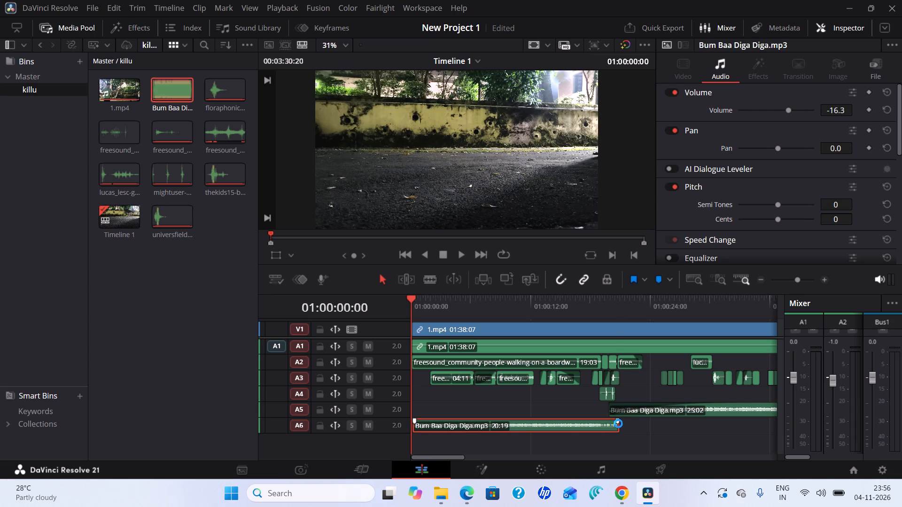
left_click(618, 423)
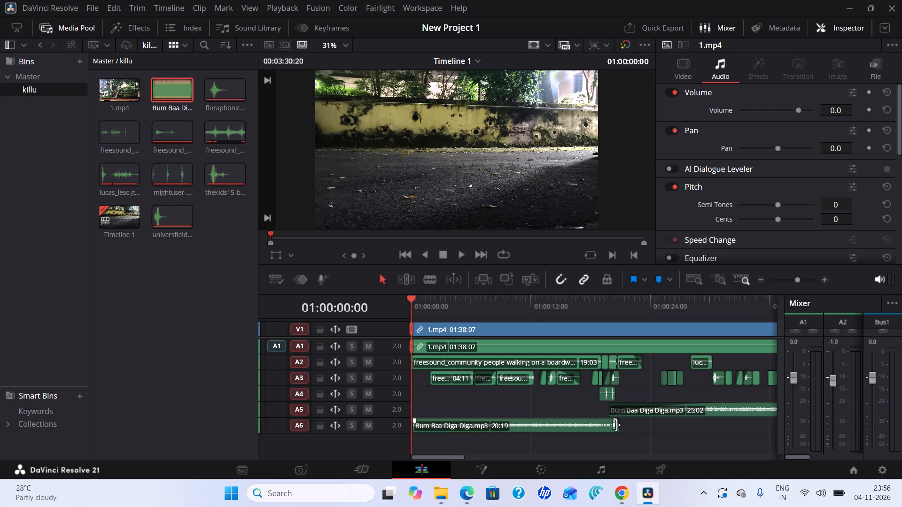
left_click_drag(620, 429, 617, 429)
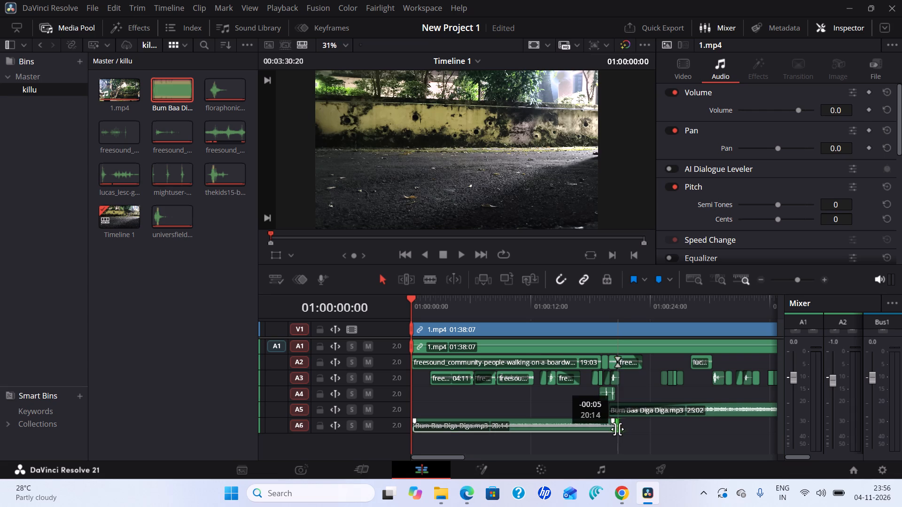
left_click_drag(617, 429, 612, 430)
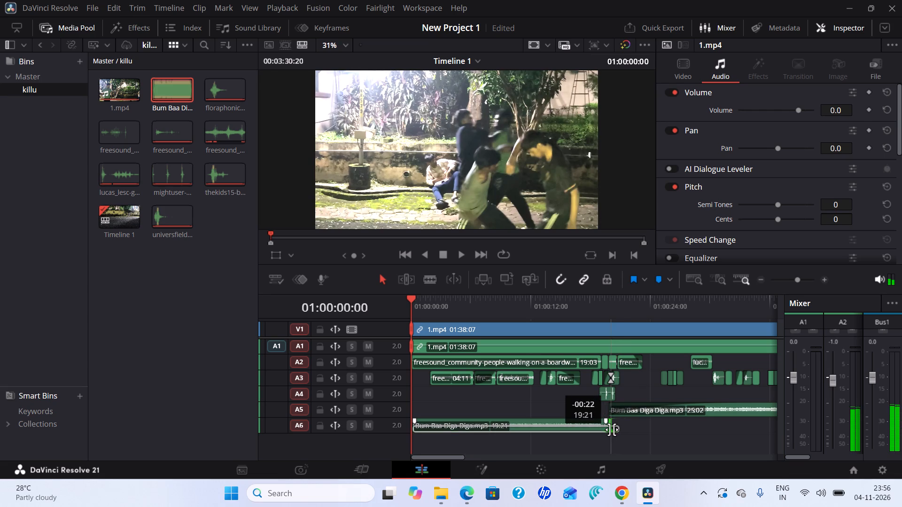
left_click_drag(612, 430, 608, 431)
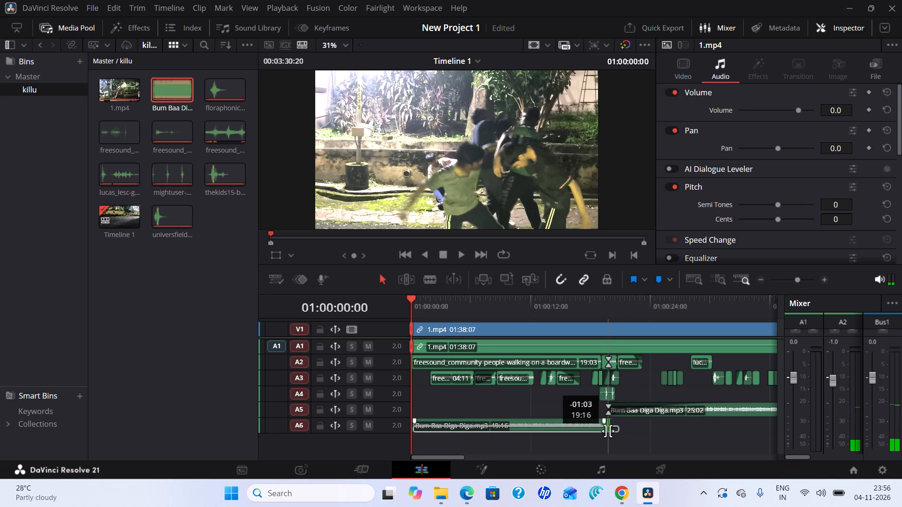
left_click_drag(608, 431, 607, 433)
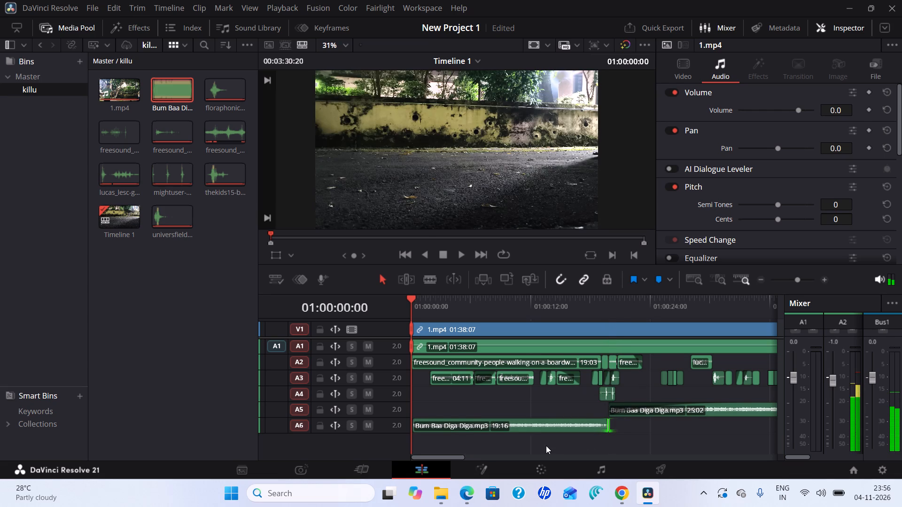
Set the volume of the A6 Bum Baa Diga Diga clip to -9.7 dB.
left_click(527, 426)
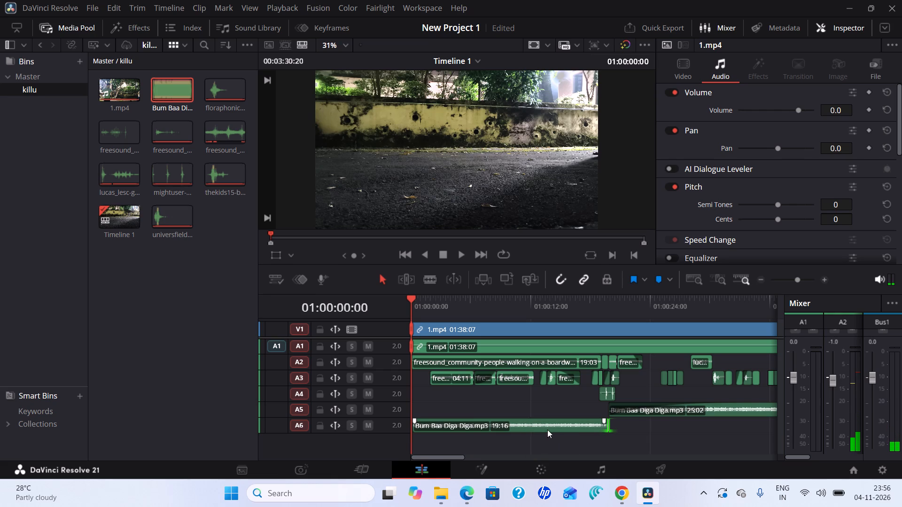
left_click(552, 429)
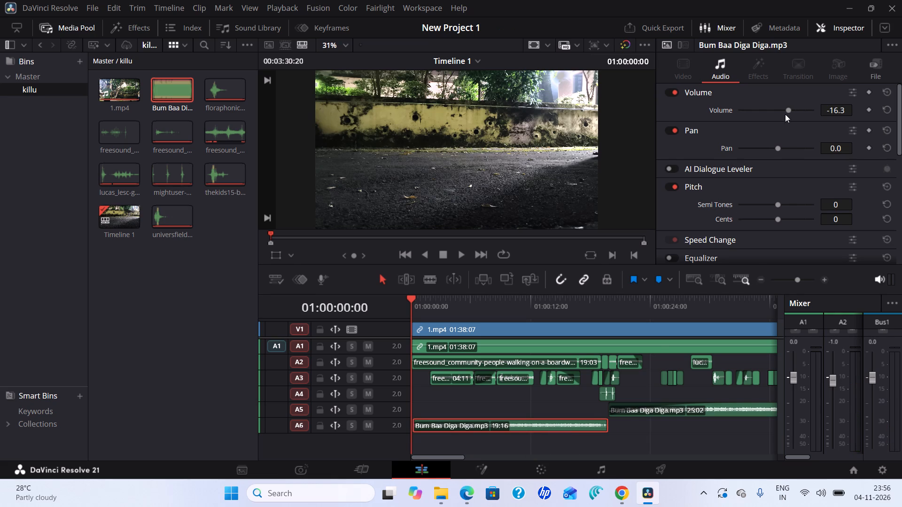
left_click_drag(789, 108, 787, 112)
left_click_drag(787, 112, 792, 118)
Play the first three seconds to hear the added music, and return the playhead to about 01:00:00:04.
left_click(461, 254)
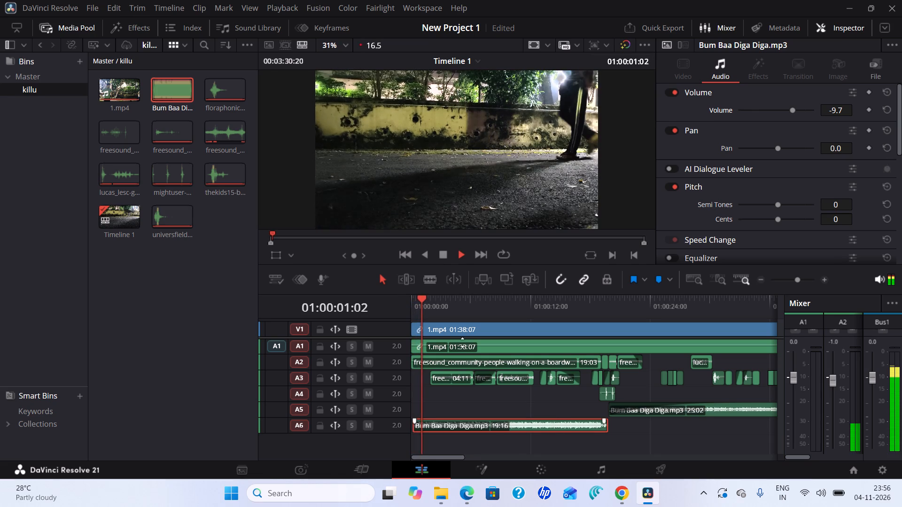
left_click(442, 254)
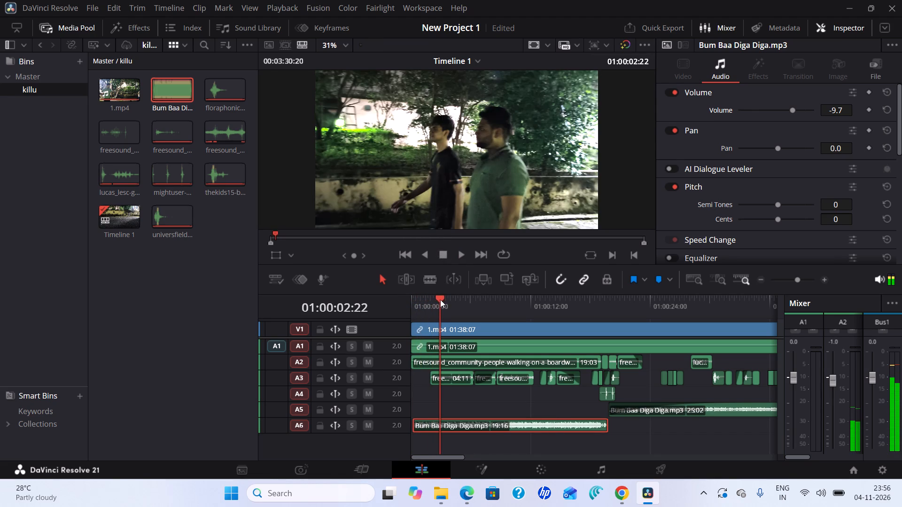
left_click_drag(440, 300, 413, 304)
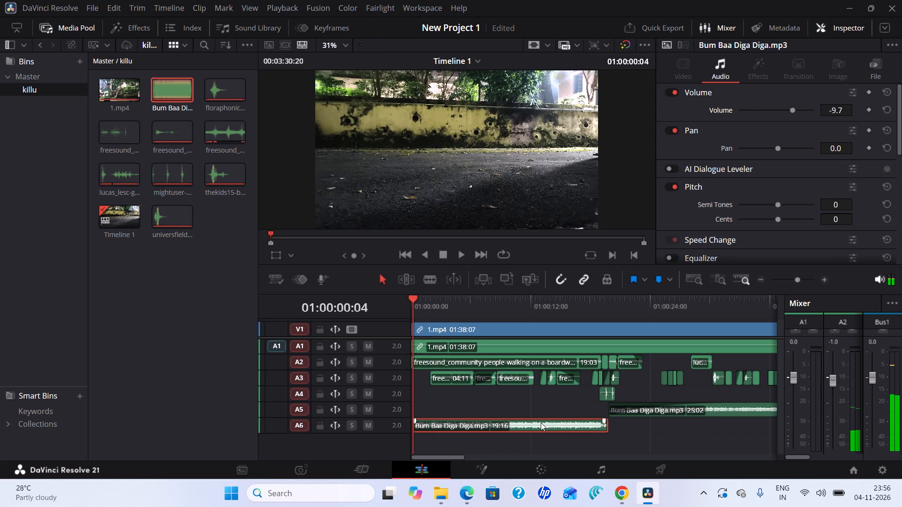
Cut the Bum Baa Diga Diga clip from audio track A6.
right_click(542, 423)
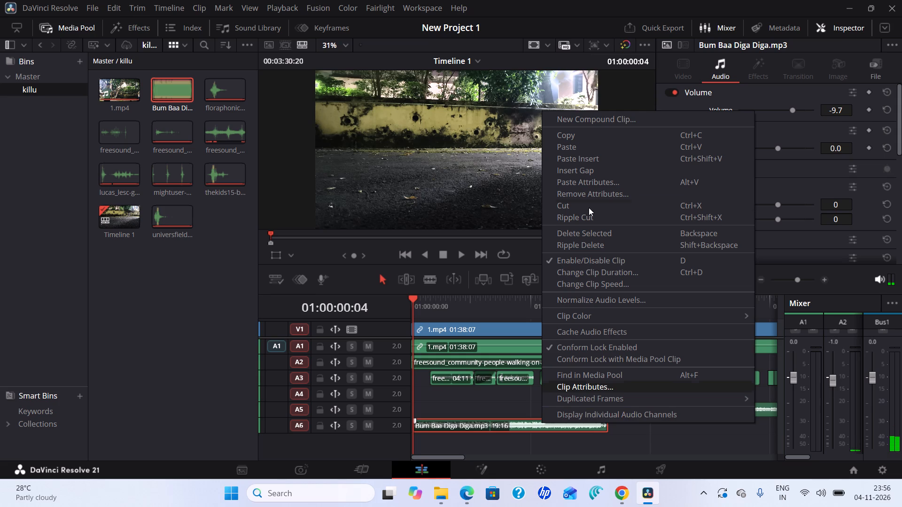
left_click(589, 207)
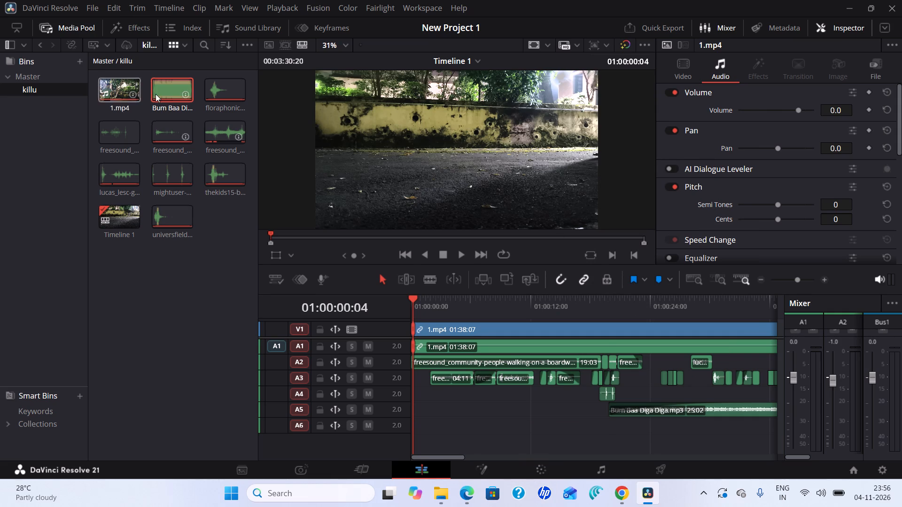
Place a fresh full-length copy of Bum Baa Diga Diga.mp3 on A6 at the timeline start and lower its clip volume.
left_click_drag(161, 90, 428, 430)
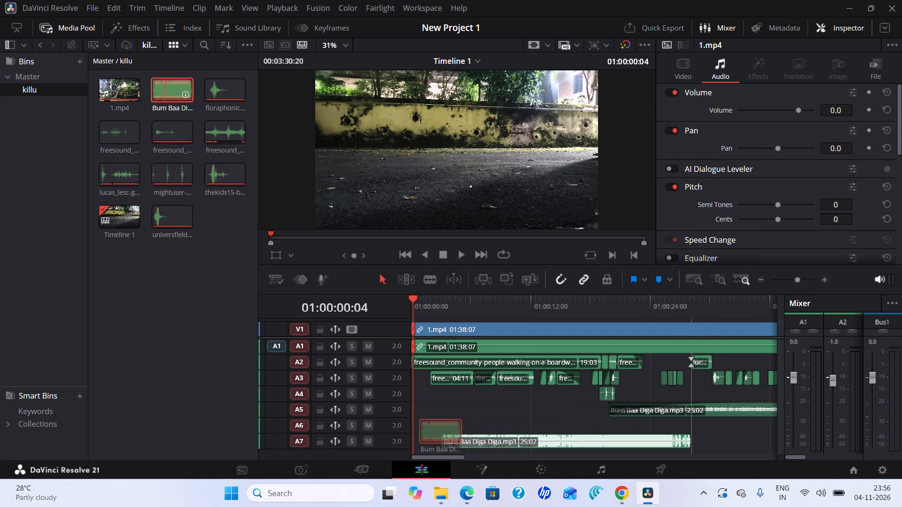
left_click_drag(428, 430, 414, 421)
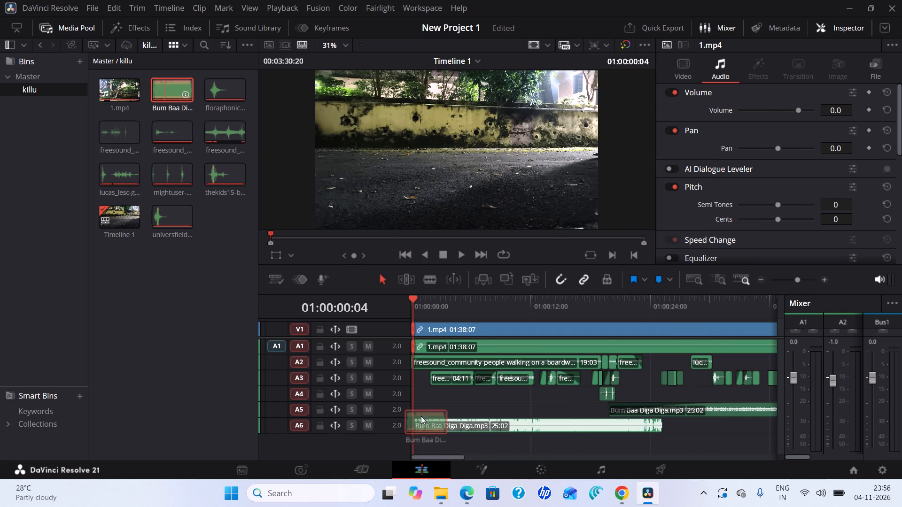
left_click(568, 423)
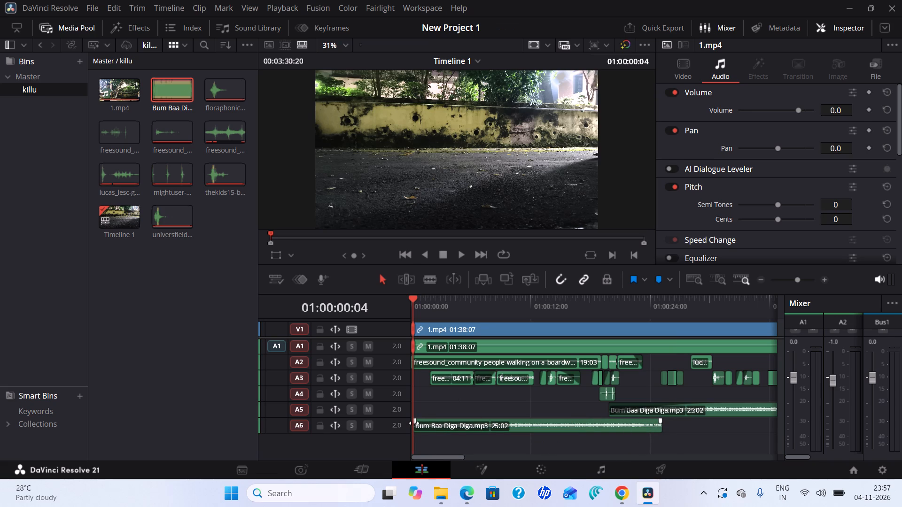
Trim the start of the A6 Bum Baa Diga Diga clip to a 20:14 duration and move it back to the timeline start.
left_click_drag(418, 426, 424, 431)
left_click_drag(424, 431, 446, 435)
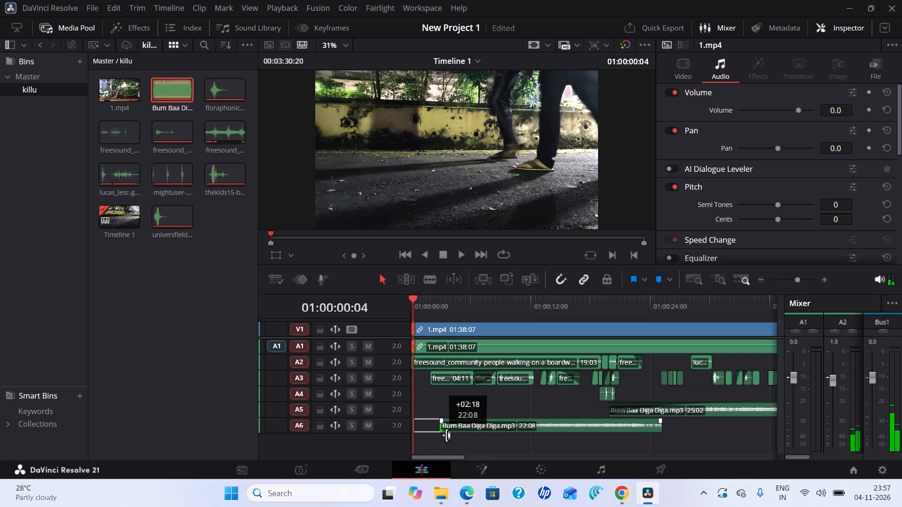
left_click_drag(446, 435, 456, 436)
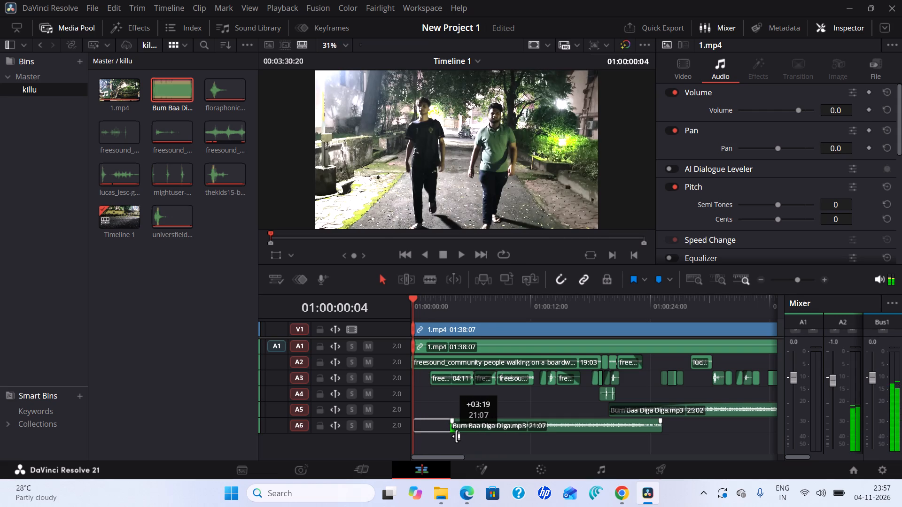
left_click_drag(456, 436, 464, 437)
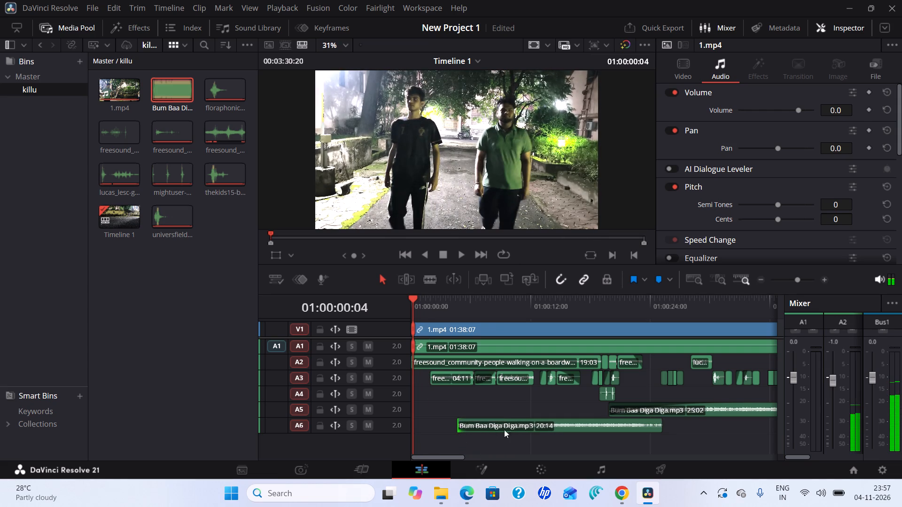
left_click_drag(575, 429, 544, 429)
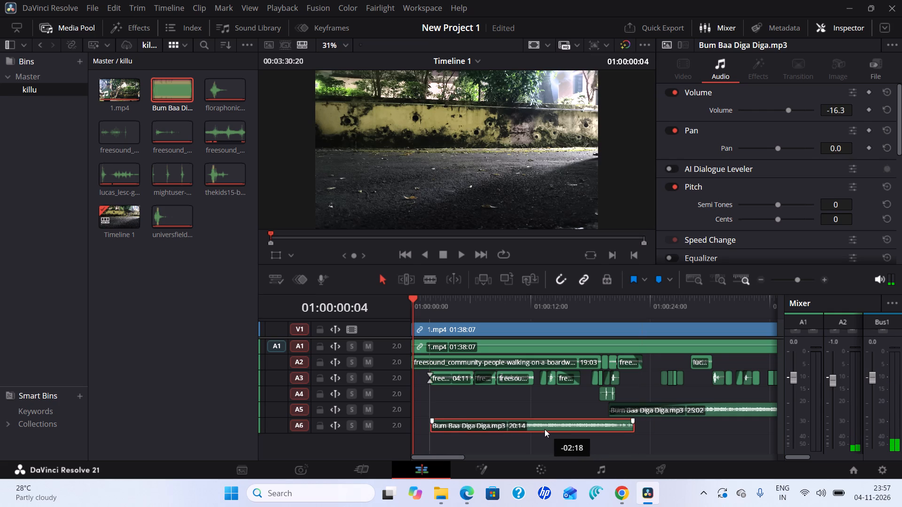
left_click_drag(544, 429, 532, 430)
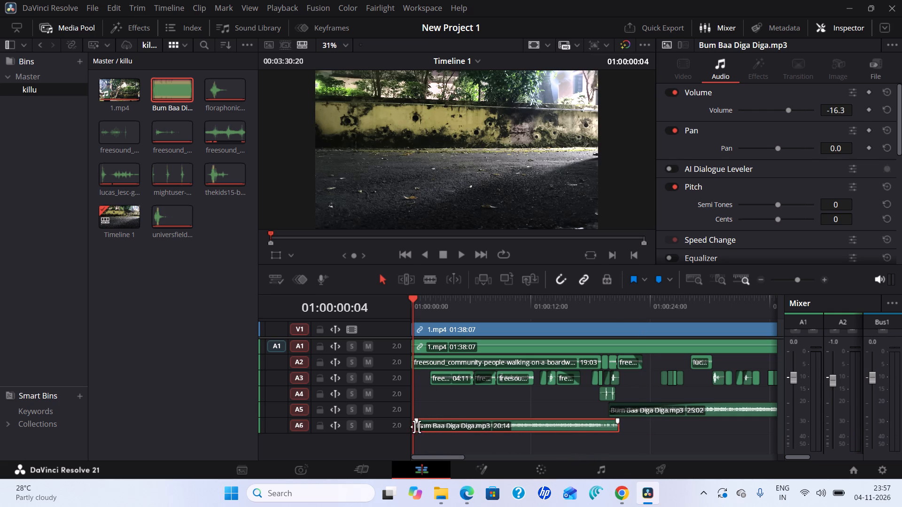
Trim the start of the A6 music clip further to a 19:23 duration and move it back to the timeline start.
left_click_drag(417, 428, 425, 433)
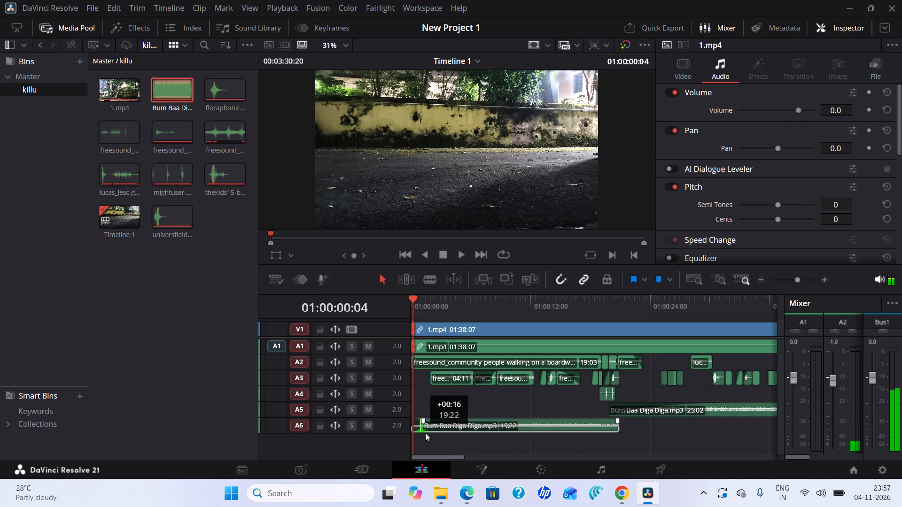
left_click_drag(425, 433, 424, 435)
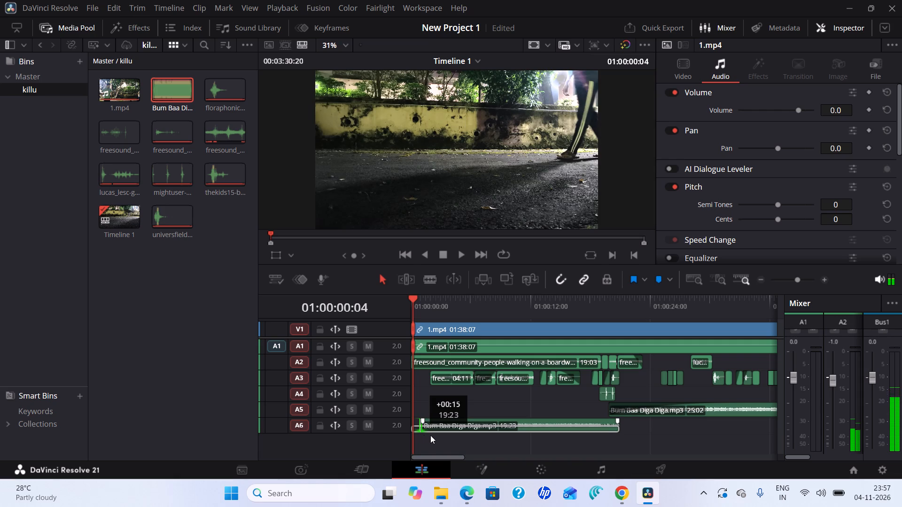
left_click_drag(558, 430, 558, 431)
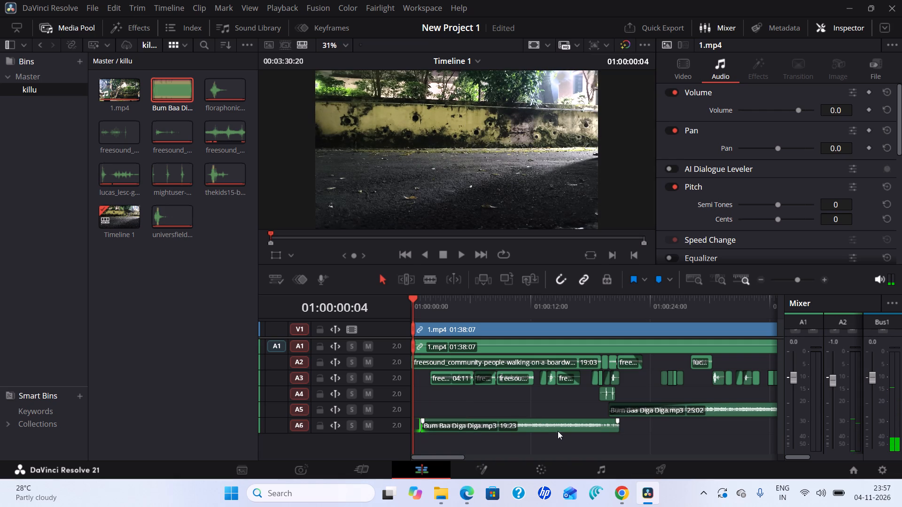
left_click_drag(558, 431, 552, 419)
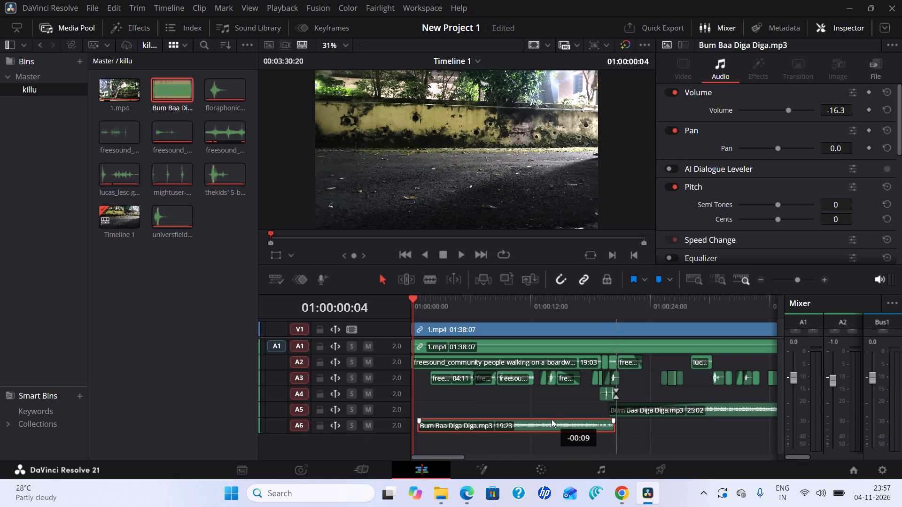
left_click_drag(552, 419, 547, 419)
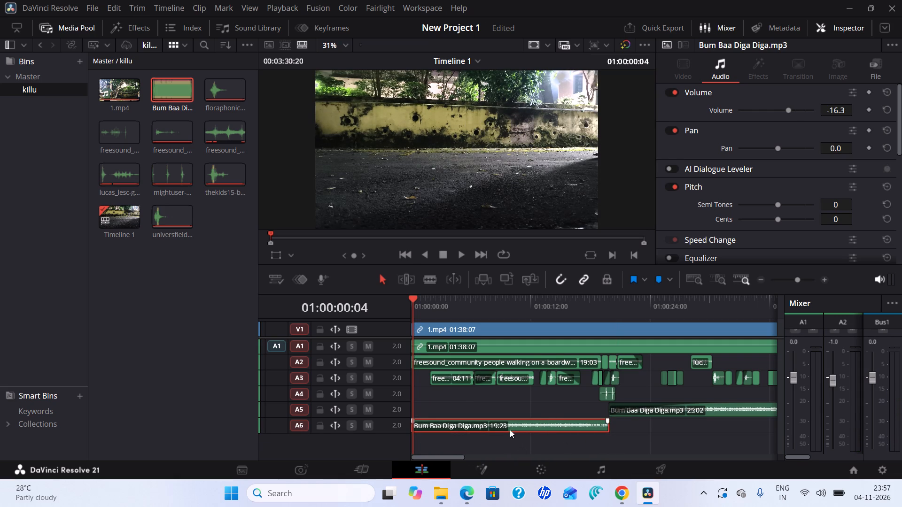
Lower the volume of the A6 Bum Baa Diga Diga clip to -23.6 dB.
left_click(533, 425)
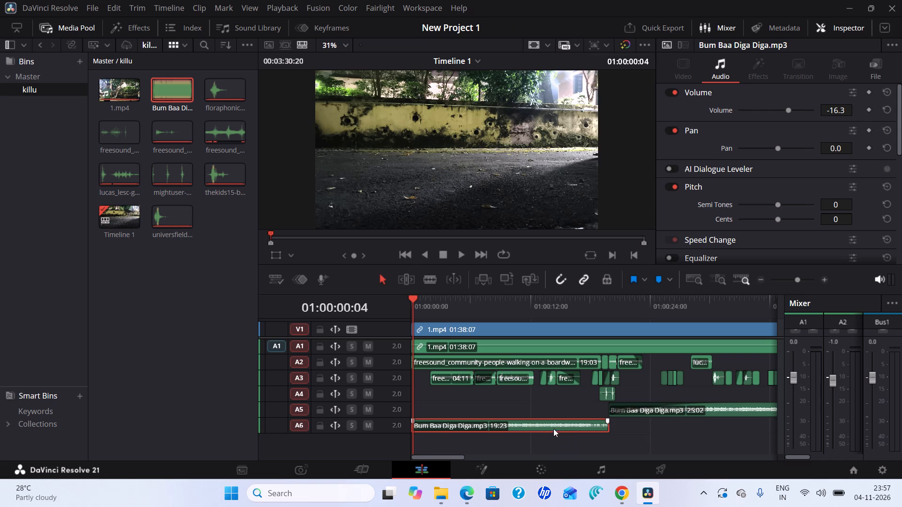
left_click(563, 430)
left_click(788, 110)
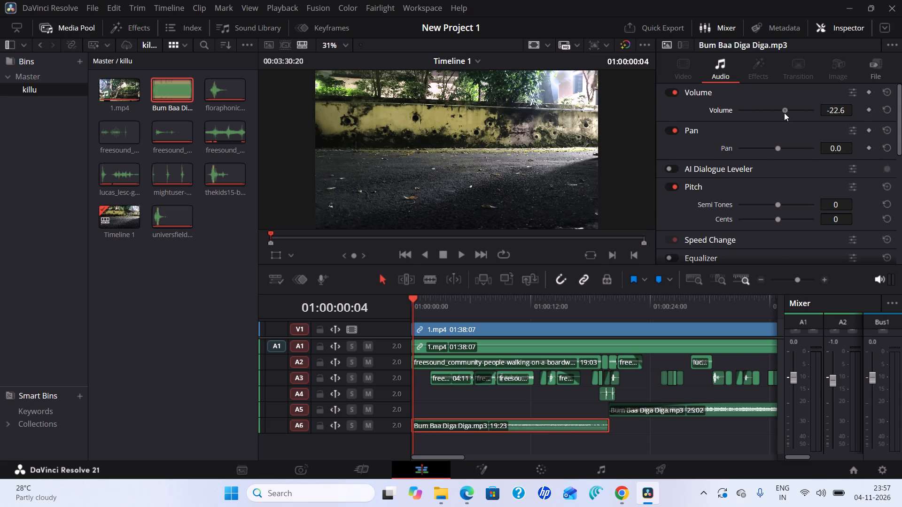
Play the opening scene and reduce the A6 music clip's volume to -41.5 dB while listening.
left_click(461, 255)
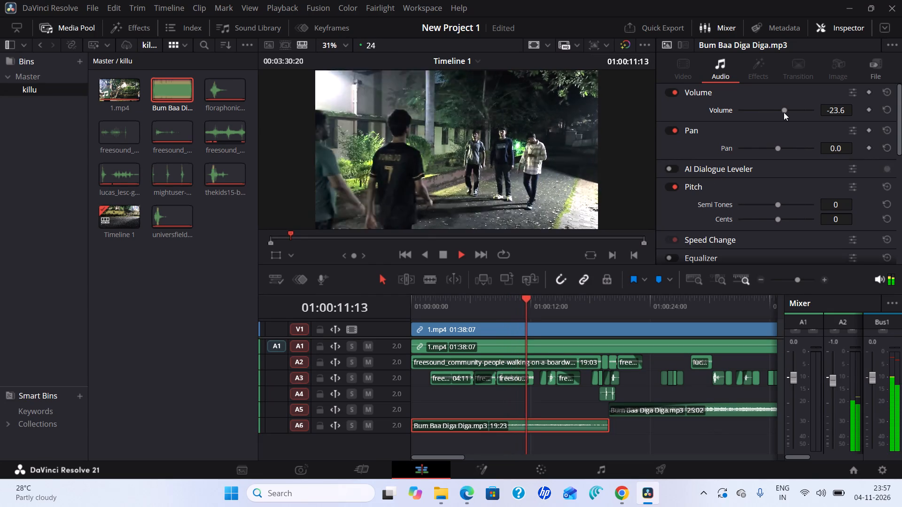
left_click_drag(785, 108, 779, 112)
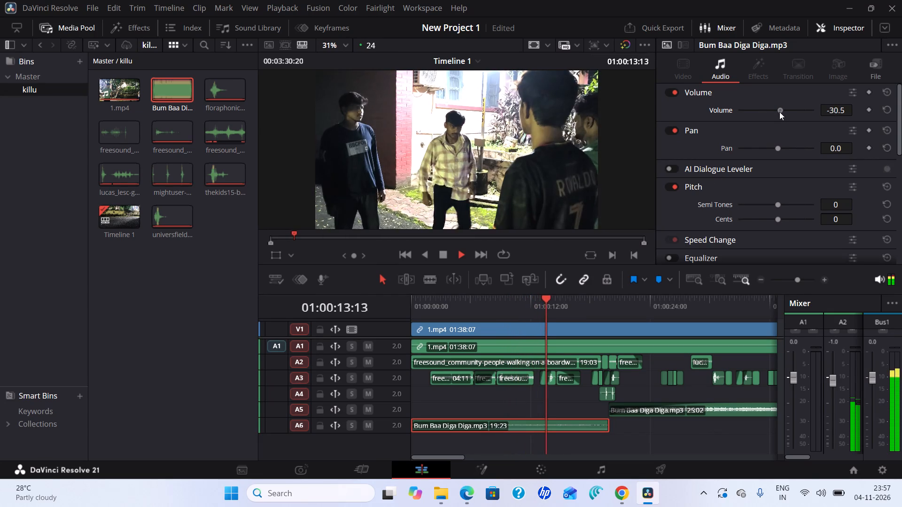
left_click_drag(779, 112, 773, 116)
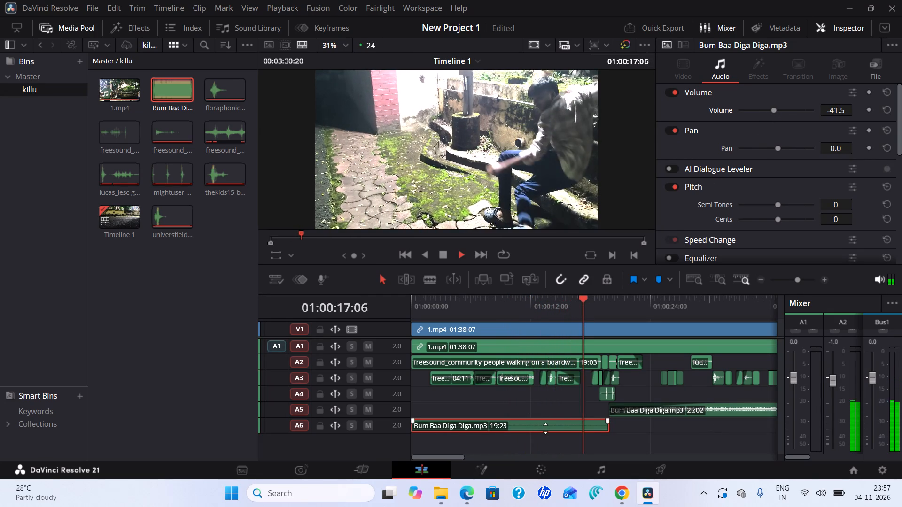
Remove the Bum Baa Diga Diga clip from audio track A6 and stop playback.
right_click(545, 429)
left_click(571, 212)
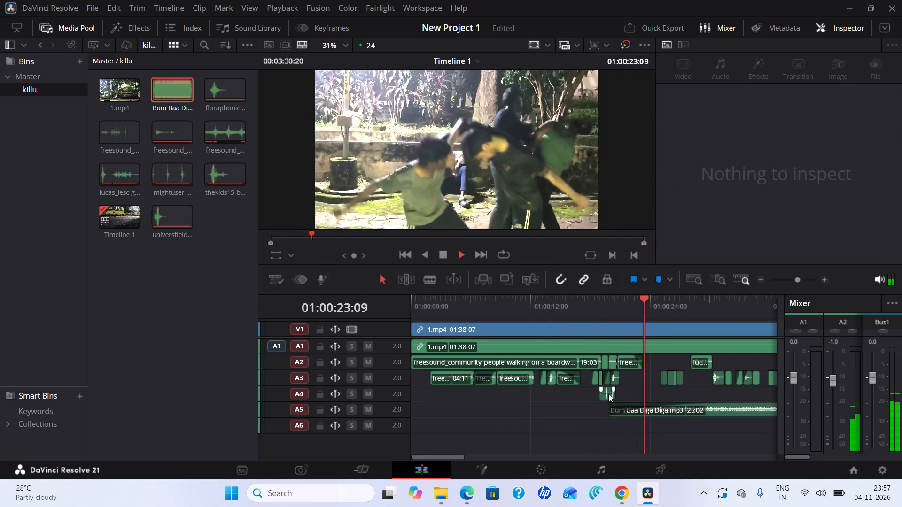
left_click(445, 258)
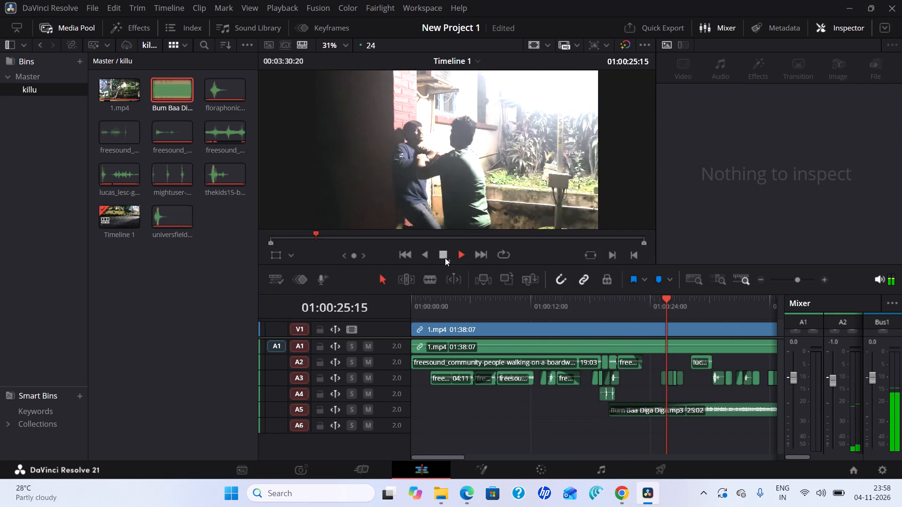
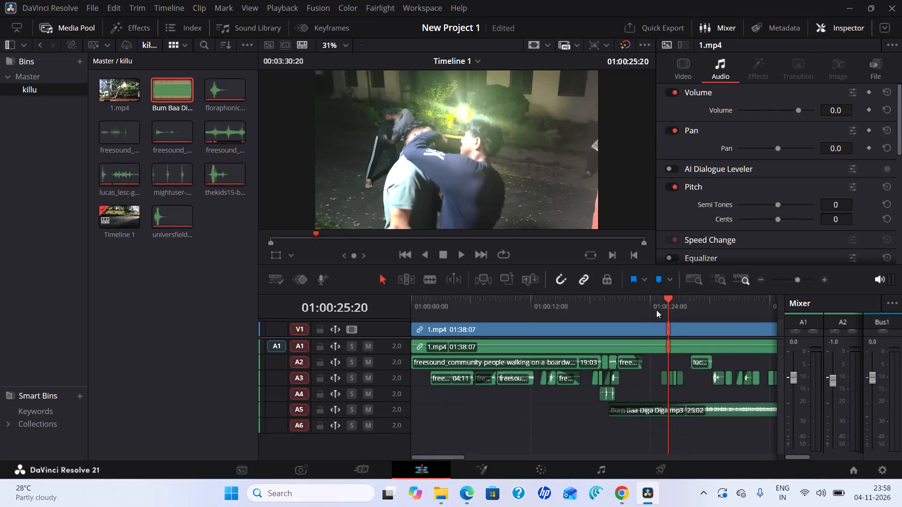
Play the edit from the timeline start and adjust the fade-in curve of the A5 Bum Baa Diga Diga clip.
left_click_drag(667, 296, 384, 307)
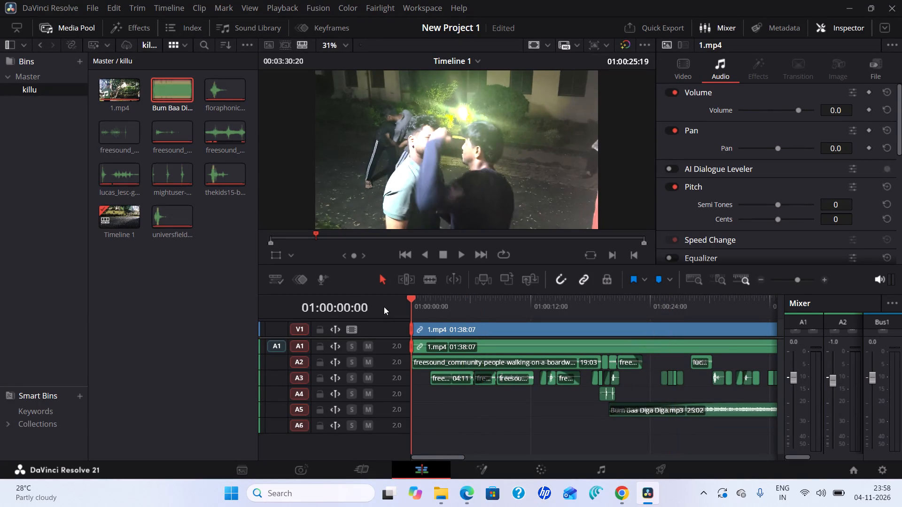
left_click_drag(384, 307, 375, 306)
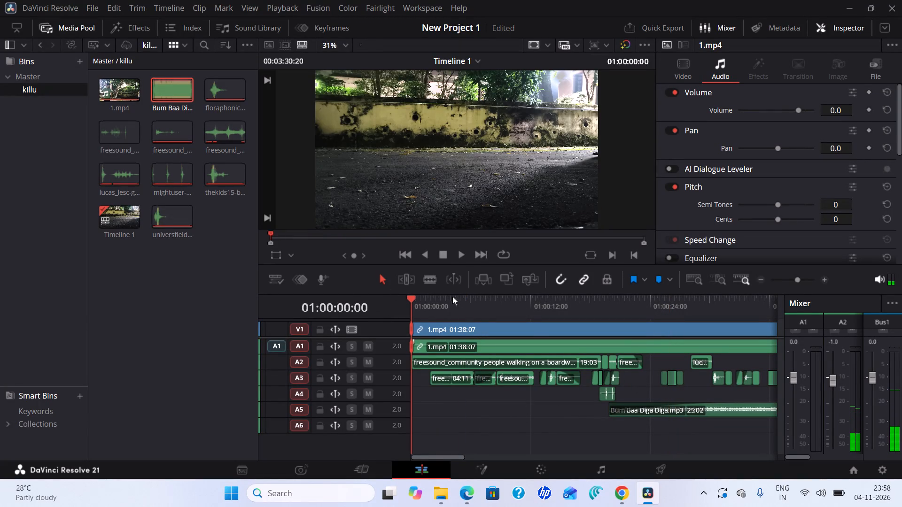
left_click(465, 255)
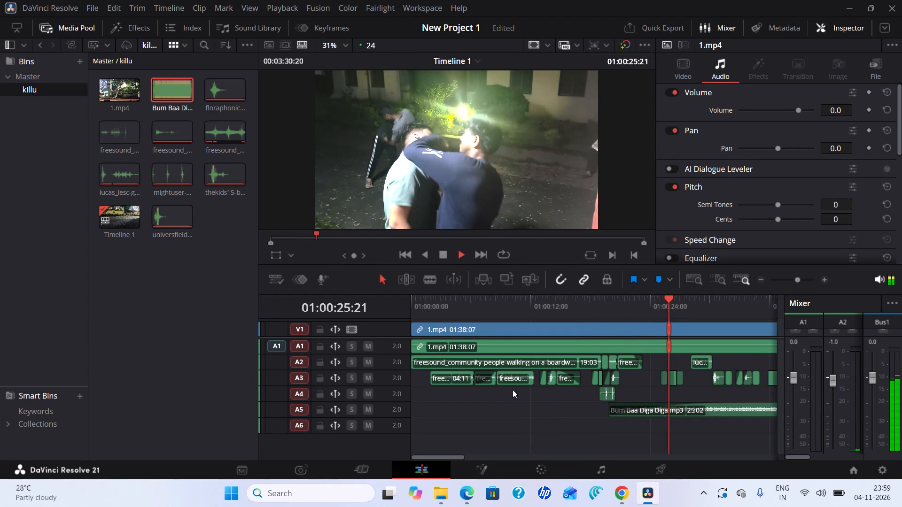
left_click(444, 257)
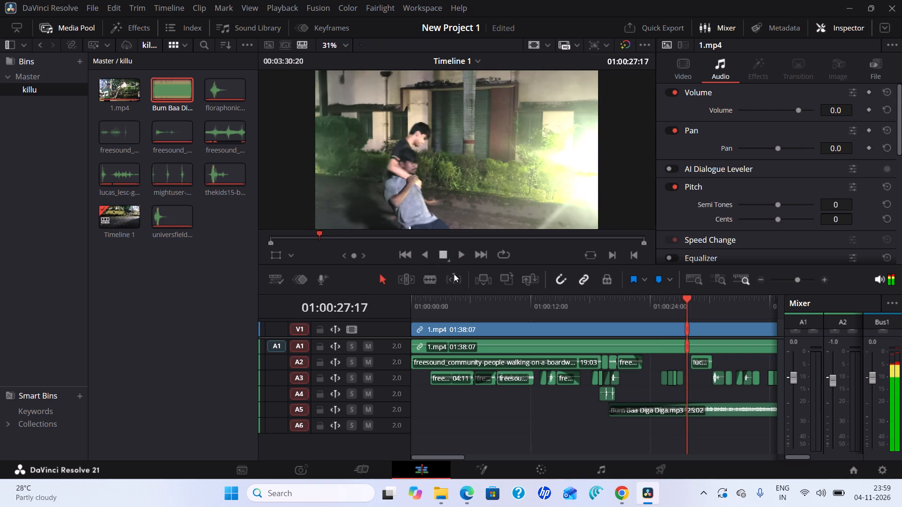
left_click_drag(641, 408, 641, 409)
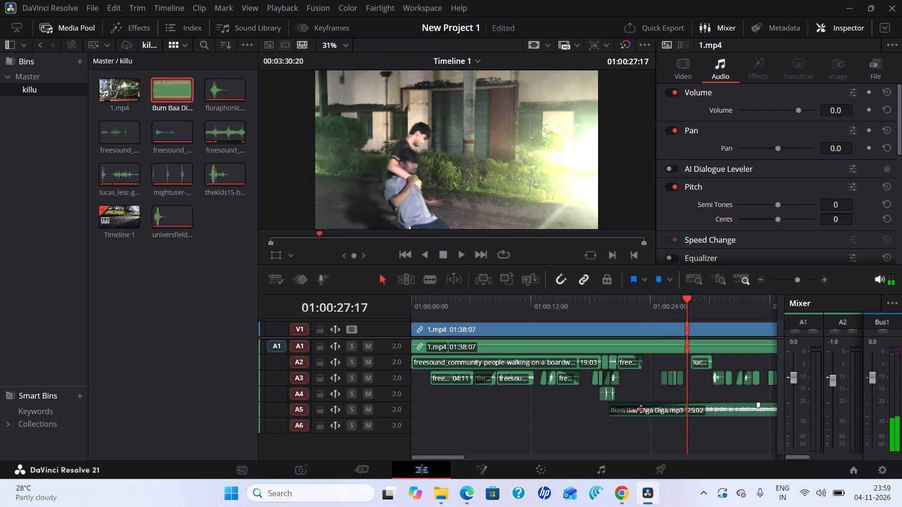
left_click_drag(641, 409, 622, 411)
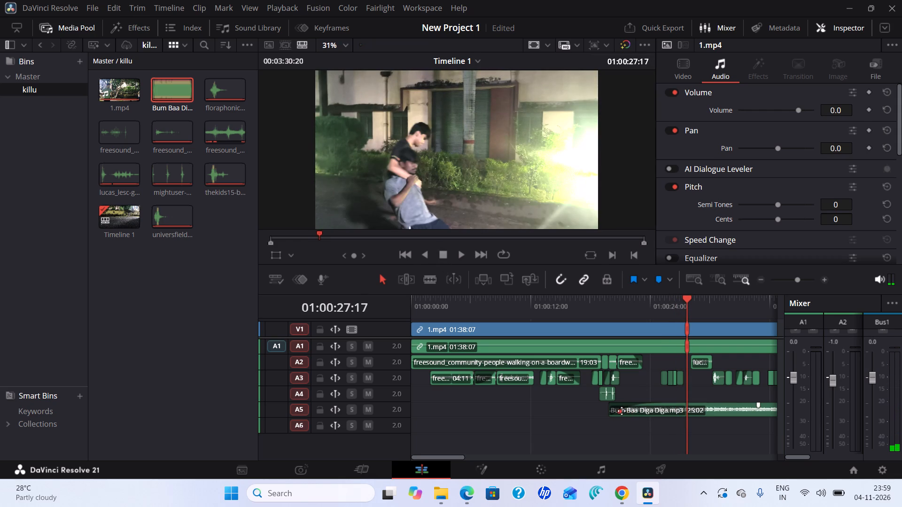
left_click_drag(622, 411, 623, 411)
Replay the passage where the A5 music enters, and restart playback from the timeline start to check the sound.
left_click_drag(684, 297, 570, 310)
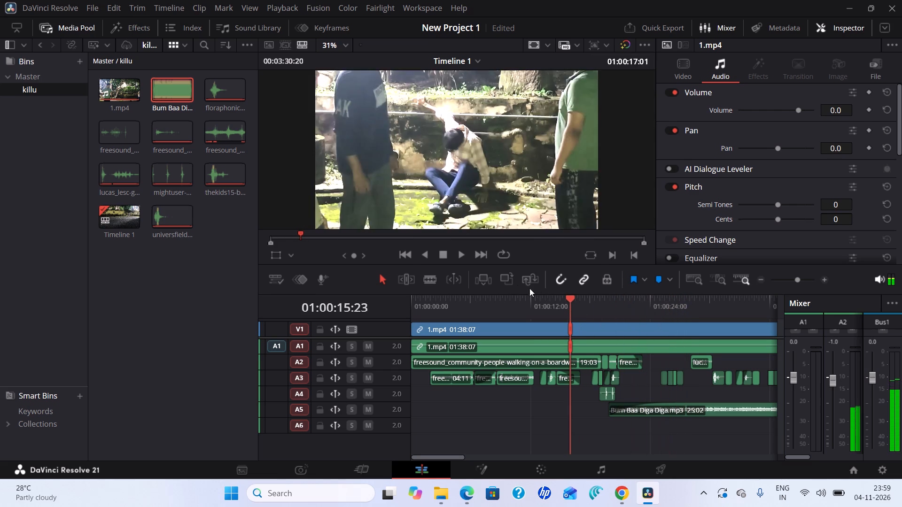
left_click(462, 255)
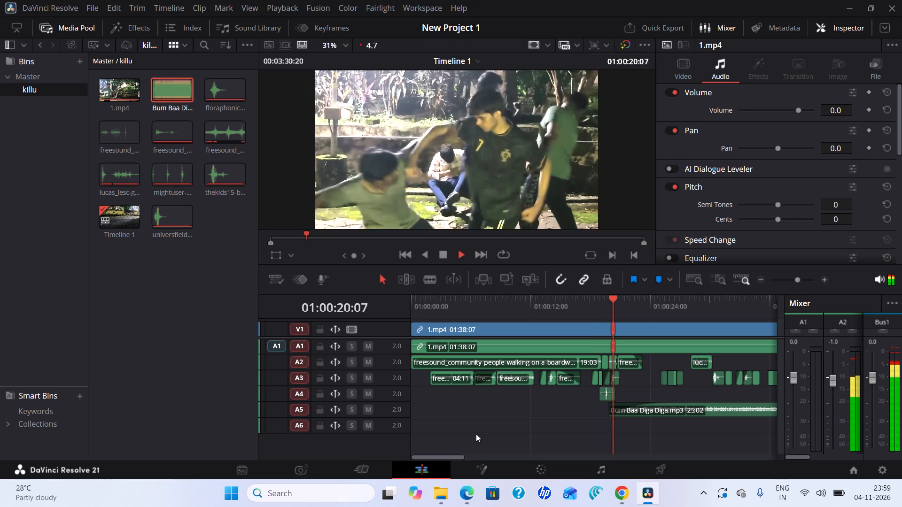
left_click(442, 251)
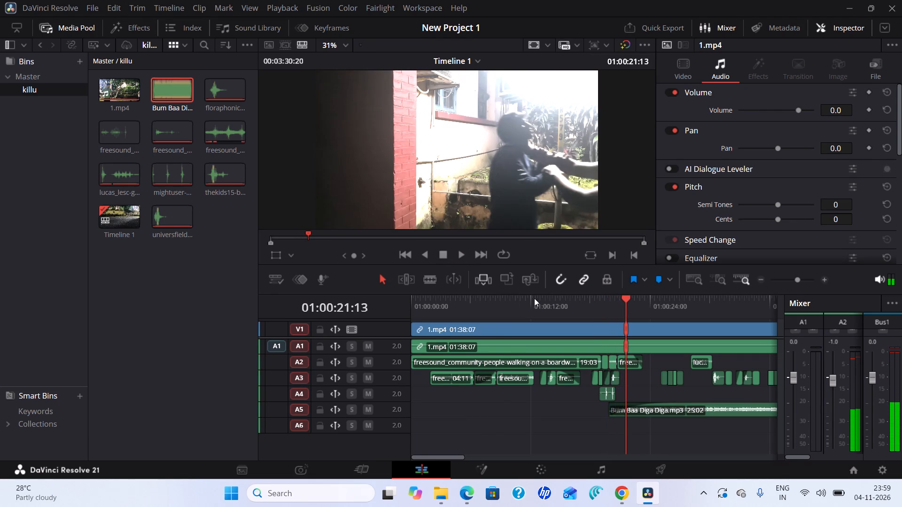
left_click_drag(624, 296, 444, 291)
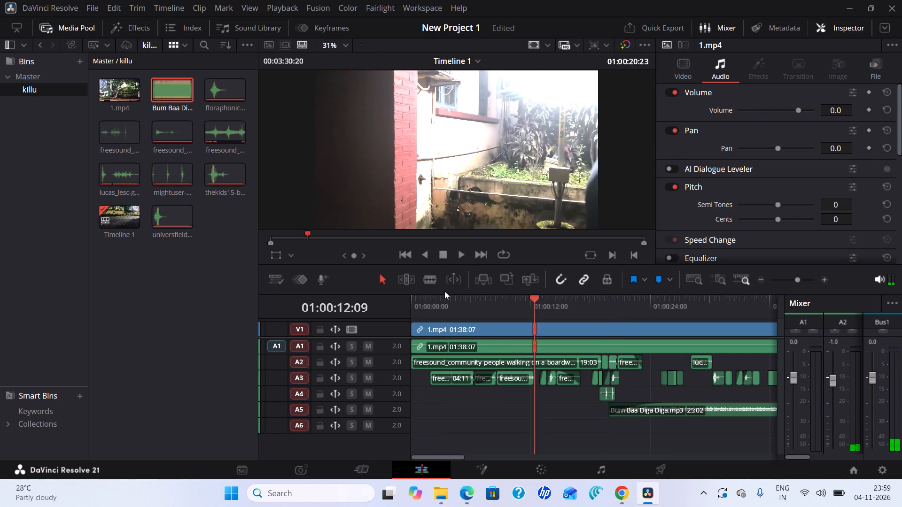
left_click_drag(444, 291, 406, 294)
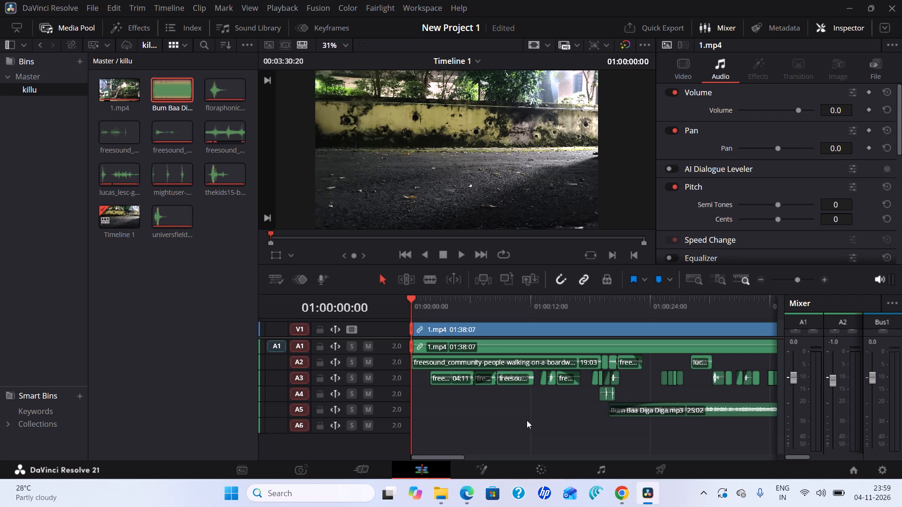
left_click(460, 255)
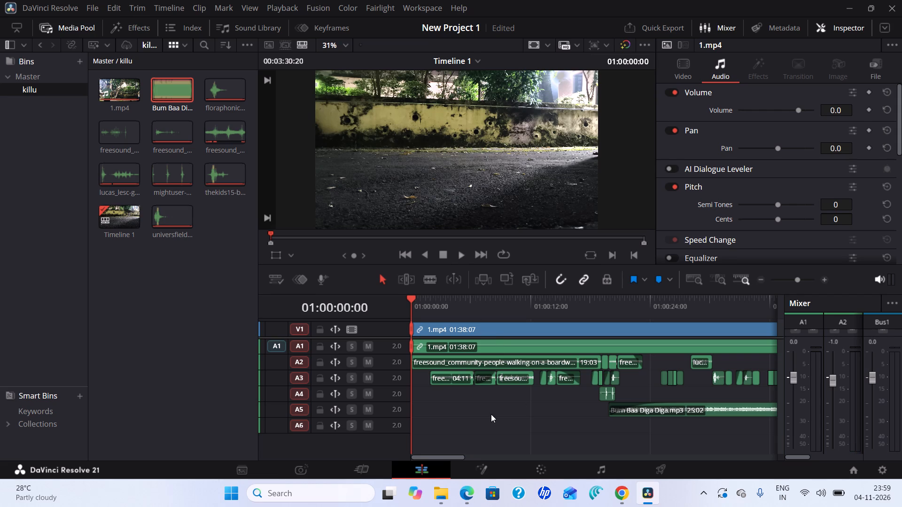
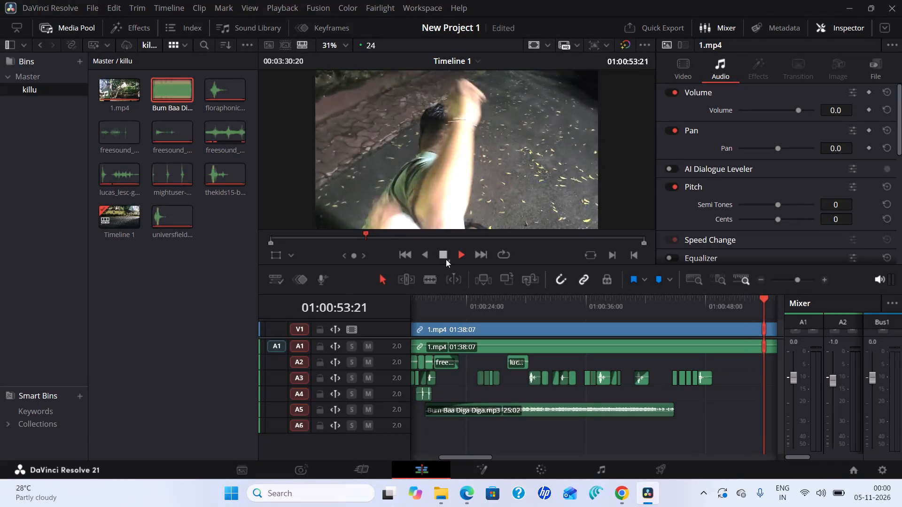
Stop the timeline playback at about 01:00:54:13.
left_click(446, 258)
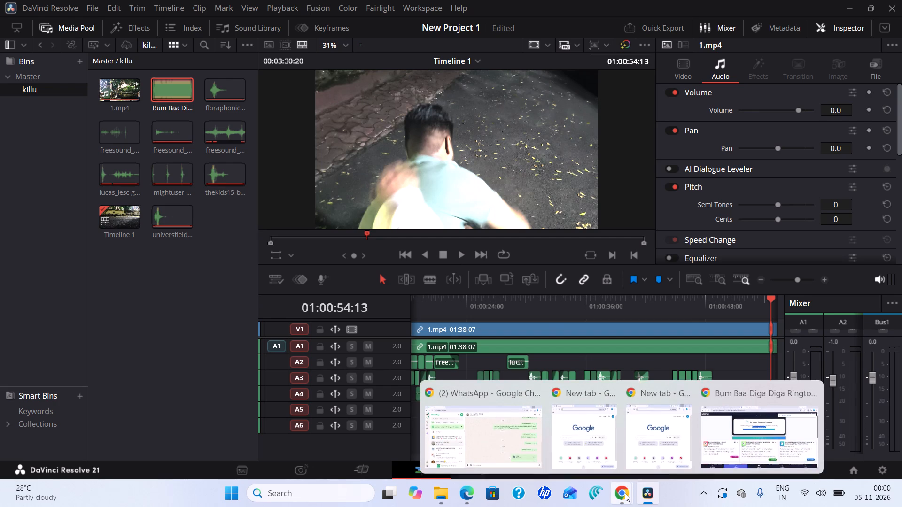
Switch to Chrome, search Google for "saripoda senivaram bgm download" in a fresh tab, and open Mobcup's Saripodhaa Sanivaaram ringtone listing.
left_click(714, 438)
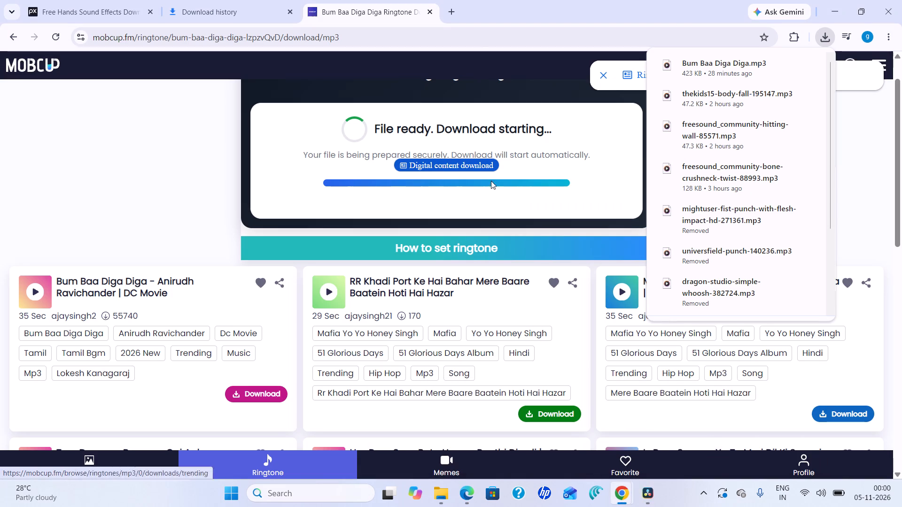
left_click(429, 11)
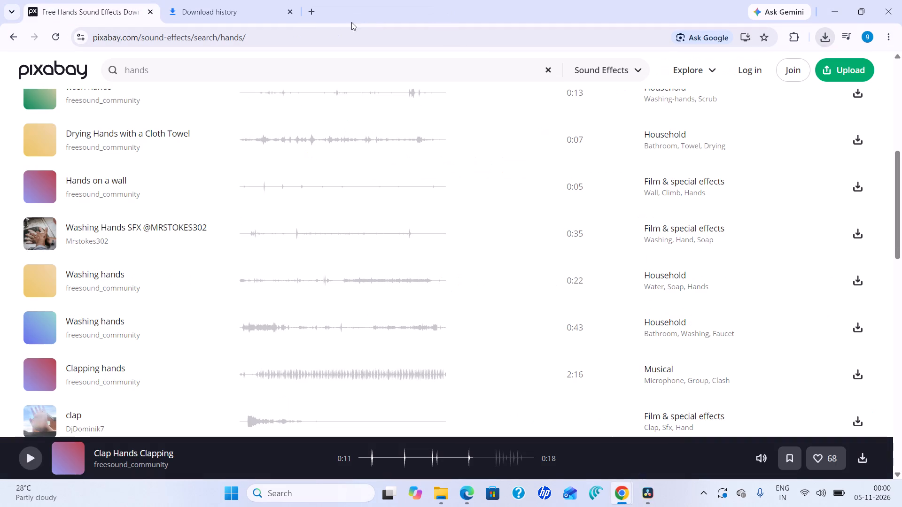
left_click(312, 14)
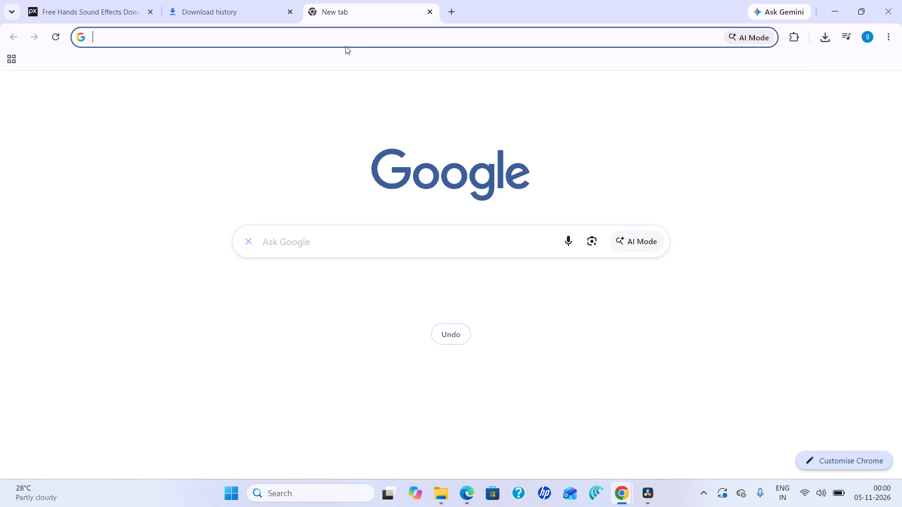
left_click(351, 37)
type("saripod")
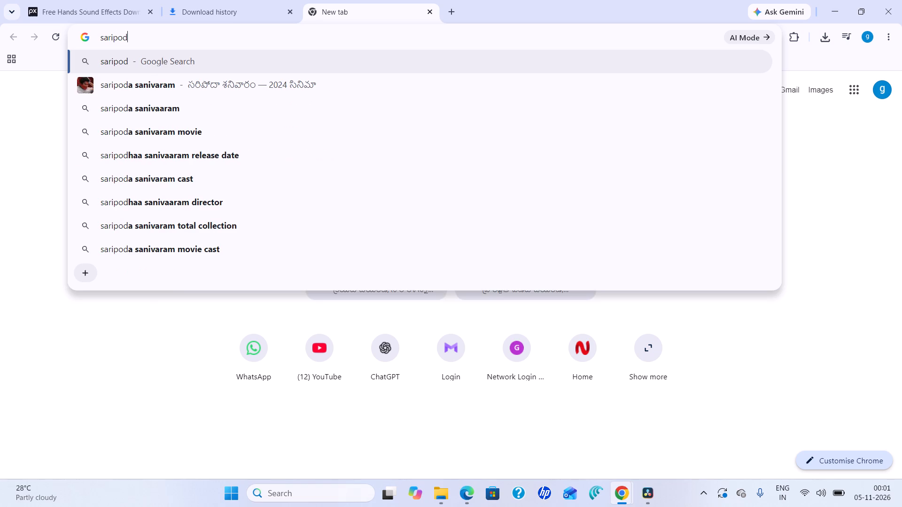
type("a")
key("space")
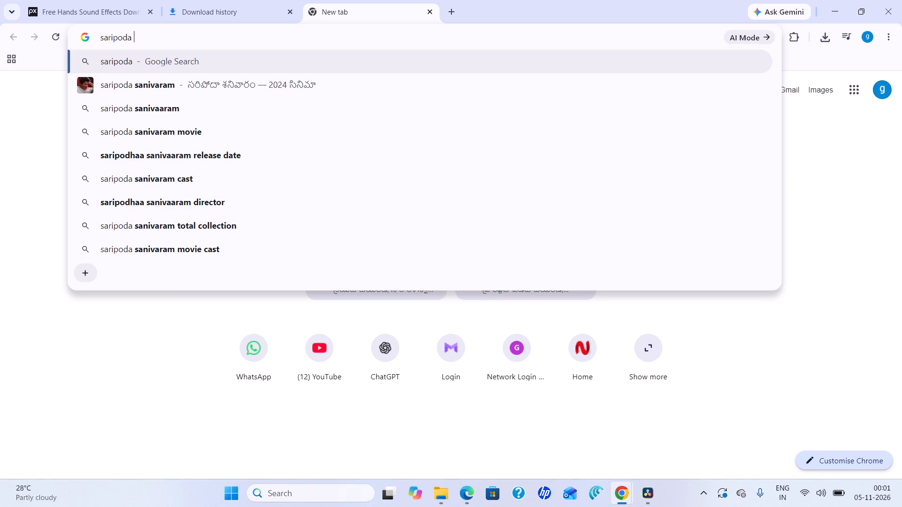
type("seno")
key("BackSpace")
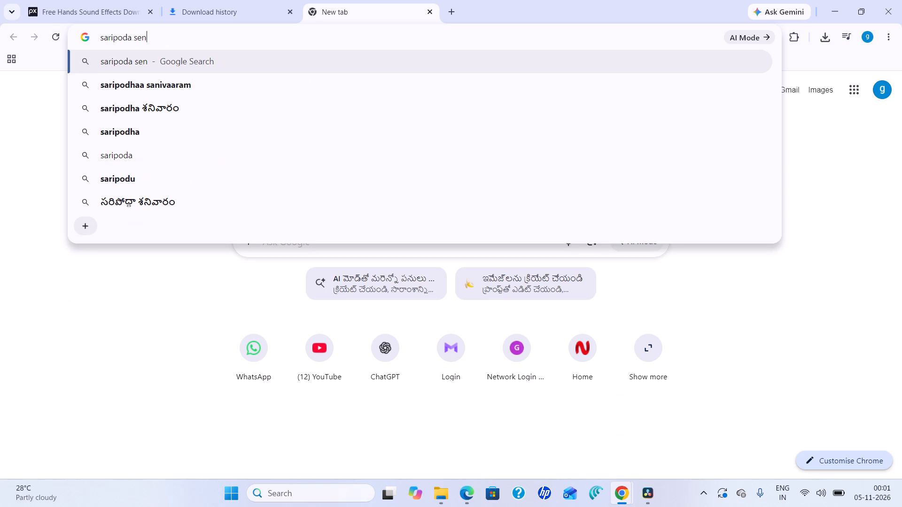
type("ivaram")
key("space")
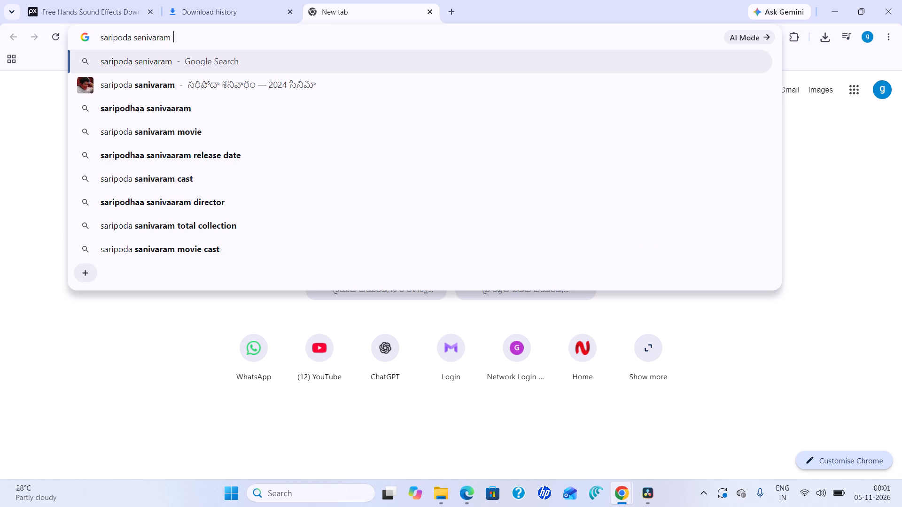
type("bg,")
key("BackSpace")
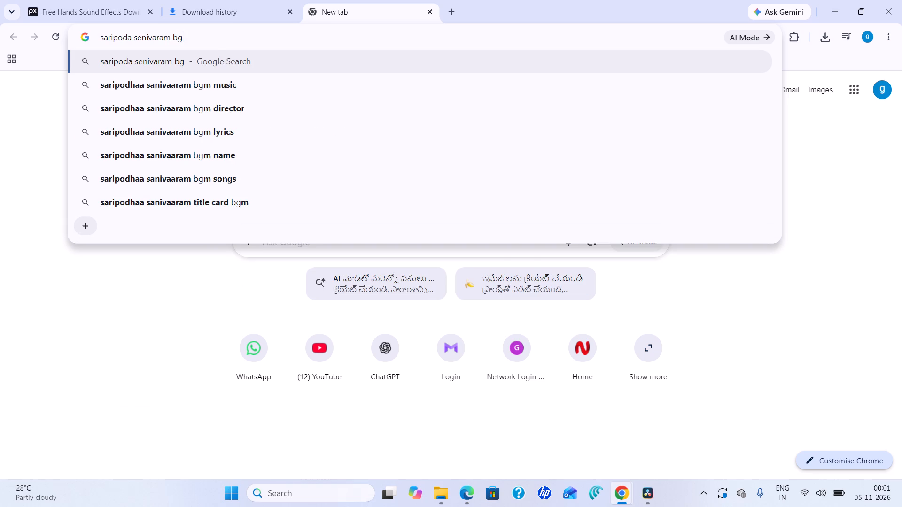
type("m do")
key("w")
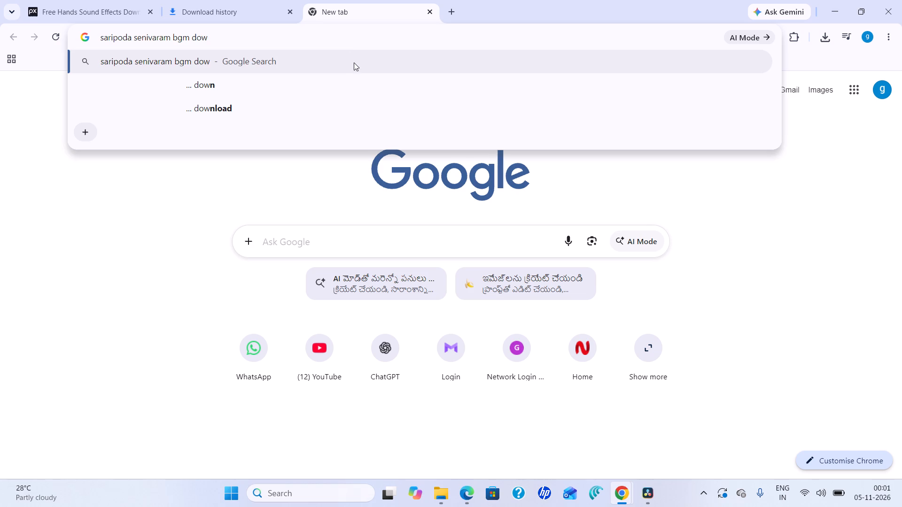
left_click(319, 100)
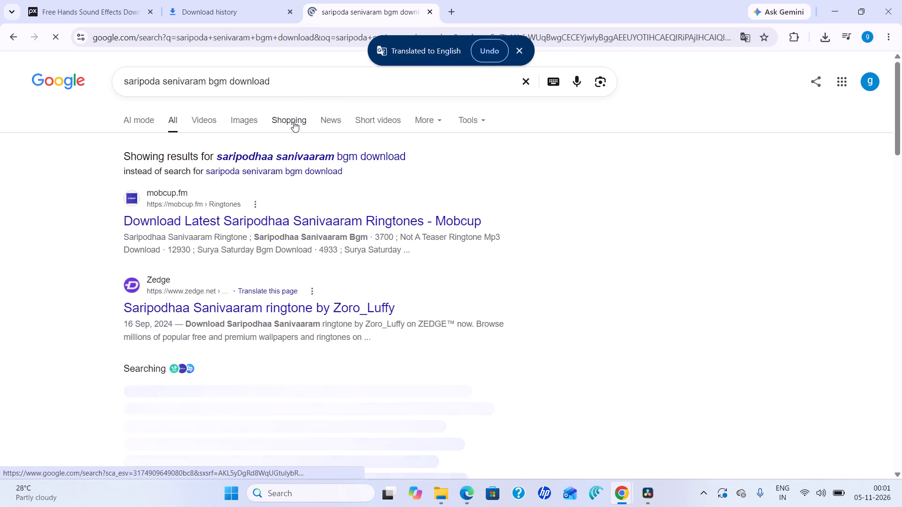
left_click(219, 222)
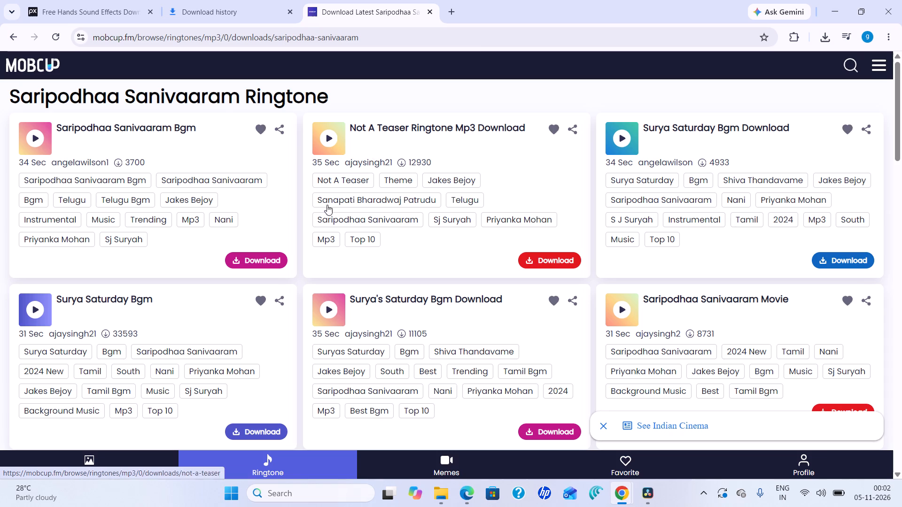
Preview the Saripodhaa Sanivaaram Bgm and Not A Teaser ringtones on the Mobcup listing.
scroll(147, 195, "up", 1)
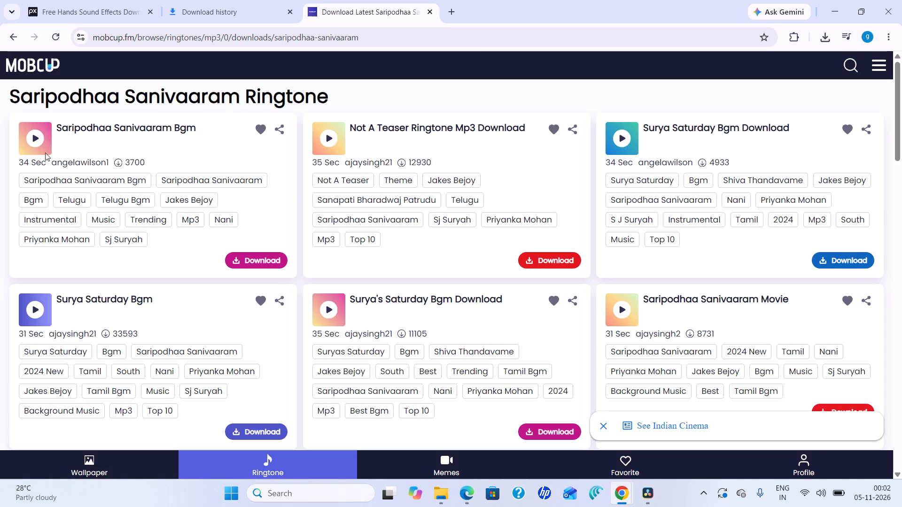
left_click(31, 142)
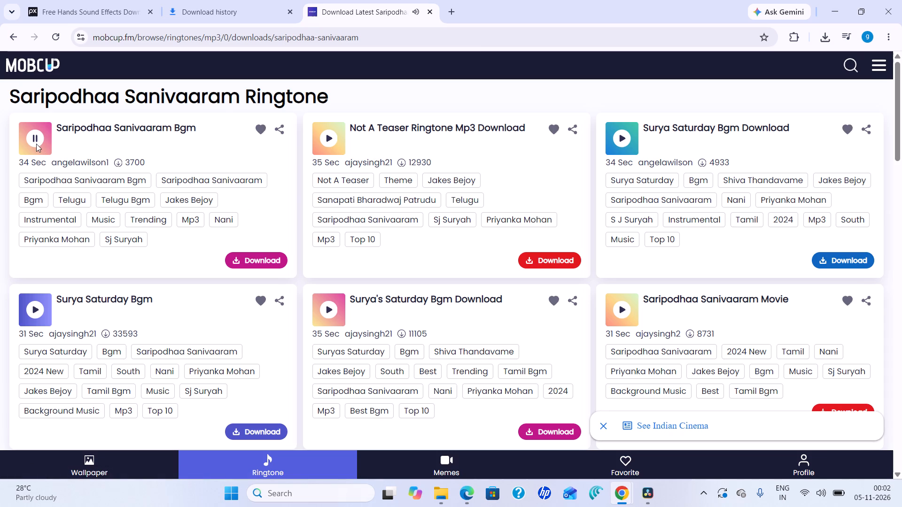
left_click(36, 143)
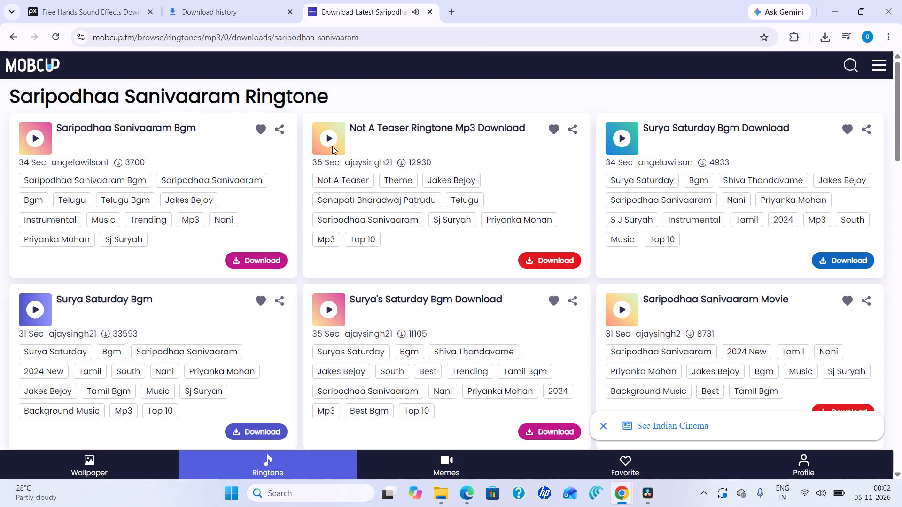
left_click(332, 146)
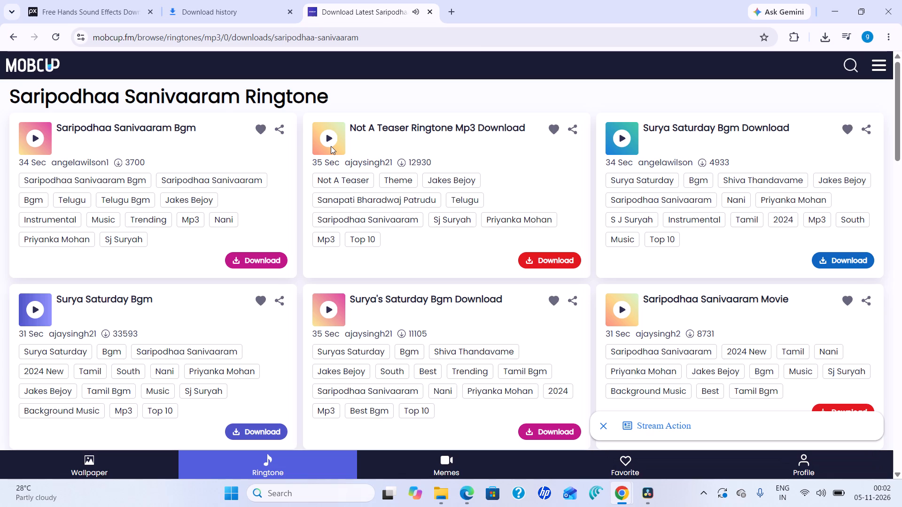
Download the Not A Teaser ringtone from Mobcup as an .mp3 for Android.
left_click(546, 263)
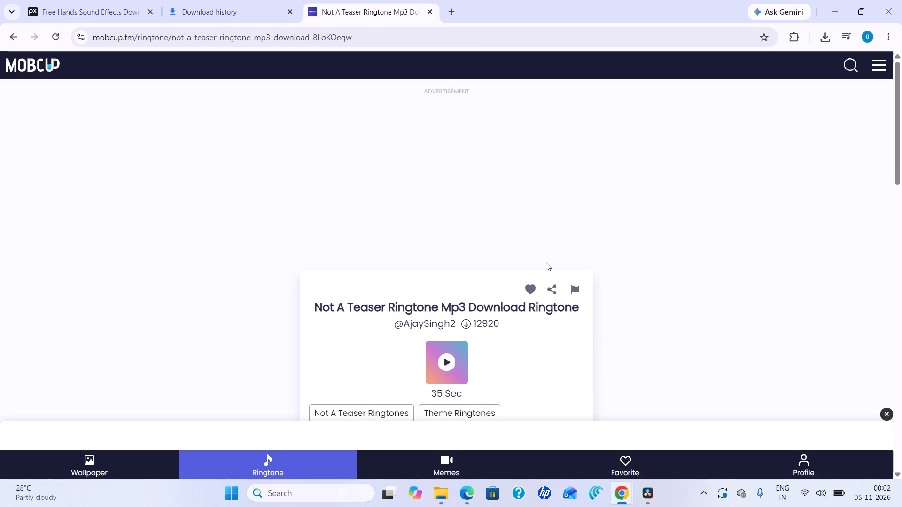
scroll(571, 259, "down", 4)
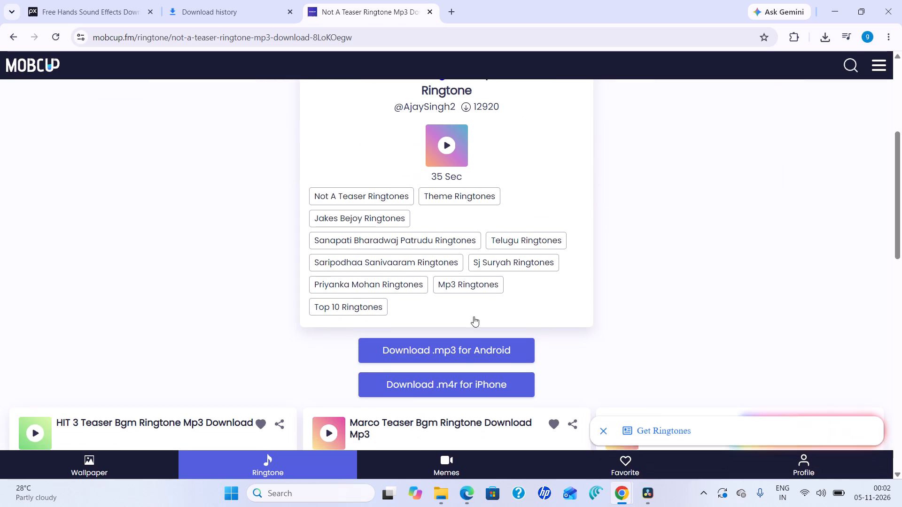
left_click(457, 353)
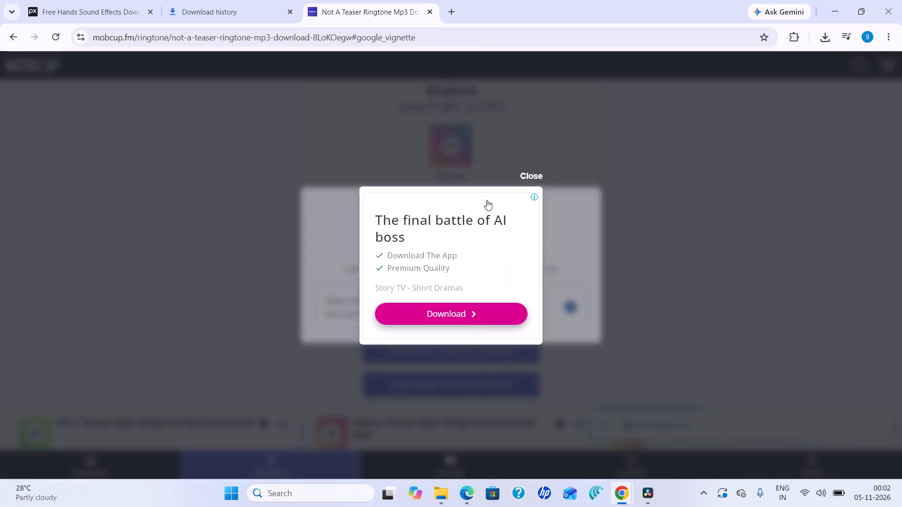
left_click(530, 169)
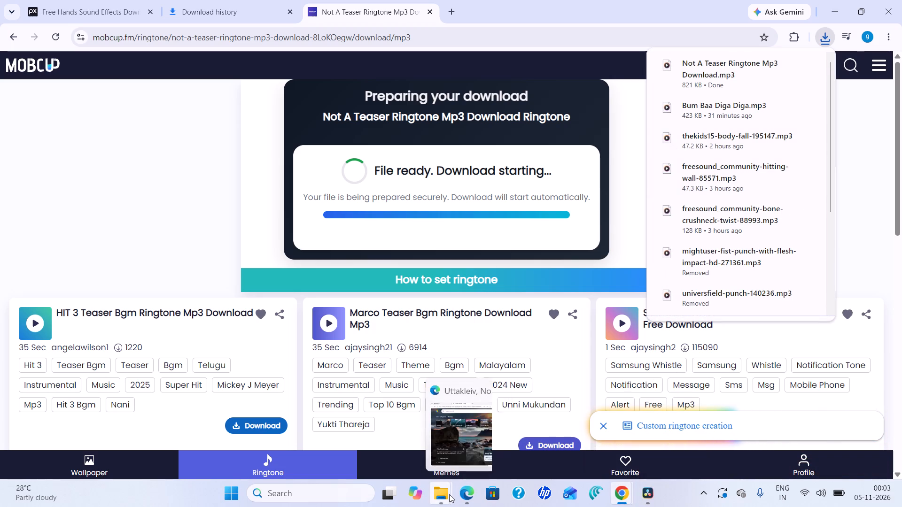
In File Explorer, copy the Not A Teaser Ringtone Mp3 Download file from Downloads into the C:\edits folder.
left_click(616, 442)
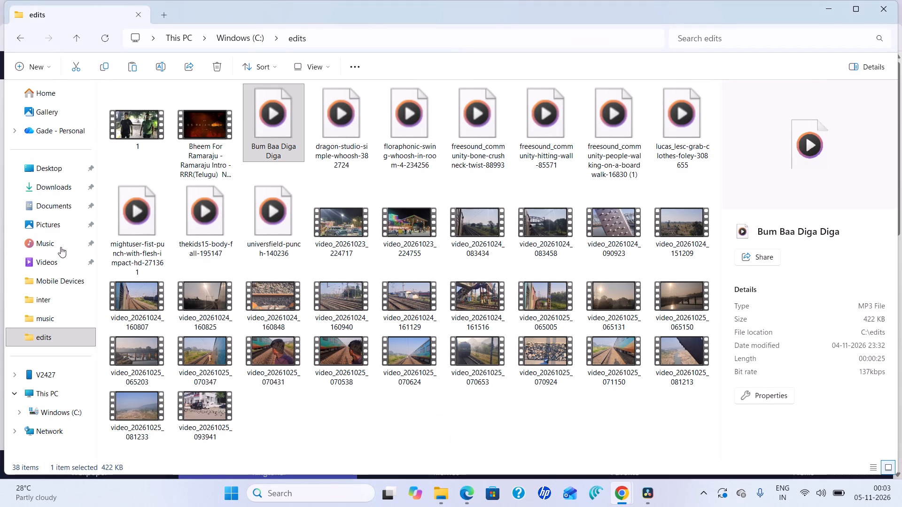
left_click(61, 179)
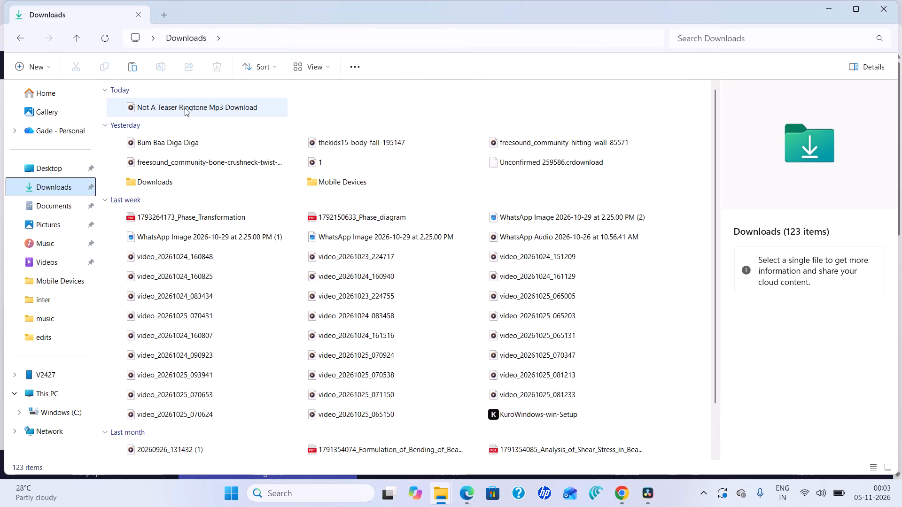
right_click(185, 108)
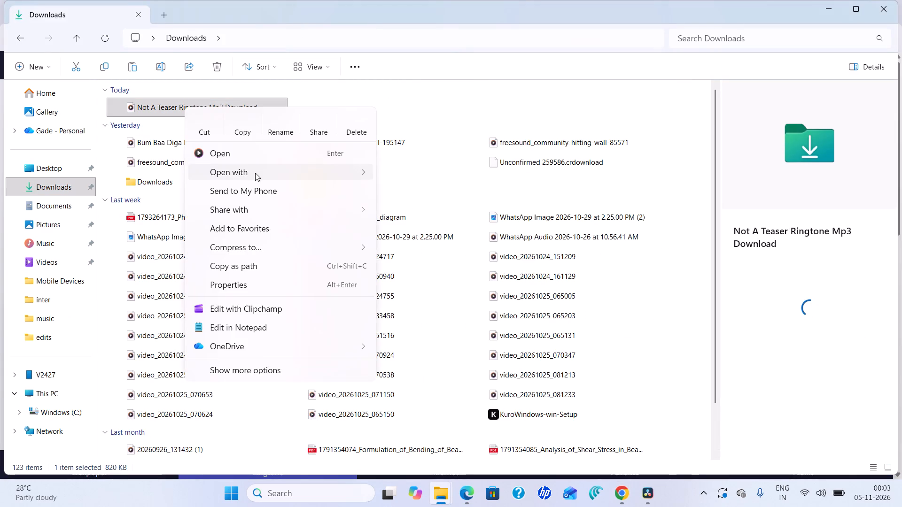
left_click(249, 132)
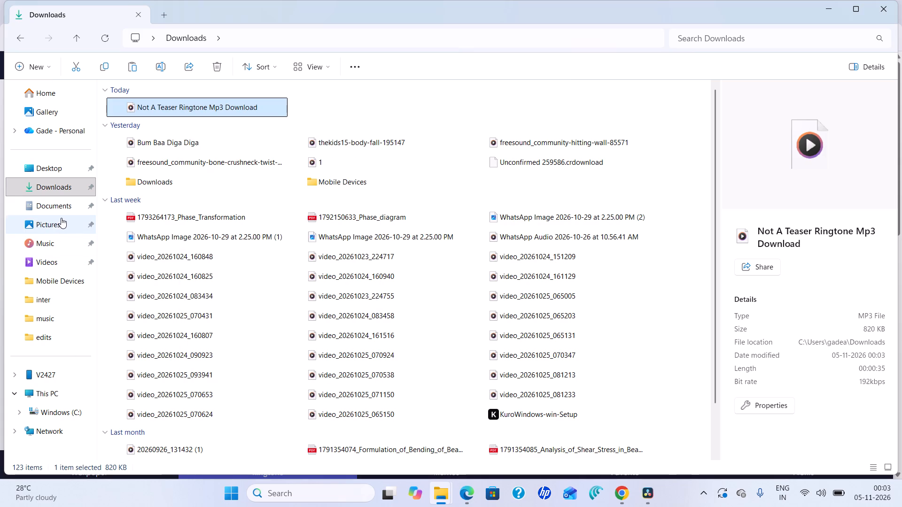
left_click(59, 321)
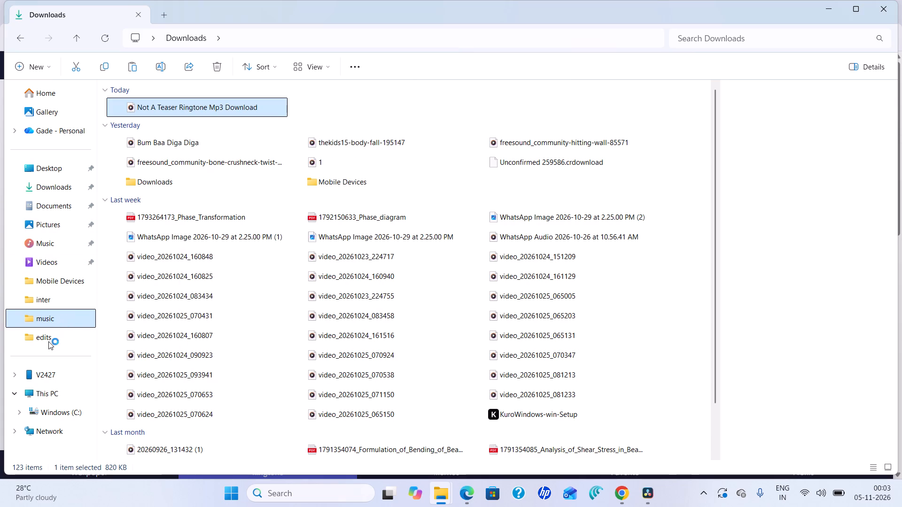
left_click(48, 341)
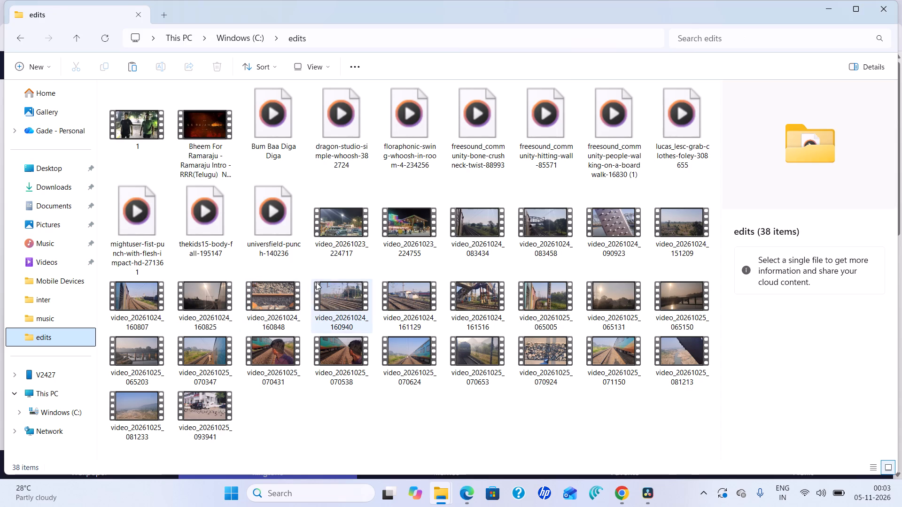
right_click(270, 411)
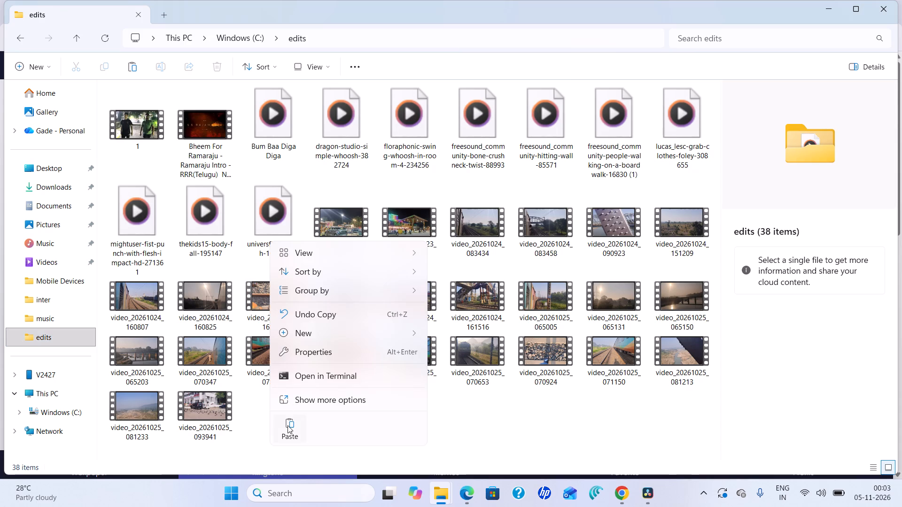
left_click(288, 425)
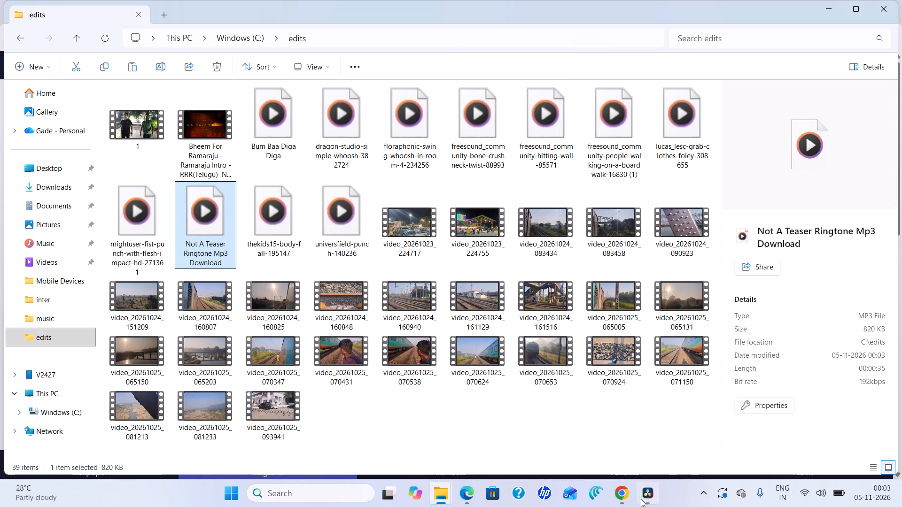
In DaVinci Resolve, import Not A Teaser Ringtone Mp3 Download.mp3 from the edits media storage folder into the killu bin.
left_click(654, 499)
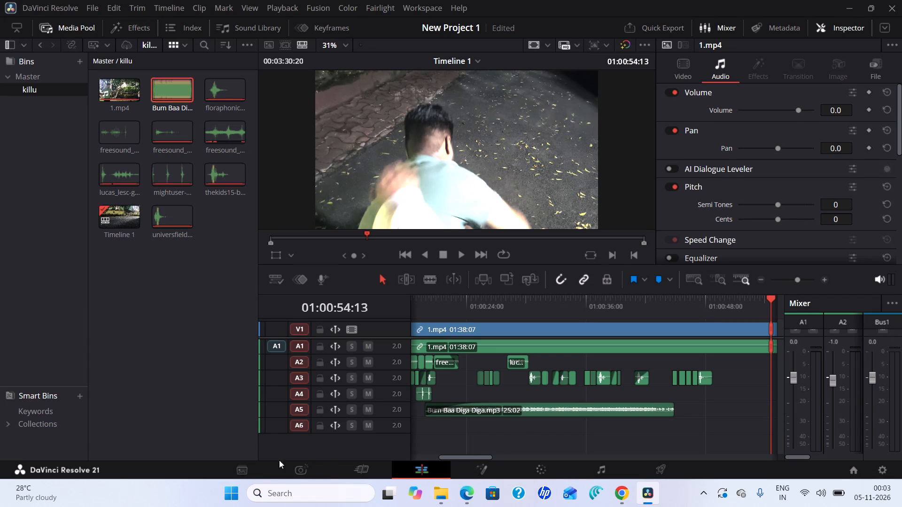
left_click(254, 465)
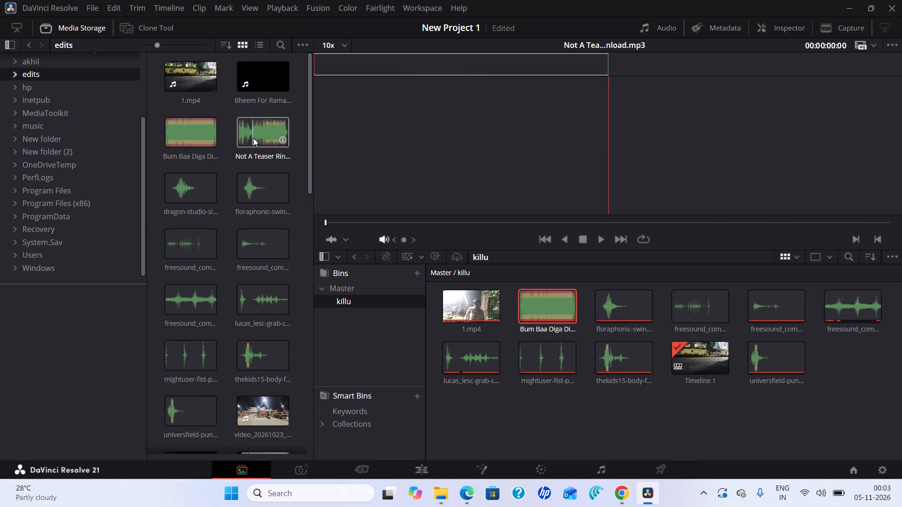
left_click_drag(253, 138, 824, 369)
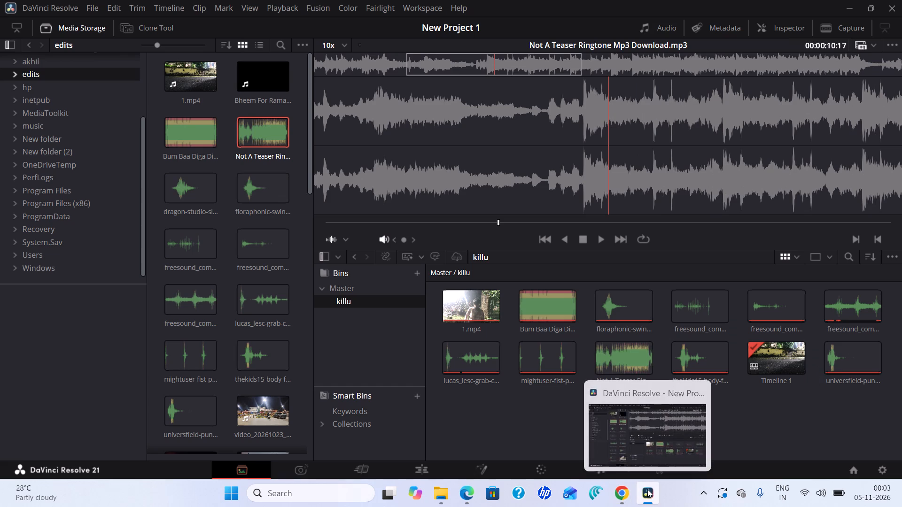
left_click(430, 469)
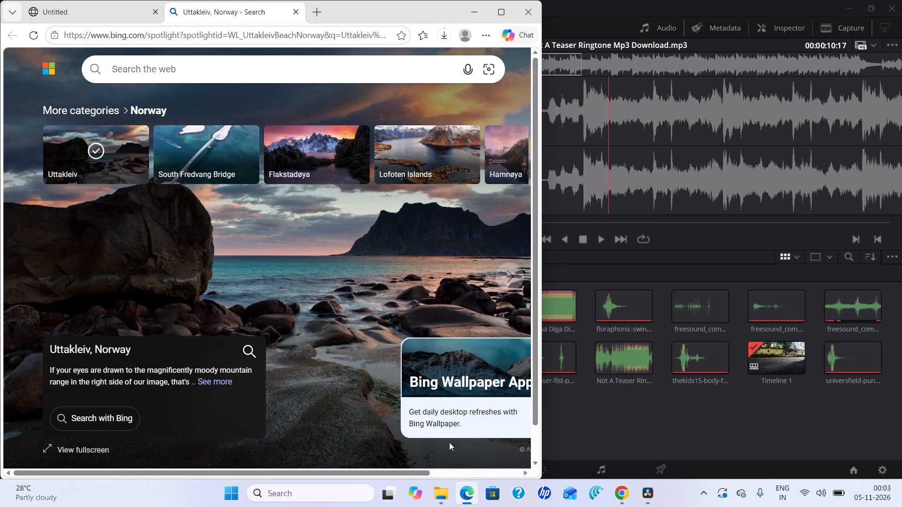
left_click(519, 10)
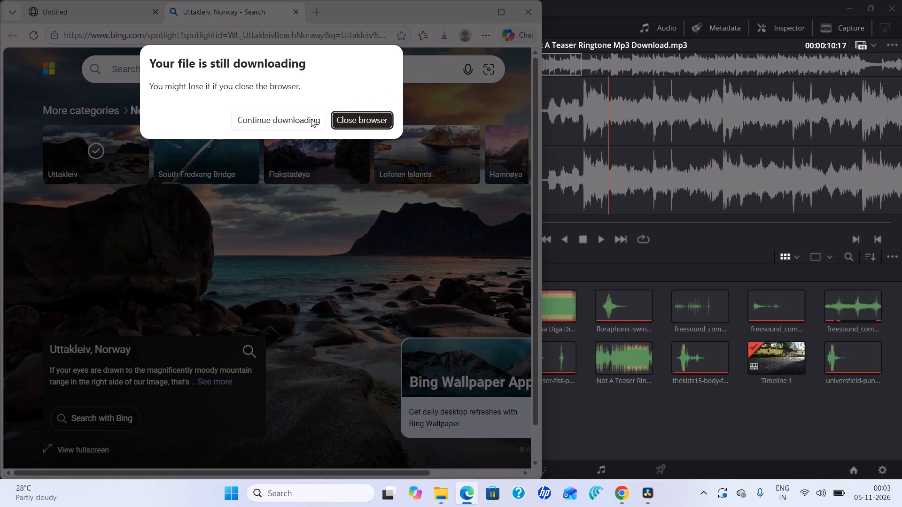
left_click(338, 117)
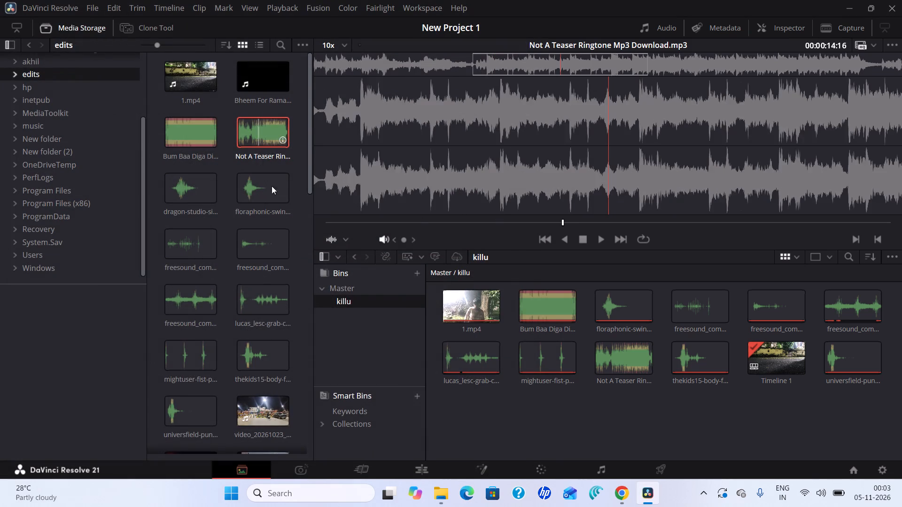
On the Edit page, place Not A Teaser Ringtone Mp3 Download.mp3 on audio track A6, starting just after the Bum Baa Diga Diga clip ends.
left_click(418, 465)
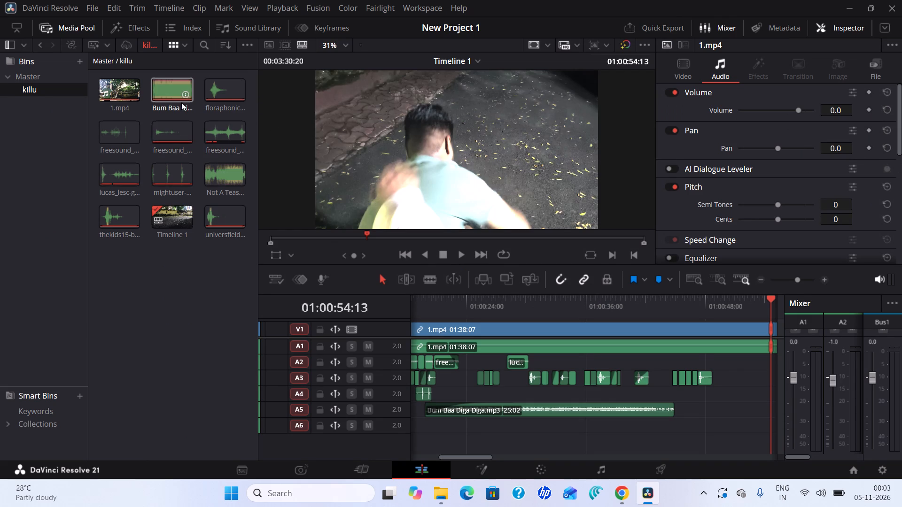
left_click_drag(220, 178, 692, 399)
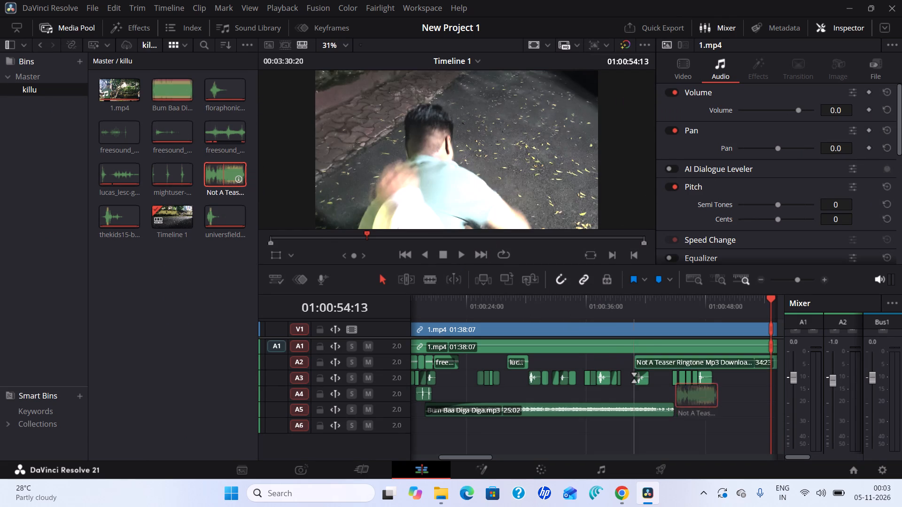
left_click_drag(692, 399, 686, 425)
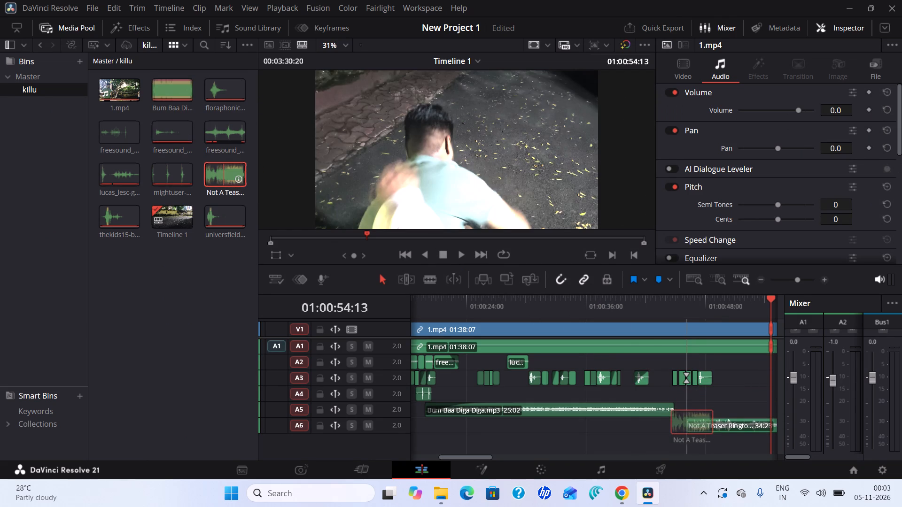
left_click_drag(686, 425, 621, 435)
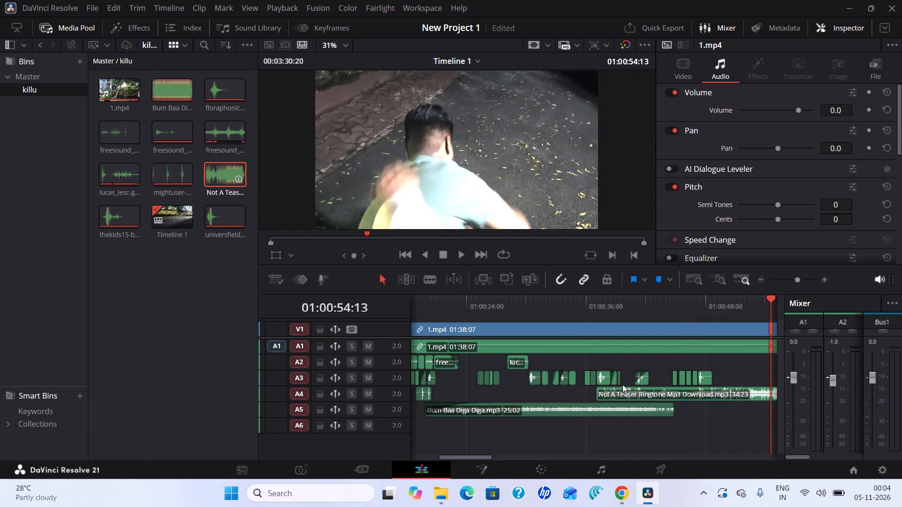
left_click_drag(620, 394, 702, 426)
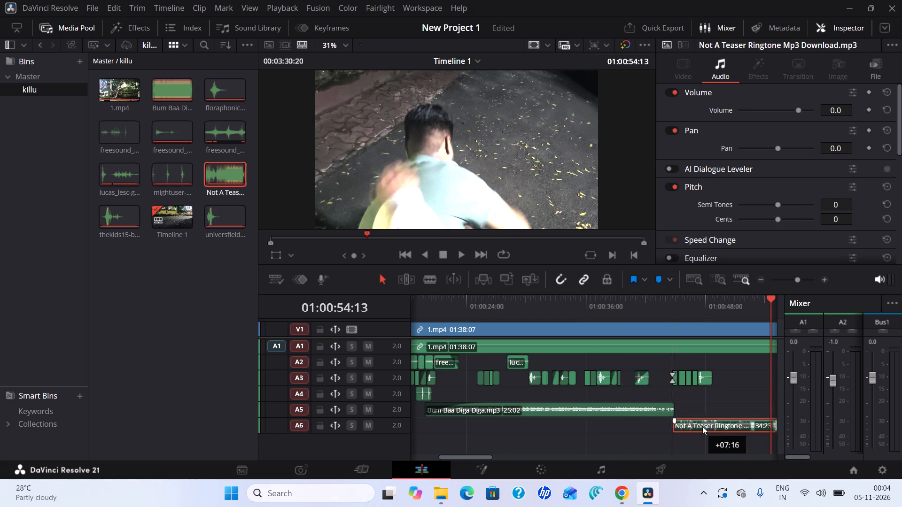
left_click_drag(702, 426, 703, 425)
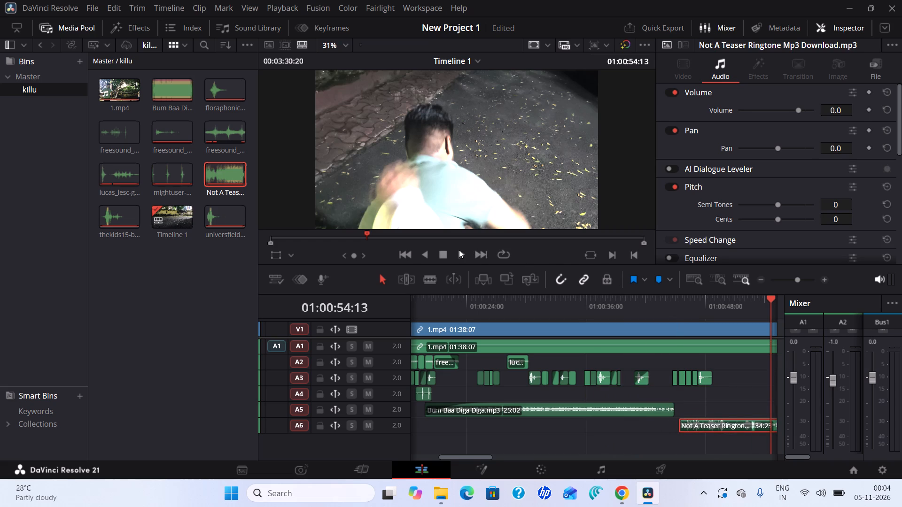
Play the new music against the video, and shift the Not A Teaser clip about 3 seconds later on A6, starting where the last A3 effect ends.
left_click(464, 256)
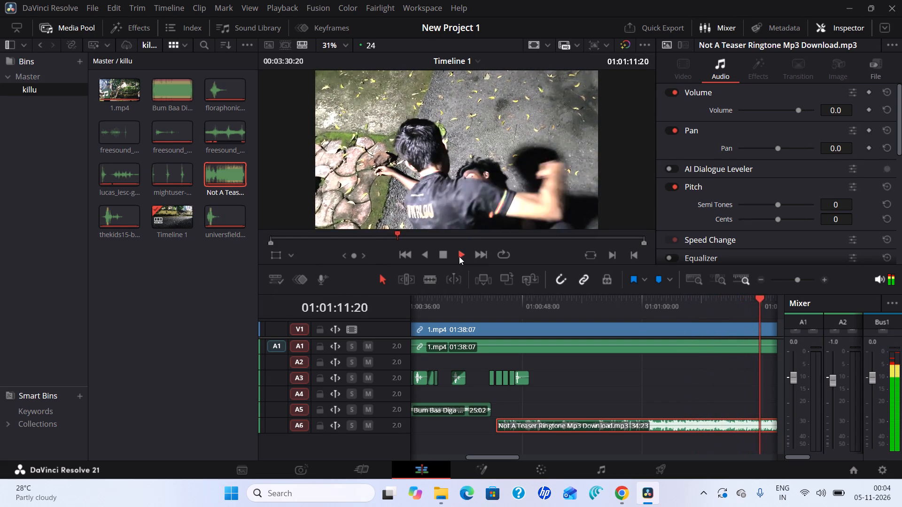
left_click(443, 256)
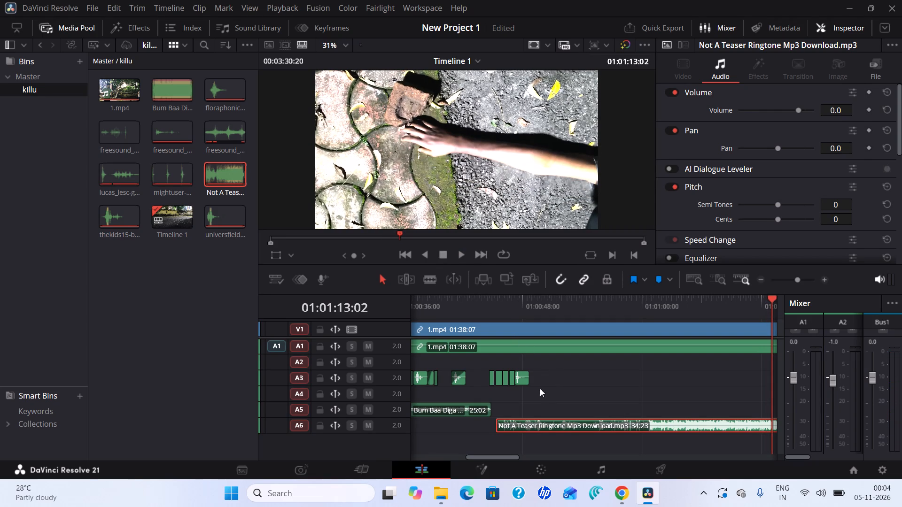
left_click_drag(521, 426, 520, 427)
left_click_drag(520, 427, 551, 421)
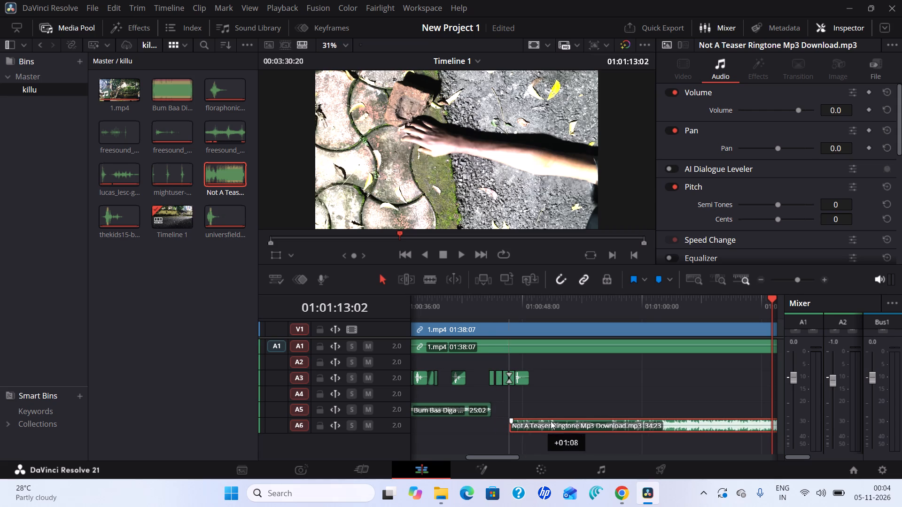
left_click_drag(551, 421, 555, 420)
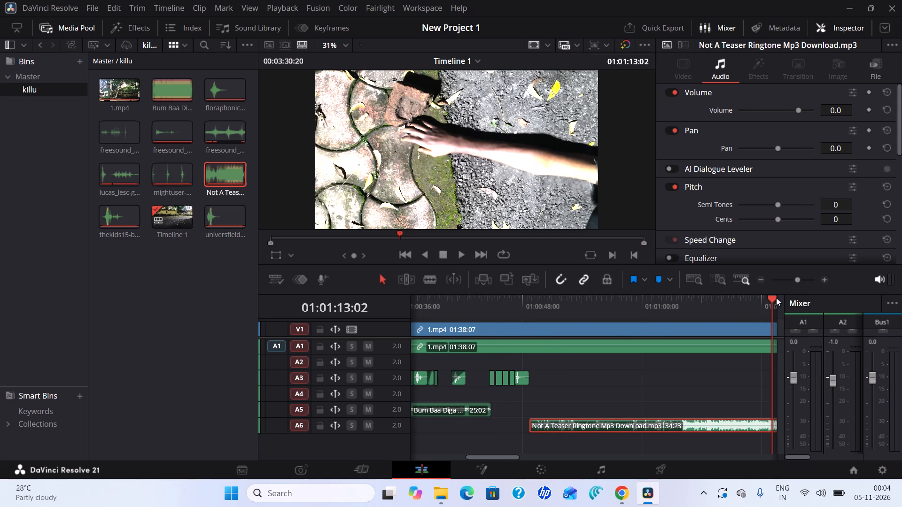
Play the timeline from about 01:00:46 to review the passage from Bum Baa Diga Diga into the repositioned Not A Teaser music.
left_click_drag(776, 297, 423, 341)
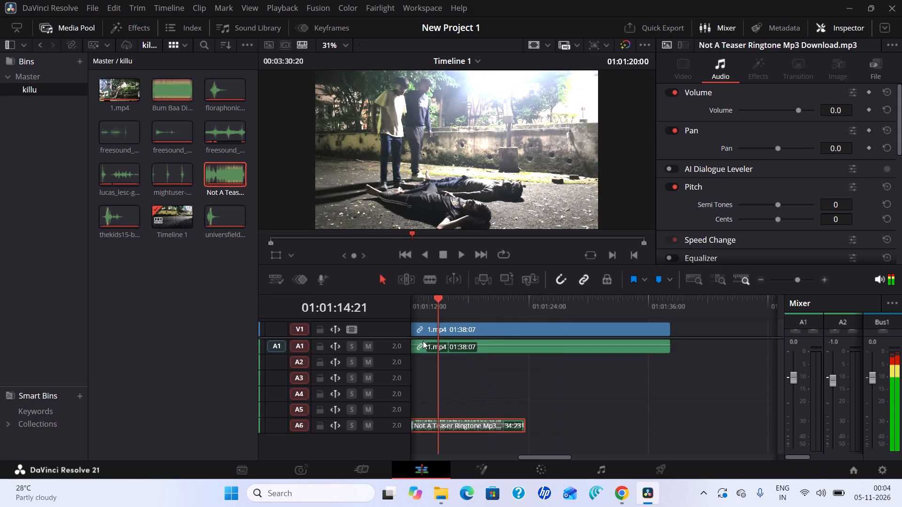
left_click_drag(423, 341, 629, 358)
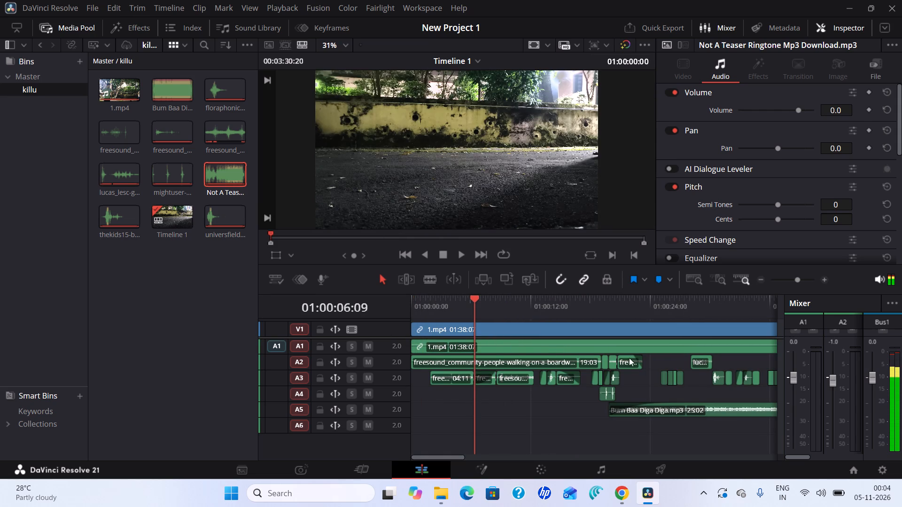
left_click_drag(629, 358, 769, 375)
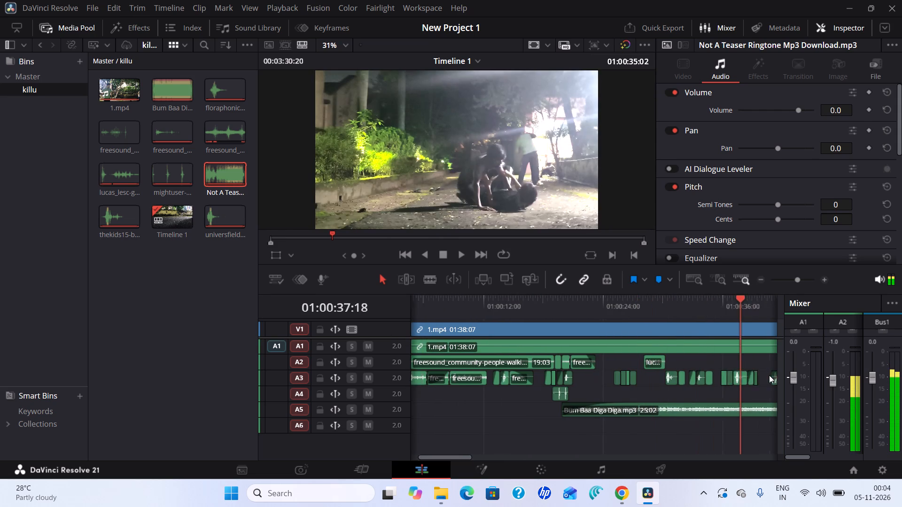
left_click_drag(769, 375, 770, 375)
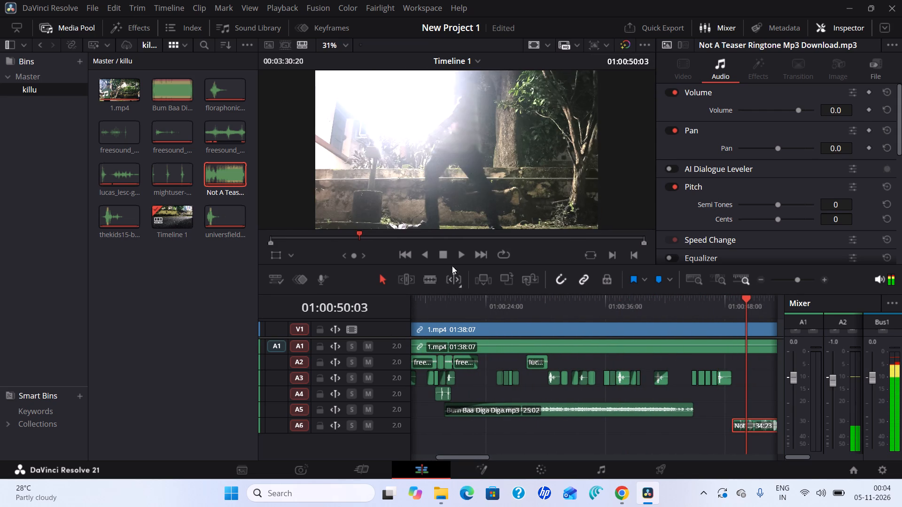
left_click_drag(746, 299, 713, 306)
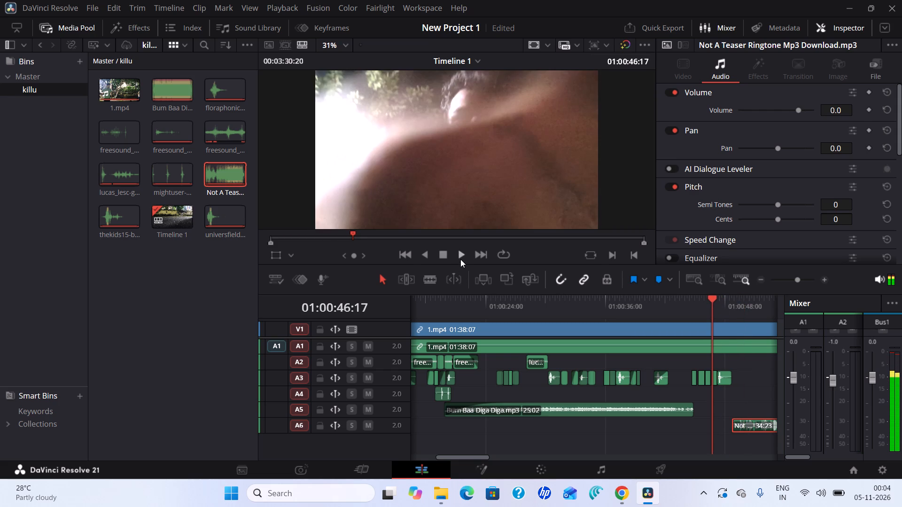
left_click(460, 259)
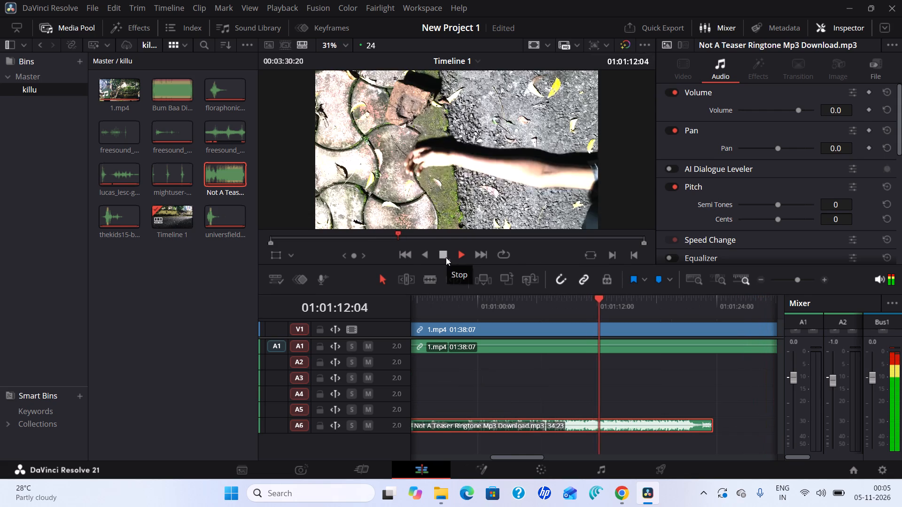
left_click(446, 257)
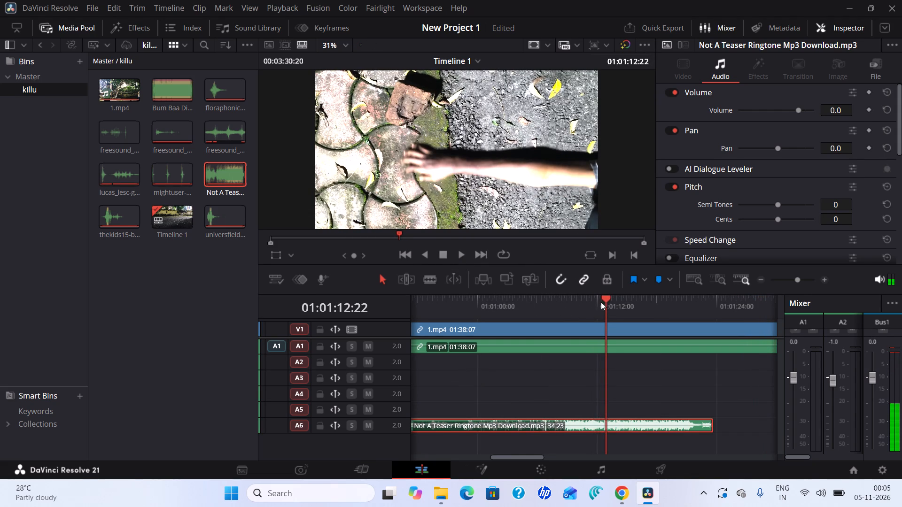
Rewind the timeline and replay the section around the start of the Not A Teaser clip to check its timing against the video.
left_click_drag(607, 296, 583, 300)
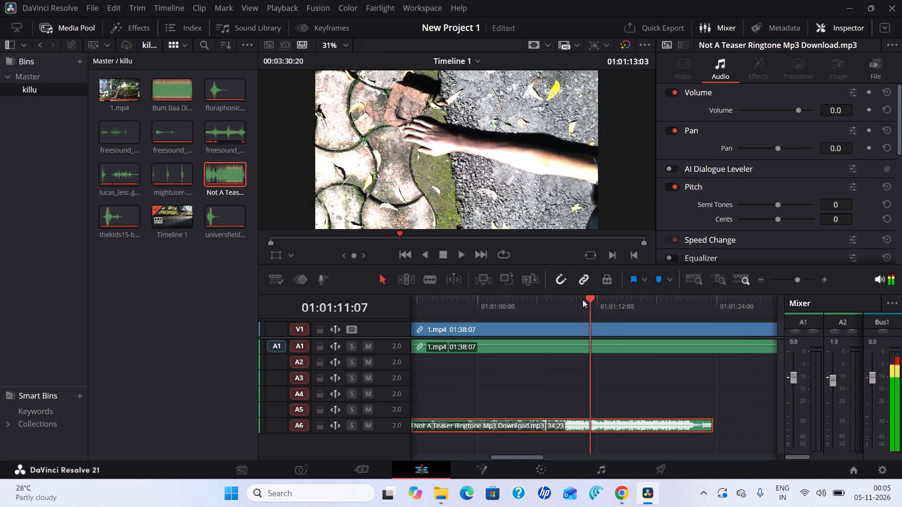
left_click_drag(583, 300, 401, 307)
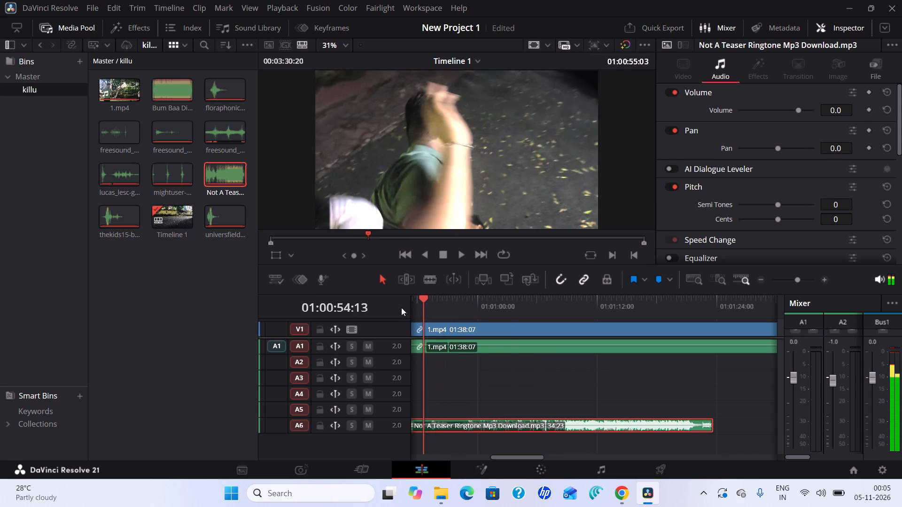
left_click_drag(401, 307, 753, 360)
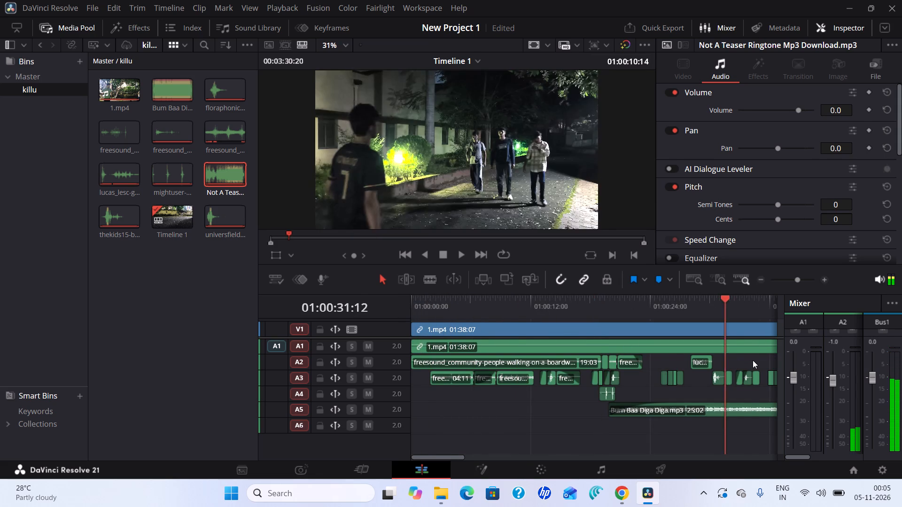
left_click_drag(753, 360, 762, 360)
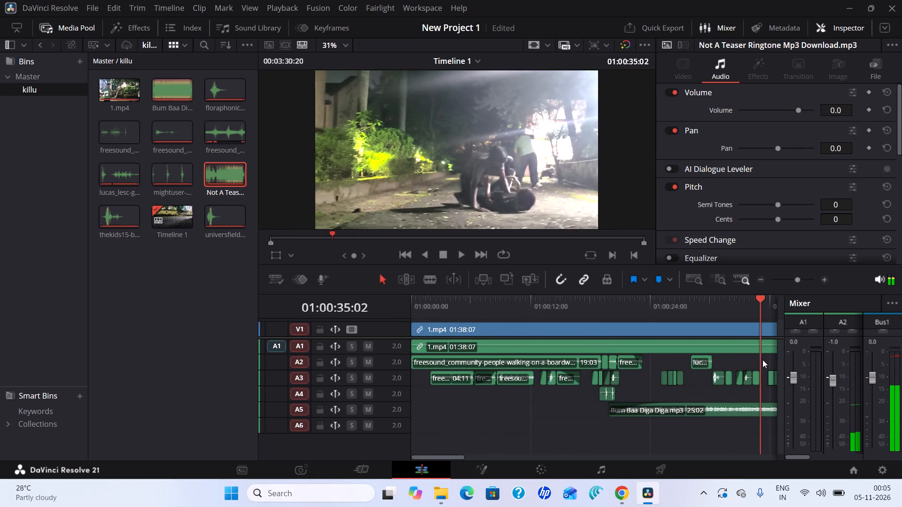
left_click_drag(762, 360, 770, 358)
left_click(463, 256)
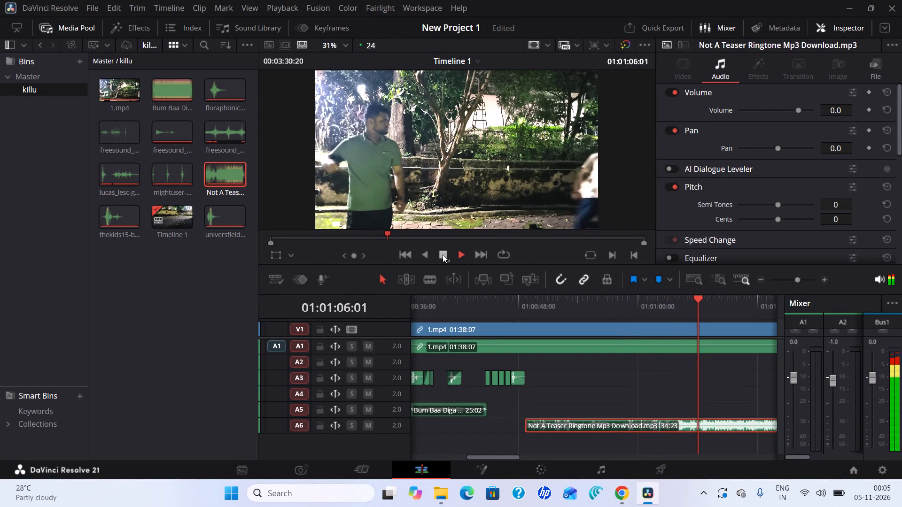
left_click(443, 254)
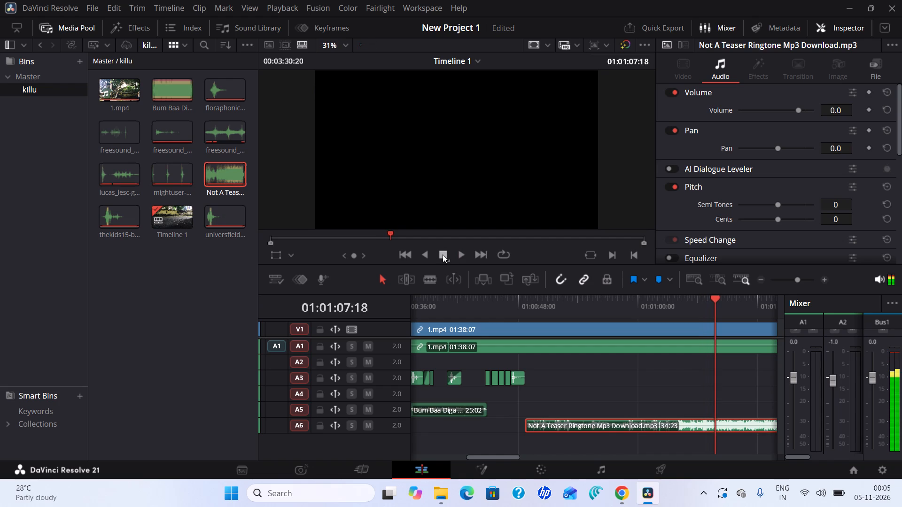
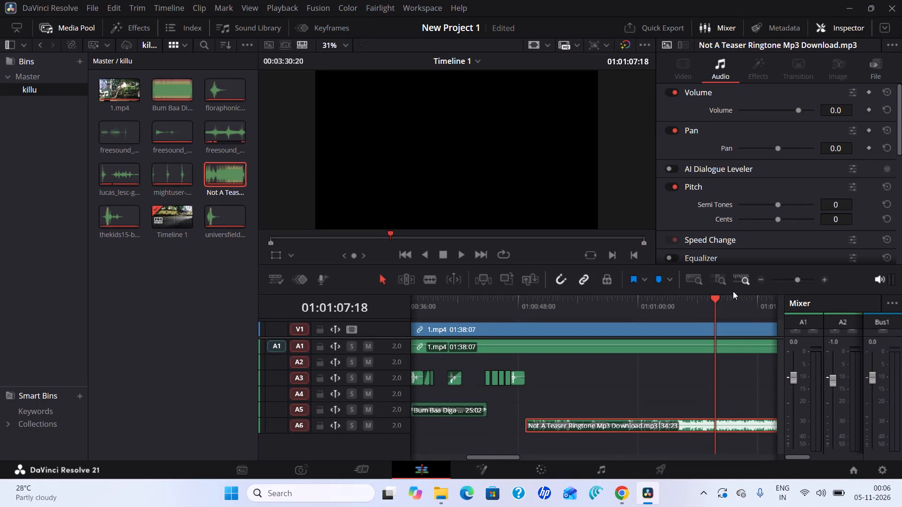
Replay the passage from about 01:00:46 and shift the Not A Teaser clip 16 frames earlier on audio track A6.
left_click_drag(715, 298, 614, 324)
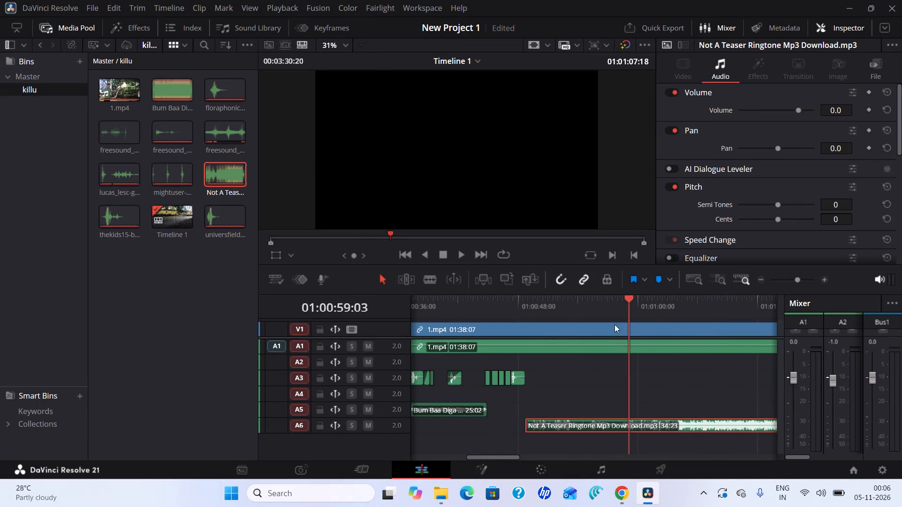
left_click_drag(614, 324, 507, 344)
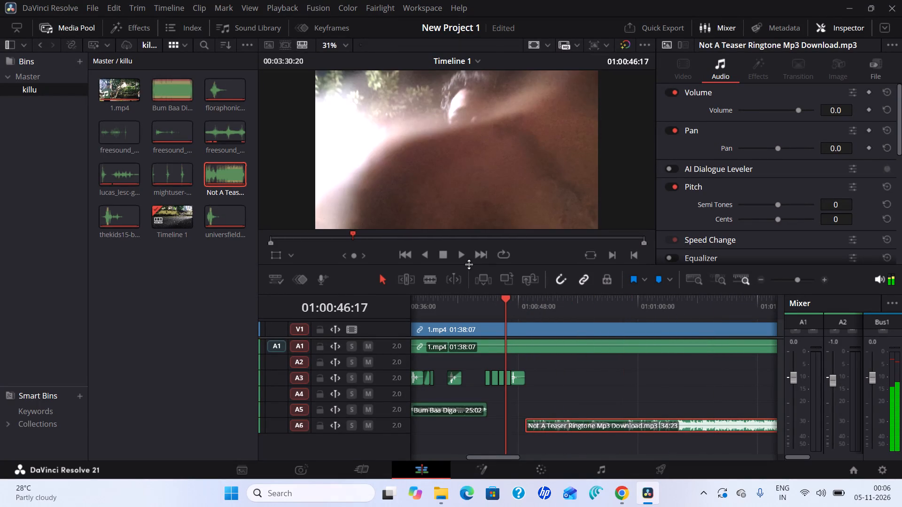
left_click(462, 255)
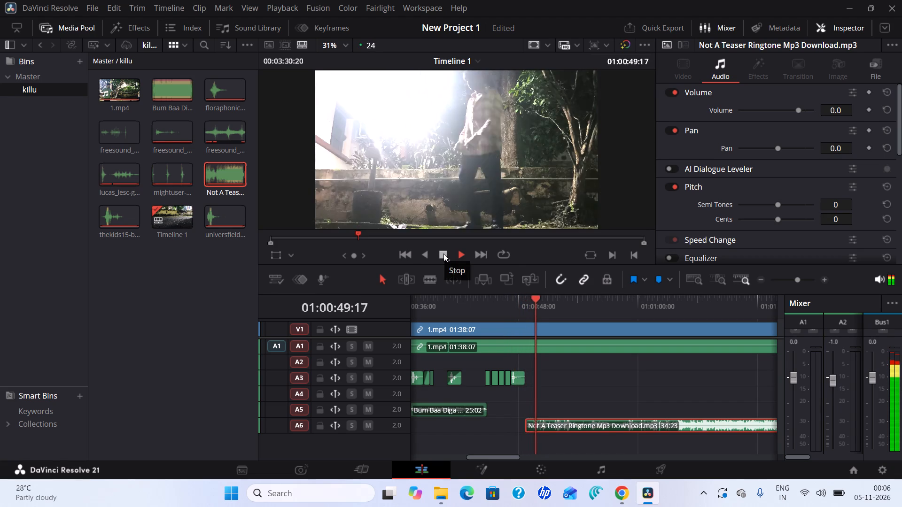
left_click(443, 253)
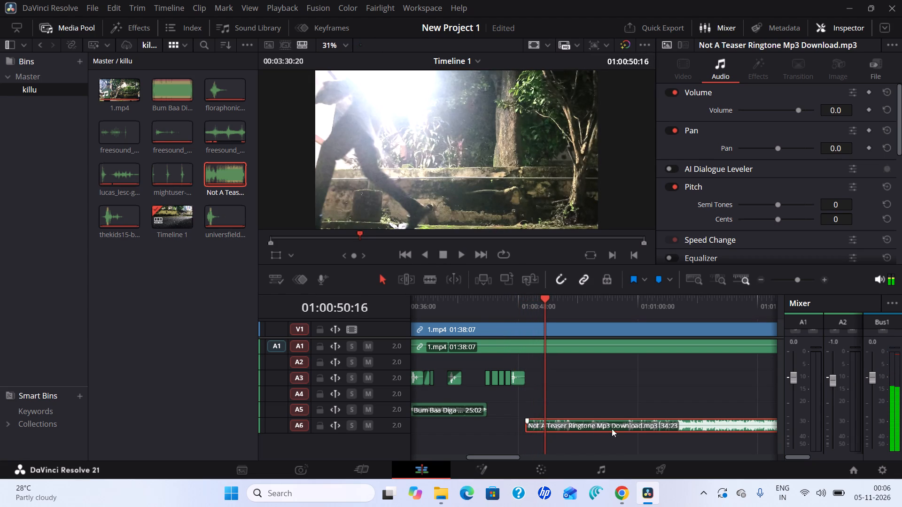
left_click_drag(684, 429, 683, 429)
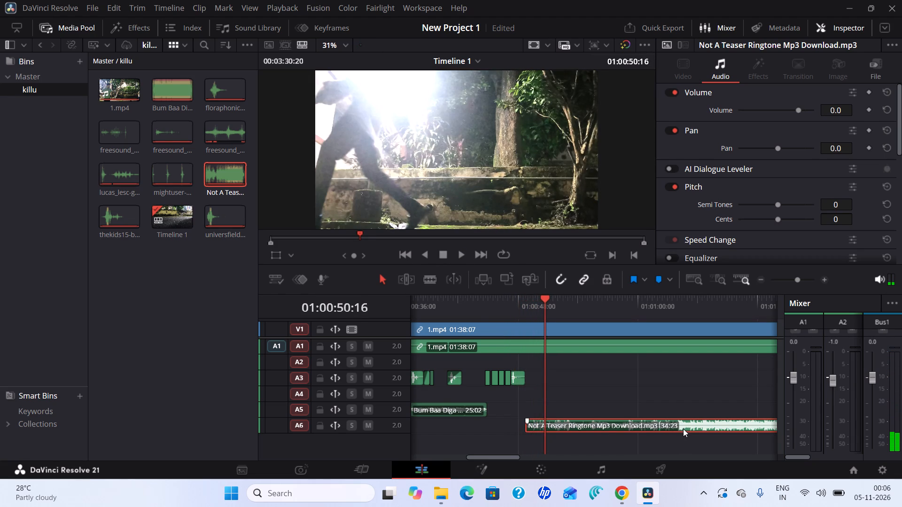
left_click_drag(683, 429, 678, 432)
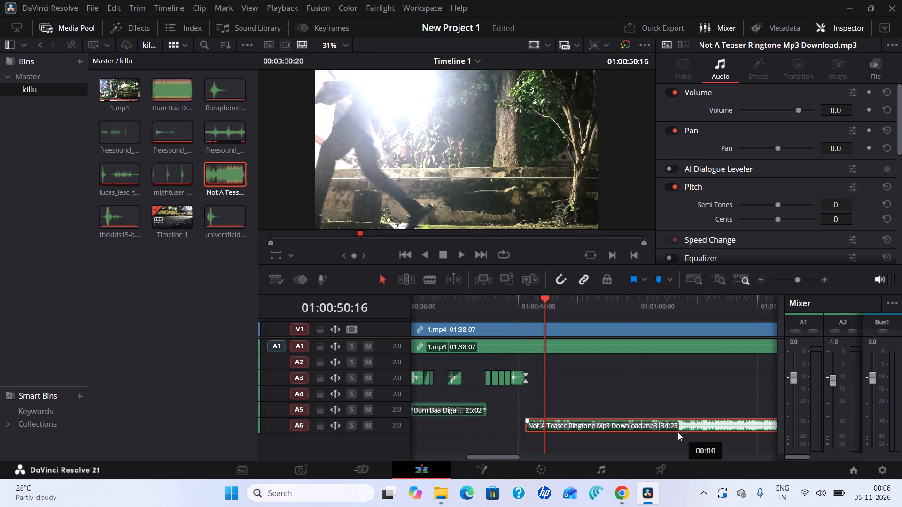
left_click_drag(678, 432, 677, 425)
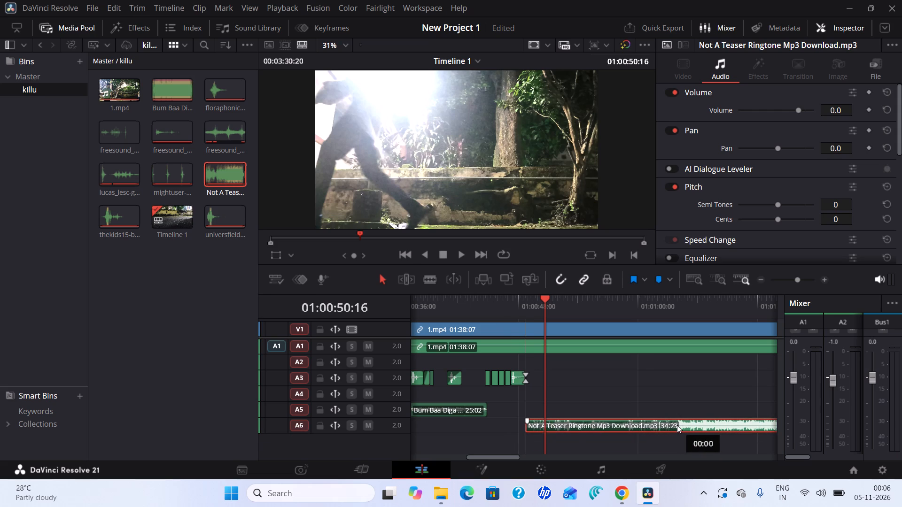
left_click_drag(677, 425, 677, 425)
left_click_drag(677, 425, 677, 425)
left_click_drag(696, 425, 692, 430)
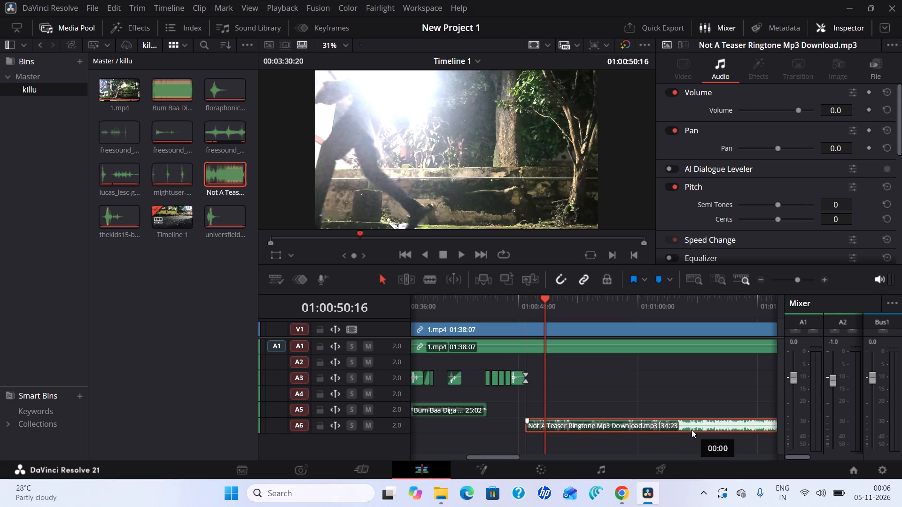
left_click_drag(692, 430, 689, 430)
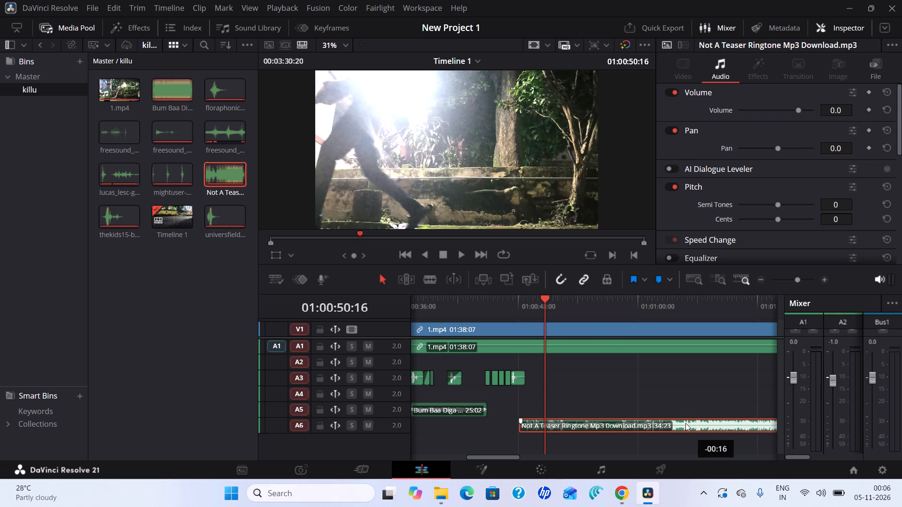
Review the shifted music against the video and split the Not A Teaser clip on A6 at 01:01:02:11.
left_click_drag(543, 300, 507, 304)
left_click(463, 254)
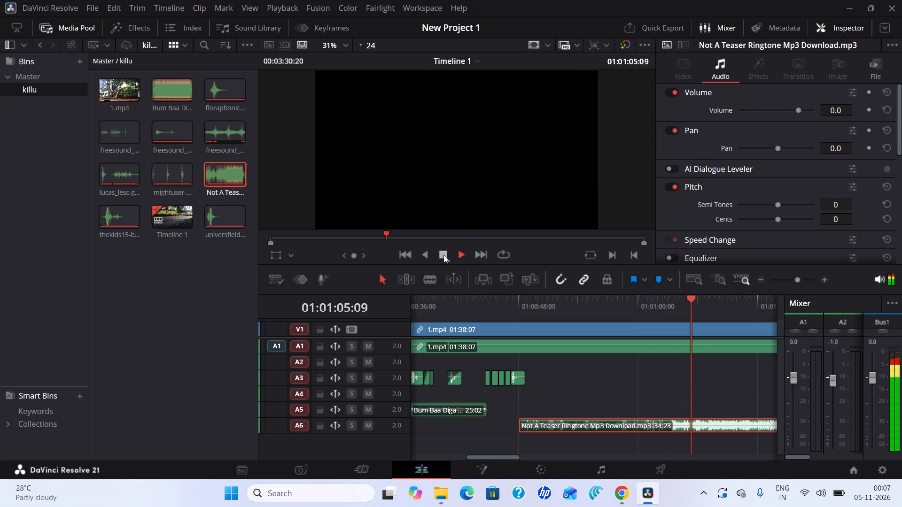
left_click(443, 255)
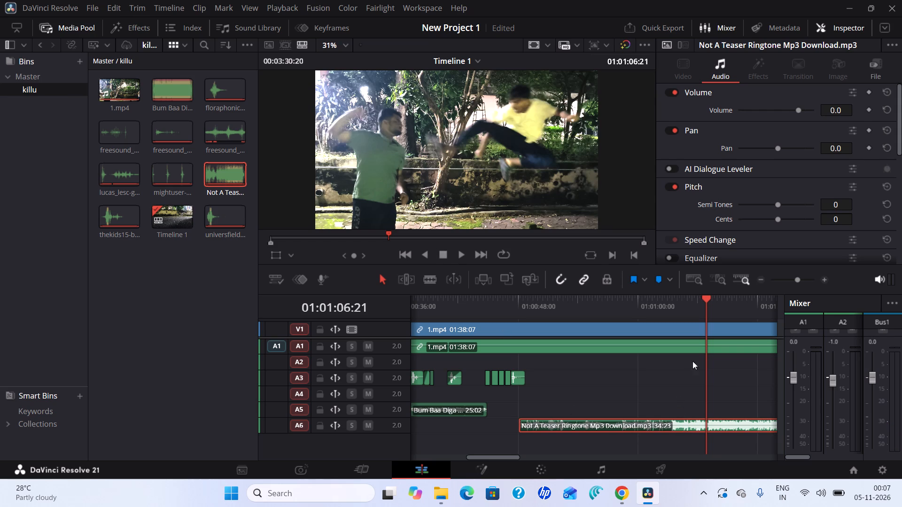
left_click_drag(705, 297, 694, 305)
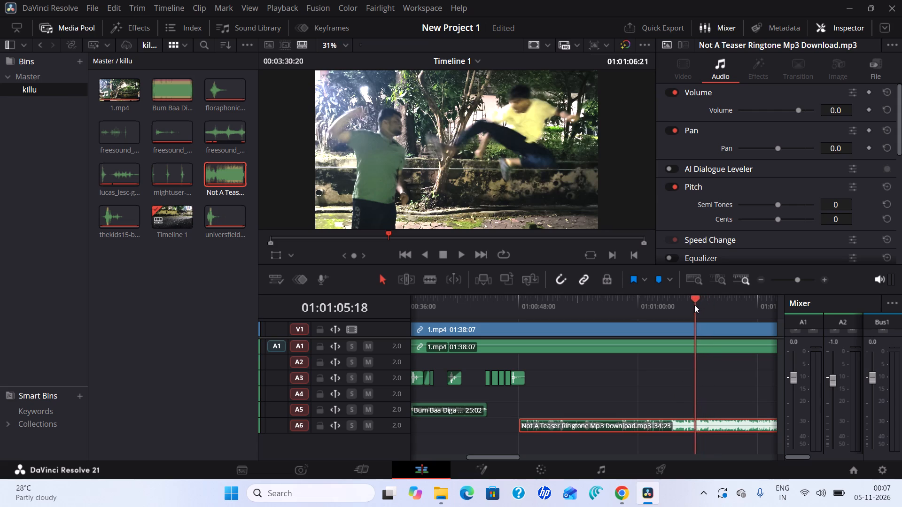
left_click_drag(694, 305, 654, 311)
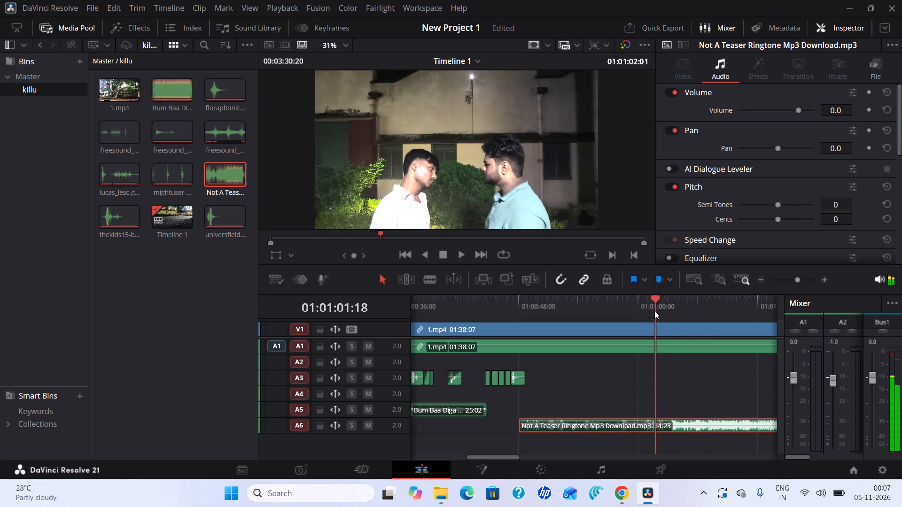
left_click_drag(654, 311, 662, 313)
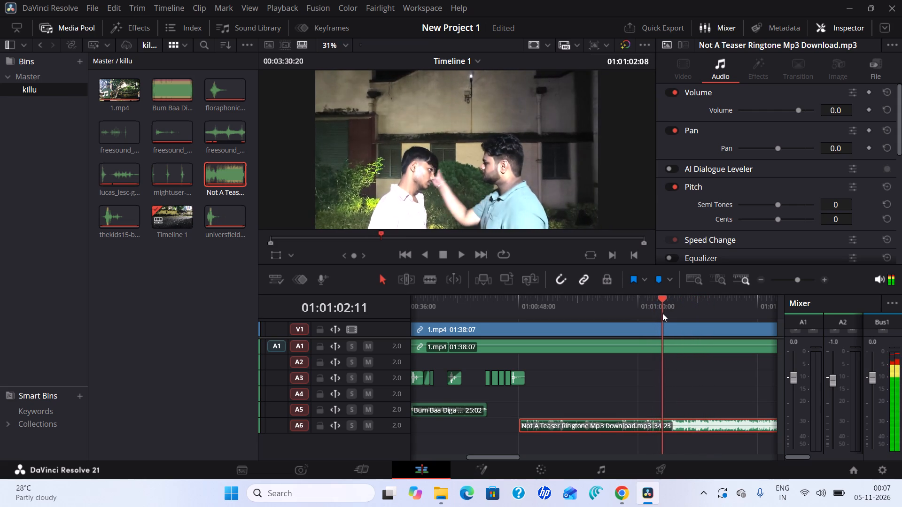
left_click_drag(662, 313, 661, 316)
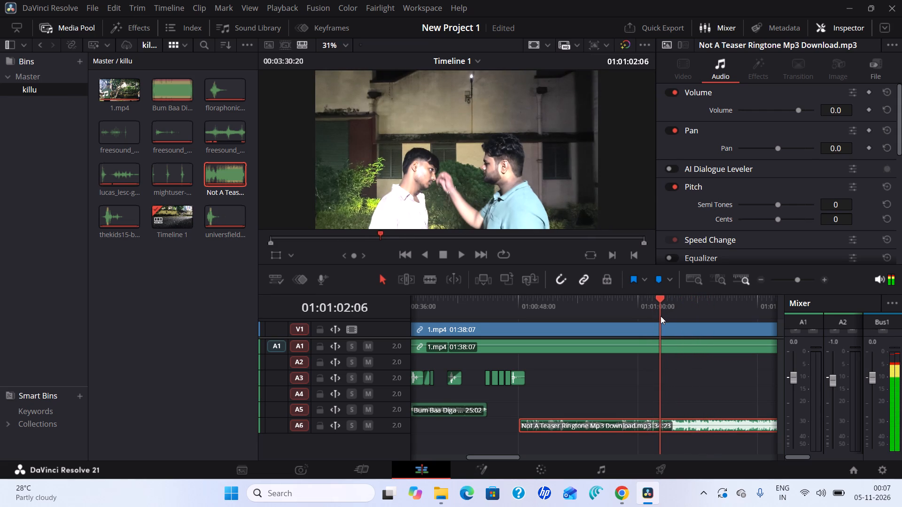
left_click_drag(661, 316, 663, 316)
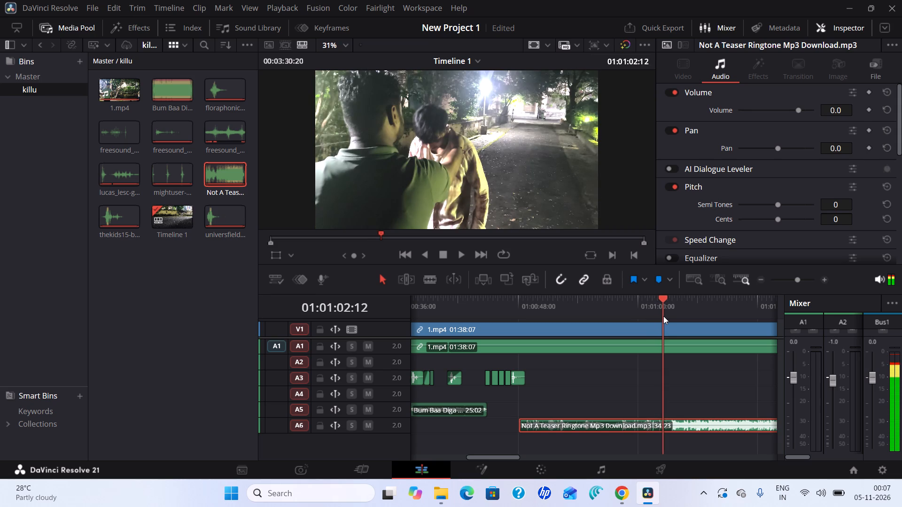
left_click_drag(663, 316, 663, 317)
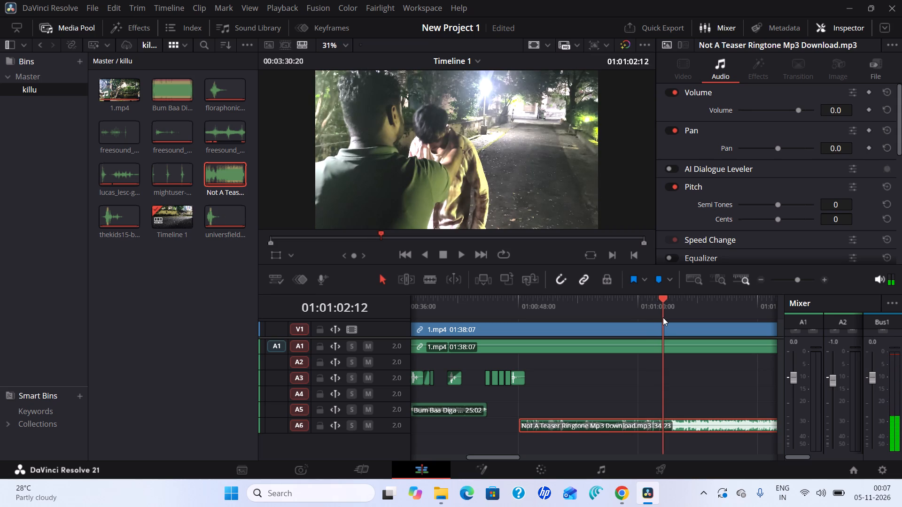
left_click_drag(663, 317, 662, 318)
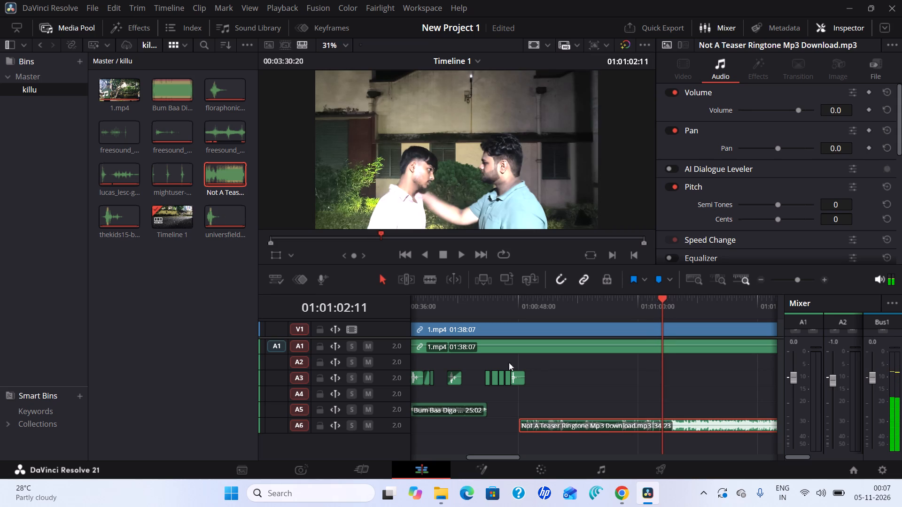
left_click(431, 284)
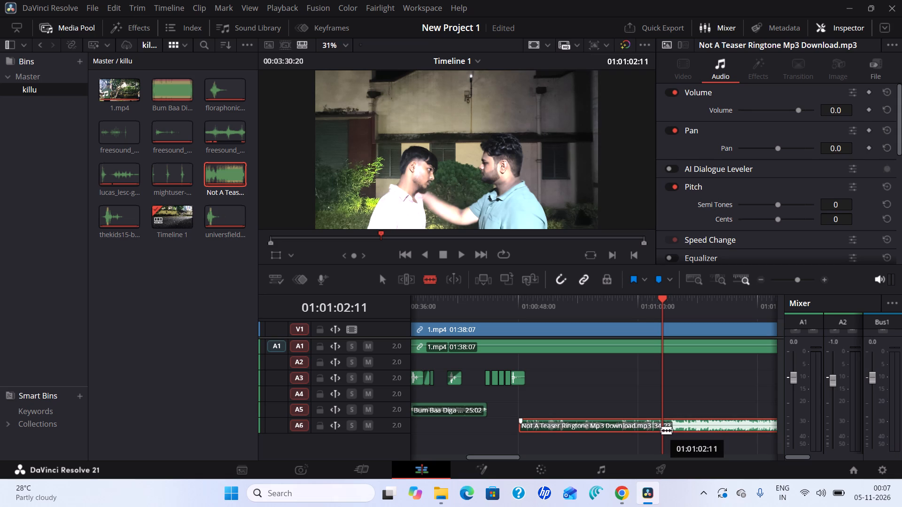
left_click(661, 430)
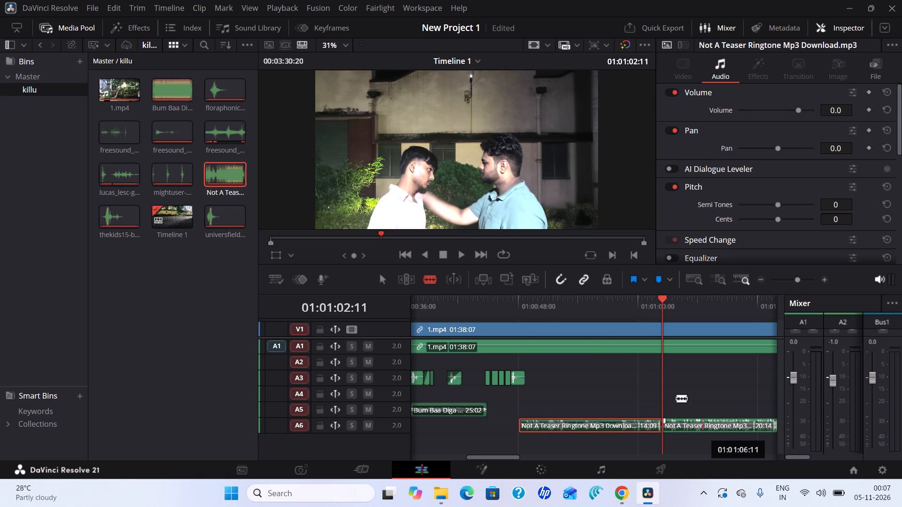
left_click(383, 281)
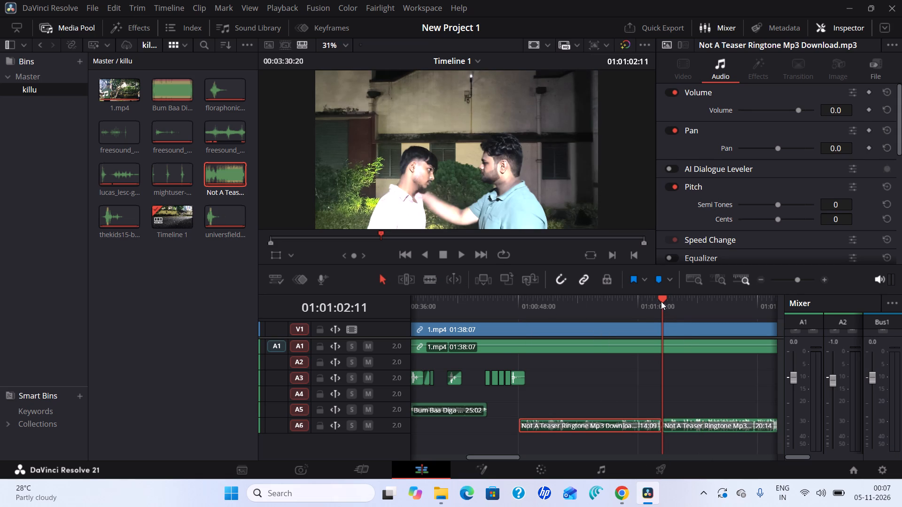
Scrub through the timeline to check where the Not A Teaser clips on A6 fall against the video.
left_click_drag(661, 301, 749, 340)
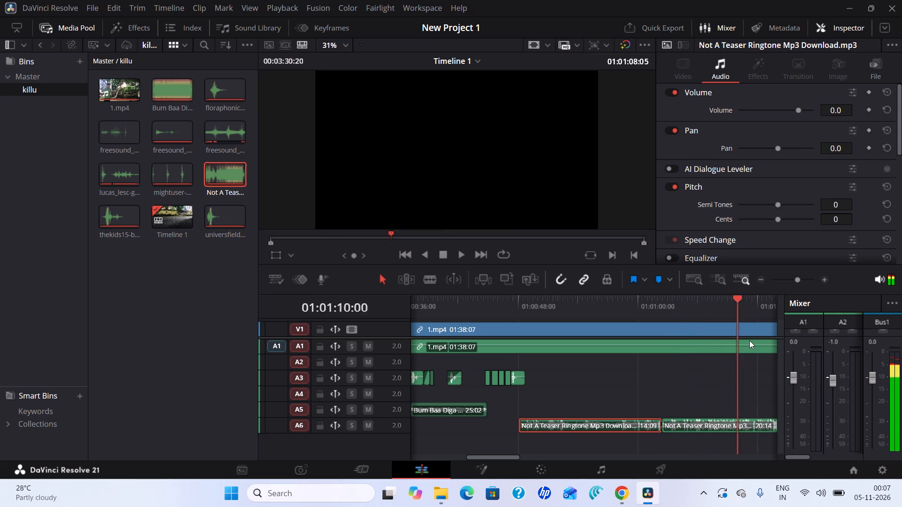
left_click_drag(749, 340, 489, 346)
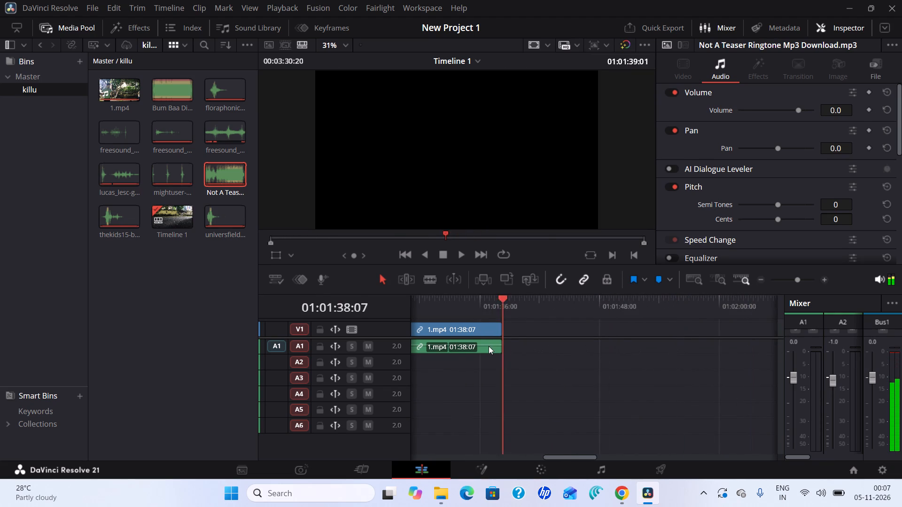
left_click_drag(489, 346, 410, 338)
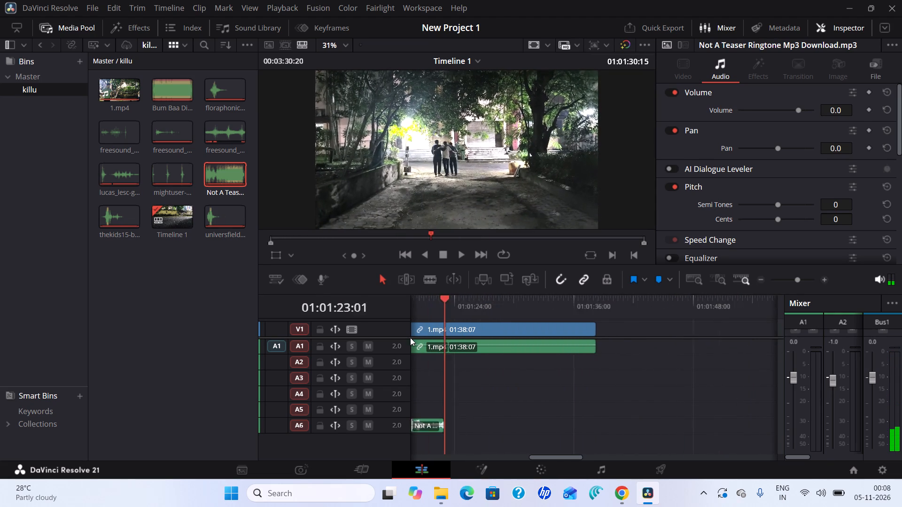
left_click_drag(410, 338, 705, 397)
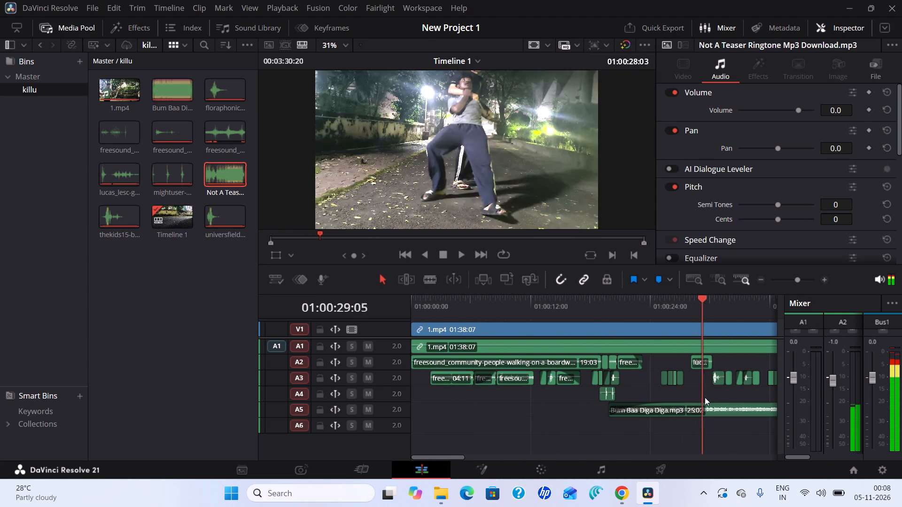
left_click_drag(705, 397, 759, 402)
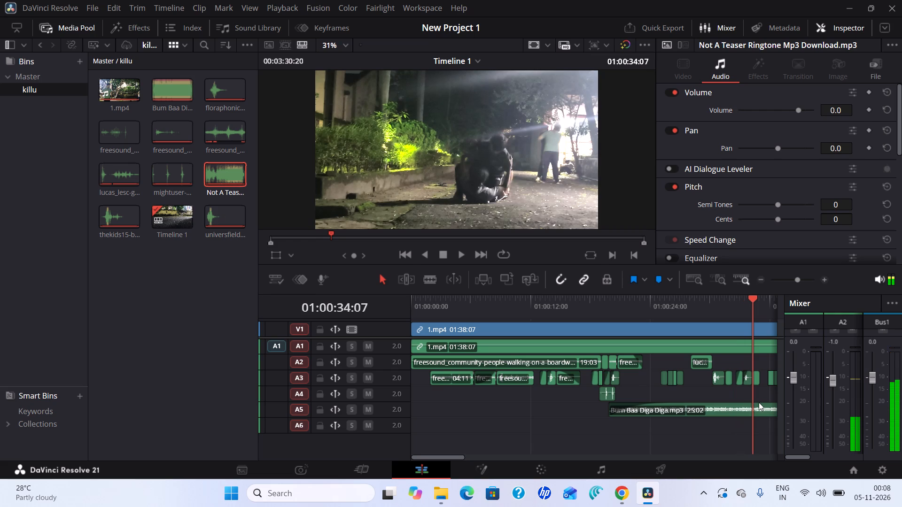
left_click_drag(759, 402, 740, 404)
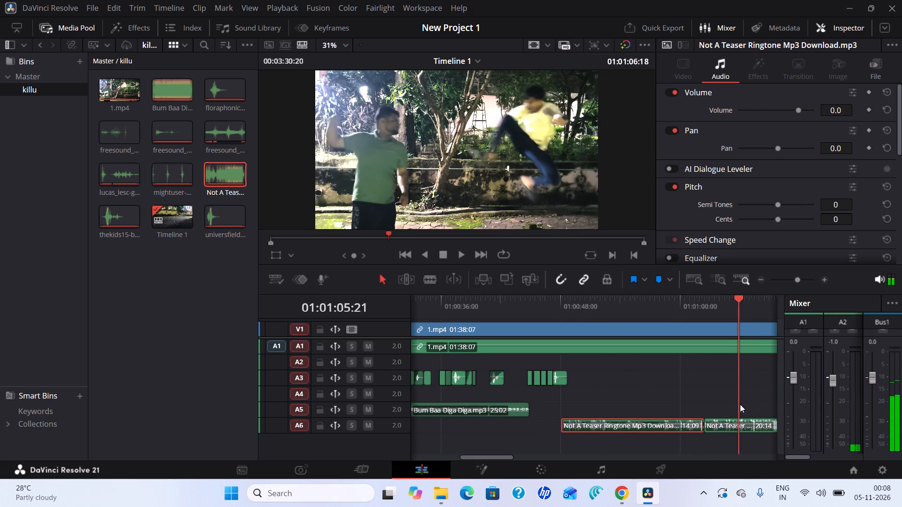
left_click_drag(740, 404, 762, 411)
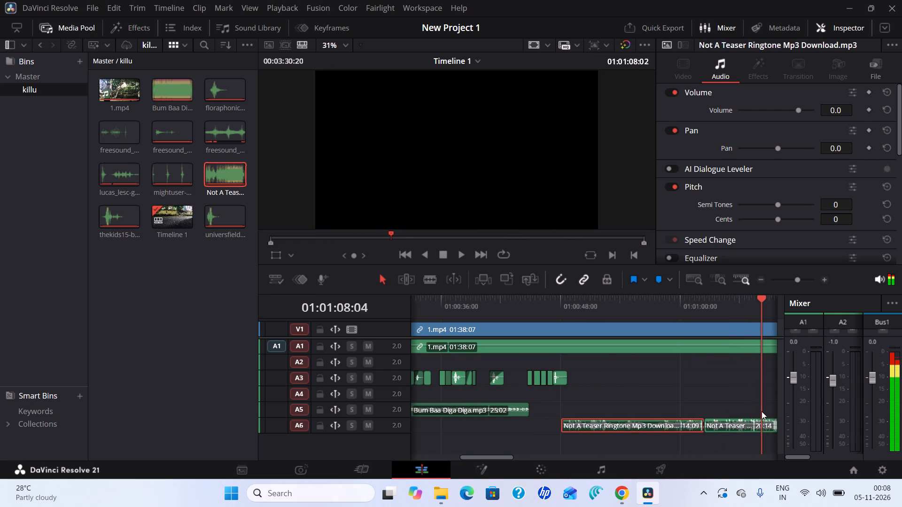
left_click_drag(762, 411, 684, 410)
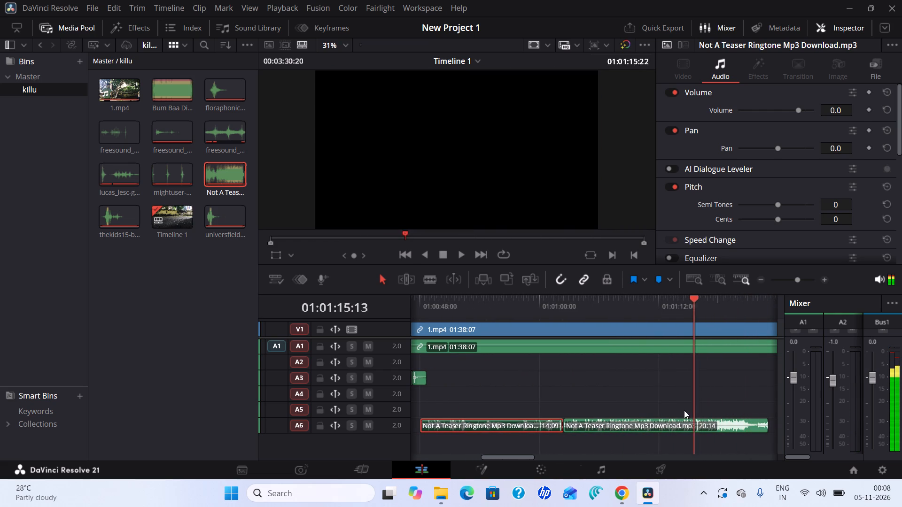
left_click_drag(684, 410, 684, 410)
Play short passages from about 01:01:15 and 01:01:09:14 to check the second Not A Teaser clip against the video.
left_click(461, 255)
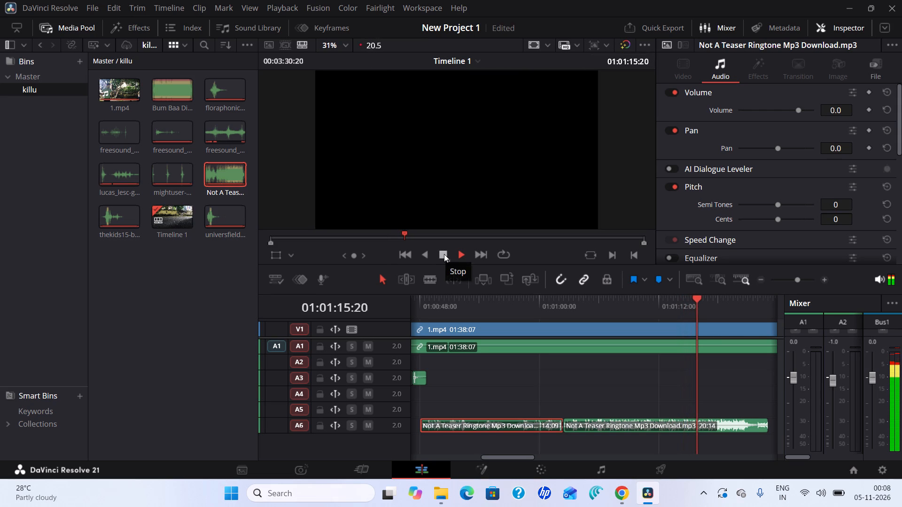
left_click(444, 253)
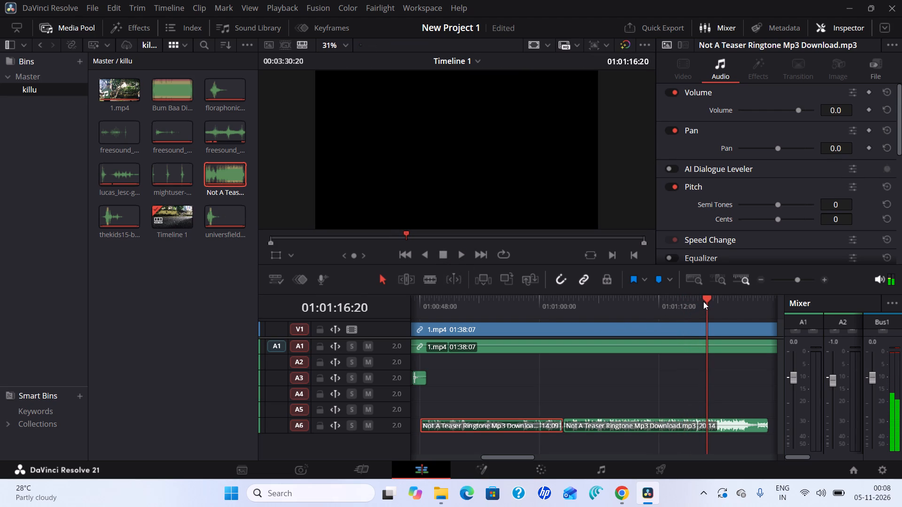
left_click_drag(706, 298, 652, 309)
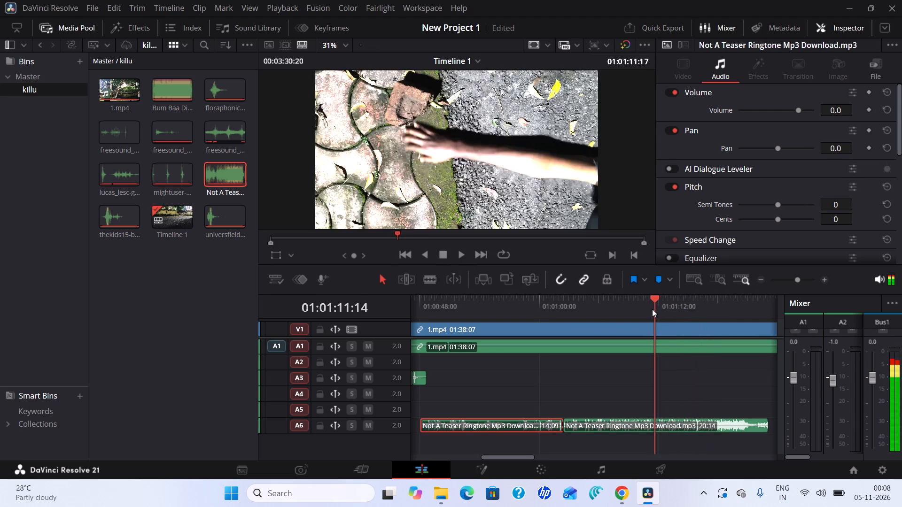
left_click_drag(652, 309, 635, 313)
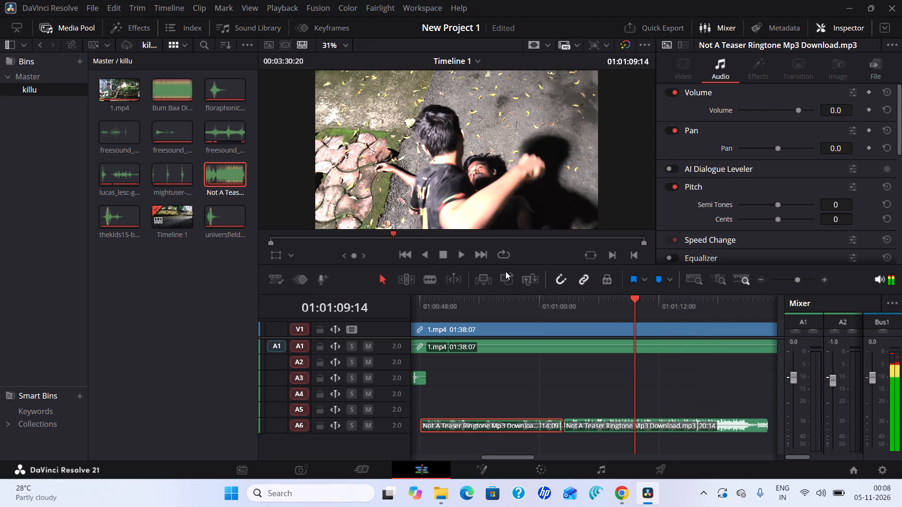
left_click(462, 253)
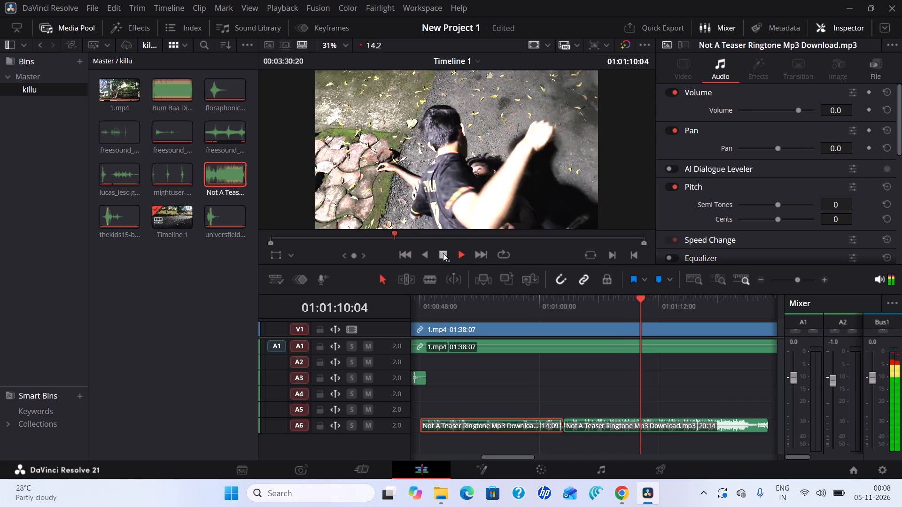
left_click(443, 253)
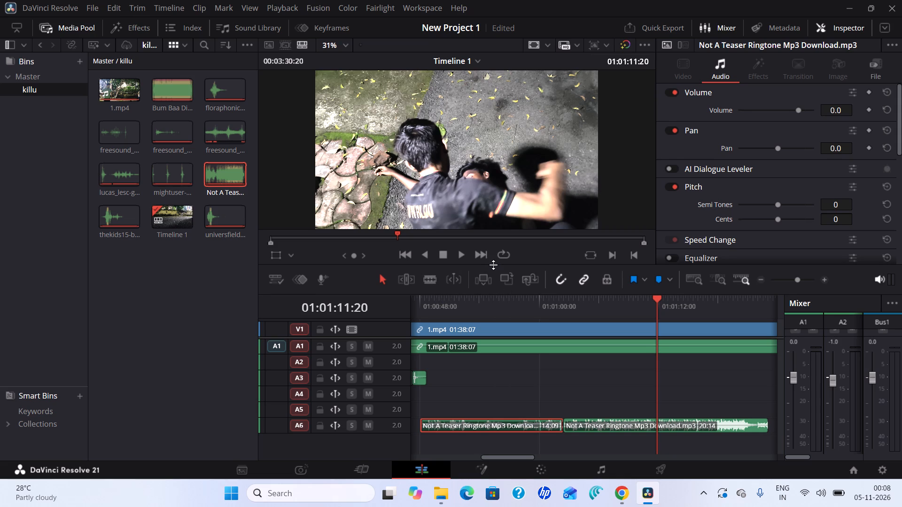
right_click(727, 427)
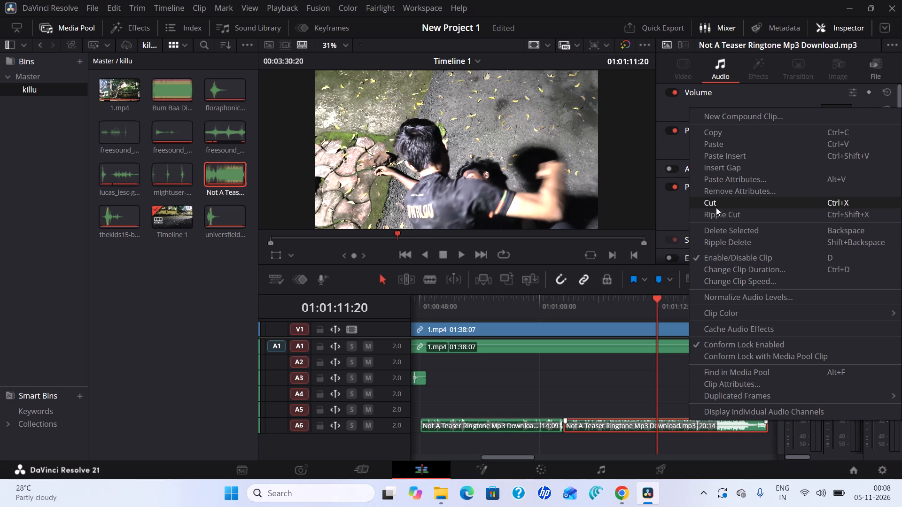
Replay from 01:00:57:13 across the existing cut and split the second Not A Teaser clip on A6 at 01:01:05:12.
left_click_drag(654, 295, 514, 312)
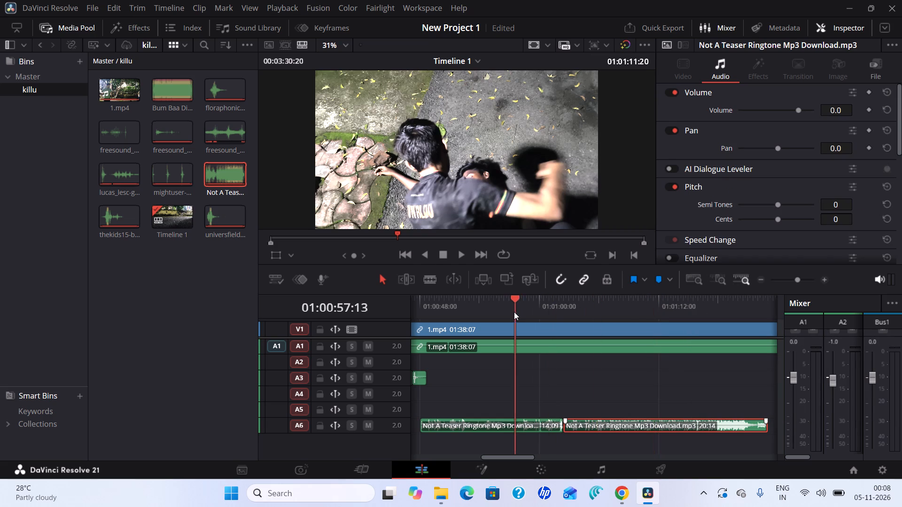
left_click_drag(514, 312, 513, 312)
left_click(459, 255)
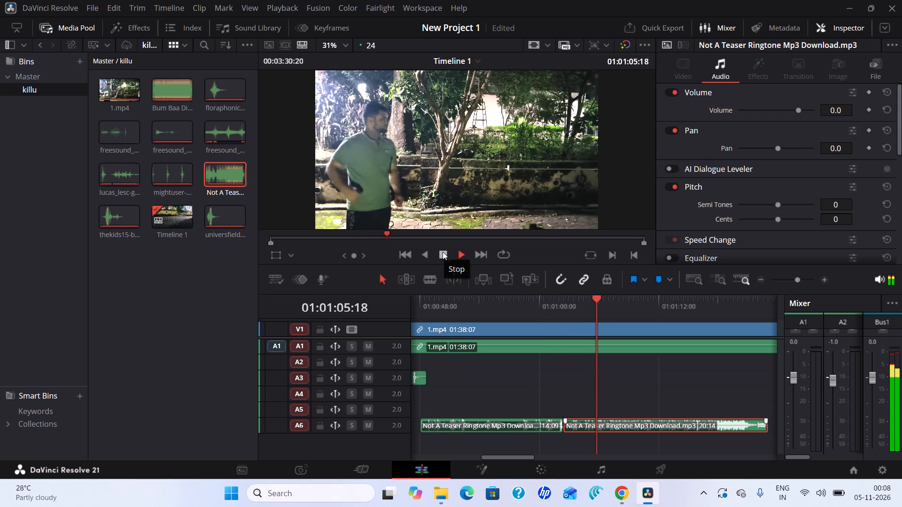
left_click(443, 252)
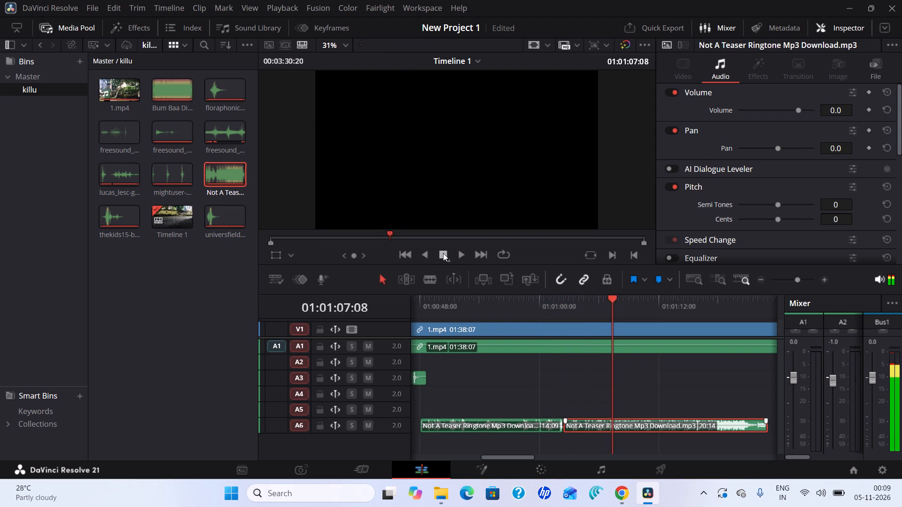
left_click_drag(611, 297, 603, 300)
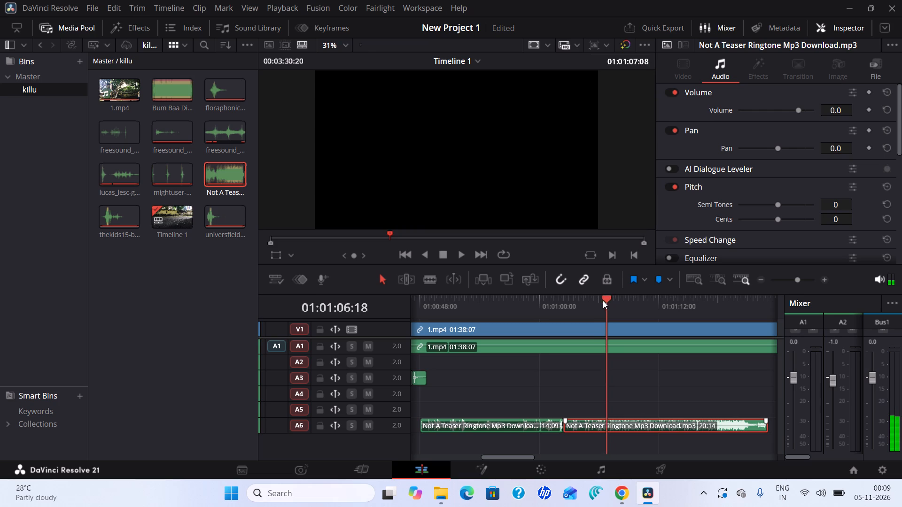
left_click_drag(603, 300, 592, 301)
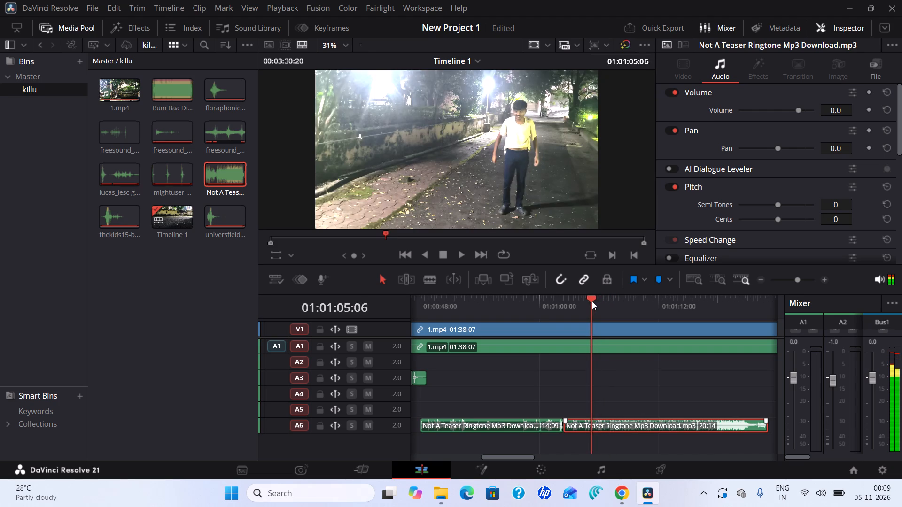
left_click_drag(592, 301, 594, 302)
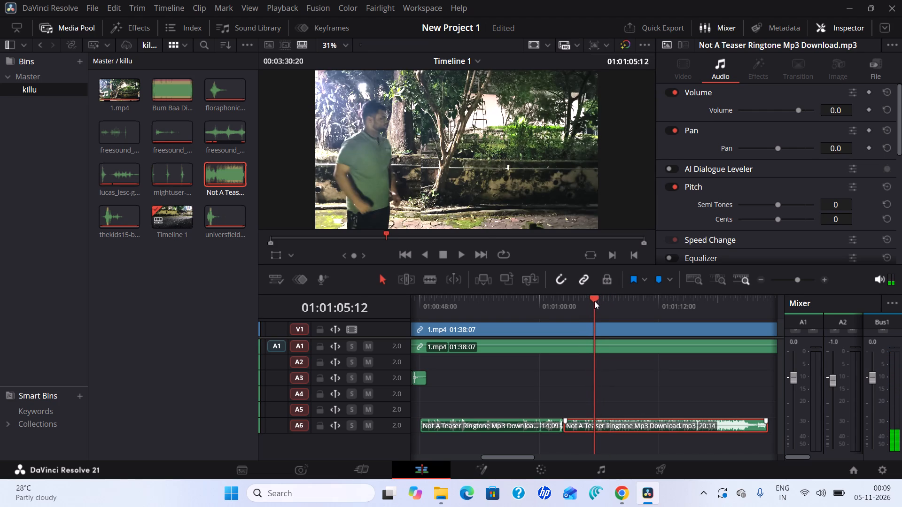
left_click(431, 279)
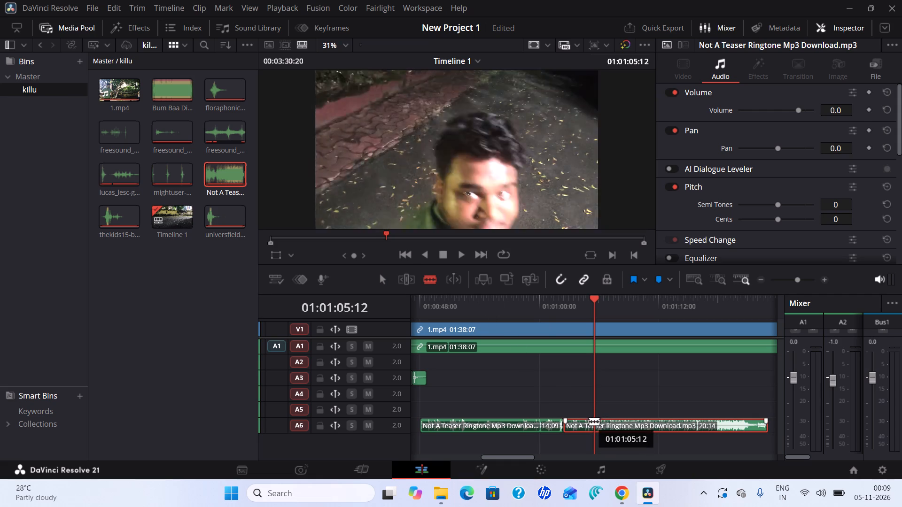
left_click(589, 422)
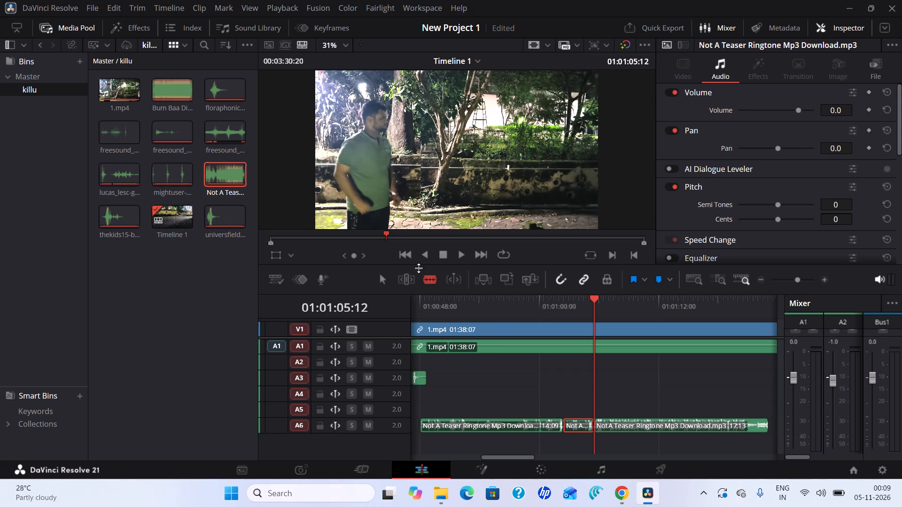
left_click(386, 280)
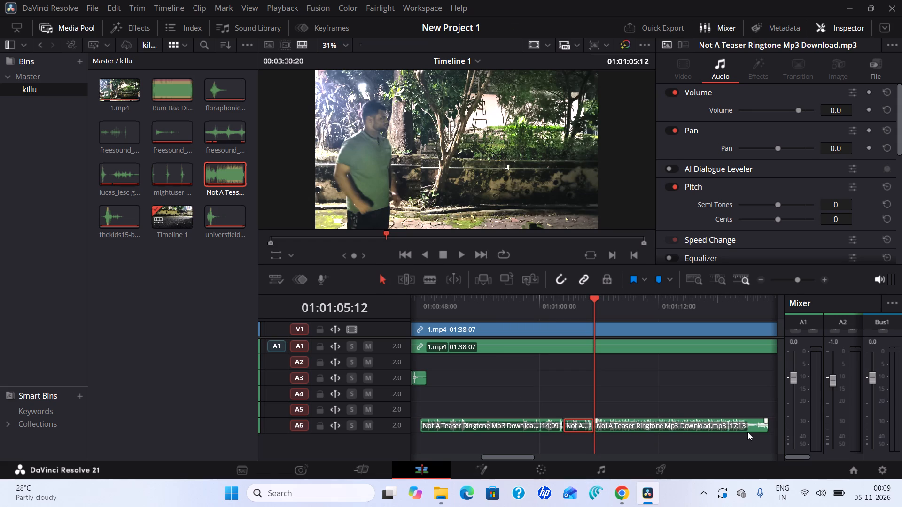
Cut the Not A Teaser segment after 01:01:05:12 out of audio track A6.
left_click(750, 430)
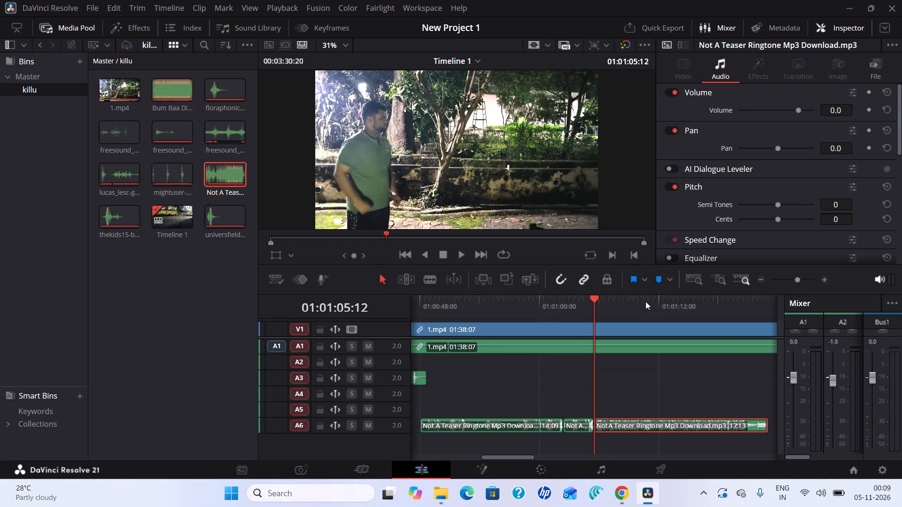
right_click(754, 422)
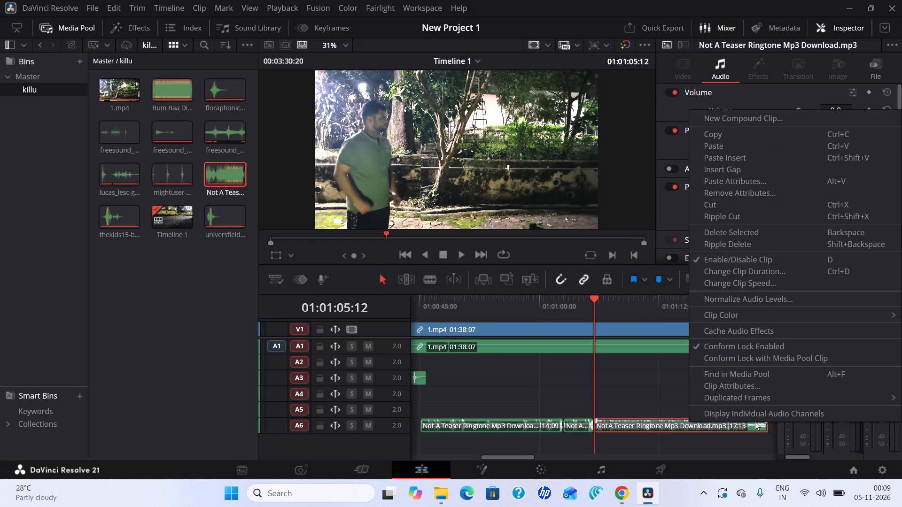
left_click(725, 201)
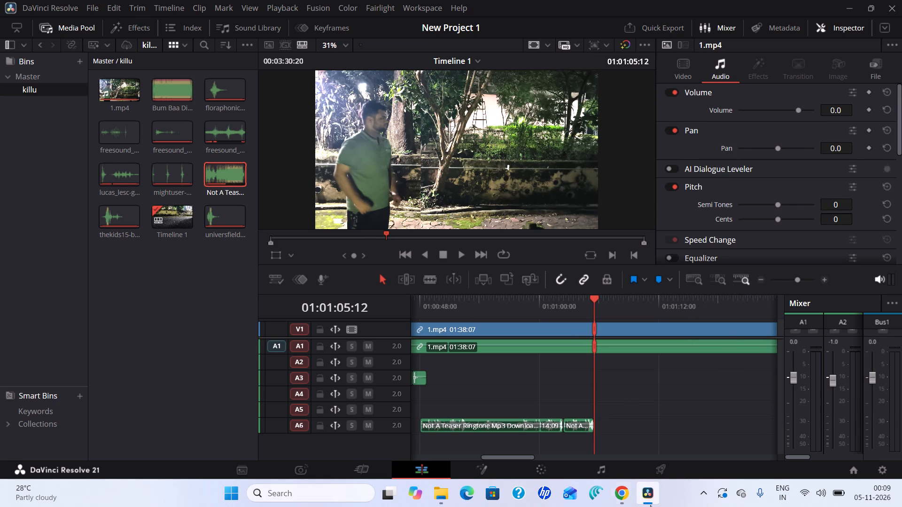
Switch to the Pixabay page in Chrome and search its sound effects for "run and kick".
left_click(740, 454)
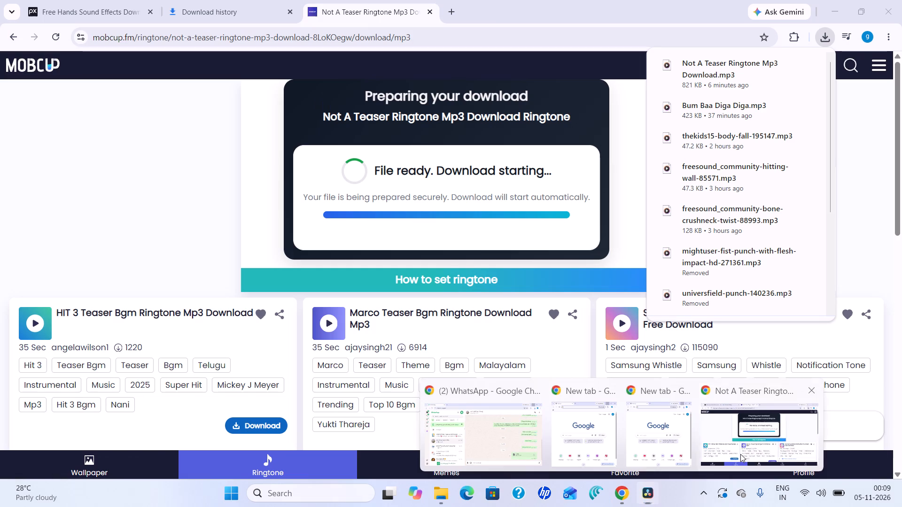
left_click(60, 18)
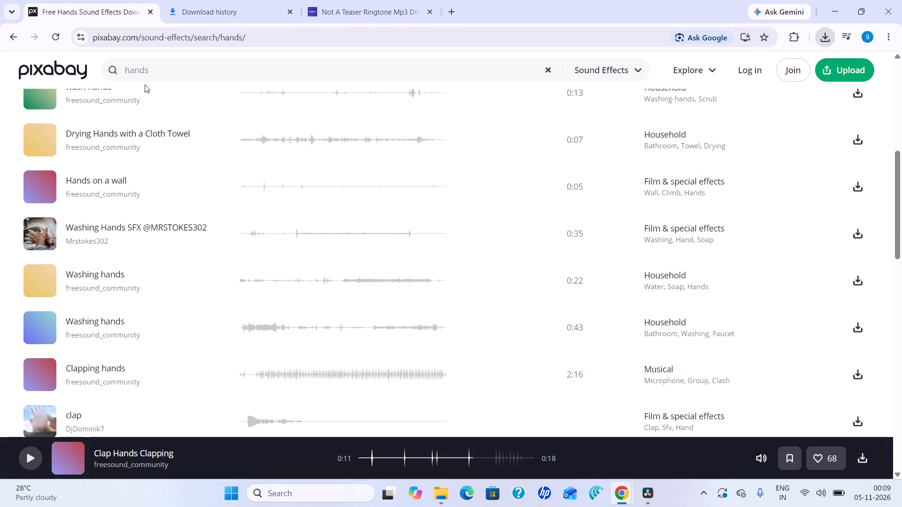
scroll(213, 152, "up", 4)
double_click(196, 71)
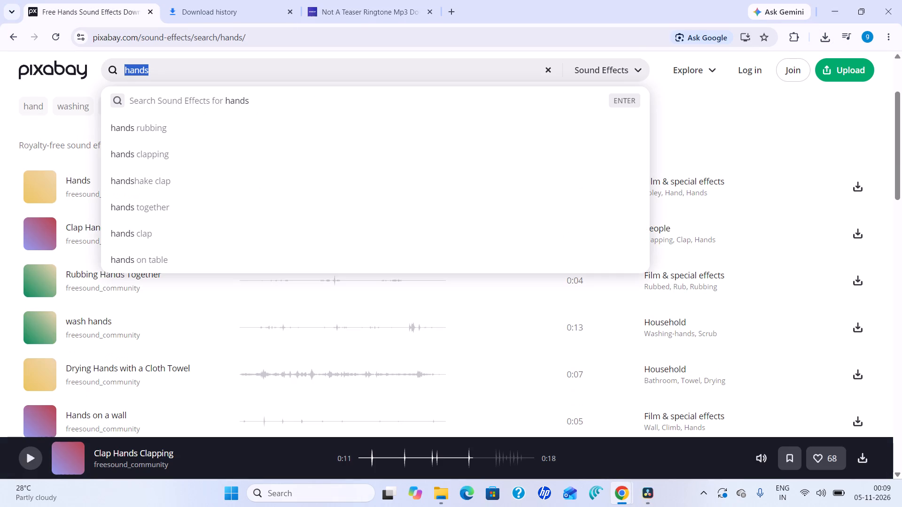
key("BackSpace")
type("run and")
key("space")
type("kivk")
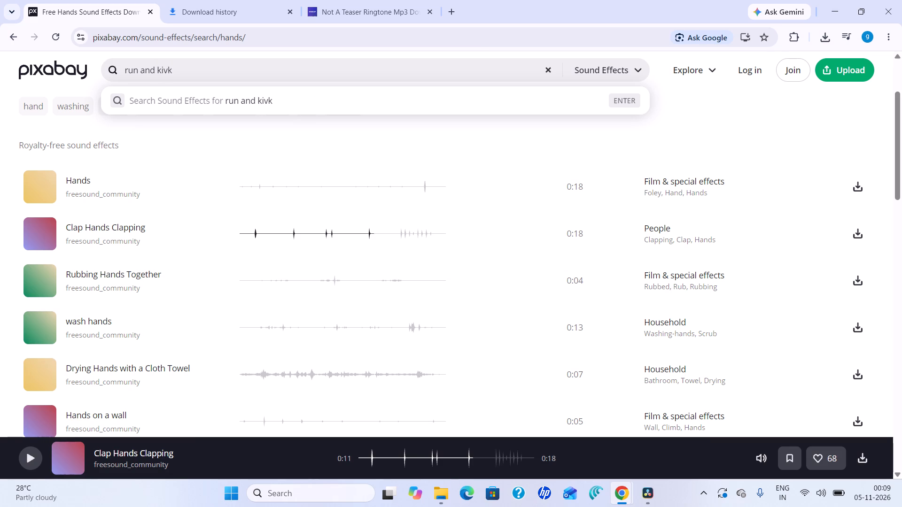
key("BackSpace")
key("BackSpace")
key("c")
key("k")
key("Return")
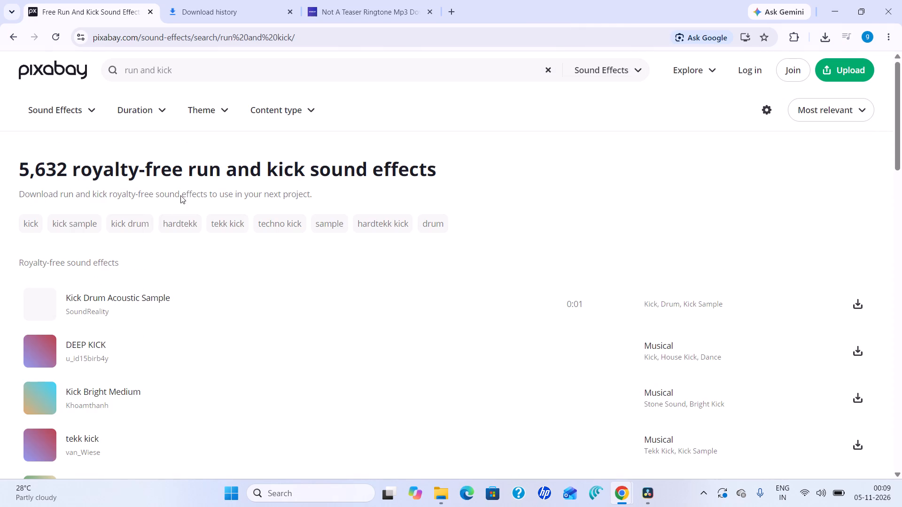
scroll(176, 262, "down", 1)
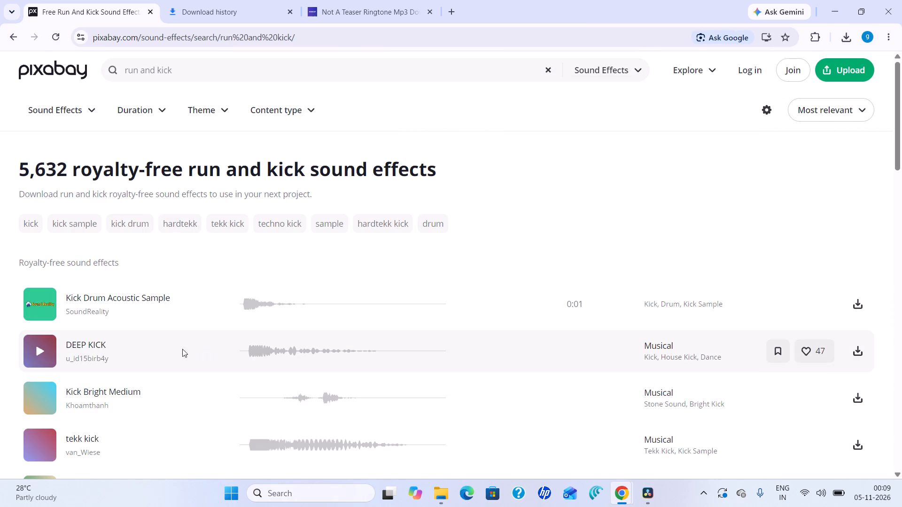
Preview the DEEP KICK, Kick Bright Medium and kick hardstyle sound effects, replaying DEEP KICK to compare.
left_click(39, 350)
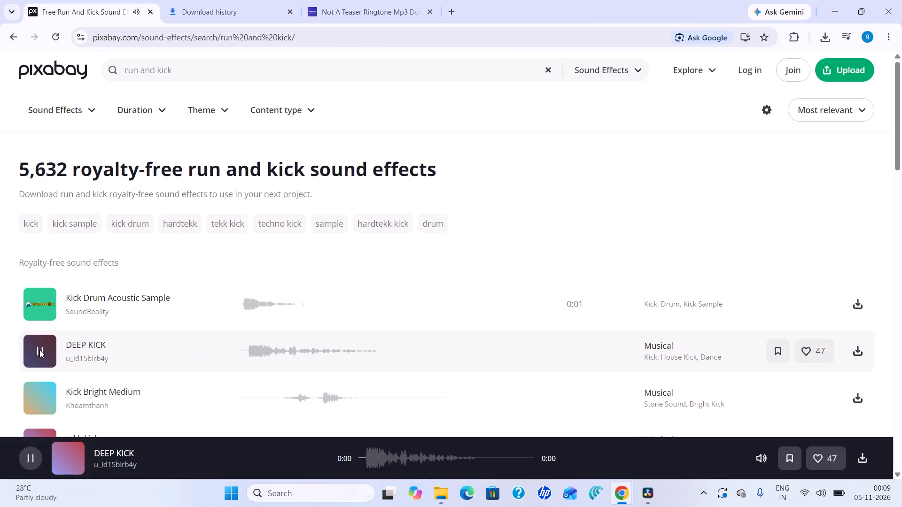
scroll(79, 346, "down", 2)
left_click(39, 282)
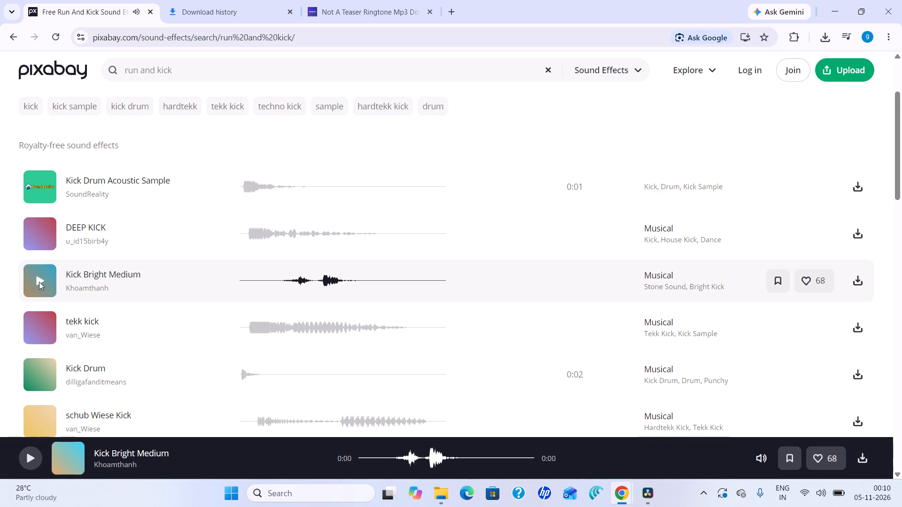
scroll(45, 294, "down", 2)
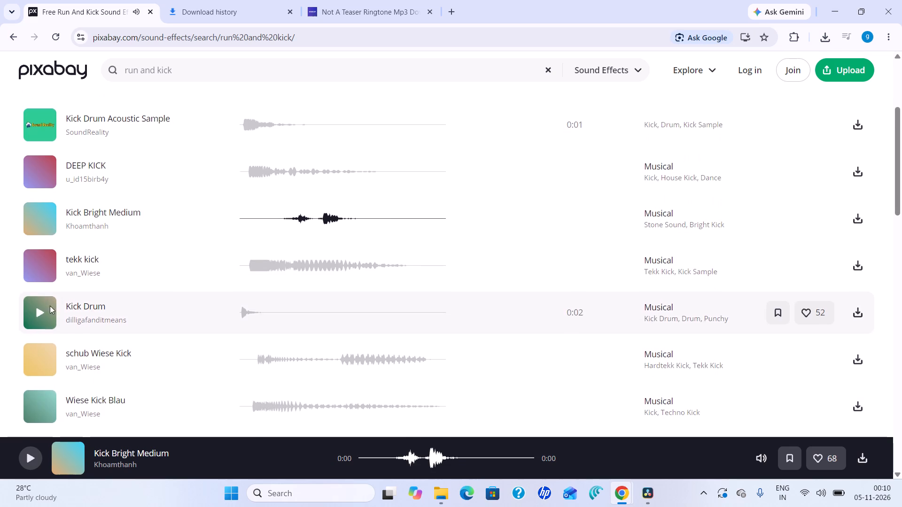
left_click(47, 393)
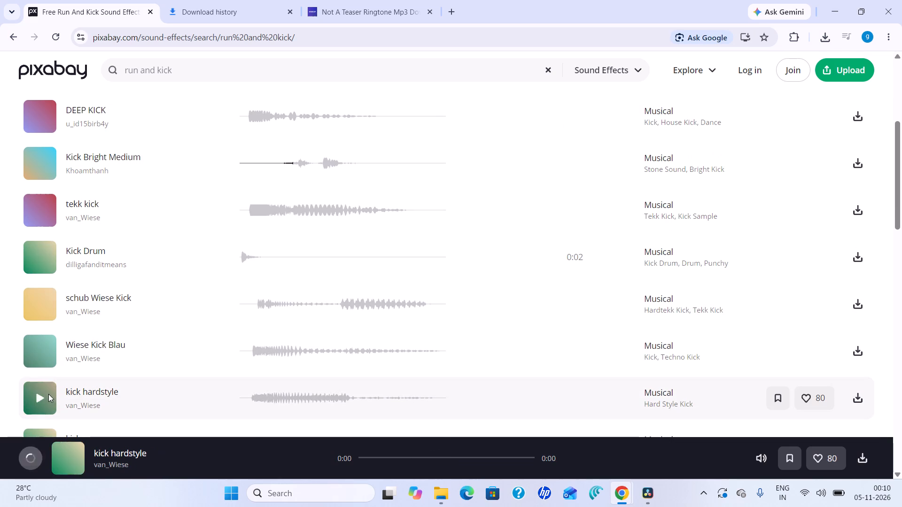
scroll(67, 237, "up", 2)
left_click(47, 234)
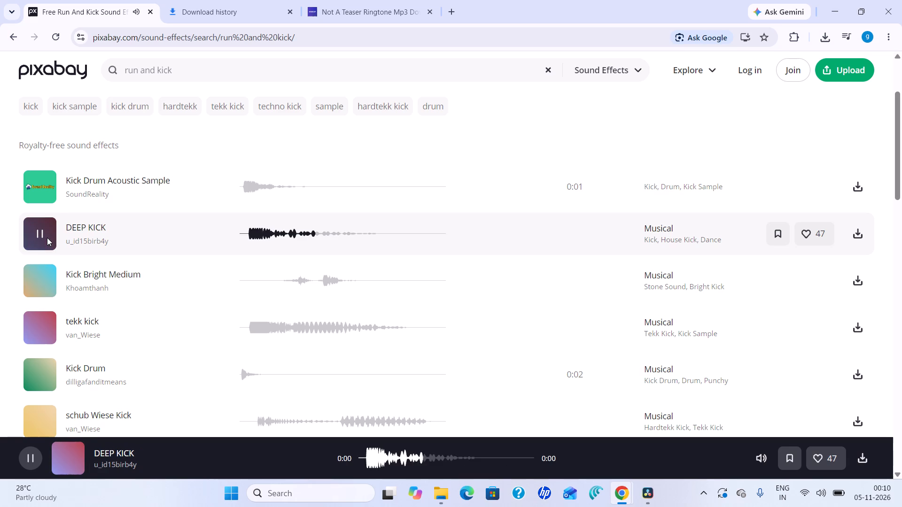
Replay the Kick Bright Medium effect, download it and dismiss the thank-you dialog.
left_click(41, 278)
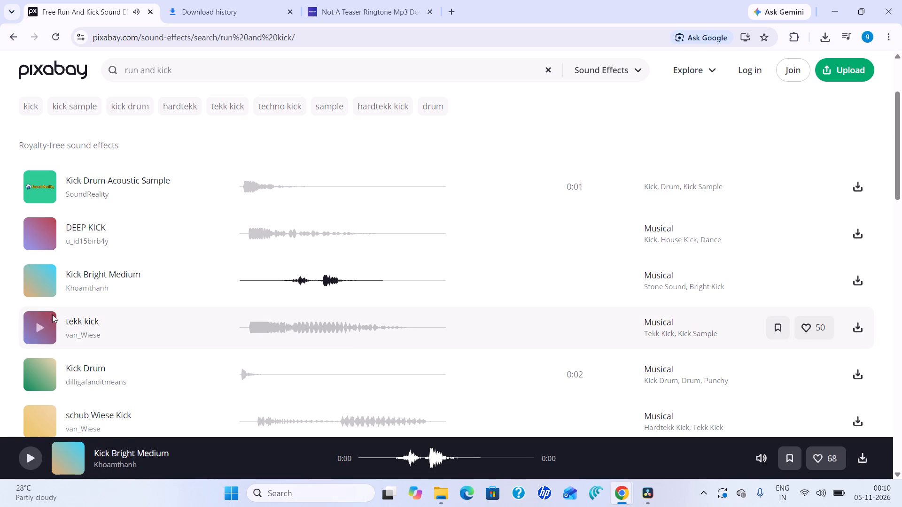
left_click(39, 281)
left_click(41, 283)
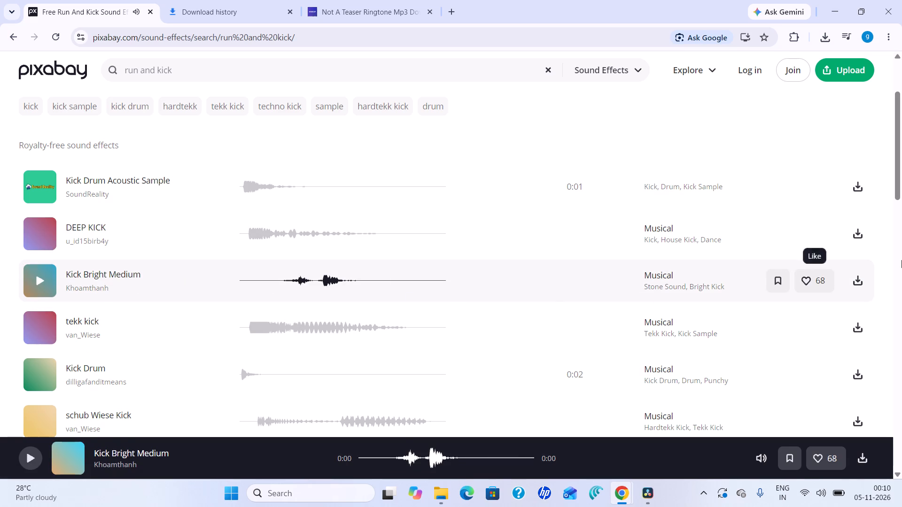
left_click(863, 283)
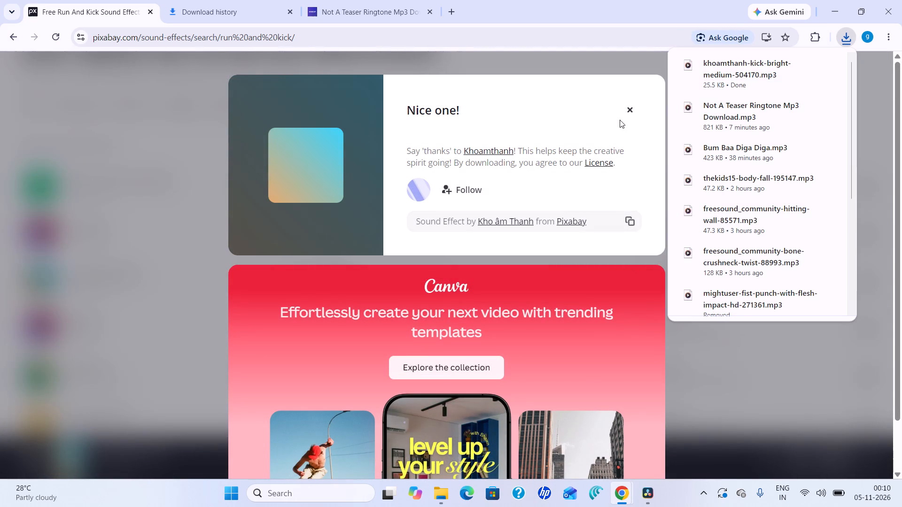
left_click(631, 108)
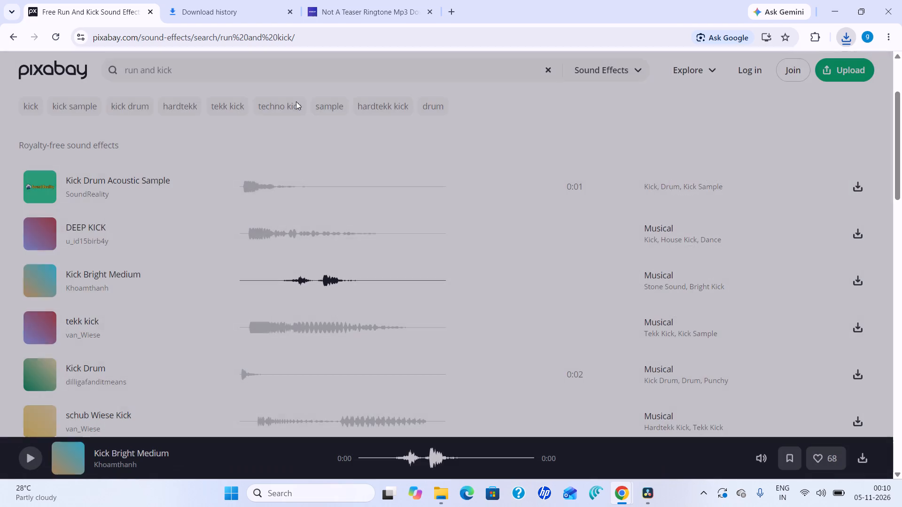
Replace the search term with "run" and search the sound effects for the suggested "running footsteps".
left_click(258, 70)
key("BackSpace")
key("BackSpace")
key("BackSpace")
key("BackSpace")
key("BackSpace")
key("BackSpace")
key("BackSpace")
key("BackSpace")
key("BackSpace")
key("BackSpace")
key("BackSpace")
key("BackSpace")
key("BackSpace")
key("BackSpace")
key("BackSpace")
key("BackSpace")
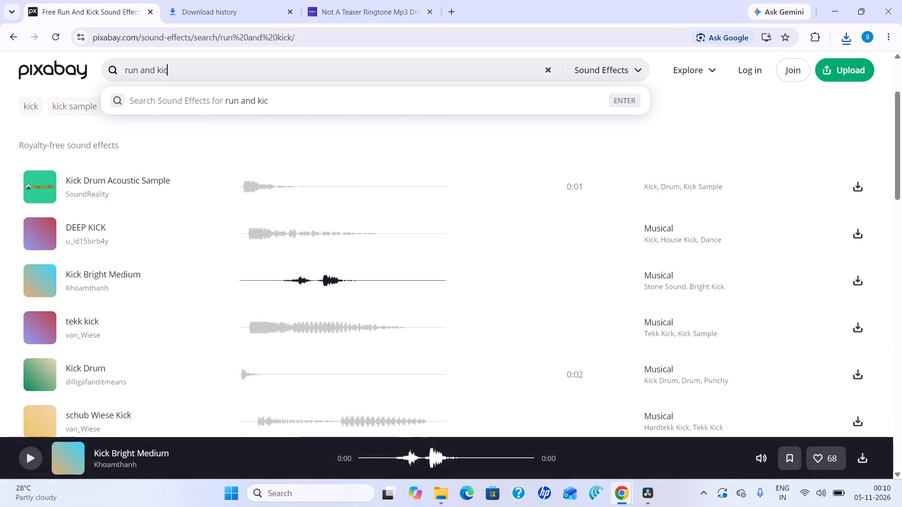
type("run")
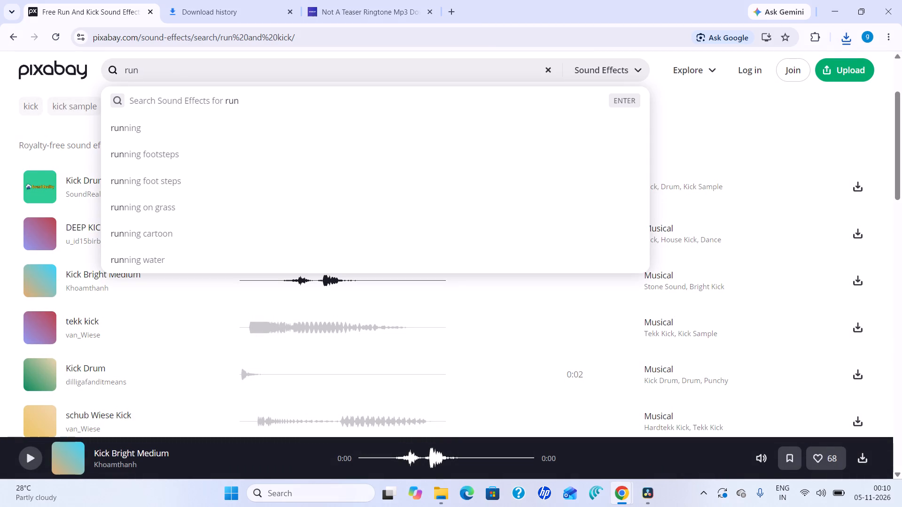
left_click(169, 153)
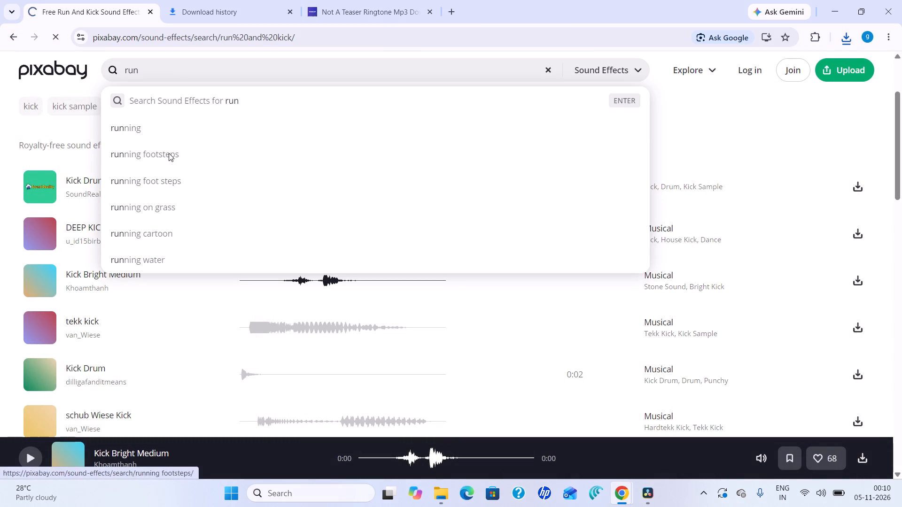
Preview the running sounds, running on the floor, Footsteps Gravel Running-Stop, Chase running and RUNNING 1 effects.
left_click(36, 301)
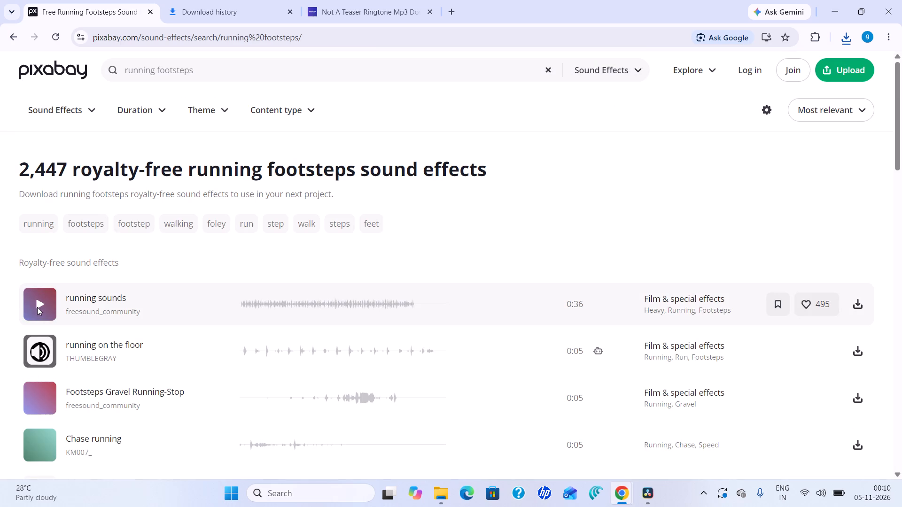
left_click(37, 303)
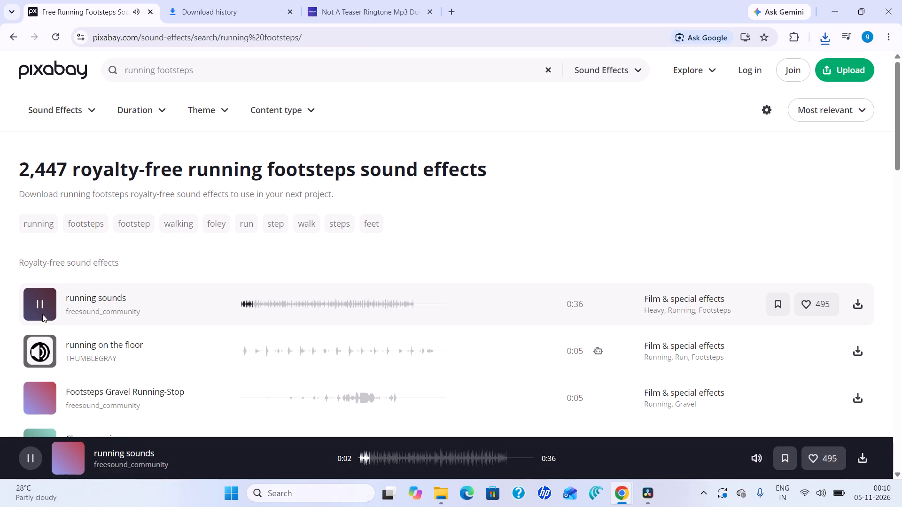
left_click(40, 348)
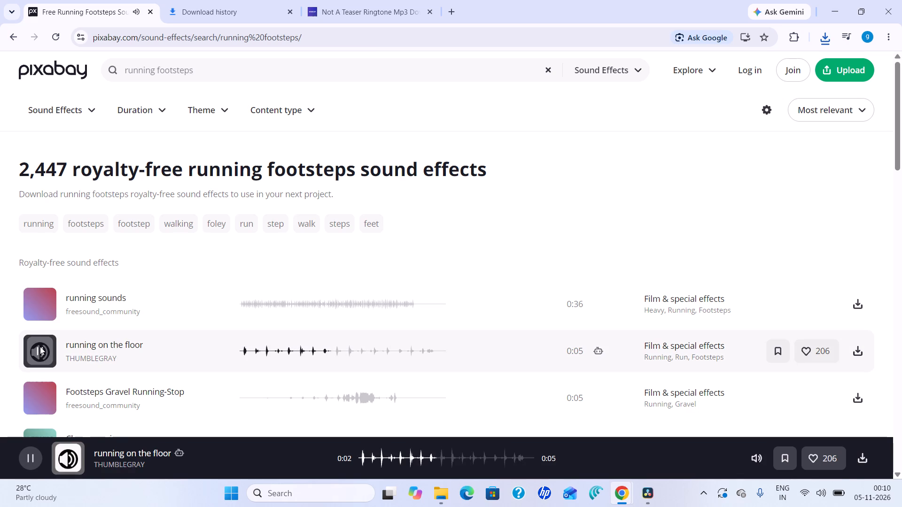
left_click(38, 385)
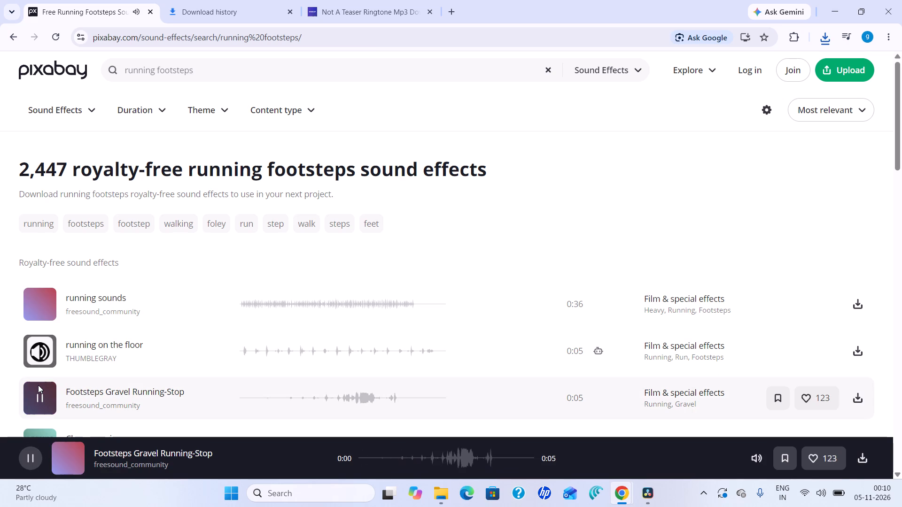
scroll(33, 352, "down", 2)
left_click(36, 332)
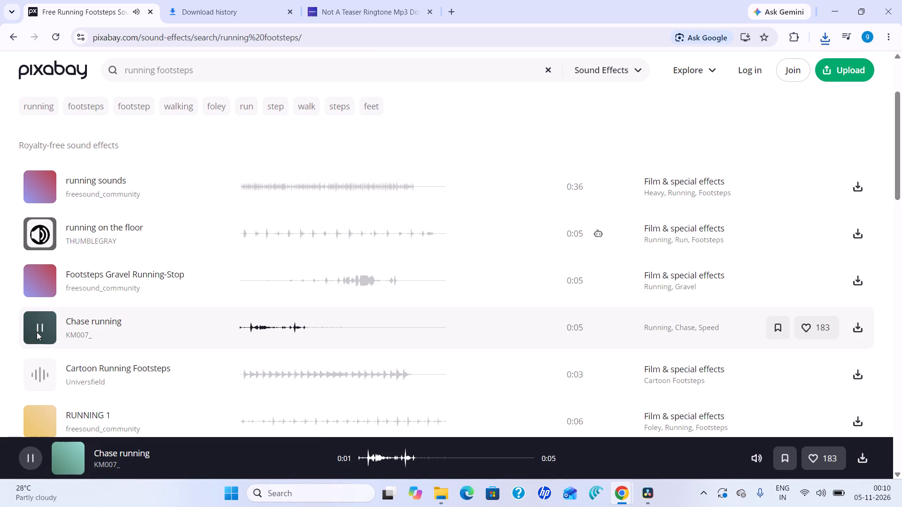
scroll(37, 373, "down", 1)
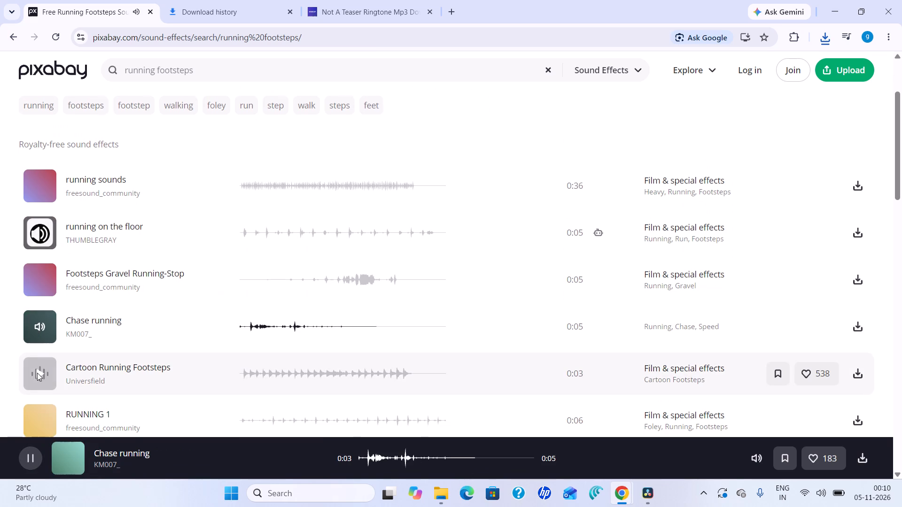
scroll(37, 373, "down", 1)
left_click(42, 305)
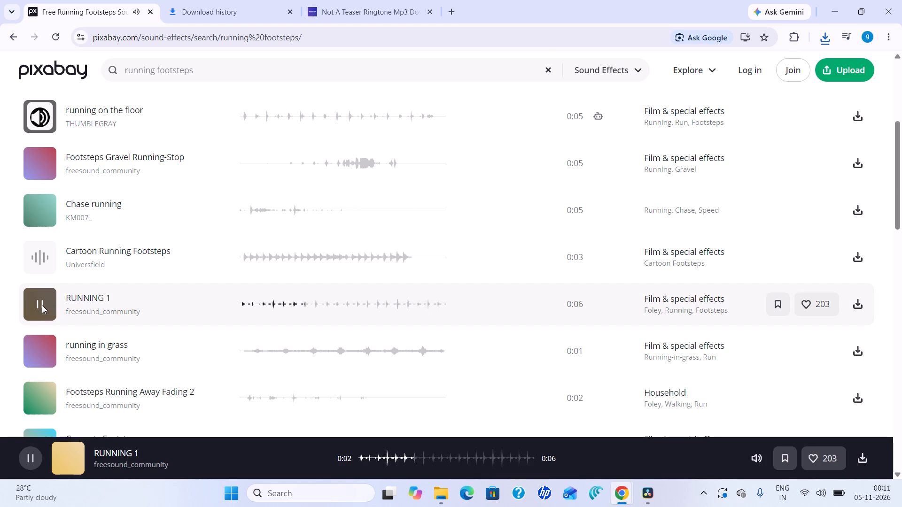
Preview Footsteps running on the floor, Running by Soumages, and the wood-and-sneakers running footsteps effect.
scroll(45, 352, "down", 1)
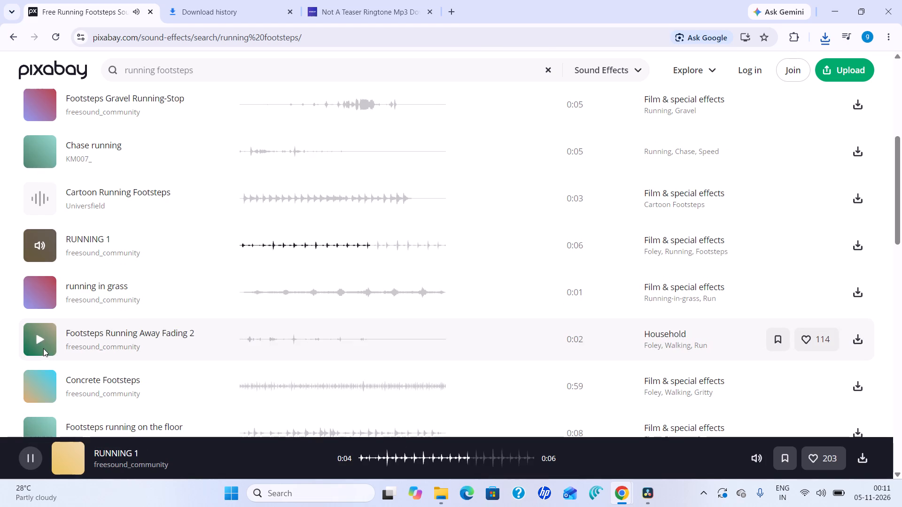
scroll(43, 348, "down", 1)
left_click(42, 371)
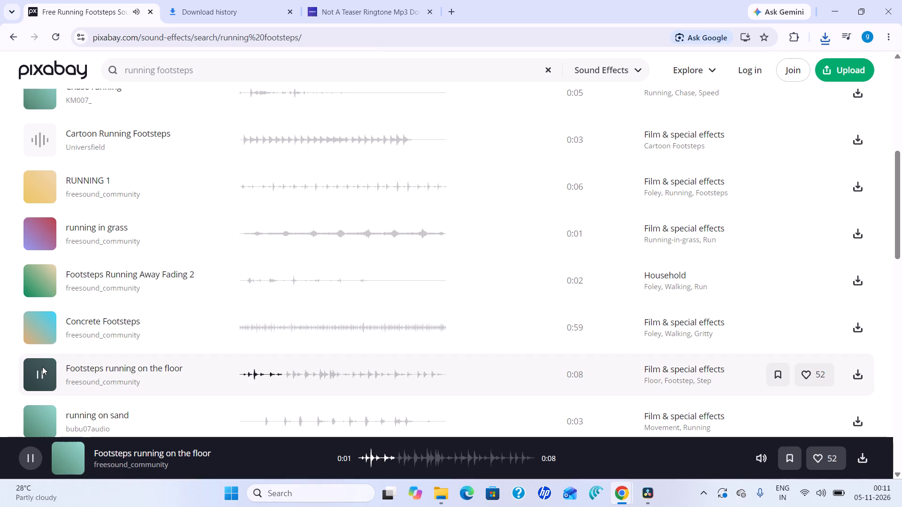
scroll(42, 366, "down", 2)
left_click(41, 346)
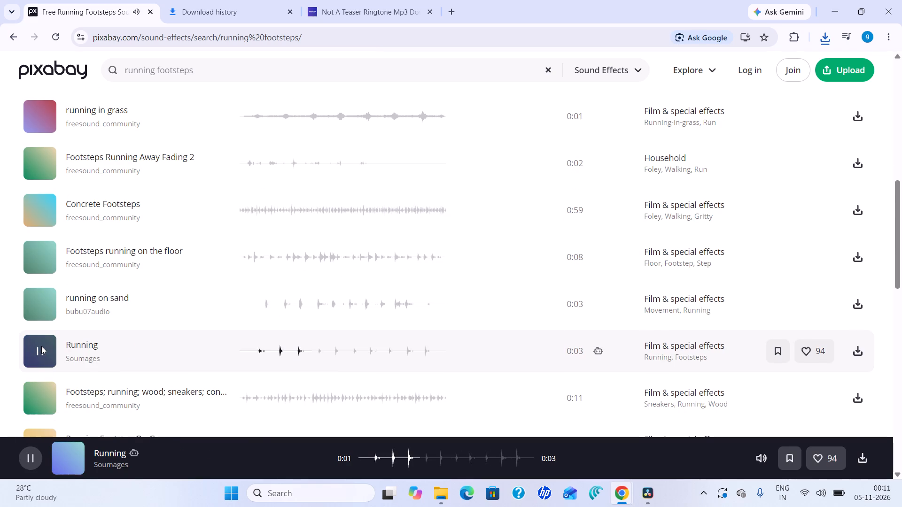
scroll(41, 347, "down", 2)
left_click(27, 288)
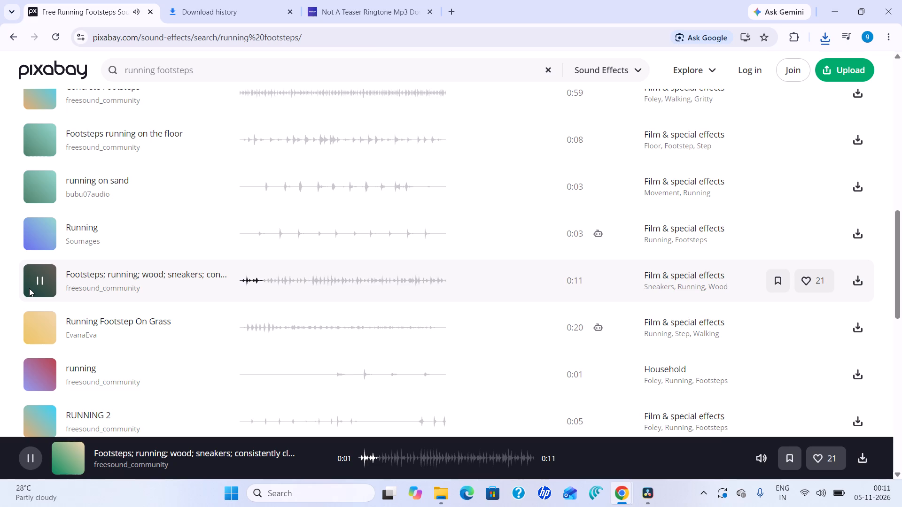
Replay the running on the floor effect by THUMBLEGRAY and download it.
scroll(30, 288, "up", 8)
left_click(33, 238)
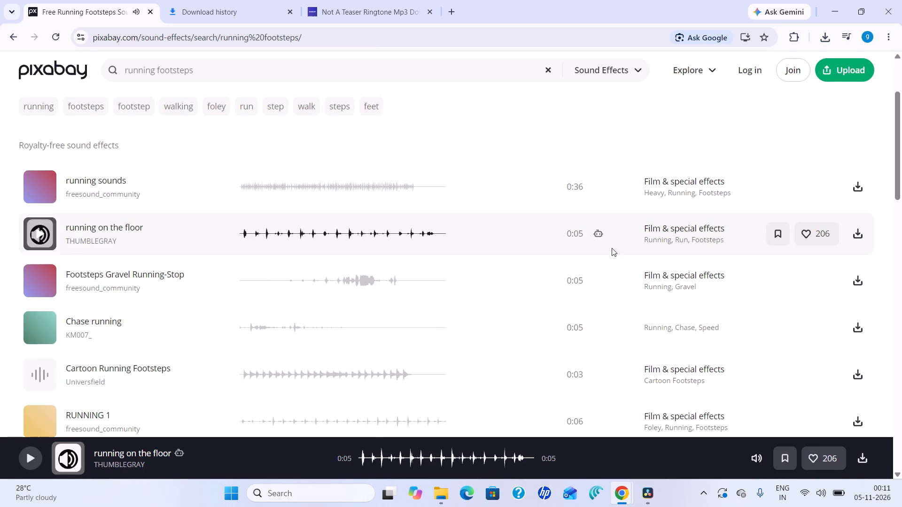
left_click(857, 237)
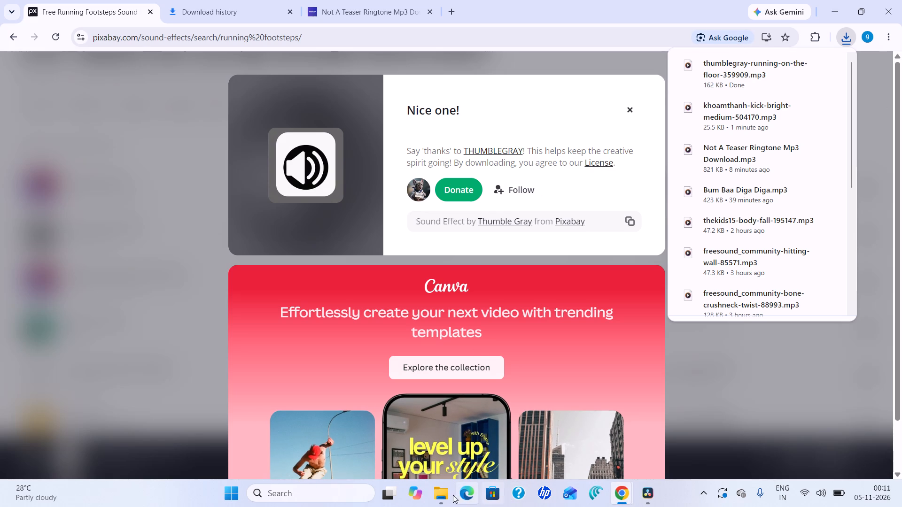
Switch to File Explorer and copy thumblegray-running-on-the-floor-359909 from Downloads into the edits folder.
left_click(524, 436)
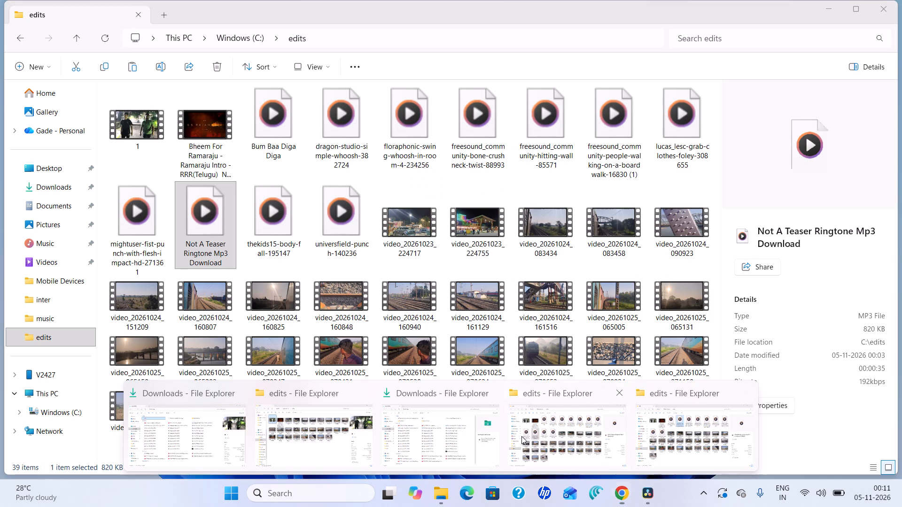
left_click(73, 192)
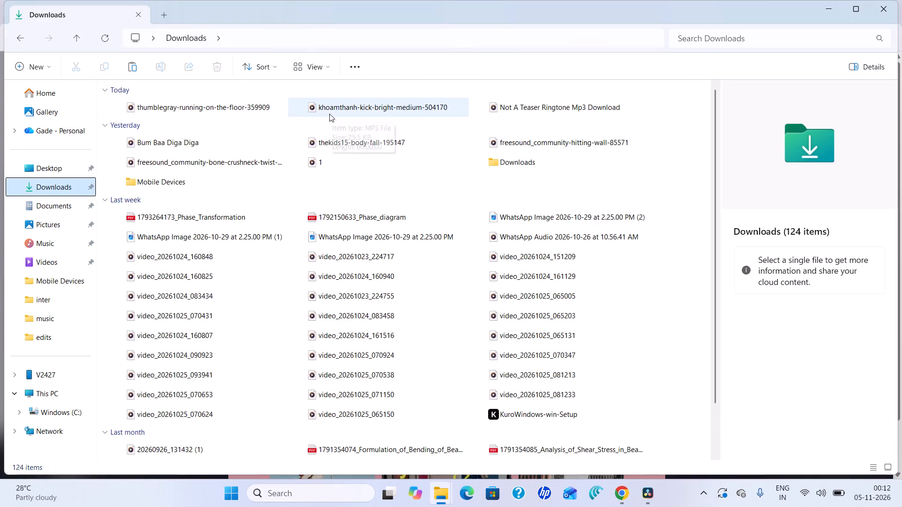
right_click(235, 109)
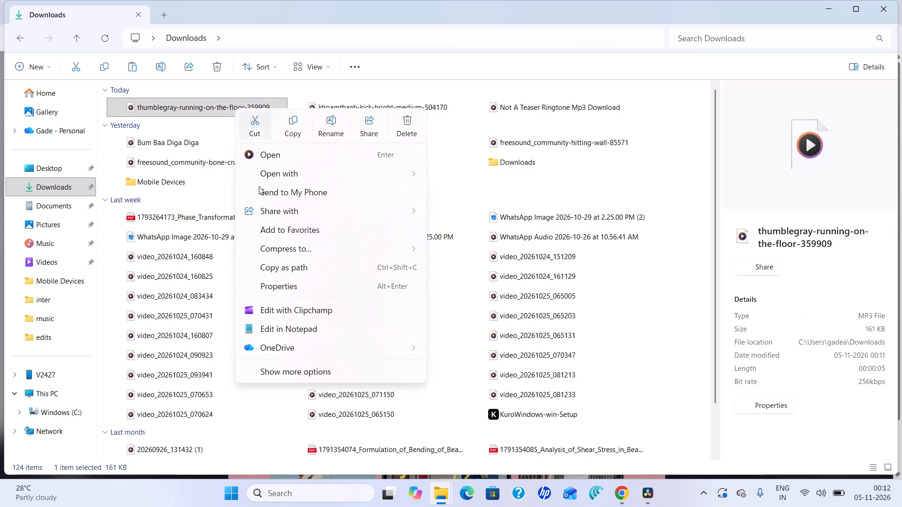
left_click(288, 130)
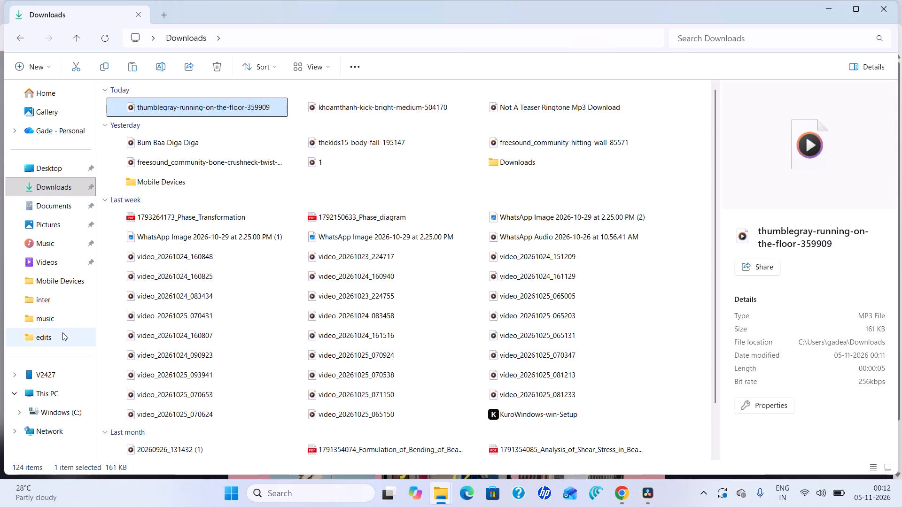
left_click(62, 334)
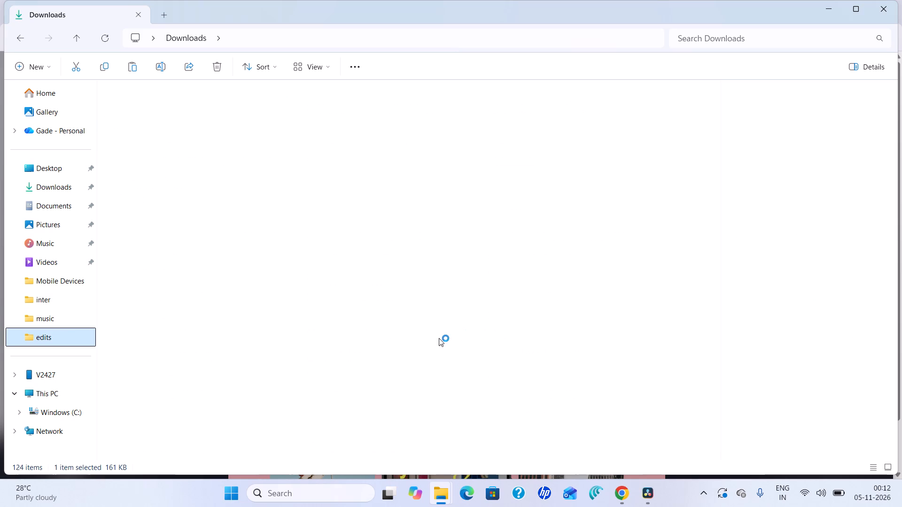
scroll(426, 291, "down", 3)
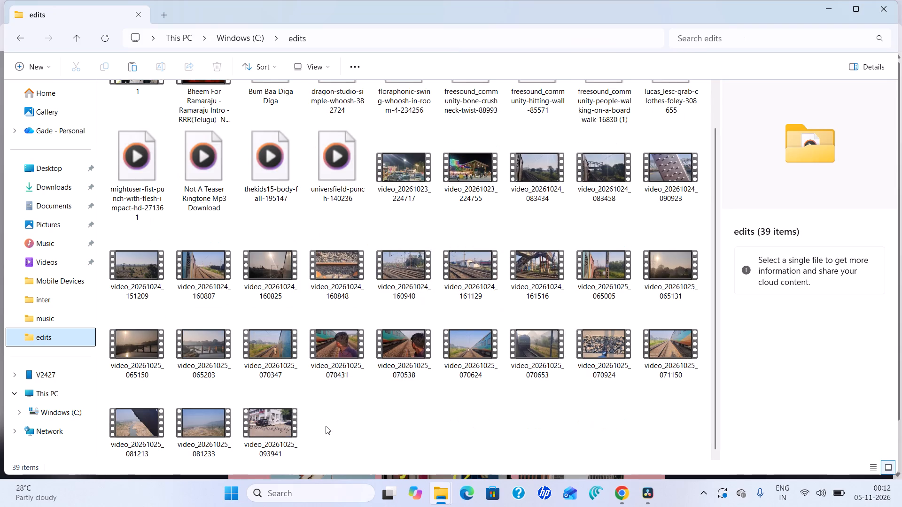
right_click(314, 429)
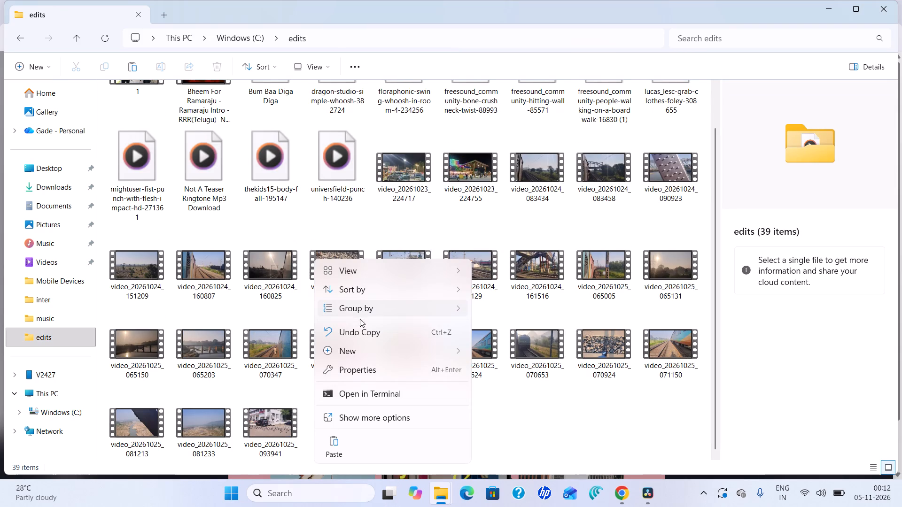
left_click(334, 445)
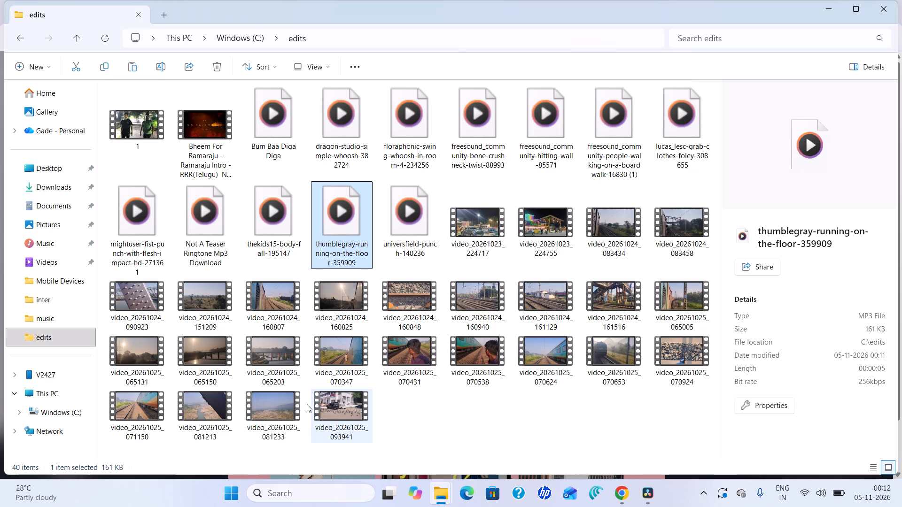
Rename the thumblegray-running-on-the-floor-359909 file in the edits folder as running.
scroll(314, 392, "down", 2)
right_click(349, 225)
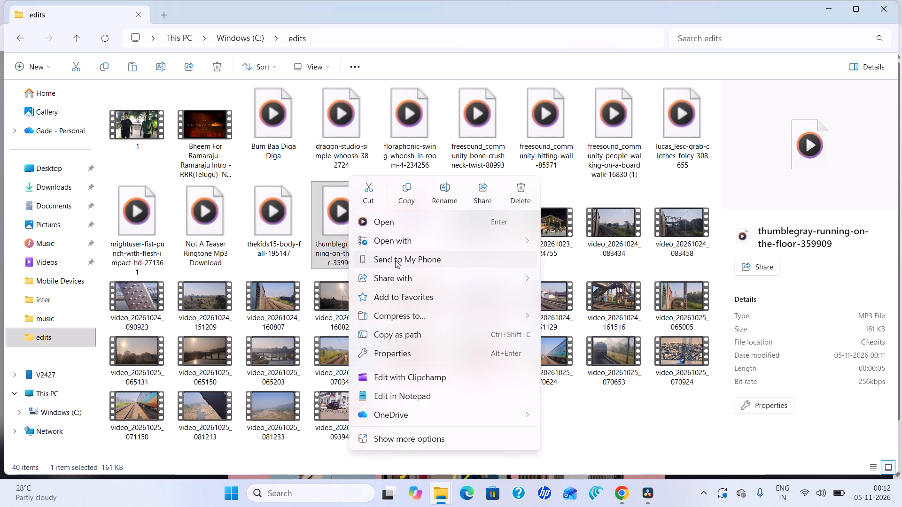
left_click(450, 195)
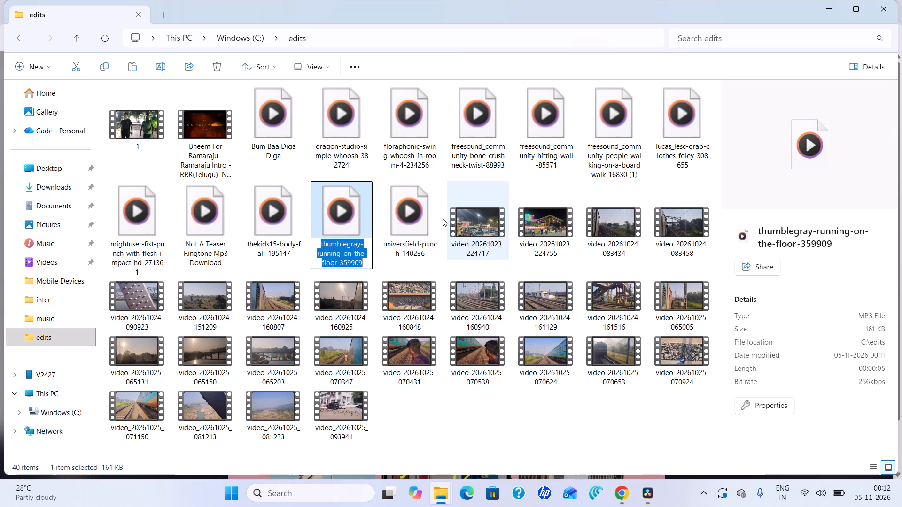
key("BackSpace")
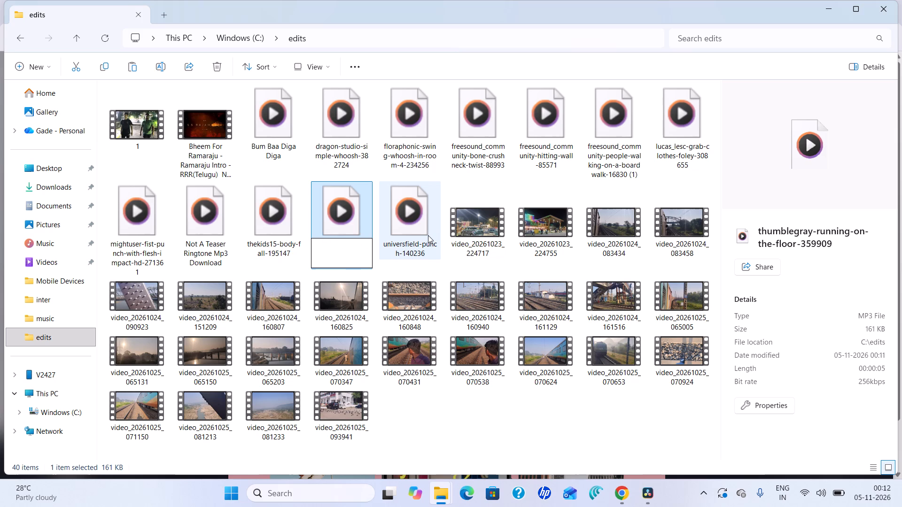
type("running")
key("Return")
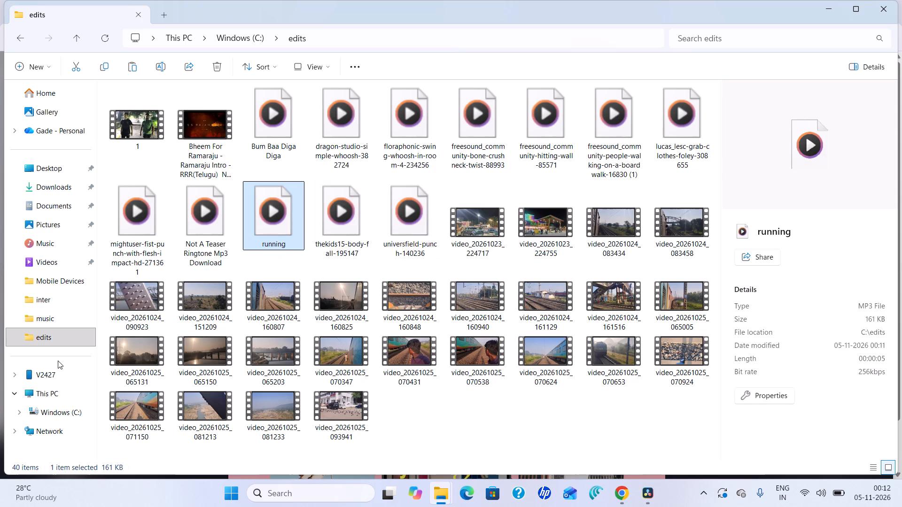
Copy khoamthanh-kick-bright-medium-504170 from Downloads into the edits folder.
left_click(53, 188)
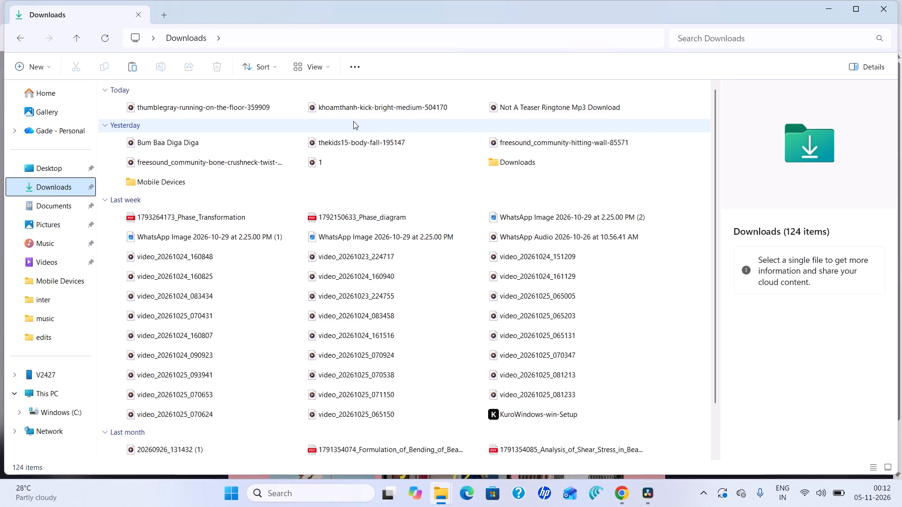
right_click(353, 107)
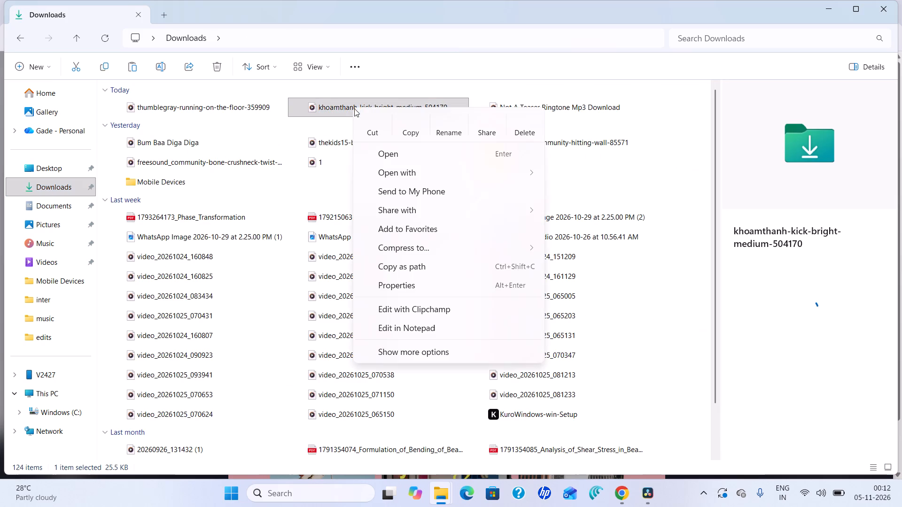
left_click(404, 128)
left_click(78, 331)
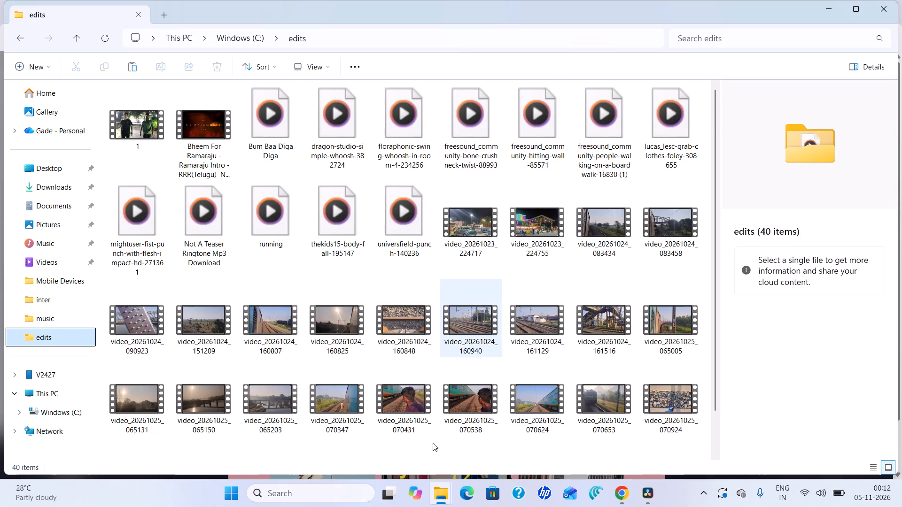
scroll(451, 410, "down", 4)
right_click(410, 434)
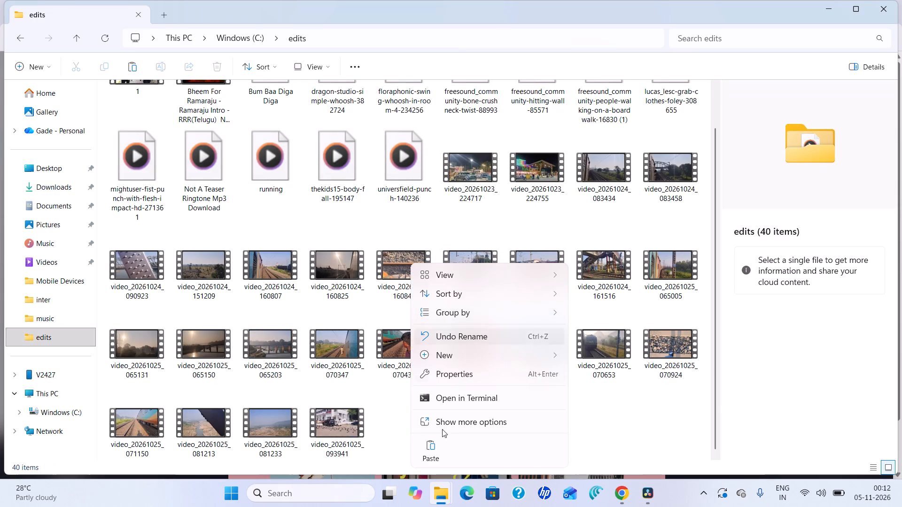
left_click(430, 443)
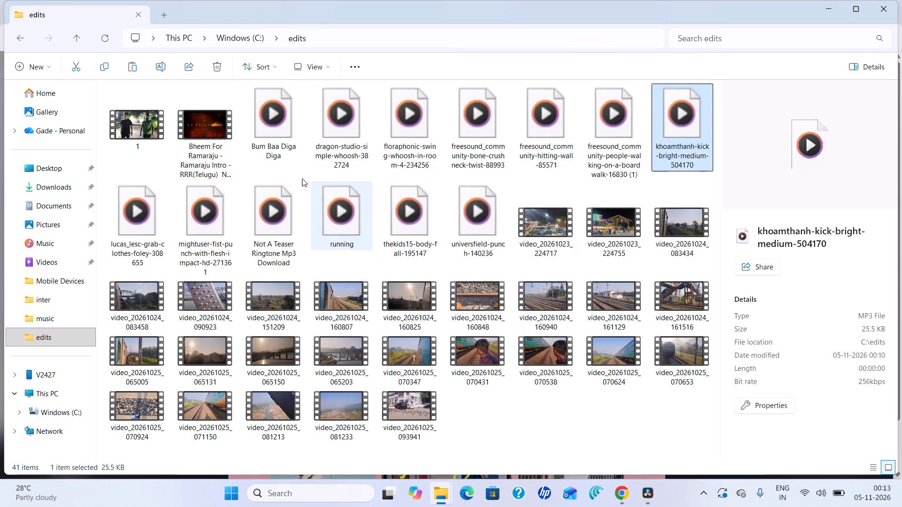
Rename the khoamthanh-kick-bright-medium-504170 file in the edits folder as kick.
right_click(671, 146)
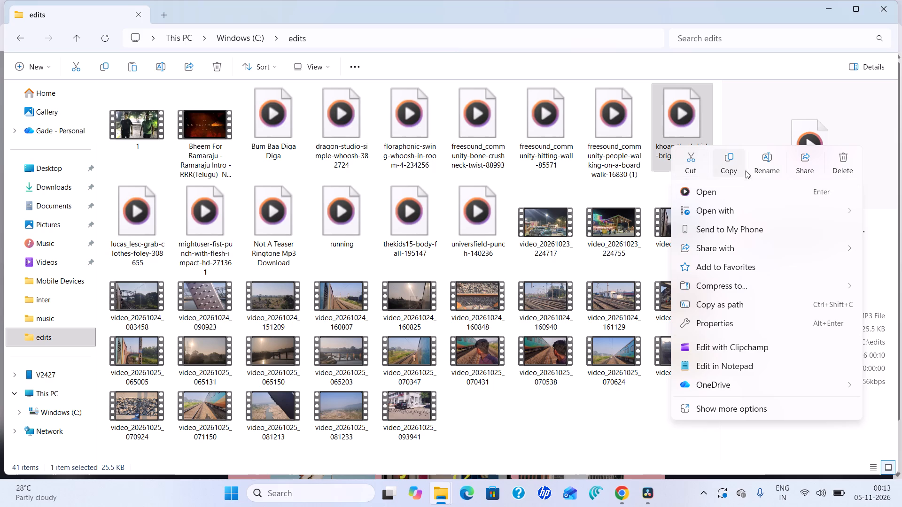
left_click(765, 166)
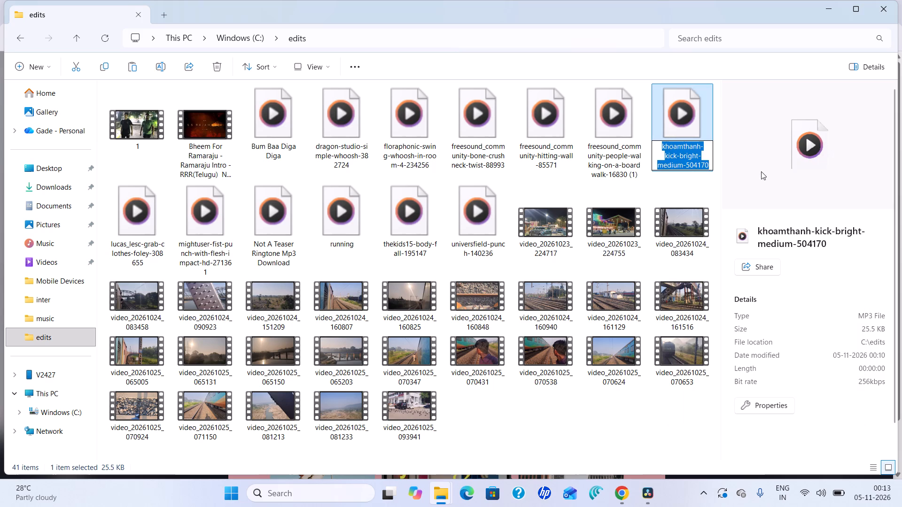
key("BackSpace")
type("kick")
key("Return")
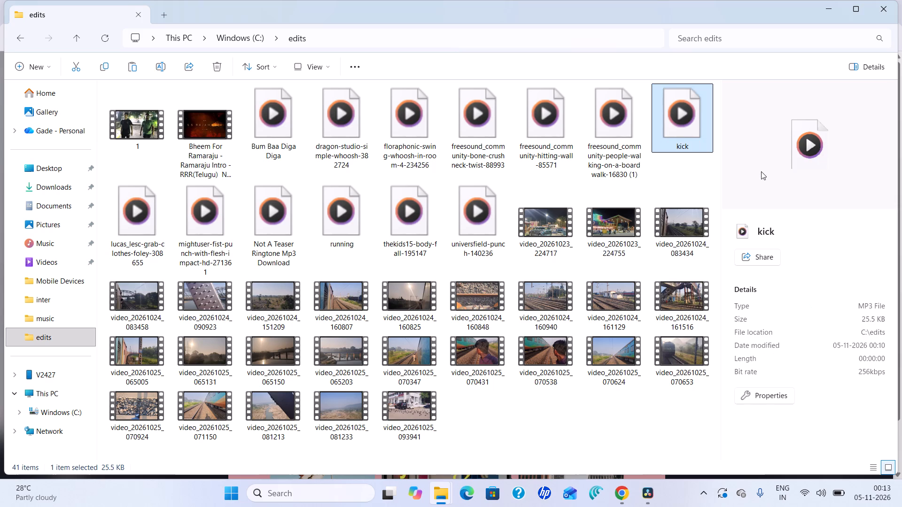
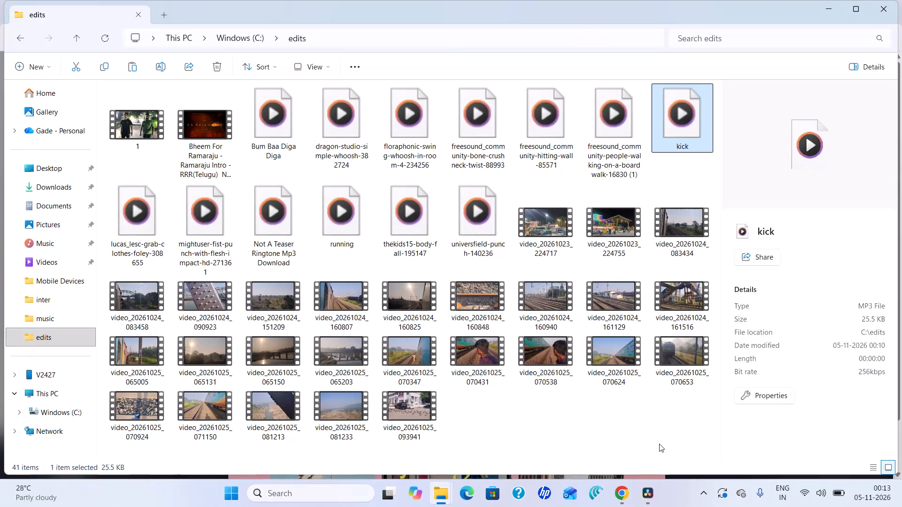
Switch to DaVinci Resolve and import kick.mp3 and running.mp3 from the edits folder into the killu bin.
left_click(640, 503)
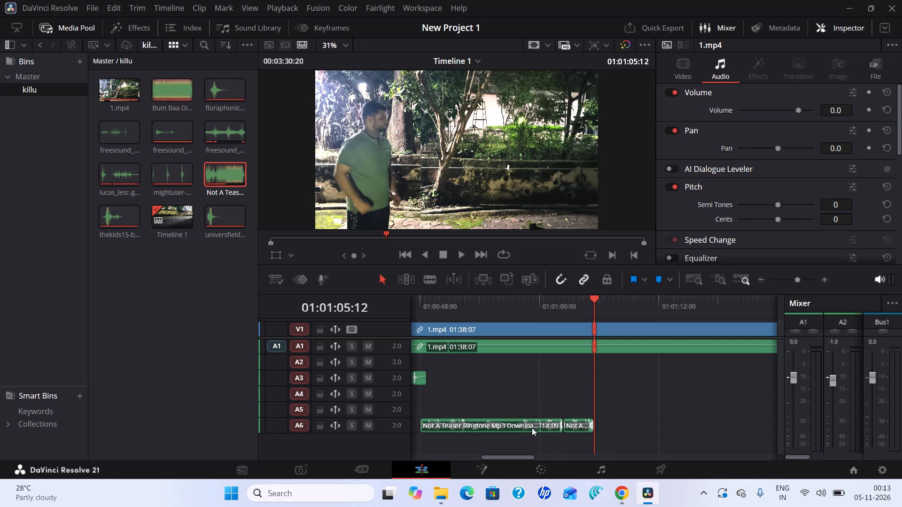
left_click(247, 470)
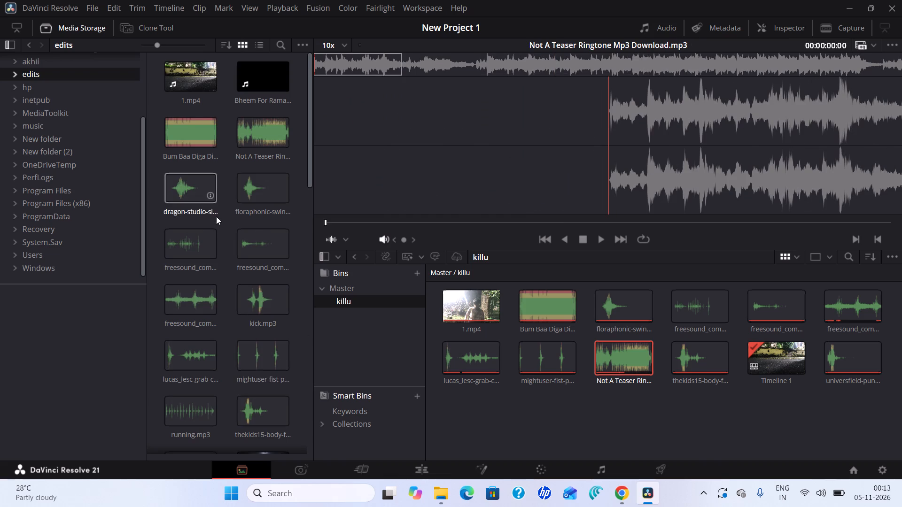
scroll(244, 198, "down", 1)
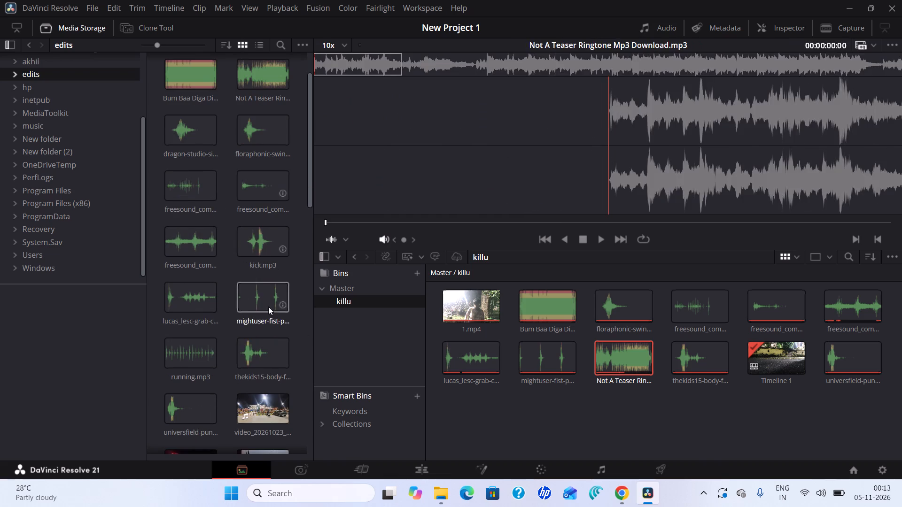
left_click_drag(261, 249, 454, 376)
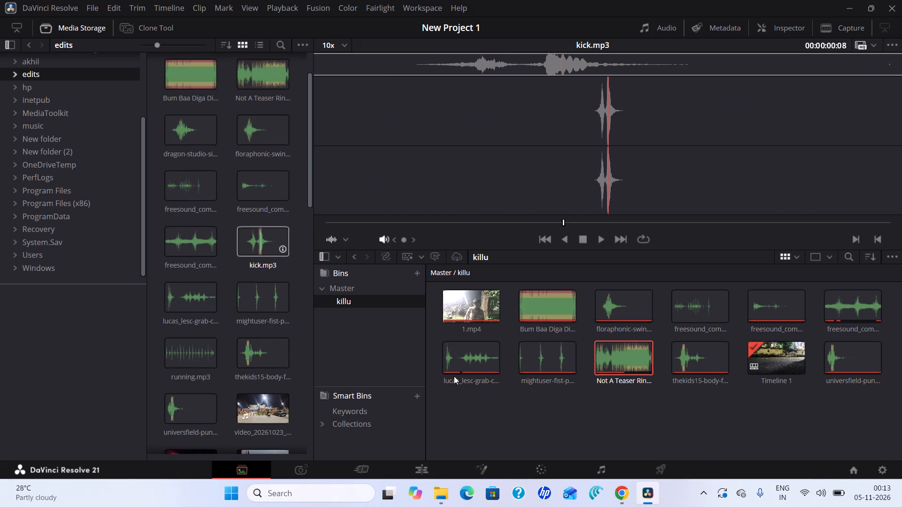
left_click_drag(454, 376, 464, 407)
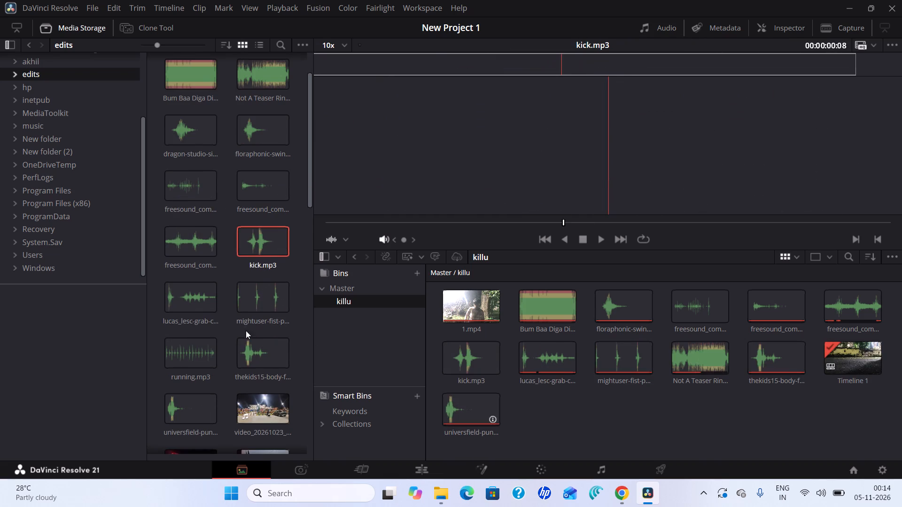
scroll(247, 361, "down", 1)
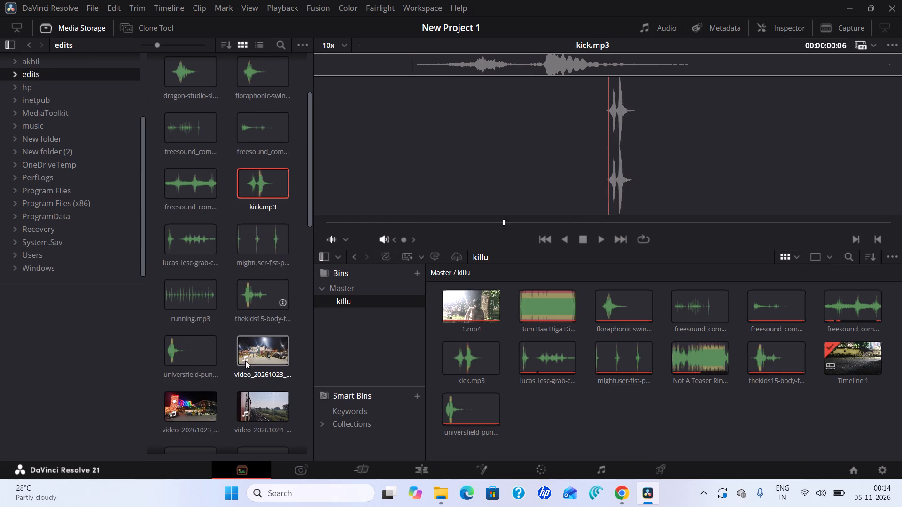
left_click_drag(189, 303, 530, 410)
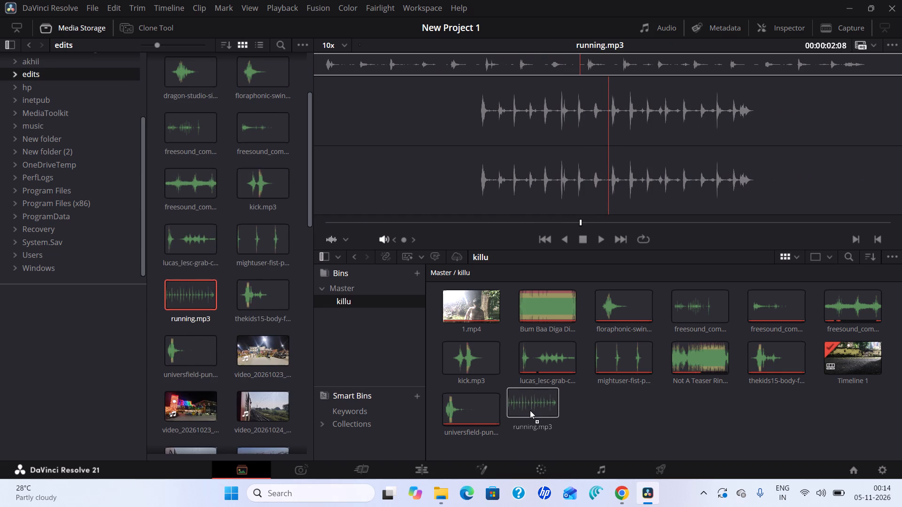
left_click_drag(530, 410, 526, 412)
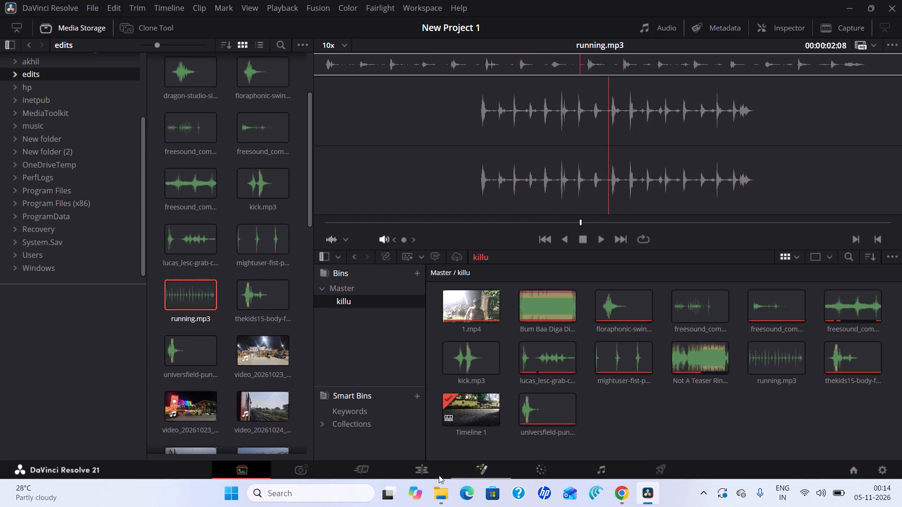
Place running.mp3 on audio track A6 at 01:01:05:12, directly after the second Not A Teaser clip.
left_click(431, 473)
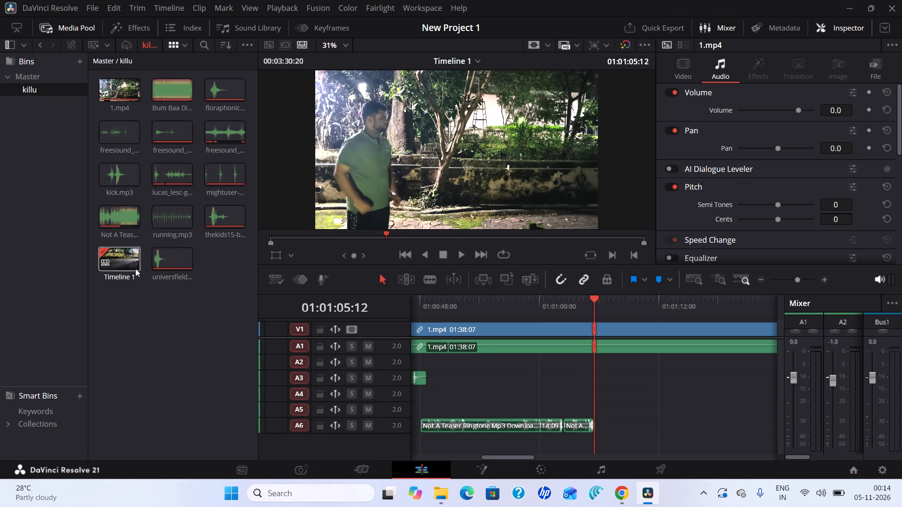
left_click_drag(164, 224, 361, 284)
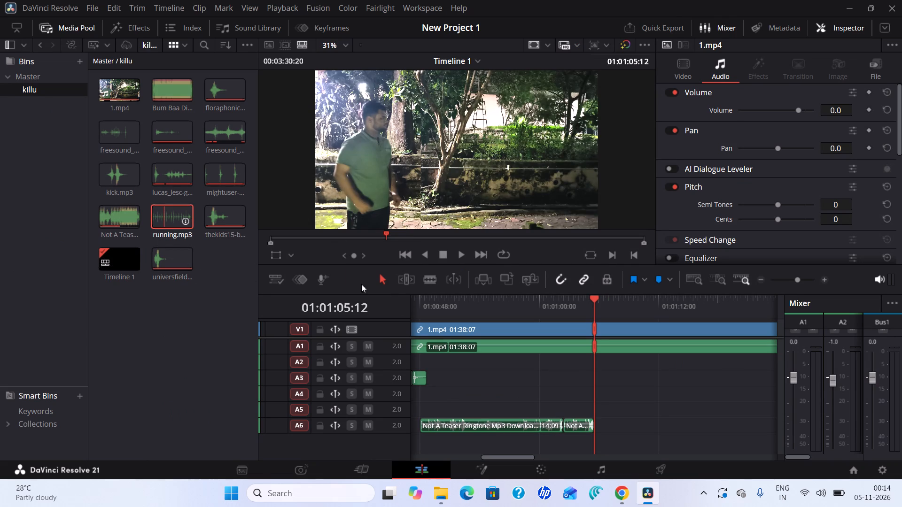
left_click_drag(361, 284, 612, 427)
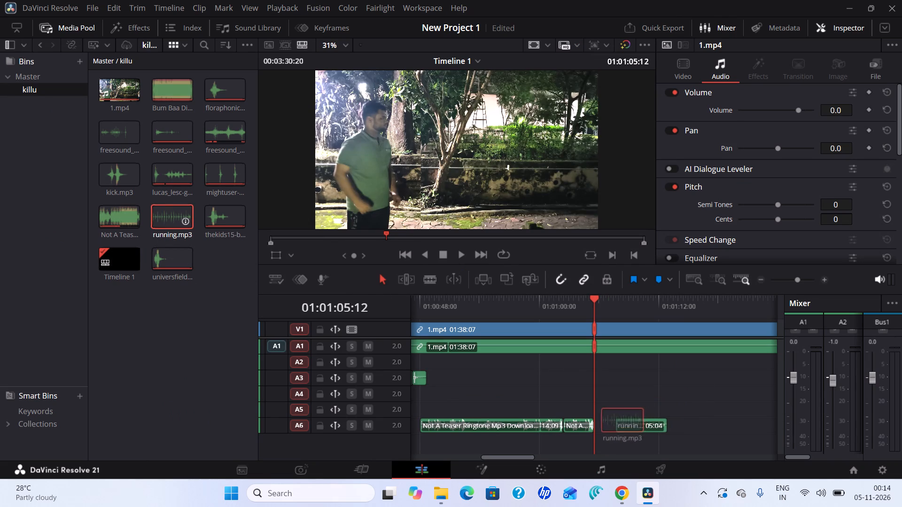
left_click_drag(612, 427, 598, 428)
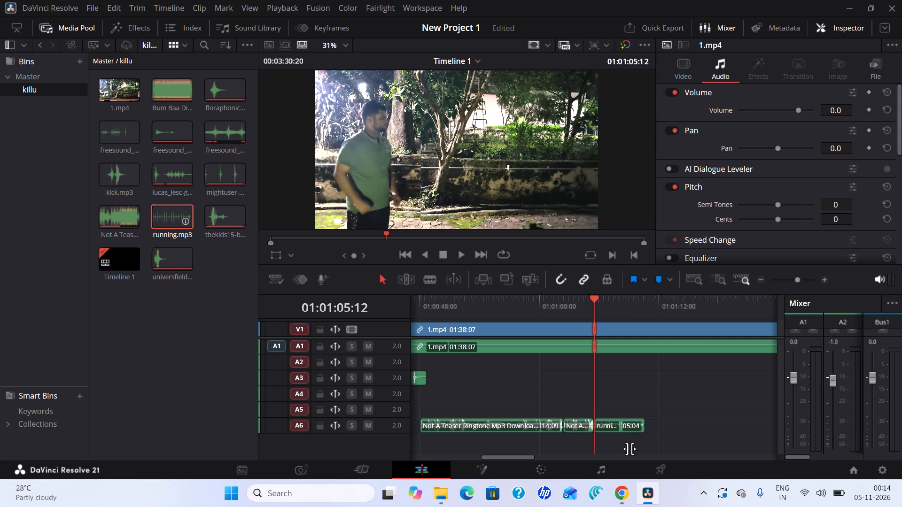
Play the edit from 01:01:01:12 and scrub through the whole timeline to review the music and effects against the picture.
left_click_drag(591, 298, 554, 307)
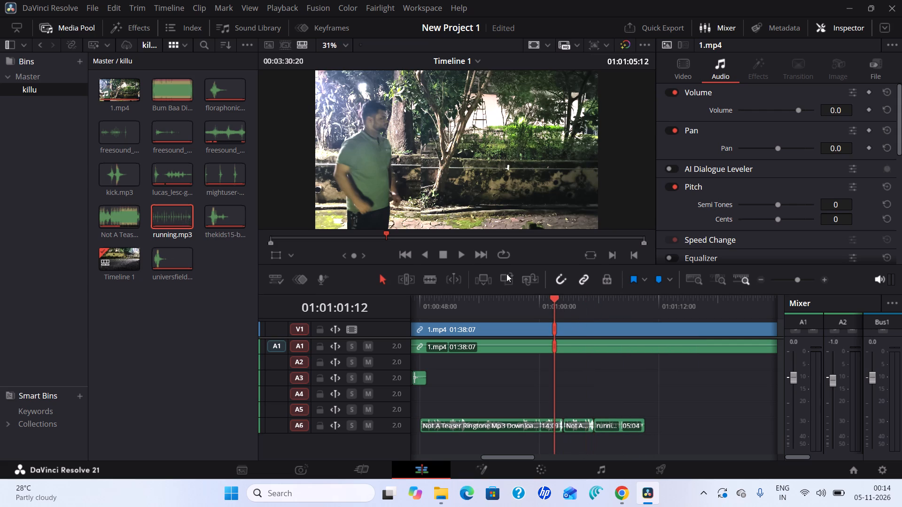
left_click(459, 256)
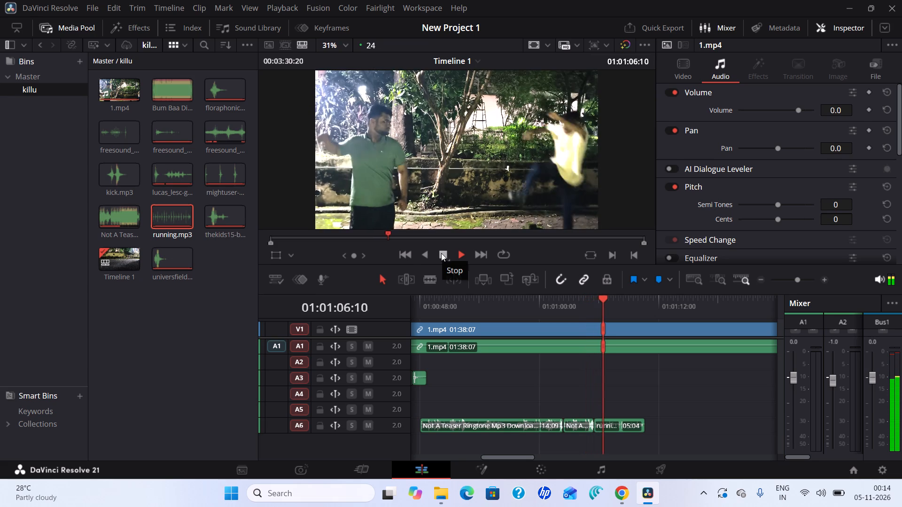
left_click(441, 252)
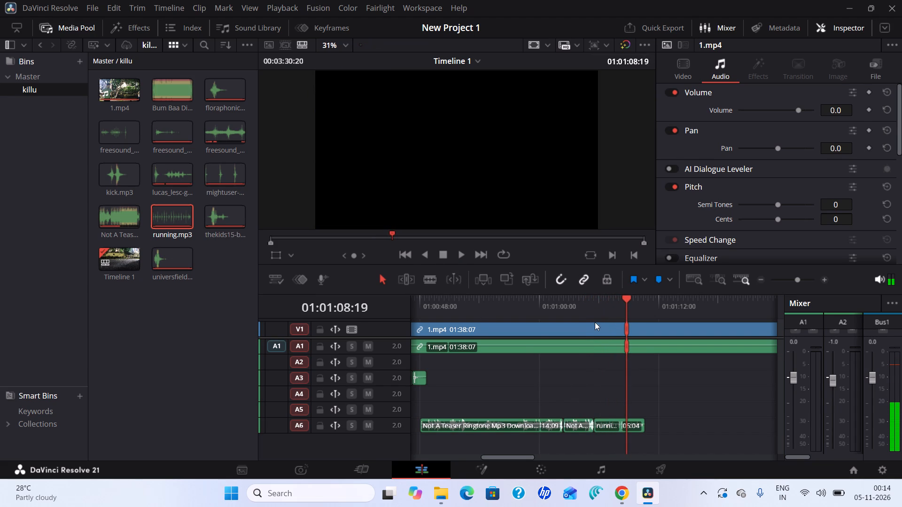
left_click_drag(627, 296, 465, 305)
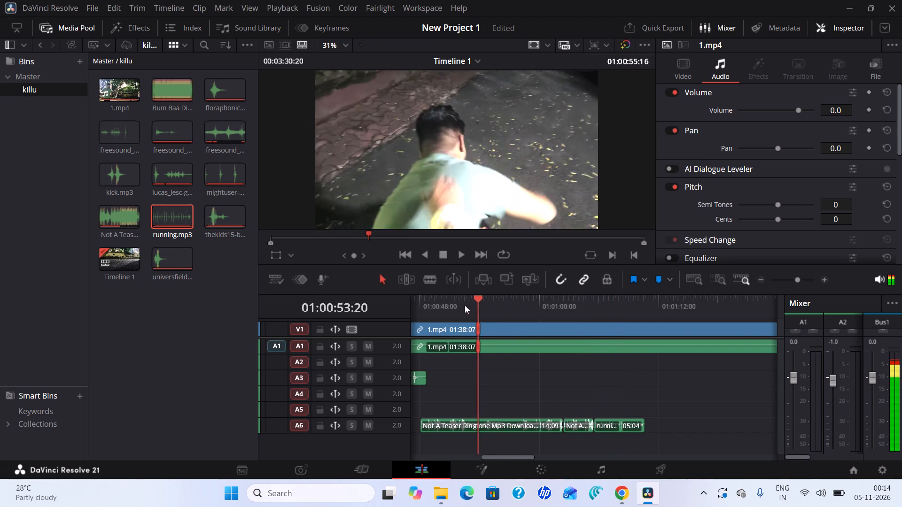
left_click_drag(465, 305, 490, 318)
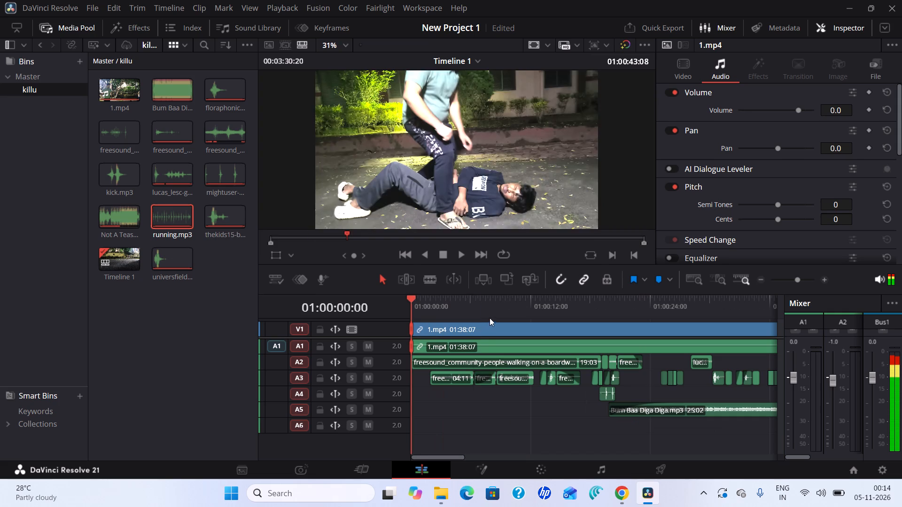
left_click_drag(490, 318, 695, 363)
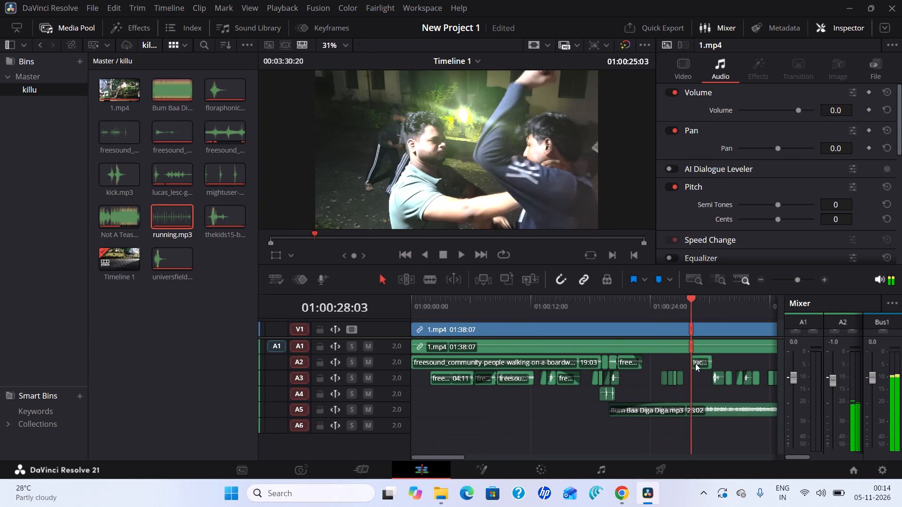
left_click_drag(695, 363, 771, 374)
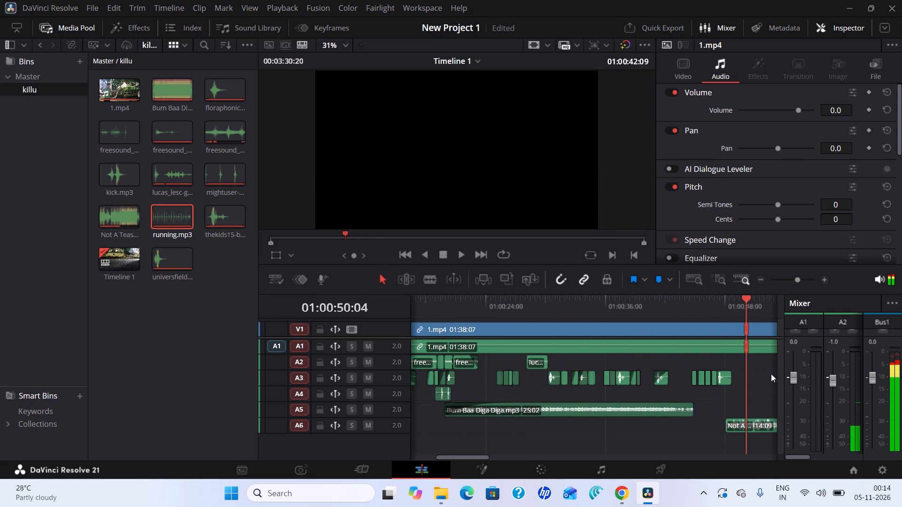
left_click_drag(771, 374, 614, 380)
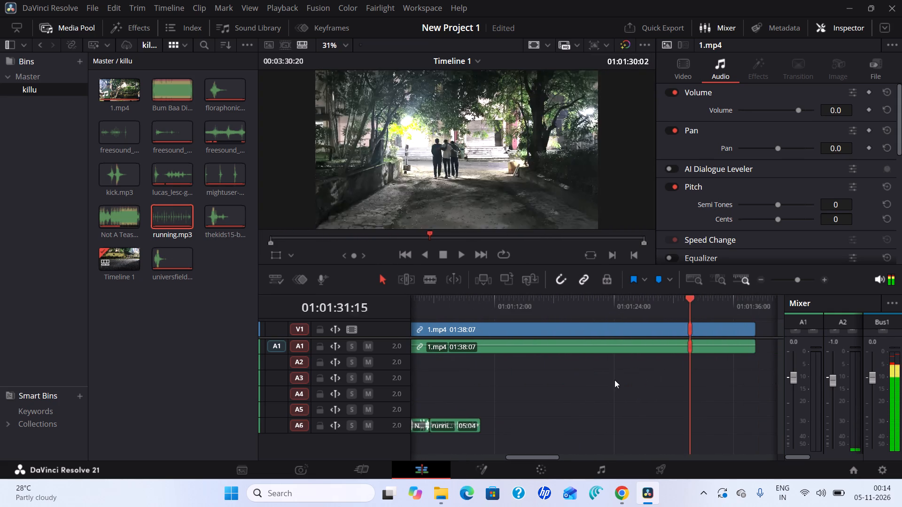
left_click_drag(614, 380, 430, 371)
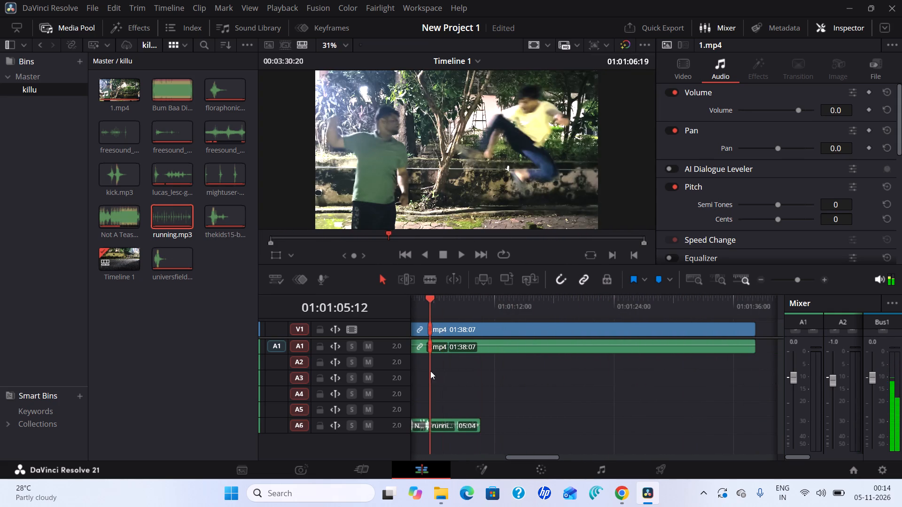
left_click_drag(430, 371, 440, 372)
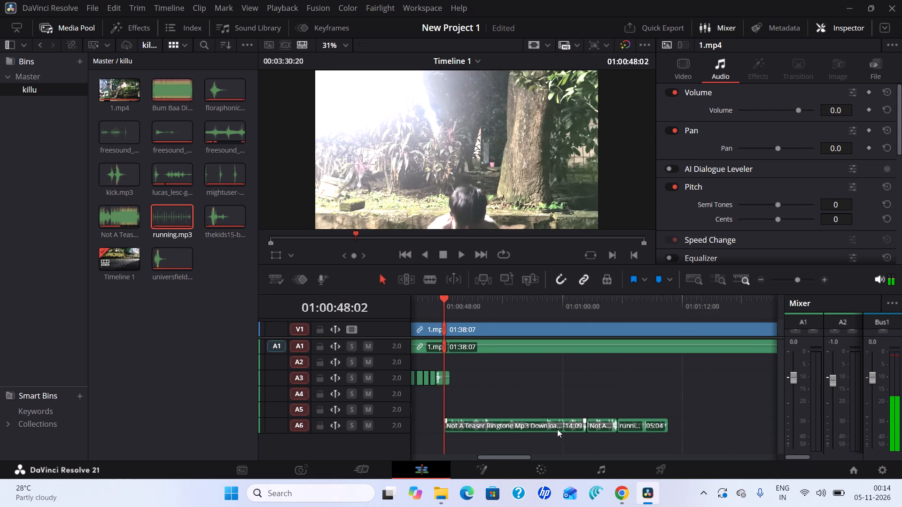
Cut both trimmed Not A Teaser Ringtone clips from audio track A6, leaving the running clip in place.
right_click(607, 429)
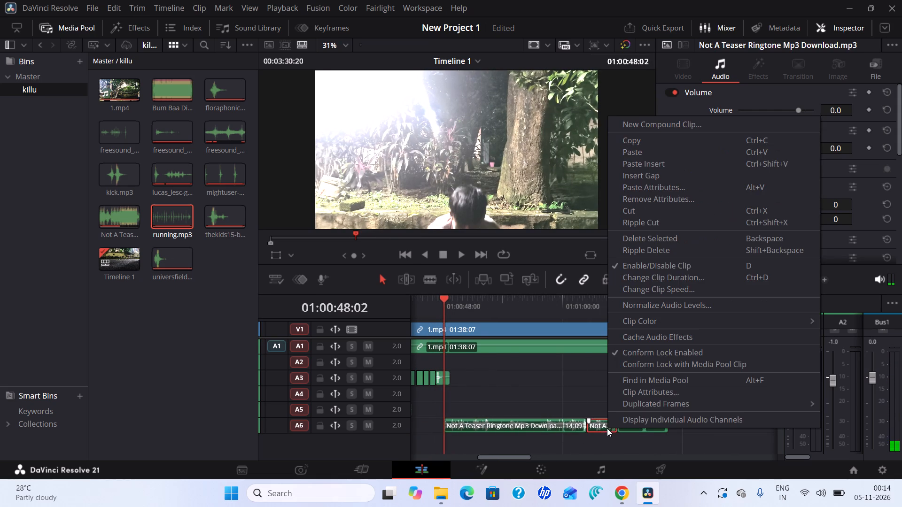
left_click(643, 209)
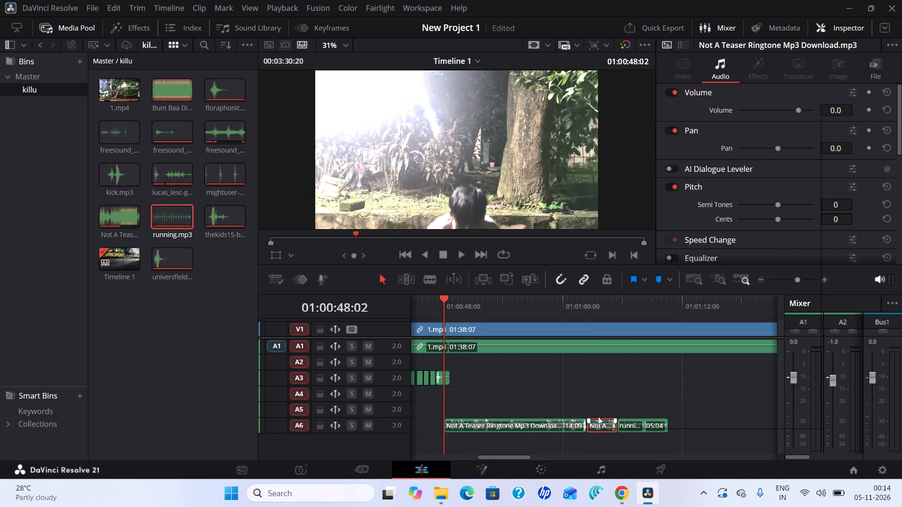
right_click(541, 429)
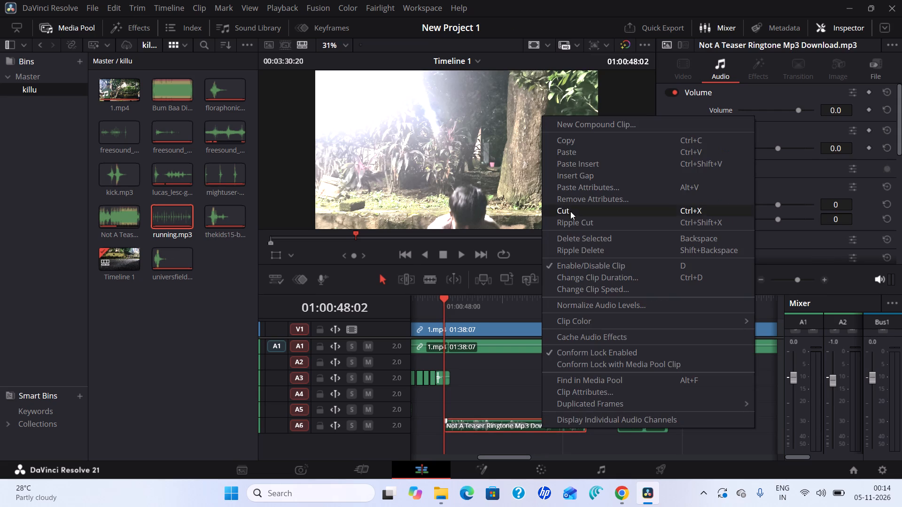
left_click(570, 211)
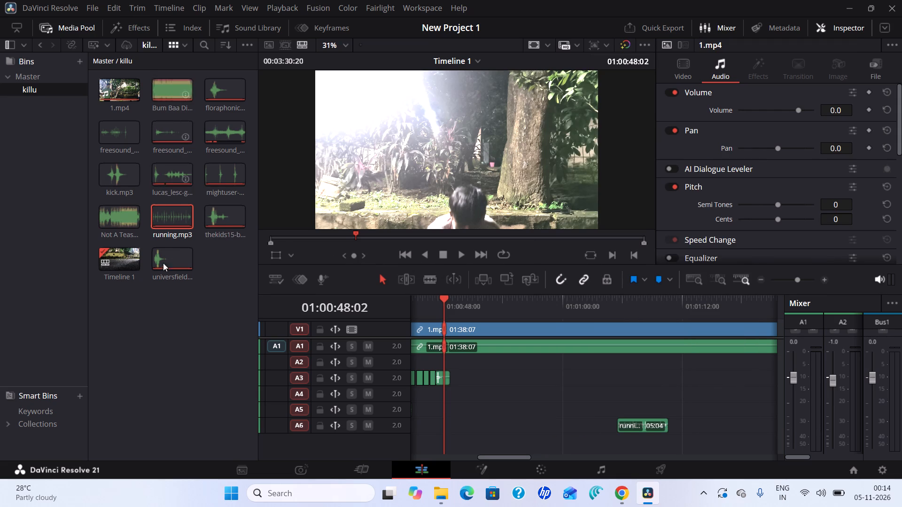
Place the full Not A Teaser Ringtone Mp3 Download.mp3 on audio track A5, starting at 01:00:48:02.
left_click_drag(121, 226, 149, 235)
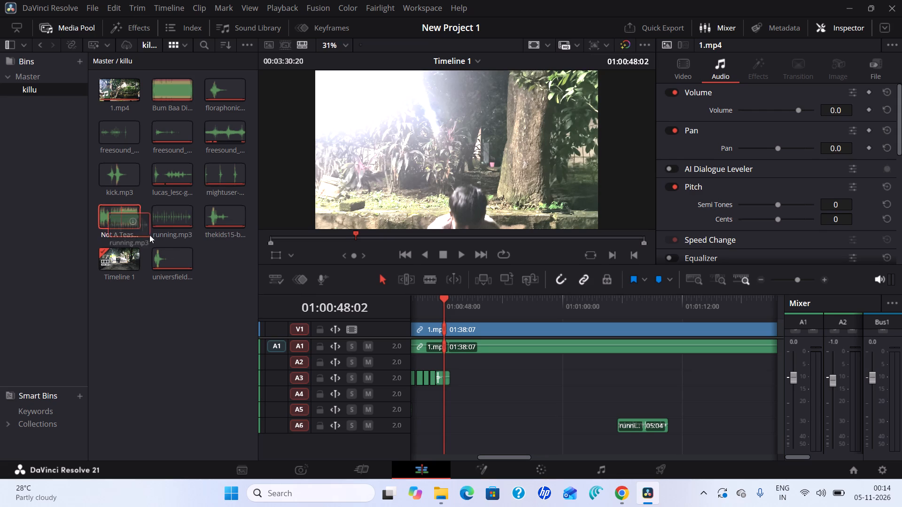
left_click_drag(149, 235, 478, 419)
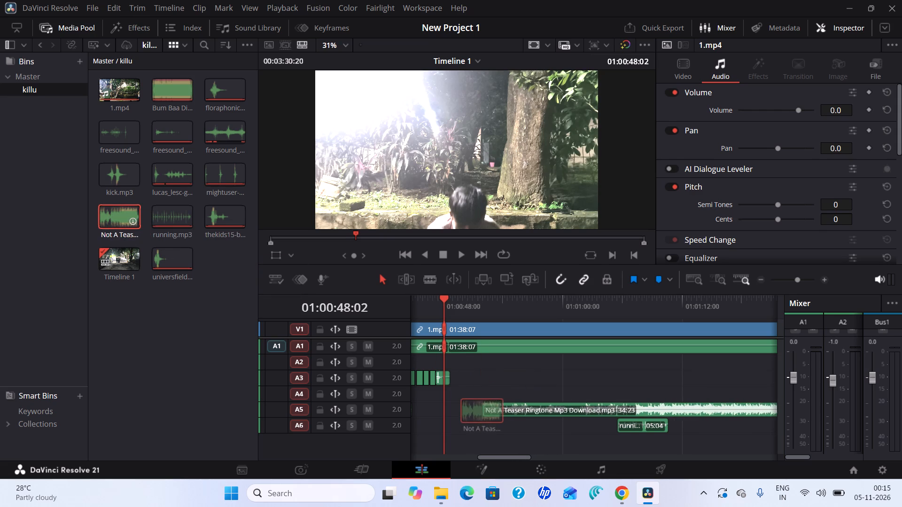
left_click_drag(478, 419, 443, 420)
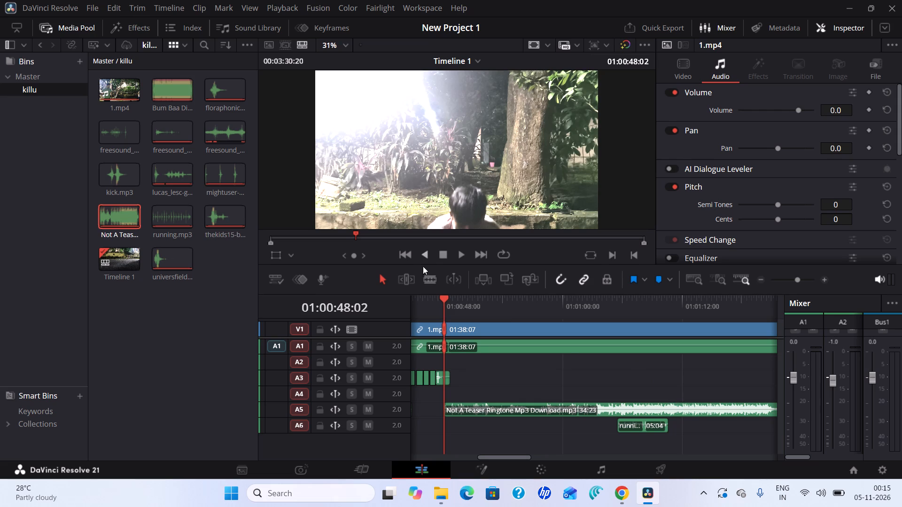
Scrub the edit between 01:00:48:02 and 01:01:12:17 to look for the point where the music should end.
left_click_drag(442, 297, 649, 325)
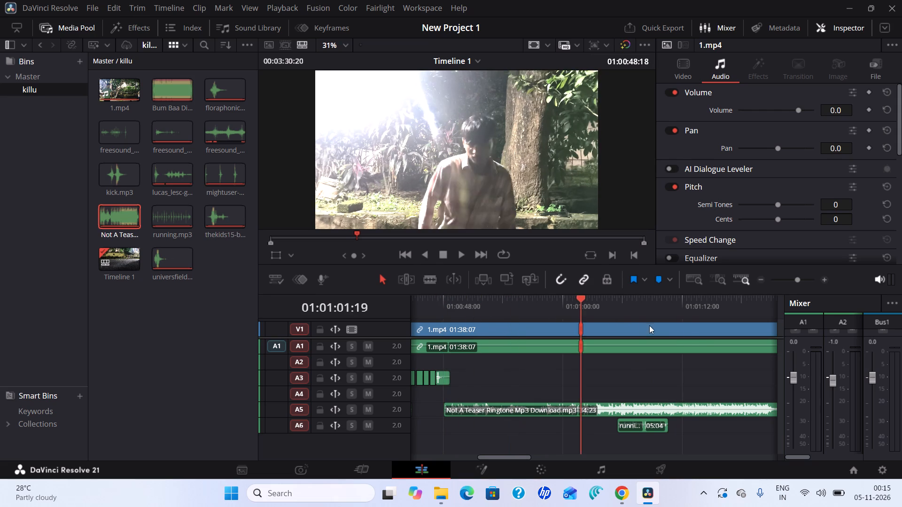
left_click_drag(649, 325, 672, 340)
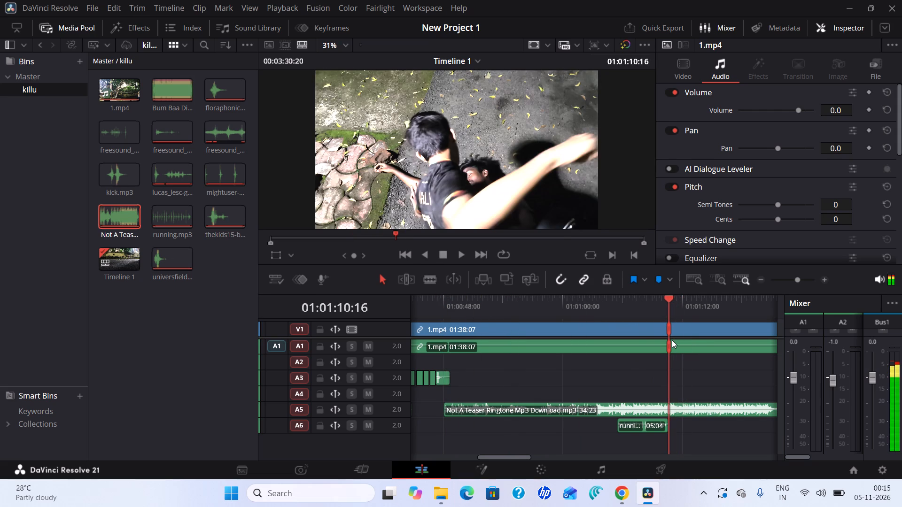
left_click_drag(672, 340, 577, 344)
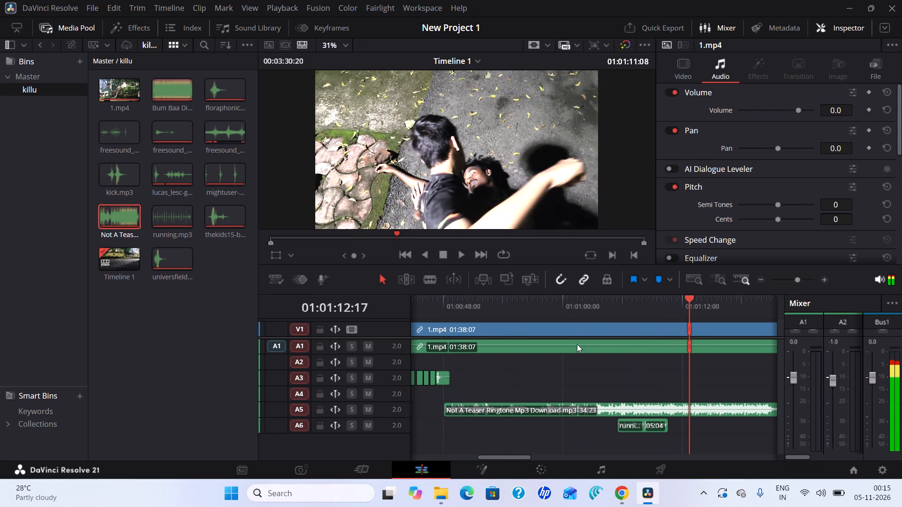
left_click_drag(577, 344, 570, 344)
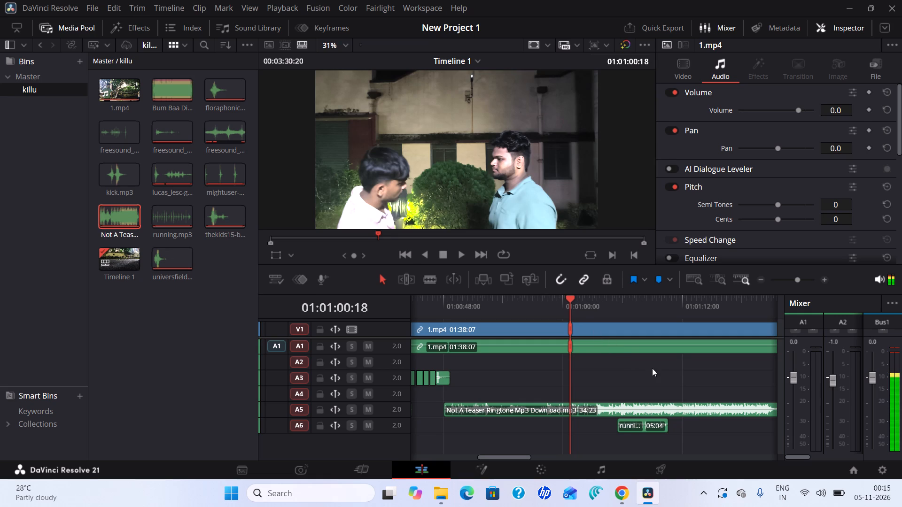
left_click_drag(570, 297, 626, 320)
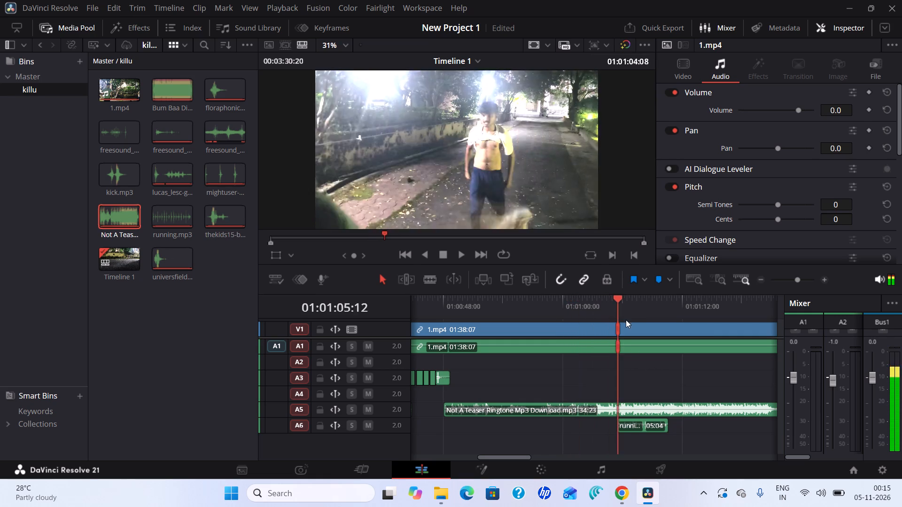
left_click_drag(626, 320, 648, 330)
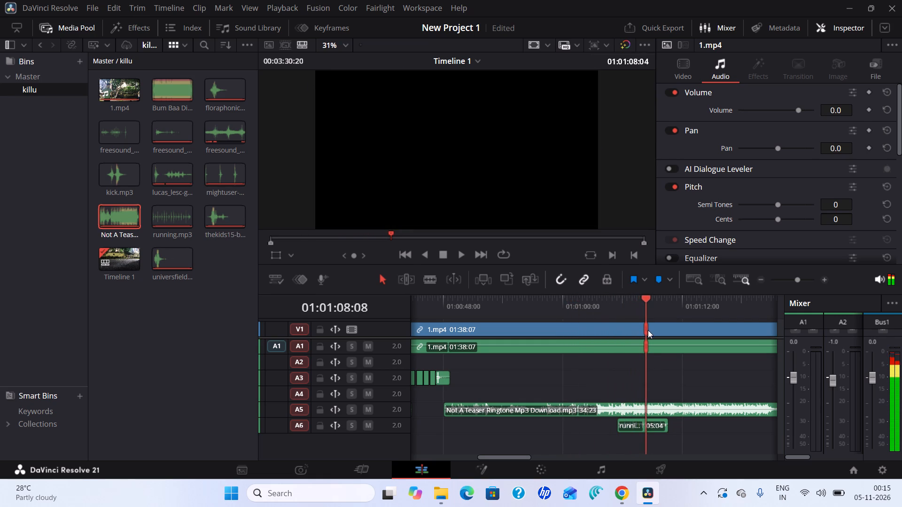
left_click_drag(648, 330, 666, 338)
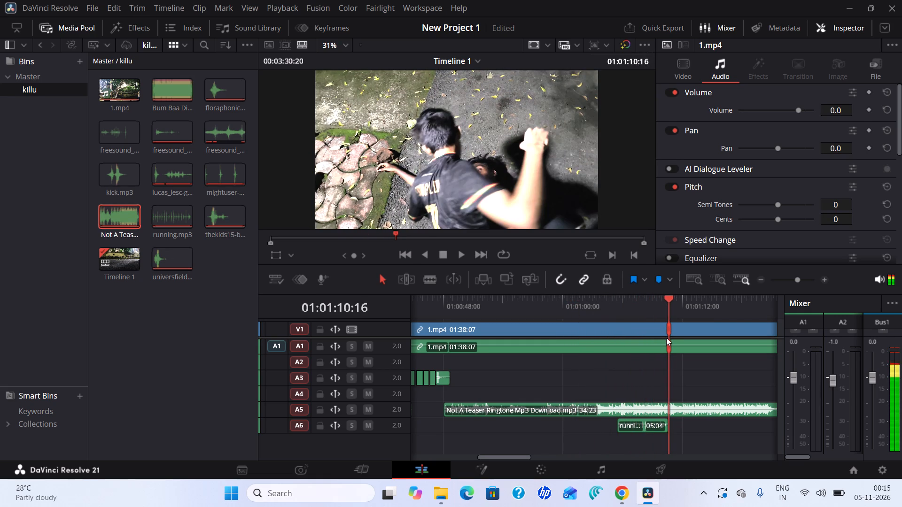
left_click_drag(666, 338, 662, 340)
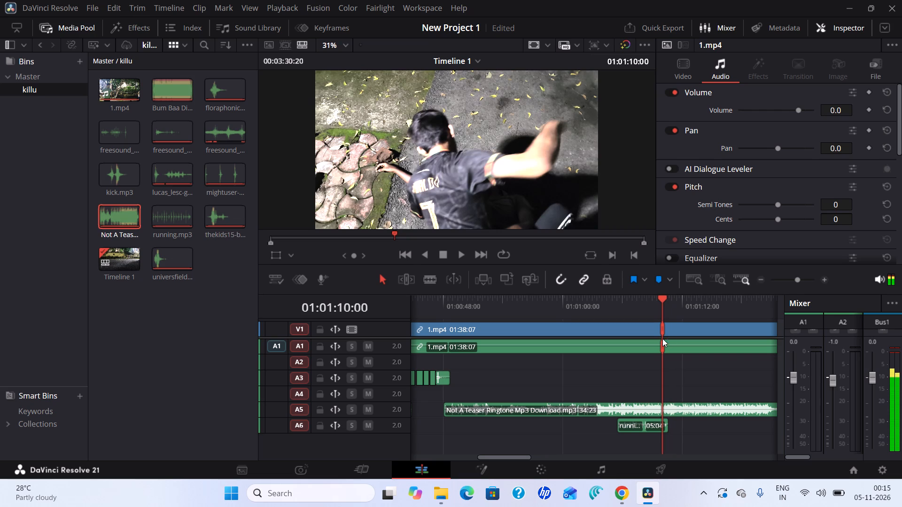
left_click_drag(663, 298, 660, 301)
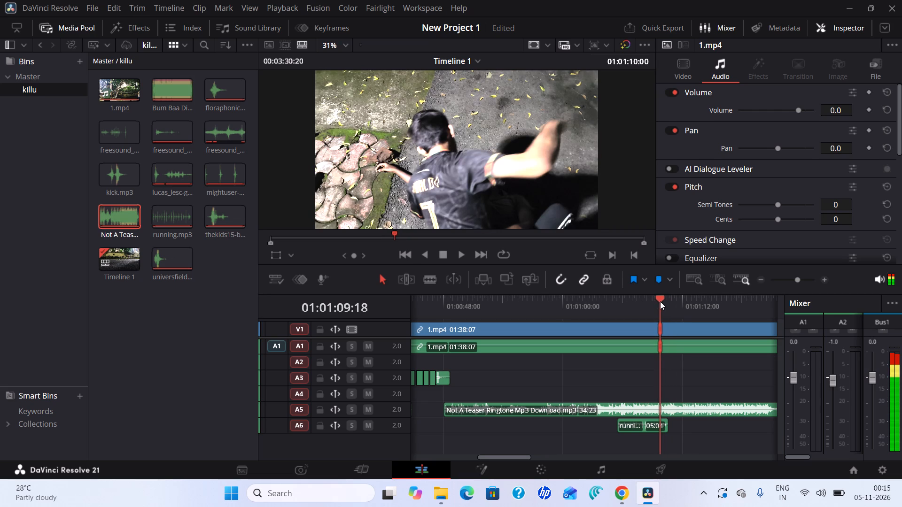
left_click_drag(660, 301, 653, 305)
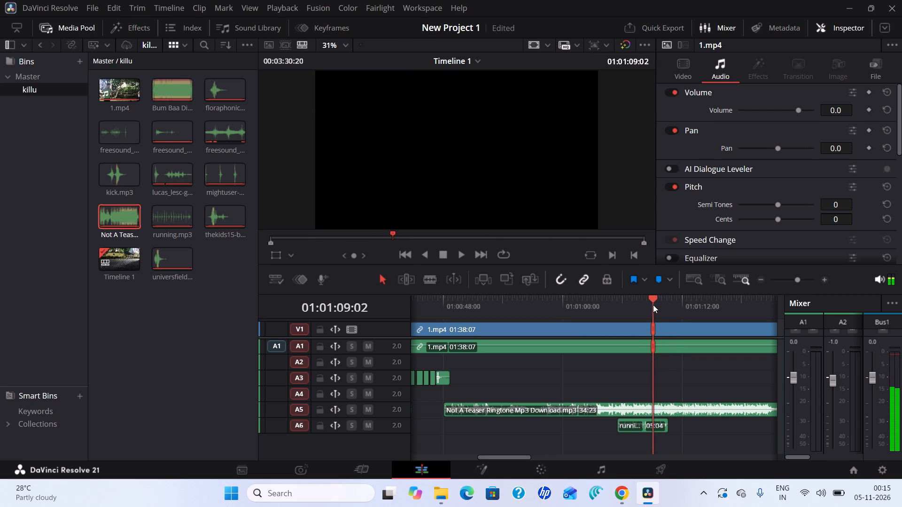
left_click_drag(653, 305, 646, 308)
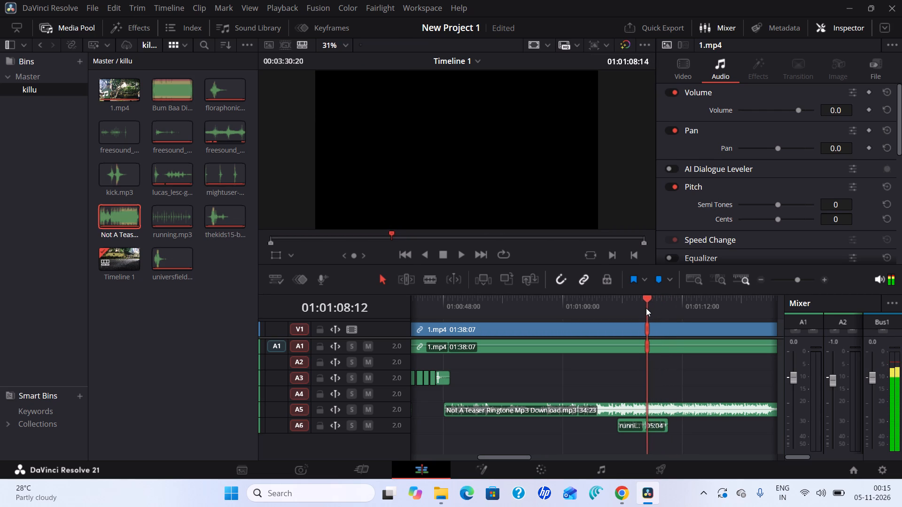
left_click_drag(646, 308, 641, 311)
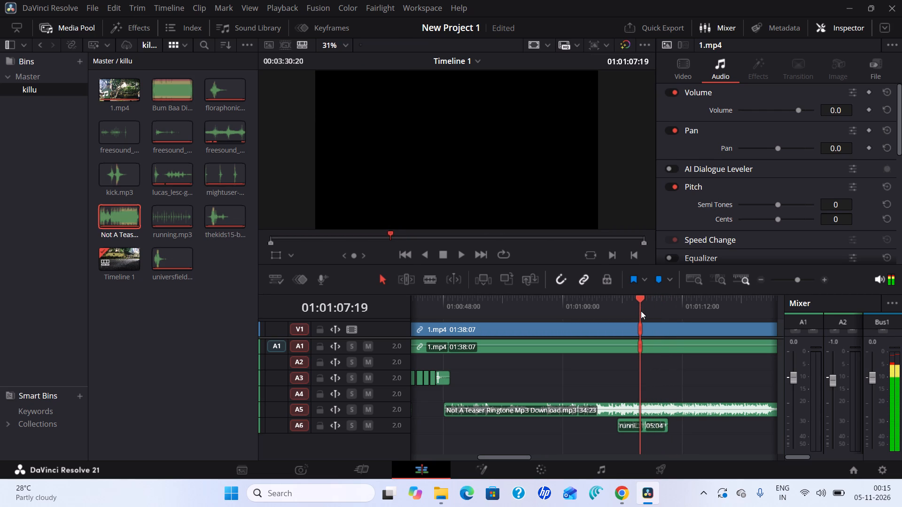
left_click_drag(641, 311, 630, 315)
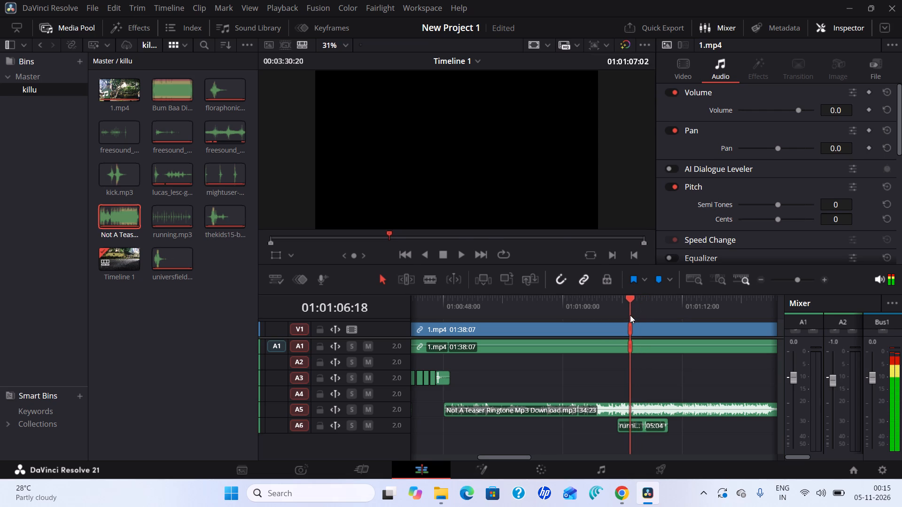
left_click_drag(630, 315, 633, 315)
Lower the volume of the Not A Teaser Ringtone clip on audio track A5 to -9.8.
left_click(426, 277)
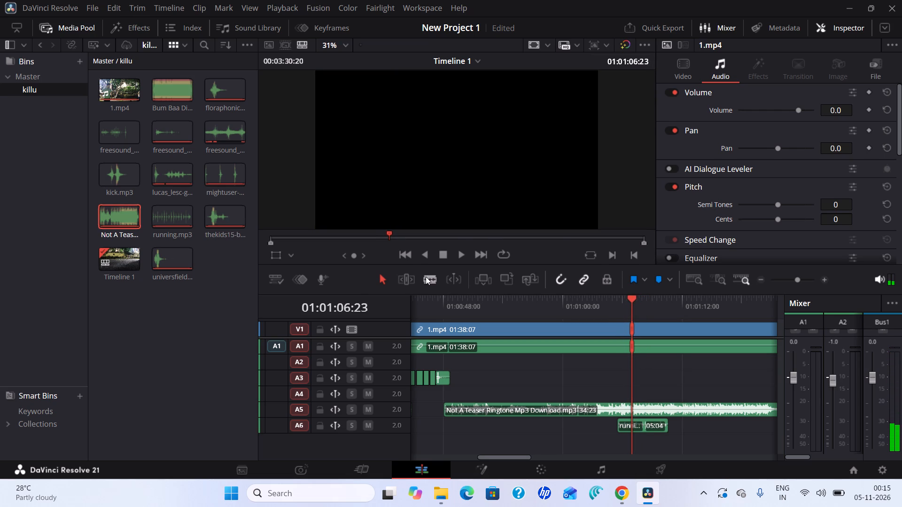
left_click(632, 407)
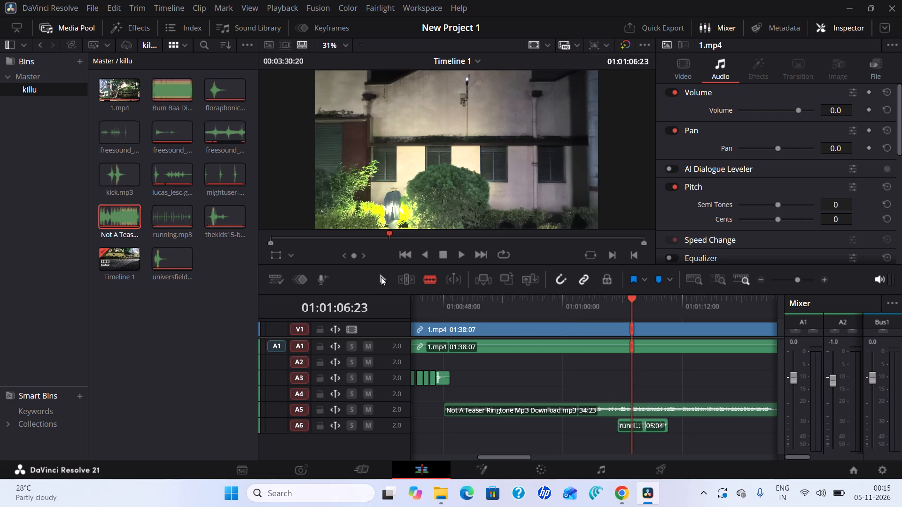
left_click(381, 278)
left_click(718, 414)
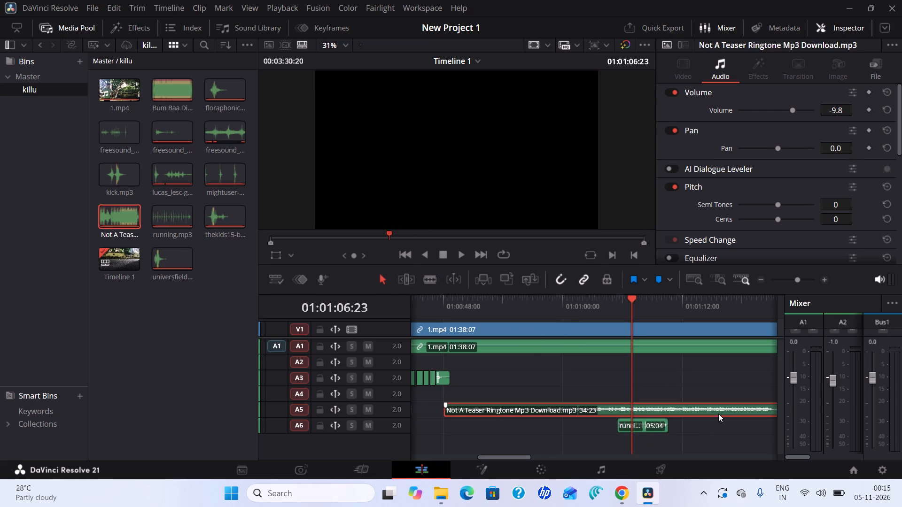
Split the Not A Teaser Ringtone clip on audio track A5 at 01:01:07:19.
left_click(426, 280)
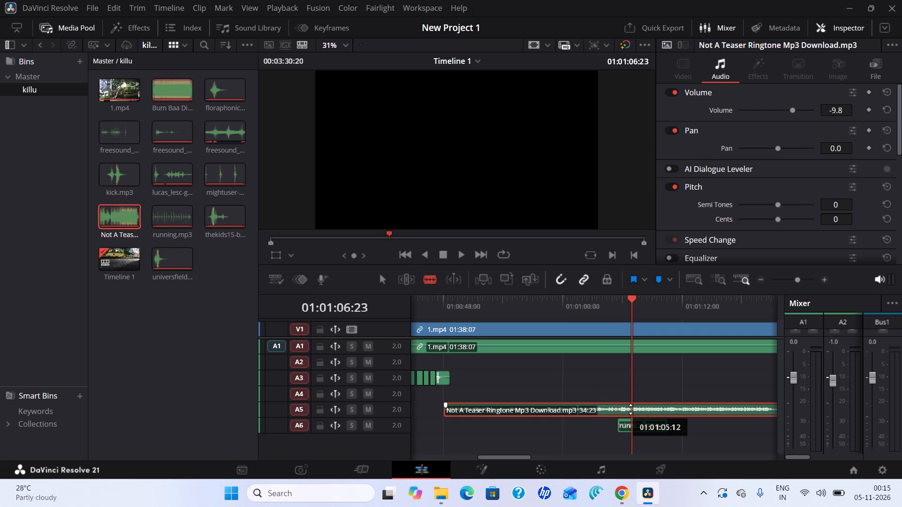
left_click(638, 409)
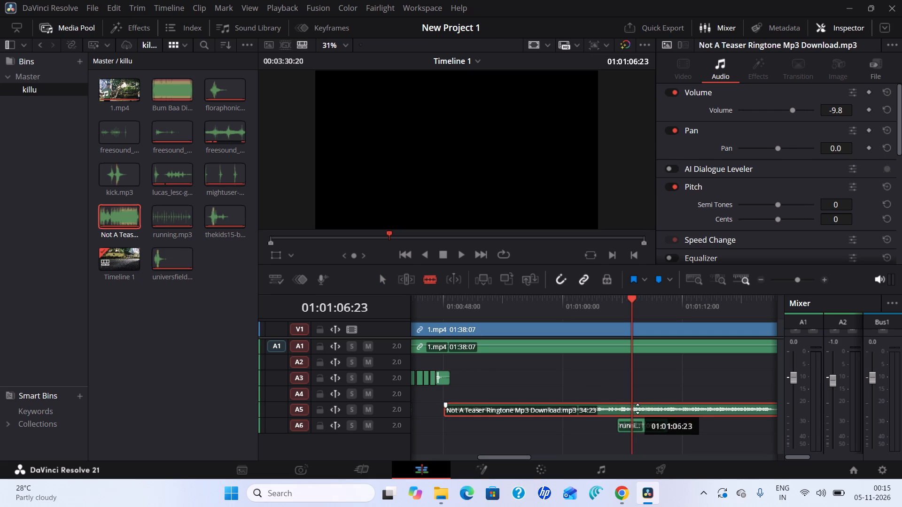
left_click_drag(630, 298, 630, 299)
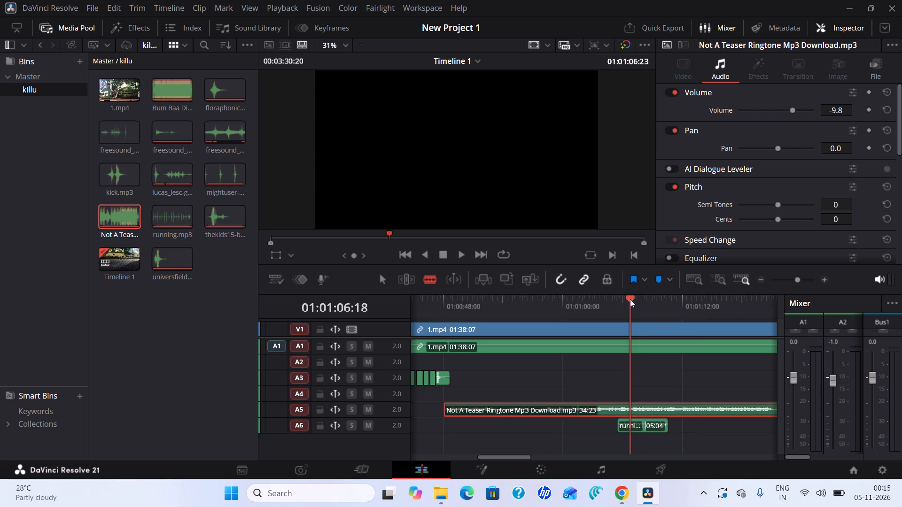
left_click_drag(630, 299, 628, 302)
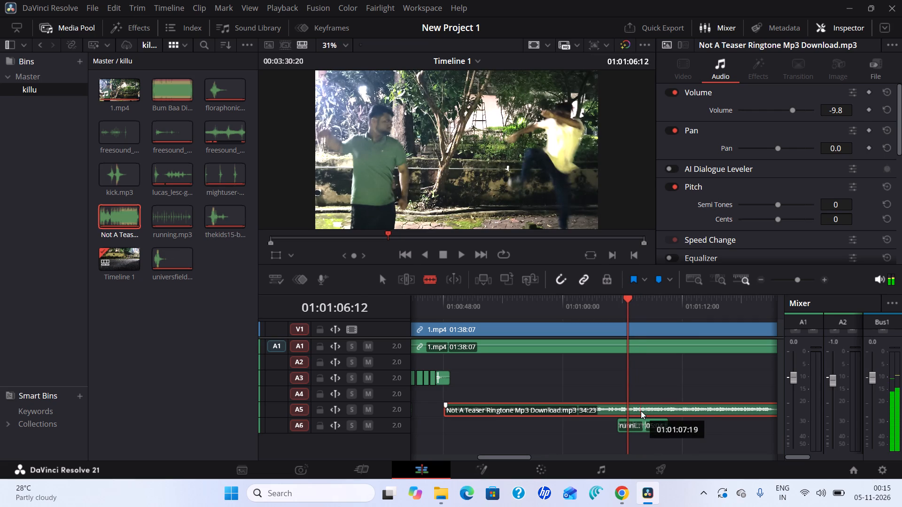
left_click(641, 411)
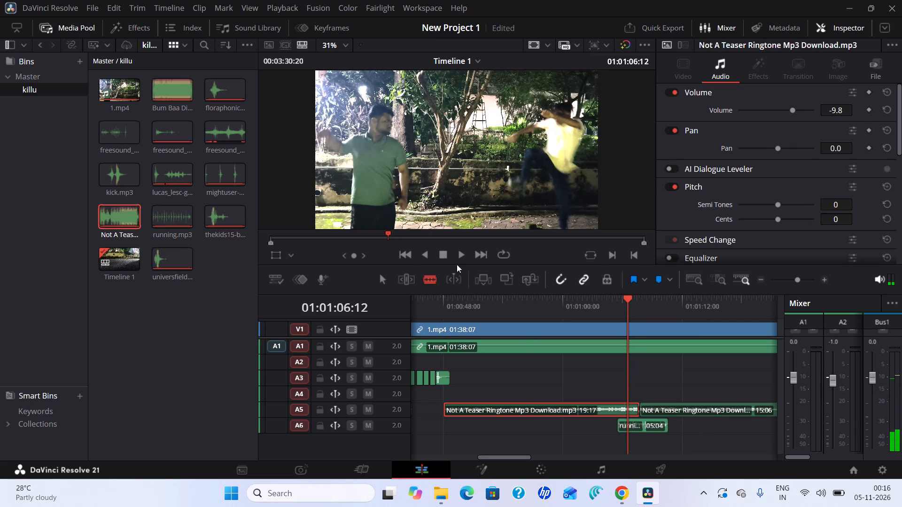
Ripple delete the part of the Not A Teaser Ringtone clip after the split on audio track A5.
left_click(381, 279)
left_click(727, 413)
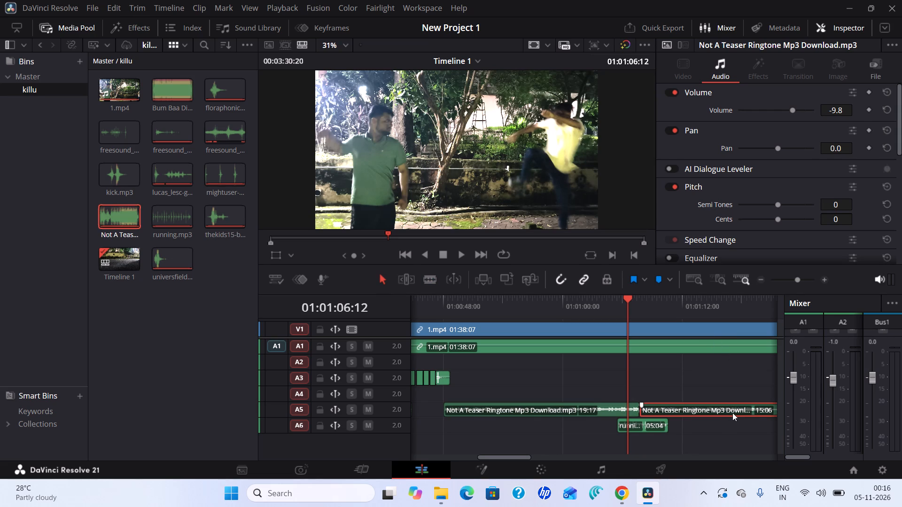
right_click(732, 413)
left_click(720, 202)
Play the edit across the new music ending and give the Not A Teaser clip on A5 a fade-out of about 05:03.
left_click_drag(630, 297, 611, 299)
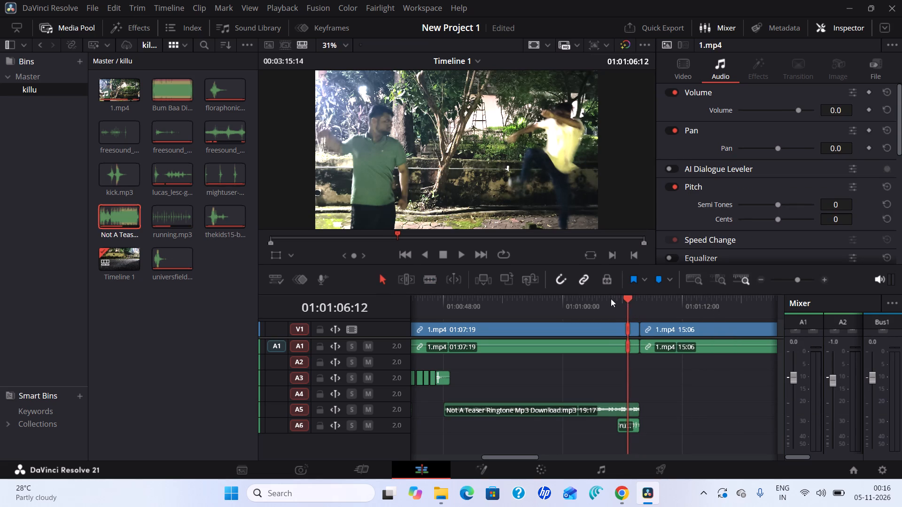
left_click_drag(611, 299, 598, 301)
left_click(462, 253)
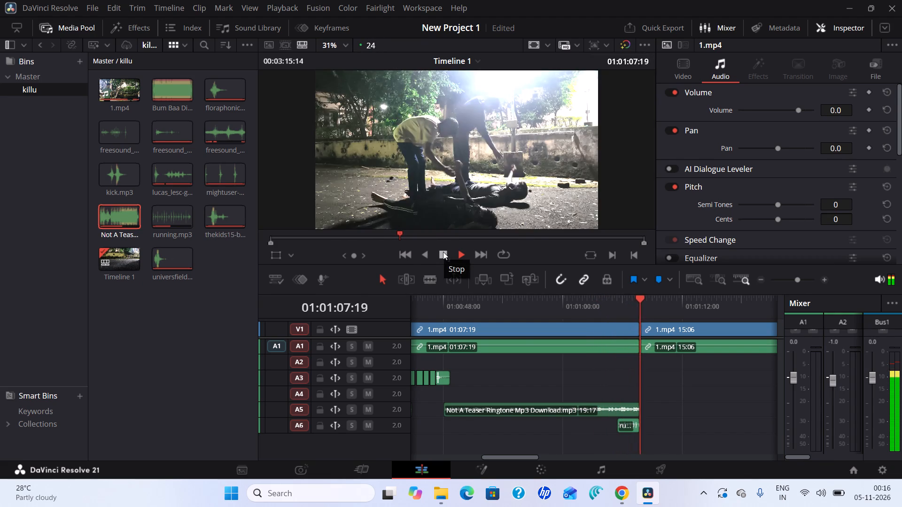
left_click(443, 252)
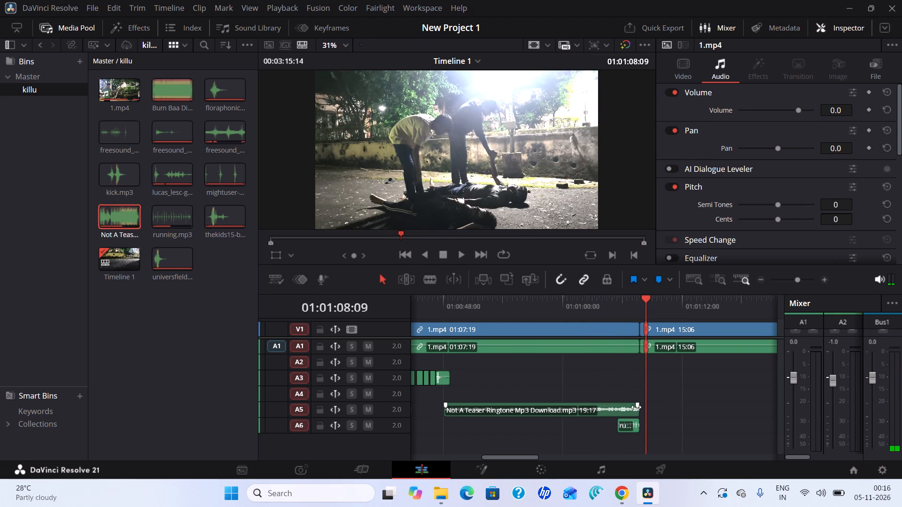
left_click_drag(636, 406, 620, 417)
left_click_drag(620, 417, 587, 432)
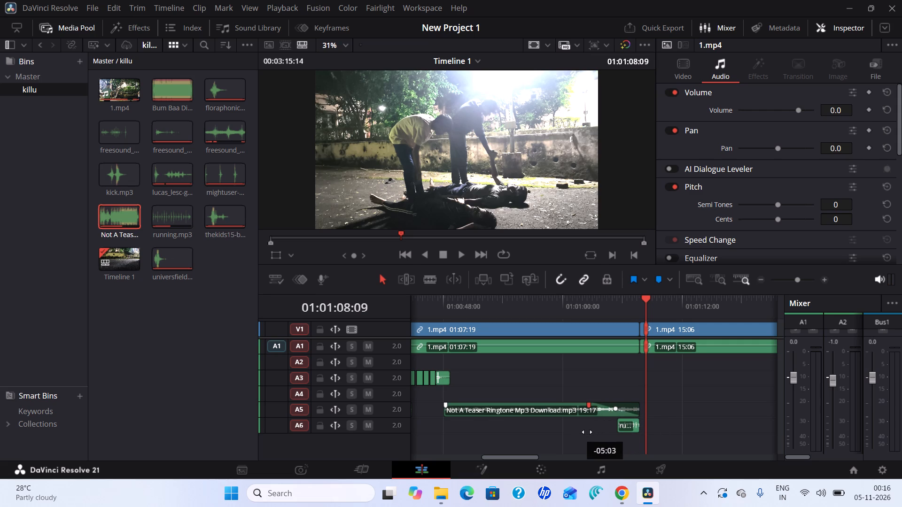
left_click_drag(587, 432, 587, 433)
Move the running.mp3 clip about two seconds earlier on audio track A6, under the music's fade-out.
left_click_drag(635, 429, 625, 431)
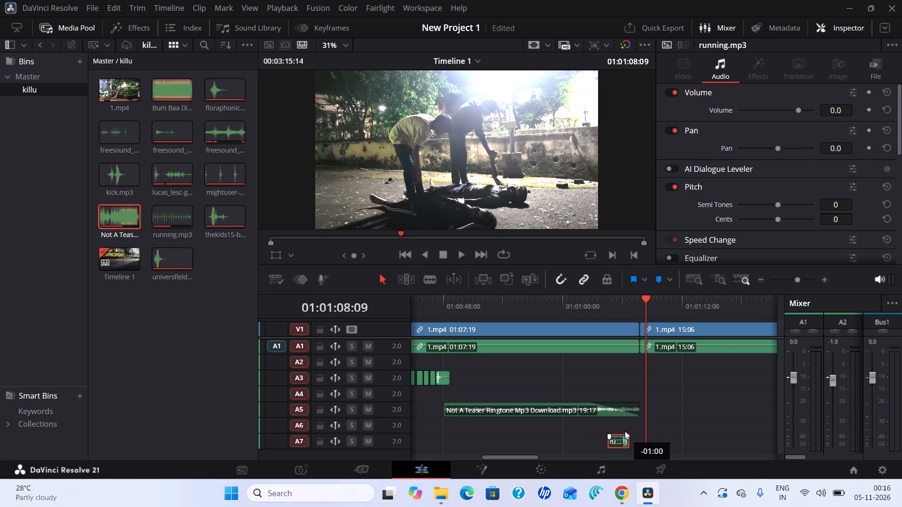
left_click_drag(625, 431, 617, 422)
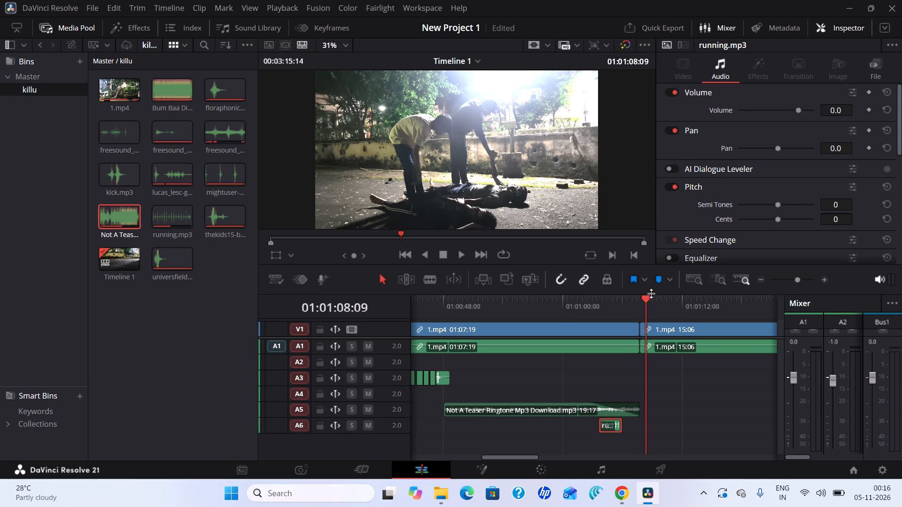
Play the edit across the running effect and move the running.mp3 clip about 01:19 later on audio track A6.
left_click_drag(647, 296, 590, 305)
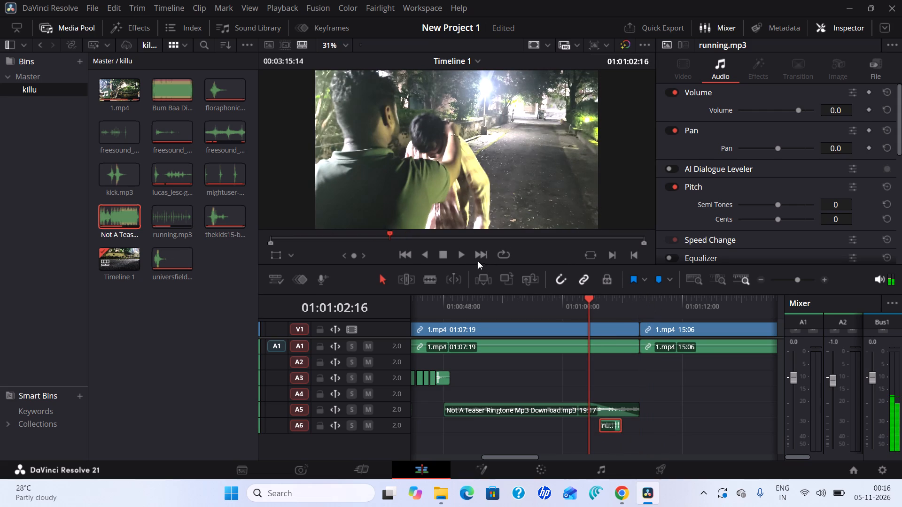
left_click(463, 253)
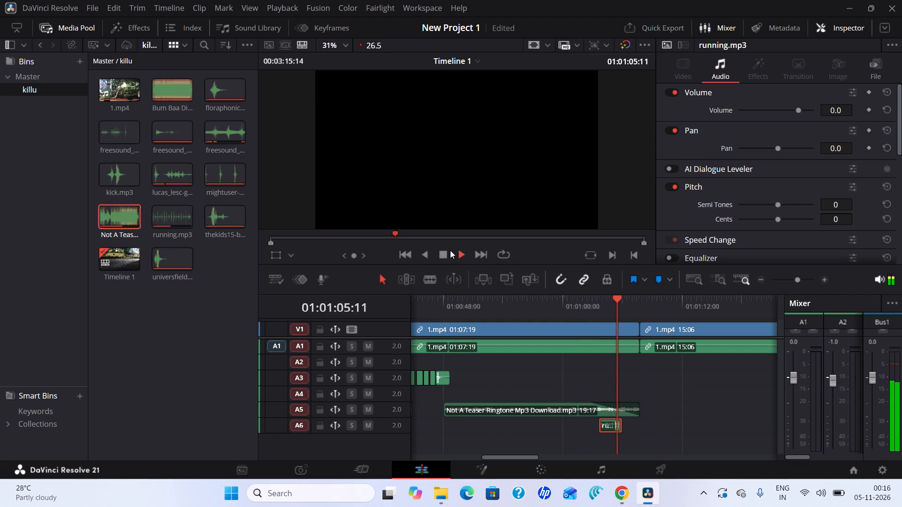
left_click(443, 252)
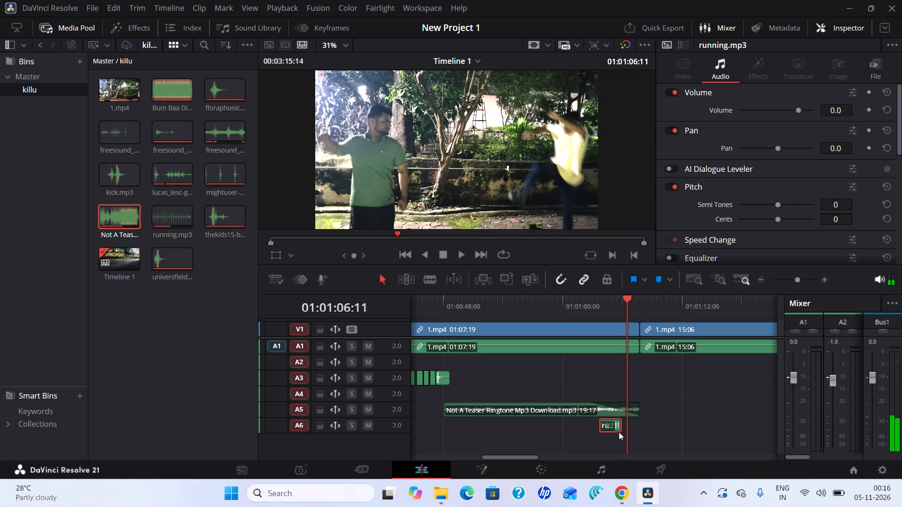
left_click_drag(618, 428, 622, 430)
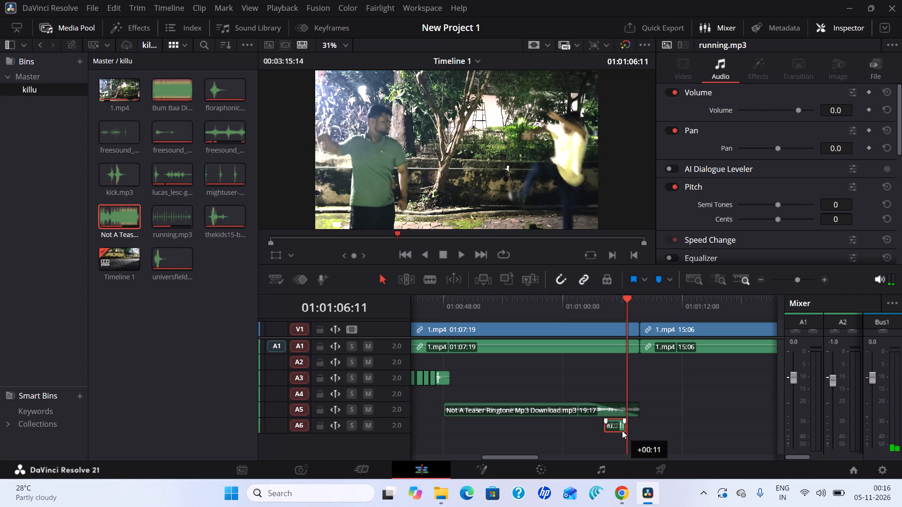
left_click_drag(622, 430, 627, 432)
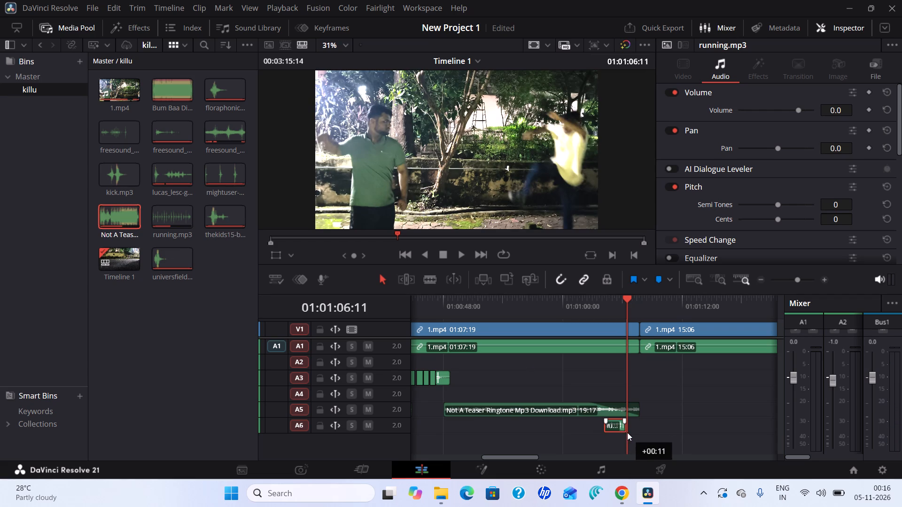
left_click_drag(627, 432, 630, 432)
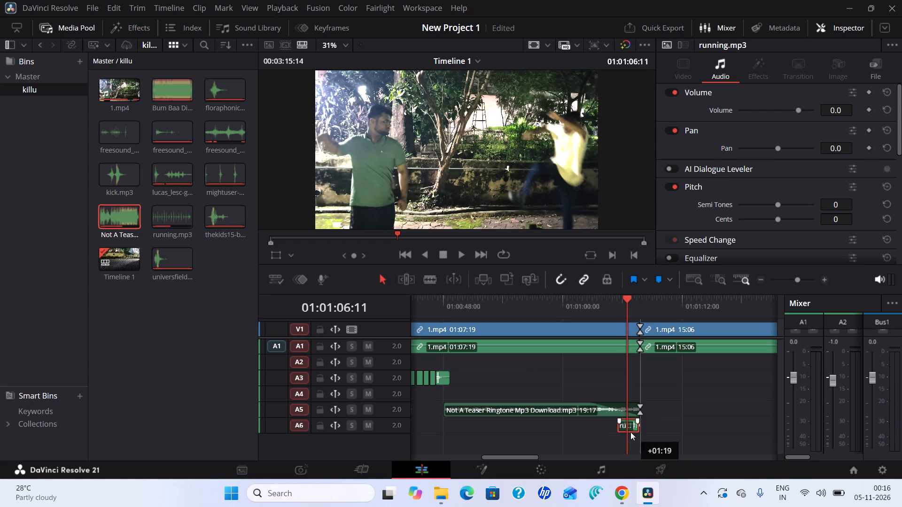
left_click_drag(630, 432, 630, 432)
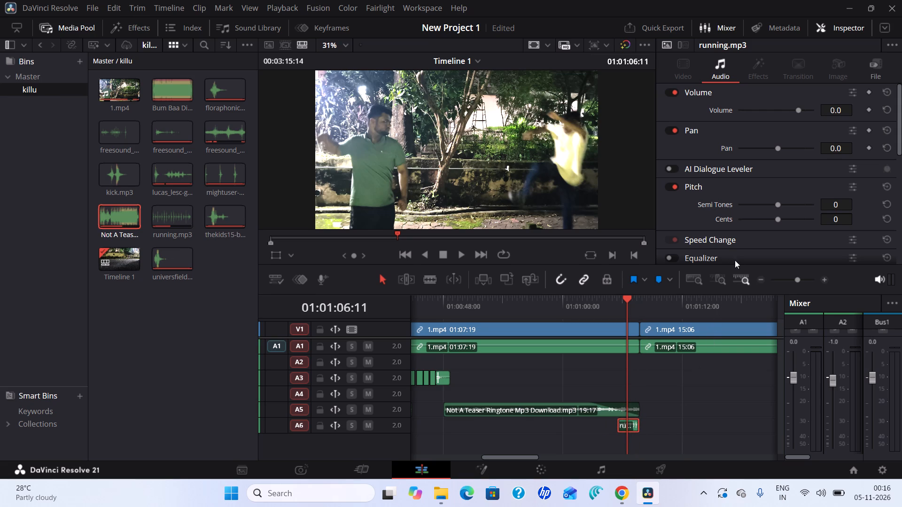
Trim the end of the running.mp3 clip on audio track A6 to a duration of about 01:22.
left_click_drag(627, 300, 583, 307)
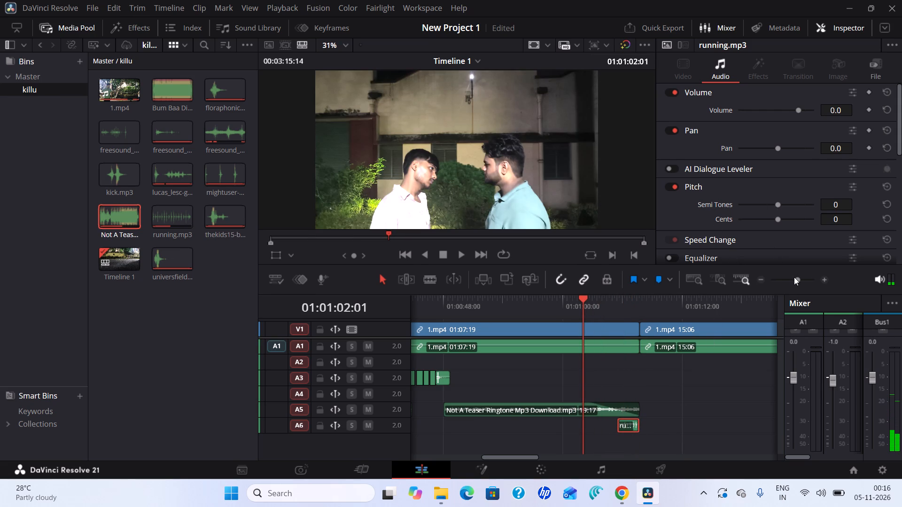
left_click_drag(795, 278, 799, 282)
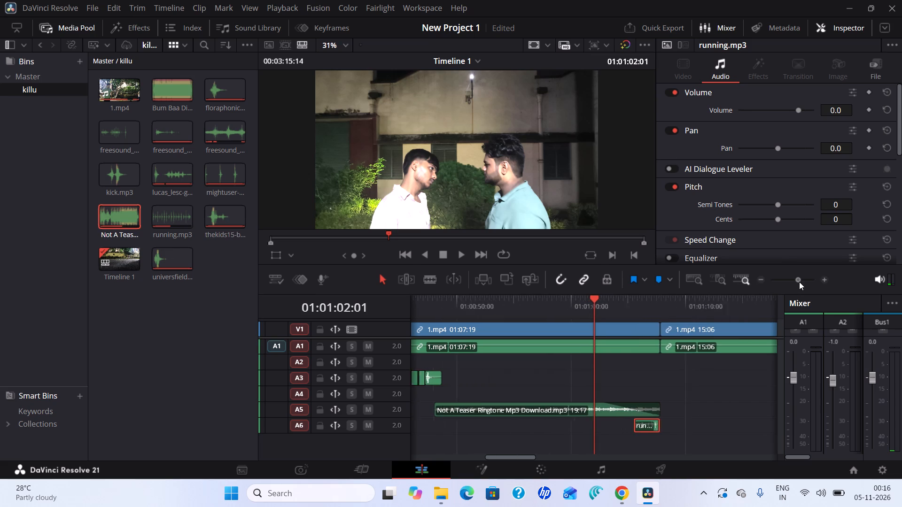
left_click_drag(799, 282, 800, 283)
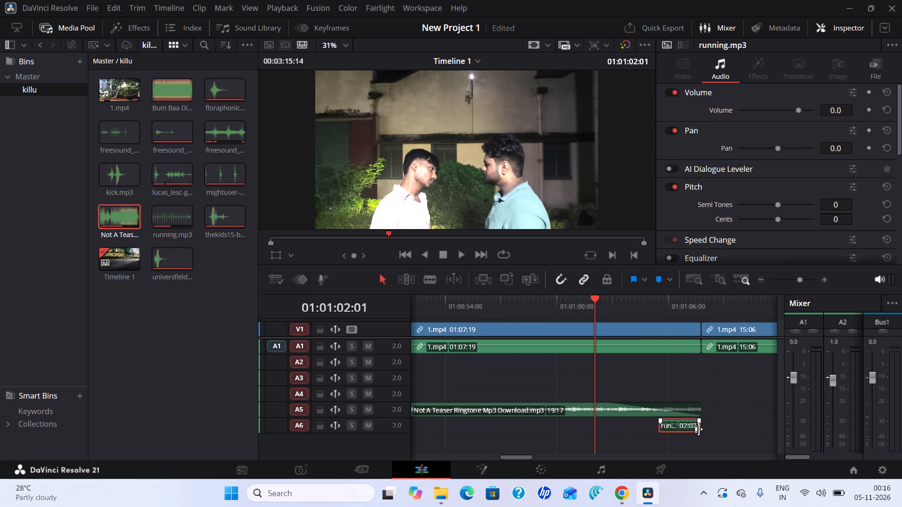
left_click(698, 429)
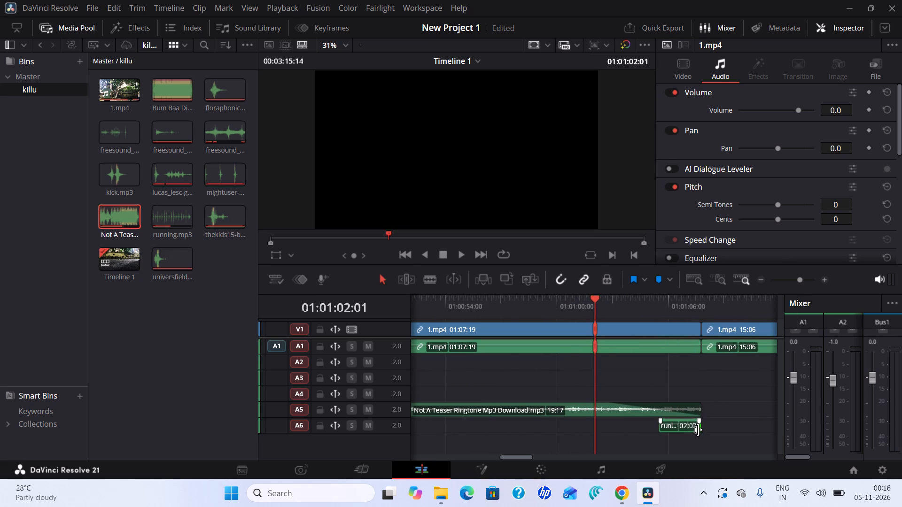
left_click_drag(699, 430, 692, 432)
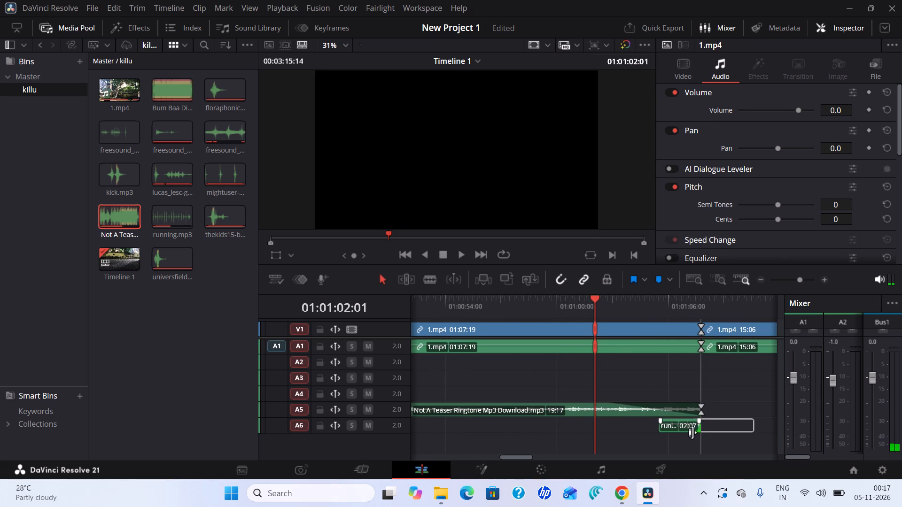
left_click_drag(692, 432, 692, 434)
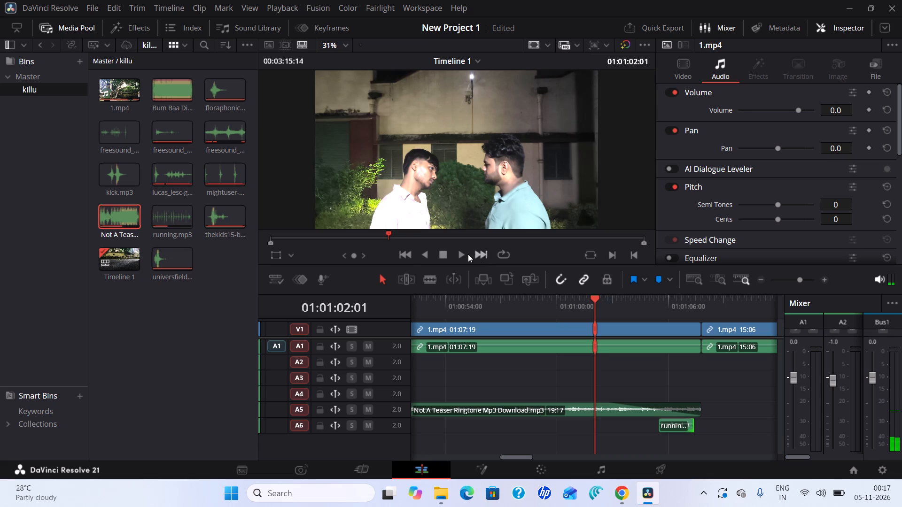
Play the edit across the running effect and shorten the end of the running.mp3 clip on A6 to about 01:11.
left_click(461, 251)
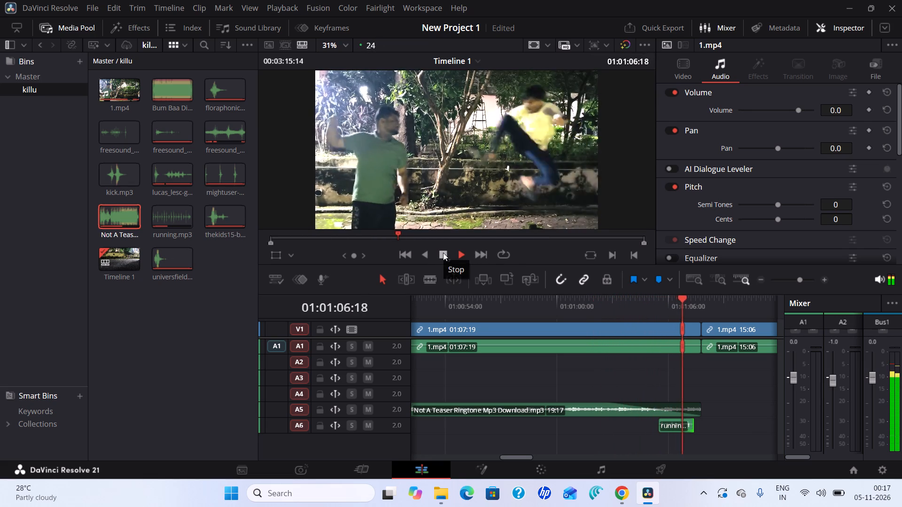
left_click(443, 253)
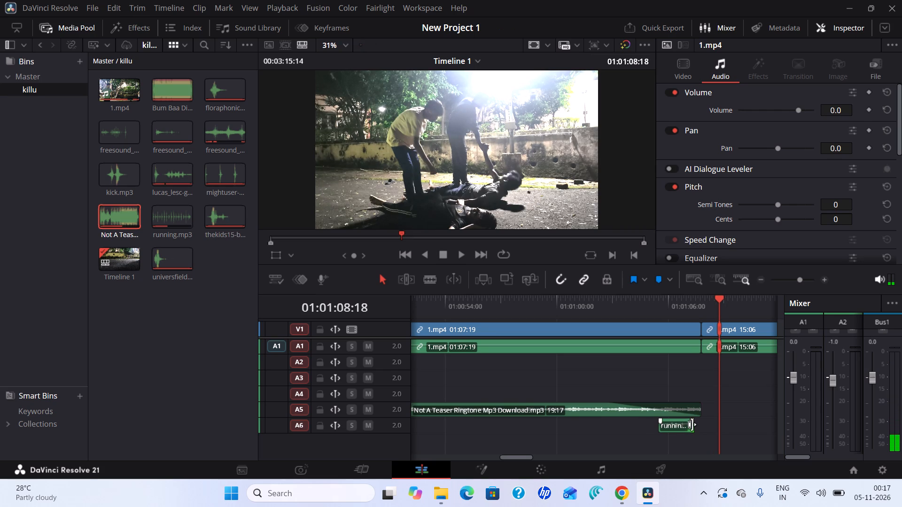
left_click_drag(692, 424, 687, 430)
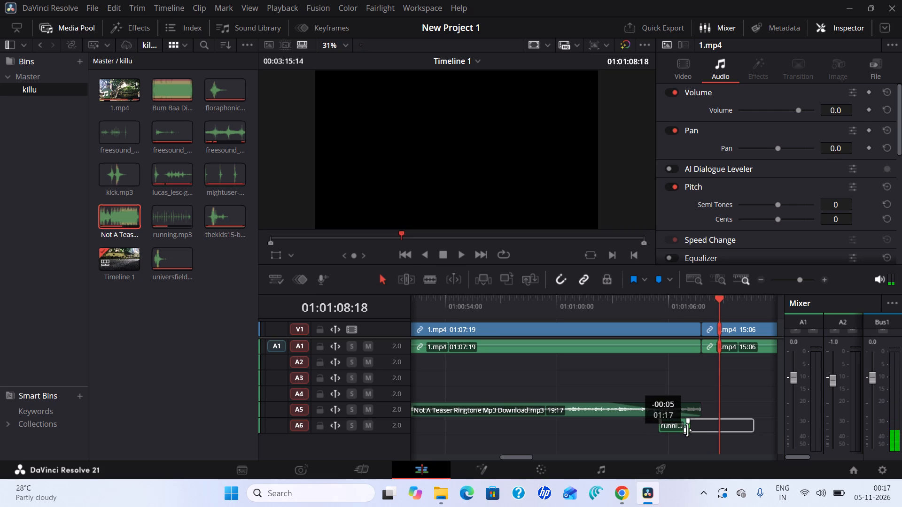
left_click_drag(687, 430, 683, 434)
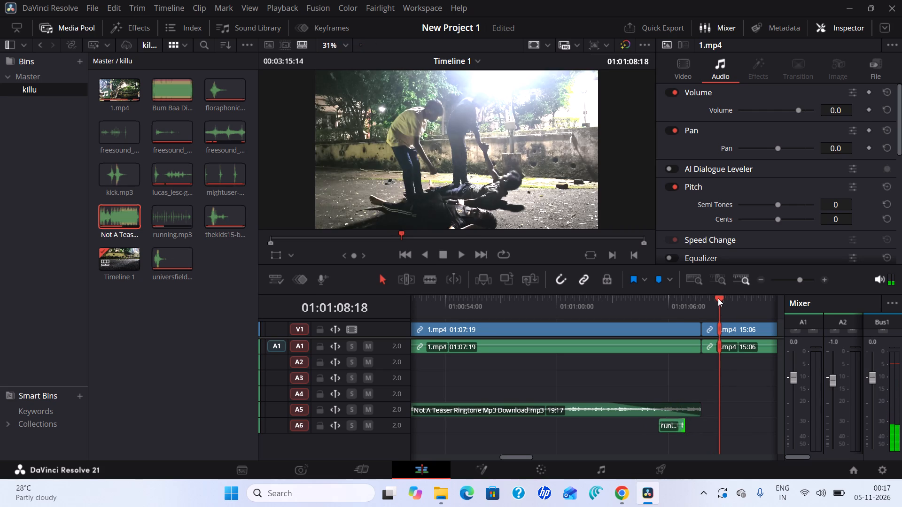
Replay the running shot and trim the running.mp3 clip on A6 further so it ends at about 01:01:06:03.
left_click_drag(718, 298, 647, 312)
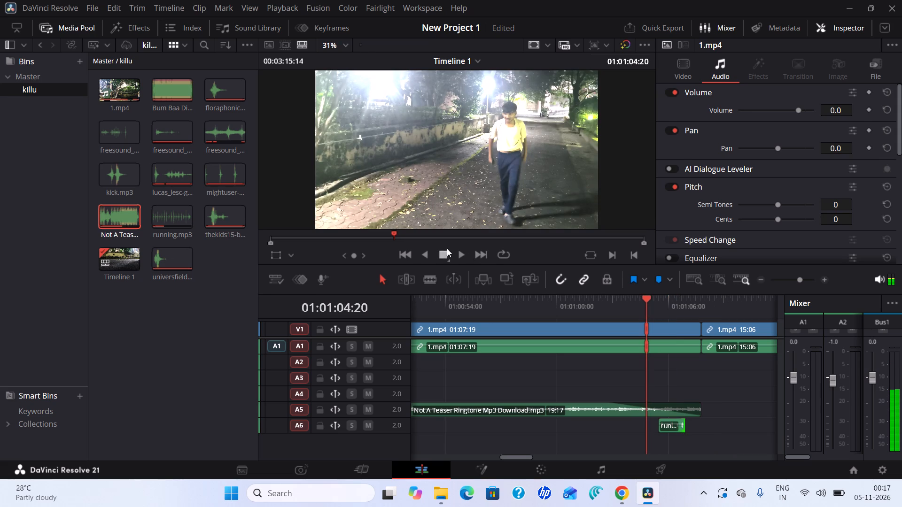
left_click(458, 251)
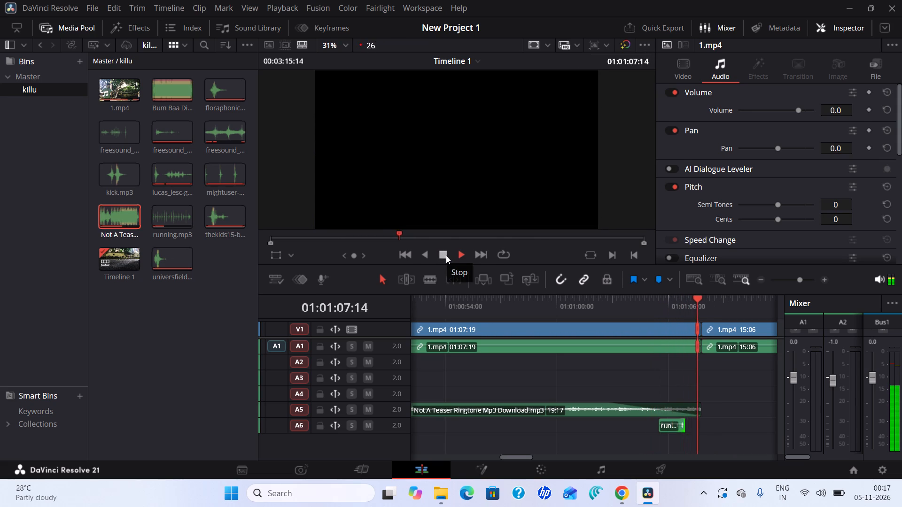
left_click(446, 255)
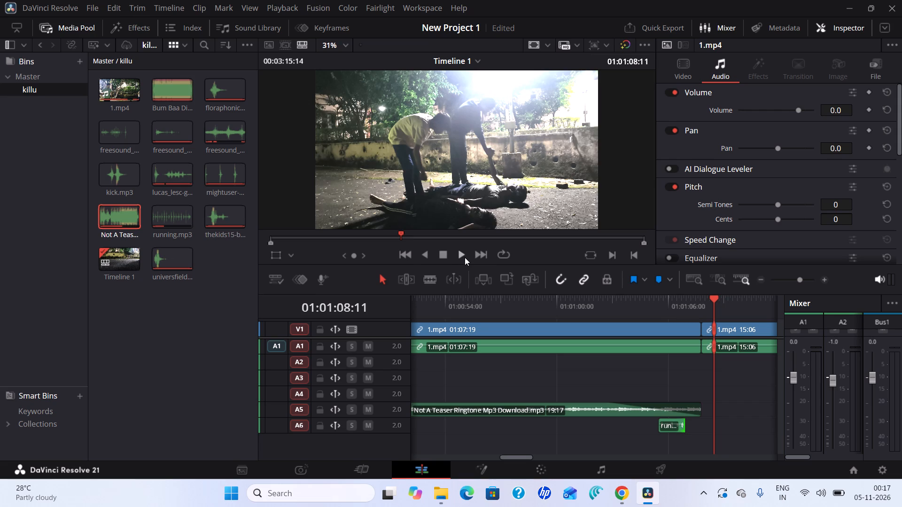
left_click_drag(685, 426, 684, 427)
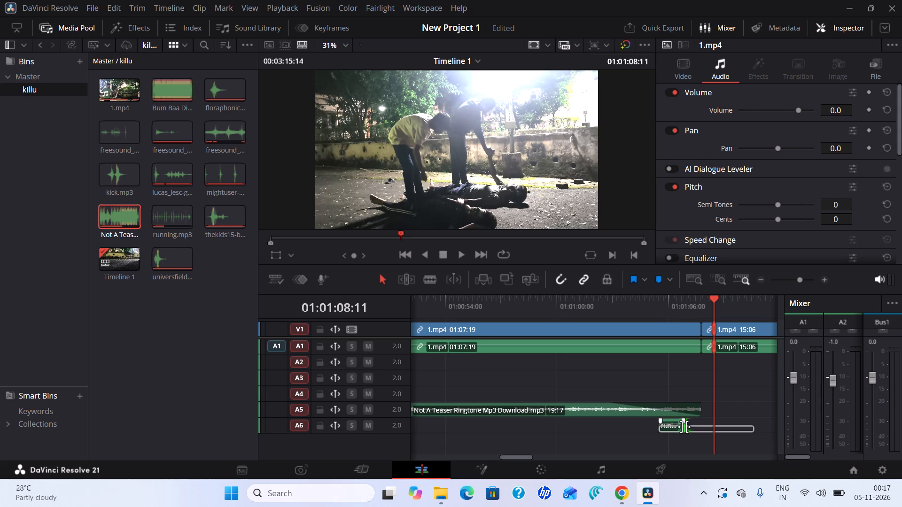
left_click_drag(684, 427, 680, 430)
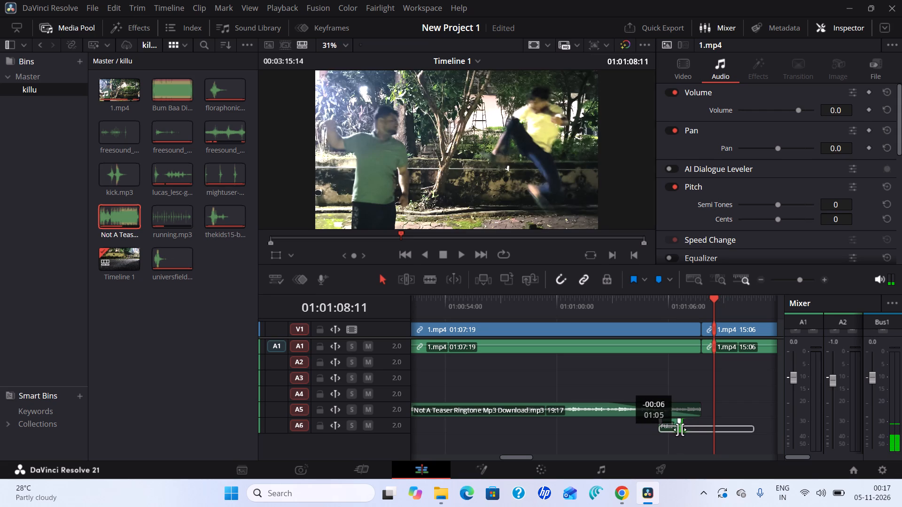
left_click_drag(680, 430, 674, 434)
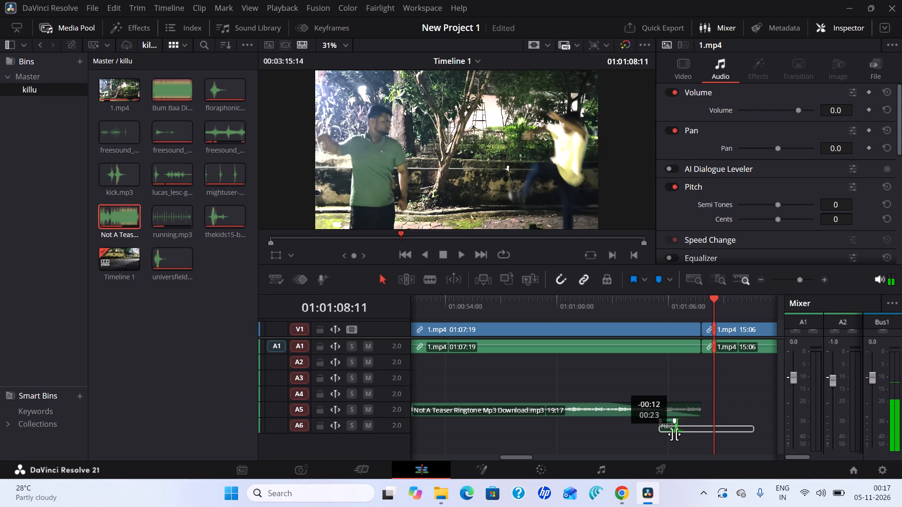
left_click_drag(674, 434, 669, 438)
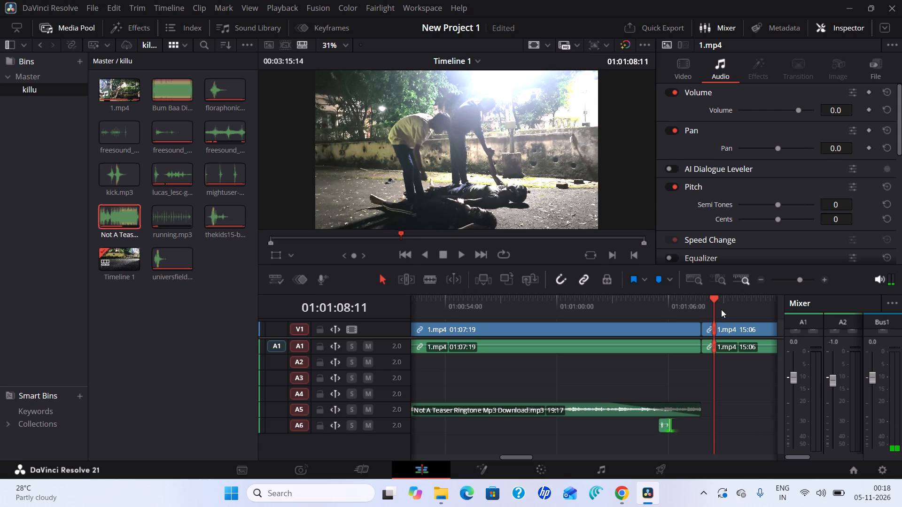
Play the edit across the shortened running effect and add kick.mp3 to audio track A6 directly after the running.mp3 clip.
left_click_drag(714, 298, 649, 315)
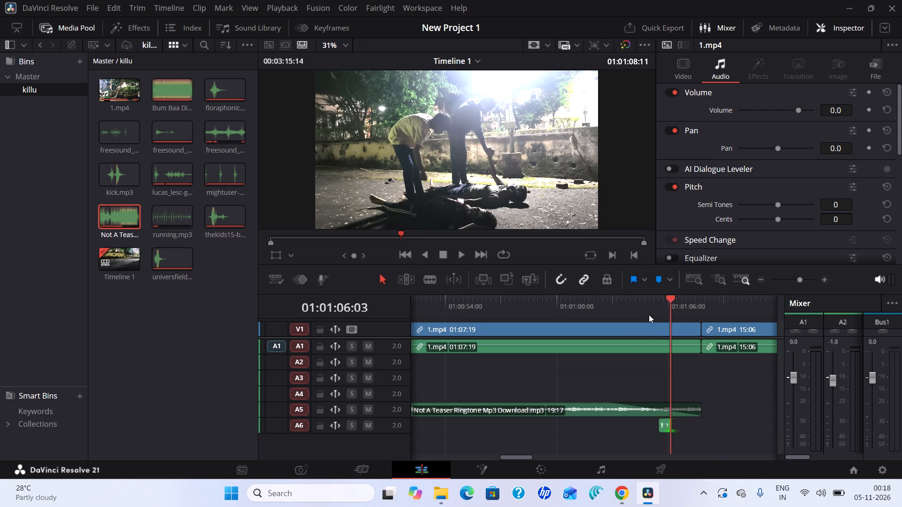
left_click_drag(649, 315, 638, 316)
left_click(459, 253)
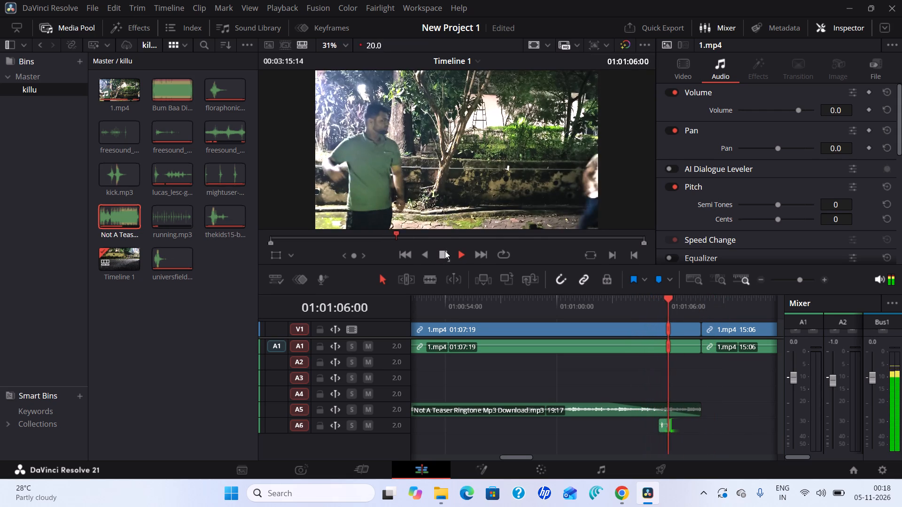
left_click(443, 250)
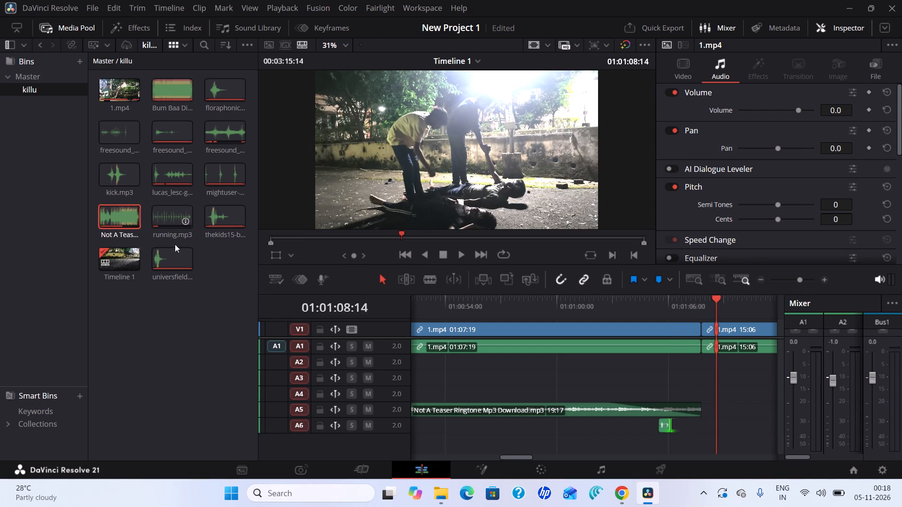
left_click_drag(115, 182, 312, 262)
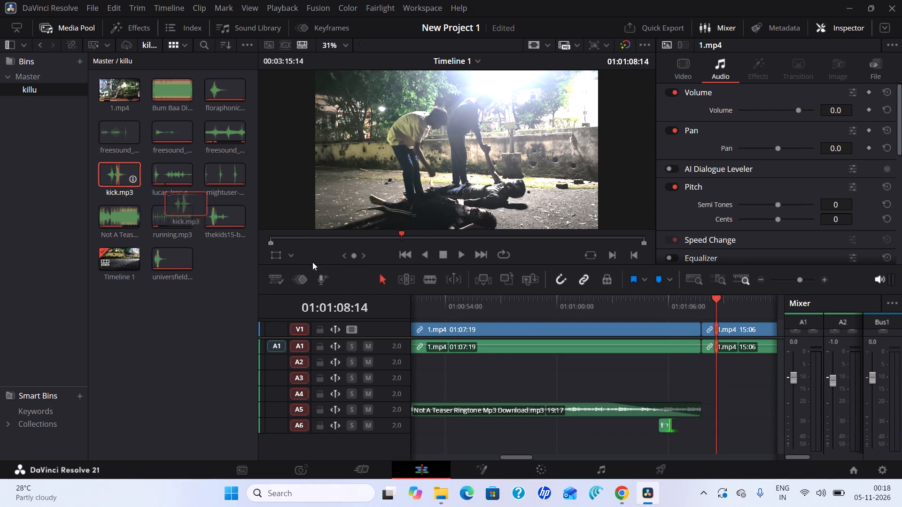
left_click_drag(312, 262, 693, 425)
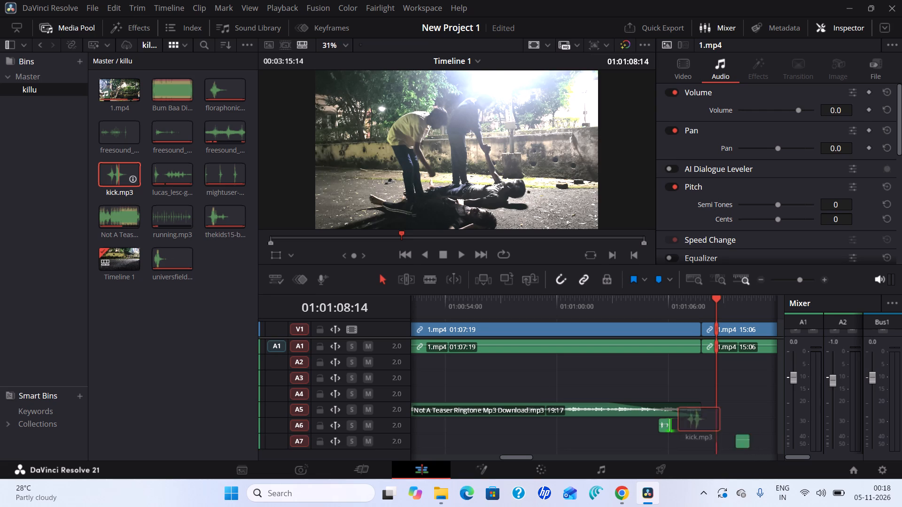
left_click_drag(693, 425, 667, 426)
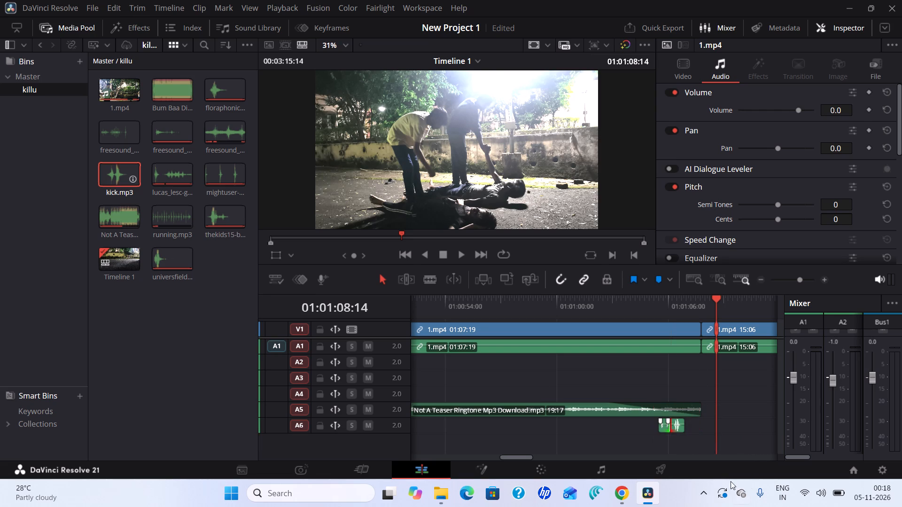
Move the playhead back before the running.mp3 clip and play the edit across the running and kick effects on A6.
left_click_drag(715, 294, 581, 309)
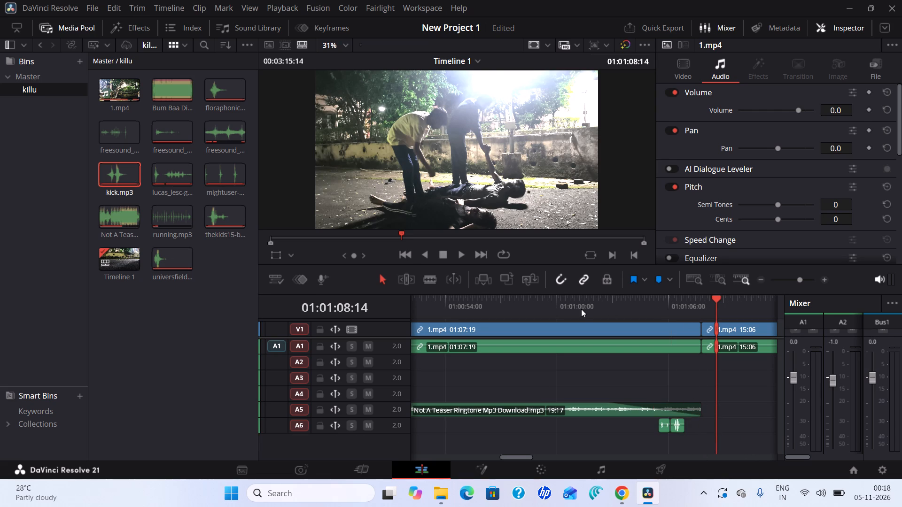
left_click_drag(581, 309, 602, 305)
left_click_drag(715, 299, 614, 305)
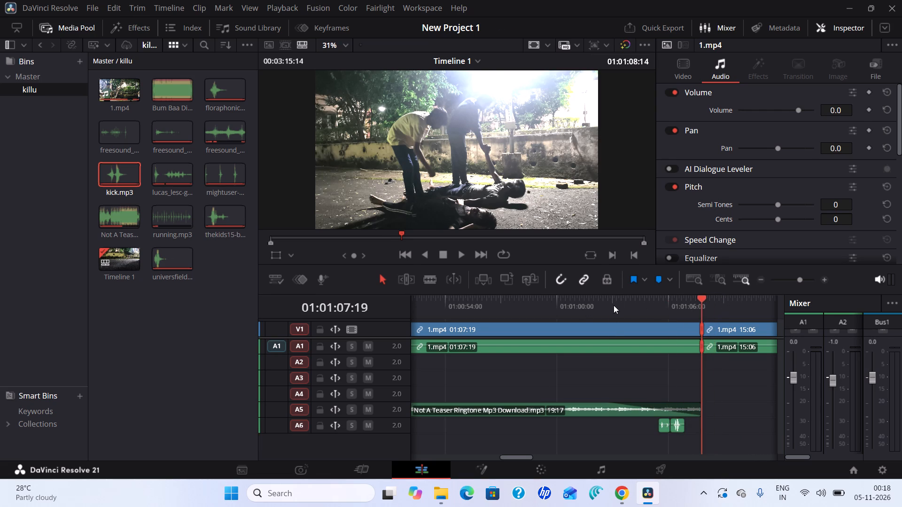
left_click_drag(614, 305, 600, 305)
left_click(460, 256)
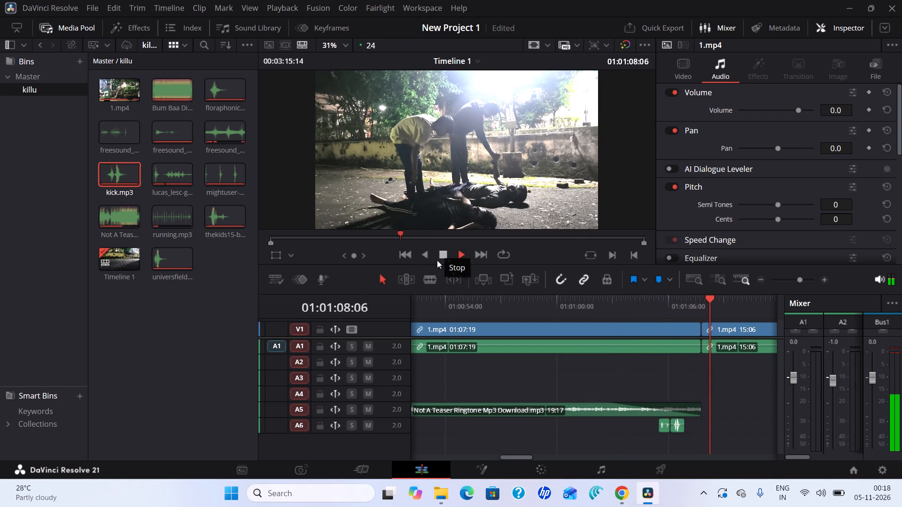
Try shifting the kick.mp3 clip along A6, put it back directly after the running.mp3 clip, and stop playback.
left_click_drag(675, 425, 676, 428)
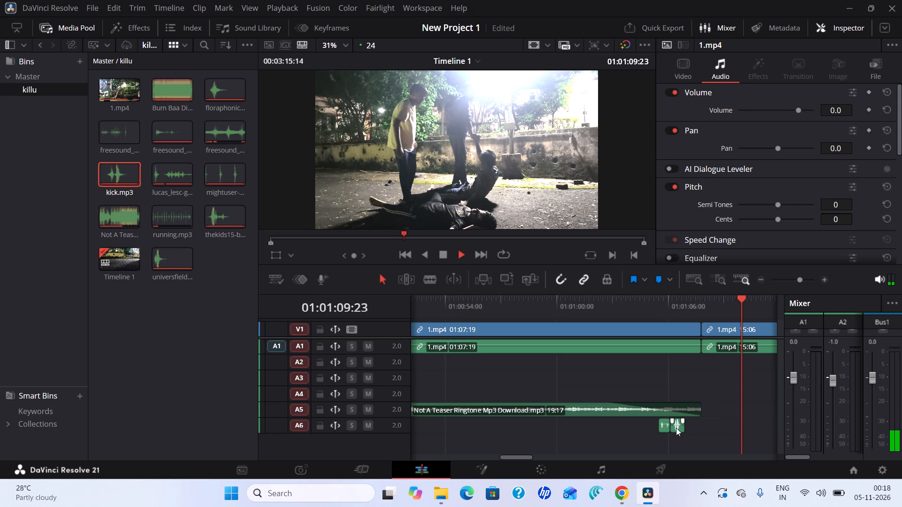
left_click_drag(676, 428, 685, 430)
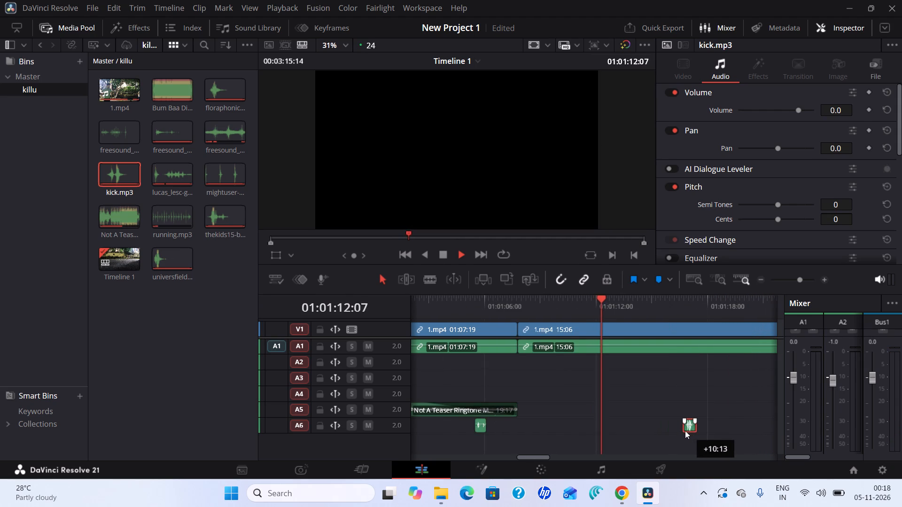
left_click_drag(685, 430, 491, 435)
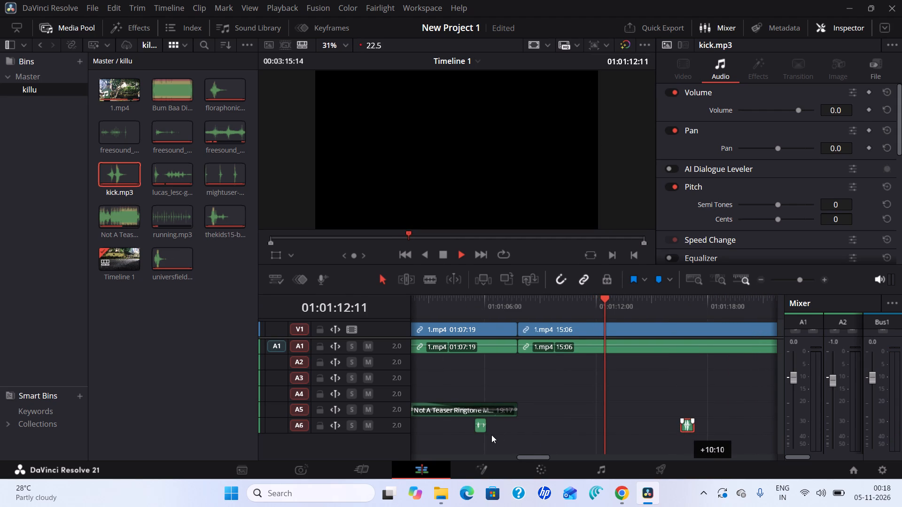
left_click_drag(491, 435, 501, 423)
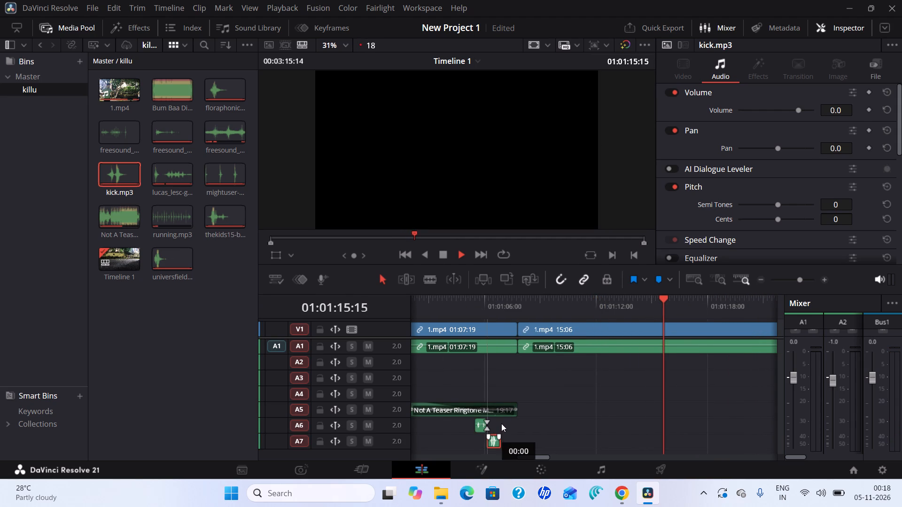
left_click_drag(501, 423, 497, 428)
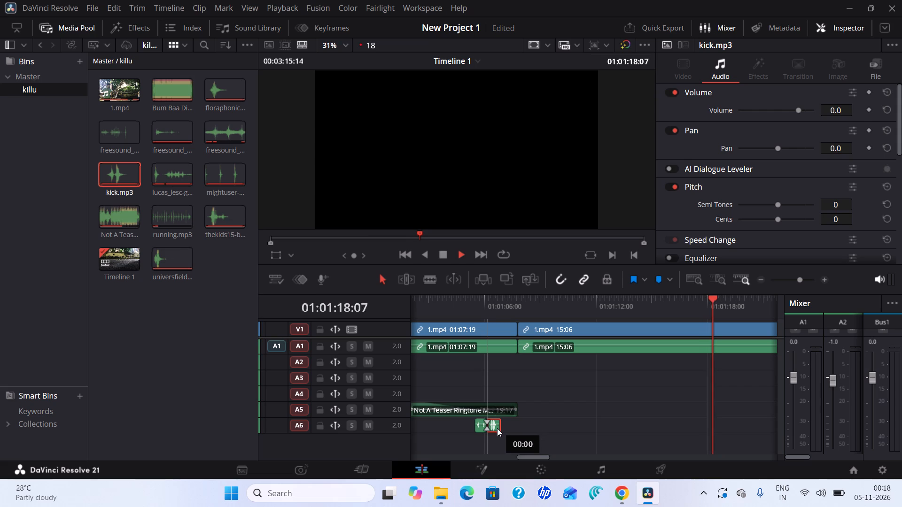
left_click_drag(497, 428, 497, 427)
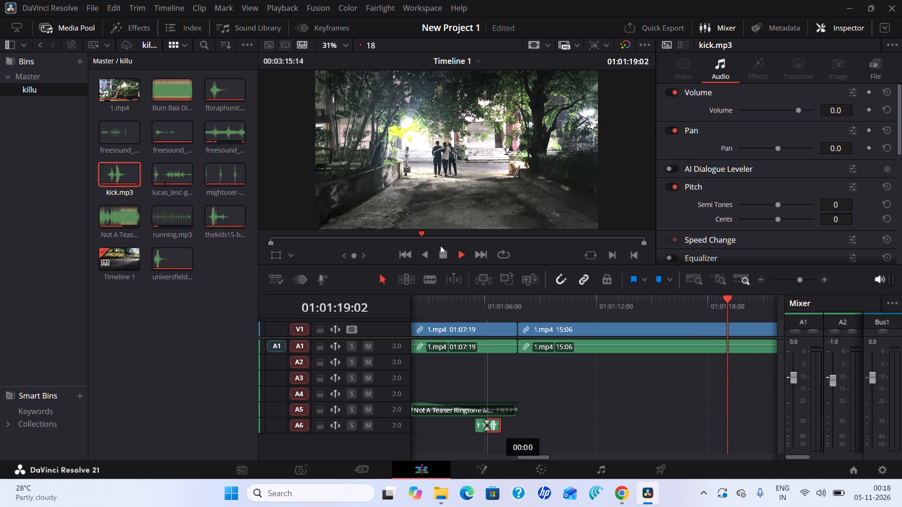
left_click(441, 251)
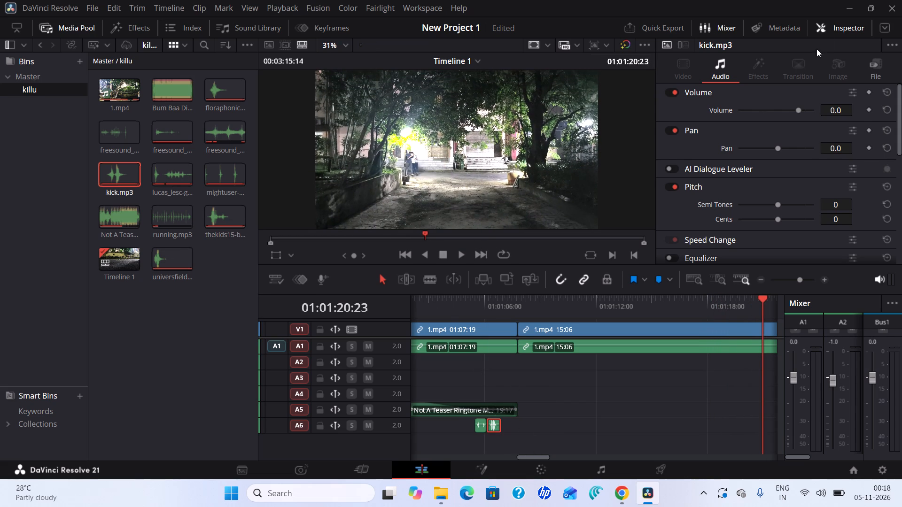
Minimize the DaVinci Resolve, File Explorer and Chrome windows and launch Kuro from the desktop.
left_click(849, 8)
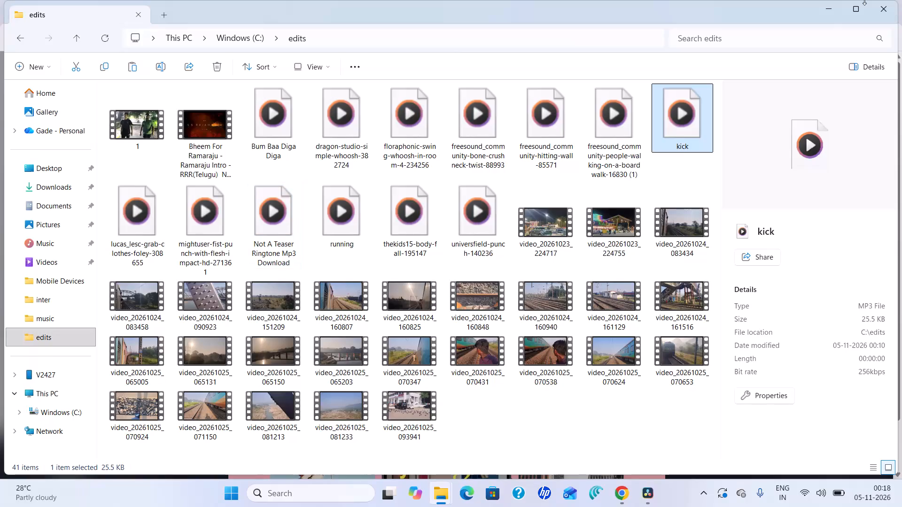
left_click(827, 14)
left_click(840, 13)
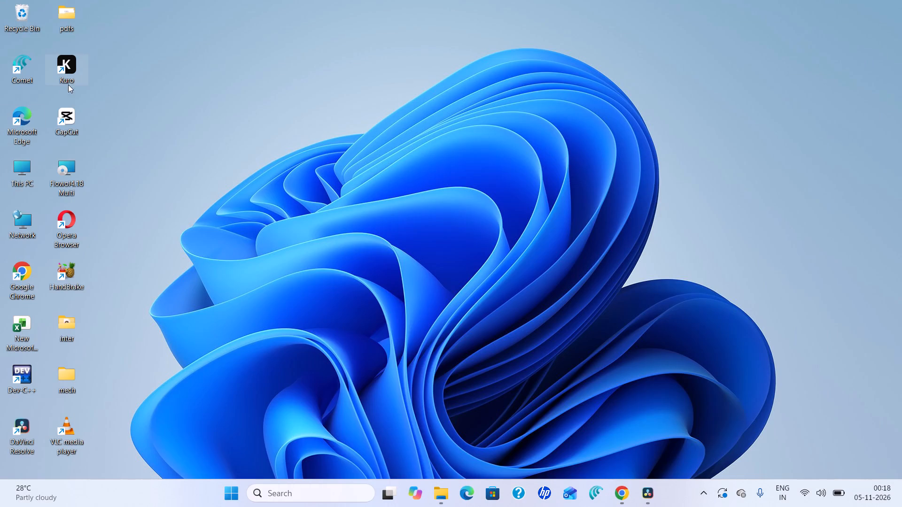
double_click(70, 71)
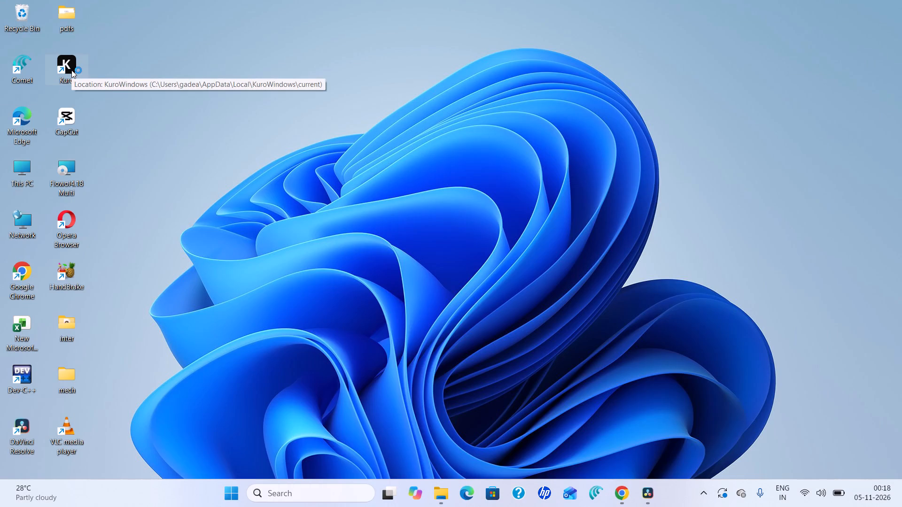
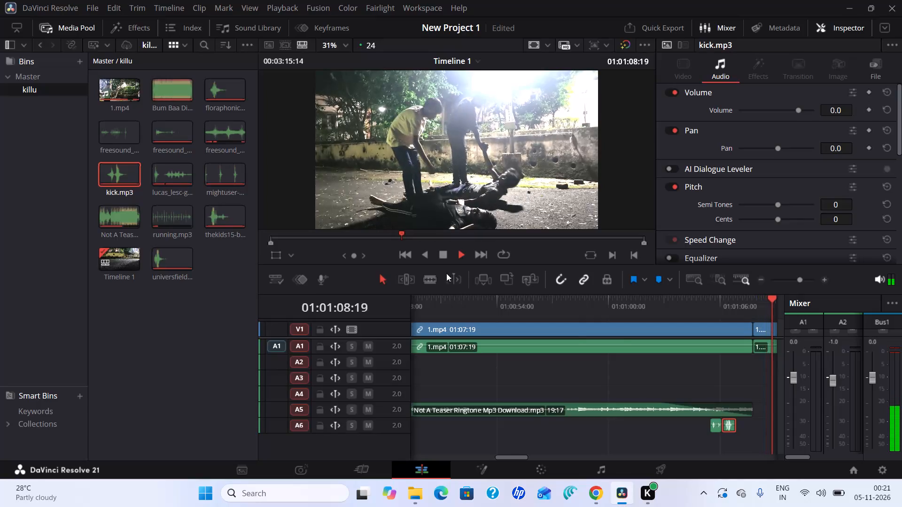
Stop playback and reshape the fade-out curve of the A5 music clip so its volume drops later, nearer the clip's end.
left_click(442, 260)
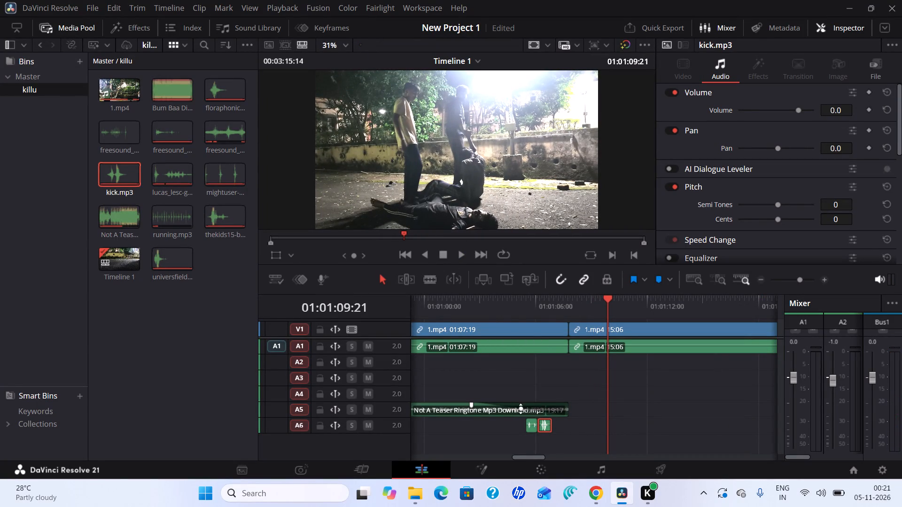
left_click_drag(521, 409, 538, 409)
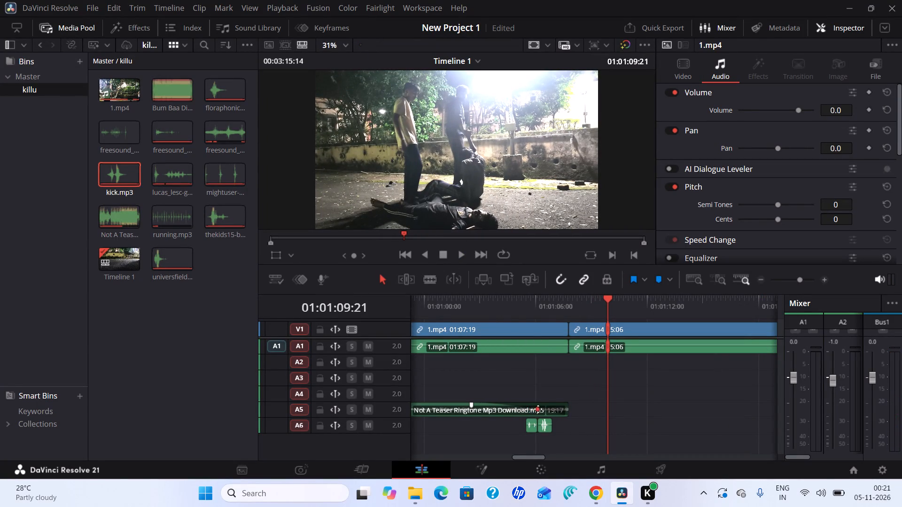
left_click_drag(538, 409, 539, 407)
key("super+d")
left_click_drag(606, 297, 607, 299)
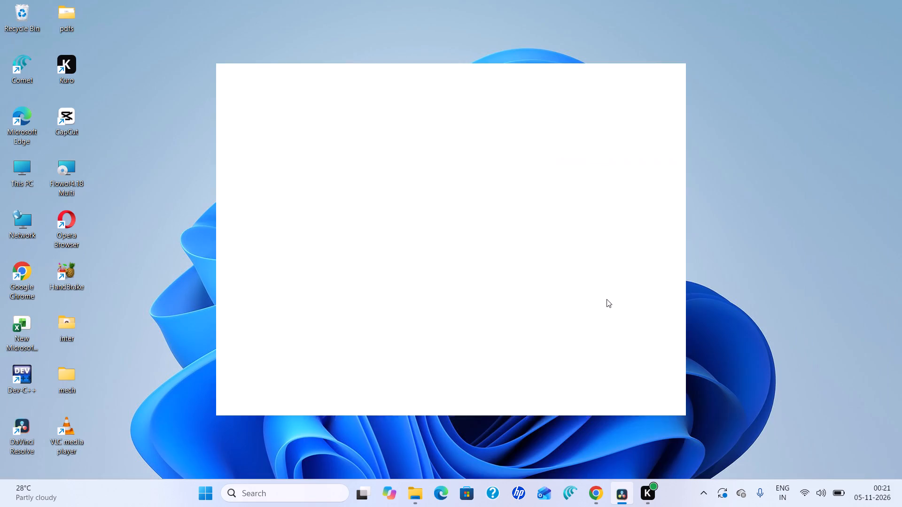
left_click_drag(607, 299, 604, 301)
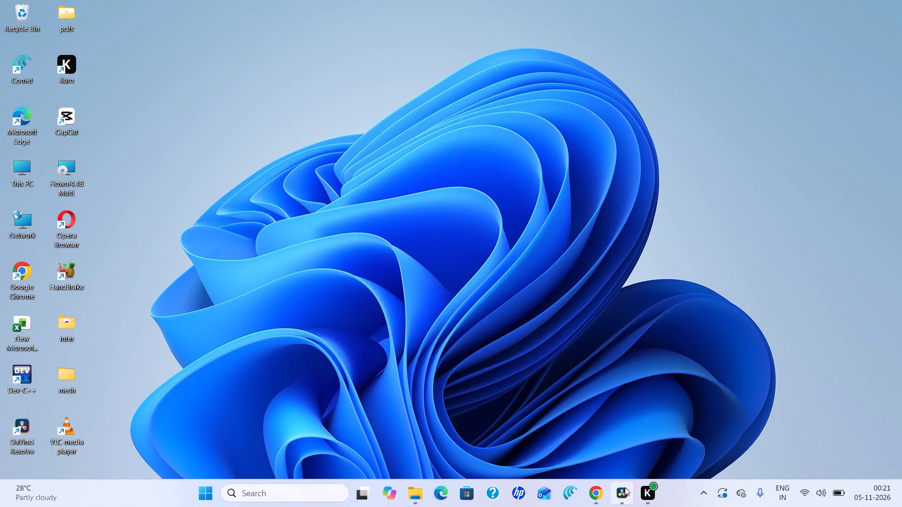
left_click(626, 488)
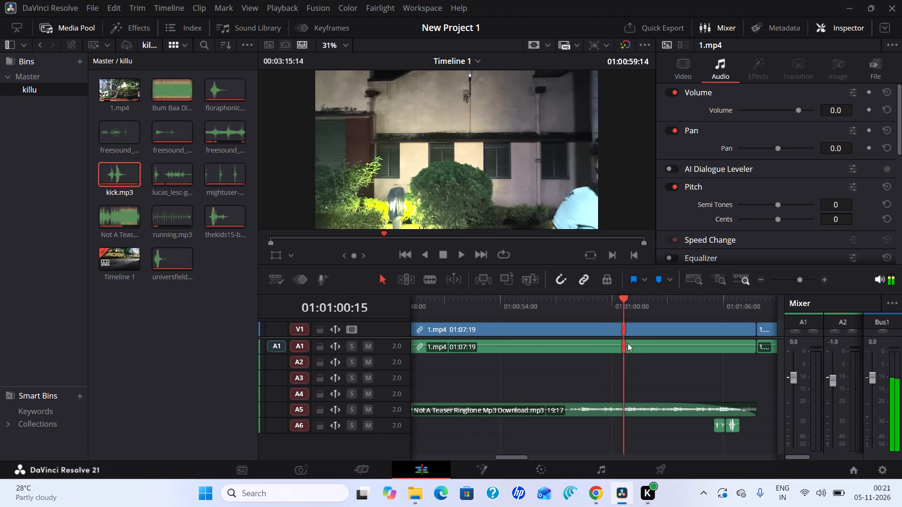
Play the edit from well before the running and kick effects to check the reshaped music fade-out on A5.
left_click(464, 255)
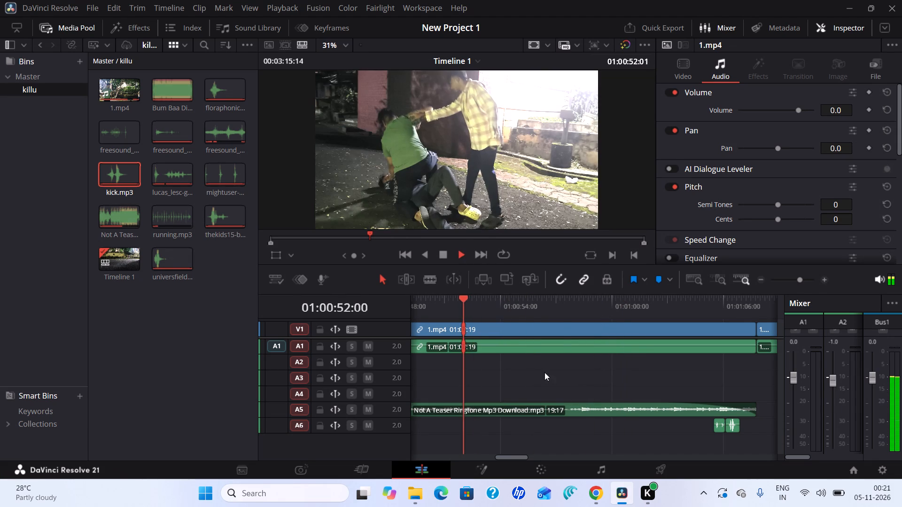
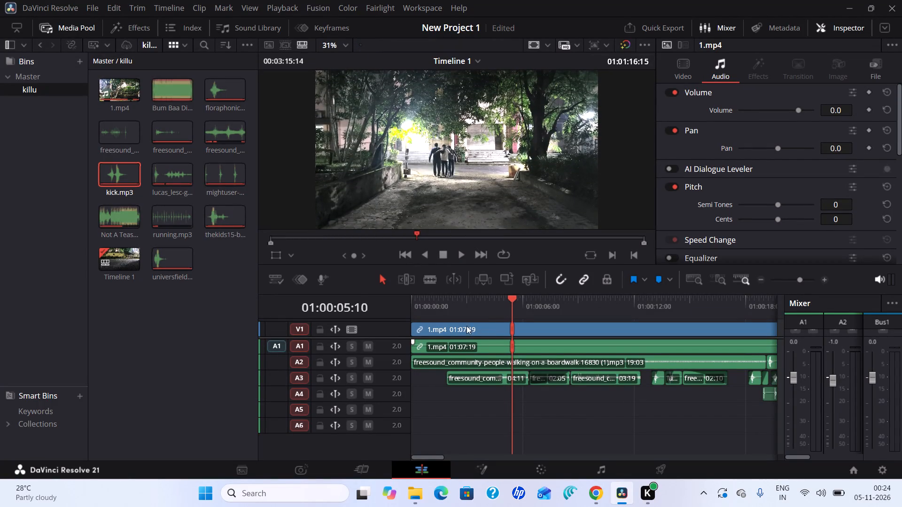
Stop the playback of the edit.
left_click(442, 254)
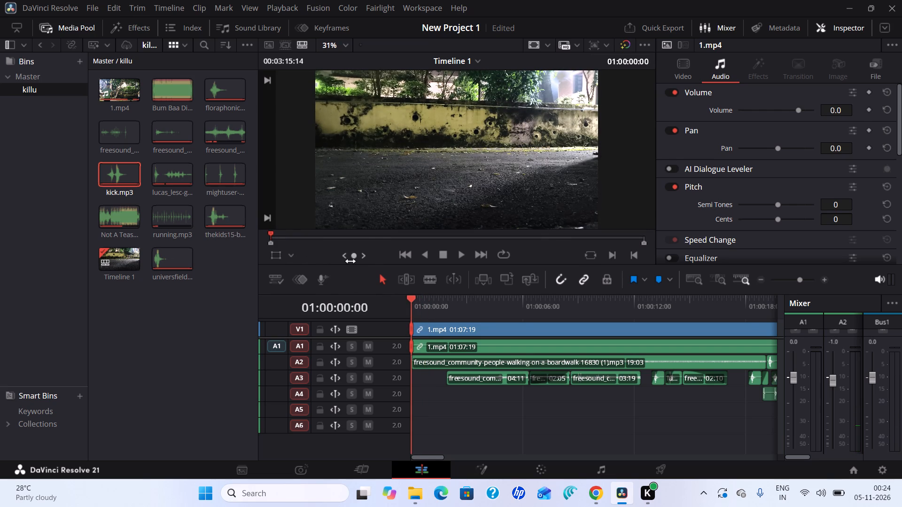
left_click(279, 253)
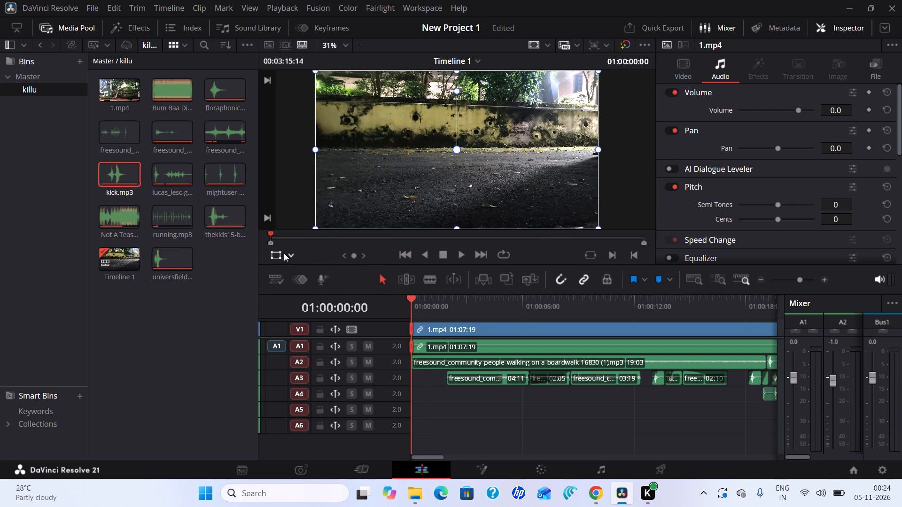
left_click(278, 255)
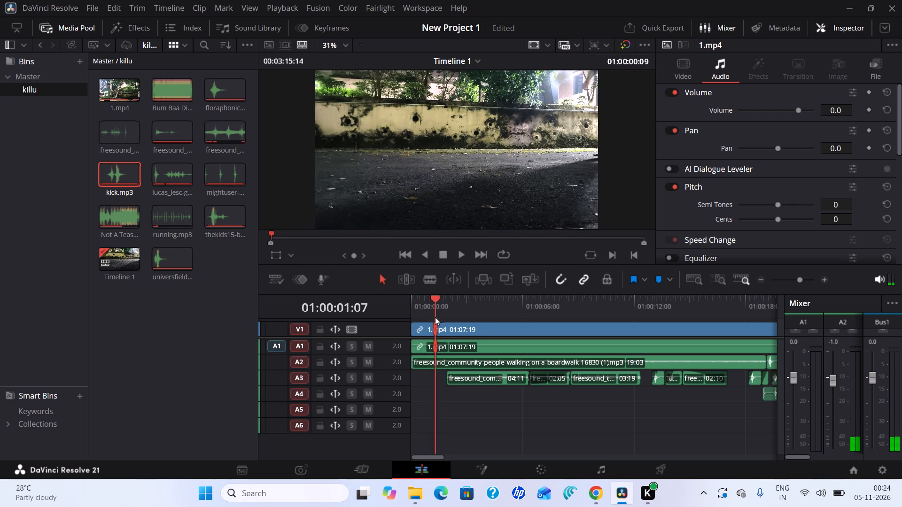
Replace the 1.mp4 clip on V1 and A1 with the source 1.mp4 from the killu bin, starting at 01:00:00:00.
left_click(429, 326)
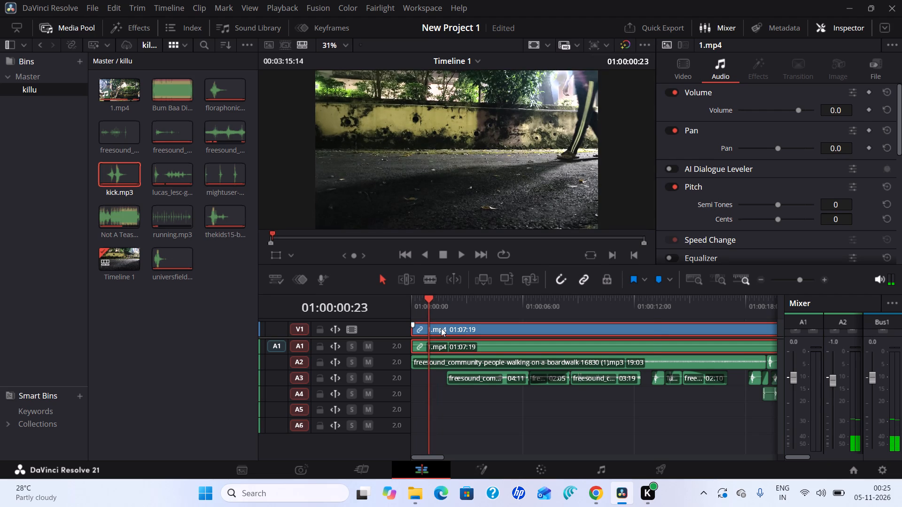
right_click(441, 328)
left_click(474, 132)
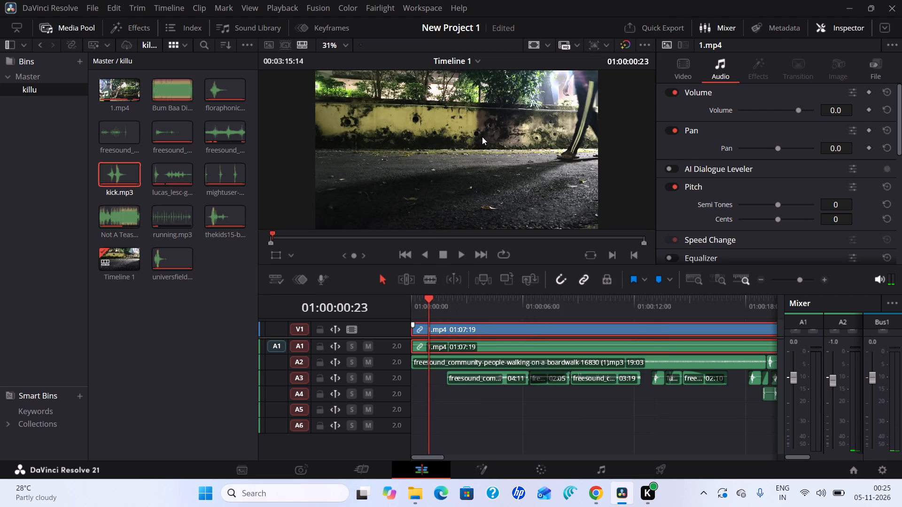
left_click_drag(121, 91, 436, 339)
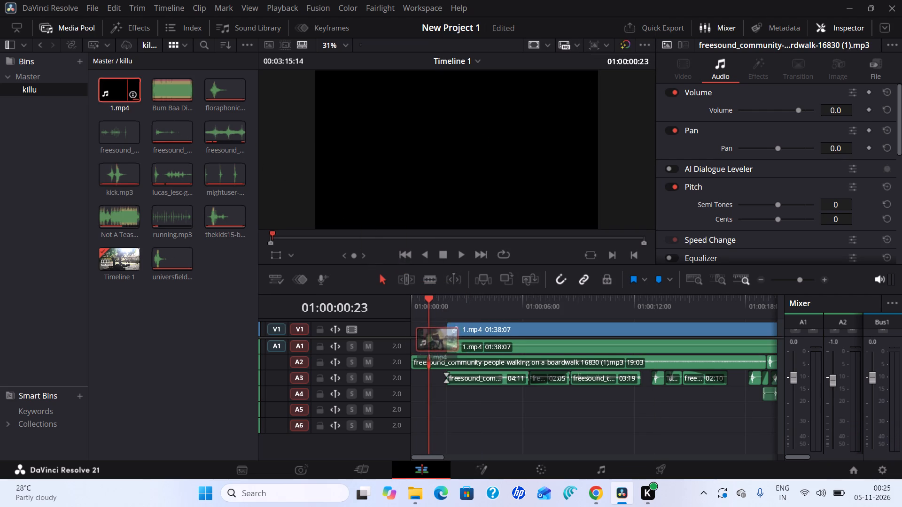
left_click_drag(436, 339, 411, 334)
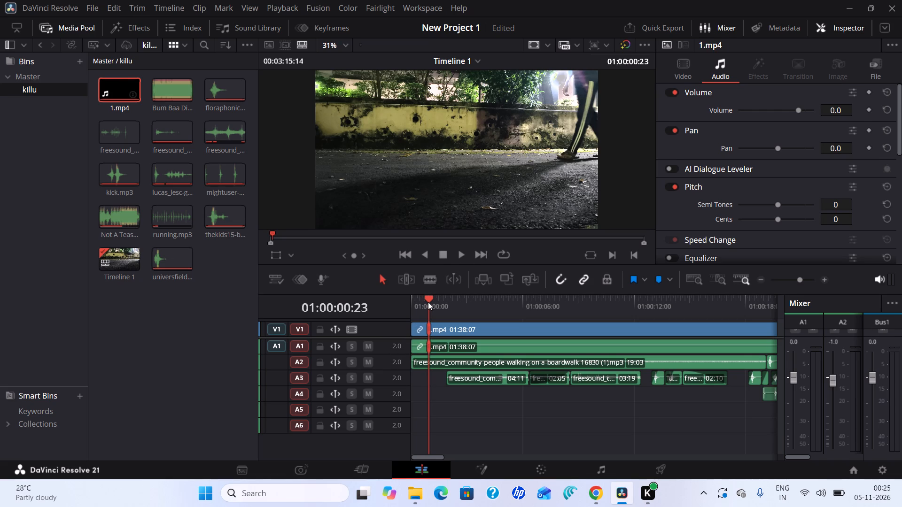
Play the edit from 01:00:00:00 to check the newly placed 1.mp4 clip against the sound effects.
left_click_drag(428, 299, 409, 296)
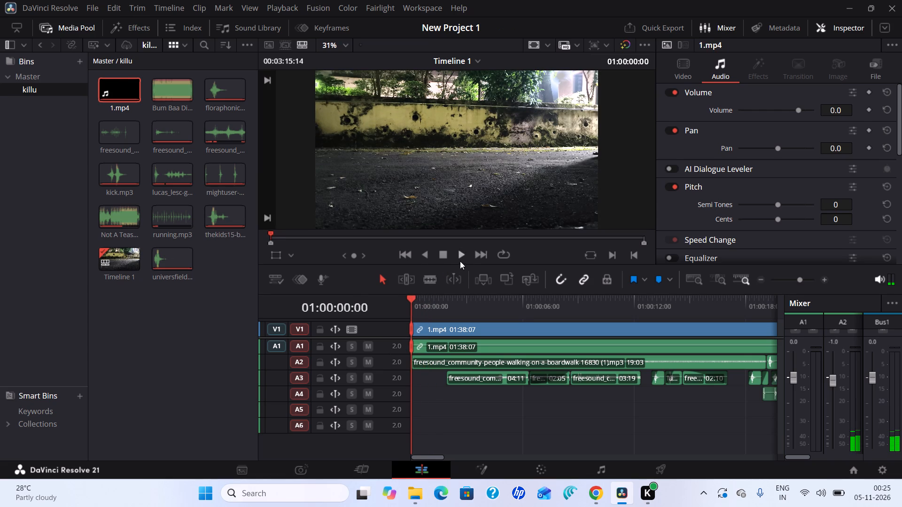
left_click(461, 259)
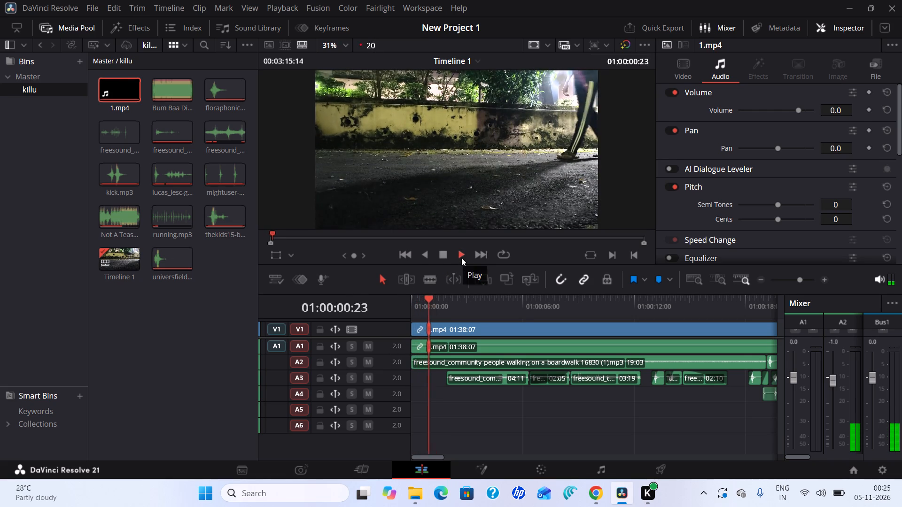
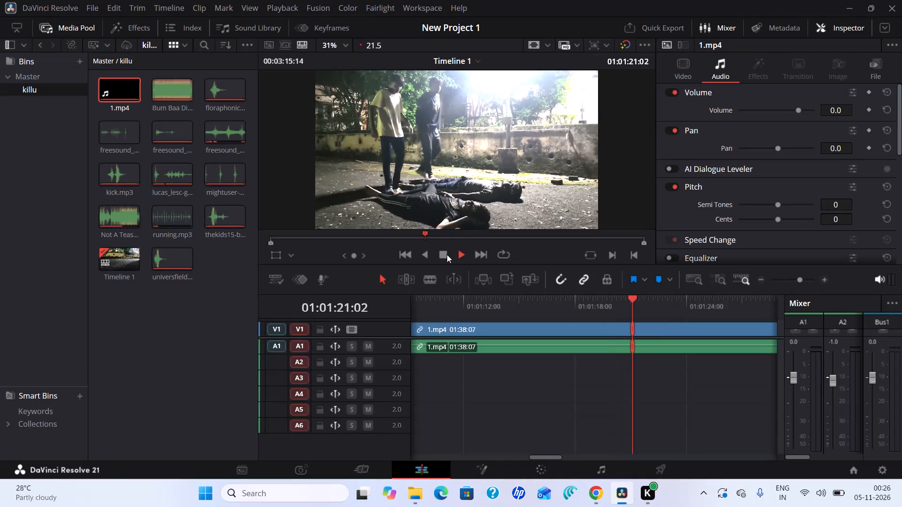
Stop the playback and return the playhead to the start of the timeline at 01:00:00:00.
left_click(444, 256)
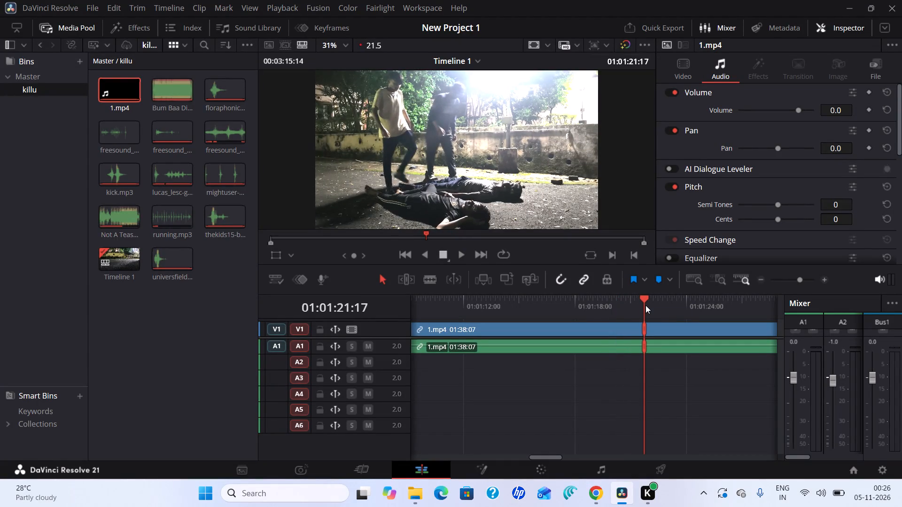
left_click_drag(648, 299, 464, 272)
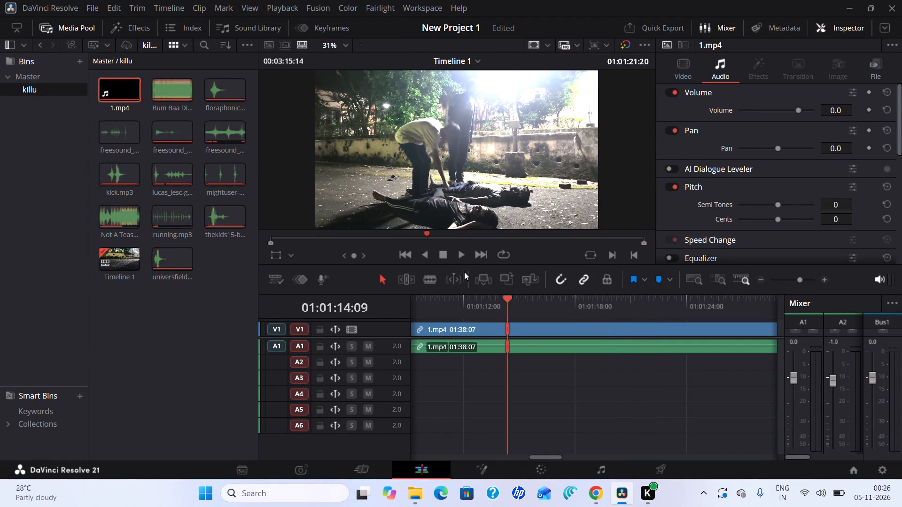
left_click_drag(464, 272, 293, 217)
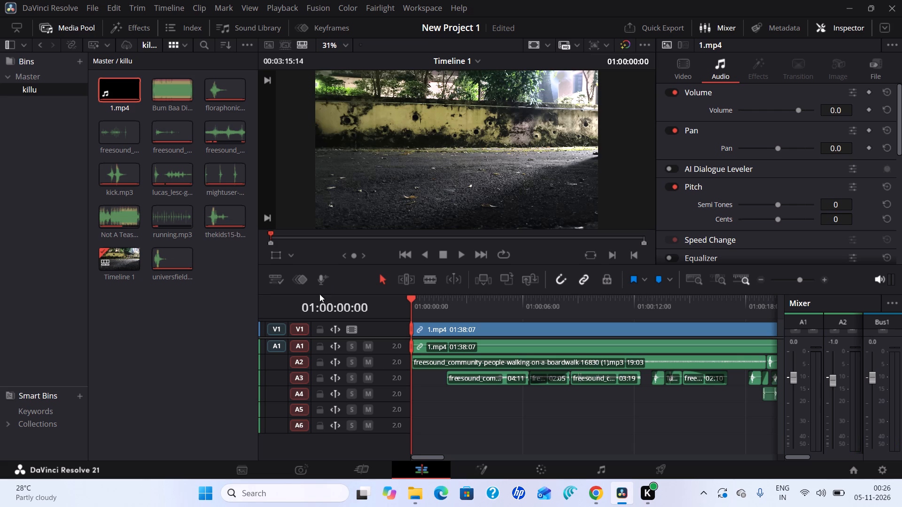
Scrub through the edit from 01:00:00:00 to 01:00:25:02 to check the sound effects against the video.
left_click_drag(406, 298, 428, 299)
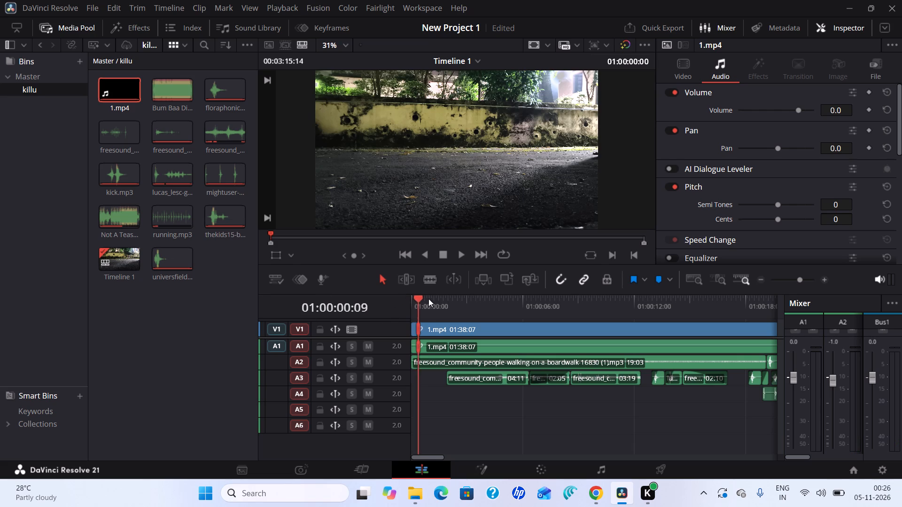
left_click_drag(428, 299, 595, 332)
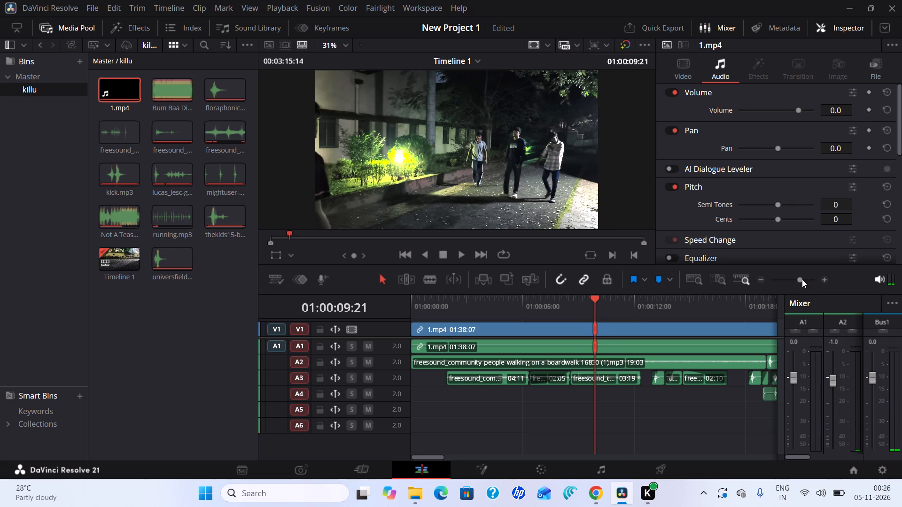
left_click_drag(802, 279, 809, 283)
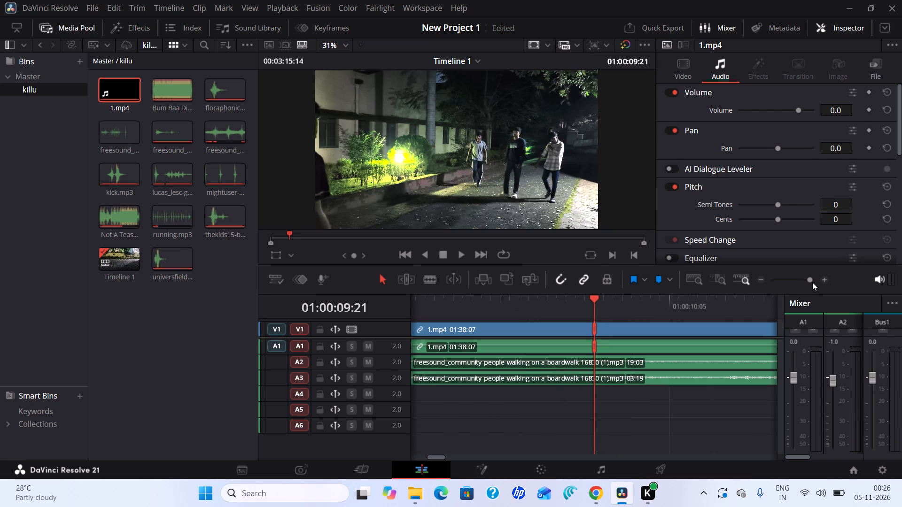
left_click_drag(813, 280, 804, 282)
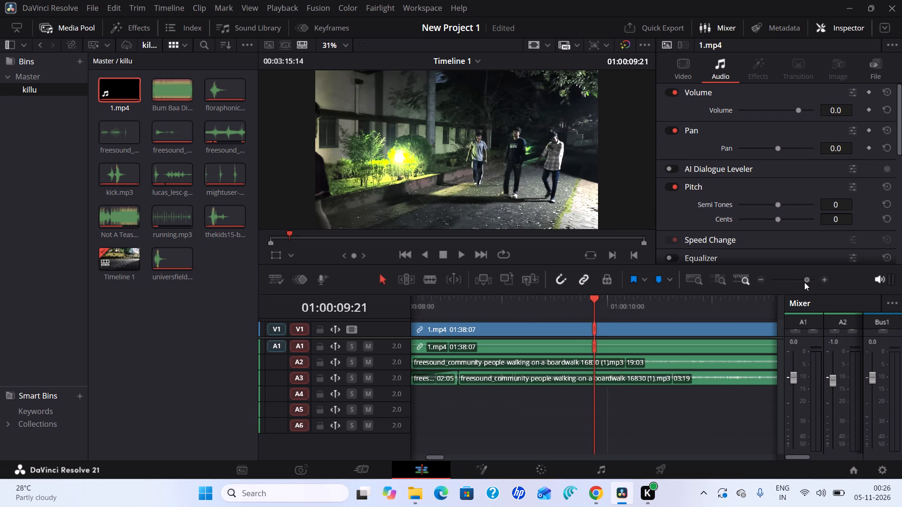
left_click_drag(804, 282, 799, 283)
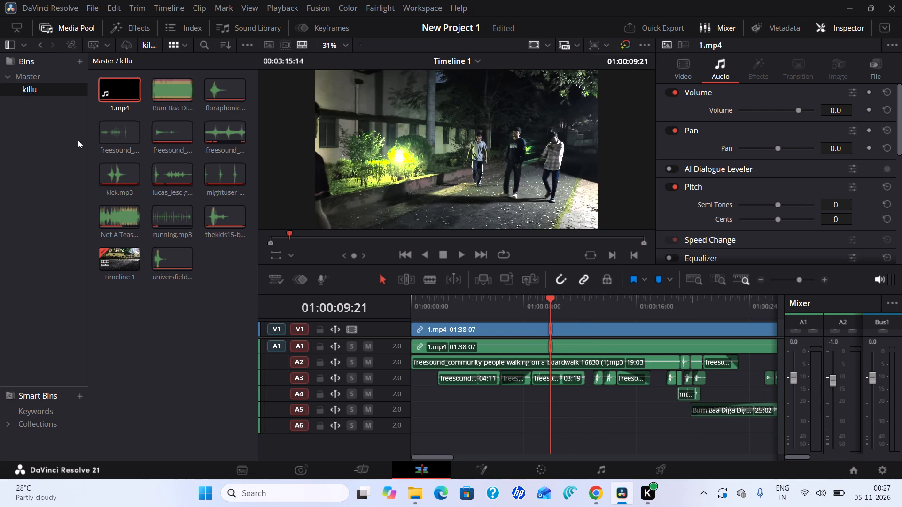
left_click_drag(548, 297, 549, 298)
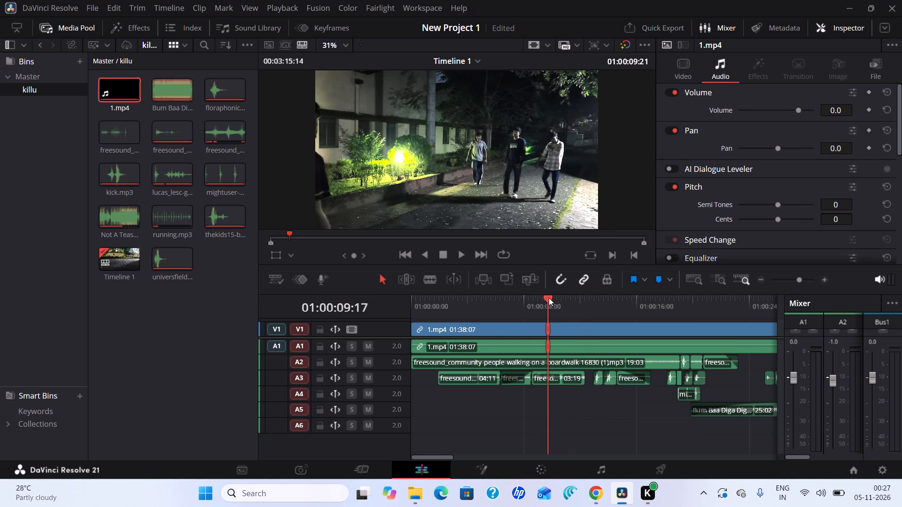
left_click_drag(549, 298, 619, 305)
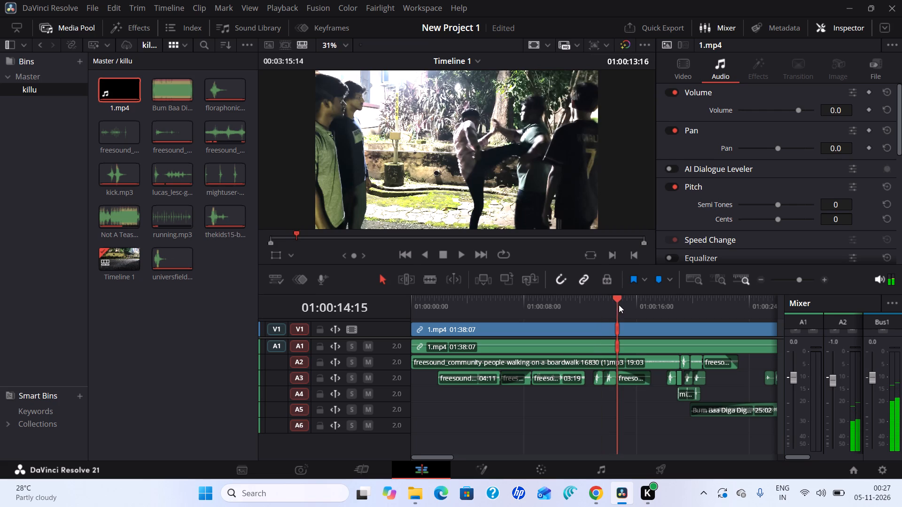
left_click_drag(619, 305, 651, 309)
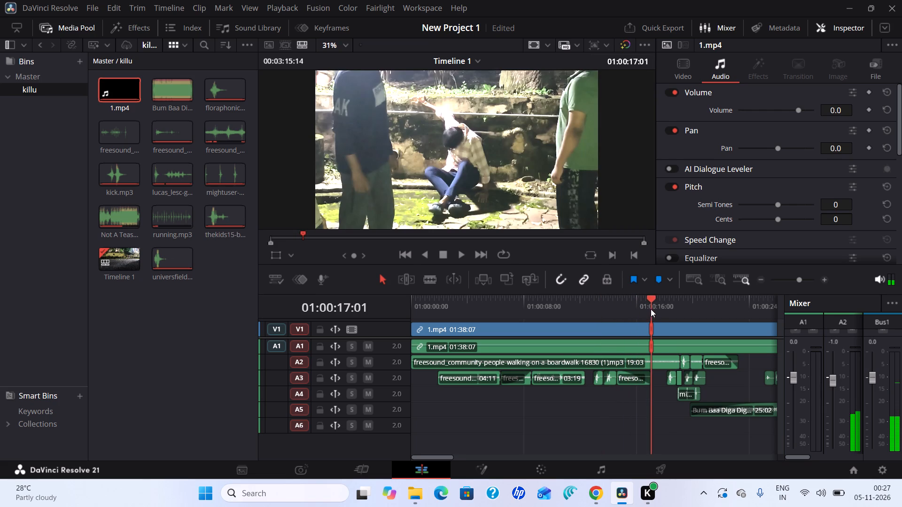
left_click_drag(651, 309, 663, 307)
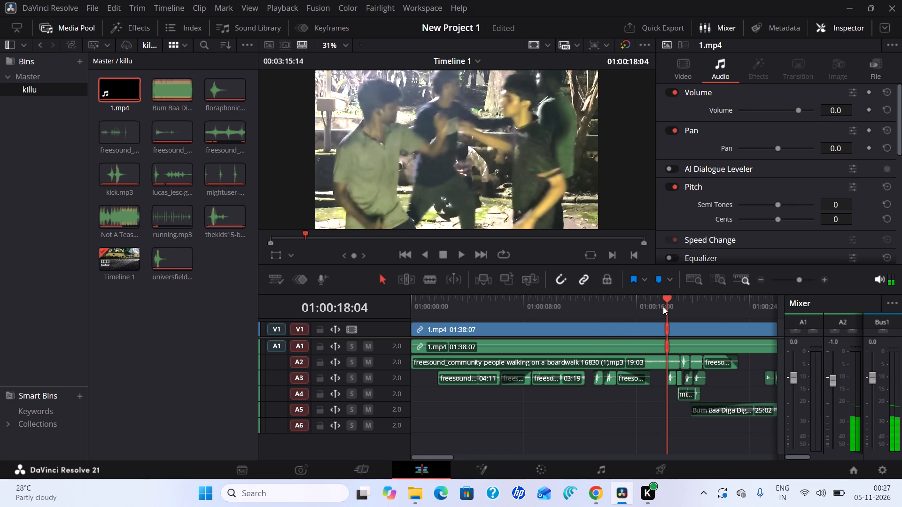
left_click_drag(663, 307, 733, 314)
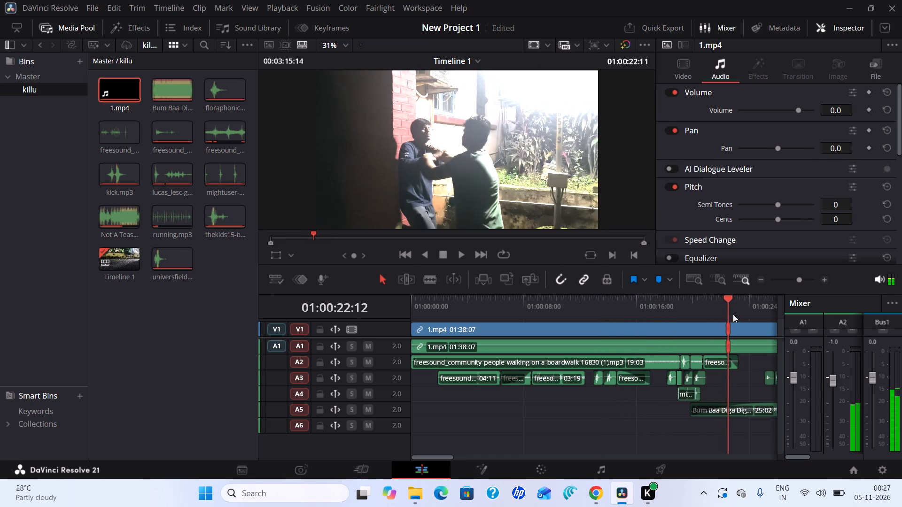
left_click_drag(733, 314, 761, 313)
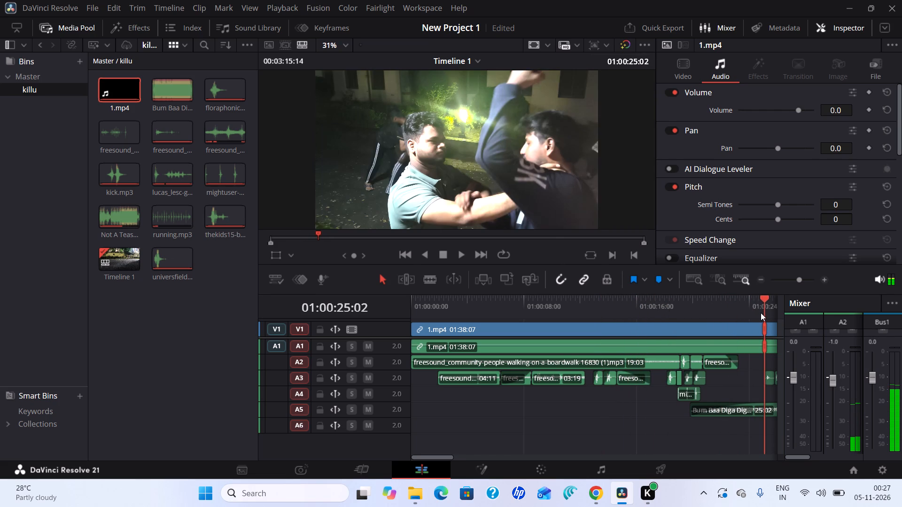
Set the volume of the floraphonic-swing sound effect on A3 near 01:00:25:02 to 1.2.
left_click(770, 375)
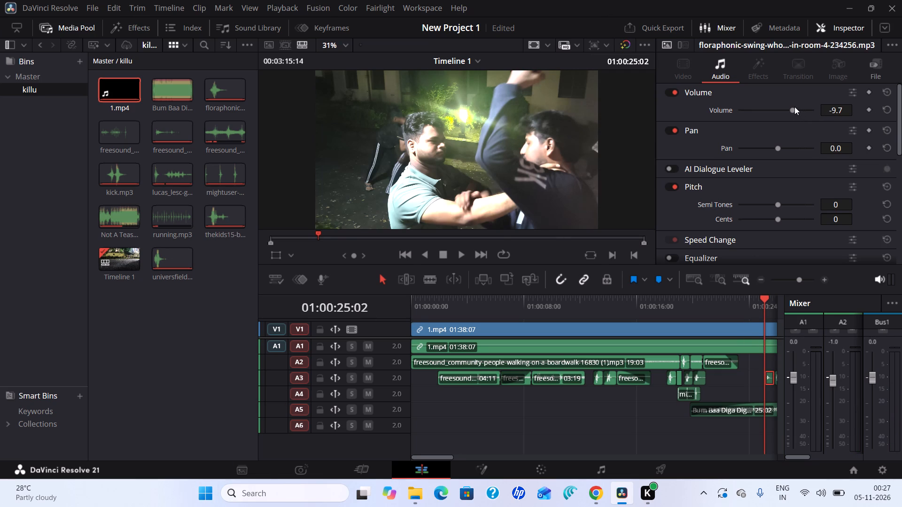
left_click_drag(793, 108, 797, 109)
left_click_drag(797, 109, 799, 110)
Play the edit from 01:00:00:00 to check the sound effects mix.
left_click_drag(763, 295, 366, 305)
left_click(462, 257)
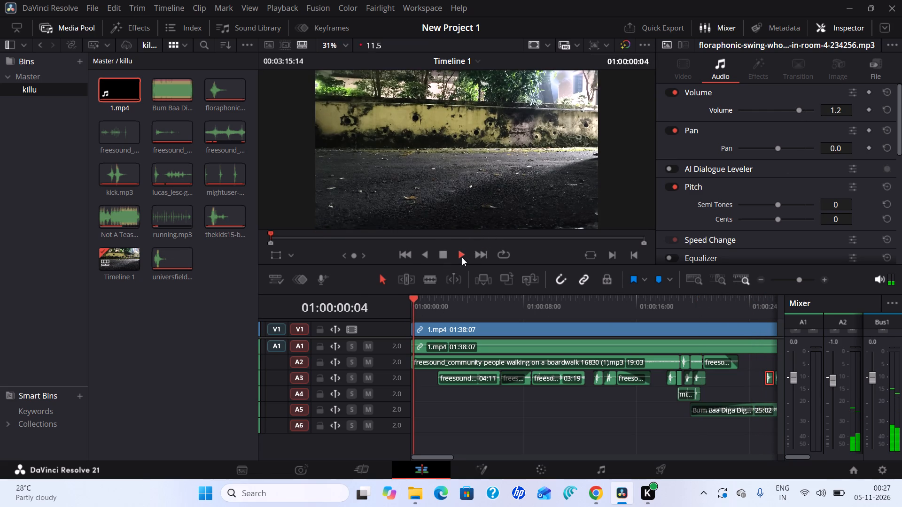
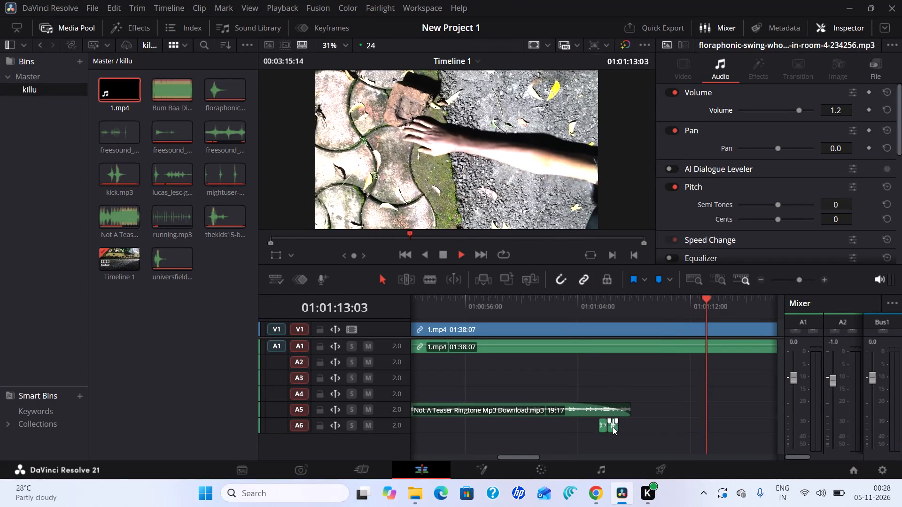
Move the kick.mp3 clip on A6 21 frames later so it ends with the ringtone music on A5, and stop the playback.
left_click_drag(613, 427, 619, 428)
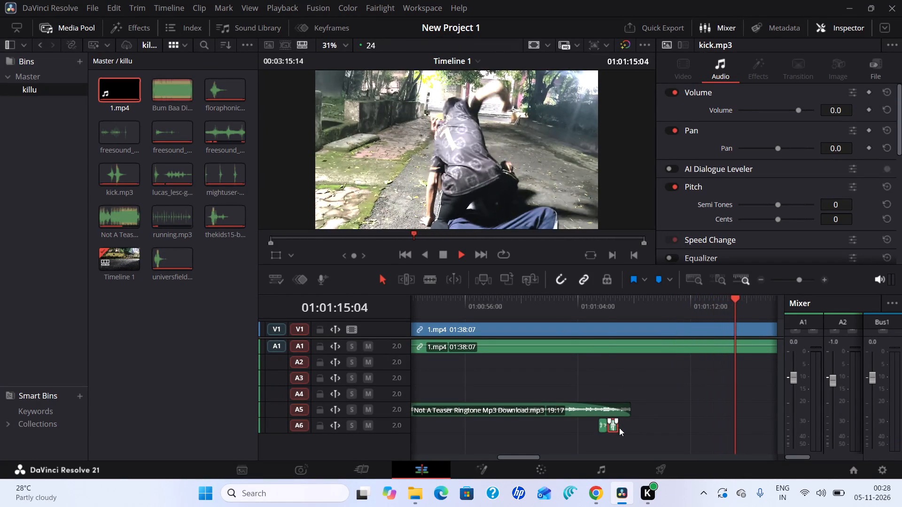
left_click_drag(619, 428, 619, 430)
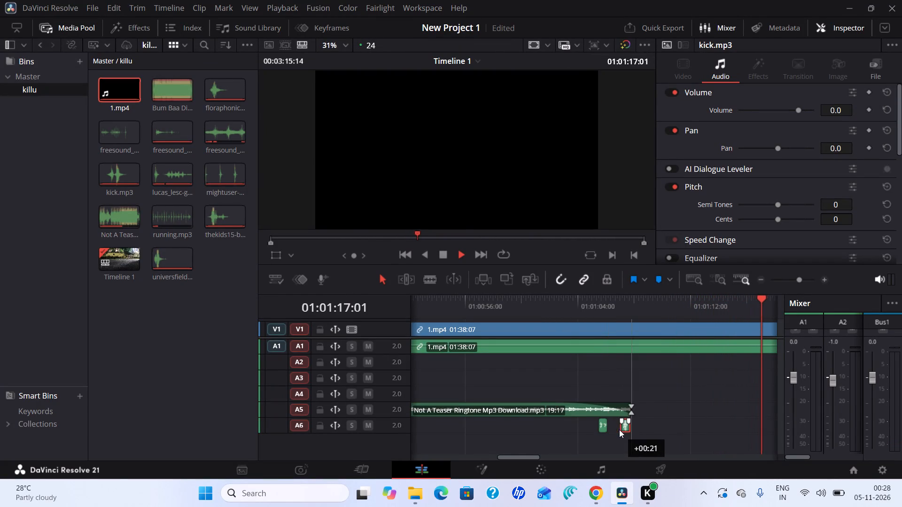
left_click(444, 255)
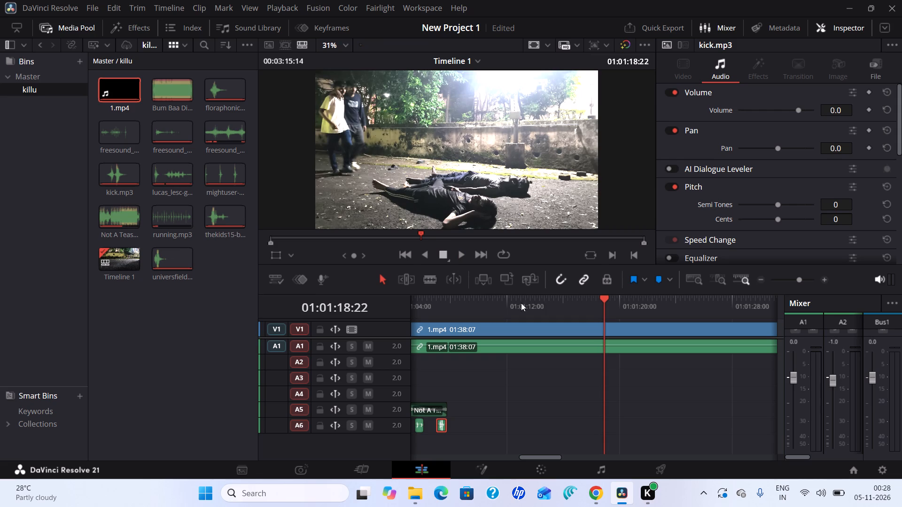
Shift kick.mp3 on A6 about 7 frames earlier so it starts at about 01:01:06:17.
left_click_drag(602, 296, 479, 313)
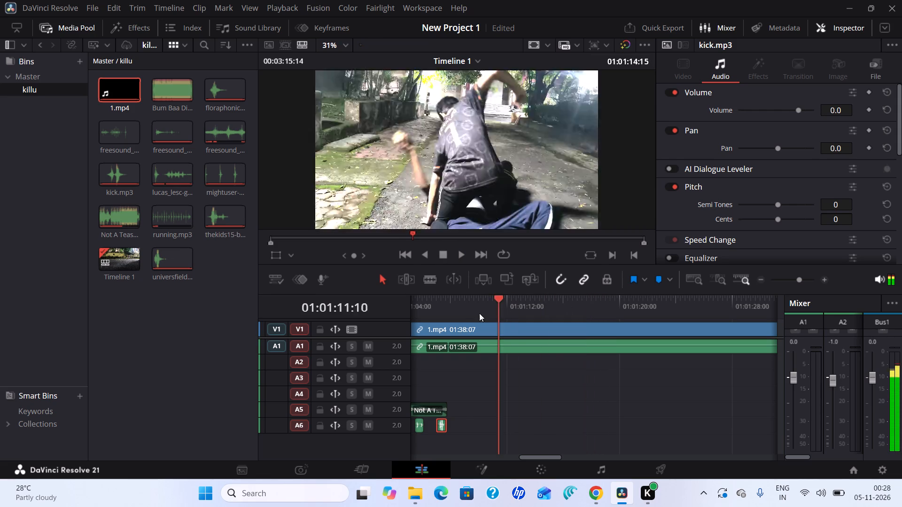
left_click_drag(479, 313, 420, 317)
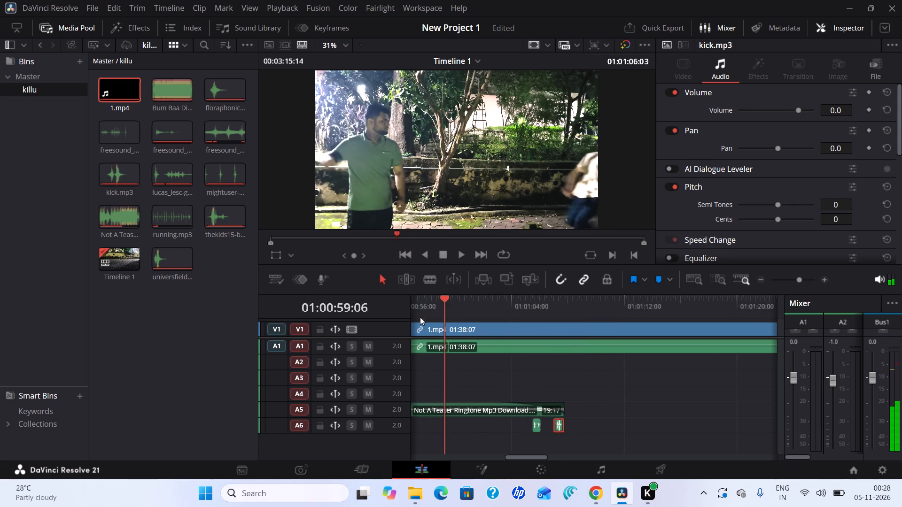
left_click_drag(420, 317, 554, 346)
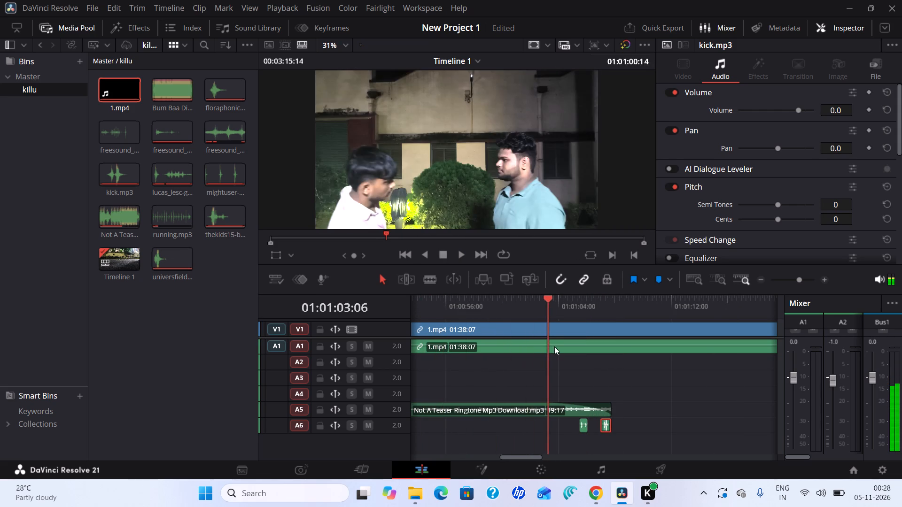
left_click_drag(554, 346, 575, 361)
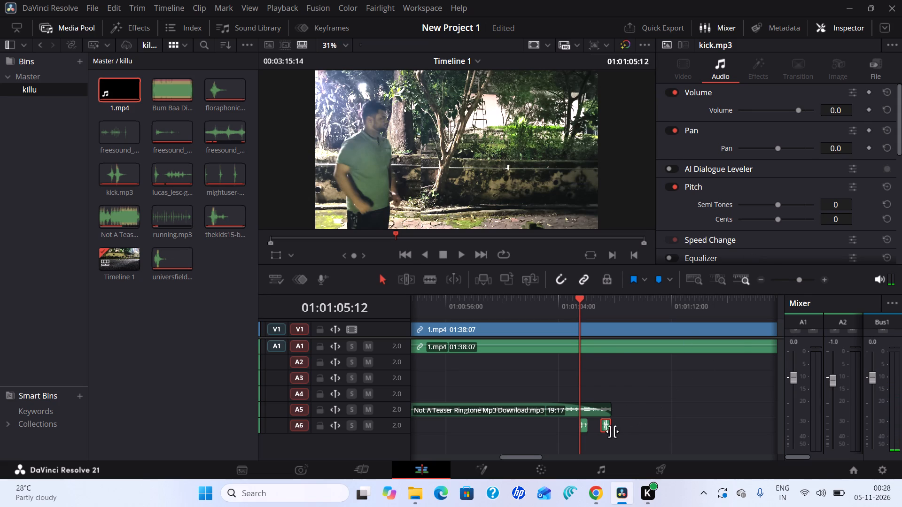
left_click(799, 280)
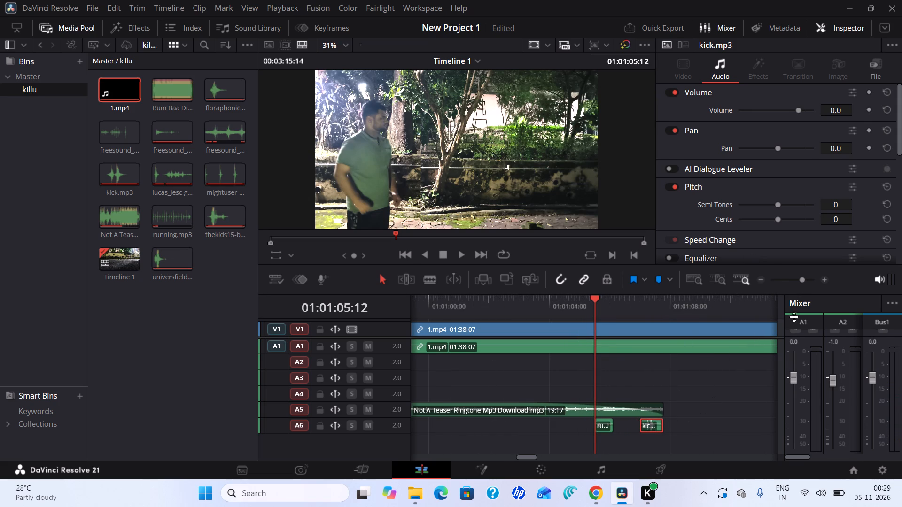
left_click(801, 277)
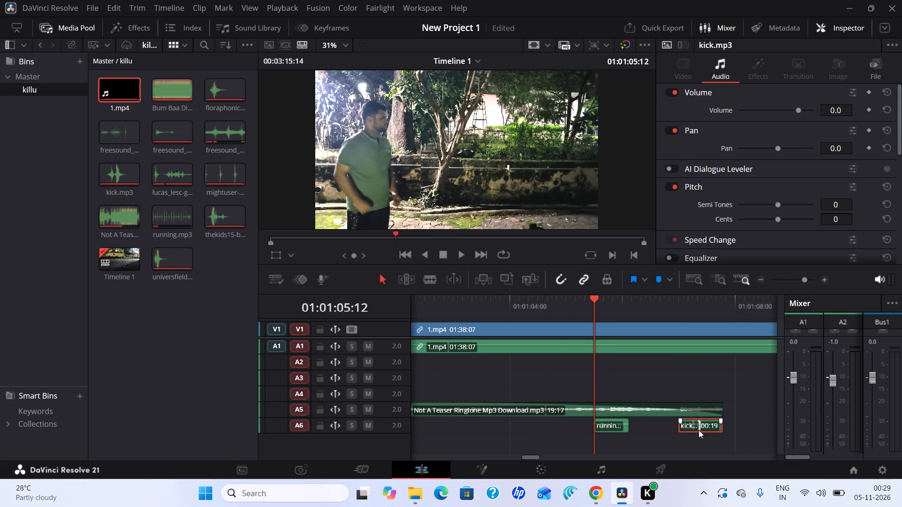
left_click_drag(699, 430, 694, 431)
left_click_drag(694, 431, 693, 431)
left_click_drag(696, 425, 691, 430)
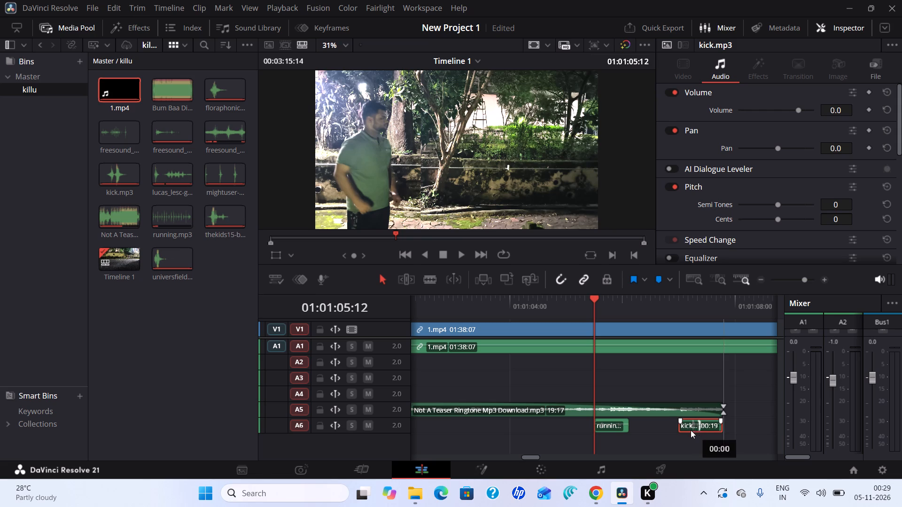
left_click_drag(691, 430, 679, 428)
Extend the end of the running.mp3 clip on A6 to a duration of 00:17.
left_click_drag(625, 424, 631, 426)
Check the kick from 01:01:05:09 to 01:01:07:04 against the video and shift kick.mp3 on A6 2 frames earlier.
left_click_drag(591, 298, 586, 300)
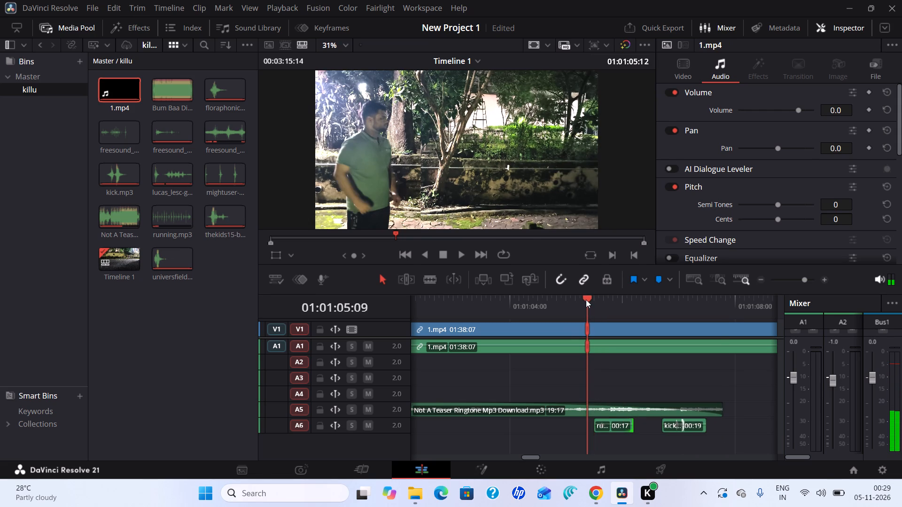
left_click_drag(586, 300, 591, 308)
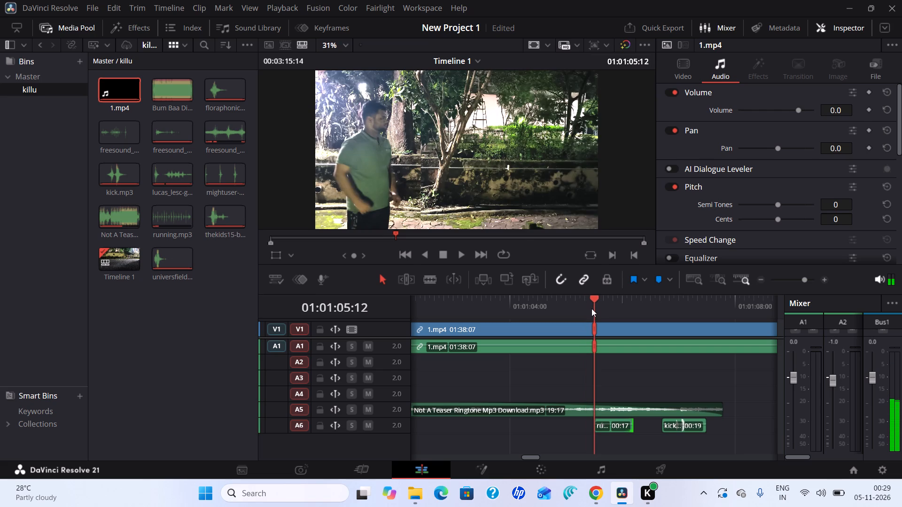
left_click_drag(591, 308, 604, 314)
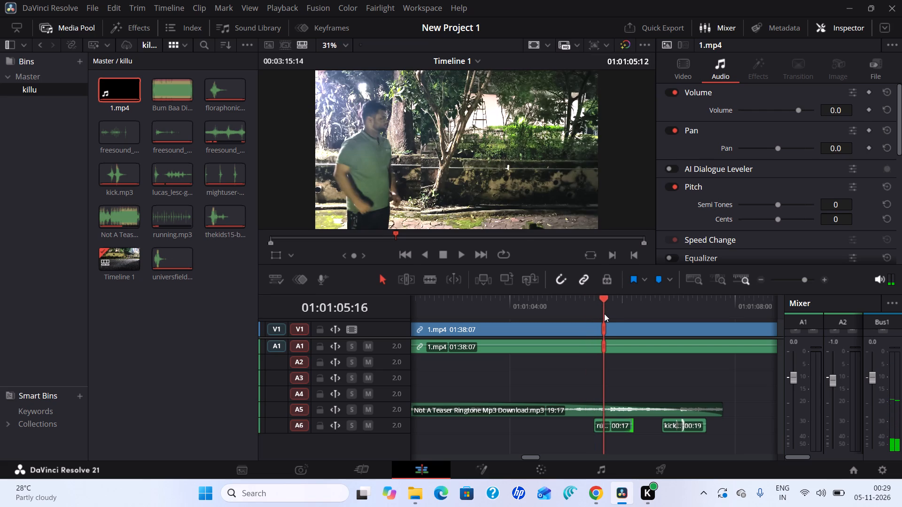
left_click_drag(604, 314, 630, 321)
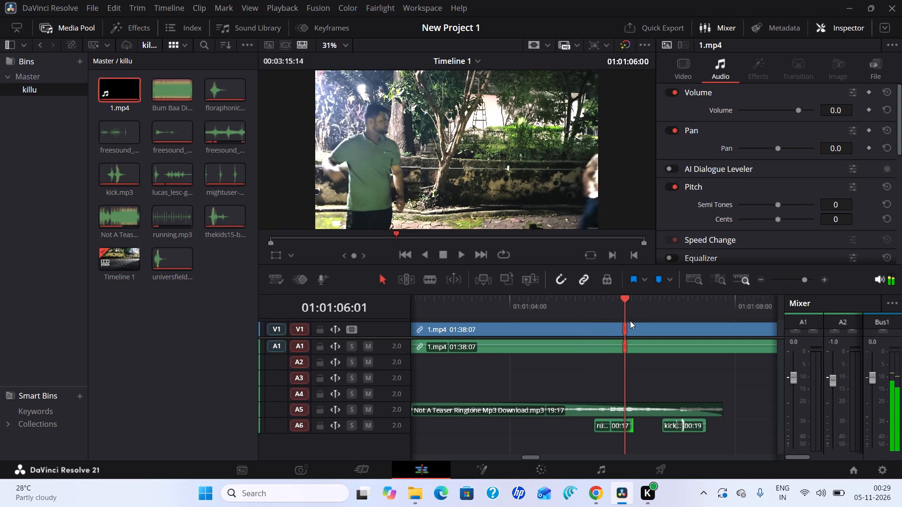
left_click_drag(630, 321, 654, 328)
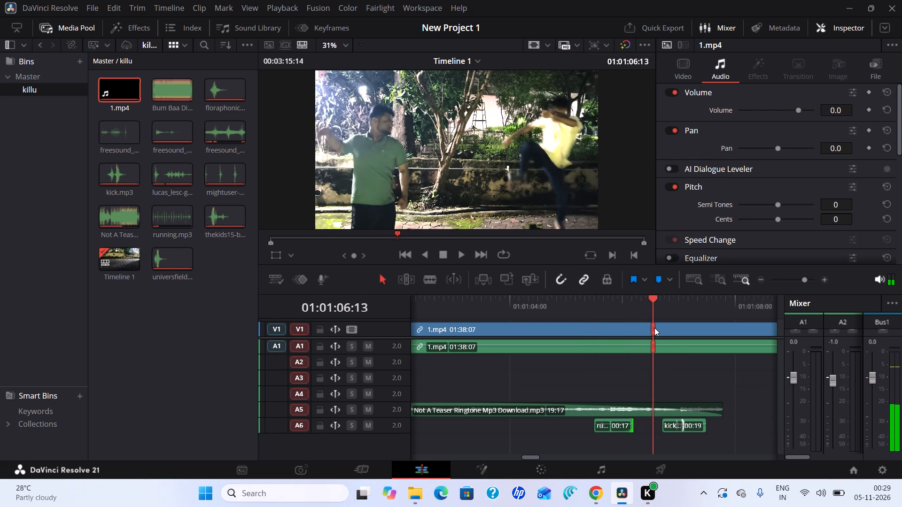
left_click_drag(654, 328, 676, 337)
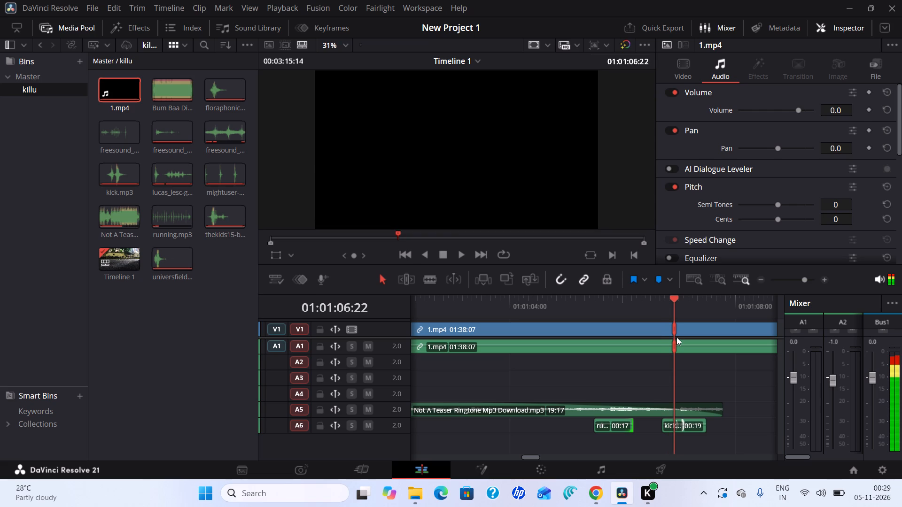
left_click_drag(676, 337, 688, 344)
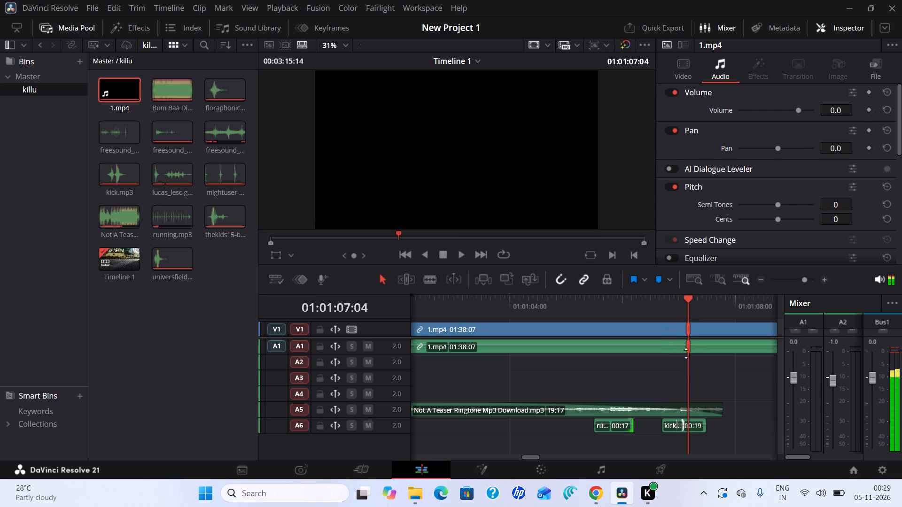
left_click_drag(683, 430, 683, 431)
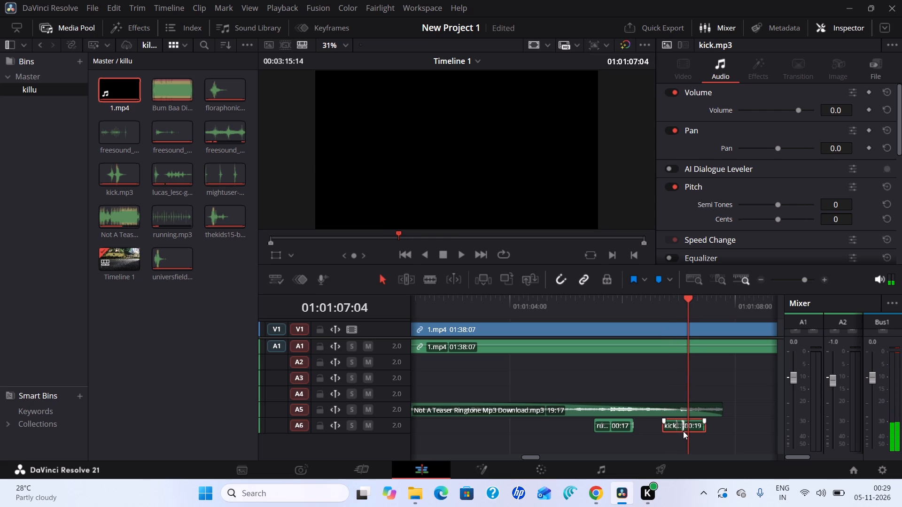
left_click_drag(683, 431, 676, 433)
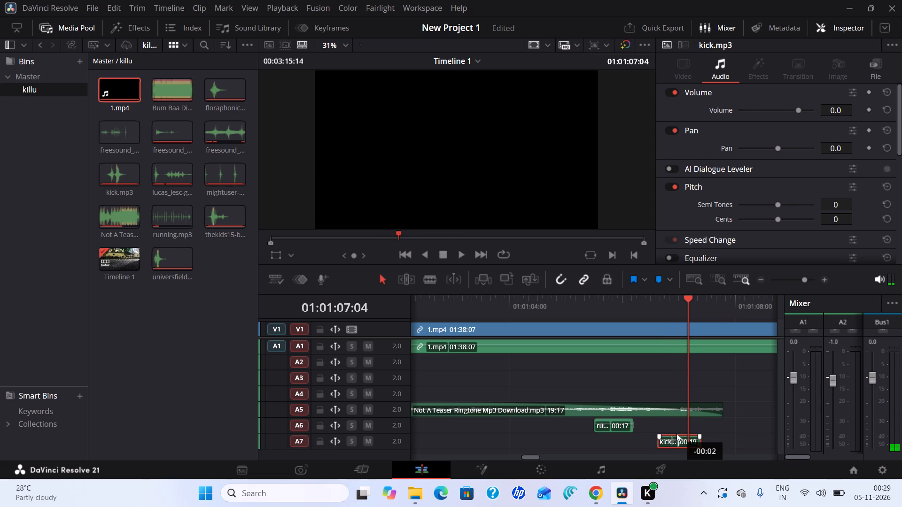
left_click_drag(676, 433, 676, 424)
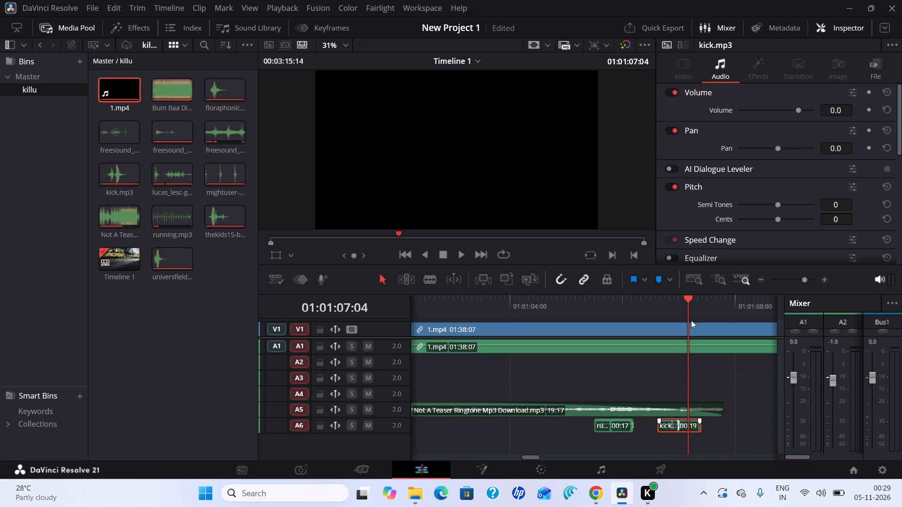
Recheck the kick against the video from 01:01:06:02 and shift kick.mp3 on A6 about 3 more frames earlier.
left_click_drag(690, 297, 627, 300)
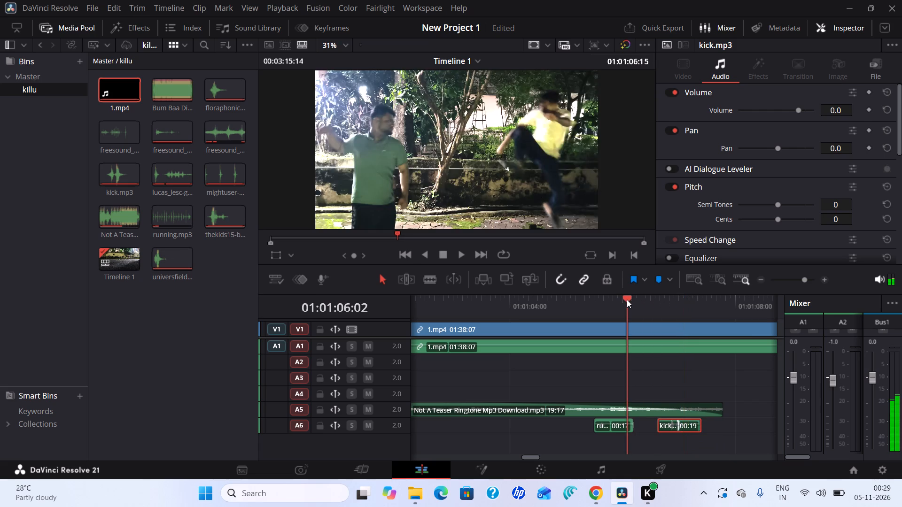
left_click_drag(627, 300, 645, 309)
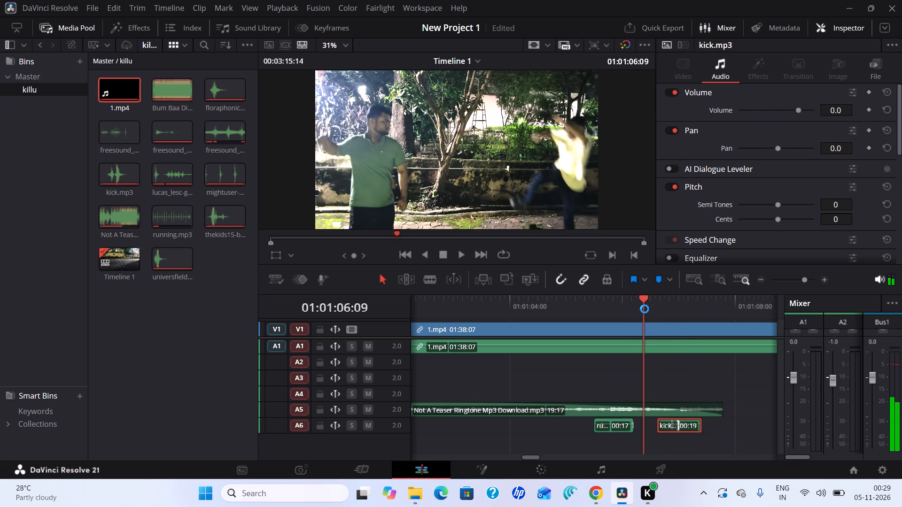
left_click_drag(645, 309, 668, 314)
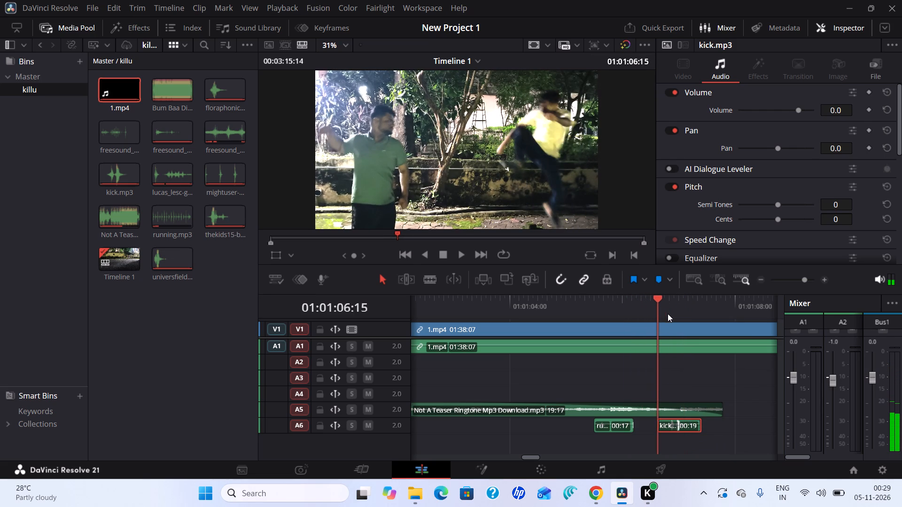
left_click_drag(668, 314, 687, 318)
left_click_drag(680, 427, 676, 427)
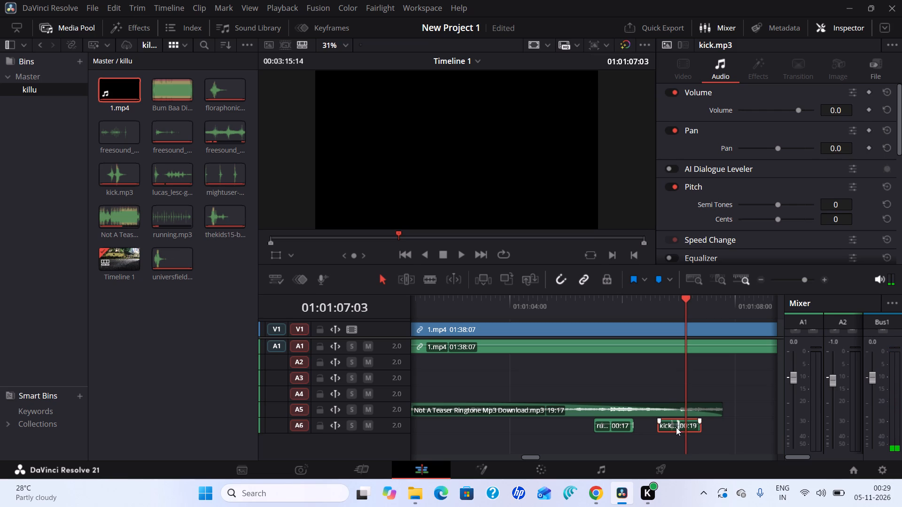
left_click_drag(676, 427, 673, 428)
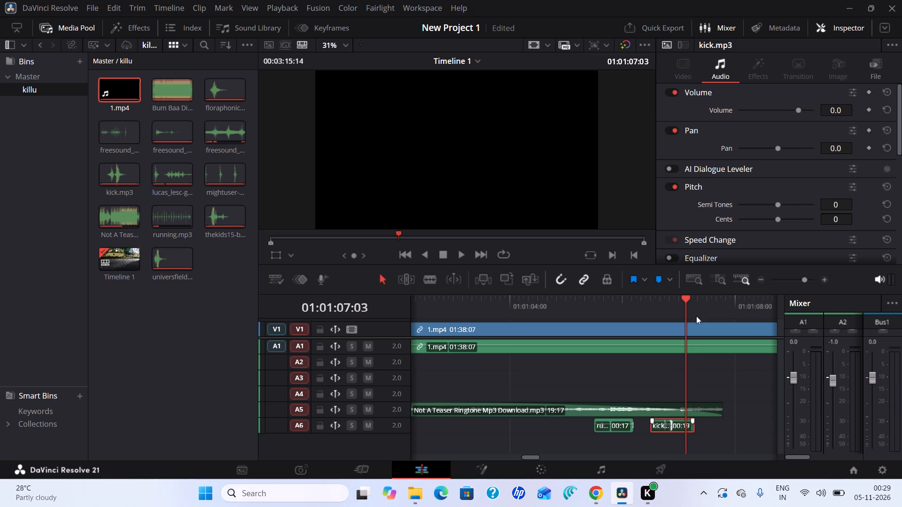
Play the running and kick section twice, from 01:01:05:07 and from 01:01:04:16, to check the sync.
left_click_drag(688, 297, 583, 302)
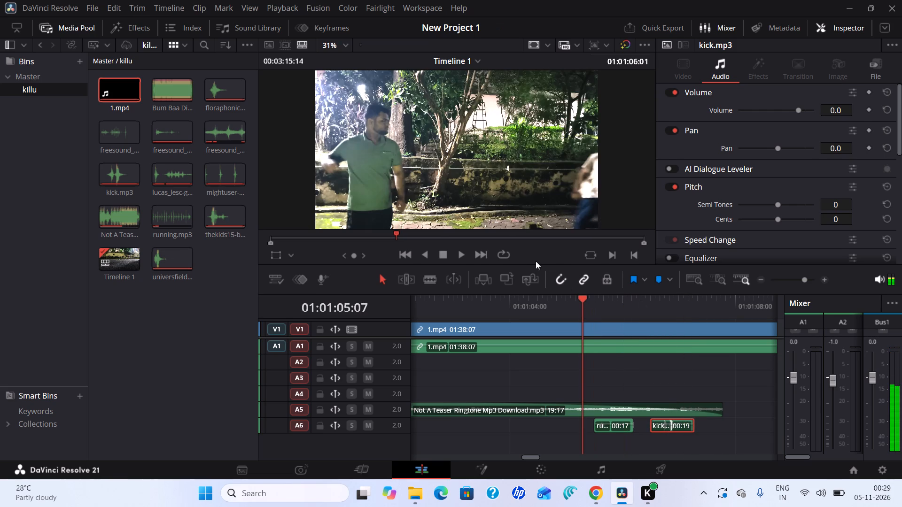
left_click(466, 253)
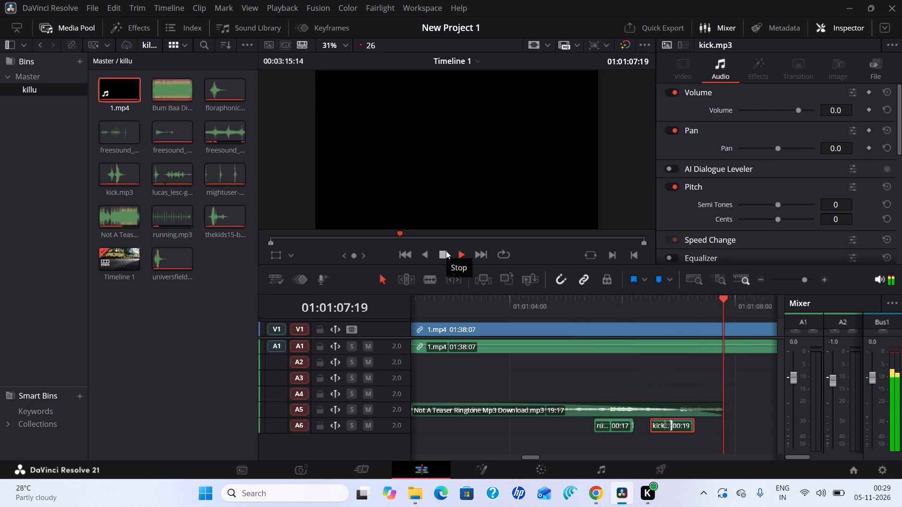
left_click(446, 251)
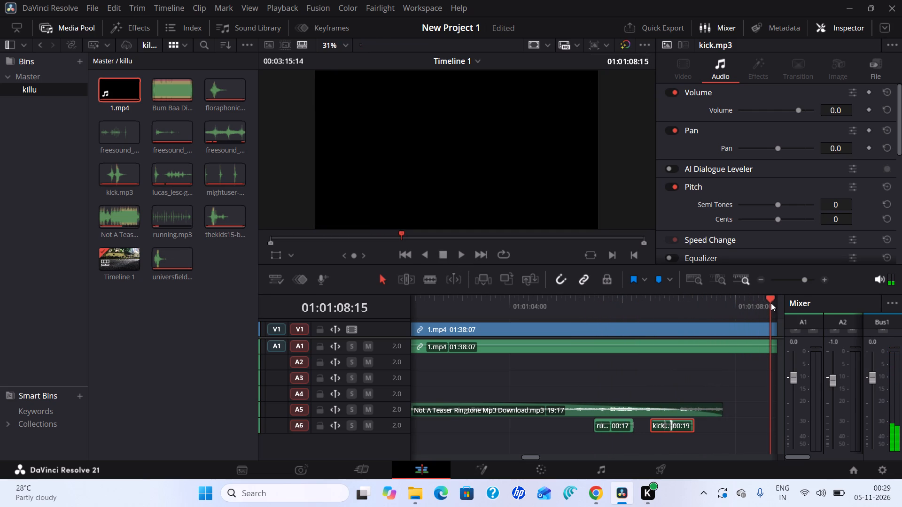
left_click_drag(771, 299, 492, 293)
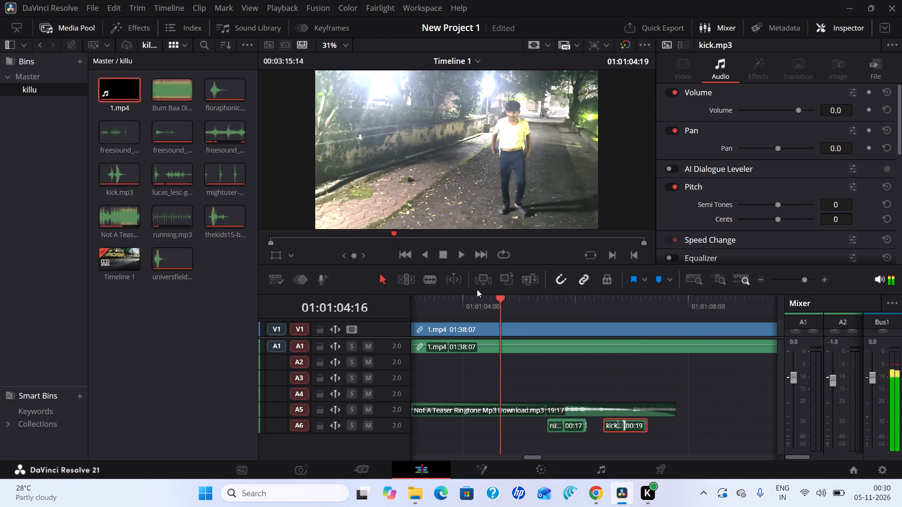
left_click(461, 255)
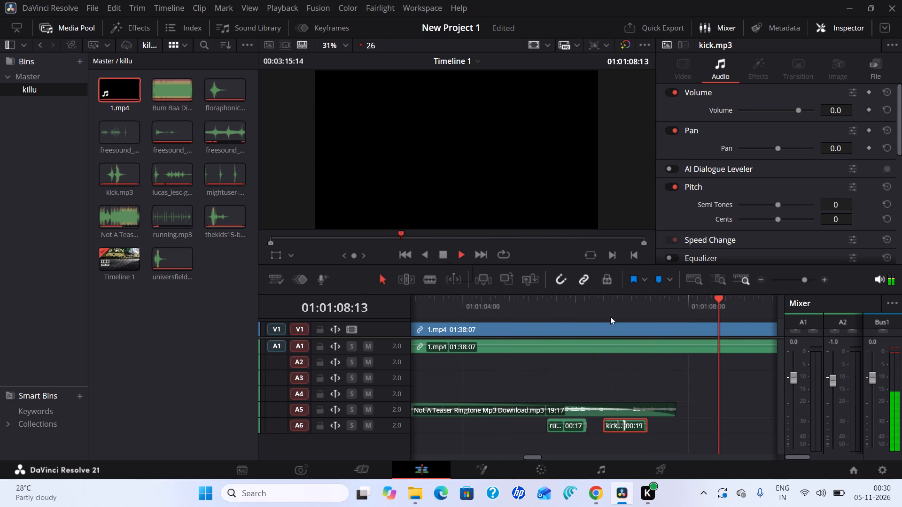
left_click(443, 257)
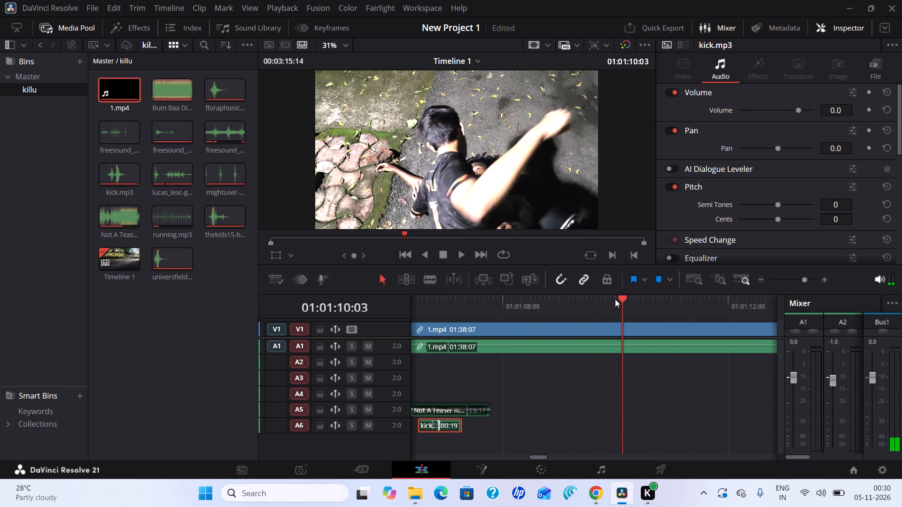
Return the playhead to 01:00:00:00 and play the edit from the start to check the sound.
left_click_drag(622, 299, 409, 292)
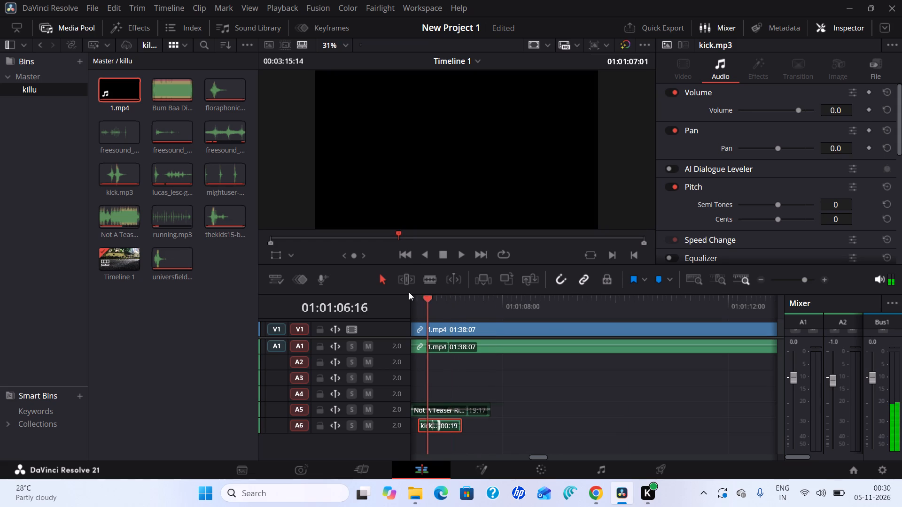
left_click_drag(409, 292, 345, 276)
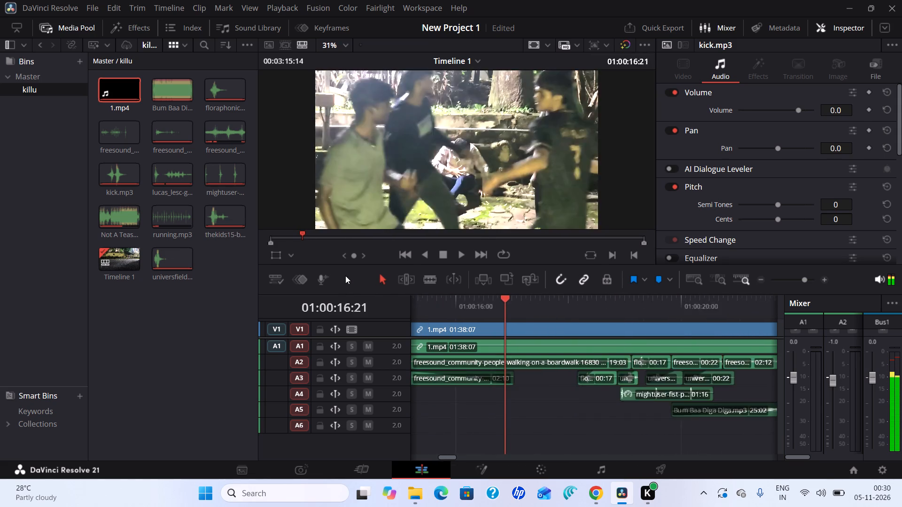
left_click_drag(345, 276, 322, 270)
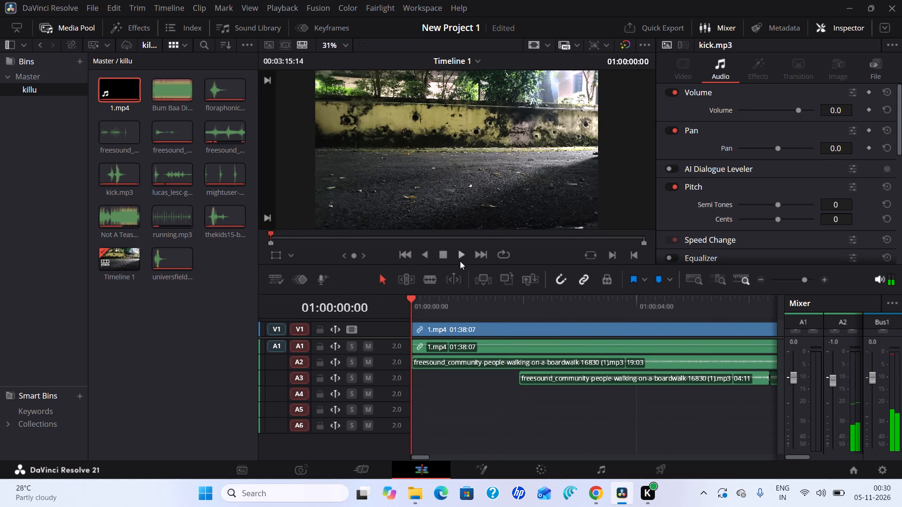
left_click(461, 259)
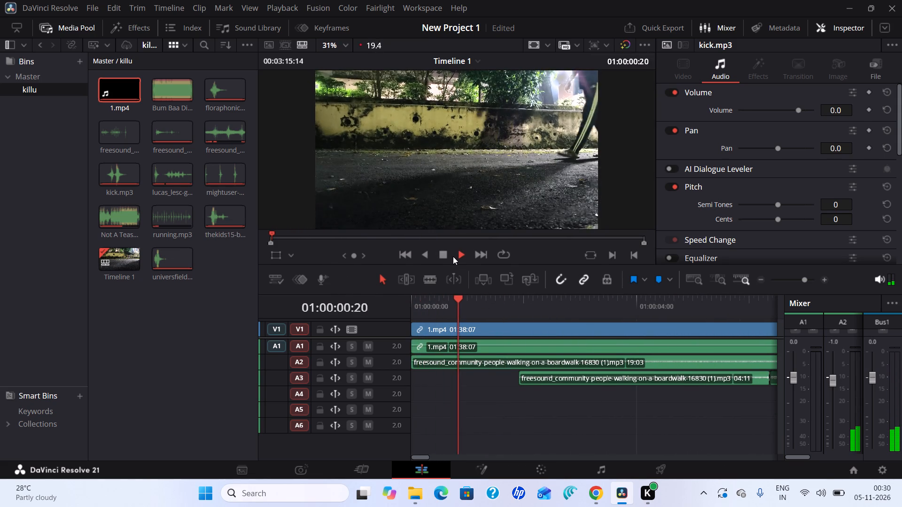
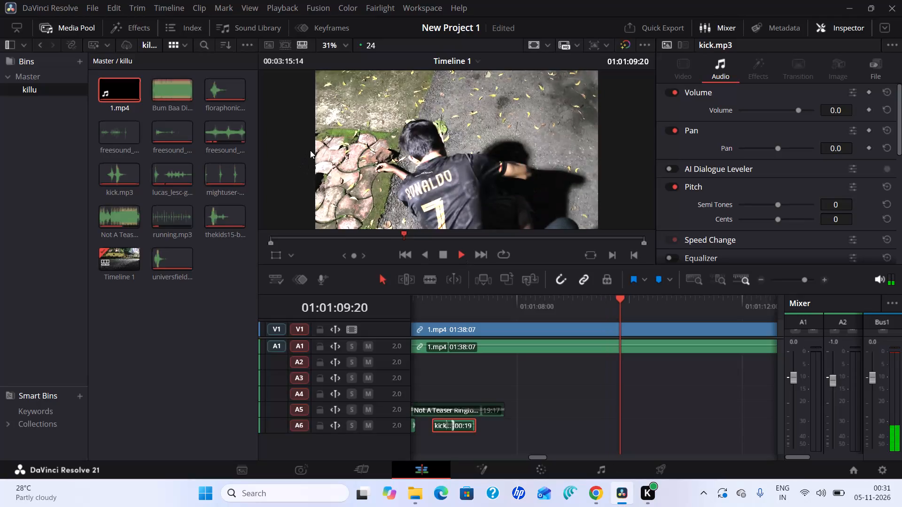
Trim the end of the Not A Teaser Ringtone clip on A5 to a 19:05 duration, level with the end of kick.mp3 on A6.
left_click(439, 256)
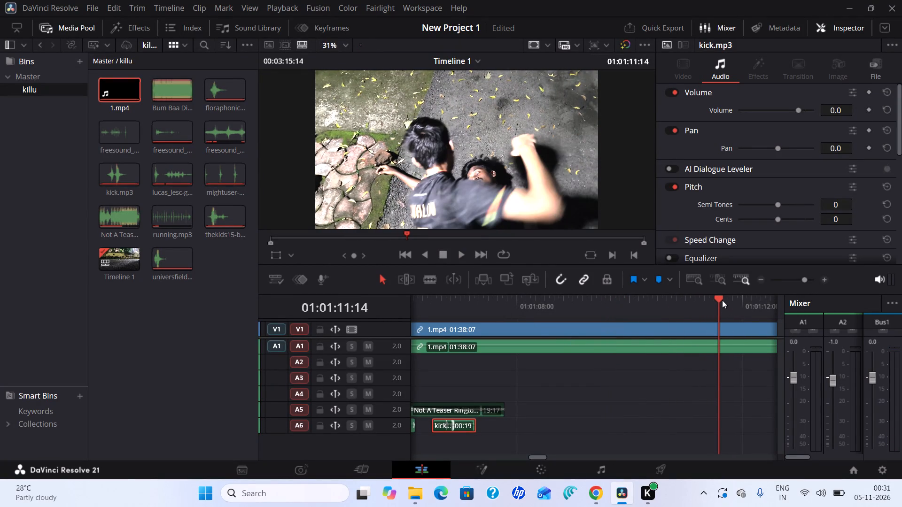
left_click_drag(721, 297, 625, 306)
left_click_drag(625, 306, 484, 329)
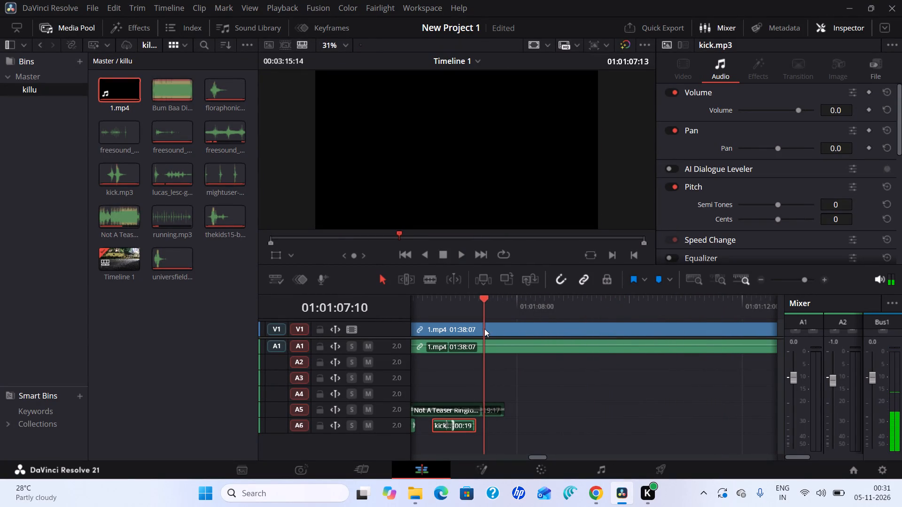
left_click_drag(484, 329, 464, 334)
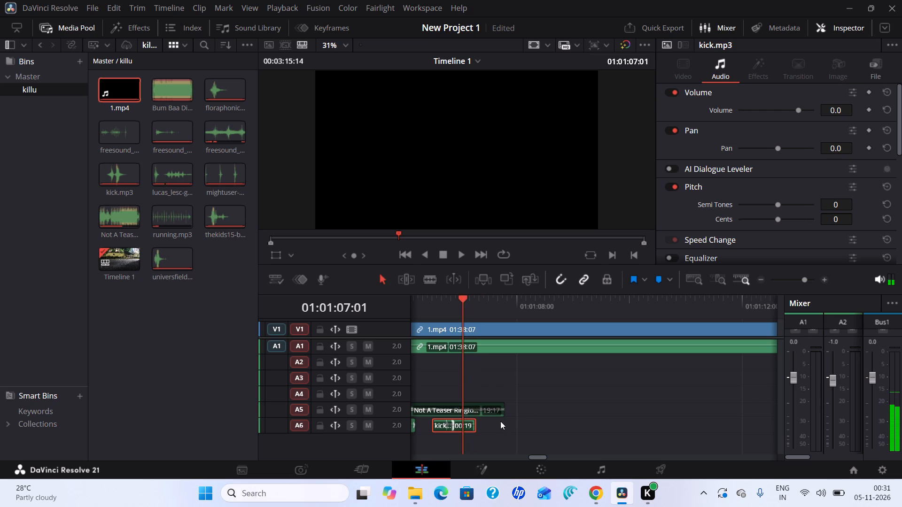
left_click_drag(503, 412, 497, 415)
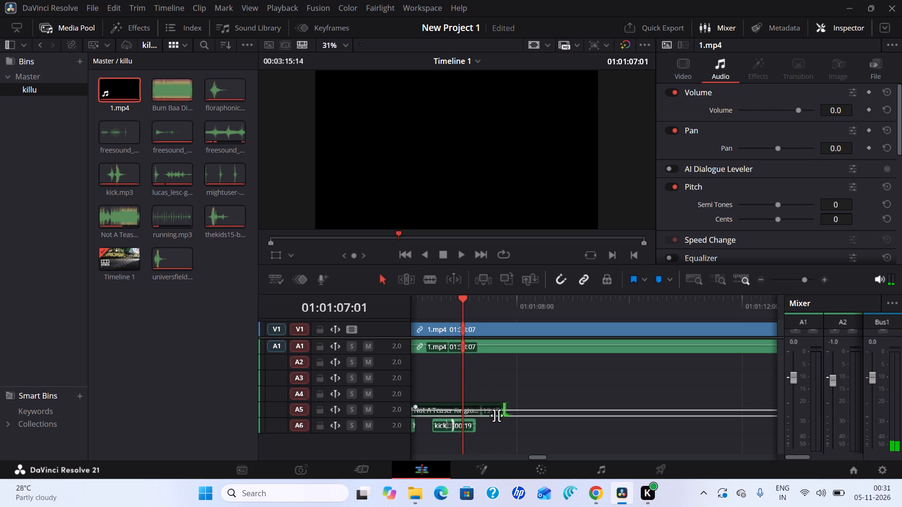
left_click_drag(497, 415, 474, 417)
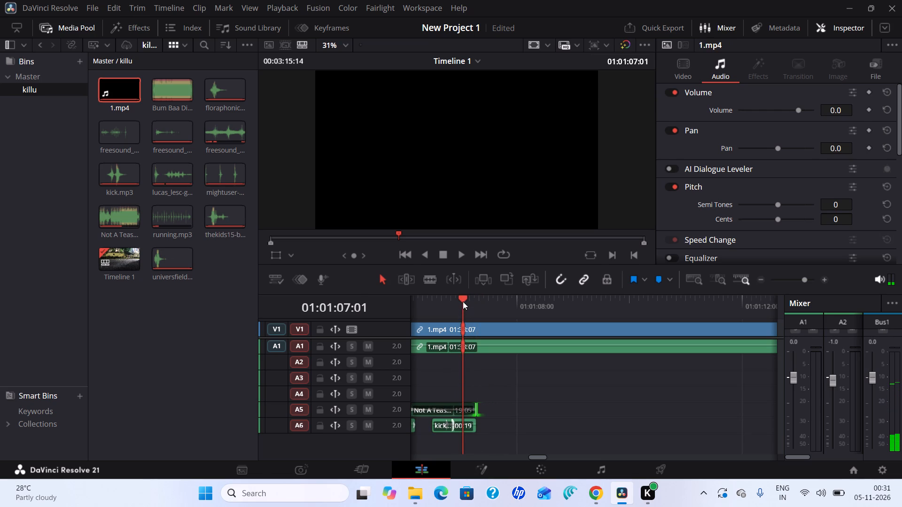
Play the edit from 01:00:54:01 to about 01:01:11:05 to check the trimmed music ending and the kick.
left_click_drag(463, 295, 393, 303)
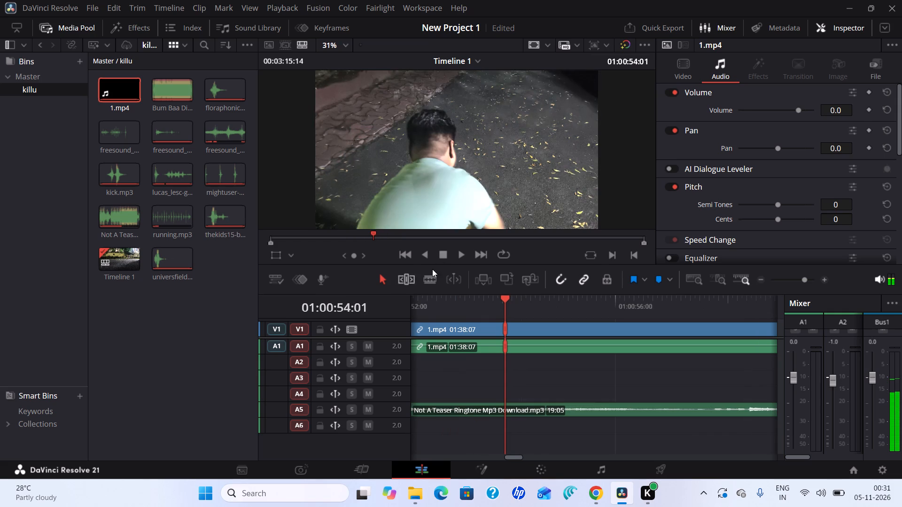
left_click(457, 256)
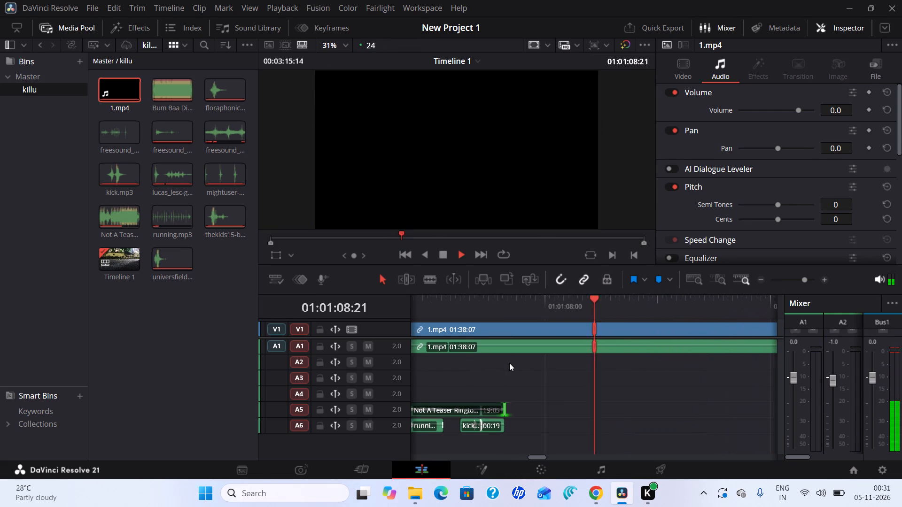
left_click(442, 255)
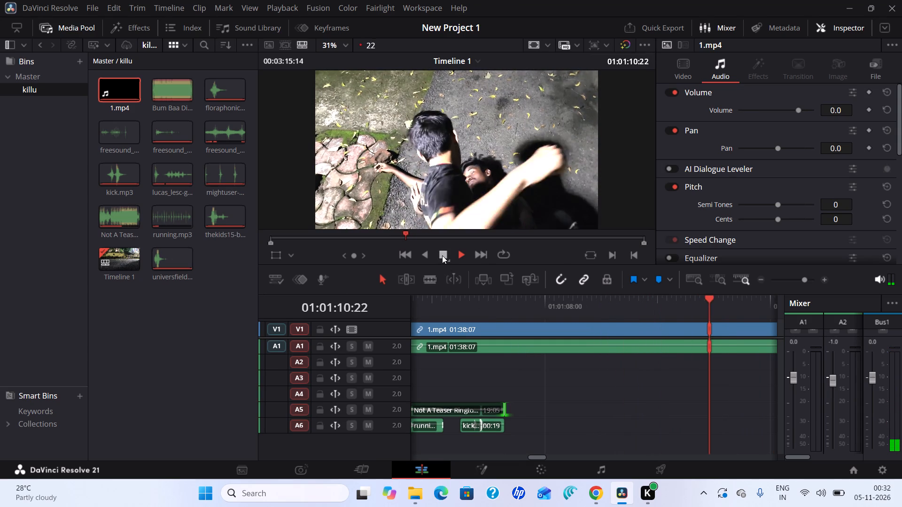
Return the playhead to the timeline start at 01:00:00:00.
left_click_drag(727, 295, 643, 306)
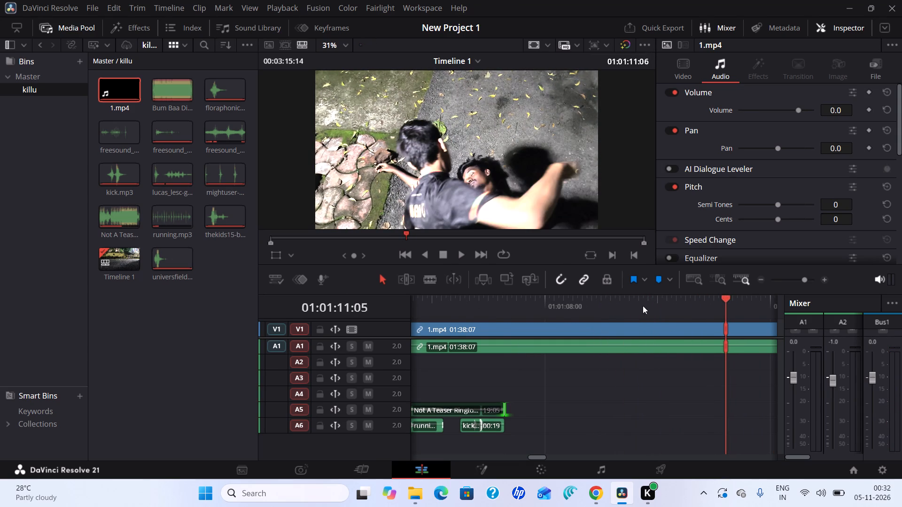
left_click_drag(643, 306, 305, 308)
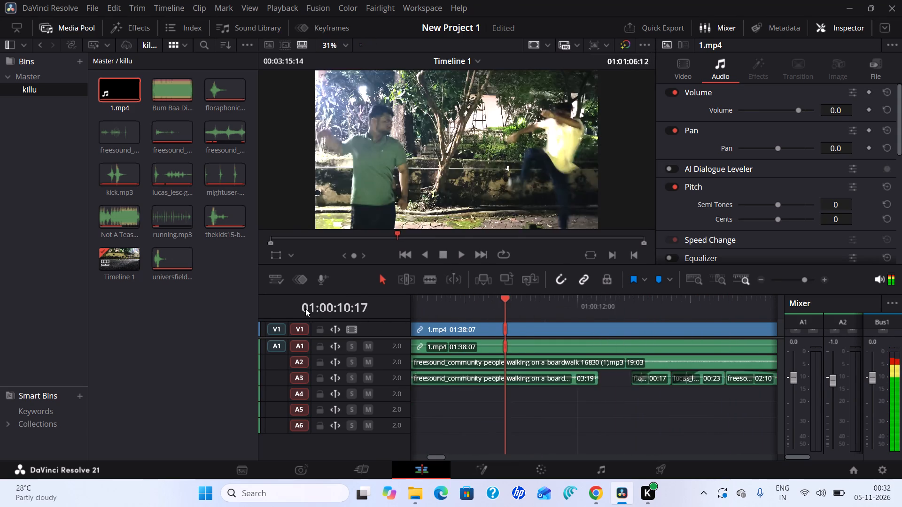
left_click_drag(305, 308, 270, 308)
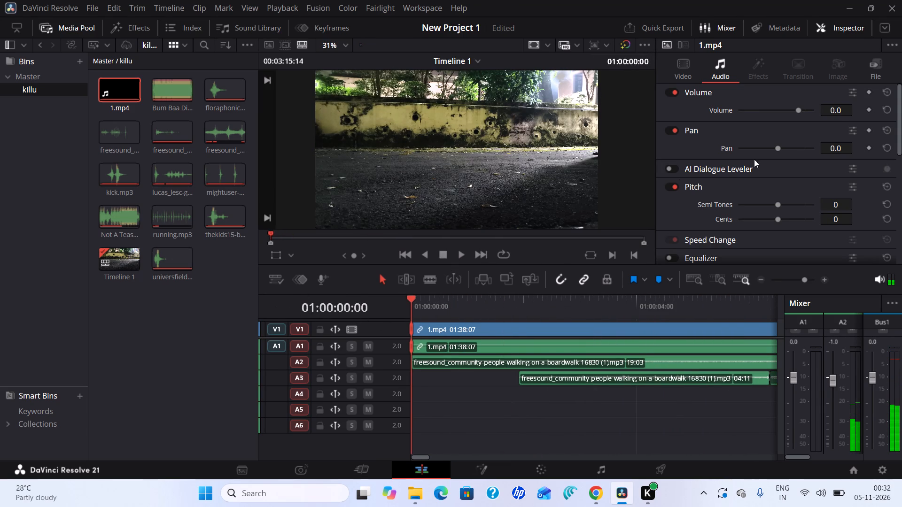
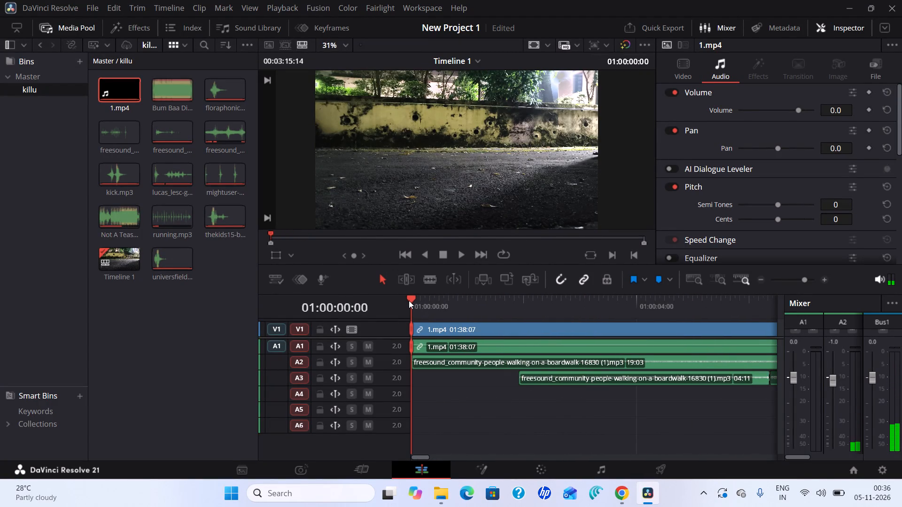
Play the edit from the timeline start at 01:00:00:00 to review the video with its synced sound effects.
left_click_drag(409, 300, 404, 302)
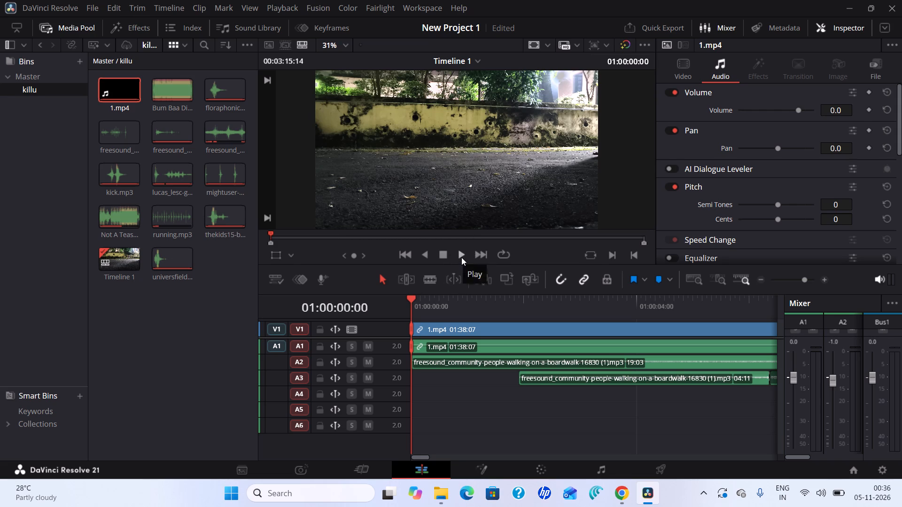
left_click(461, 257)
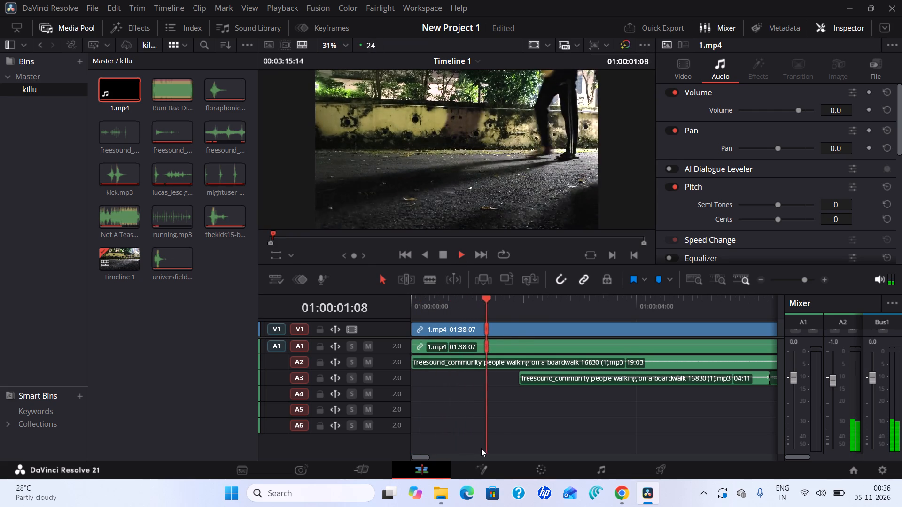
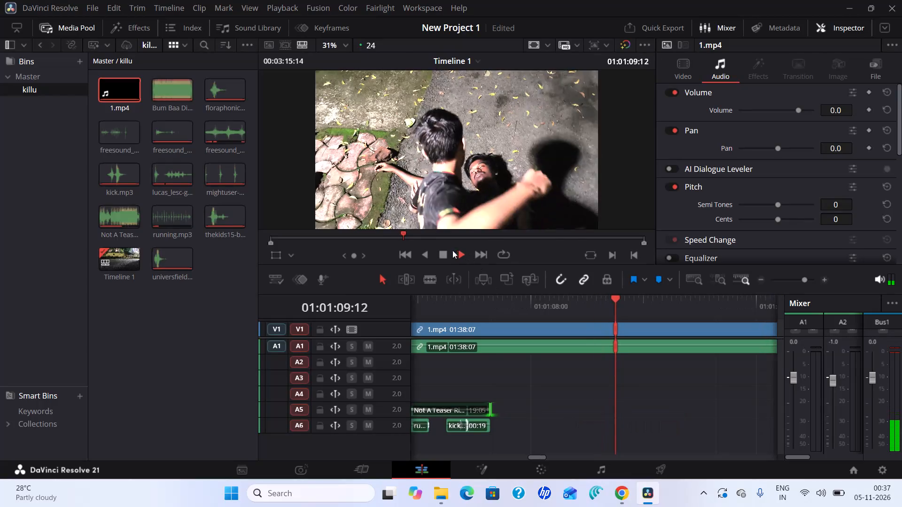
Stop the timeline playback and minimize the DaVinci Resolve window to return to the desktop.
left_click(445, 250)
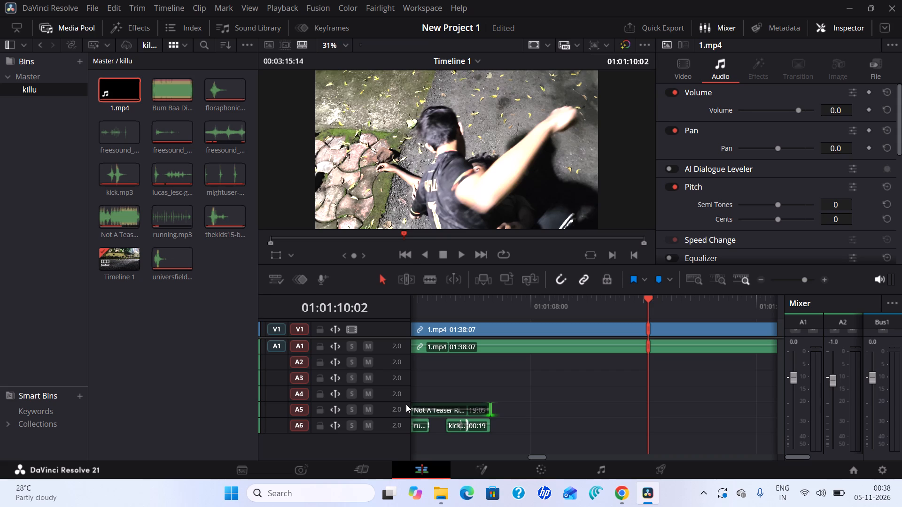
left_click(851, 8)
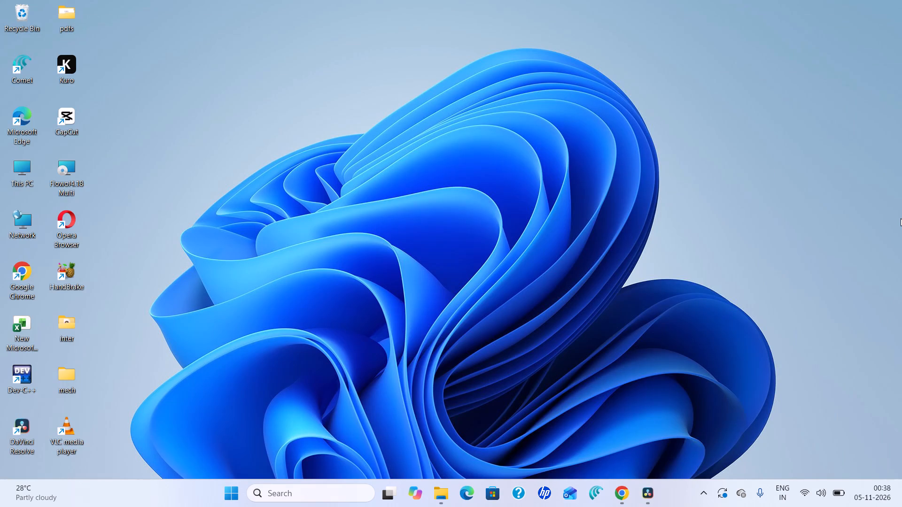